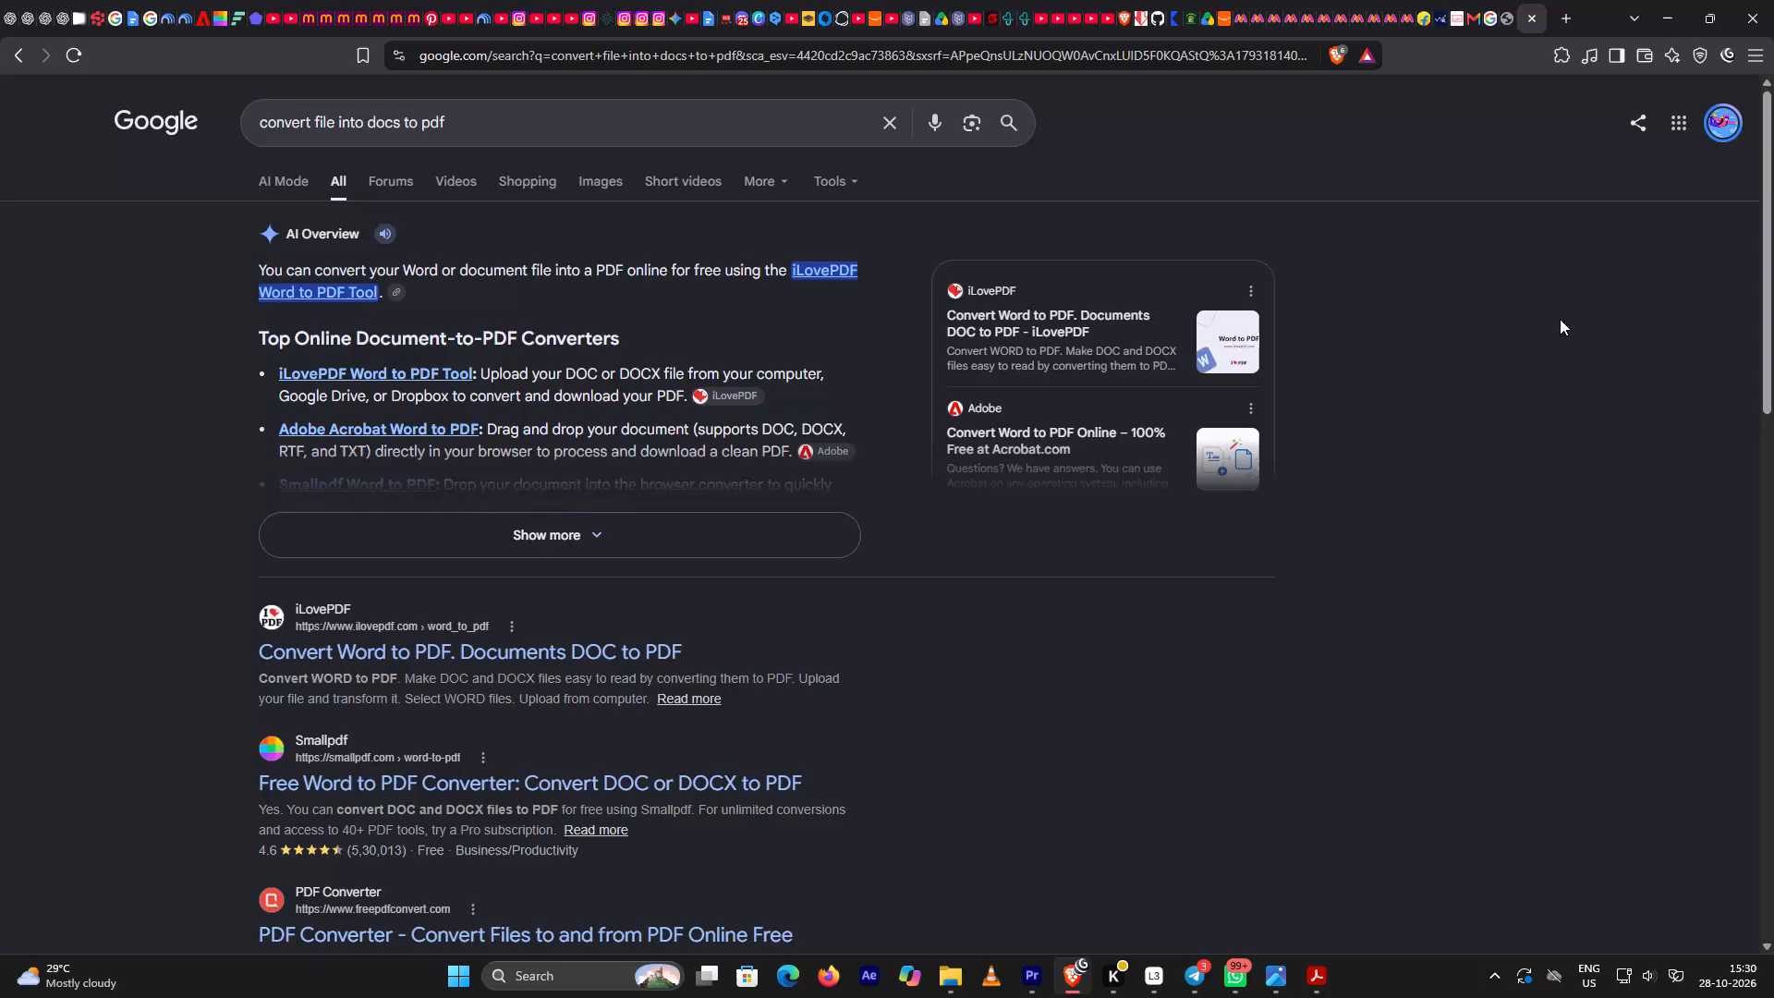
Switch to the Live Reel Editing tutorial on YouTube and watch how the Reliance Retail building clip is animated, pausing it at the end.
{"action": "left_click", "coordinate": [1533, 22]}
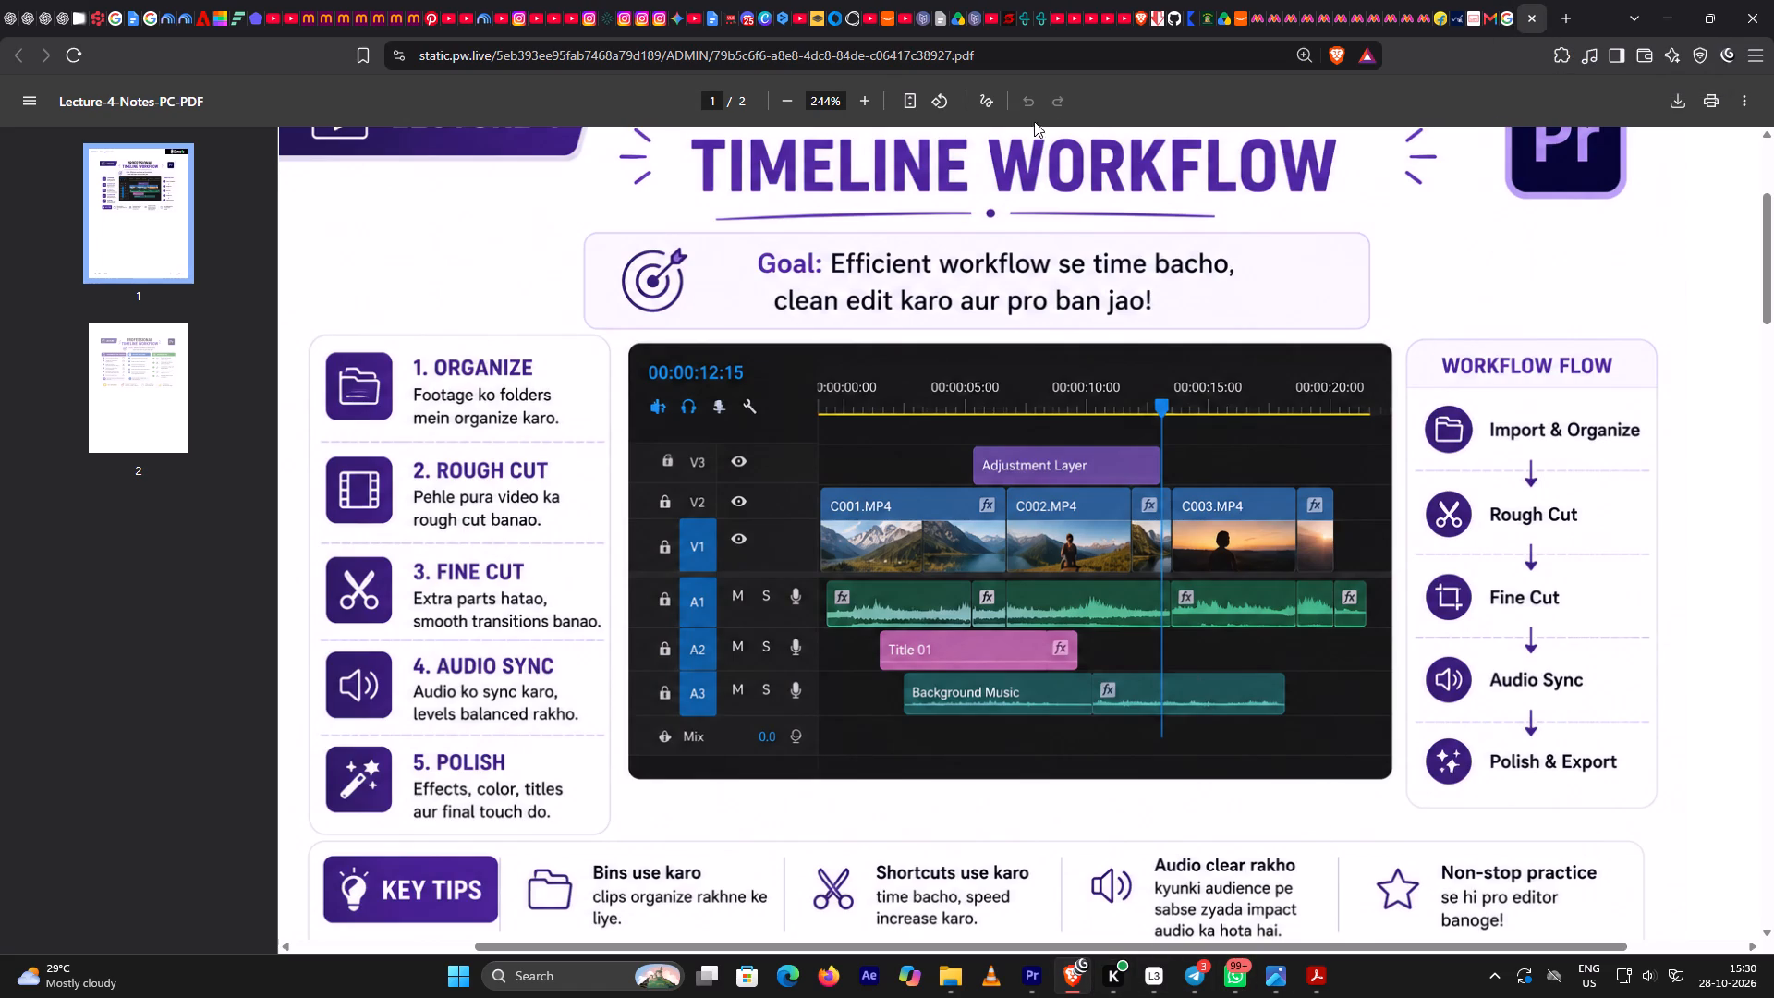
{"action": "left_click", "coordinate": [1056, 17]}
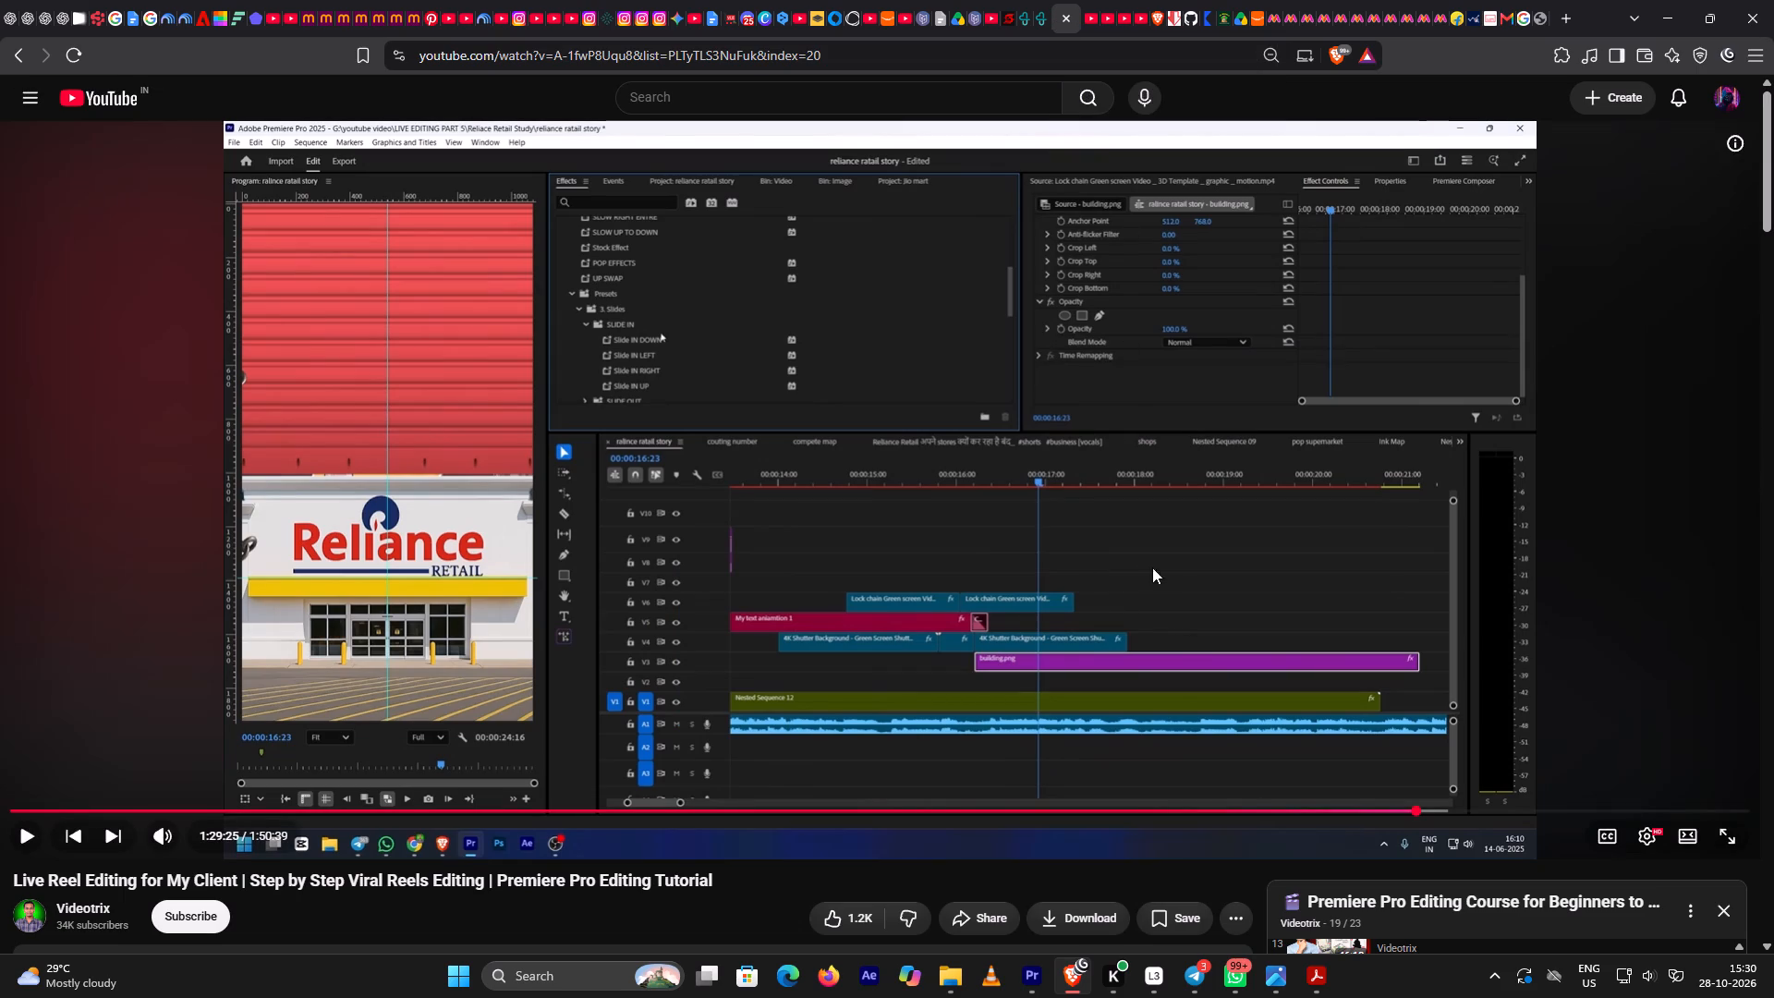
{"action": "left_click", "coordinate": [1155, 611]}
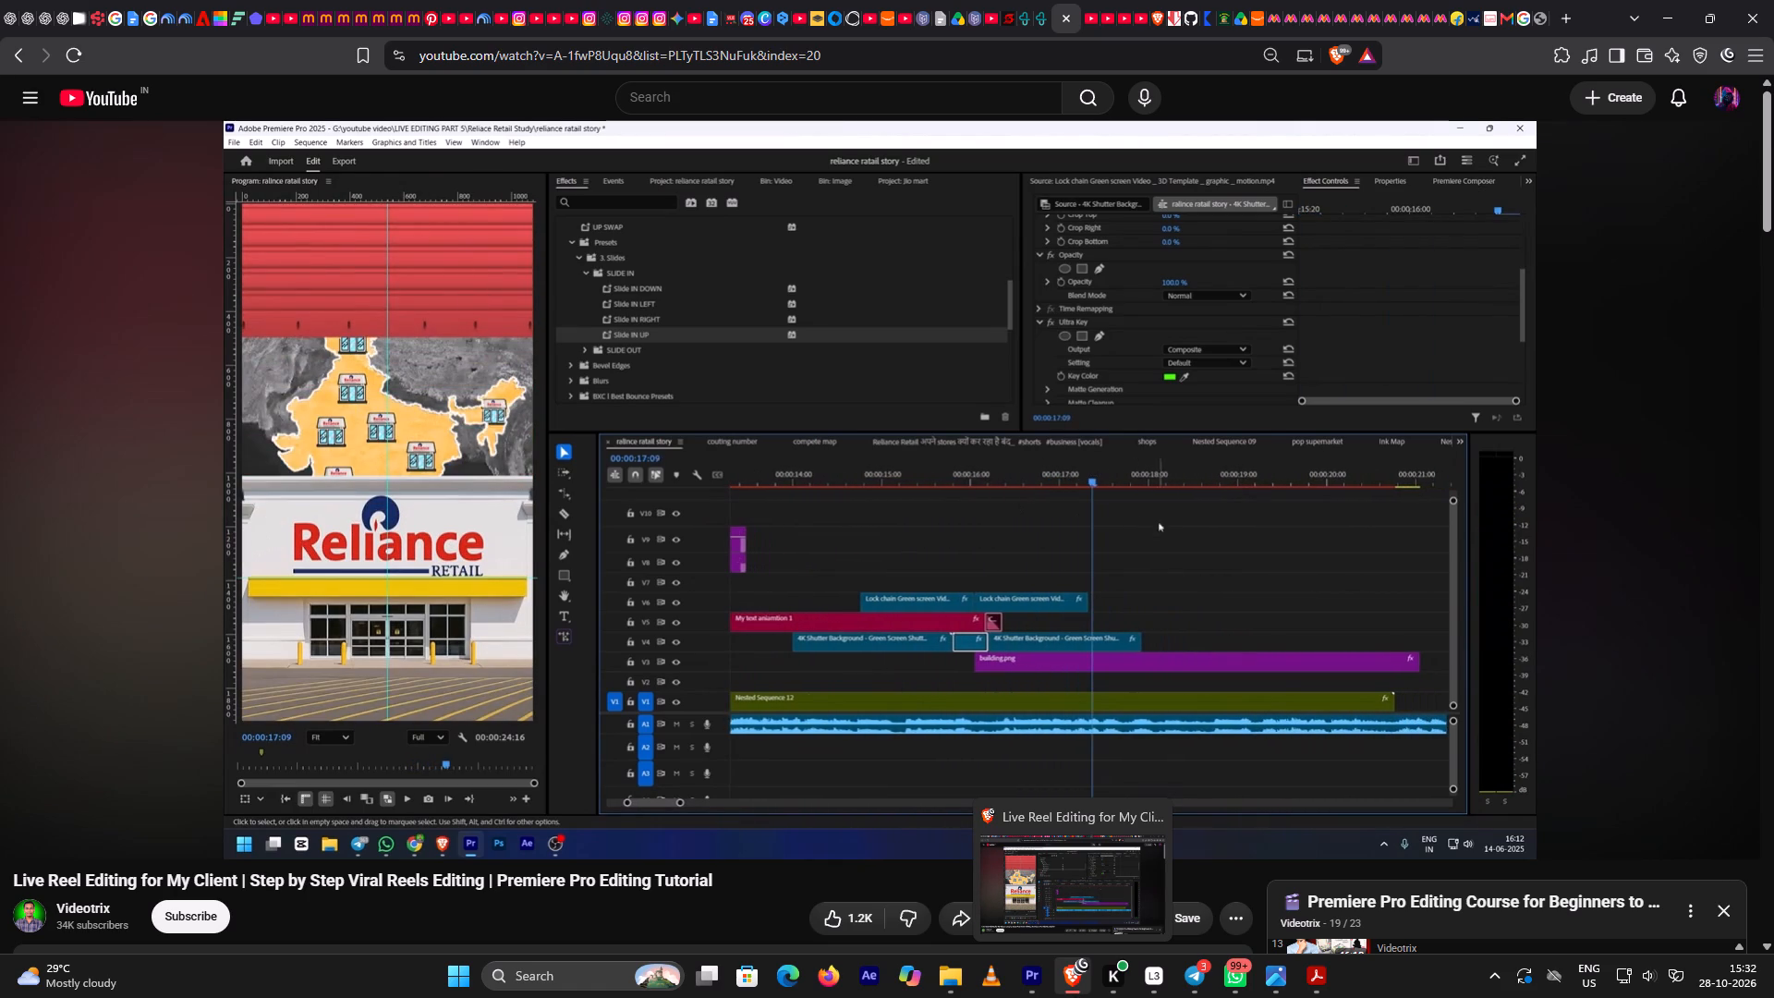
{"action": "key", "text": "space"}
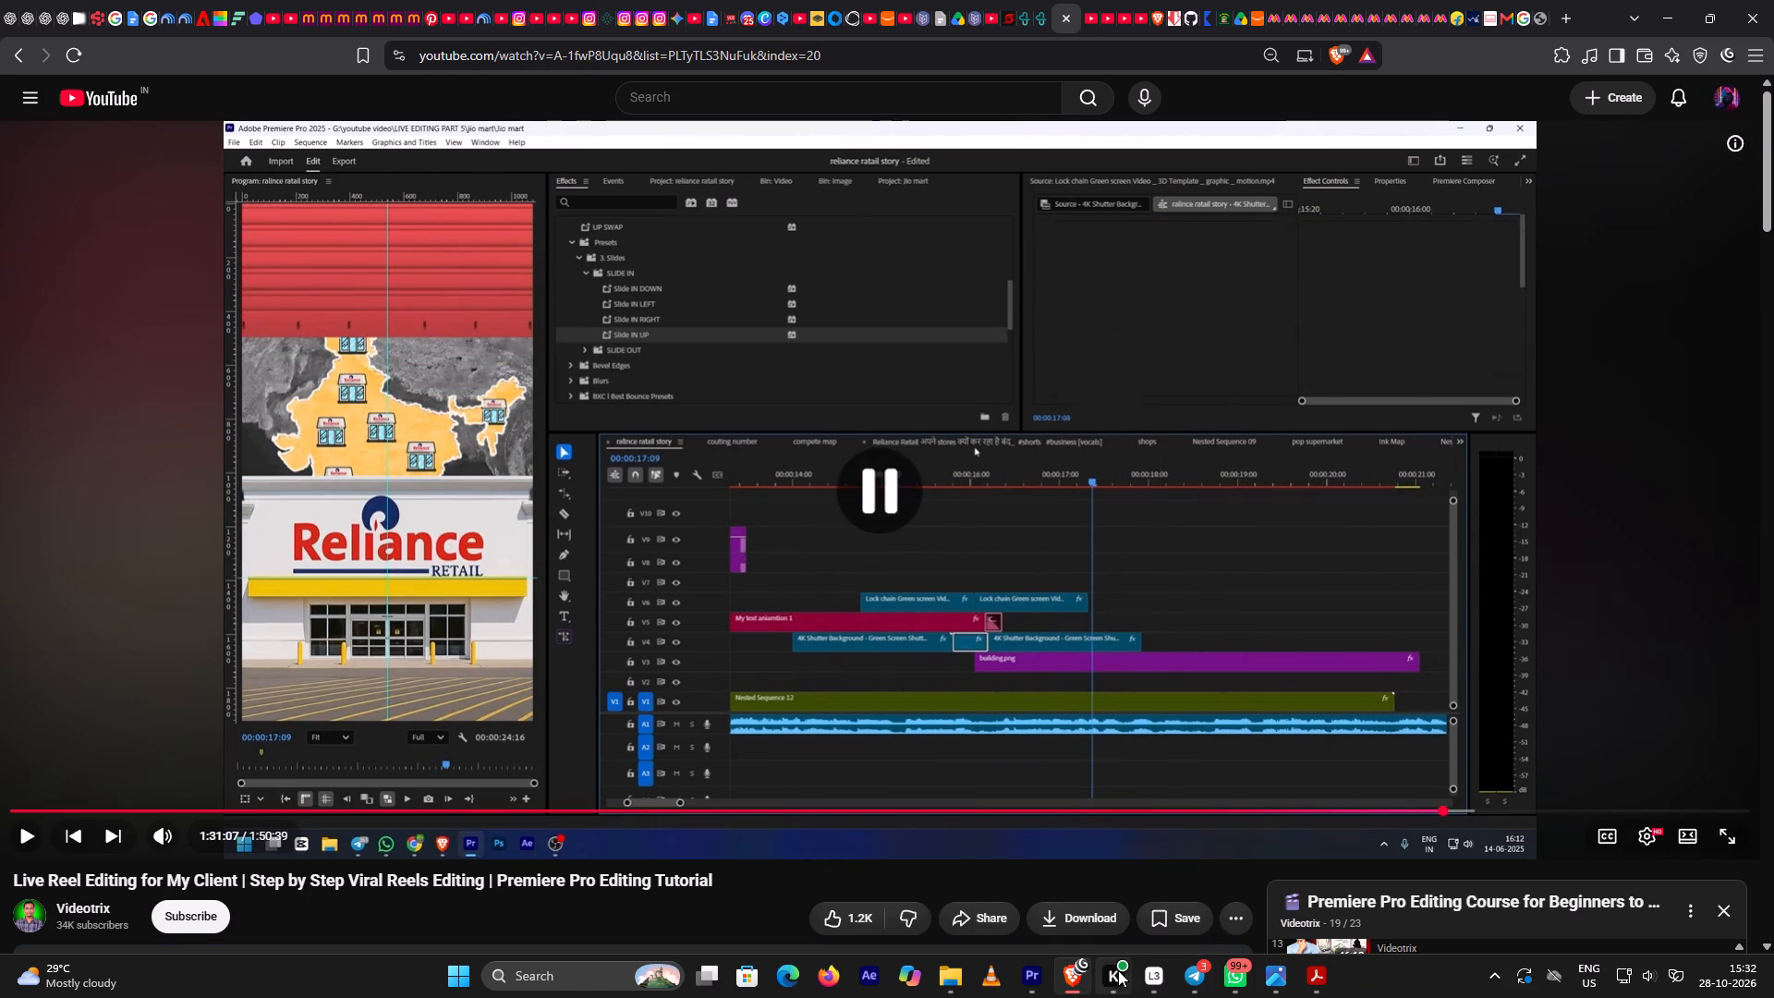
Switch to Premiere Pro and review the shutter, lock-chain and building.png timing in the Relience Retail Study sequence around 00;00;16;00.
{"action": "left_click", "coordinate": [1038, 979]}
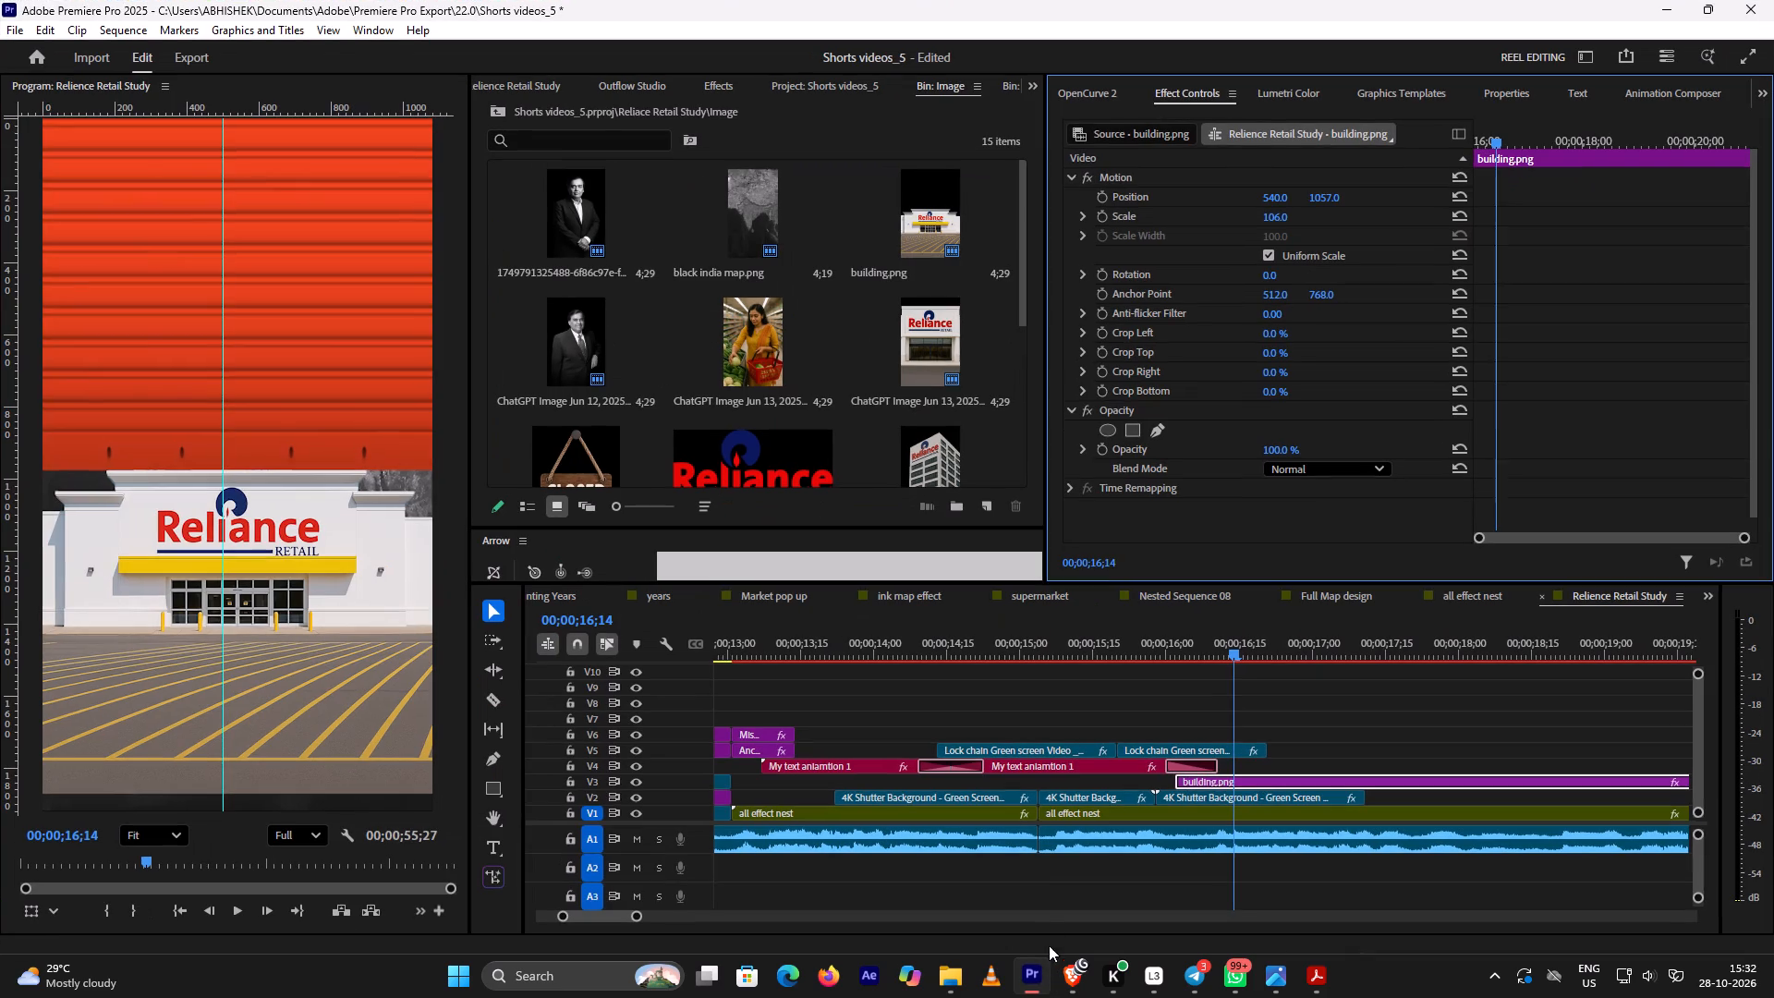
{"action": "left_click", "coordinate": [1140, 651]}
{"action": "key", "text": "space"}
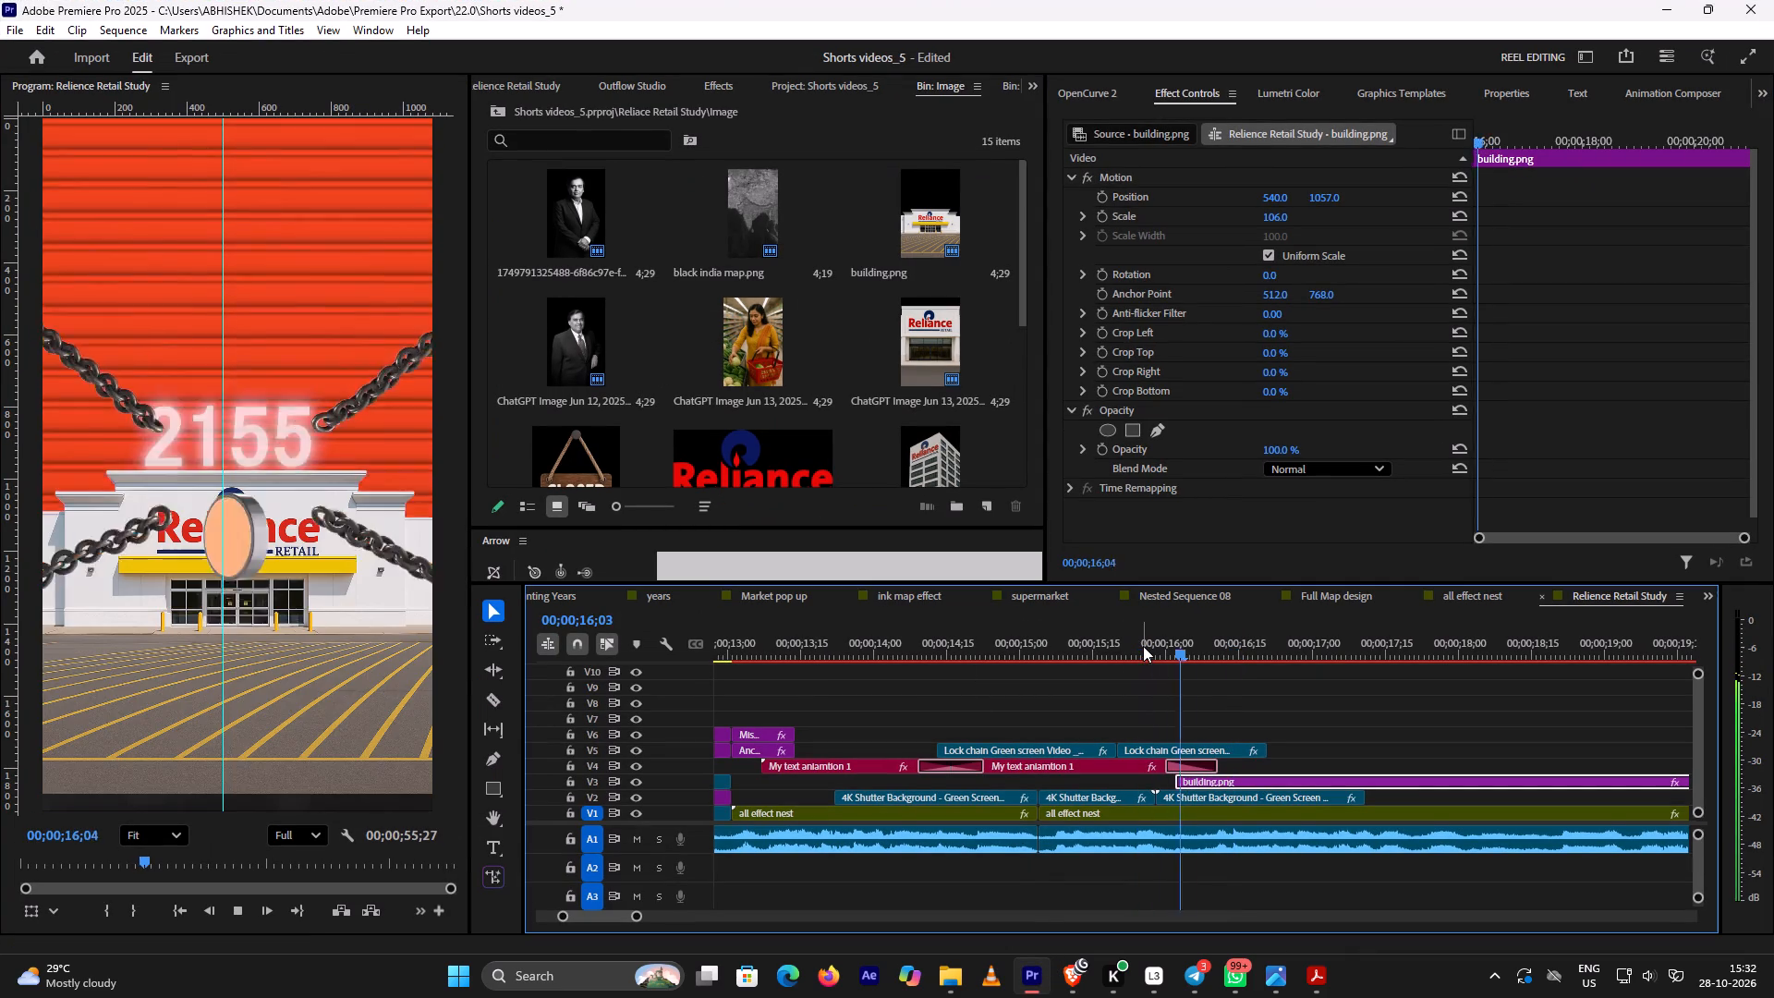
{"action": "key", "text": "space"}
{"action": "left_click", "coordinate": [1105, 643]}
{"action": "key", "text": "space"}
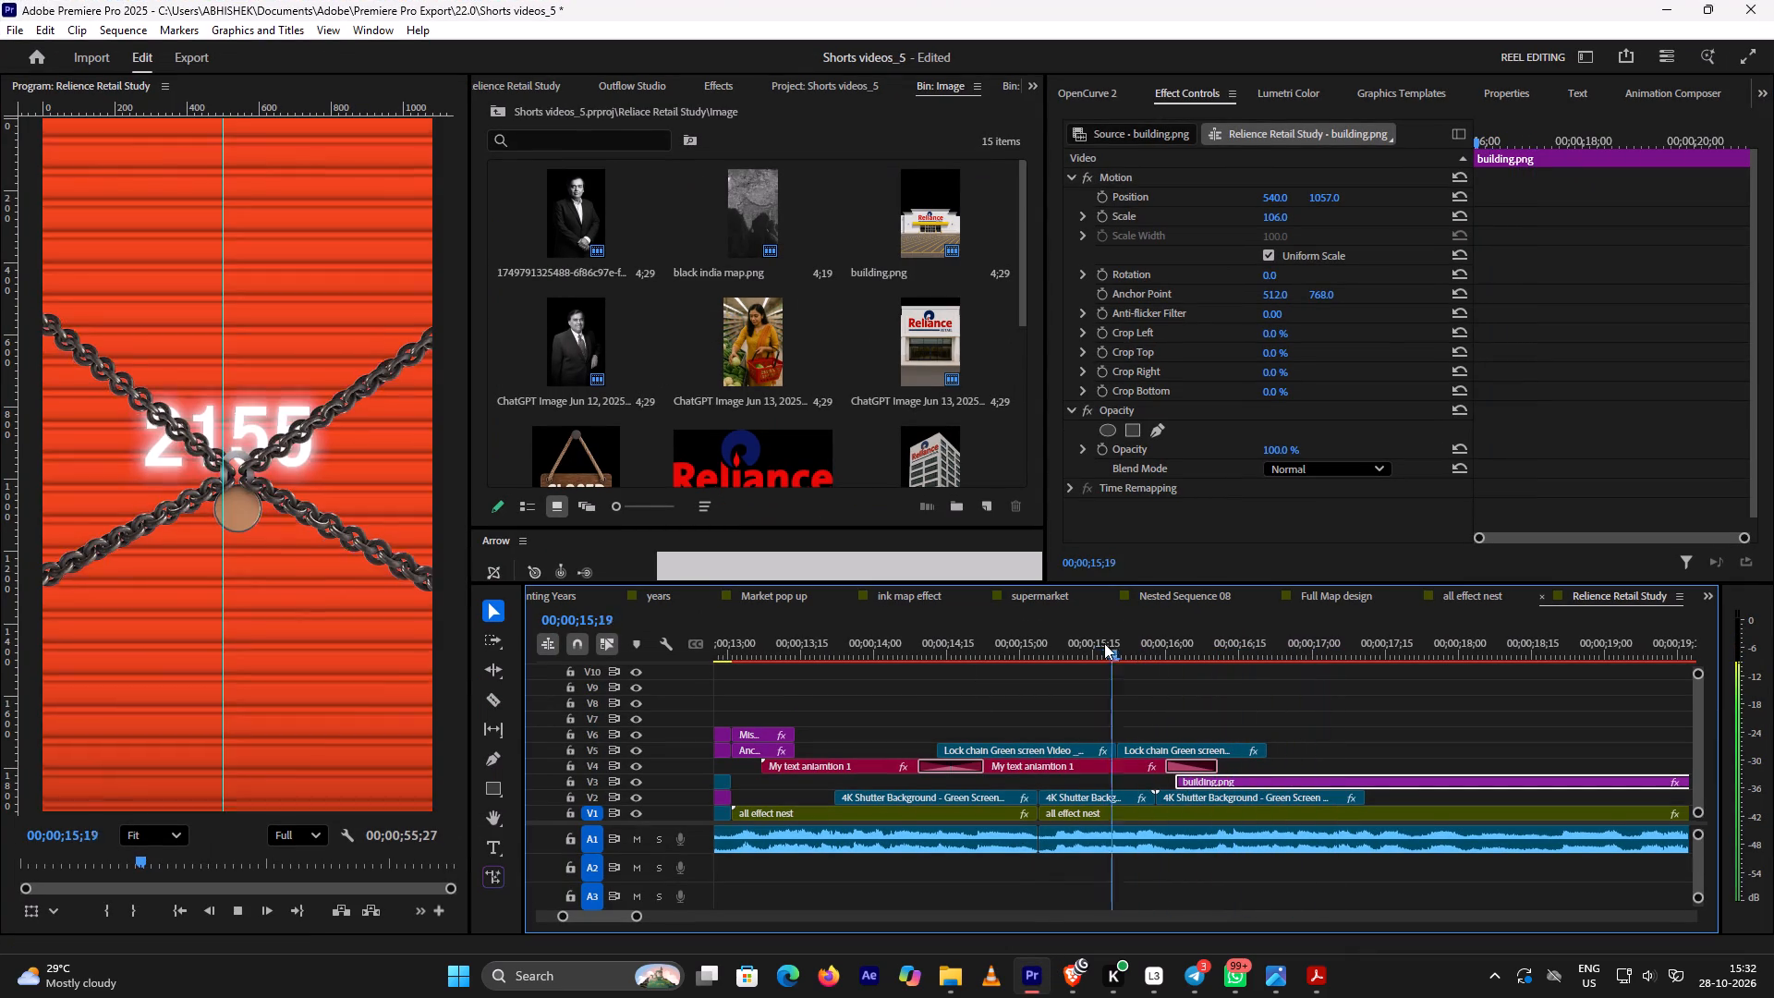
{"action": "key", "text": "space"}
{"action": "left_click", "coordinate": [1008, 642]}
{"action": "key", "text": "space"}
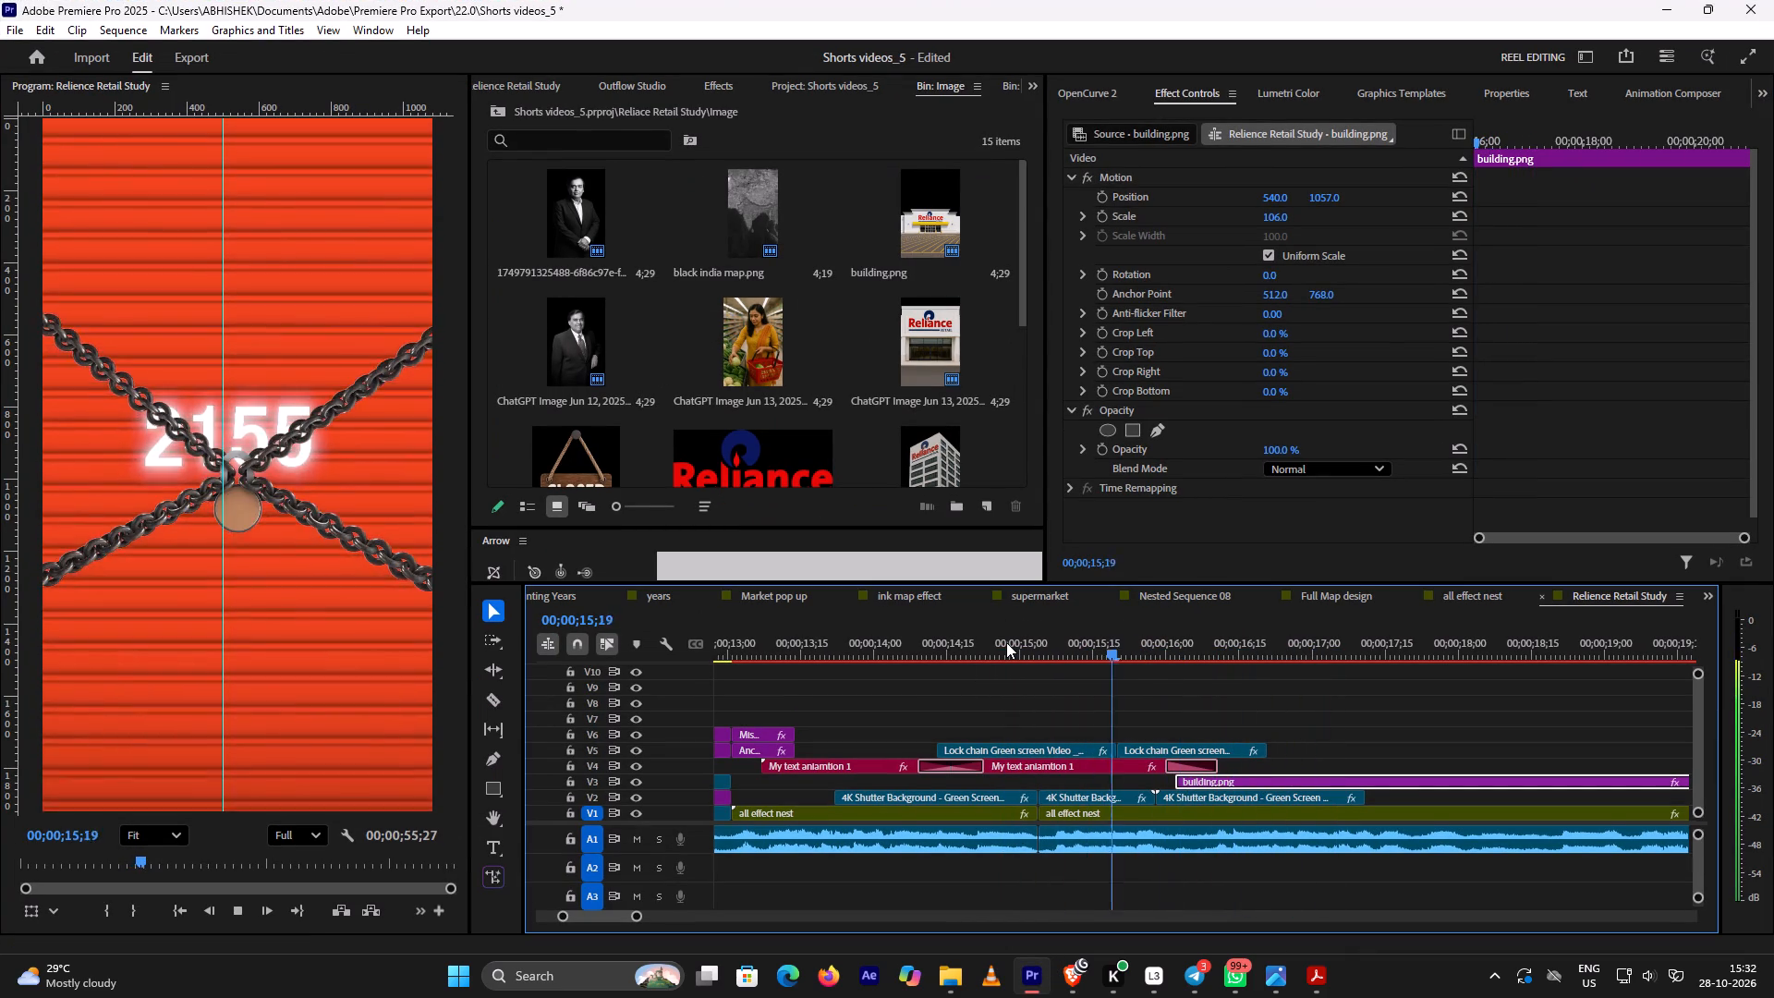
{"action": "key", "text": "space"}
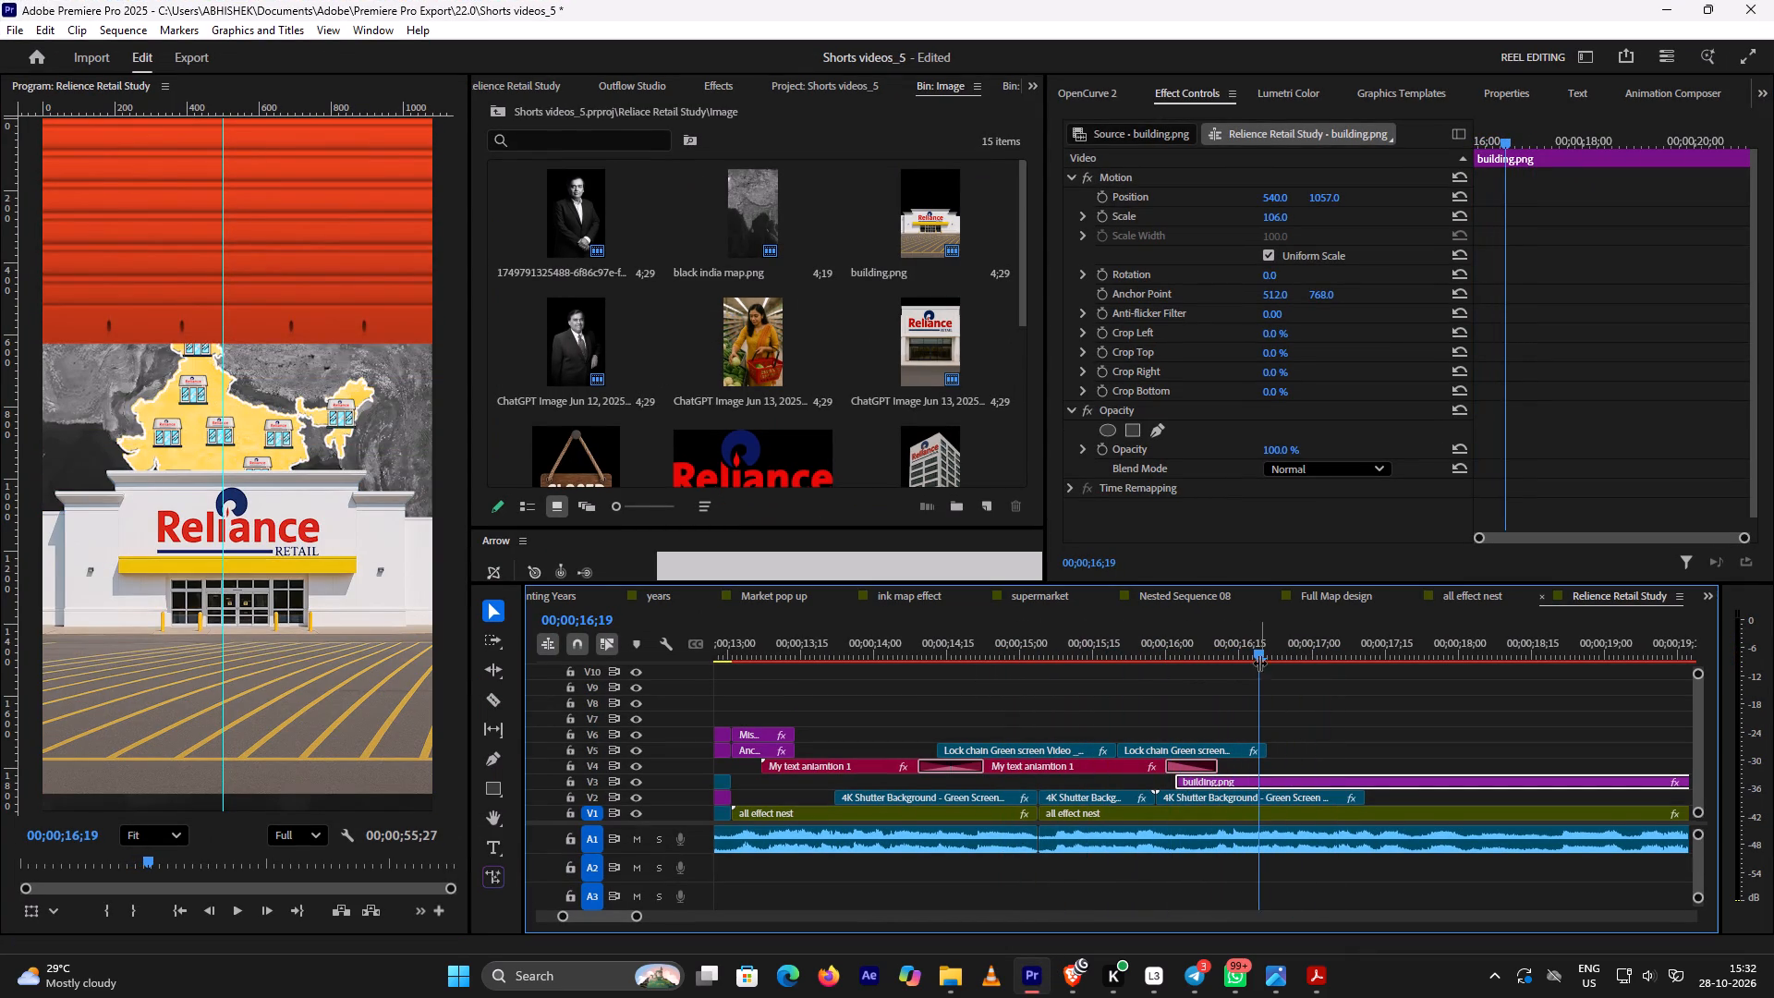
{"action": "left_click_drag", "start_coordinate": [1258, 651], "coordinate": [1185, 669]}
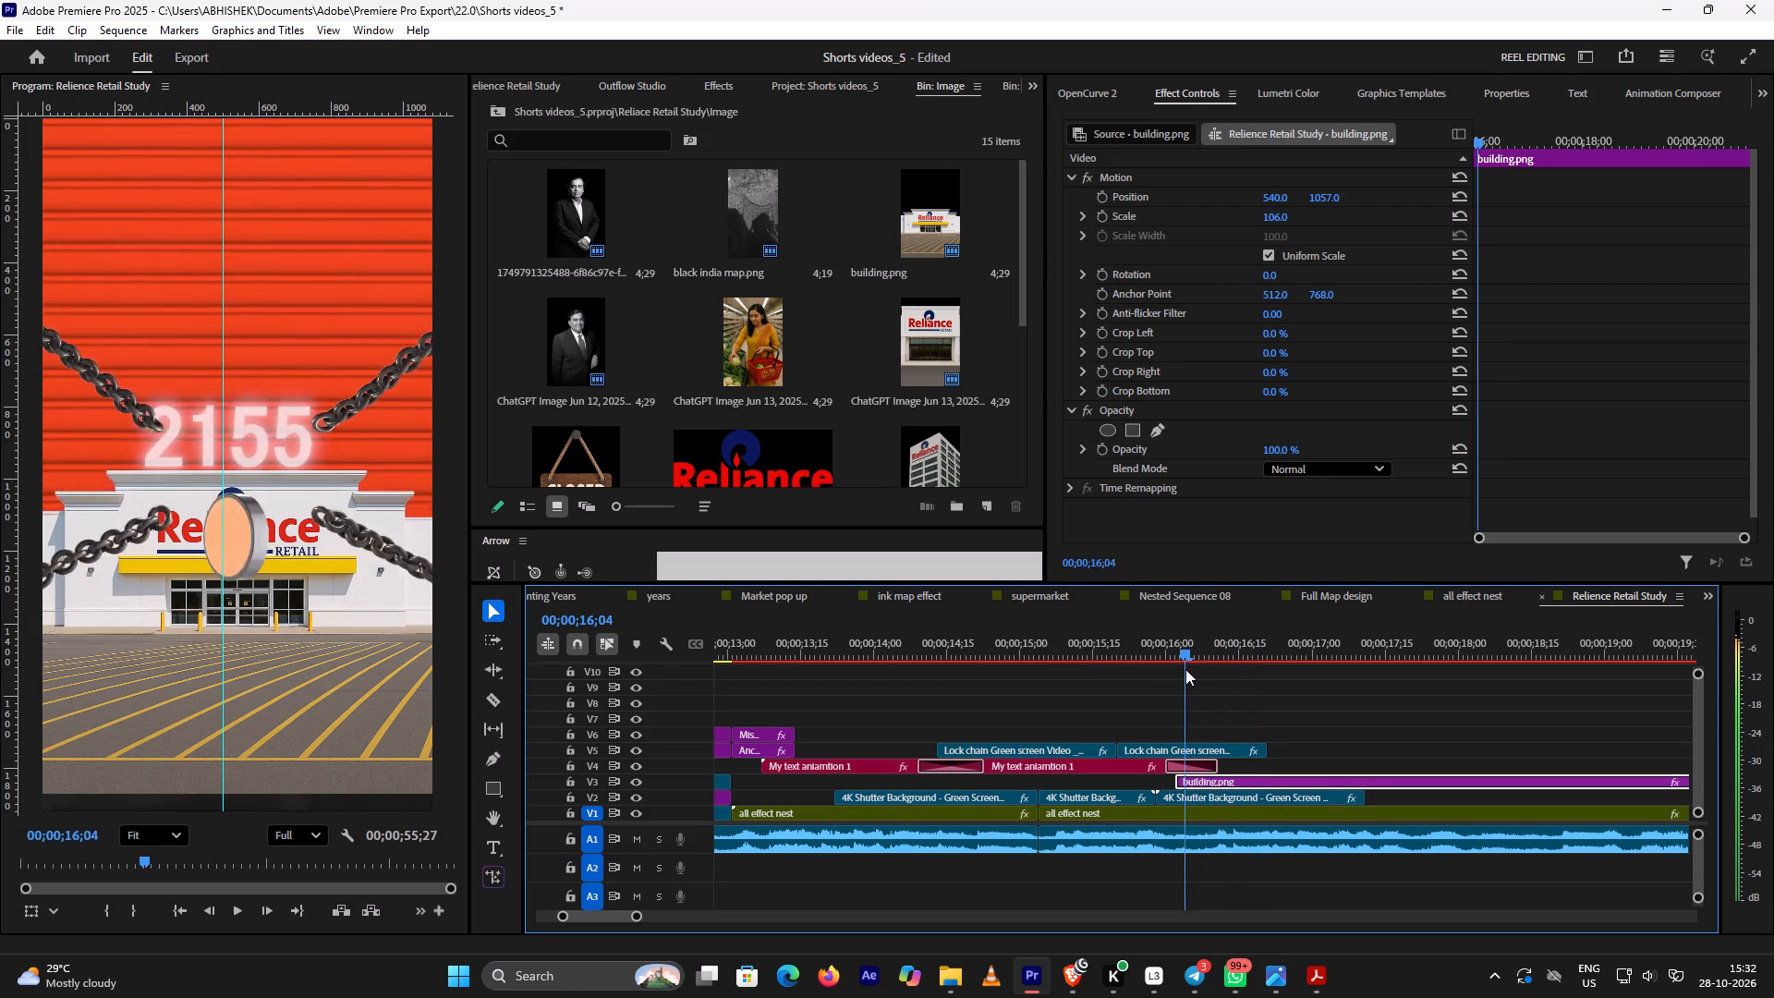
{"action": "left_click_drag", "start_coordinate": [1185, 669], "coordinate": [1168, 684]}
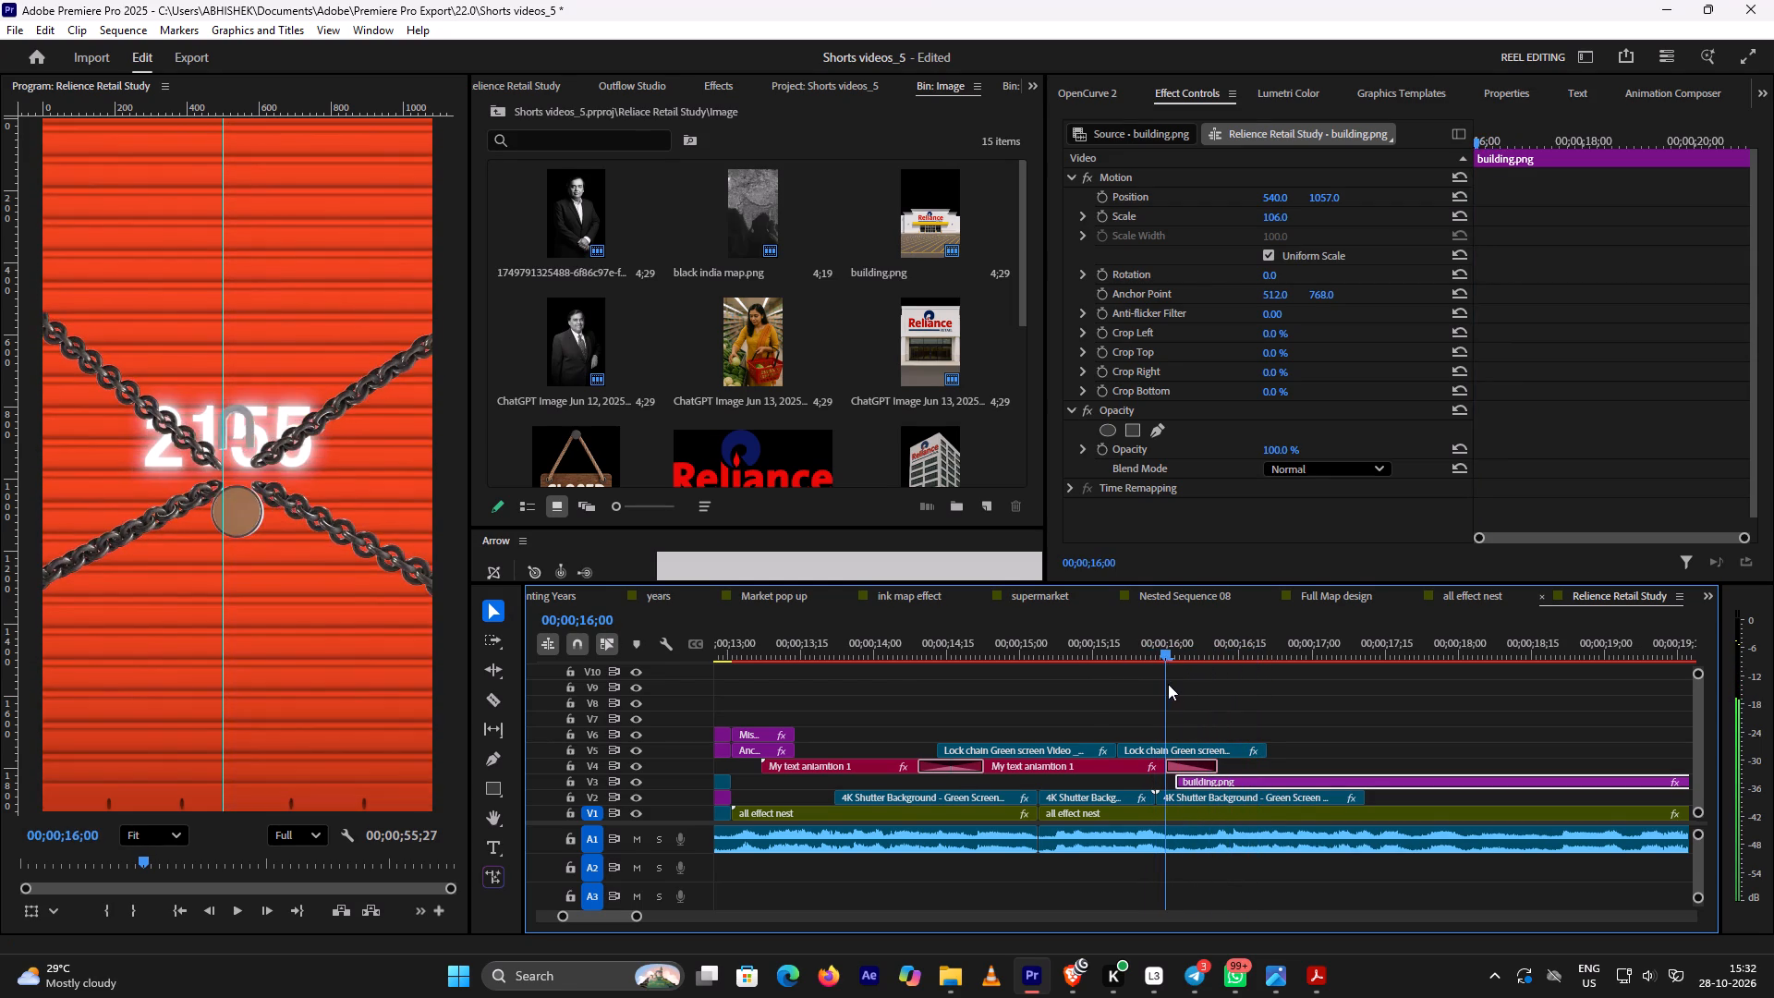
{"action": "left_click_drag", "start_coordinate": [1168, 684], "coordinate": [1197, 694]}
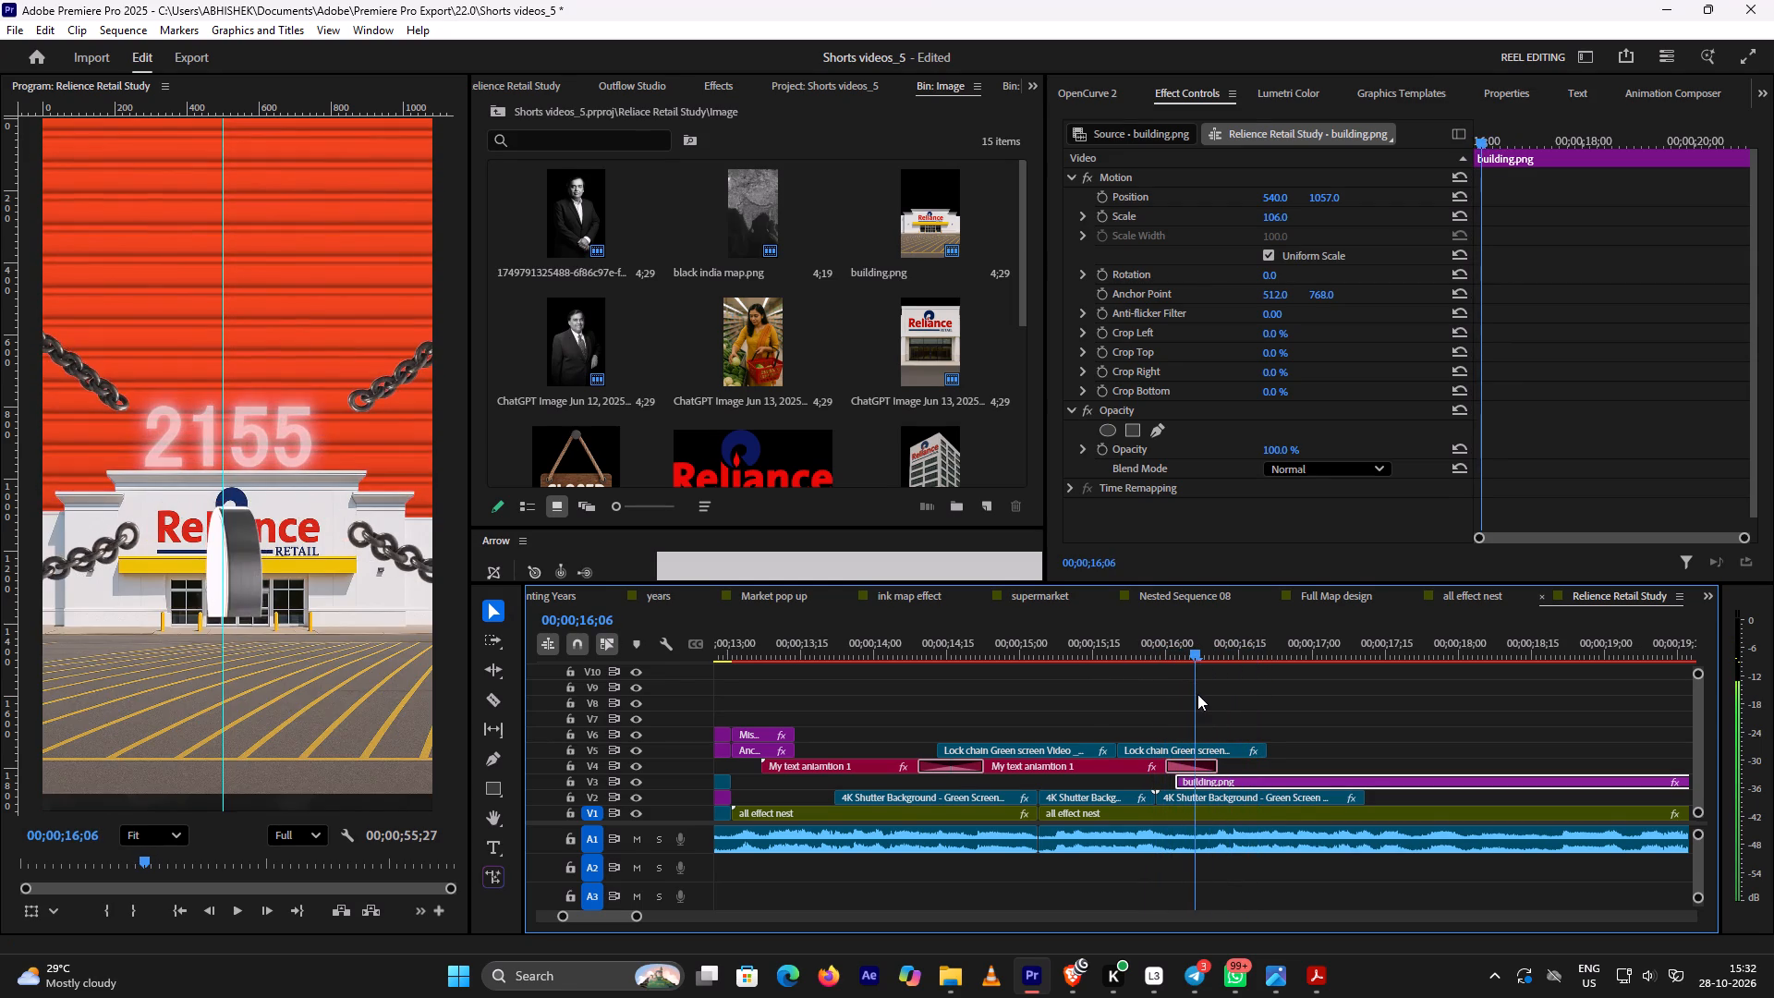
{"action": "left_click_drag", "start_coordinate": [1197, 694], "coordinate": [1225, 702]}
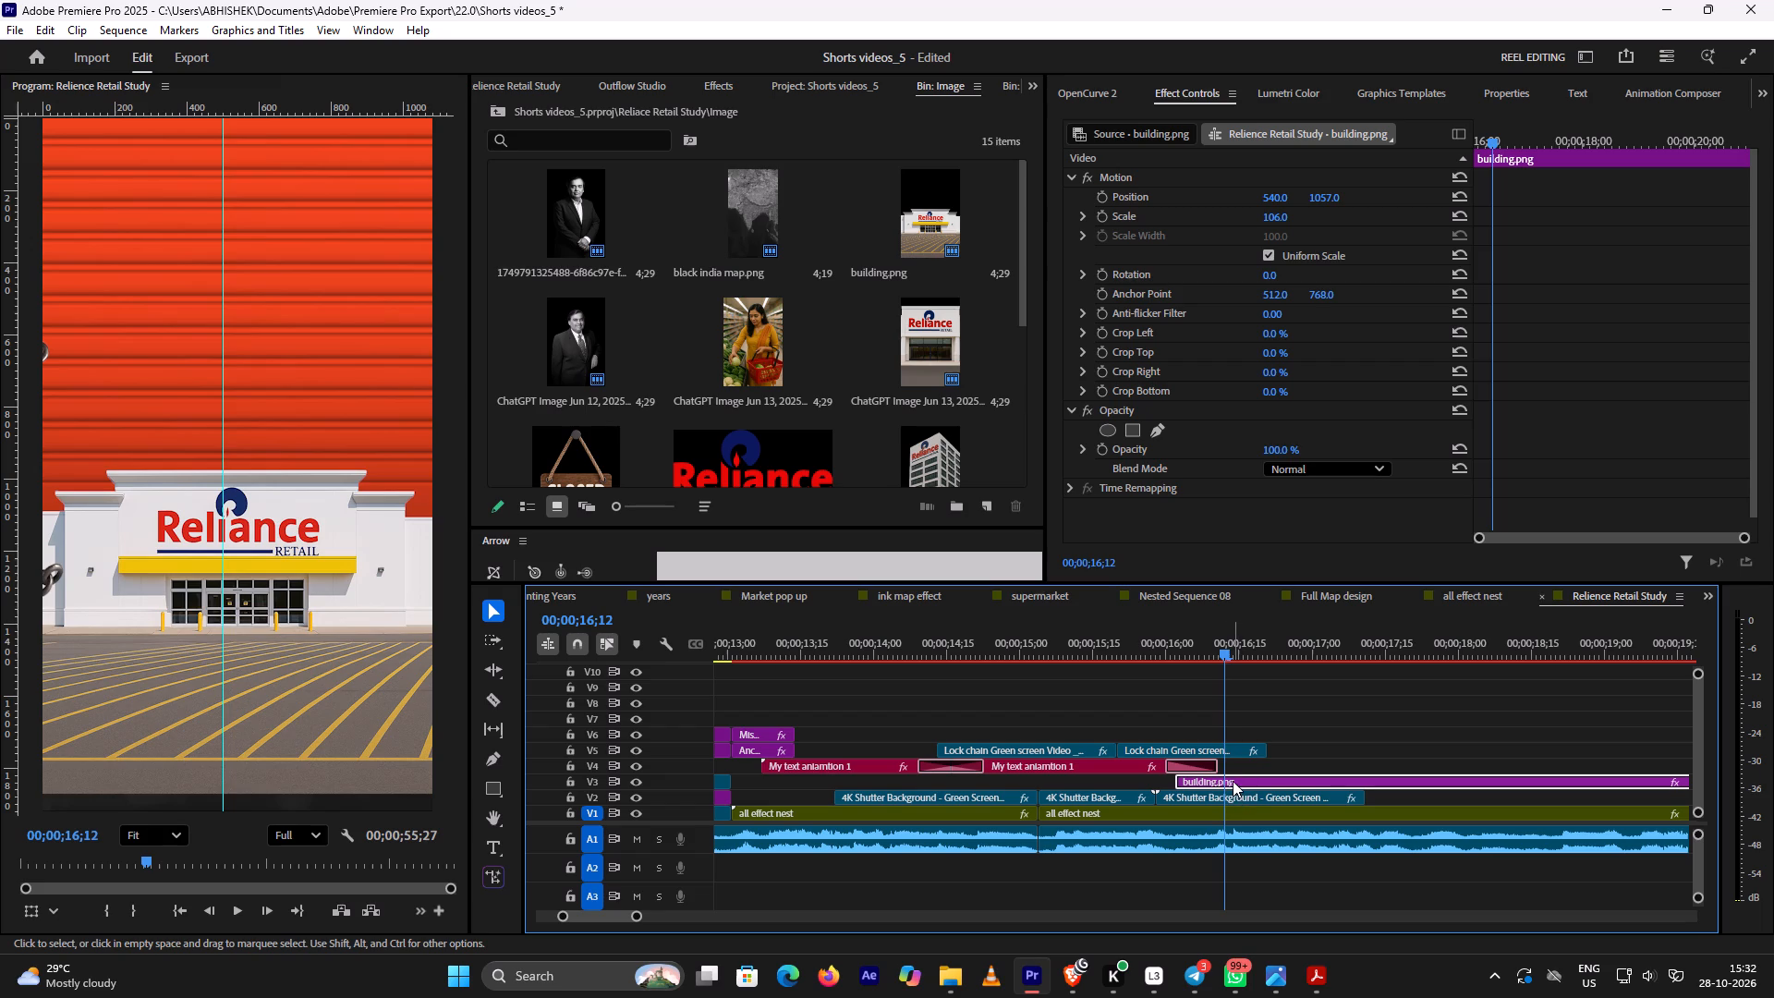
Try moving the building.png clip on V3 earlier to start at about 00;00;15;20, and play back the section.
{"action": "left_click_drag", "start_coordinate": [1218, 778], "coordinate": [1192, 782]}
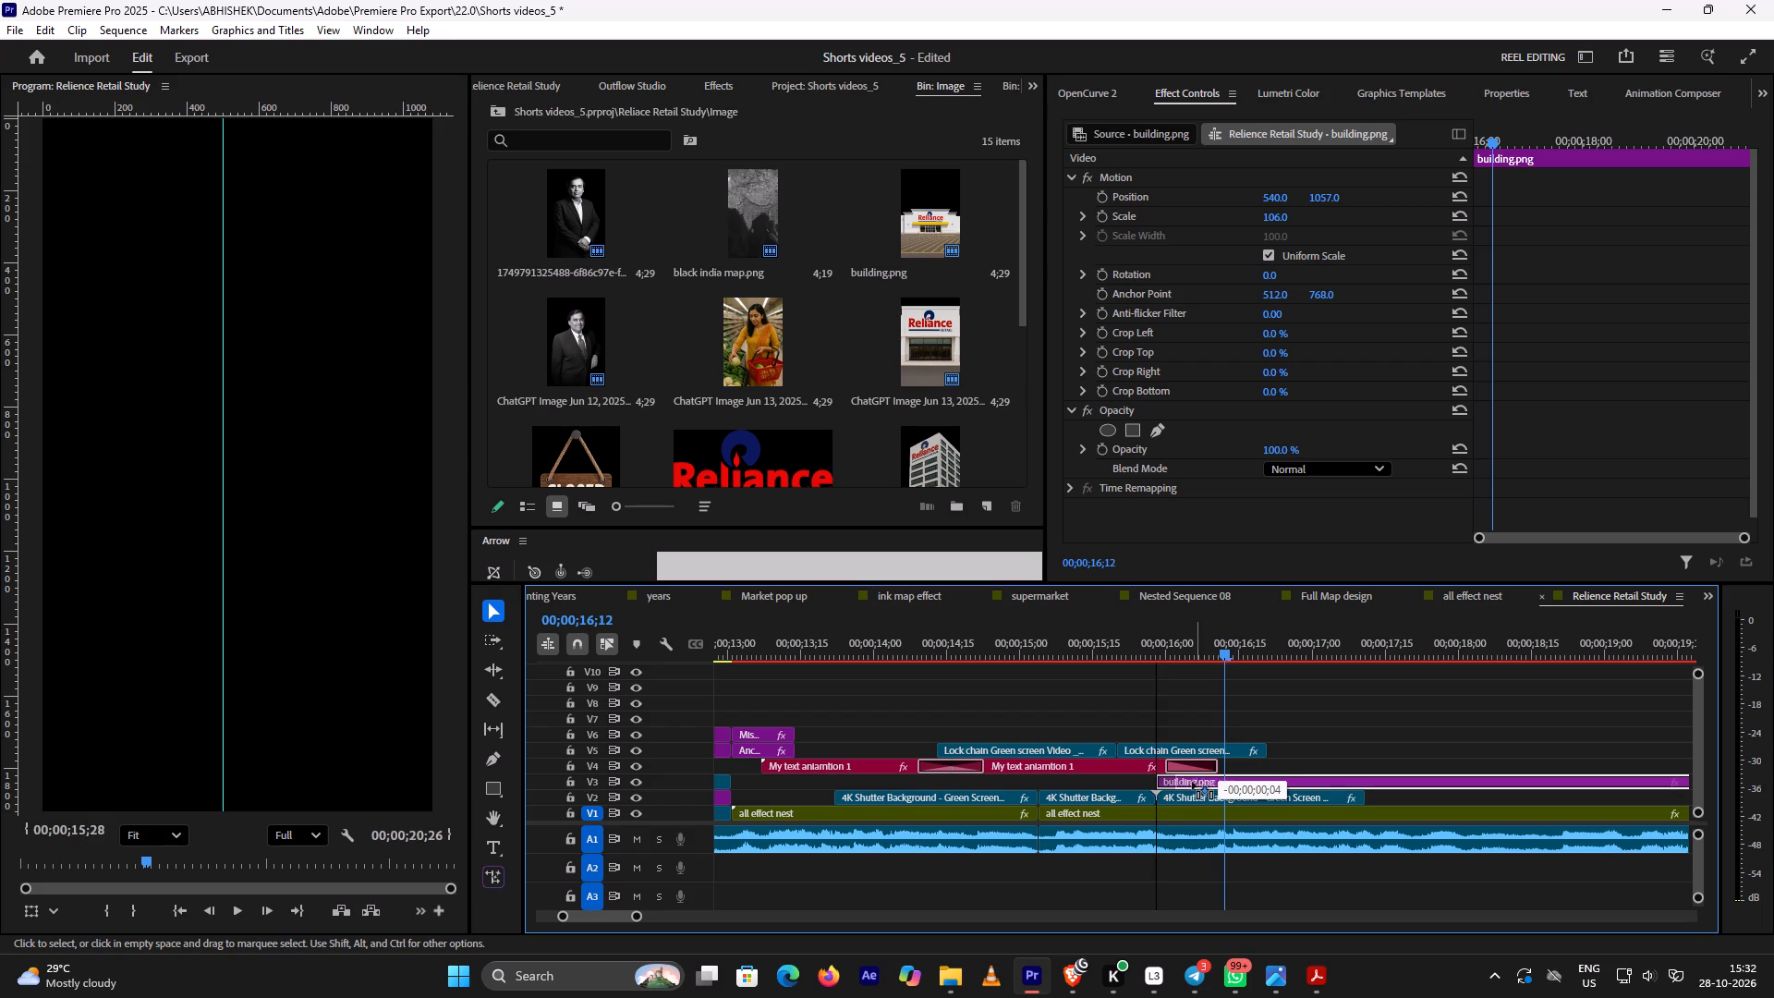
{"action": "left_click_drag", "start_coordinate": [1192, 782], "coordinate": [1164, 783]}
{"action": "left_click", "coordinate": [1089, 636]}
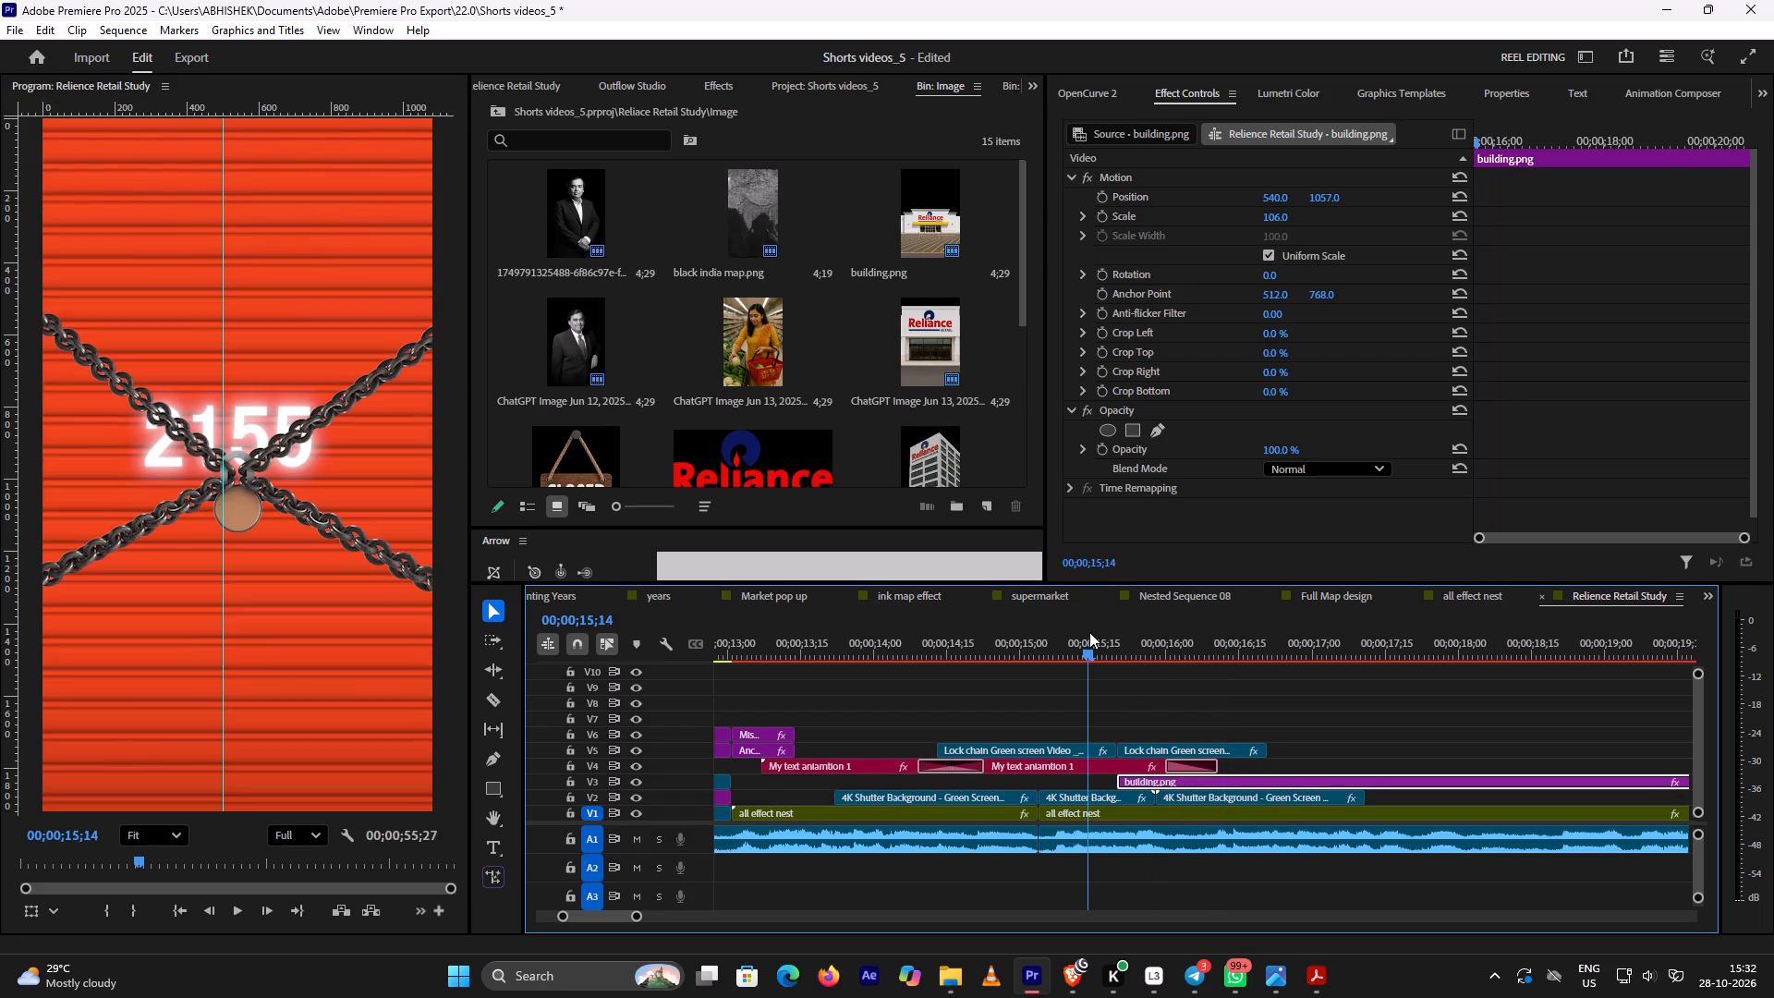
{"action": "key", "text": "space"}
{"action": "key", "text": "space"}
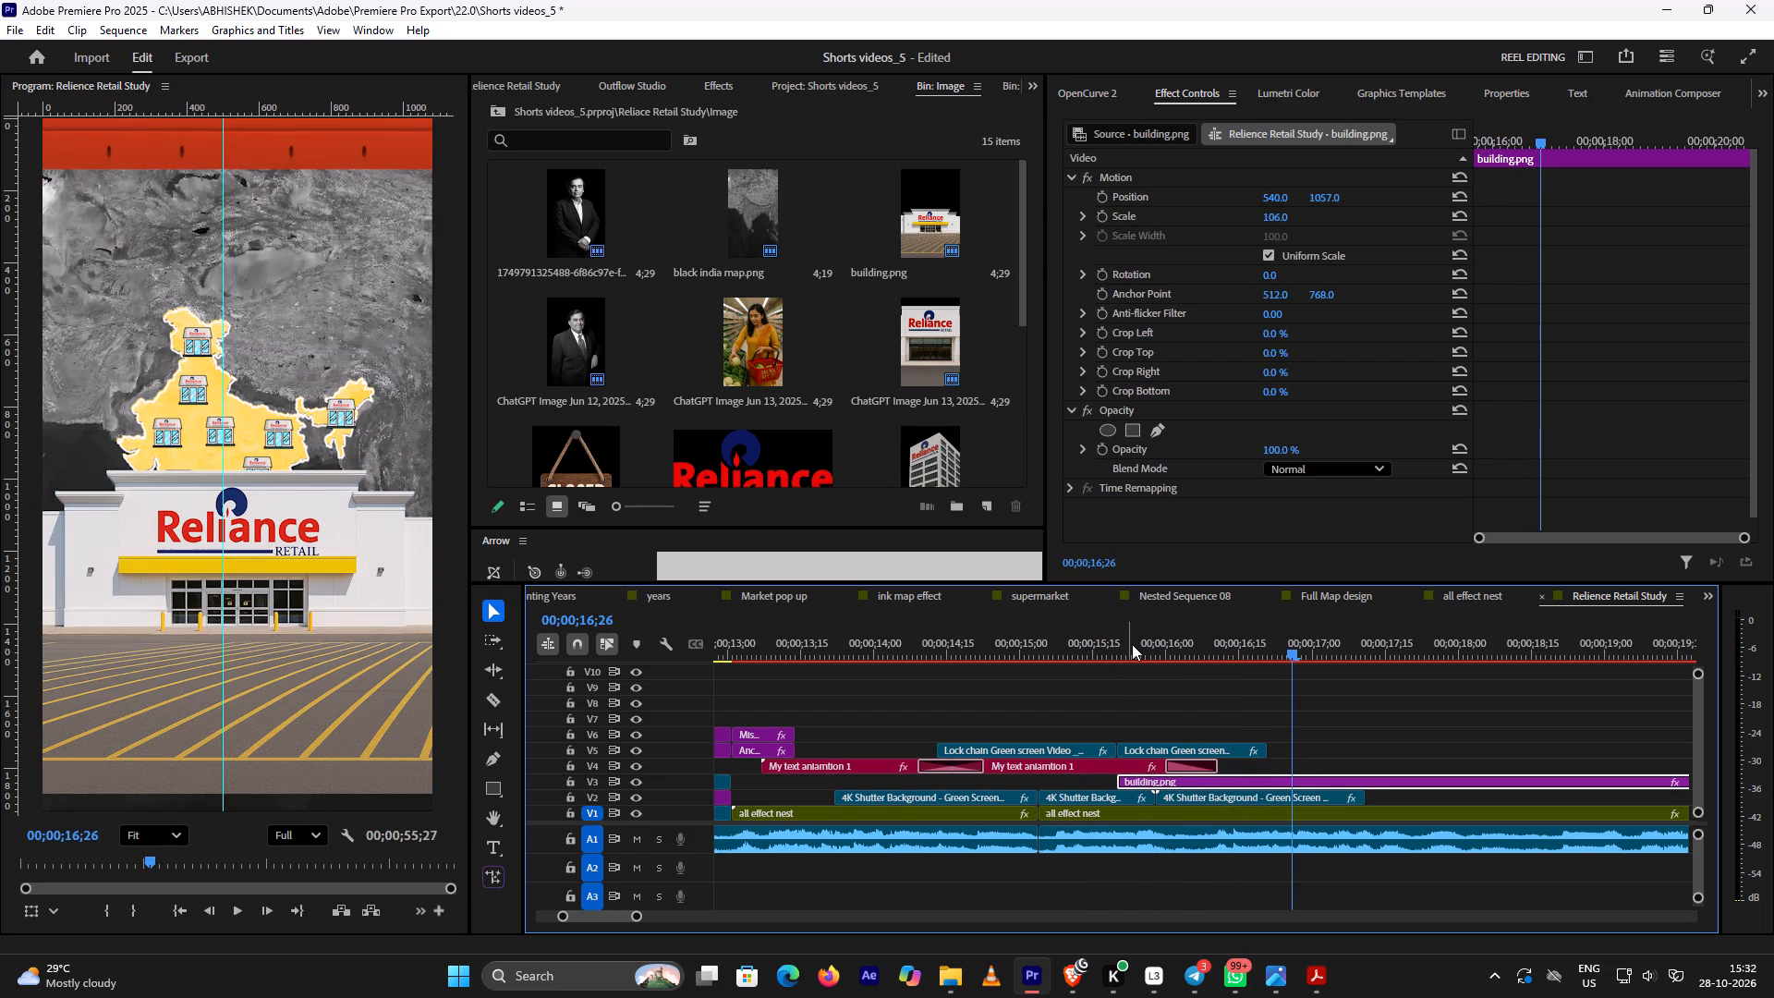
Move the building.png clip on V3 so it starts at about 00;00;16;00.
{"action": "left_click_drag", "start_coordinate": [1160, 785], "coordinate": [1201, 778]}
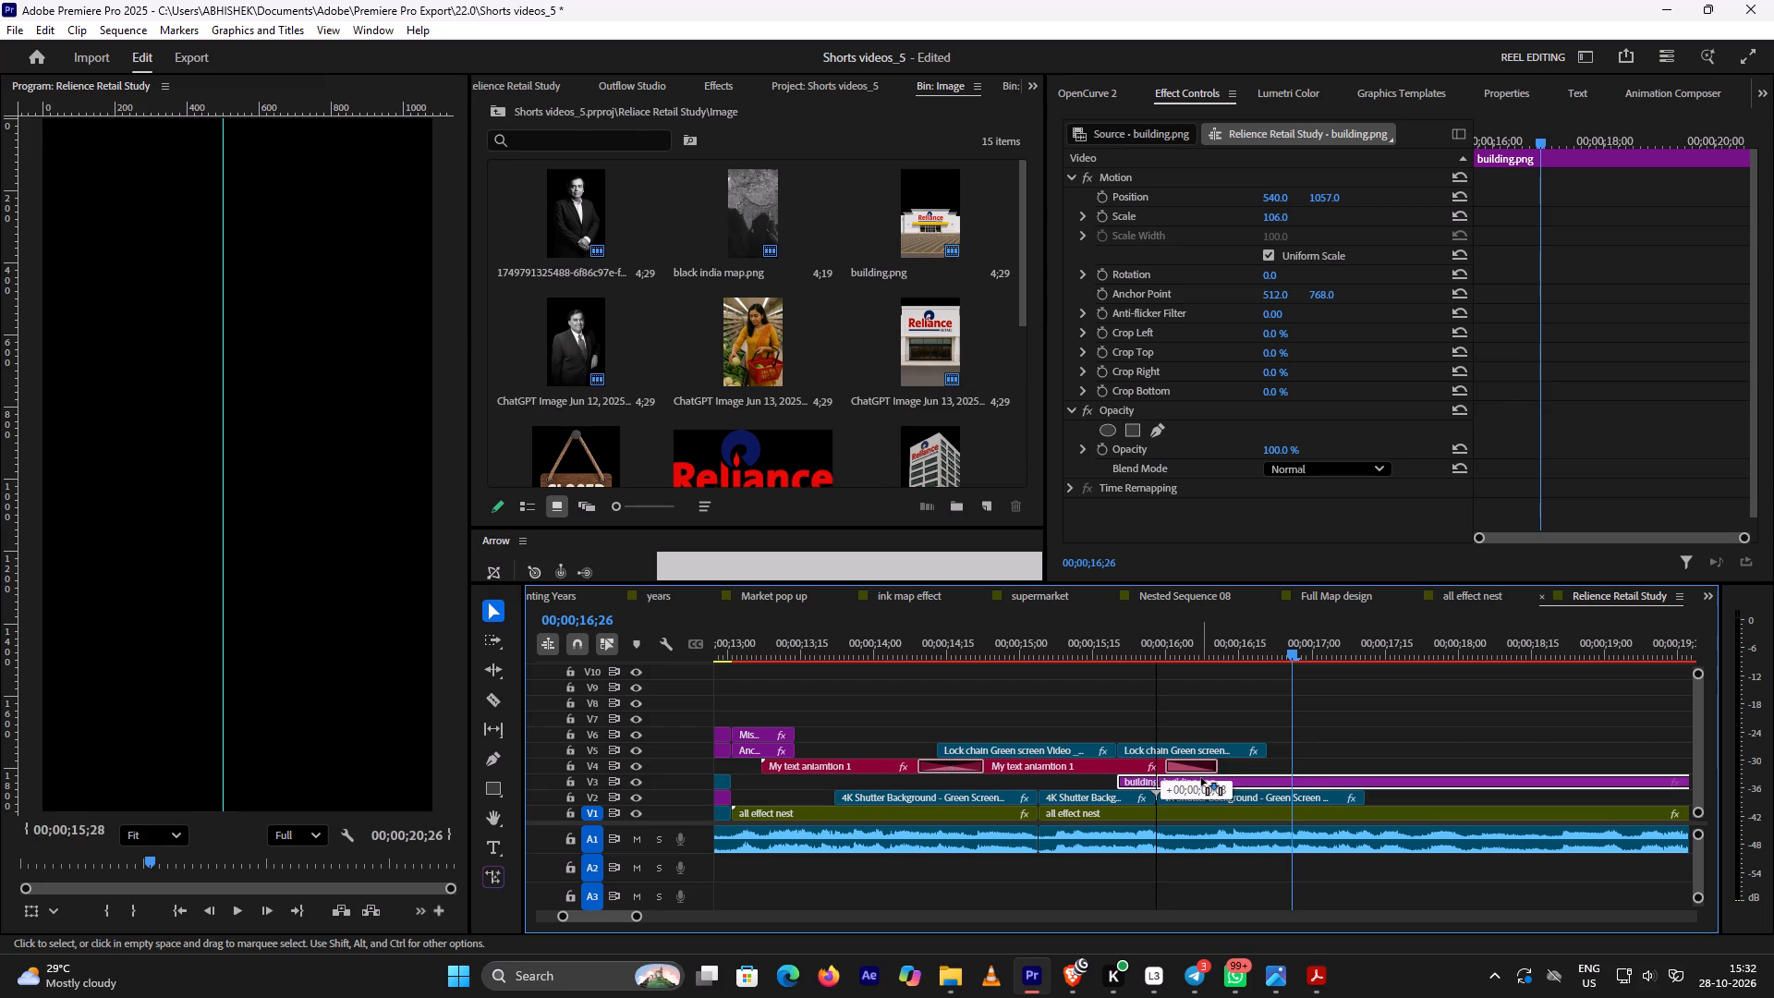
{"action": "left_click_drag", "start_coordinate": [1201, 778], "coordinate": [1208, 777]}
Review the chain-breaking and shutter-opening section frame by frame to check the building clip's new timing.
{"action": "key", "text": "space"}
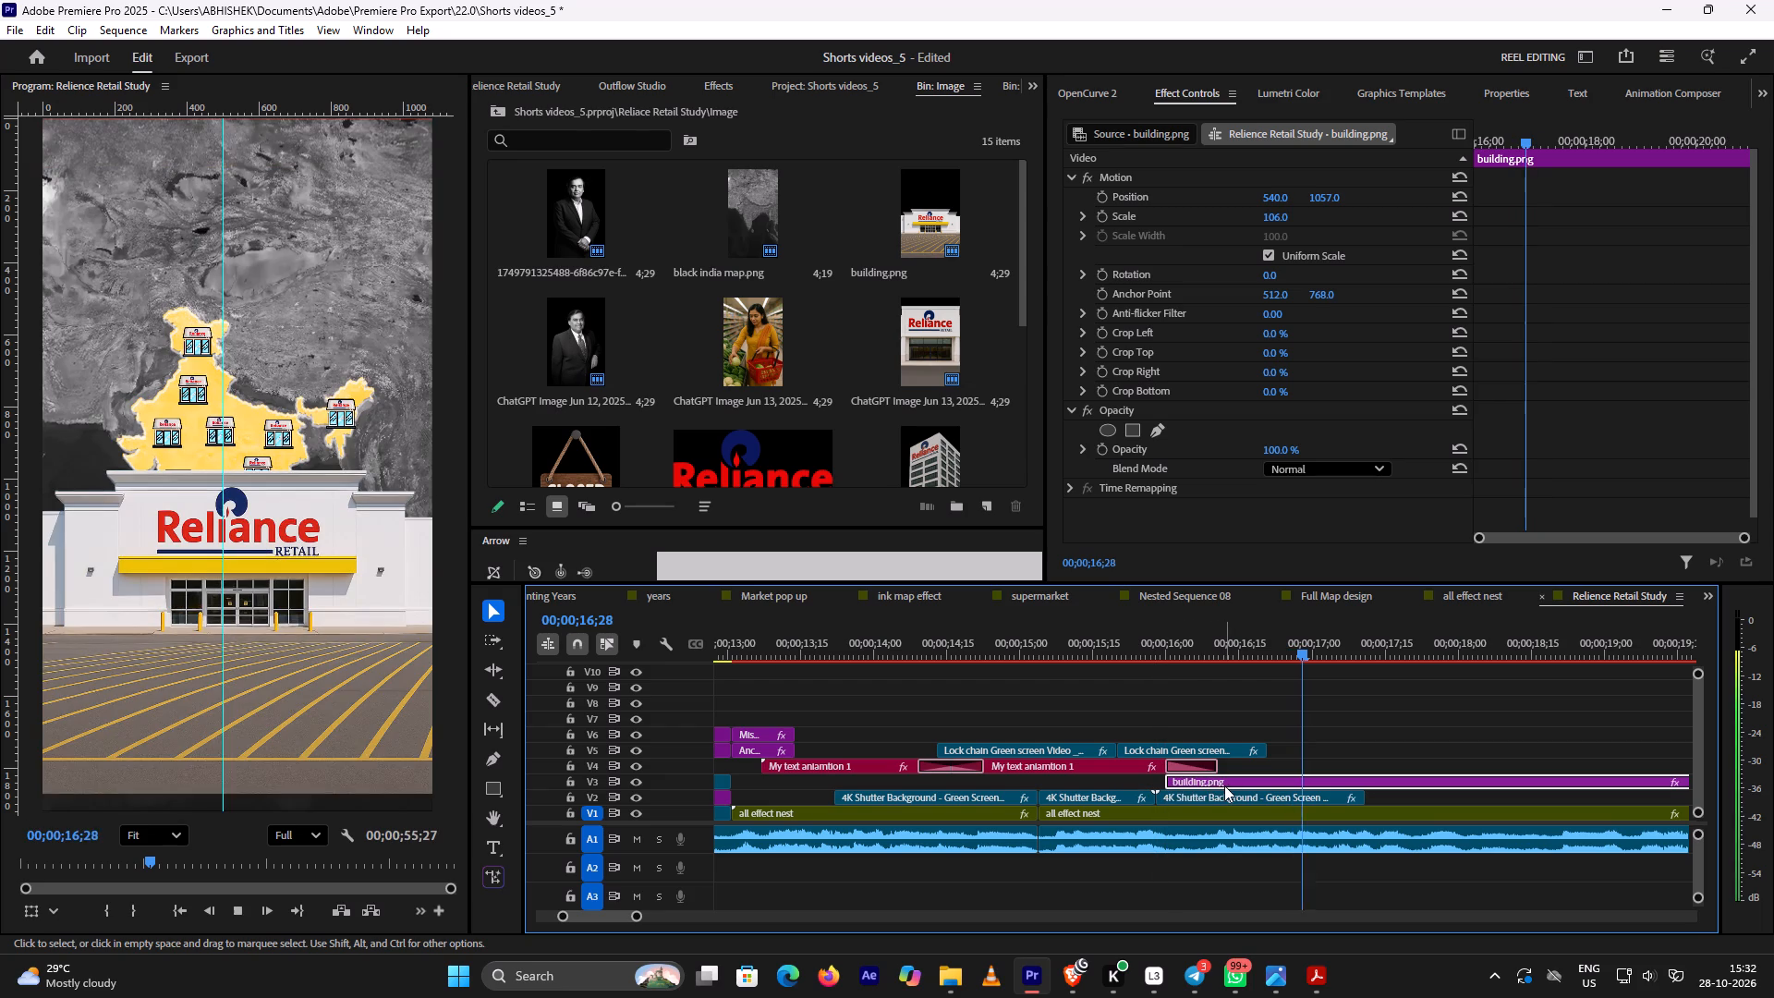
{"action": "key", "text": "space"}
{"action": "left_click", "coordinate": [1125, 625]}
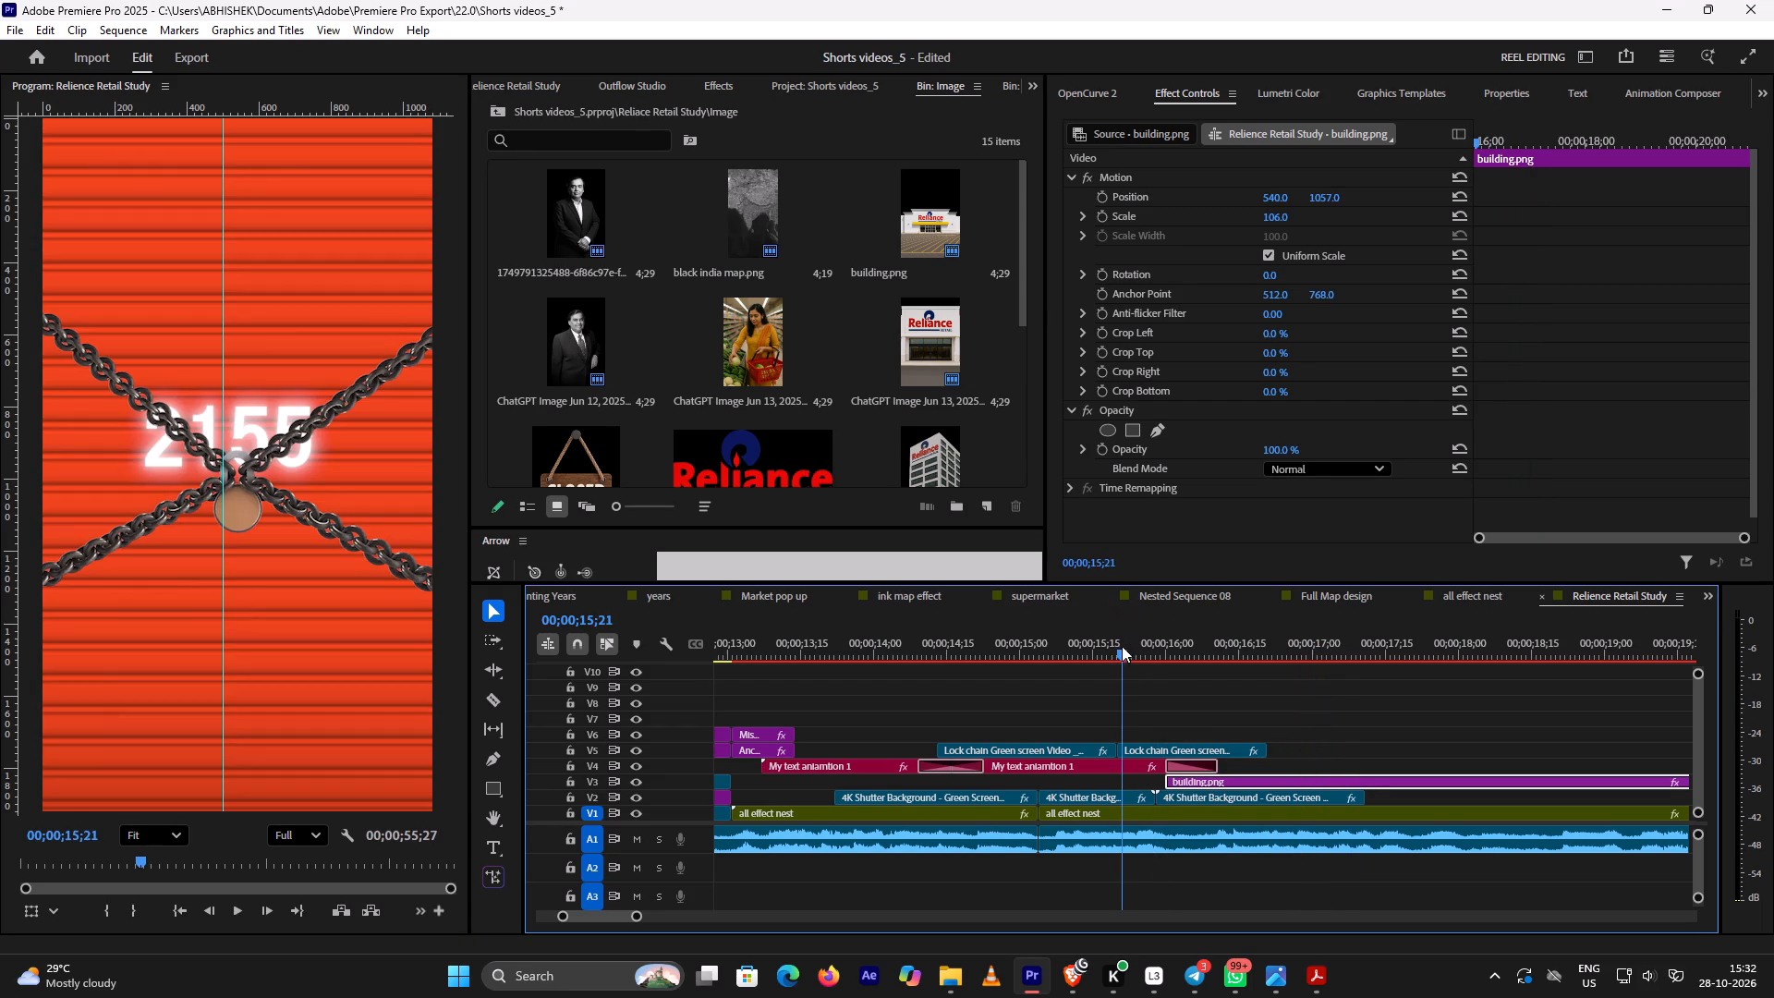
{"action": "left_click_drag", "start_coordinate": [1122, 649], "coordinate": [1169, 658]}
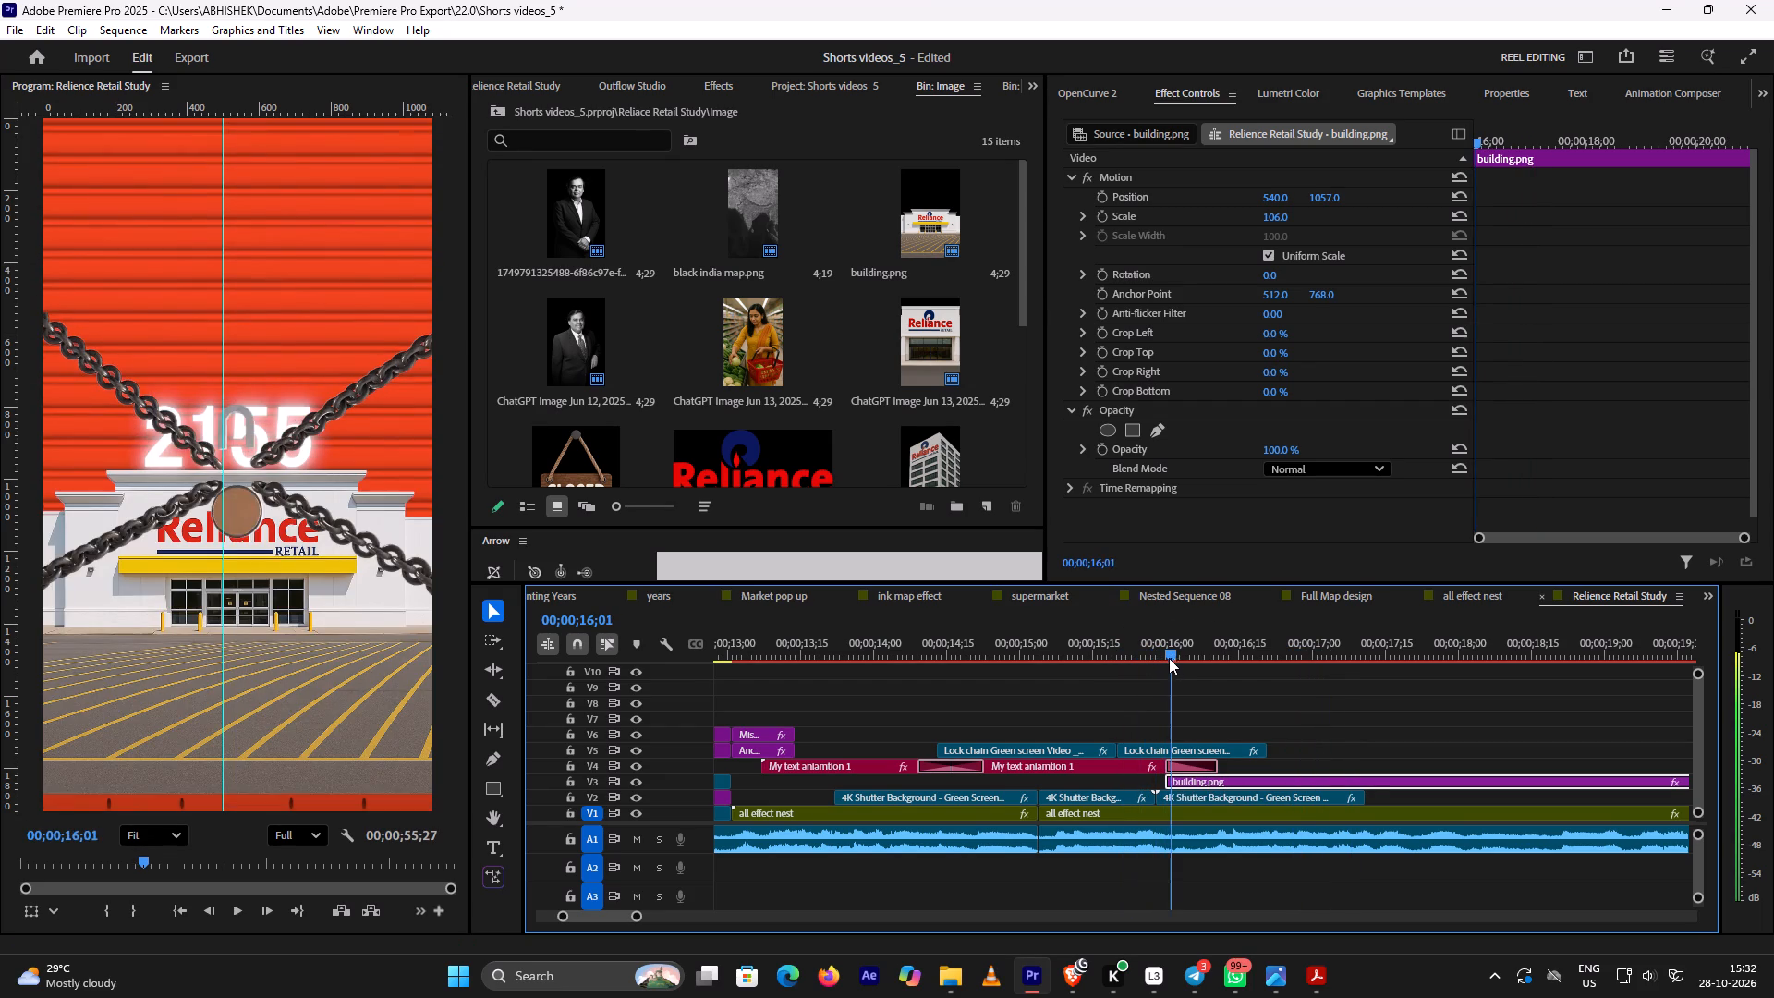
{"action": "left_click_drag", "start_coordinate": [1169, 658], "coordinate": [1198, 663]}
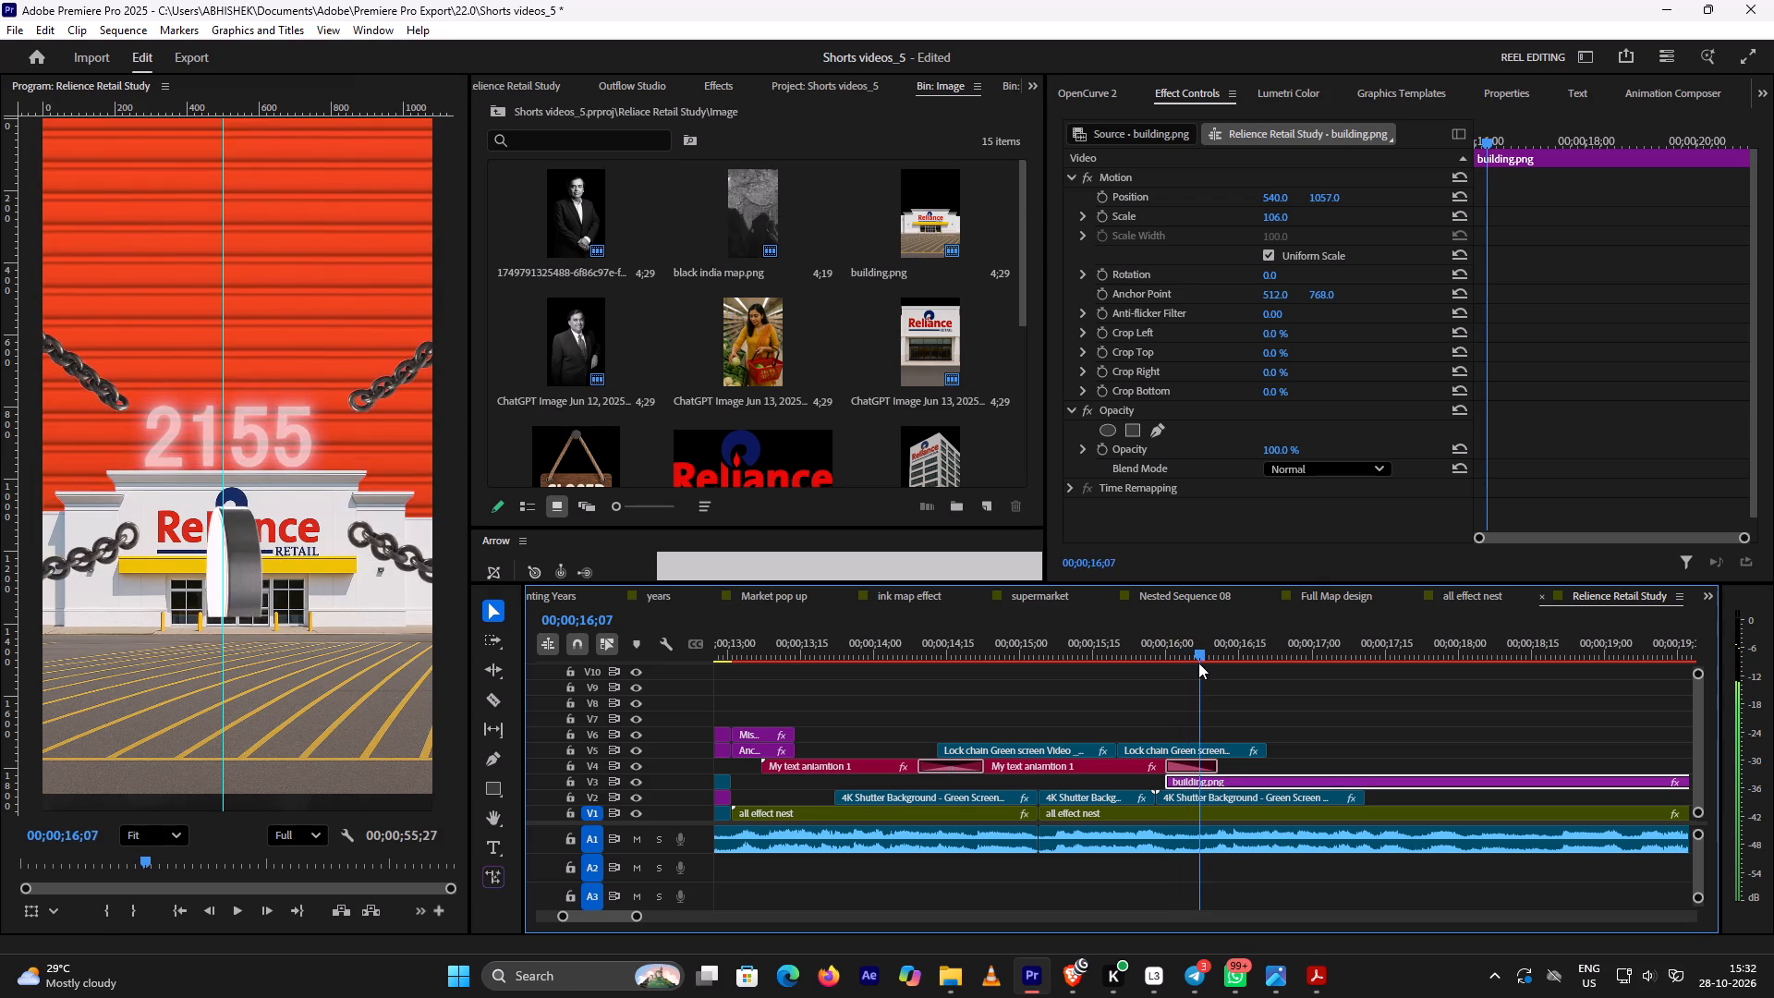
{"action": "left_click_drag", "start_coordinate": [1198, 663], "coordinate": [1214, 659]}
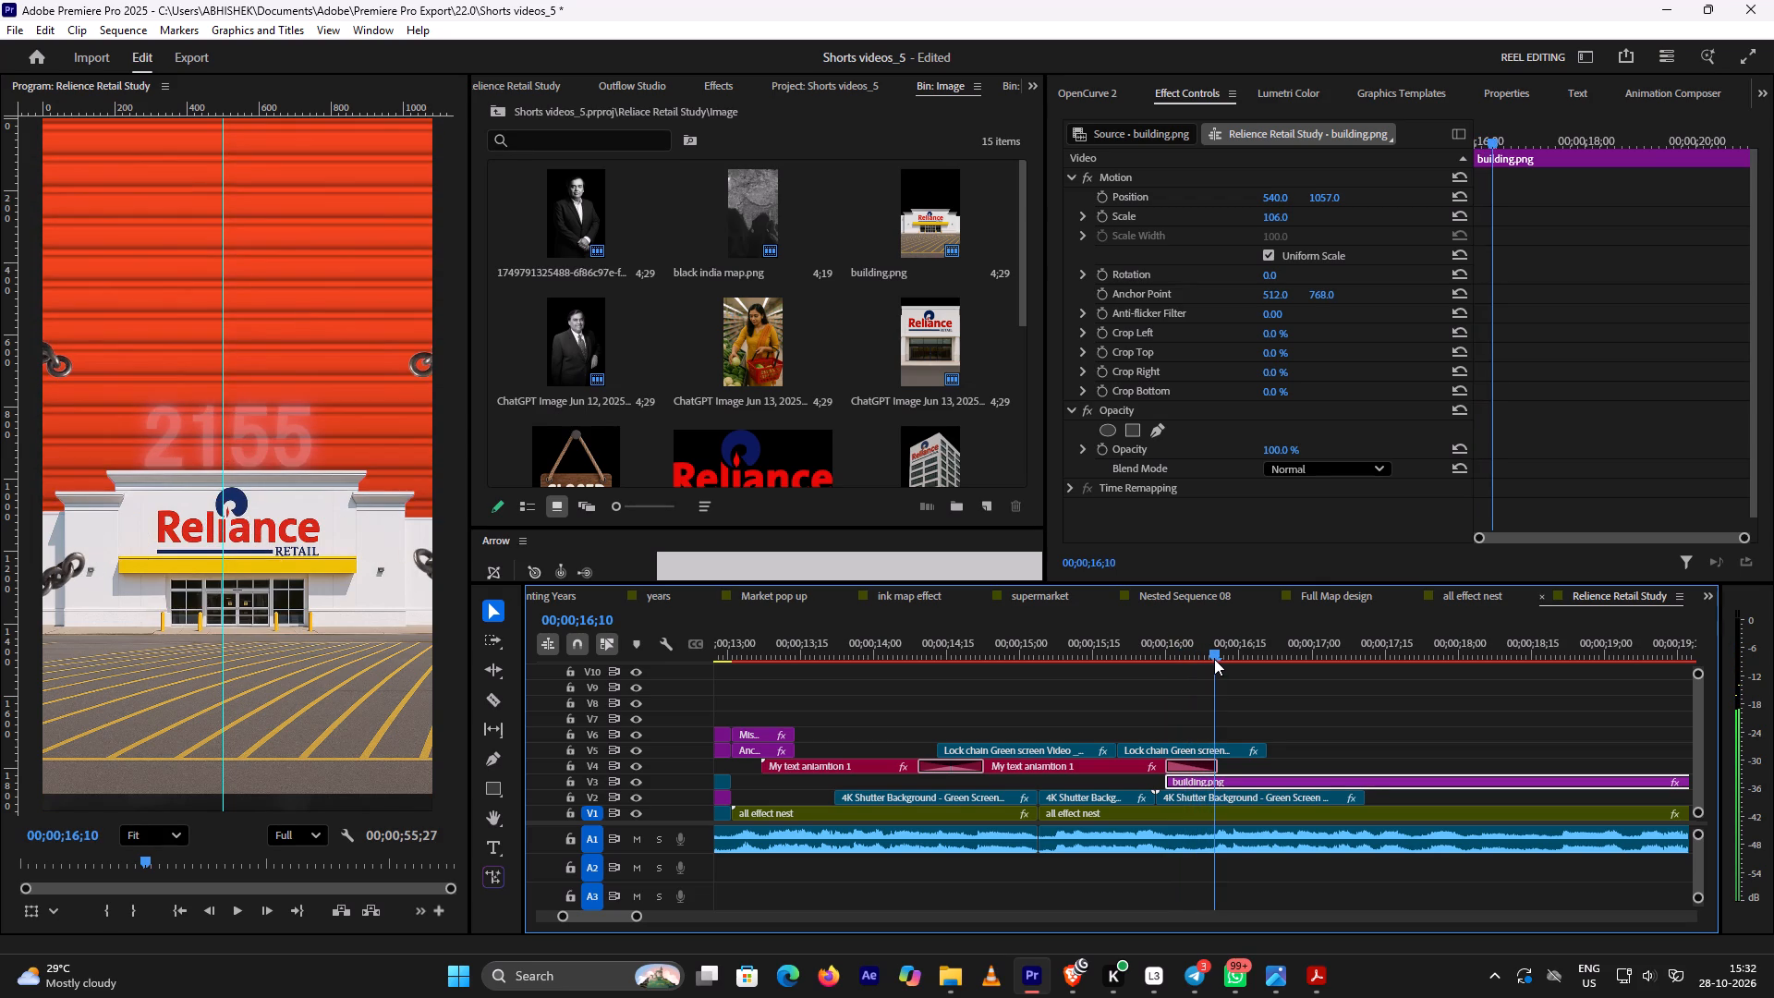
{"action": "left_click_drag", "start_coordinate": [1214, 659], "coordinate": [1221, 657]}
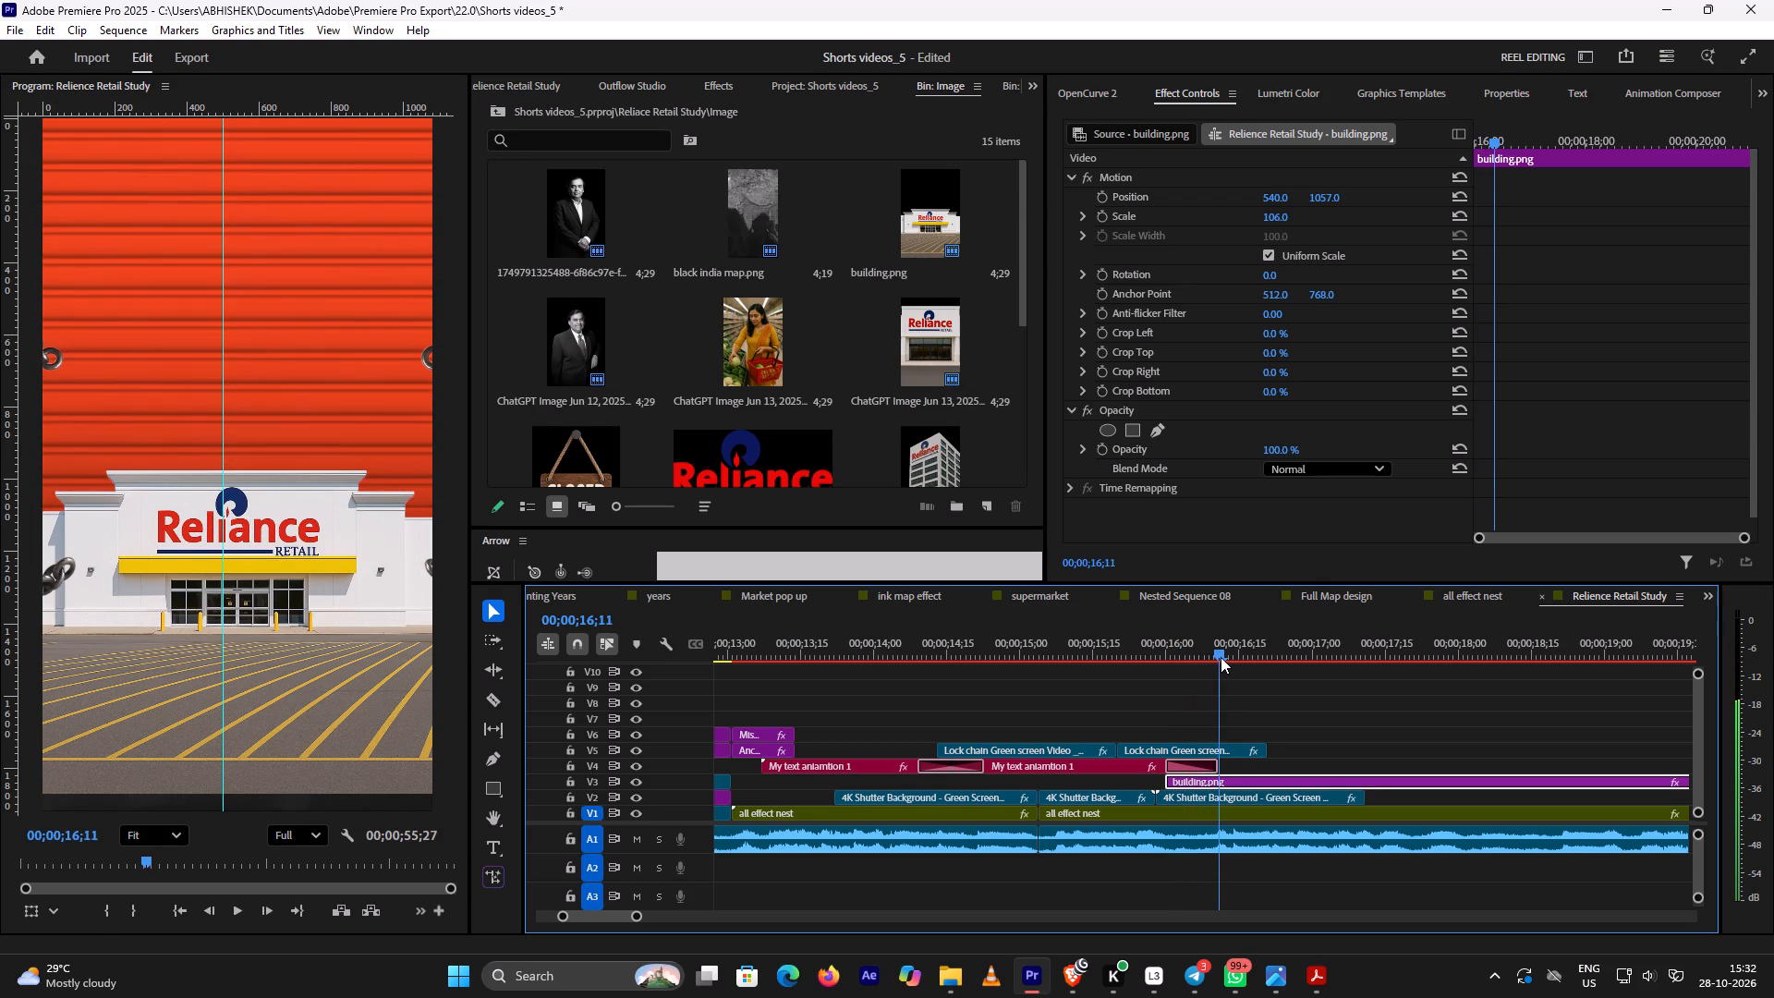
{"action": "left_click_drag", "start_coordinate": [1221, 657], "coordinate": [1245, 660]}
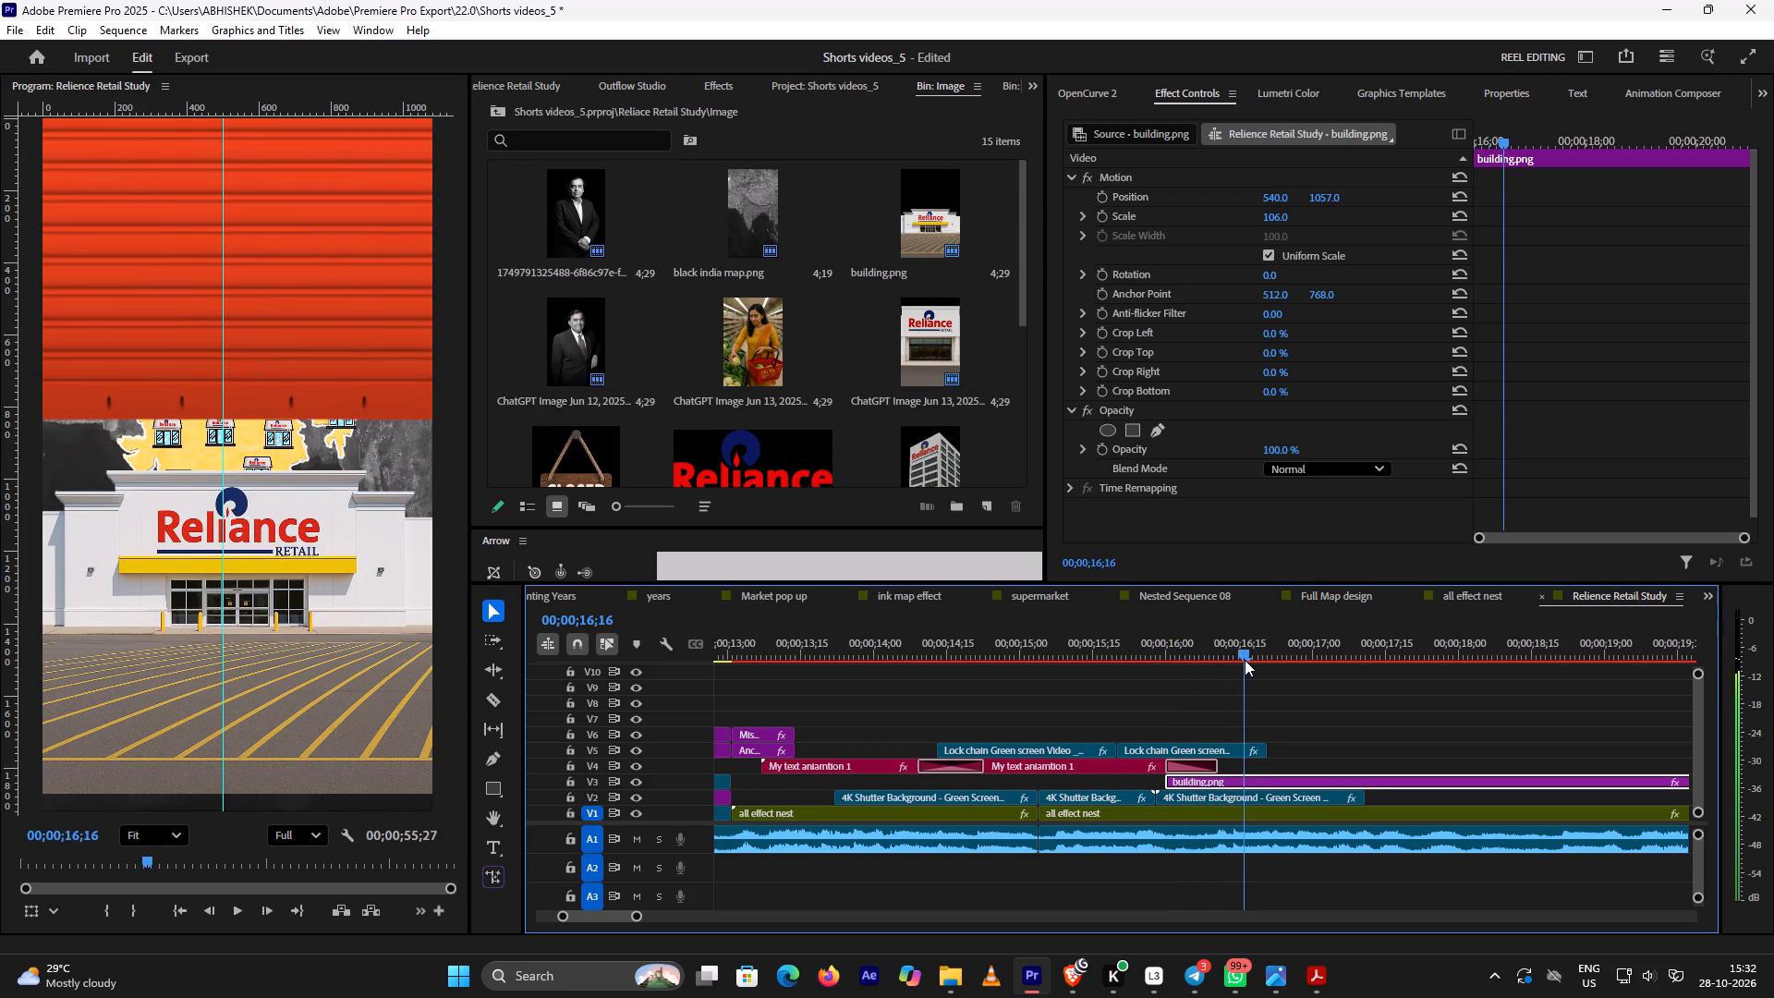
{"action": "left_click_drag", "start_coordinate": [1245, 660], "coordinate": [1245, 661]}
Search the effects for "slide in" and apply the Slide IN UP preset to the building.png clip on V3.
{"action": "left_click", "coordinate": [1243, 780]}
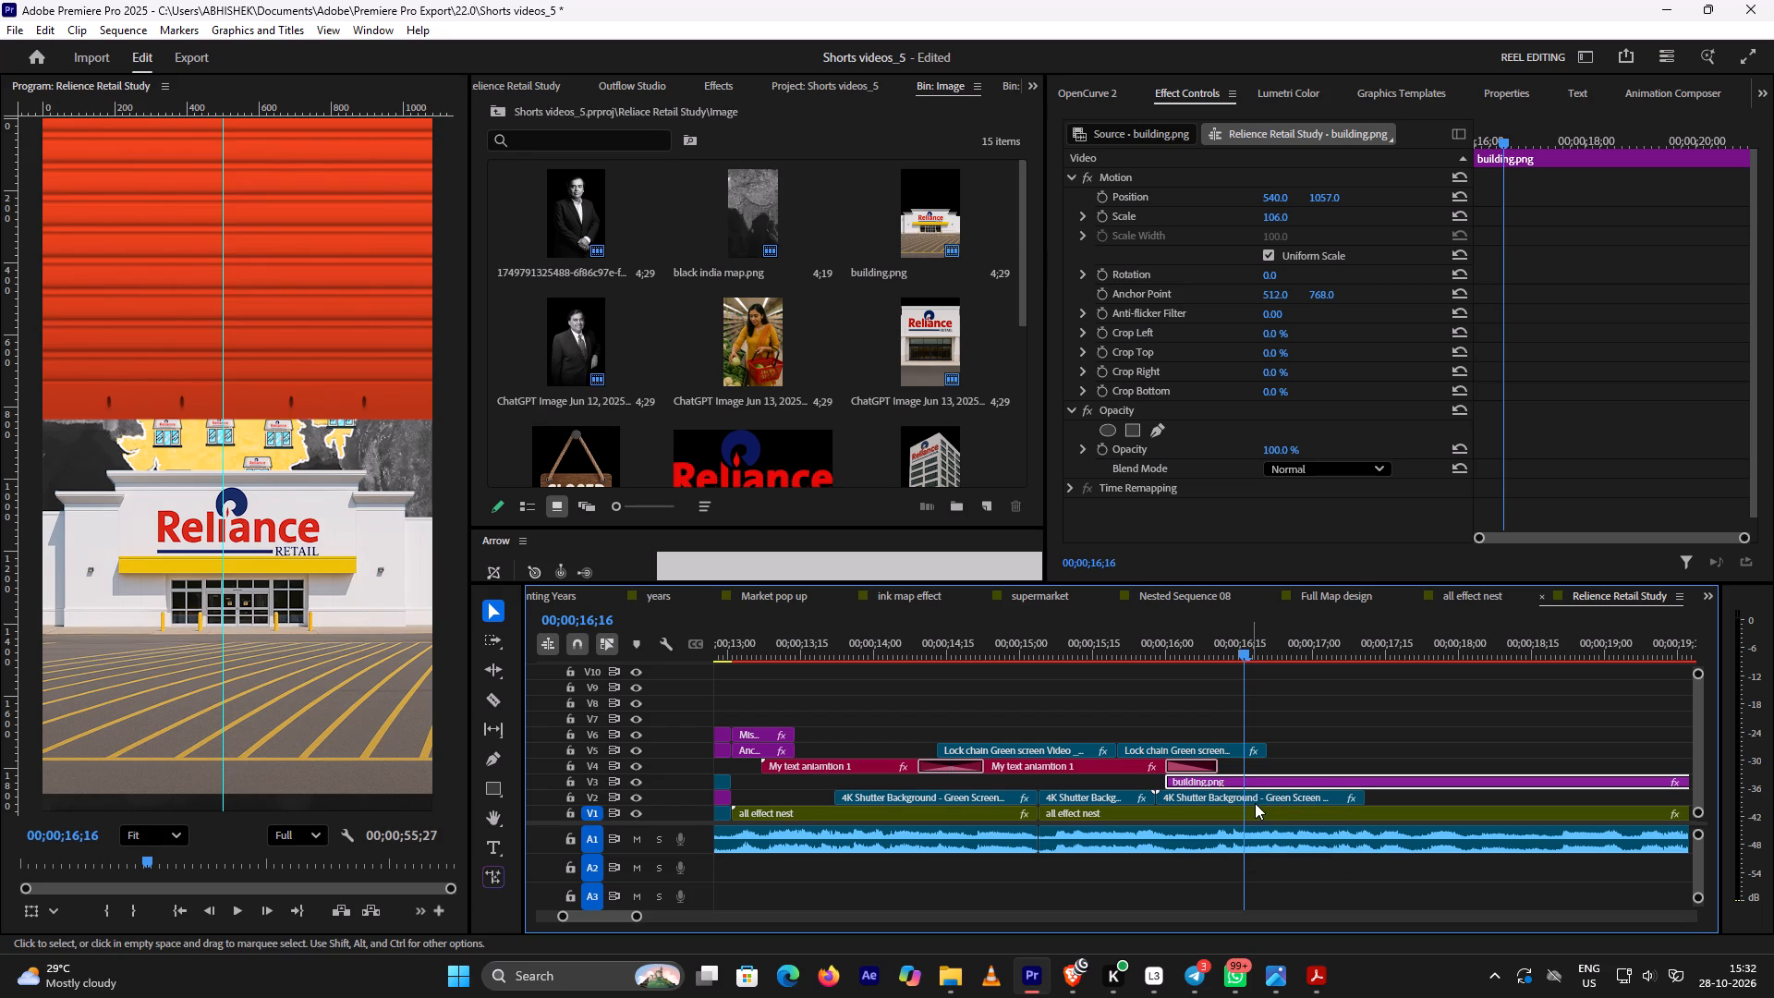
{"action": "key", "text": "ctrl+y"}
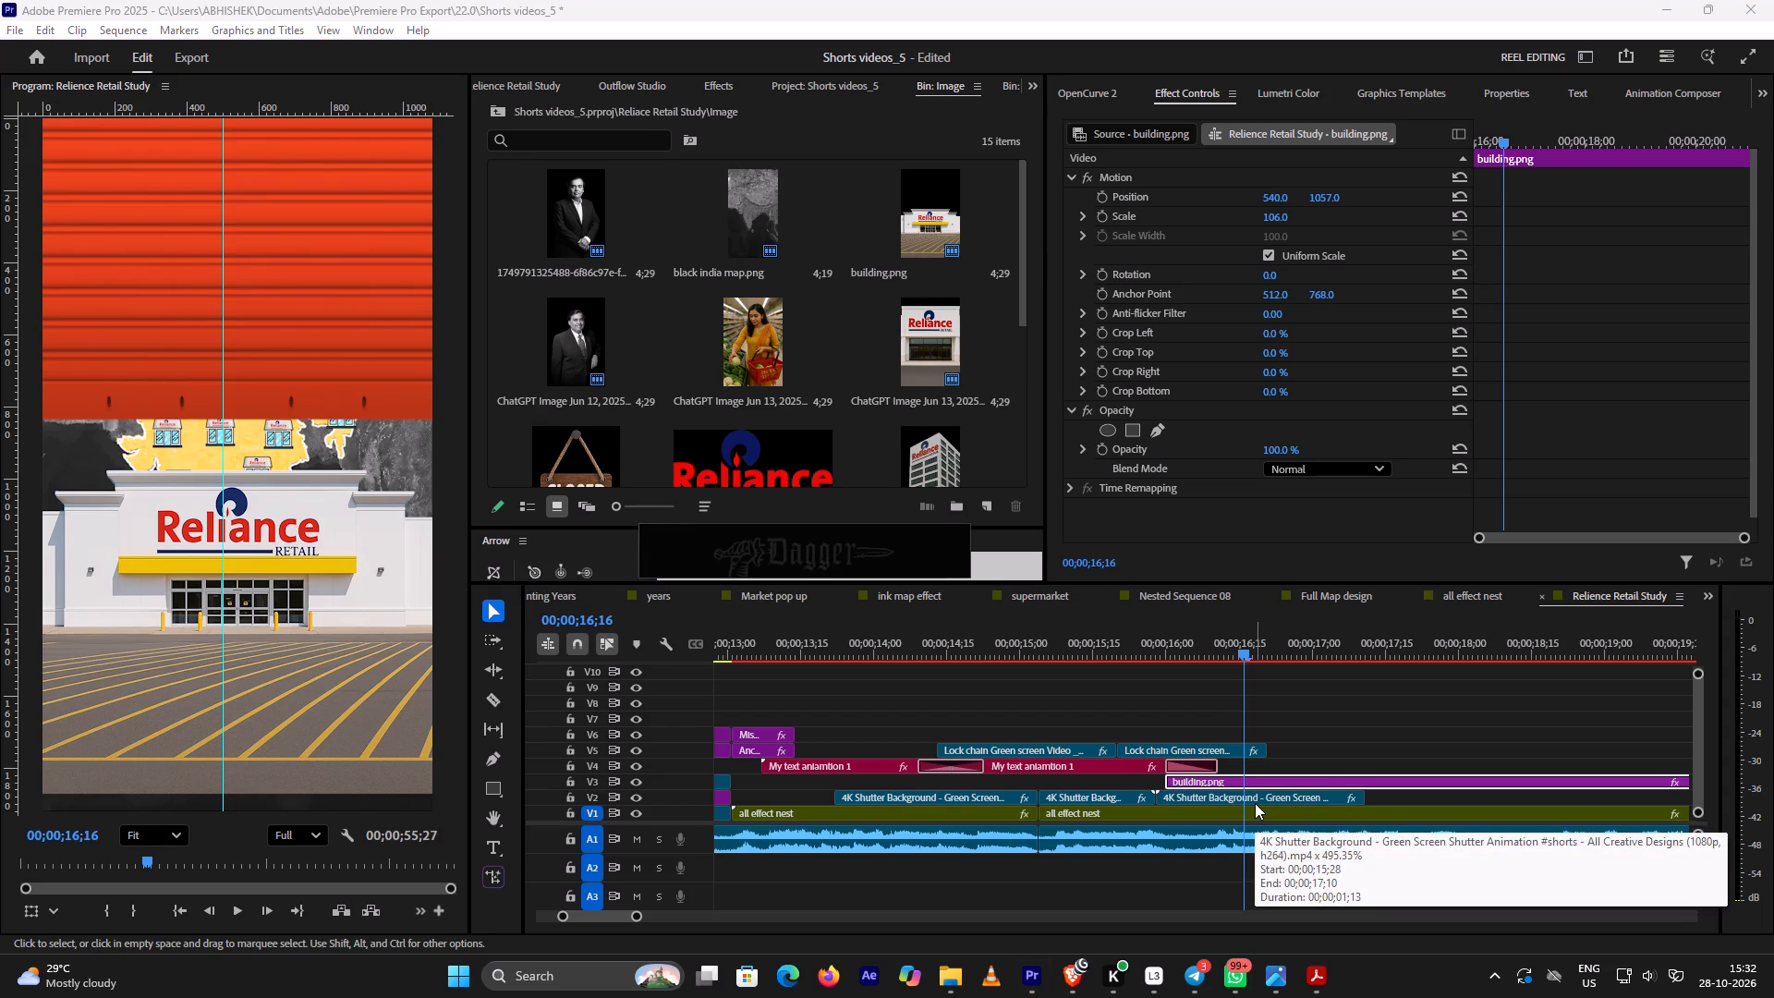
{"action": "left_click", "coordinate": [726, 89]}
{"action": "left_click", "coordinate": [603, 114]}
{"action": "key", "text": "s"}
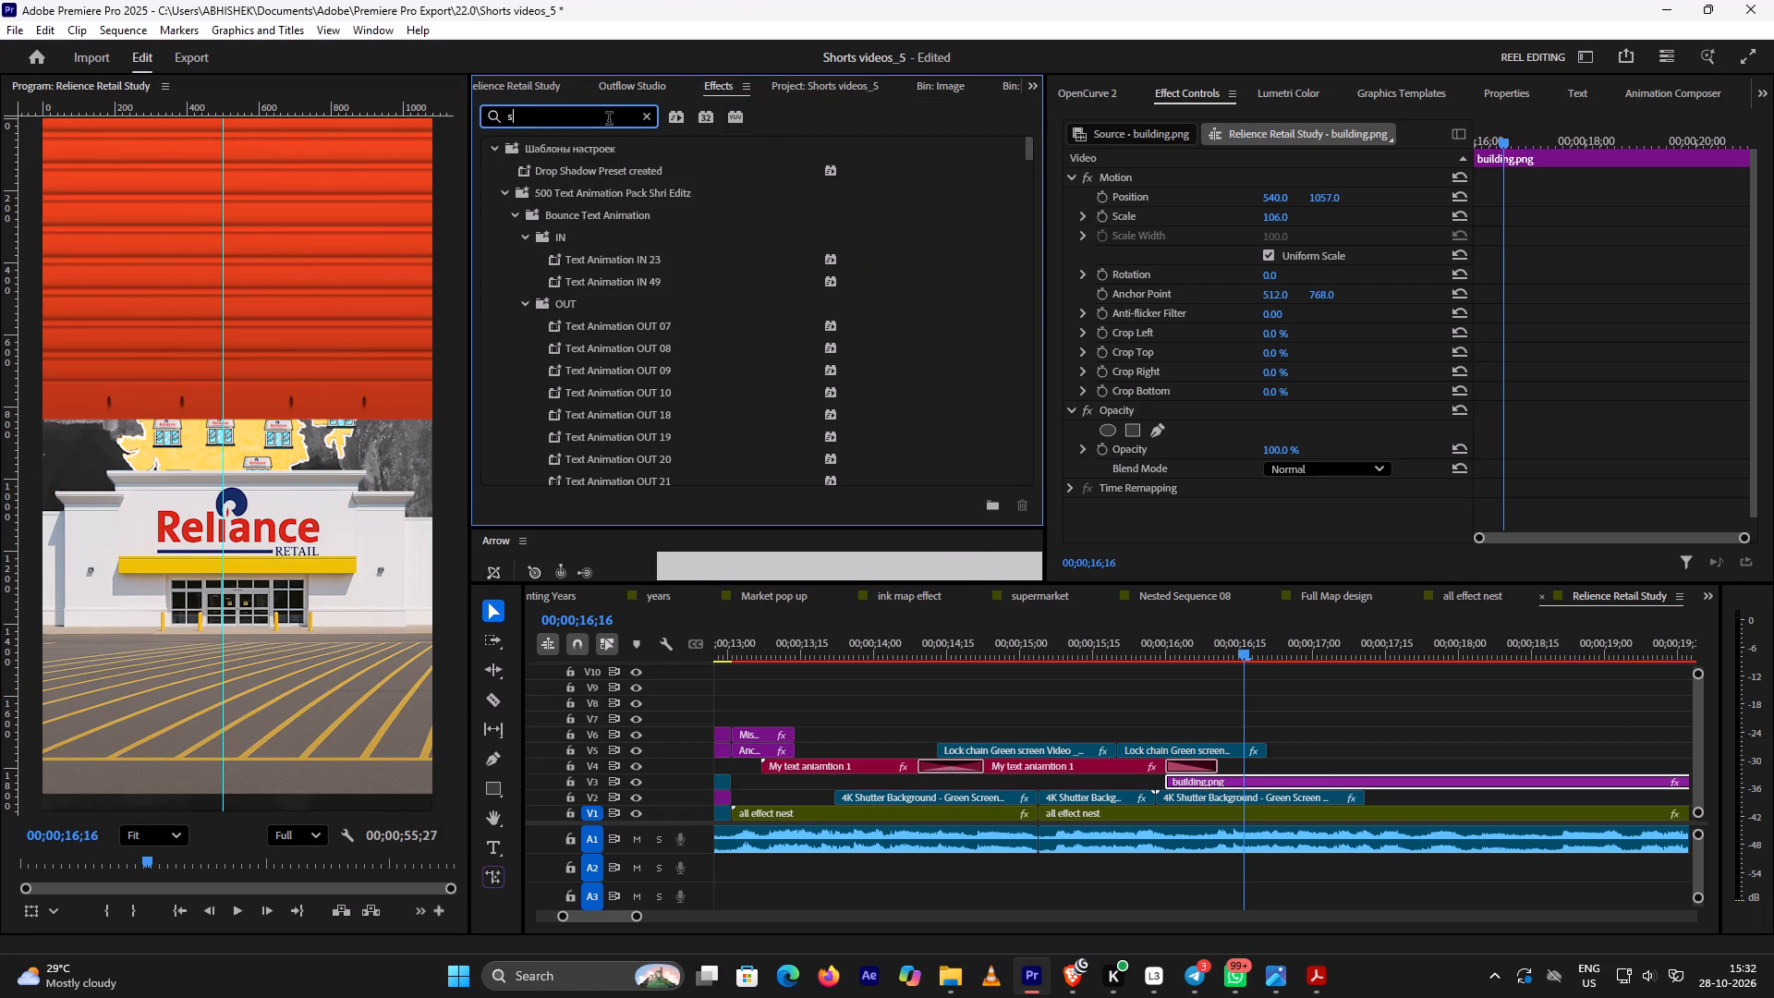
{"action": "type", "text": "lide in"}
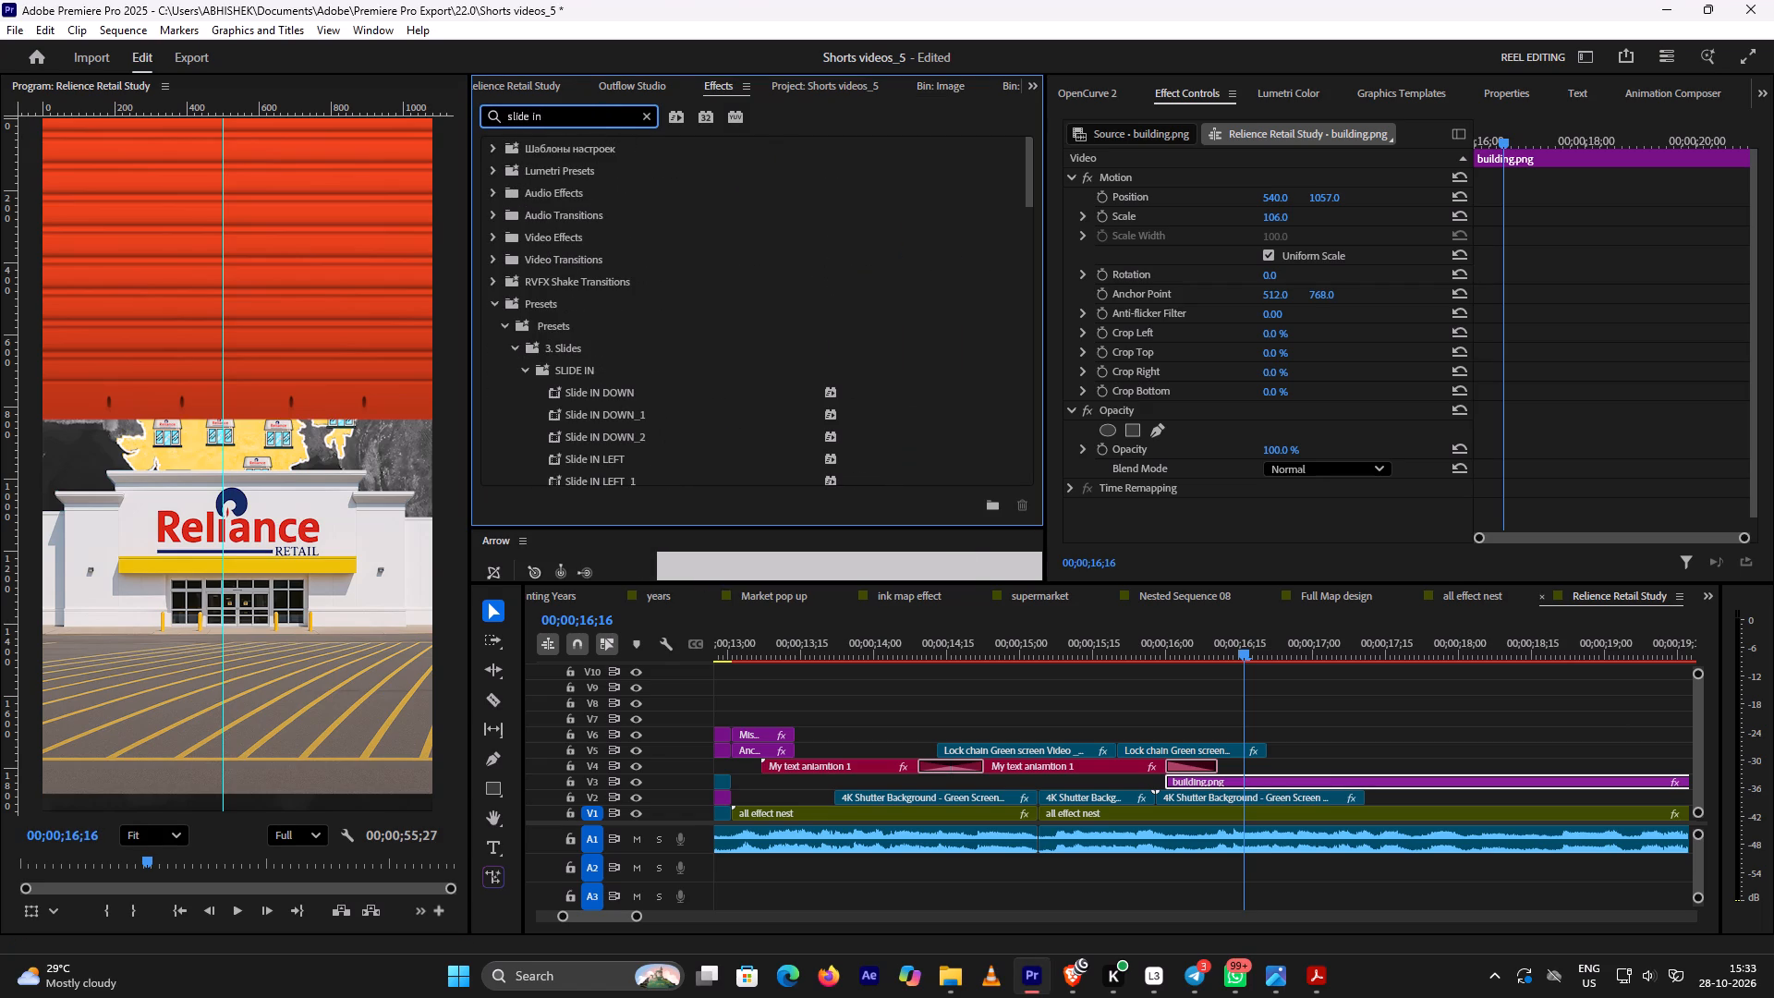
{"action": "scroll", "coordinate": [623, 419], "scroll_direction": "down", "scroll_amount": 5}
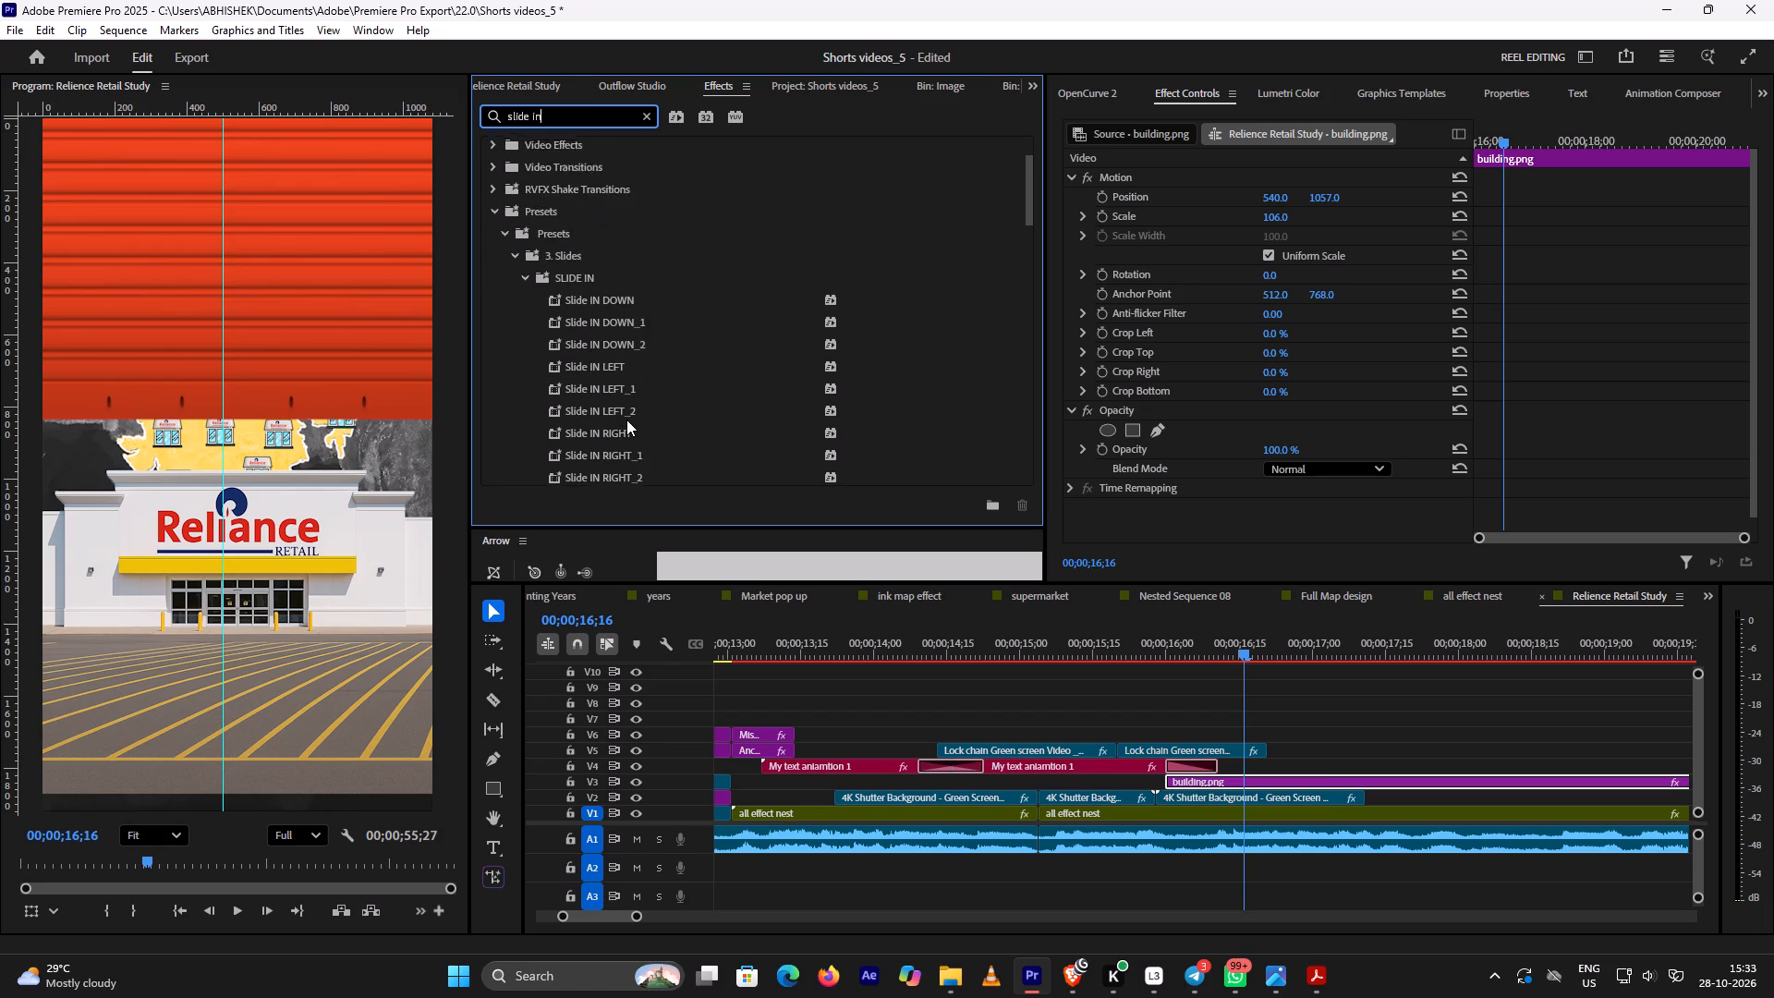
{"action": "scroll", "coordinate": [626, 420], "scroll_direction": "down", "scroll_amount": 4}
{"action": "left_click_drag", "start_coordinate": [602, 425], "coordinate": [1265, 688]}
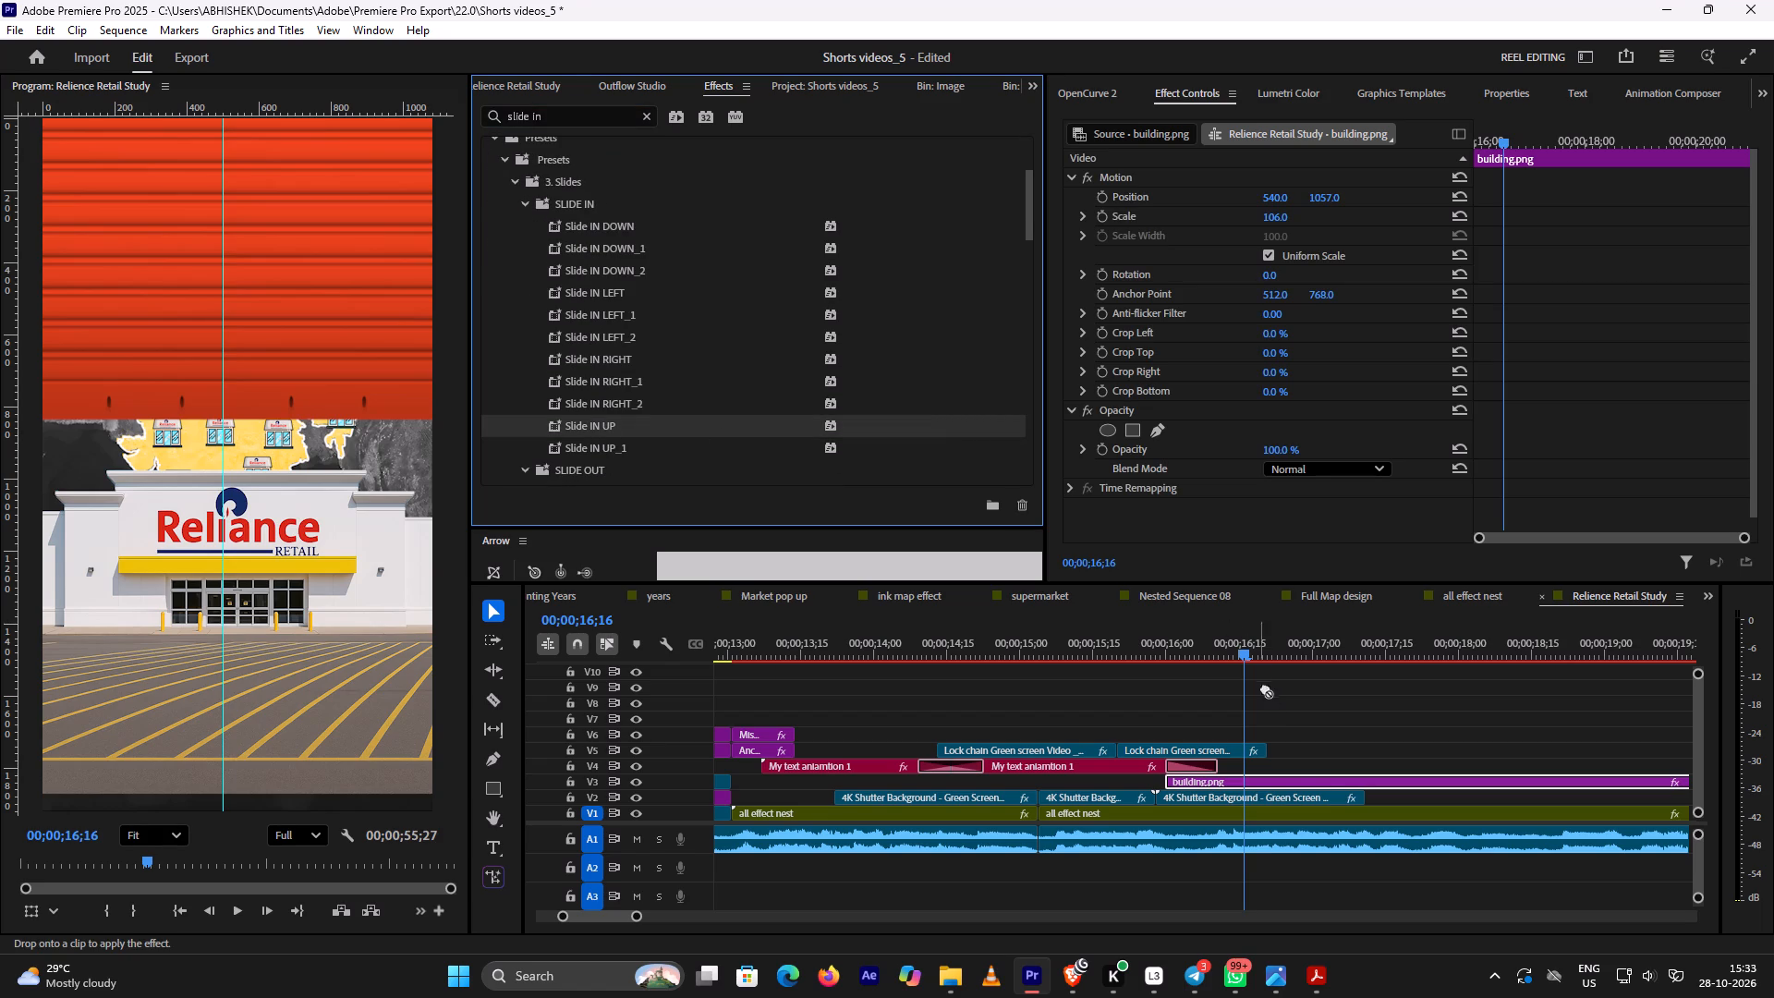
{"action": "left_click_drag", "start_coordinate": [1265, 688], "coordinate": [1302, 780]}
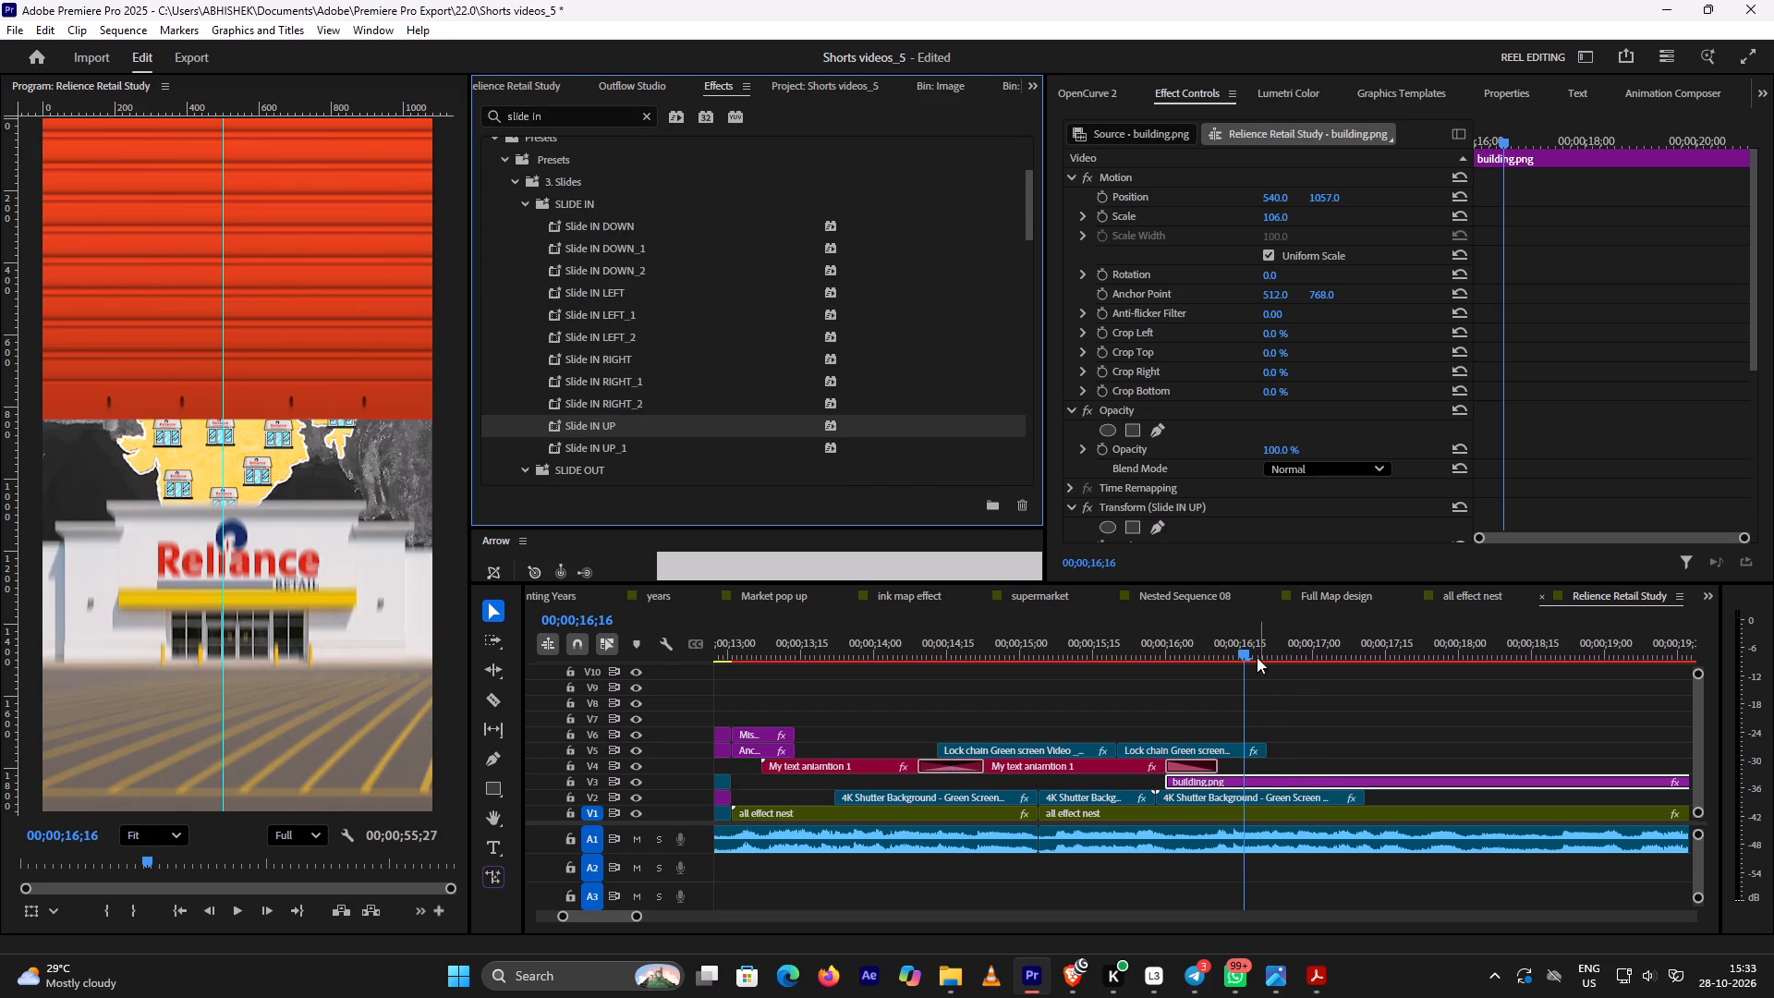
Play and scrub the shutter opening between about 00;00;16;00 and 00;00;16;16 to check the building clip's slide-up timing.
{"action": "left_click", "coordinate": [1169, 642]}
{"action": "key", "text": "space"}
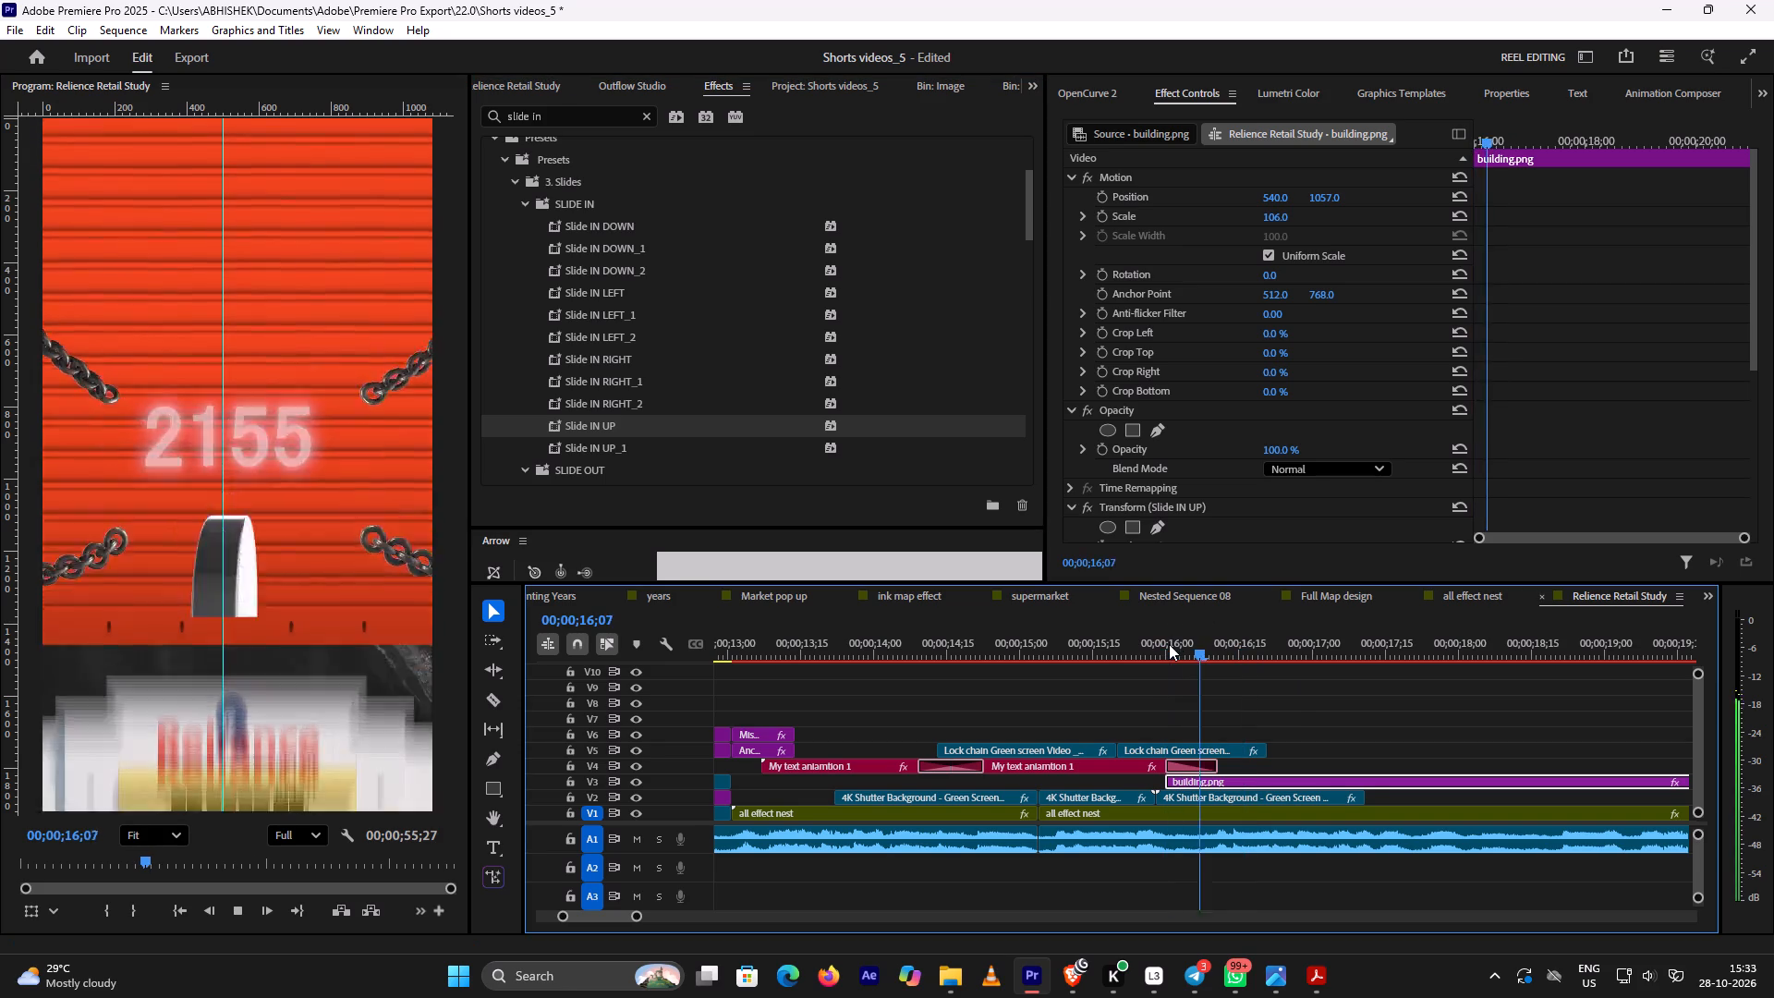
{"action": "key", "text": "space"}
{"action": "left_click", "coordinate": [1182, 655]}
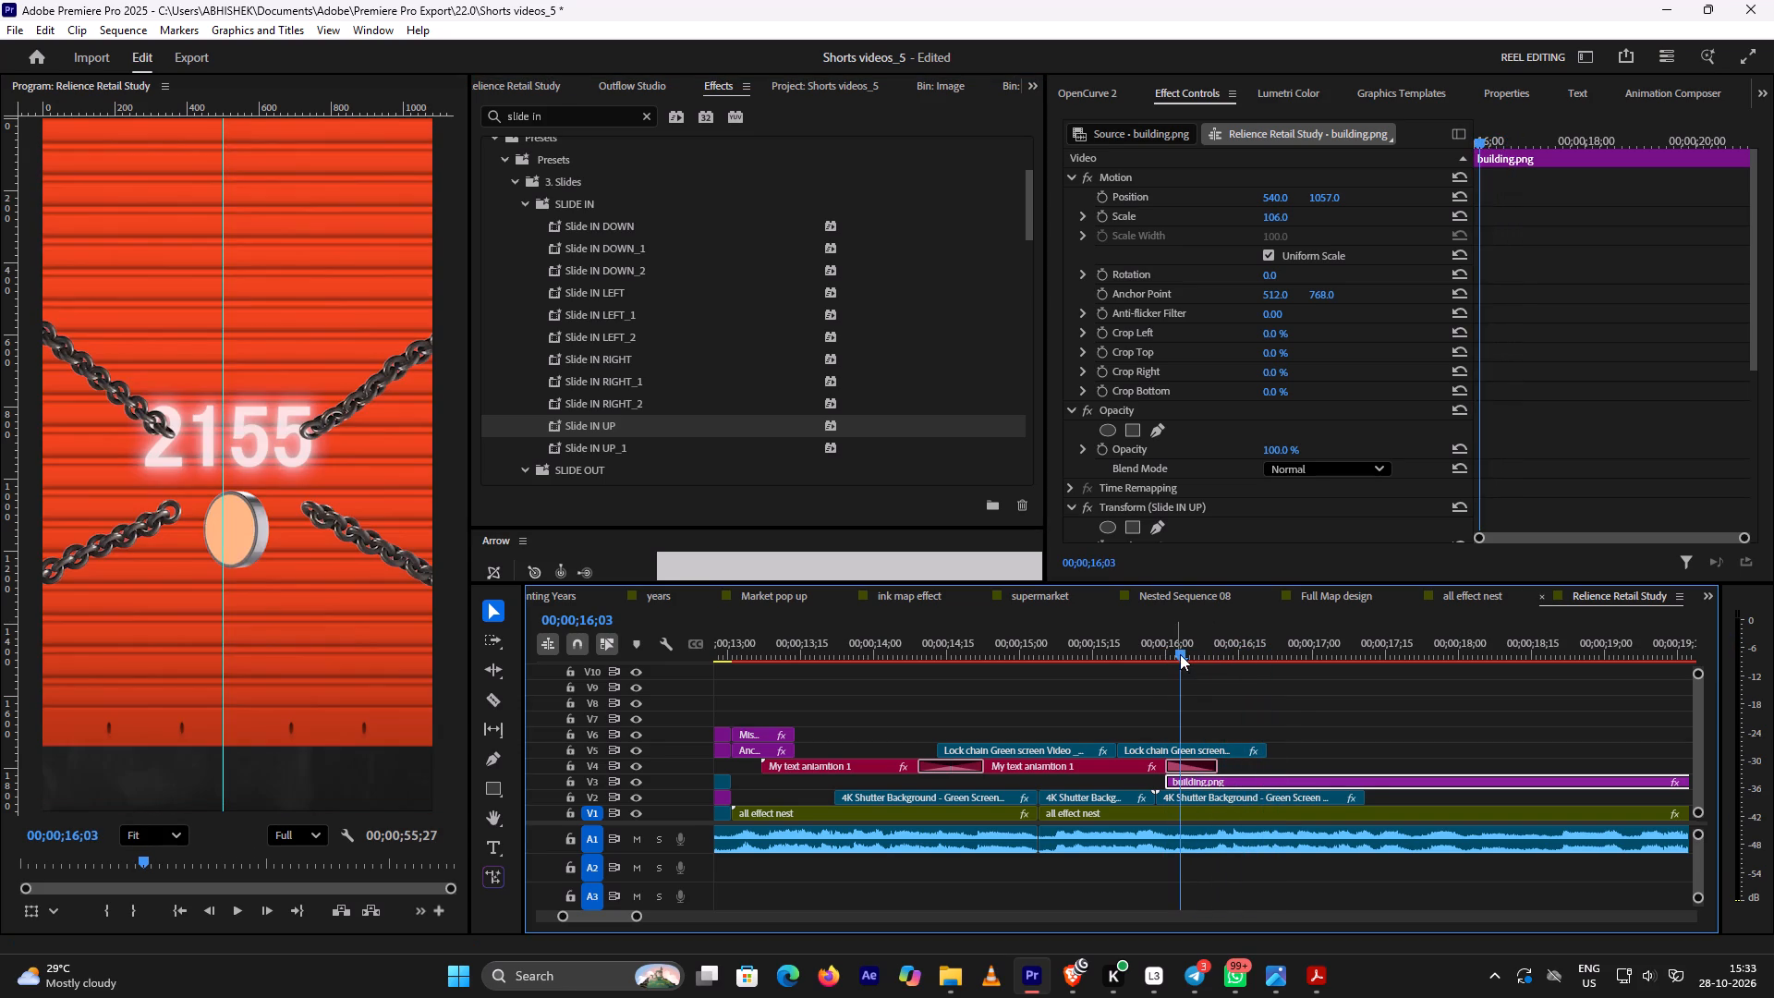
{"action": "left_click_drag", "start_coordinate": [1180, 654], "coordinate": [1238, 663]}
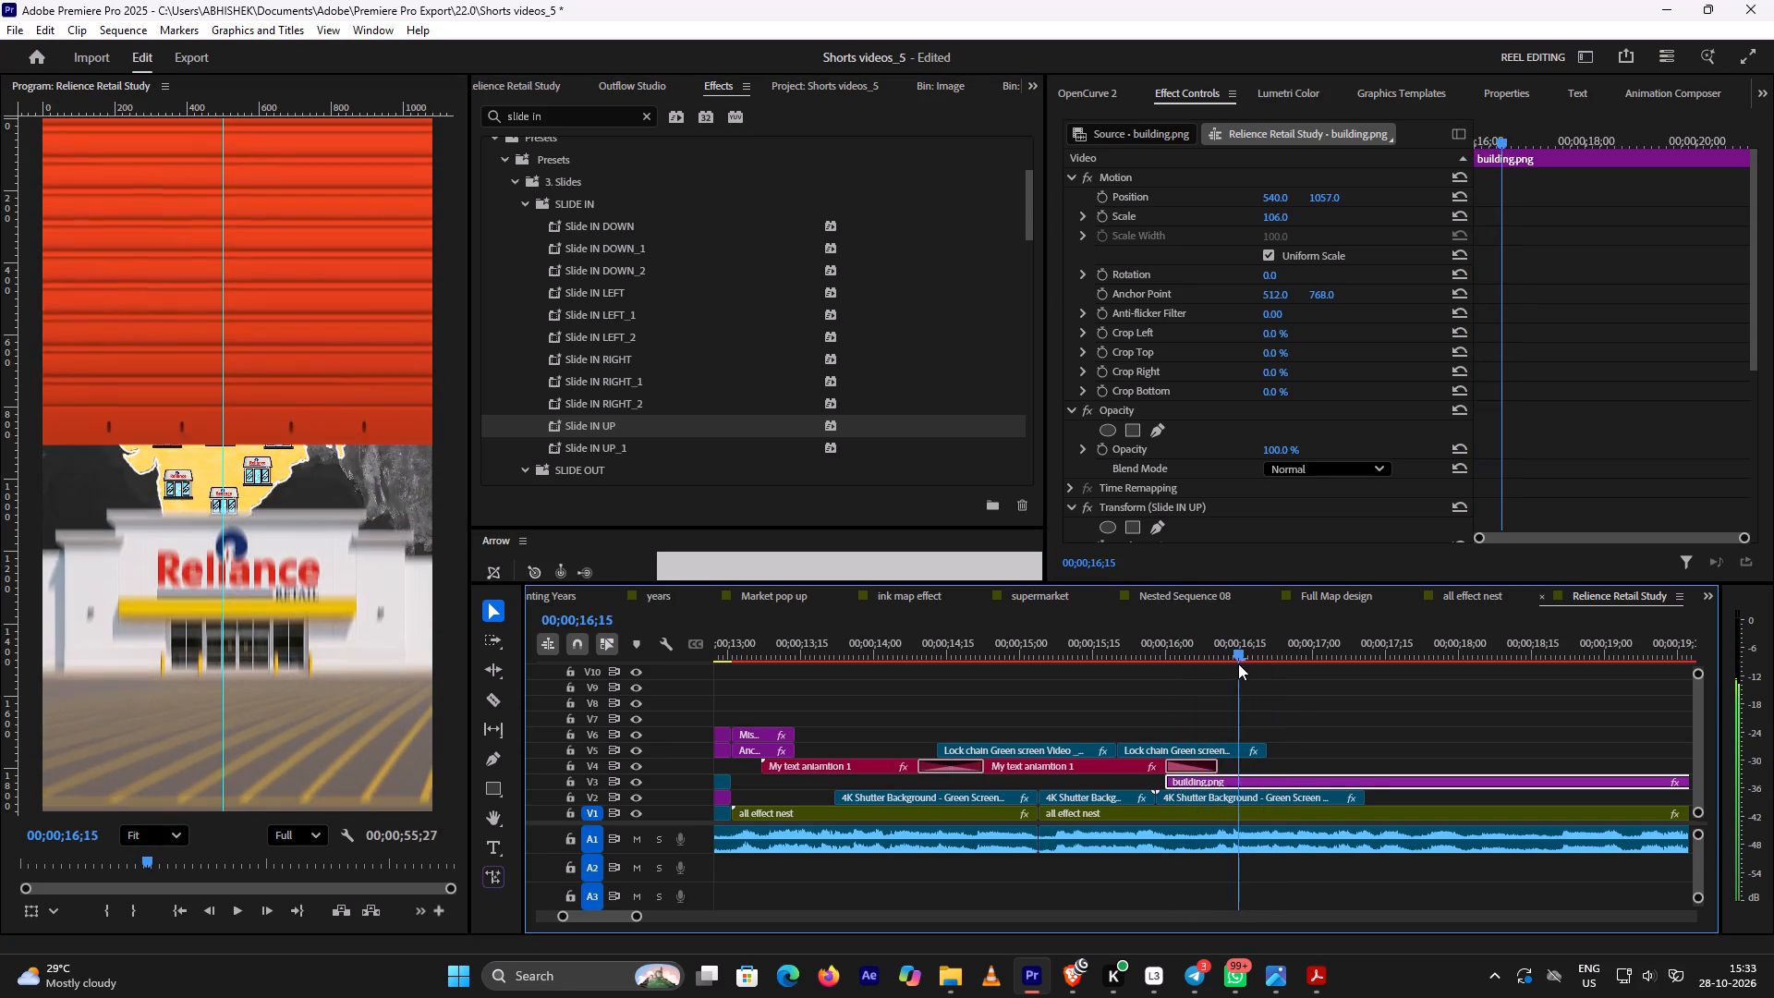
{"action": "left_click_drag", "start_coordinate": [1238, 663], "coordinate": [1187, 688]}
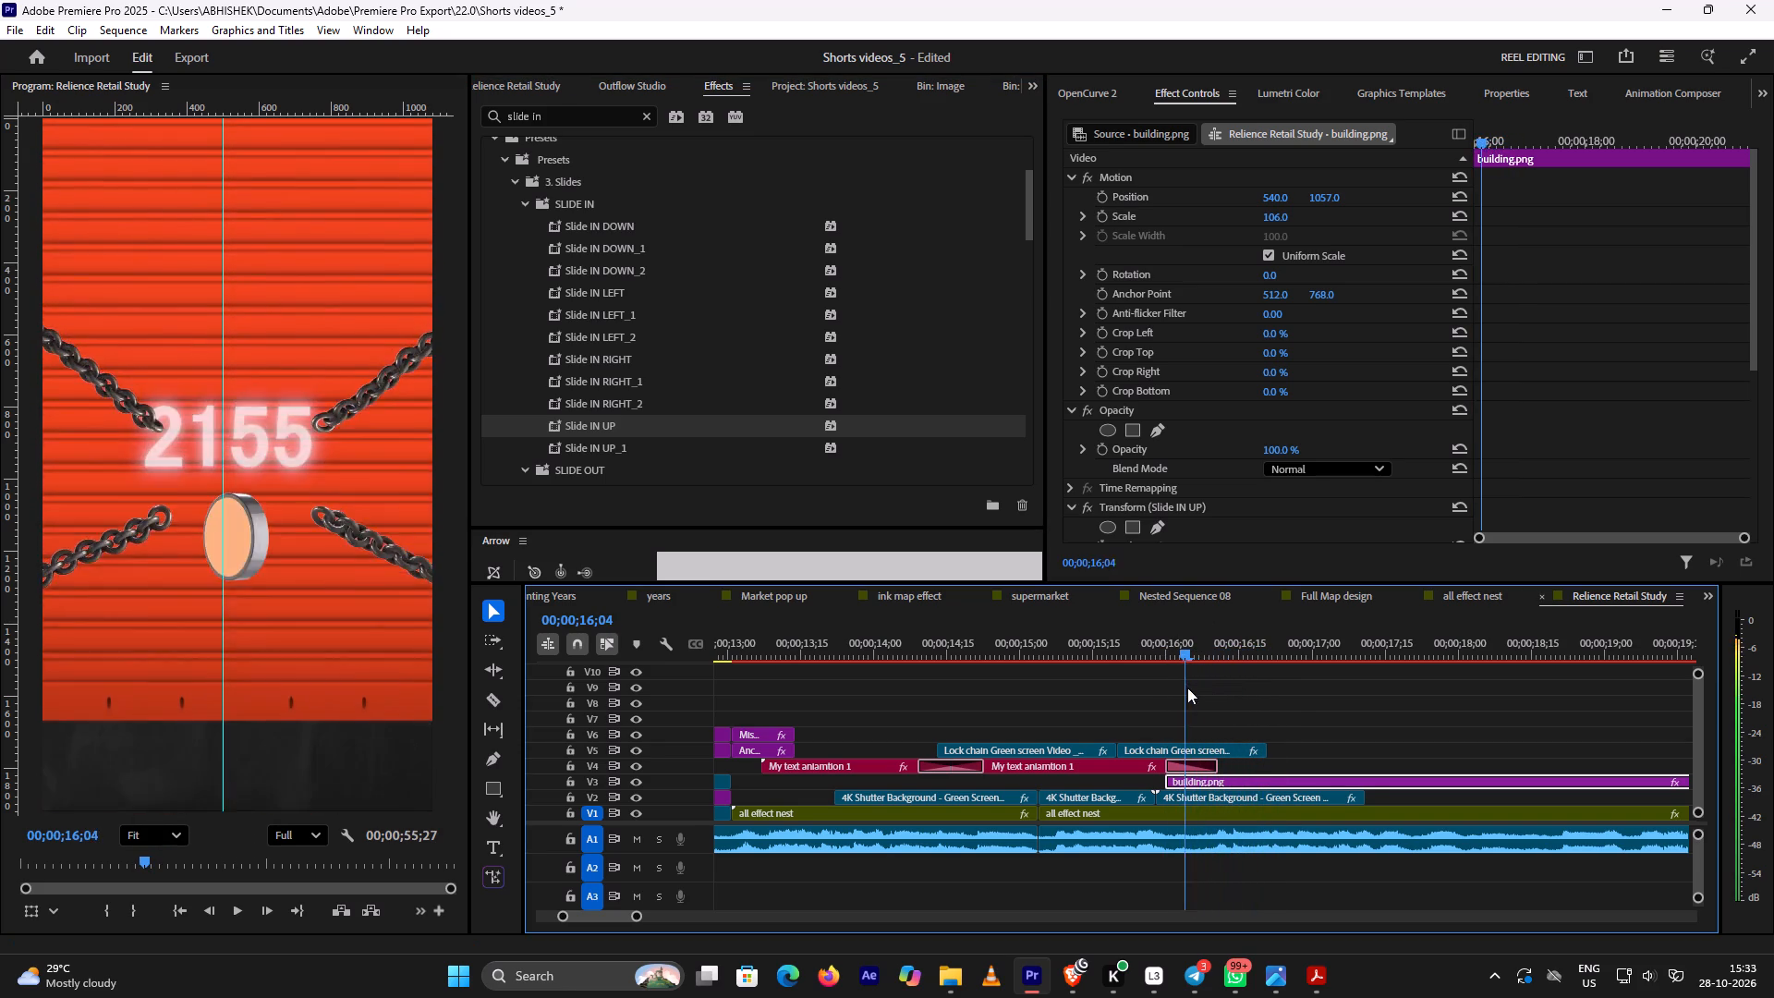
{"action": "left_click_drag", "start_coordinate": [1187, 688], "coordinate": [1241, 678]}
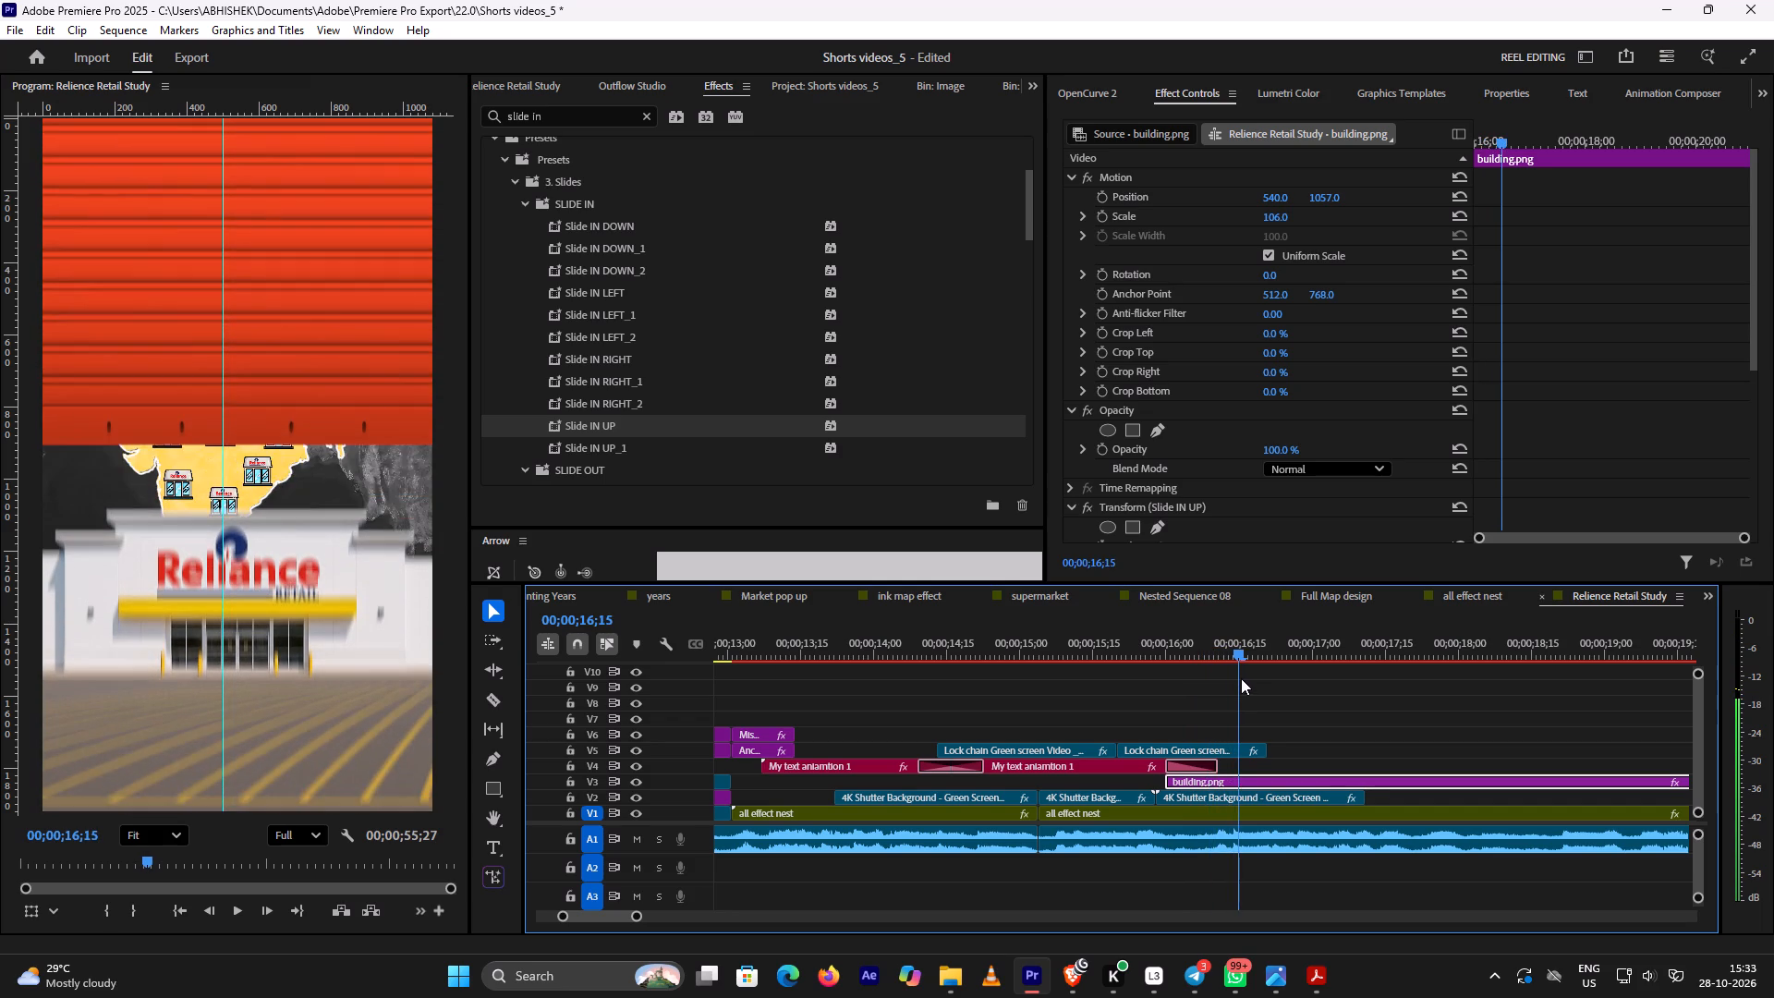
{"action": "left_click_drag", "start_coordinate": [1241, 678], "coordinate": [1168, 718]}
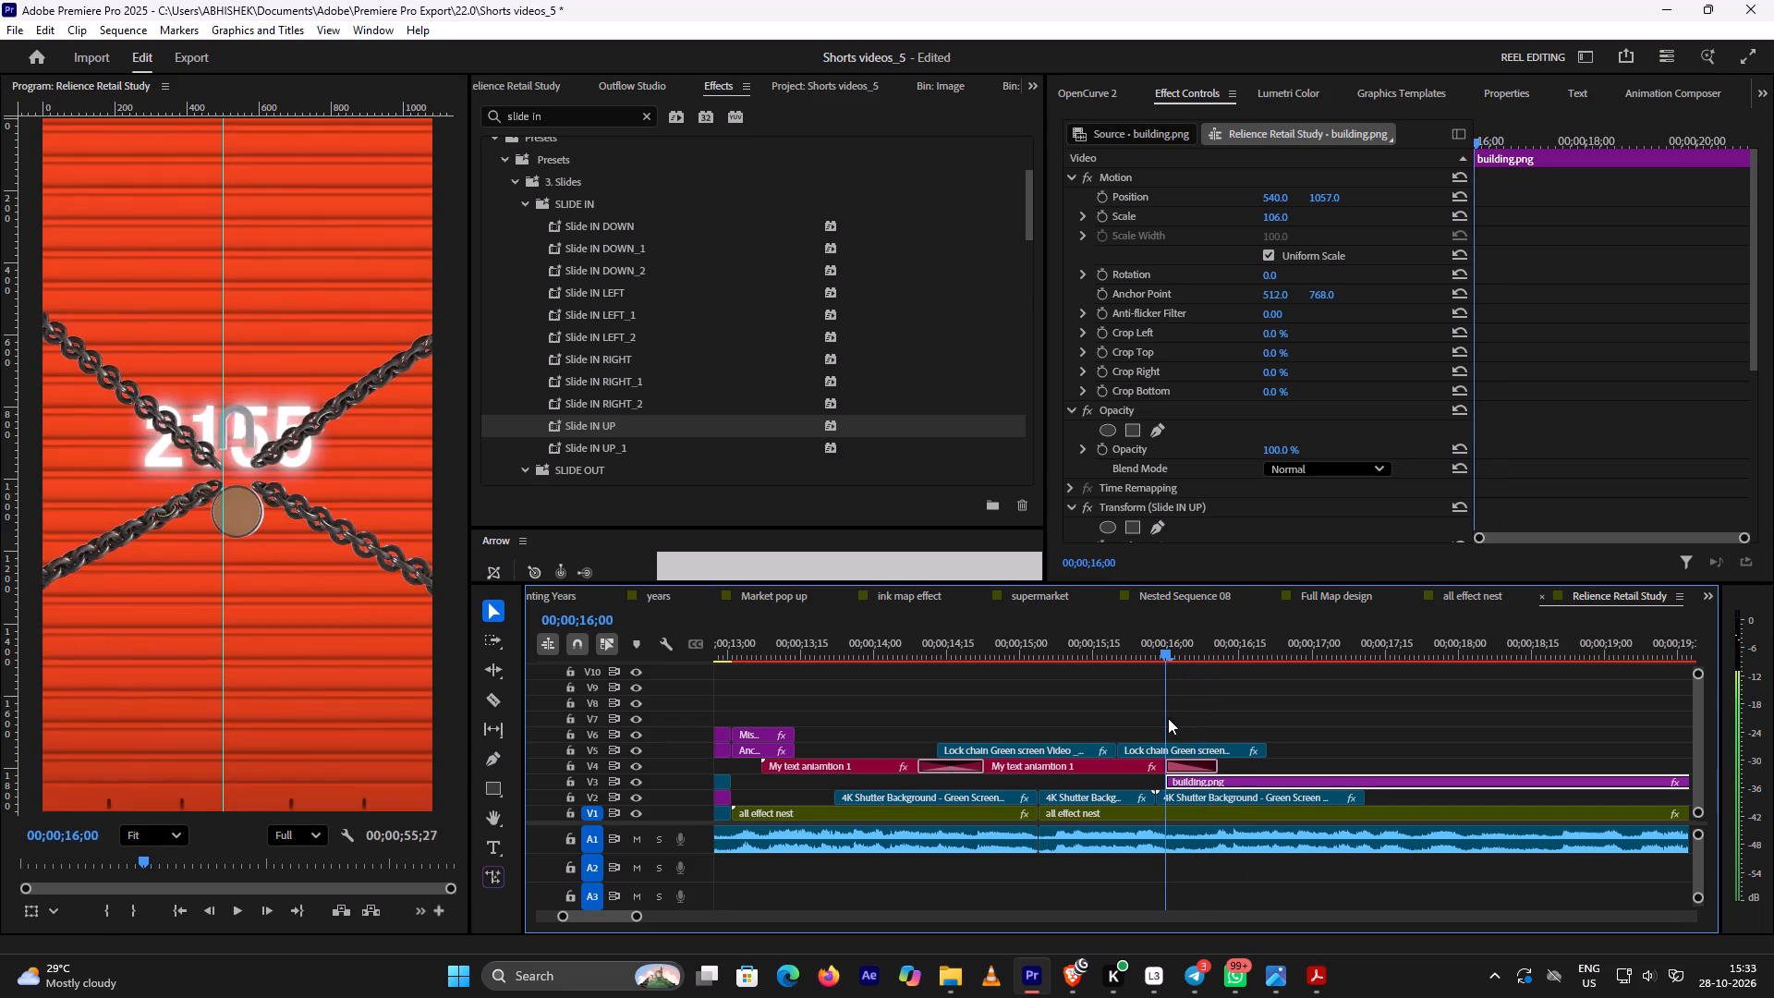
{"action": "left_click_drag", "start_coordinate": [1168, 718], "coordinate": [1240, 705]}
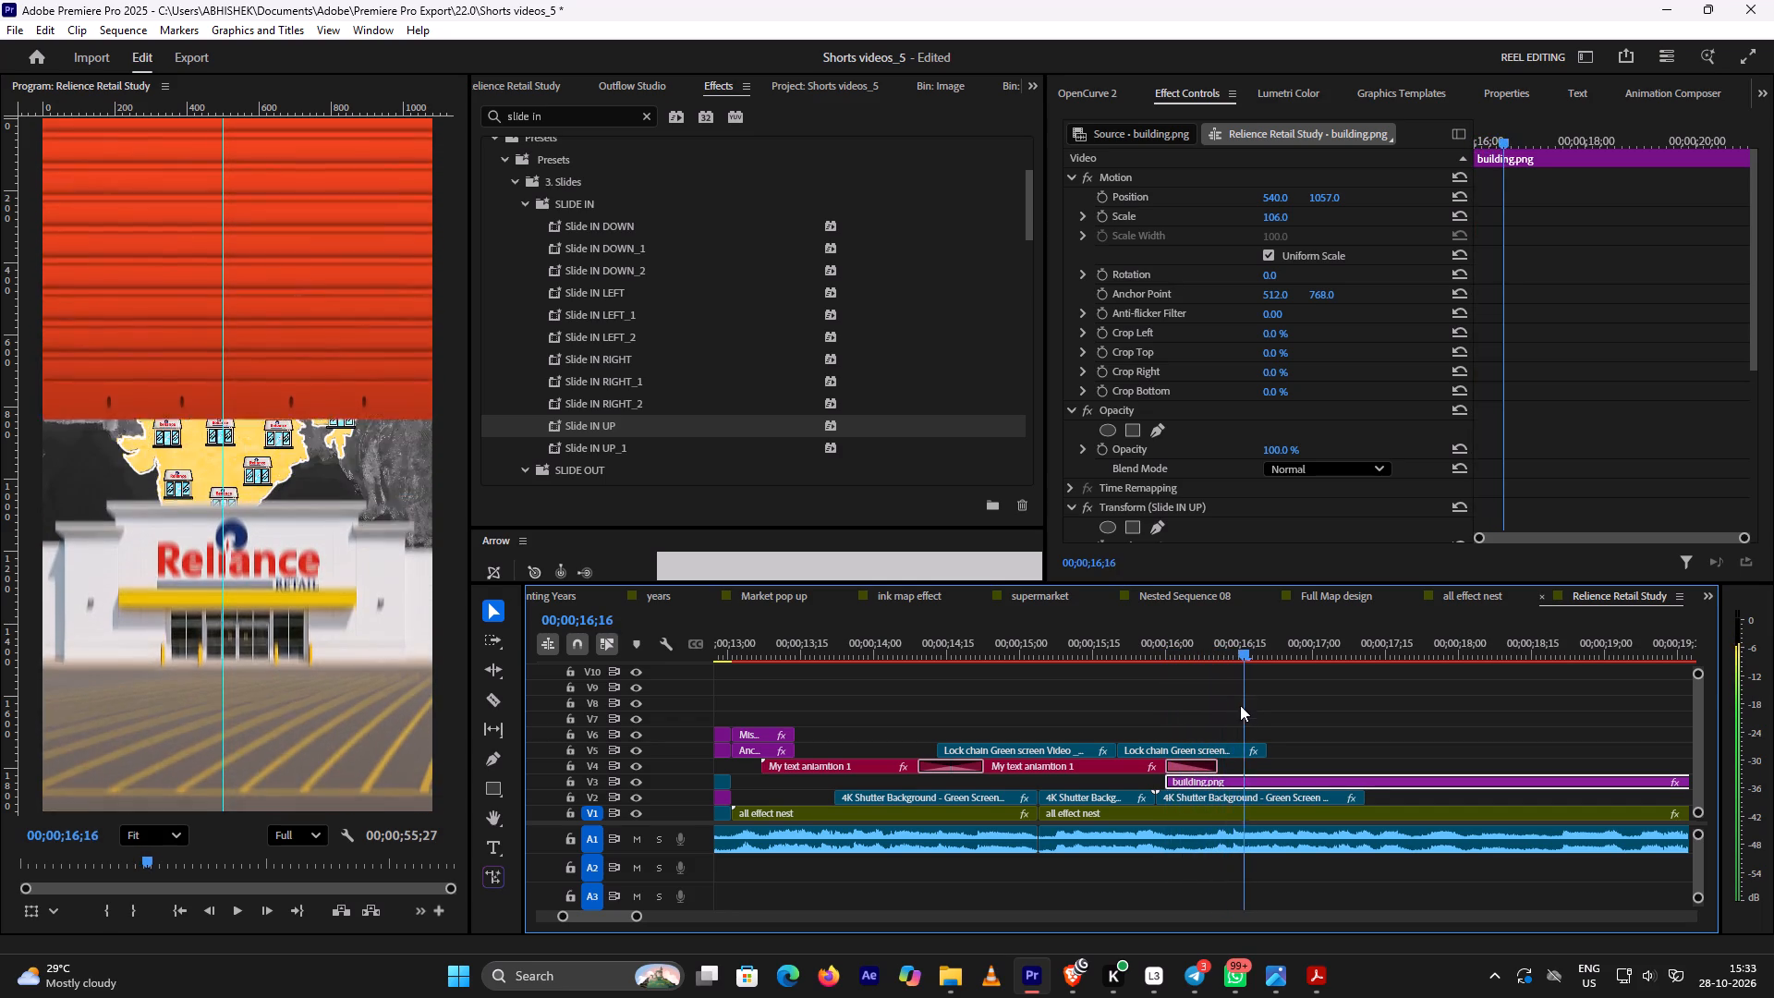
{"action": "left_click_drag", "start_coordinate": [1240, 705], "coordinate": [1197, 734]}
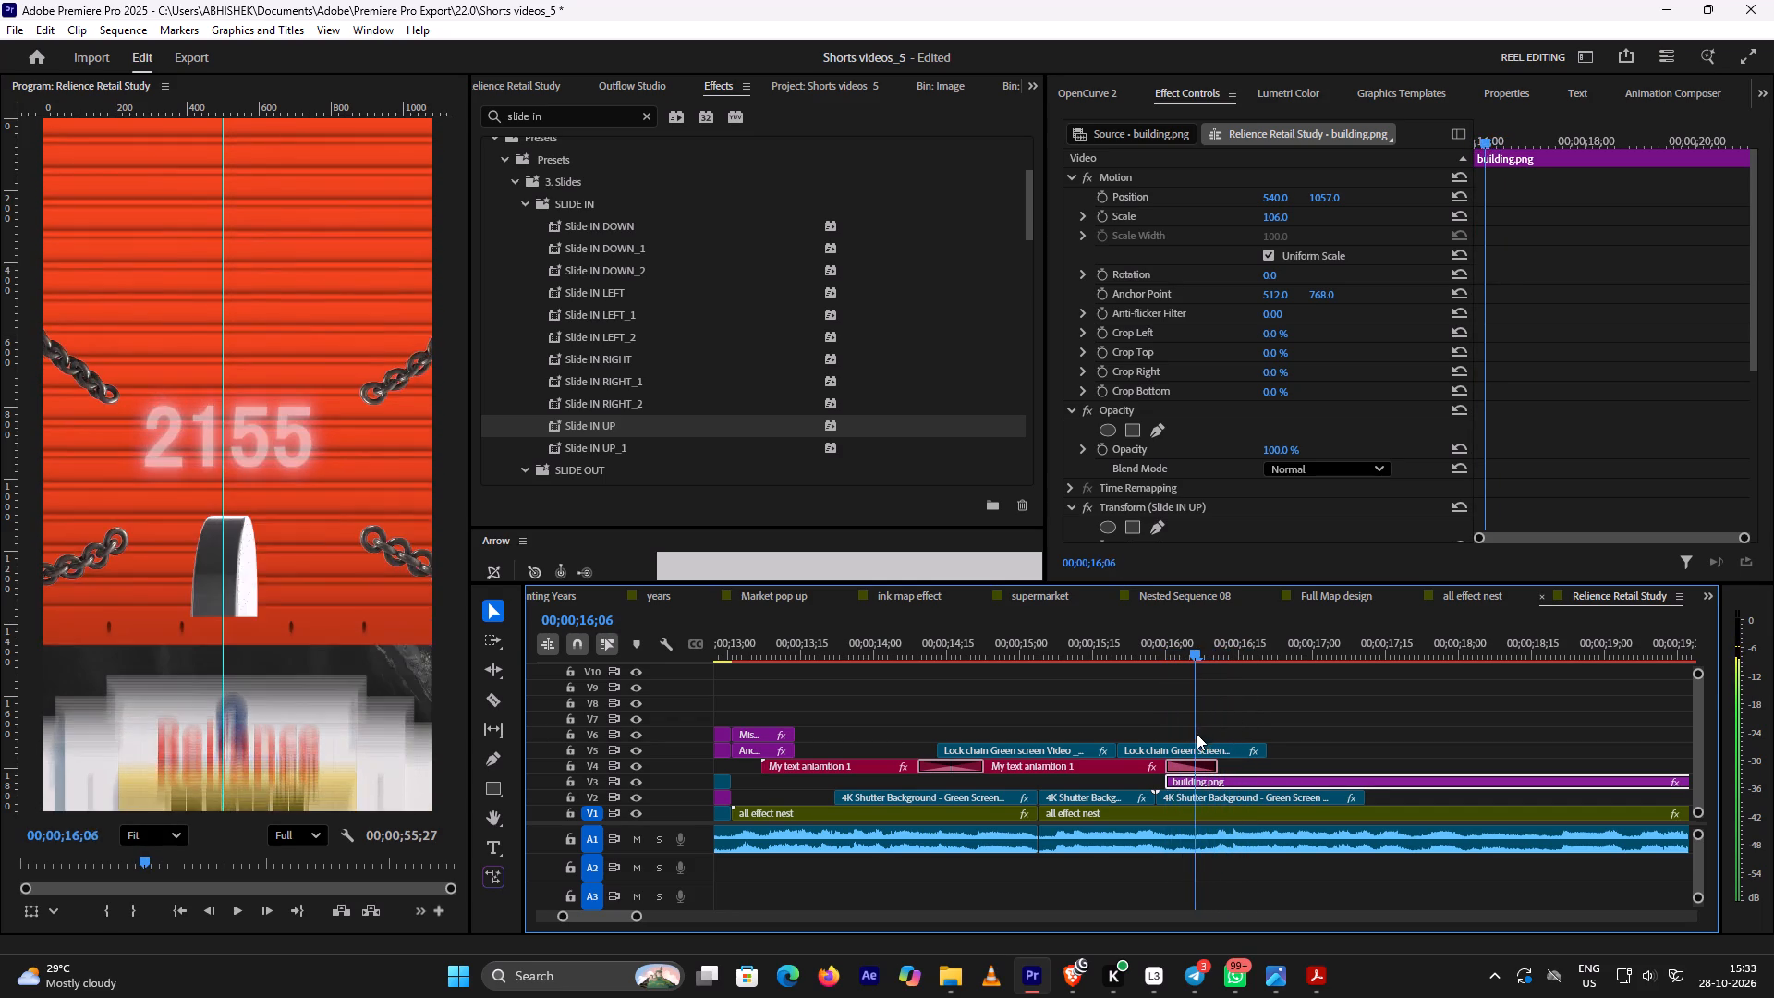
{"action": "left_click_drag", "start_coordinate": [1197, 734], "coordinate": [1215, 734]}
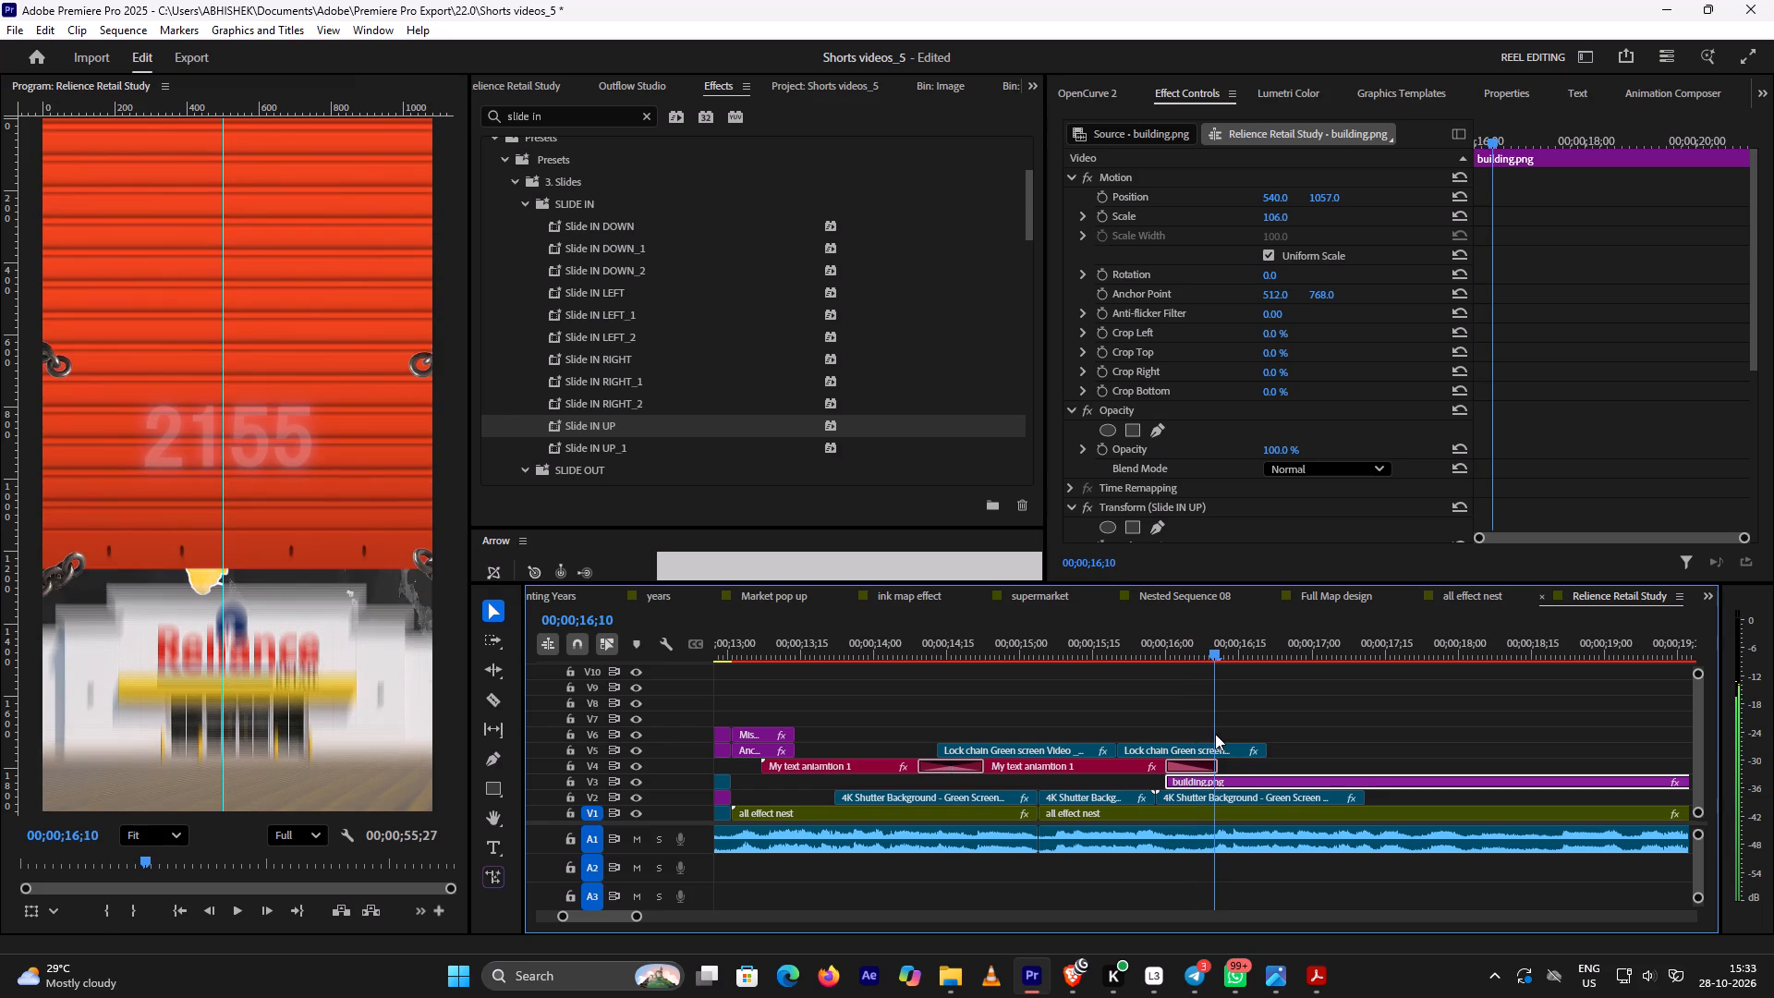
{"action": "left_click_drag", "start_coordinate": [1215, 734], "coordinate": [1215, 731]}
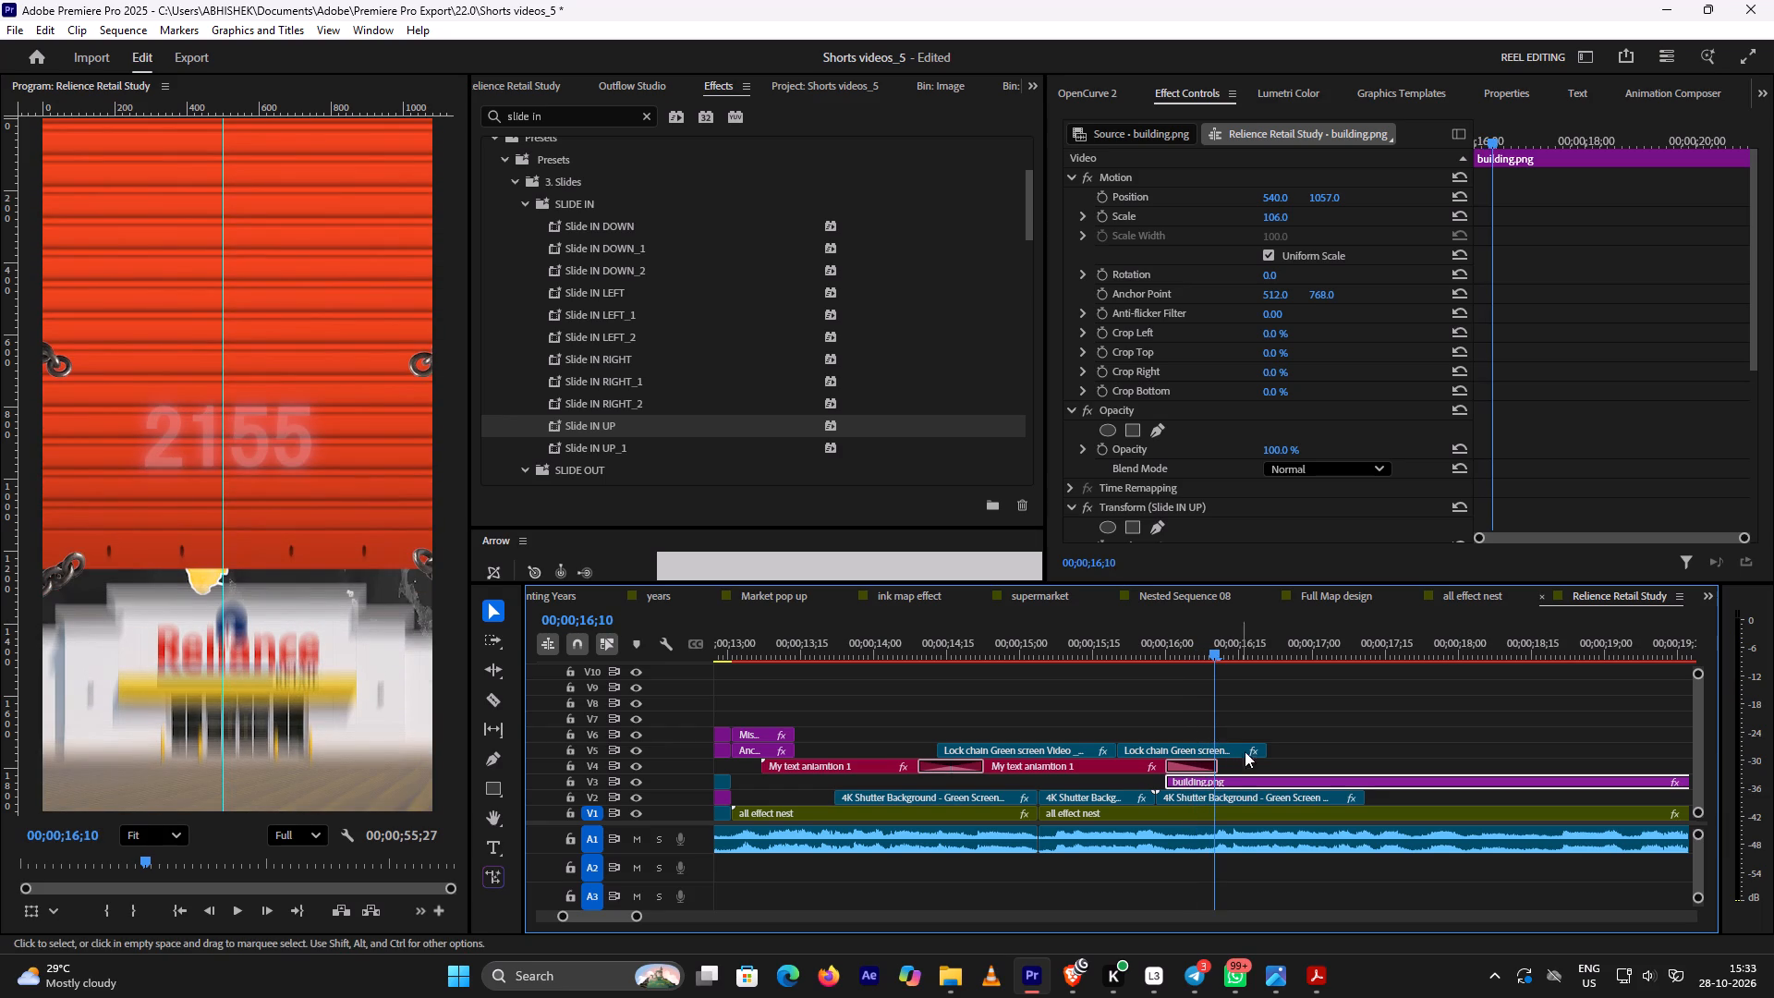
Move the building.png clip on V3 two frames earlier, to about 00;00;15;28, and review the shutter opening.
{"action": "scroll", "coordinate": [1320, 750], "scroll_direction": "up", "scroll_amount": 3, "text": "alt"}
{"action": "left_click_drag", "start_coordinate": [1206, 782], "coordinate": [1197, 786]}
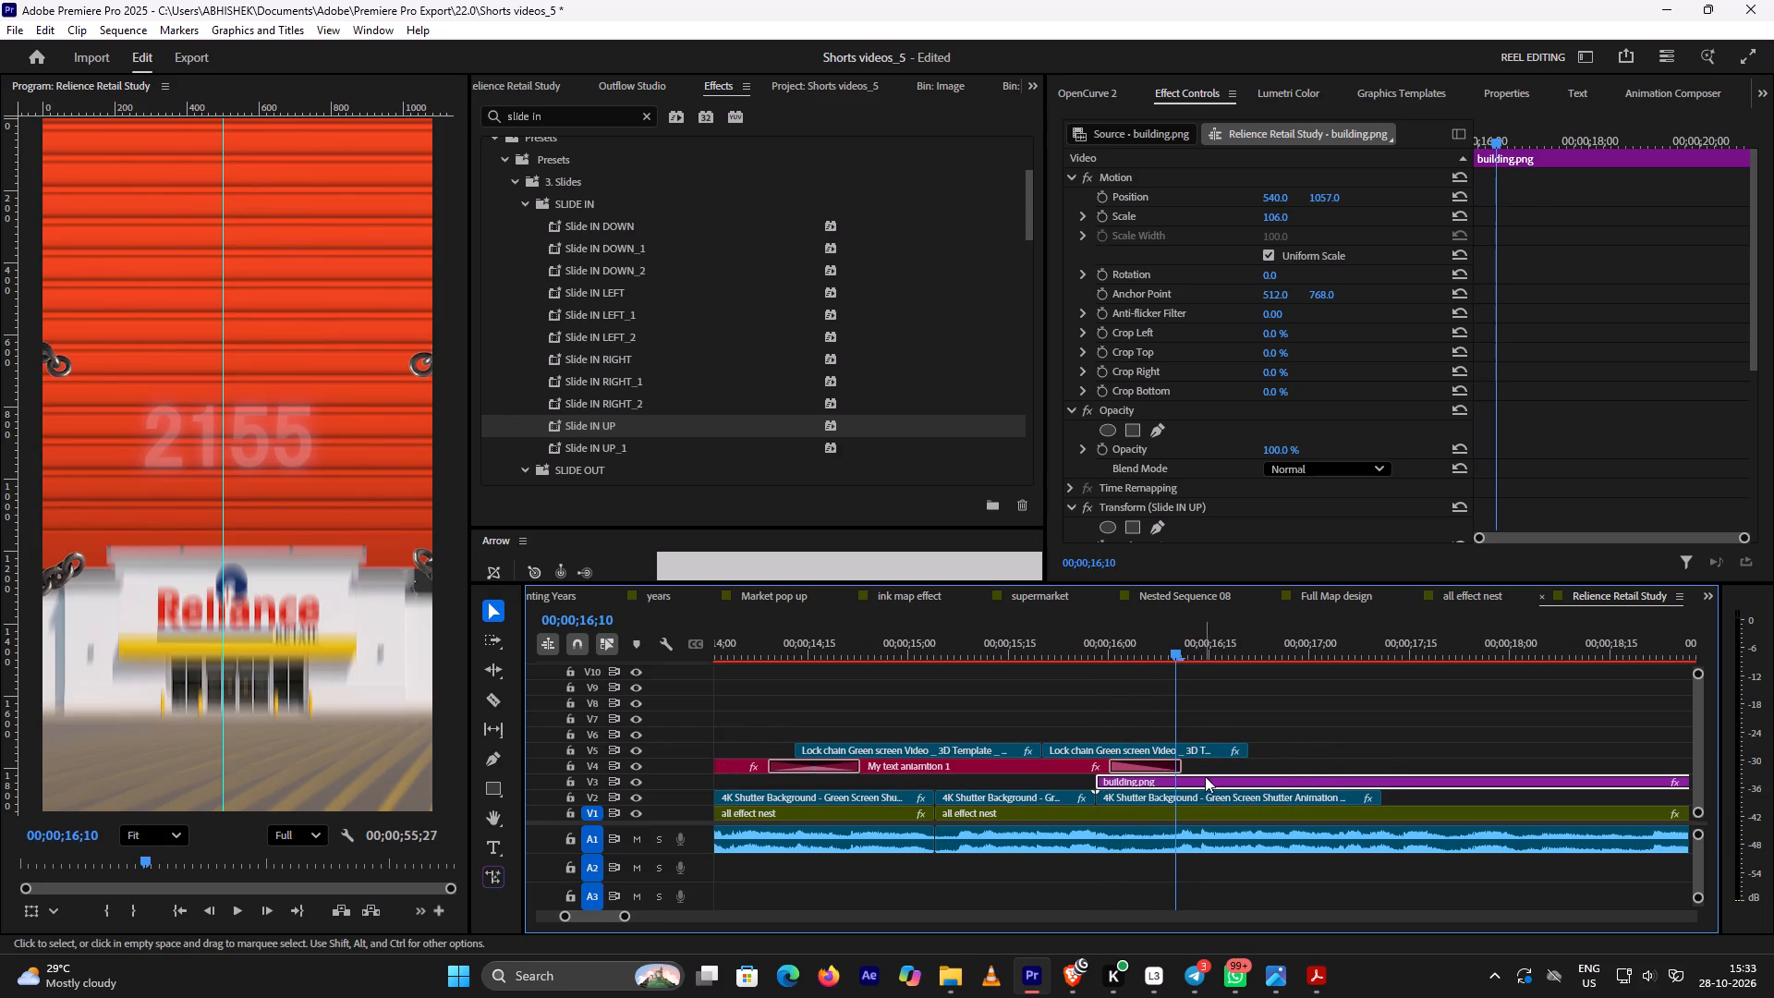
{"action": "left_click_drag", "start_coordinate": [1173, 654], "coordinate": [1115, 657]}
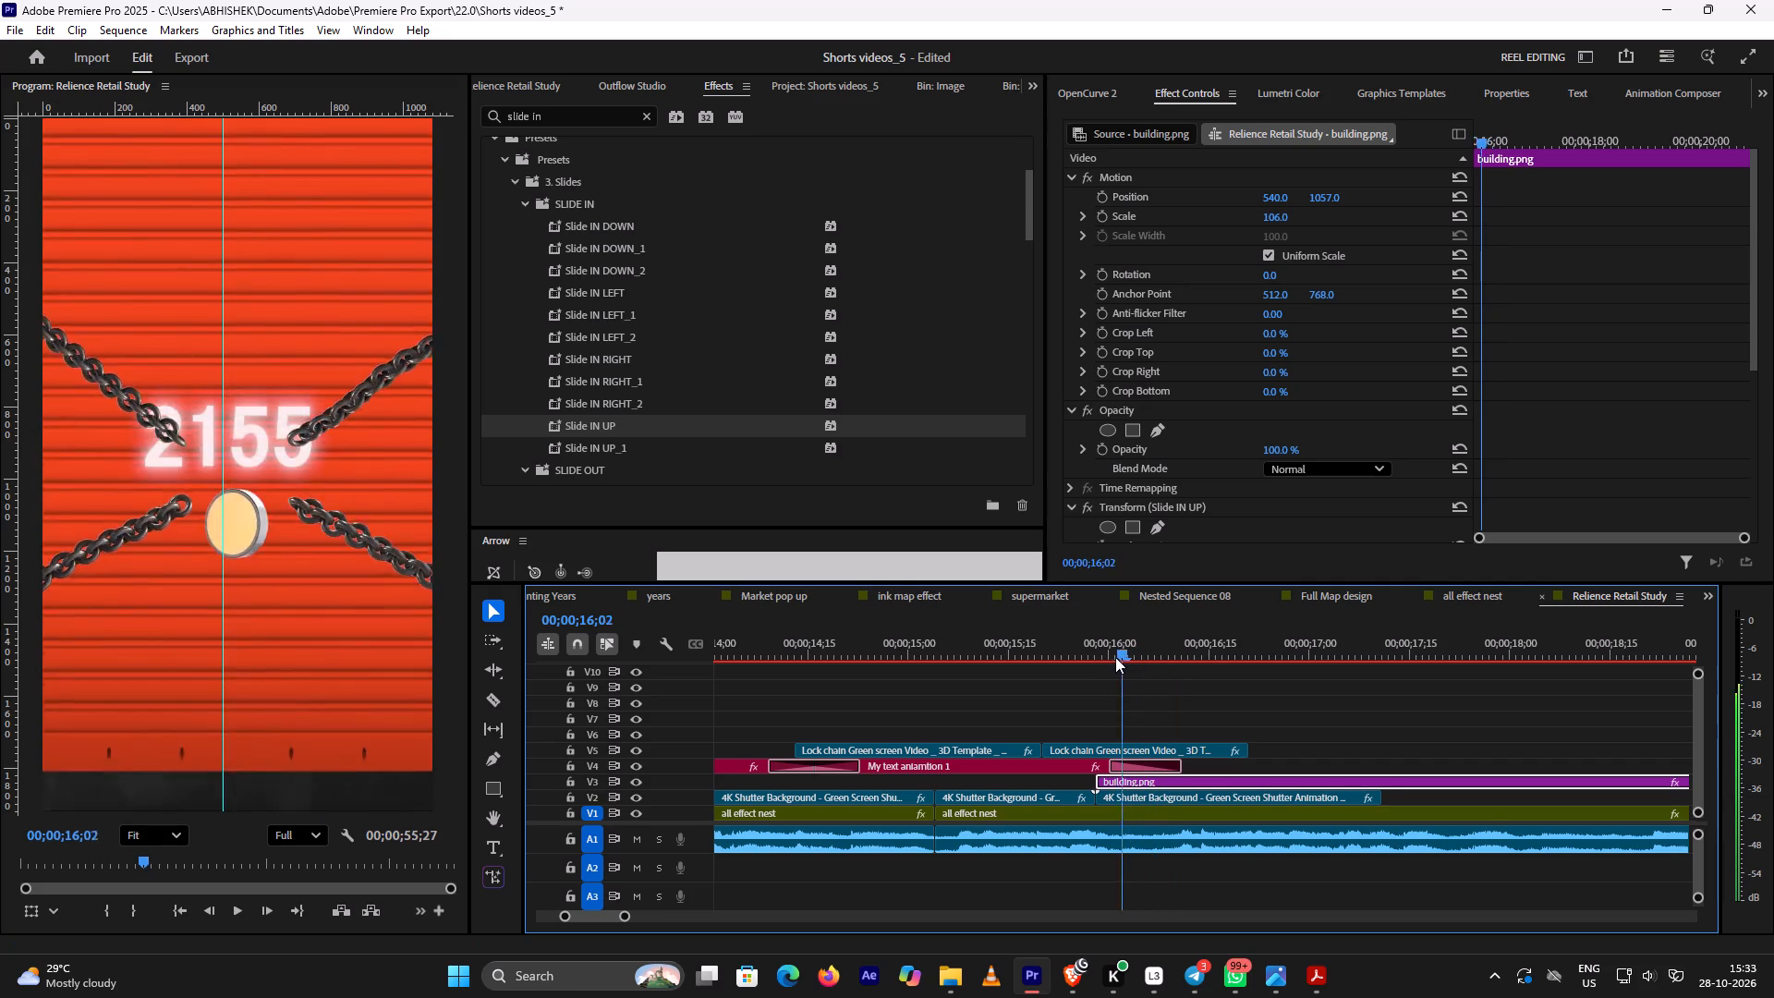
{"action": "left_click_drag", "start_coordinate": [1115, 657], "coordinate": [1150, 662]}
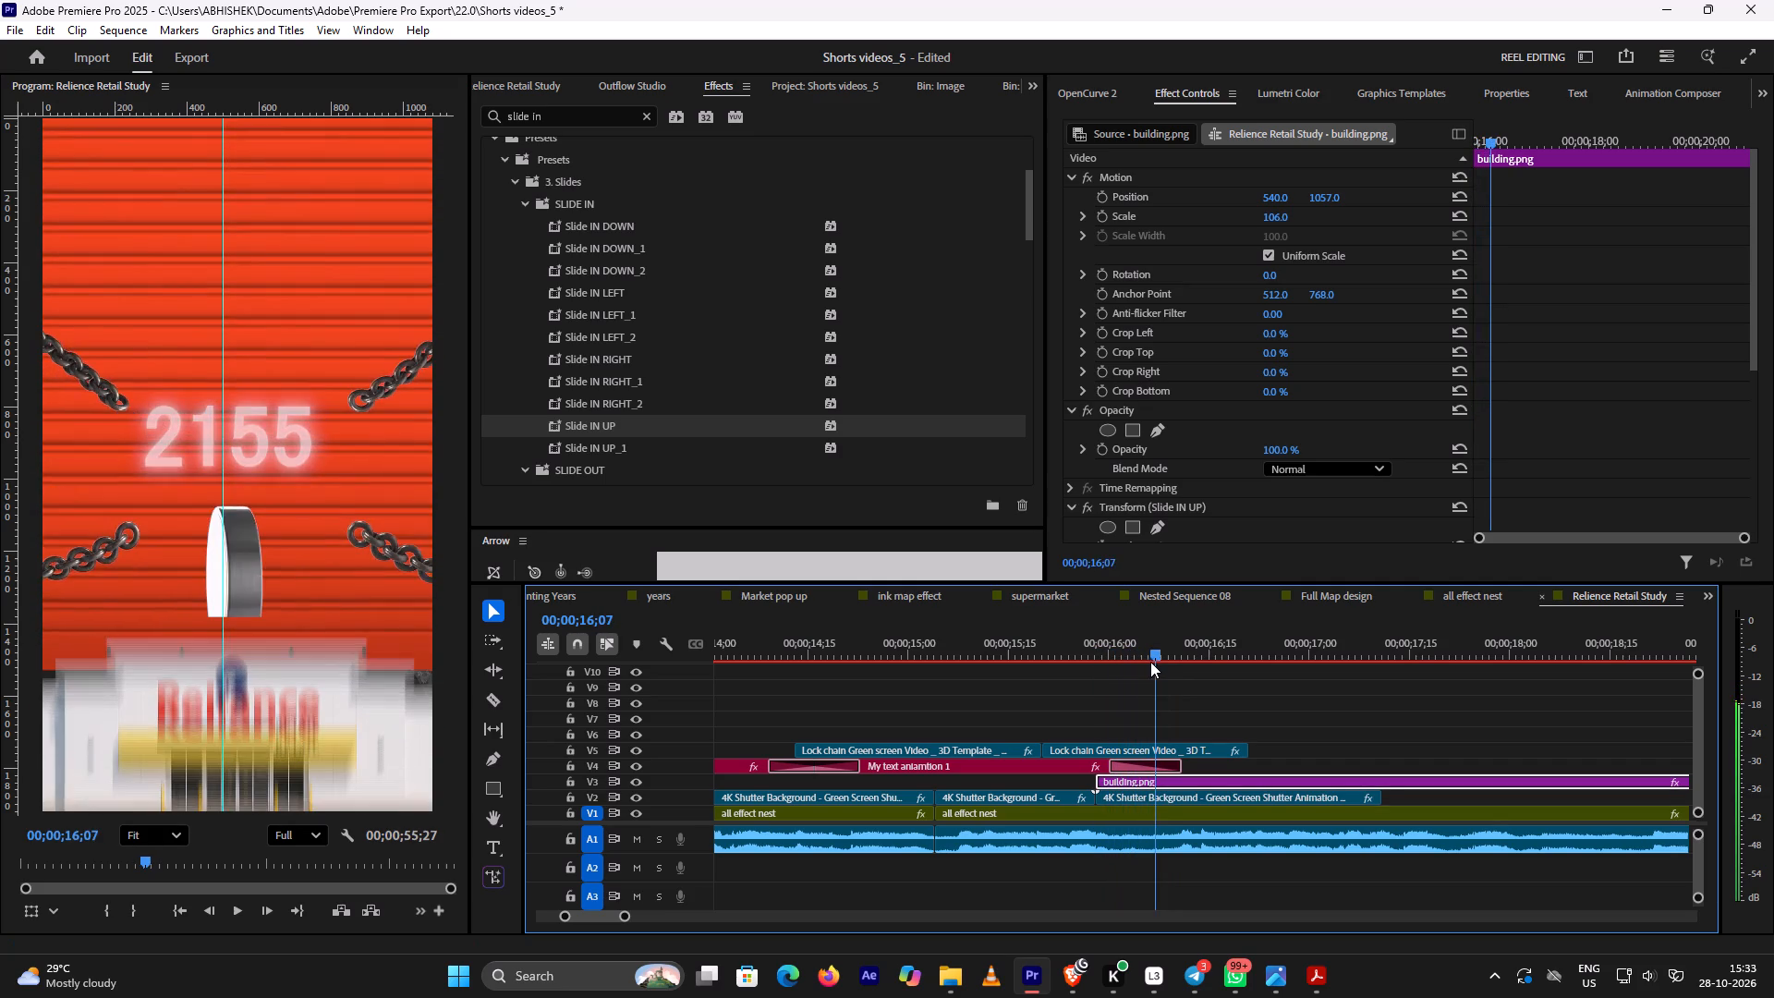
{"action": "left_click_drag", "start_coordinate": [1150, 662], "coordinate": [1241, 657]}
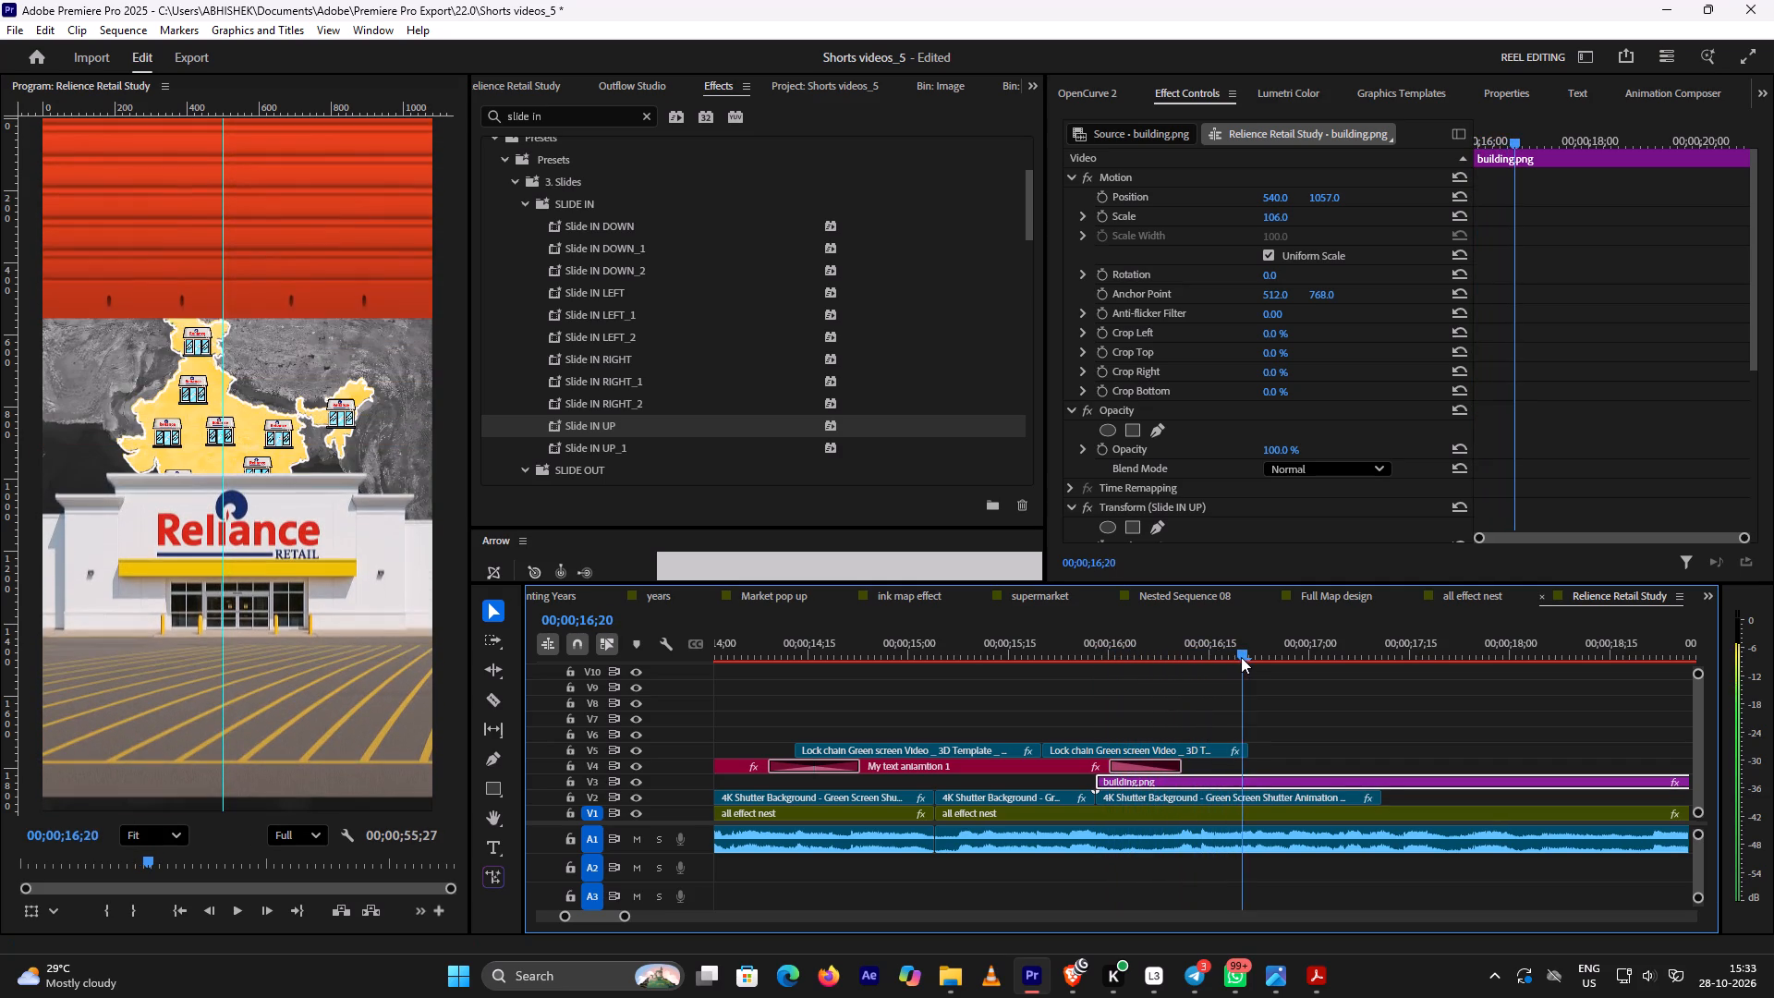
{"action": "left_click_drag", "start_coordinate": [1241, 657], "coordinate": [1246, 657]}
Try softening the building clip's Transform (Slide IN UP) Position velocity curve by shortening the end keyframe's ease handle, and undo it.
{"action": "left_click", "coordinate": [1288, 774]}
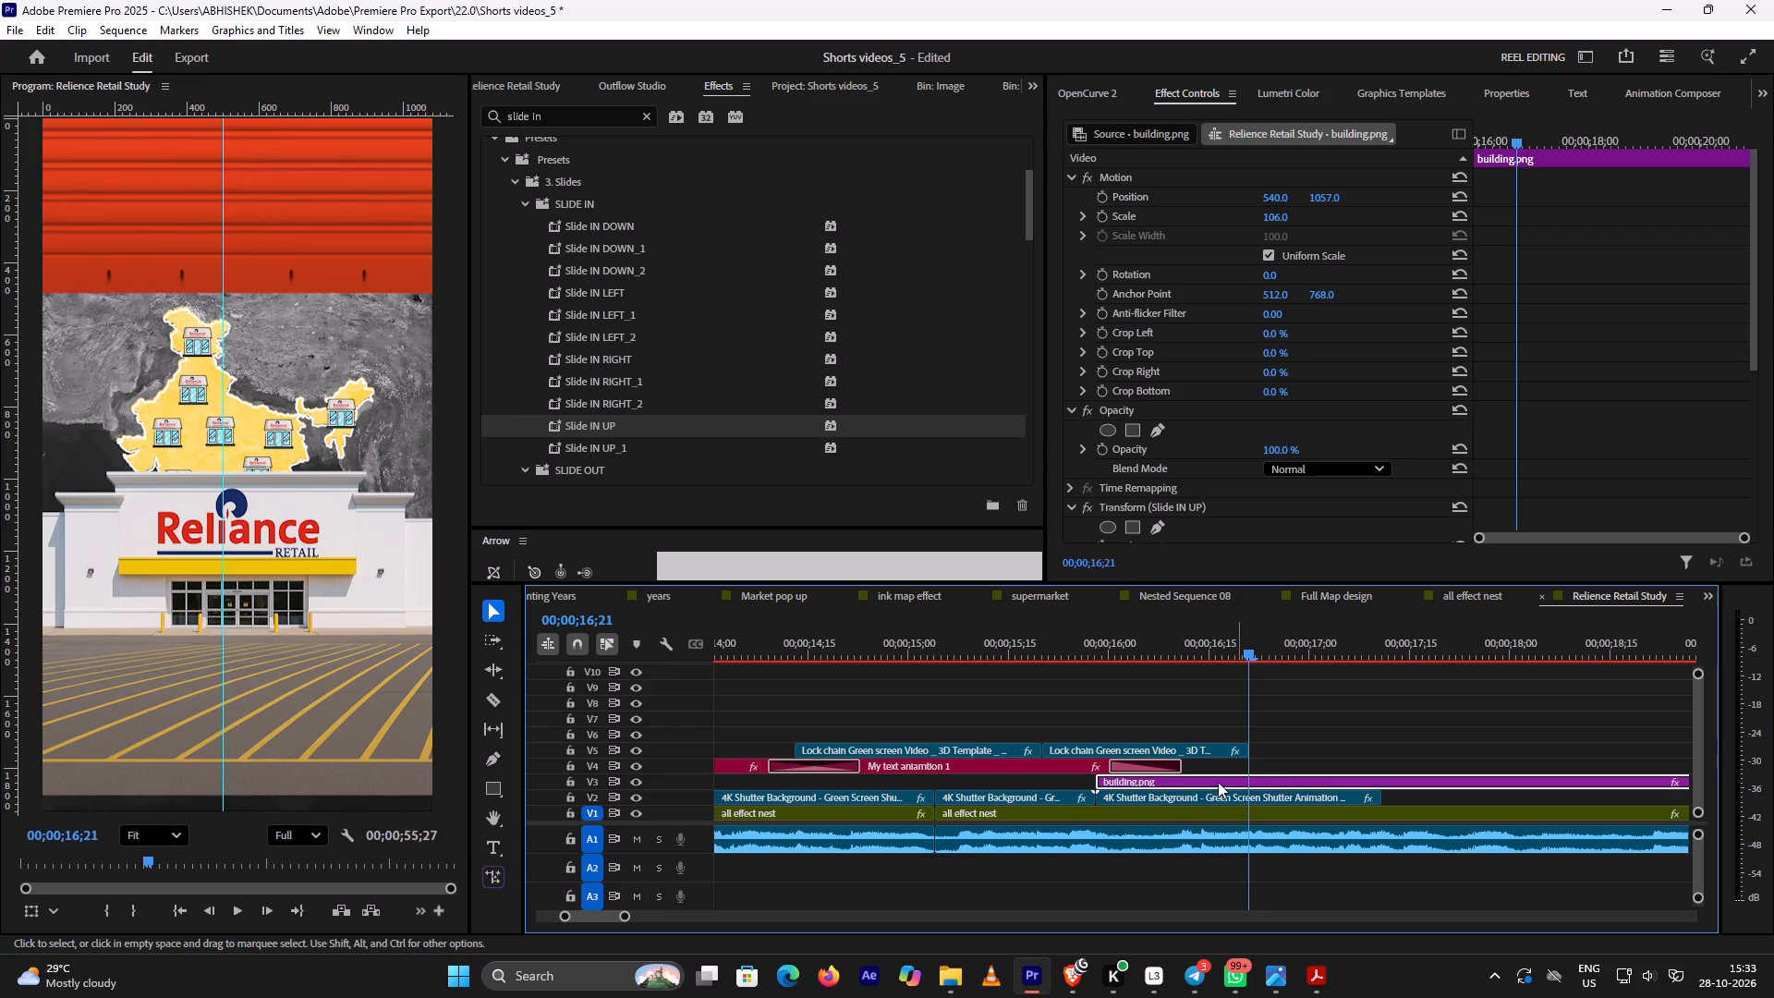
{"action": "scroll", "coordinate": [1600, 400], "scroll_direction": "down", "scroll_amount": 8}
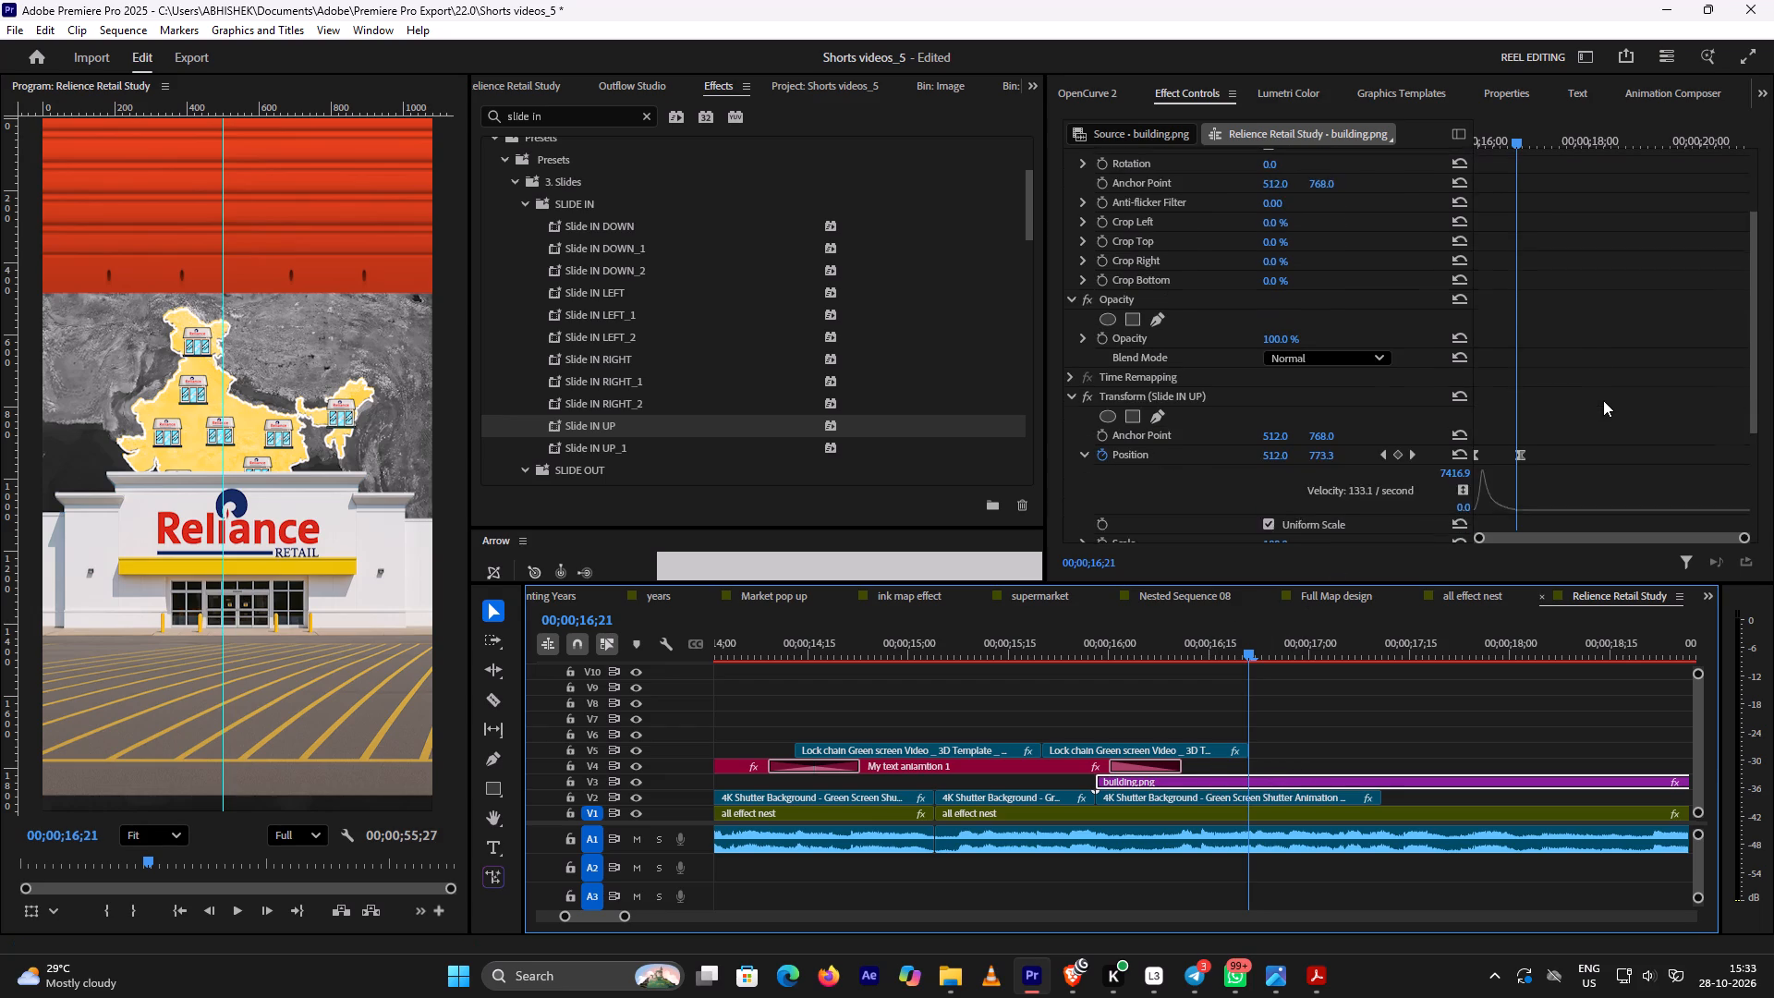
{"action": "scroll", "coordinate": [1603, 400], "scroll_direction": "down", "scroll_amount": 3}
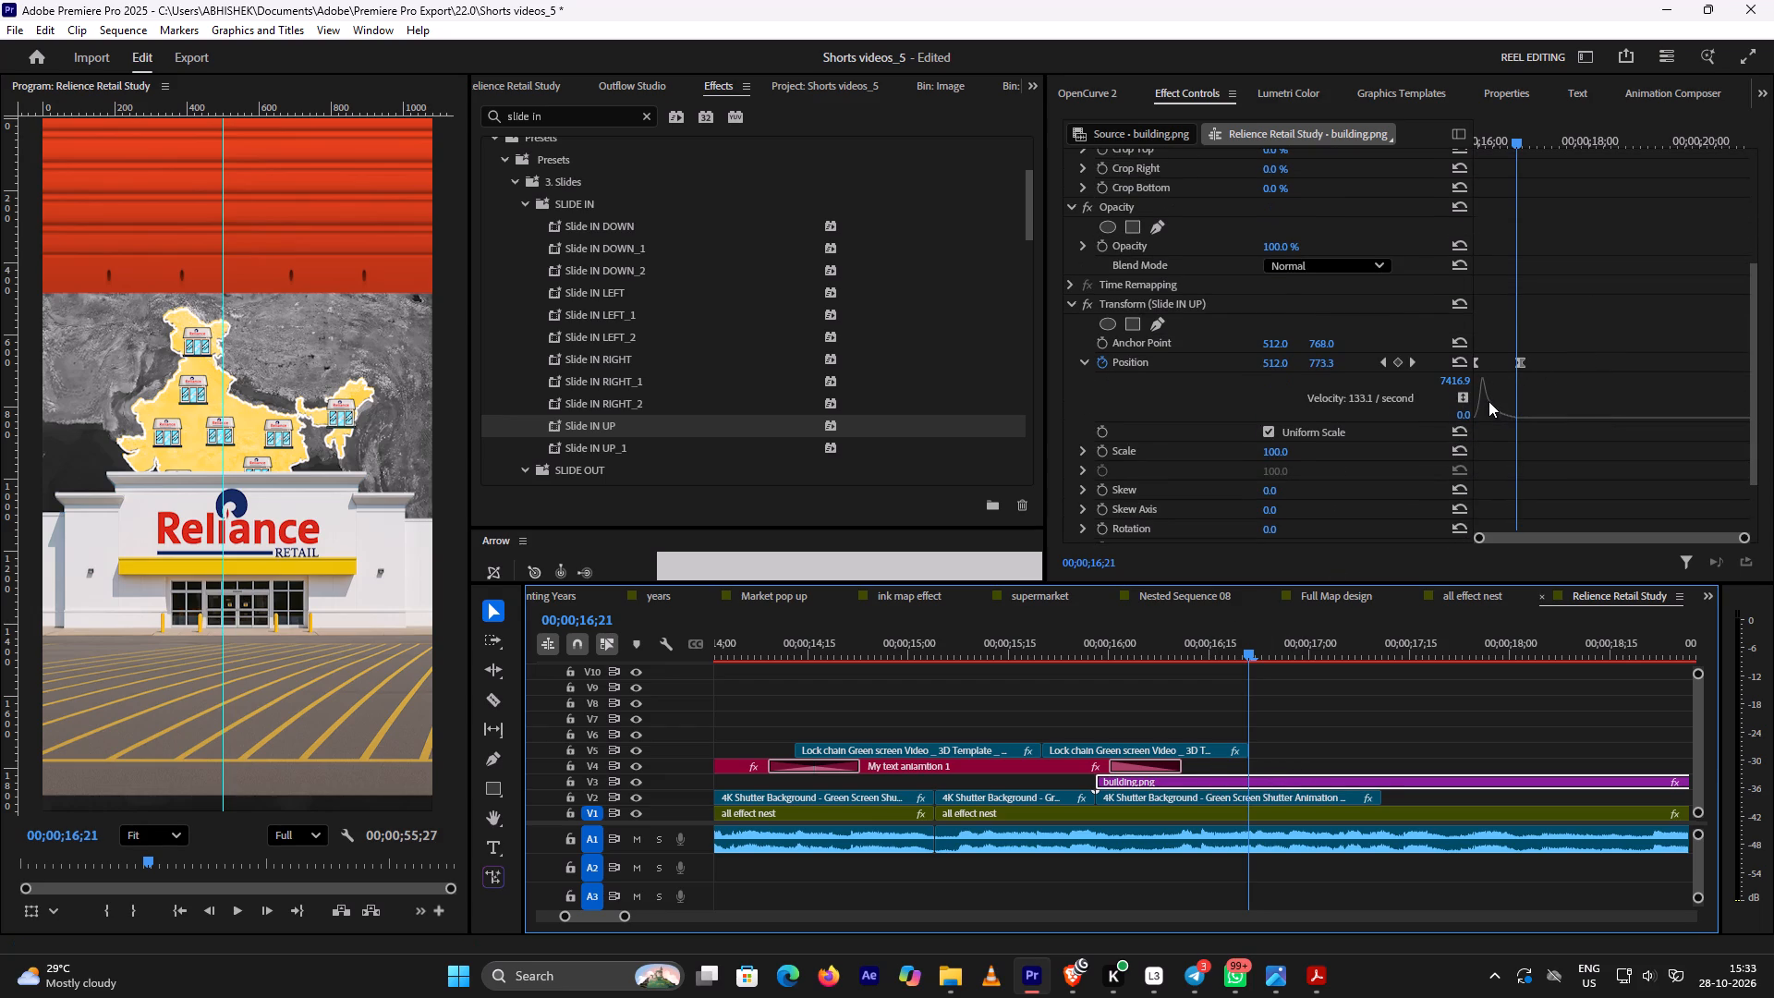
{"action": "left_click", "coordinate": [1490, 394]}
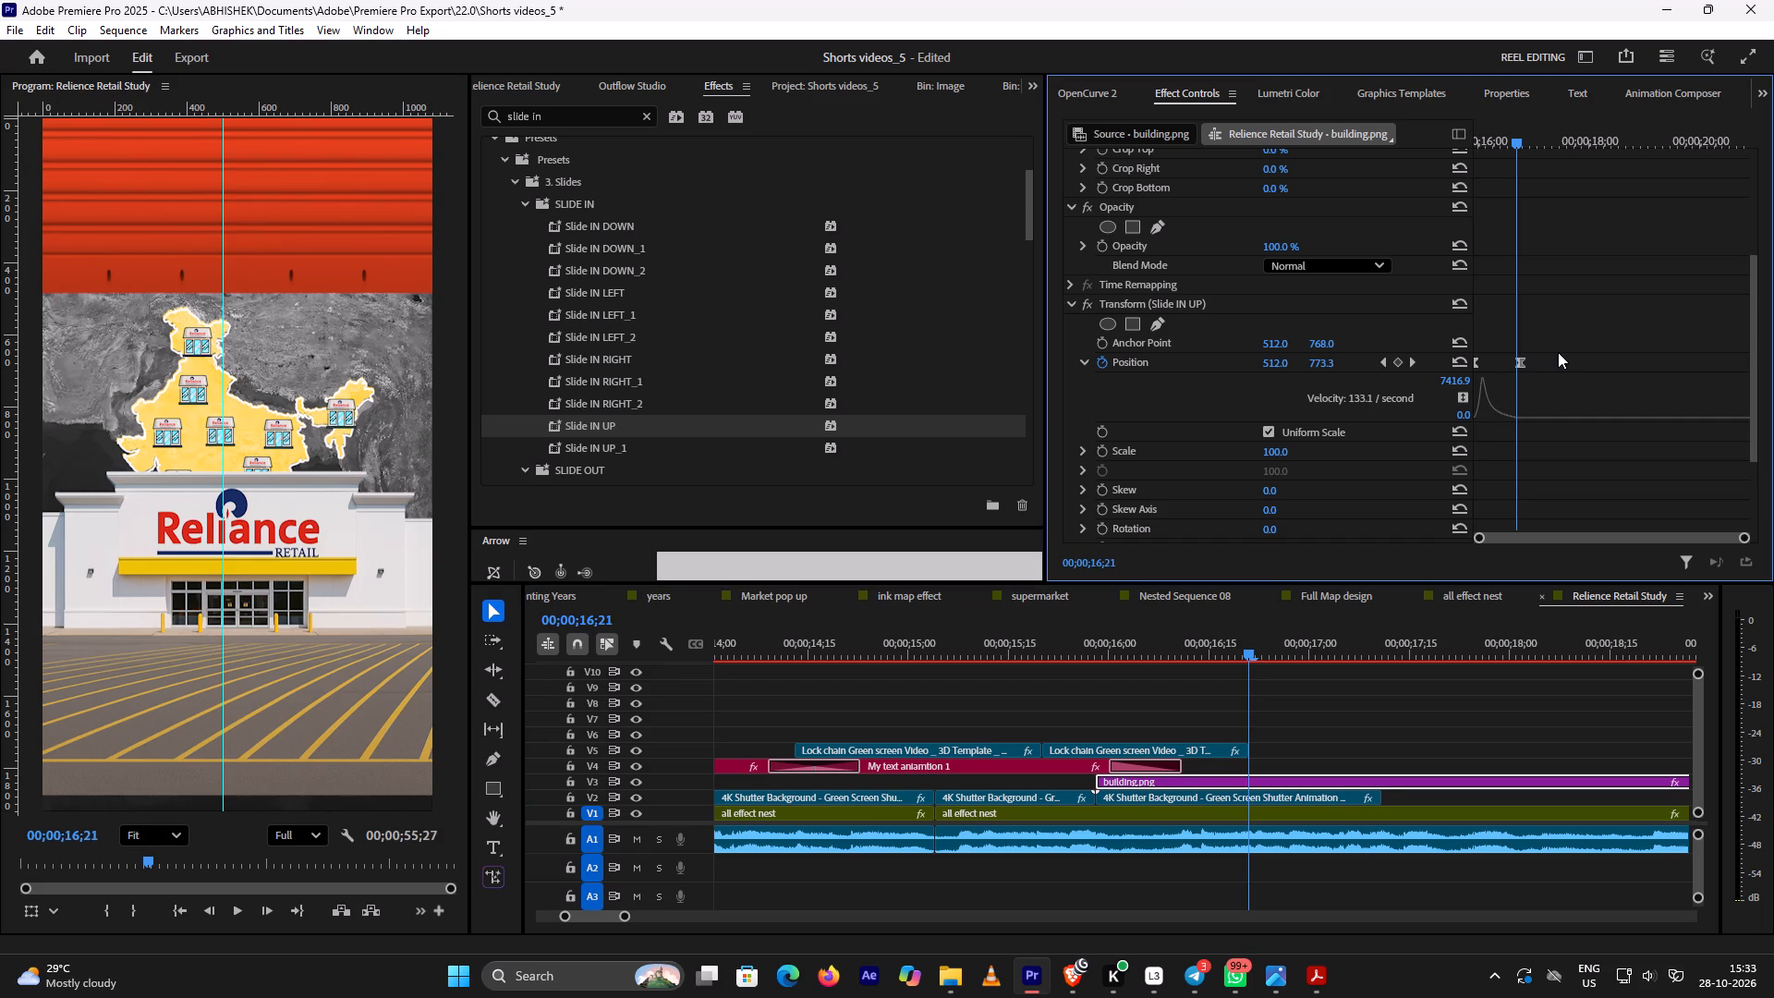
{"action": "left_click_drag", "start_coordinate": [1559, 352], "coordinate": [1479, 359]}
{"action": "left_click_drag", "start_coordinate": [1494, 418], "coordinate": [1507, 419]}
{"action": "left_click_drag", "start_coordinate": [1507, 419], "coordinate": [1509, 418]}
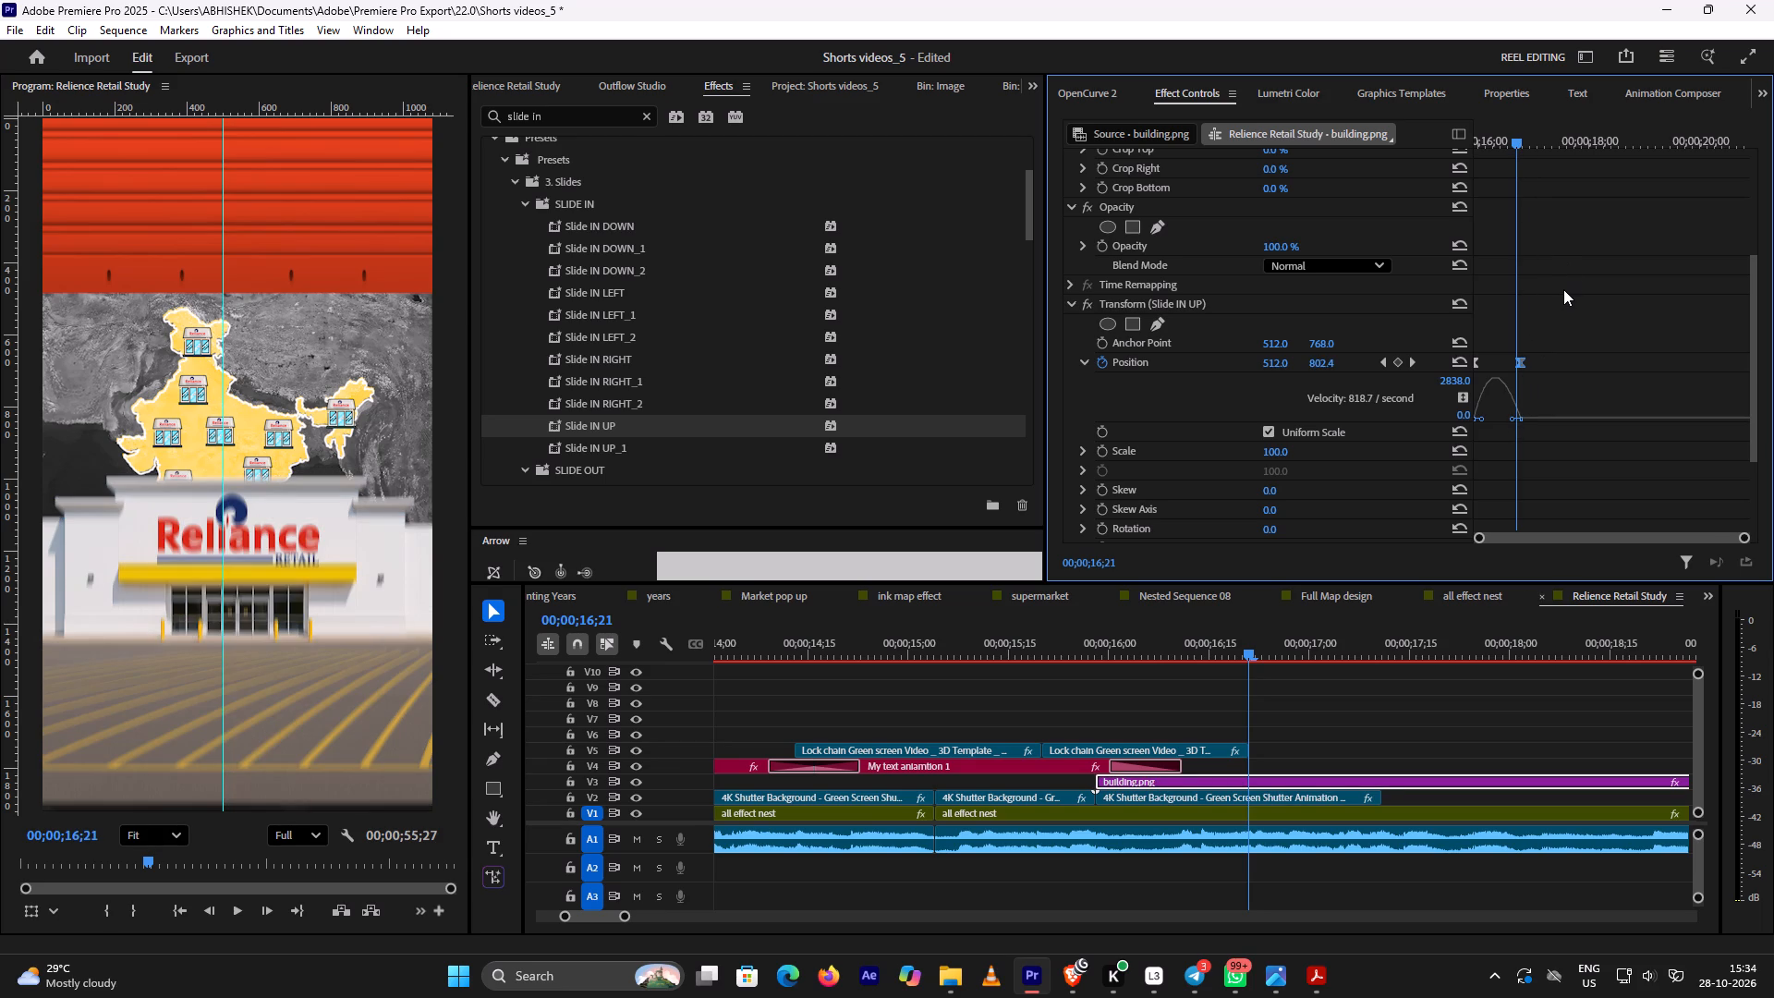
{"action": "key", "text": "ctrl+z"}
Select both Slide IN UP Position keyframes and reshape the velocity curve into a rounded arch by shortening the end keyframe's ease handle.
{"action": "left_click_drag", "start_coordinate": [1549, 333], "coordinate": [1465, 385]}
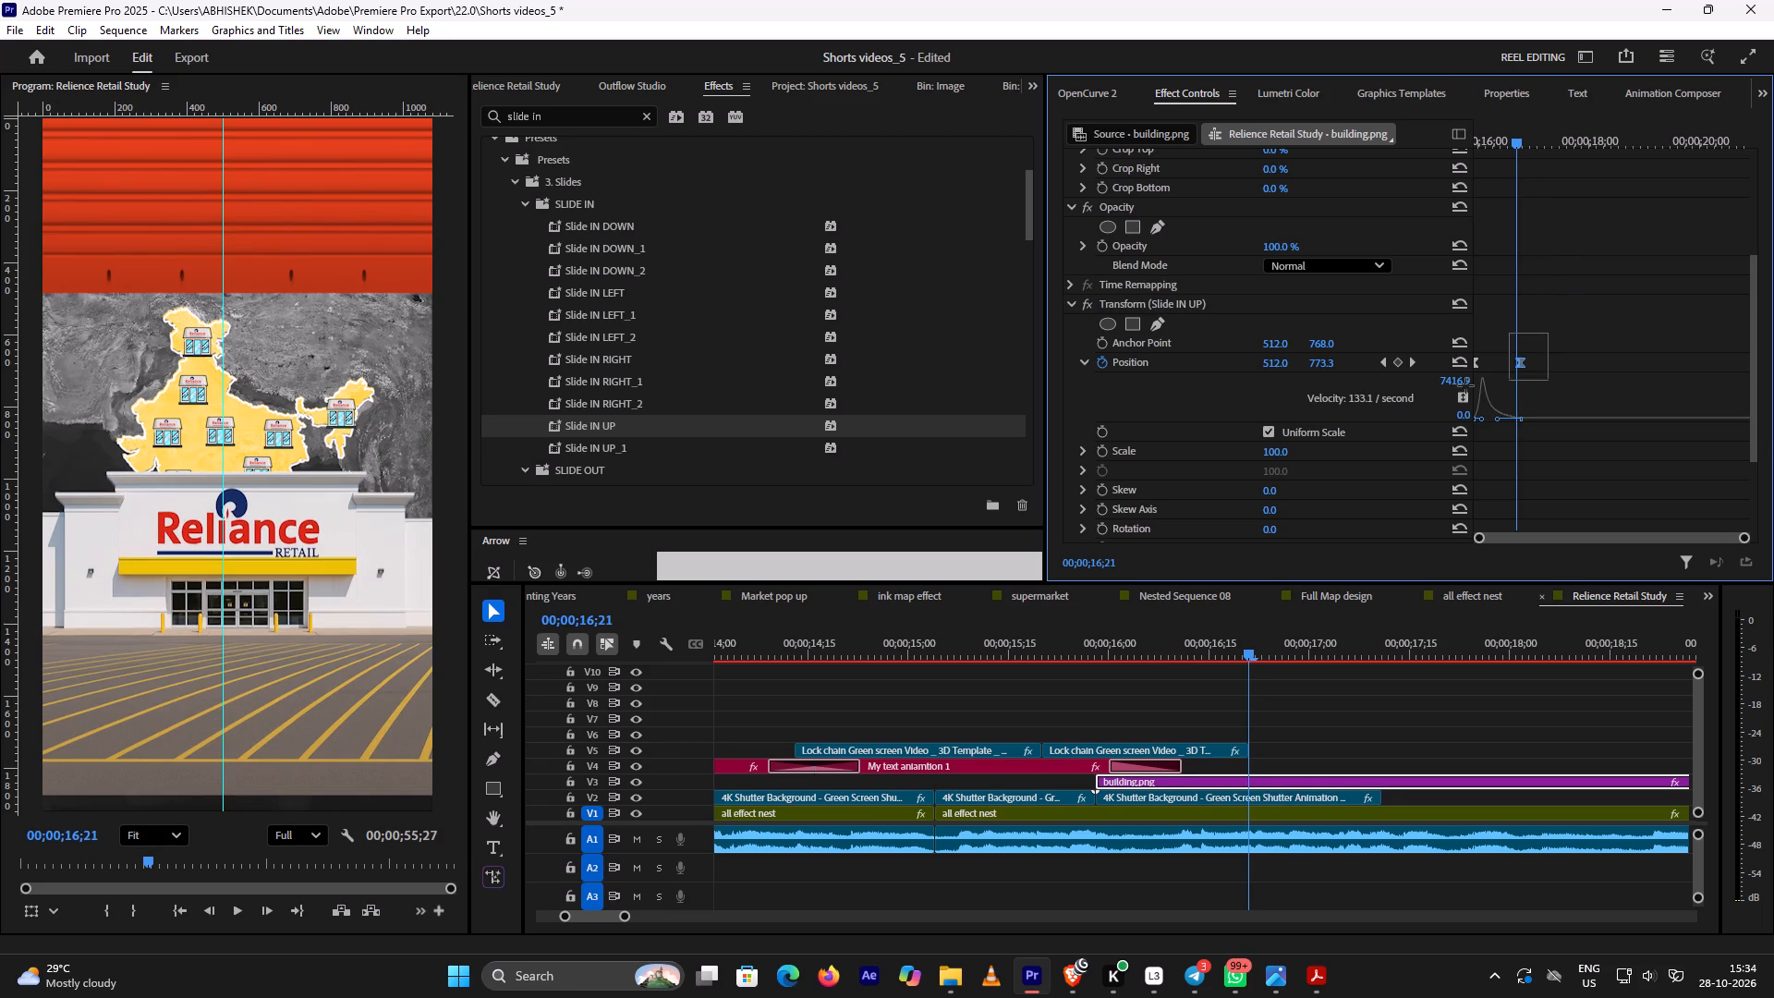
{"action": "left_click_drag", "start_coordinate": [1465, 385], "coordinate": [1429, 380]}
{"action": "left_click_drag", "start_coordinate": [1499, 420], "coordinate": [1513, 418]}
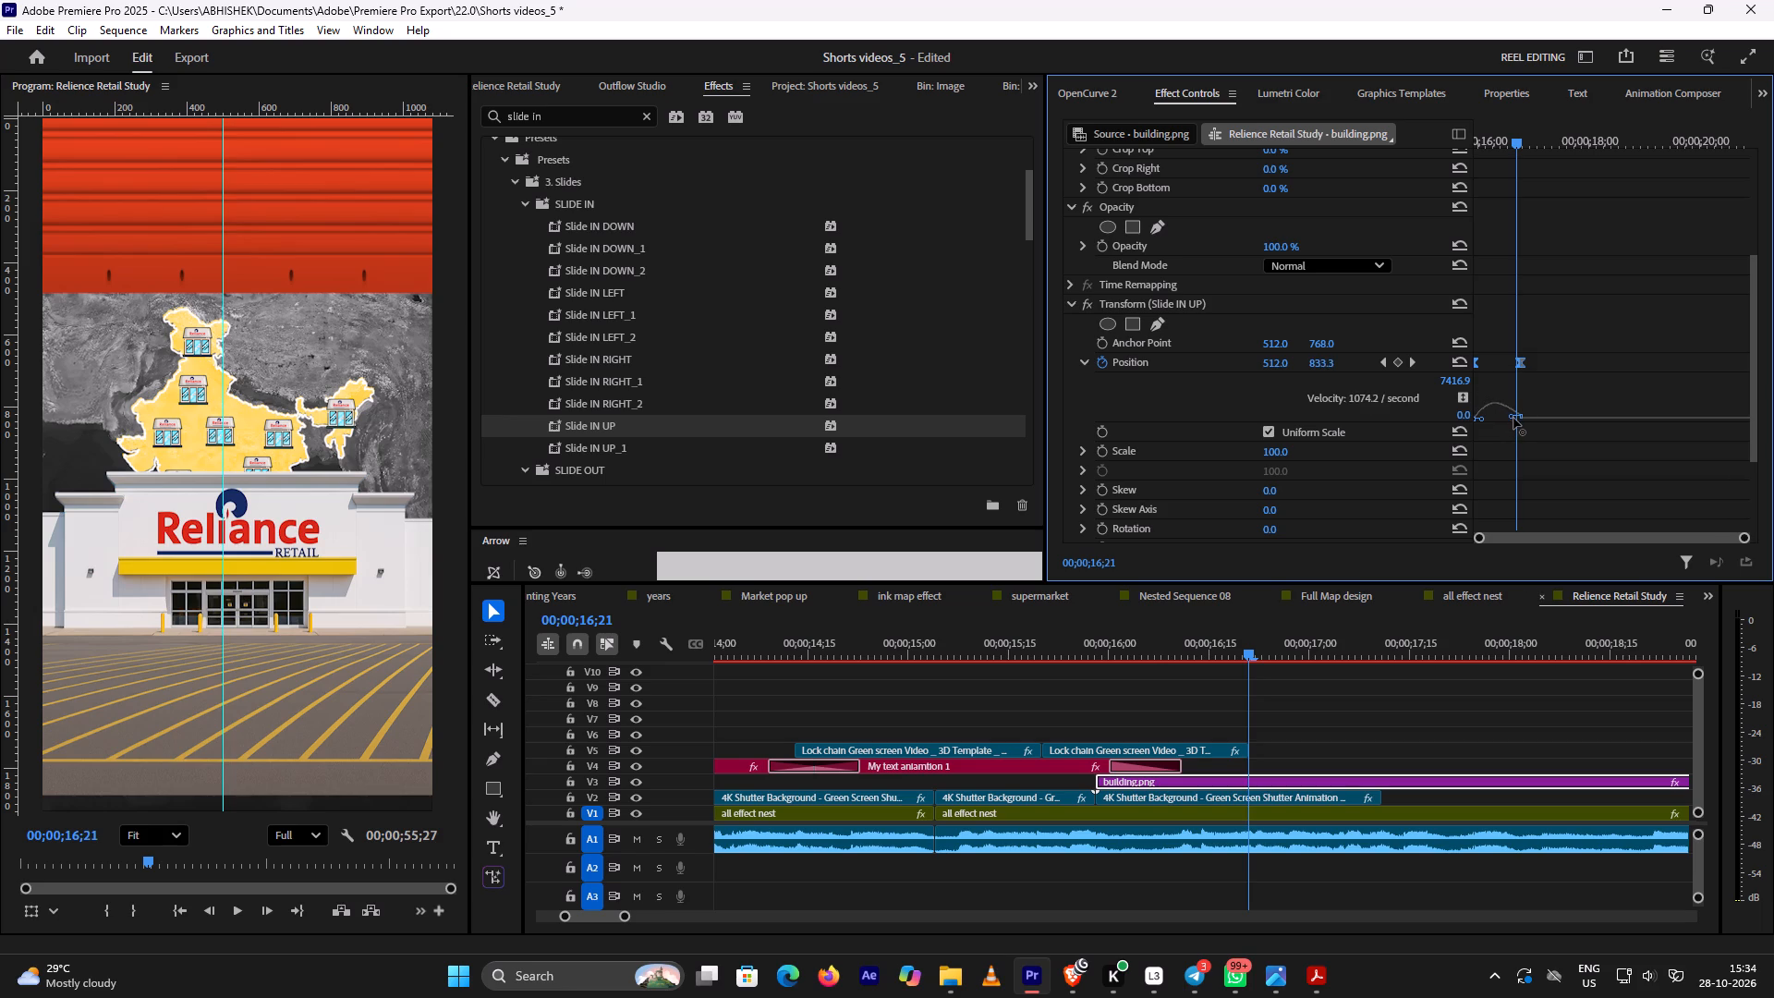
{"action": "left_click_drag", "start_coordinate": [1513, 418], "coordinate": [1514, 418]}
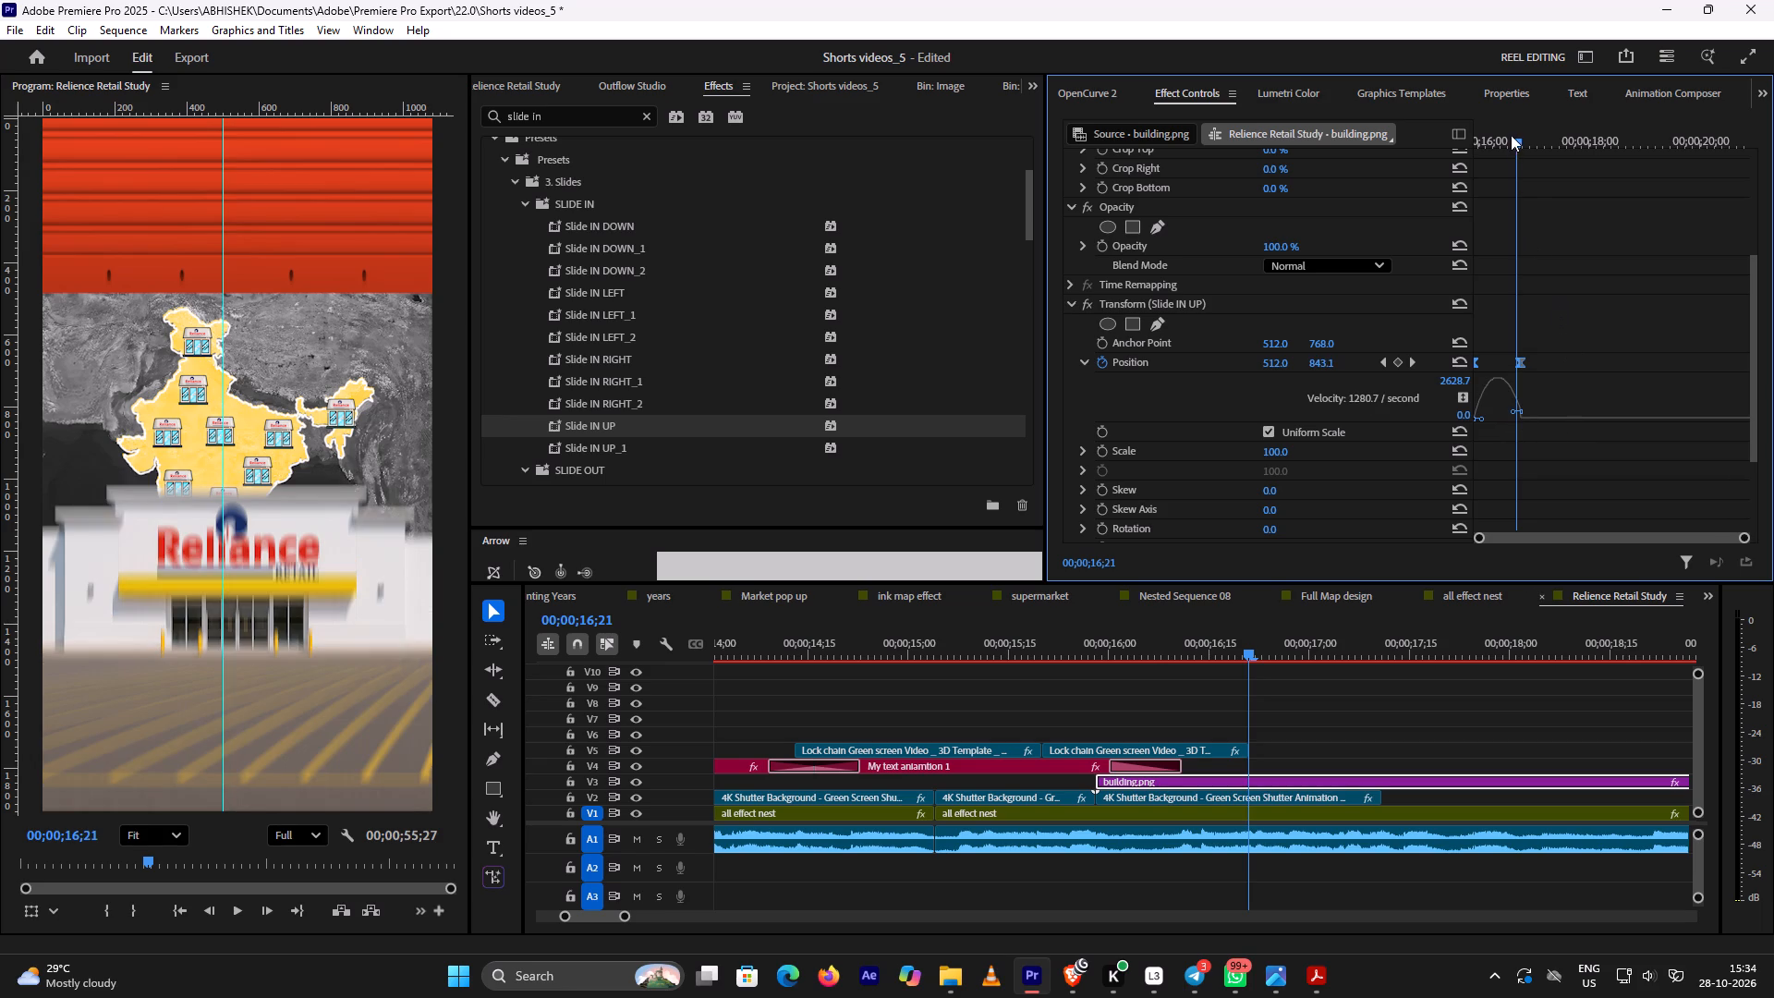
Review the reshaped slide and move building.png on V3 earlier to start at 00;00;15;20, in line with the second lock chain clip.
{"action": "left_click_drag", "start_coordinate": [1513, 138], "coordinate": [1488, 193]}
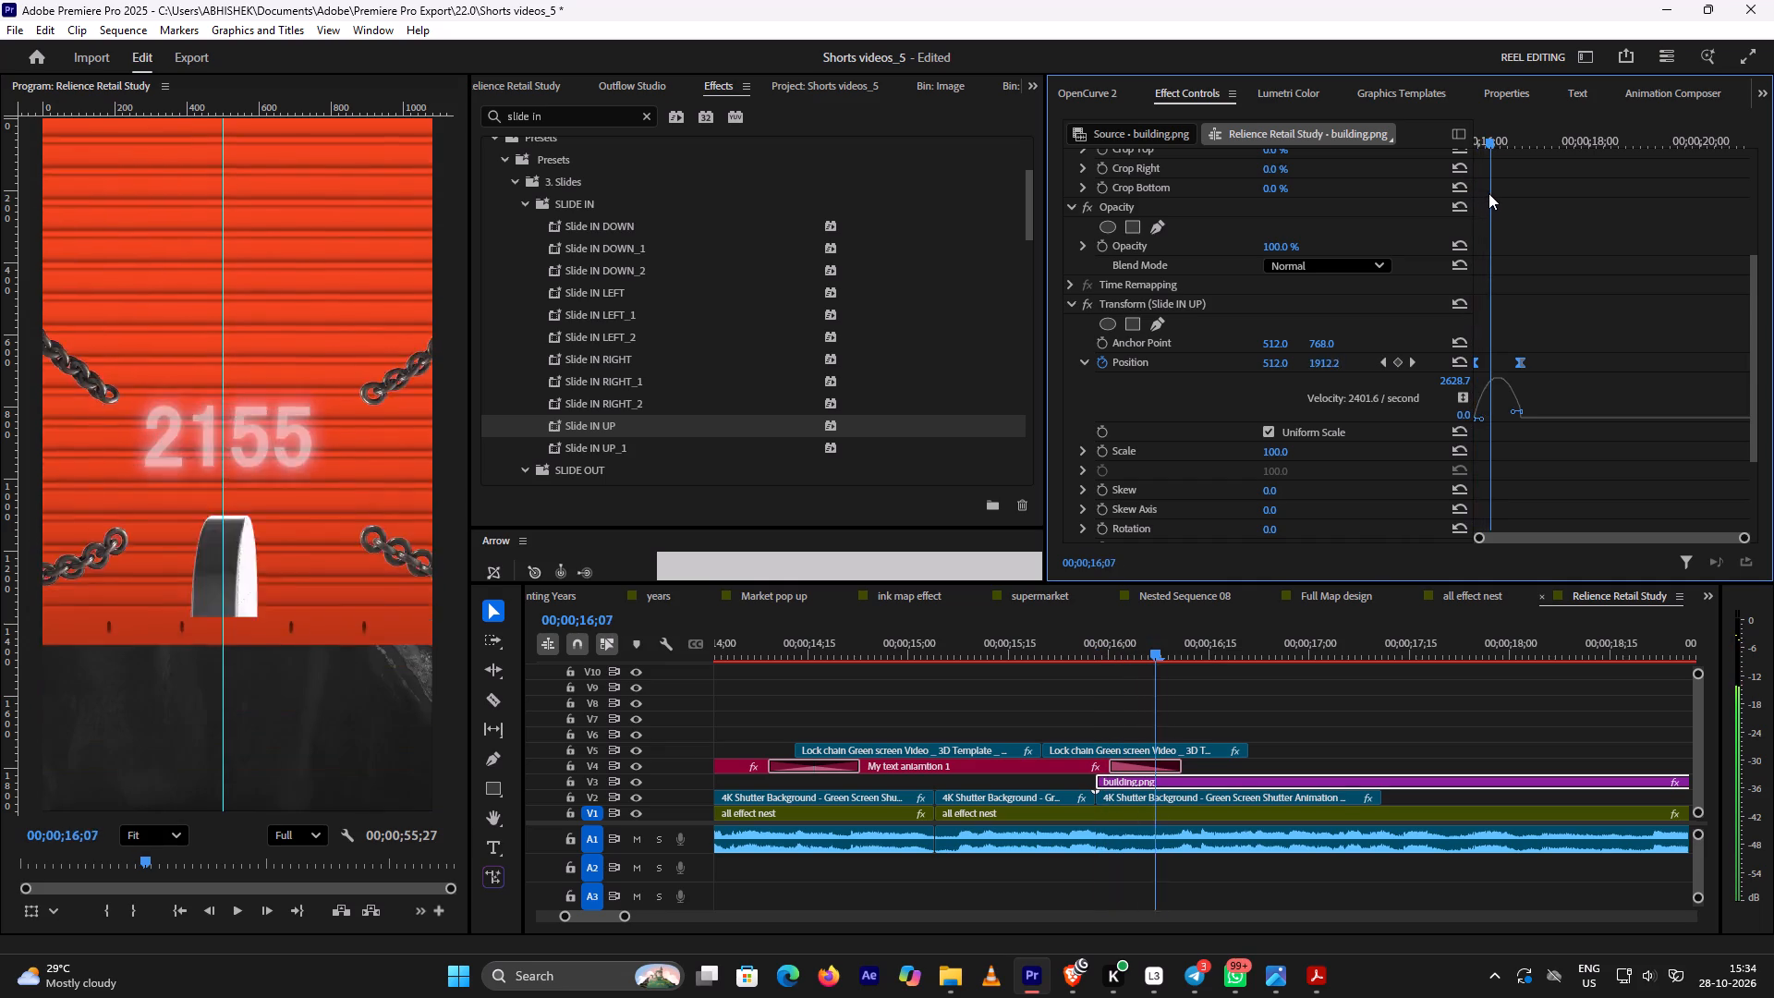
{"action": "left_click_drag", "start_coordinate": [1488, 193], "coordinate": [1525, 203]}
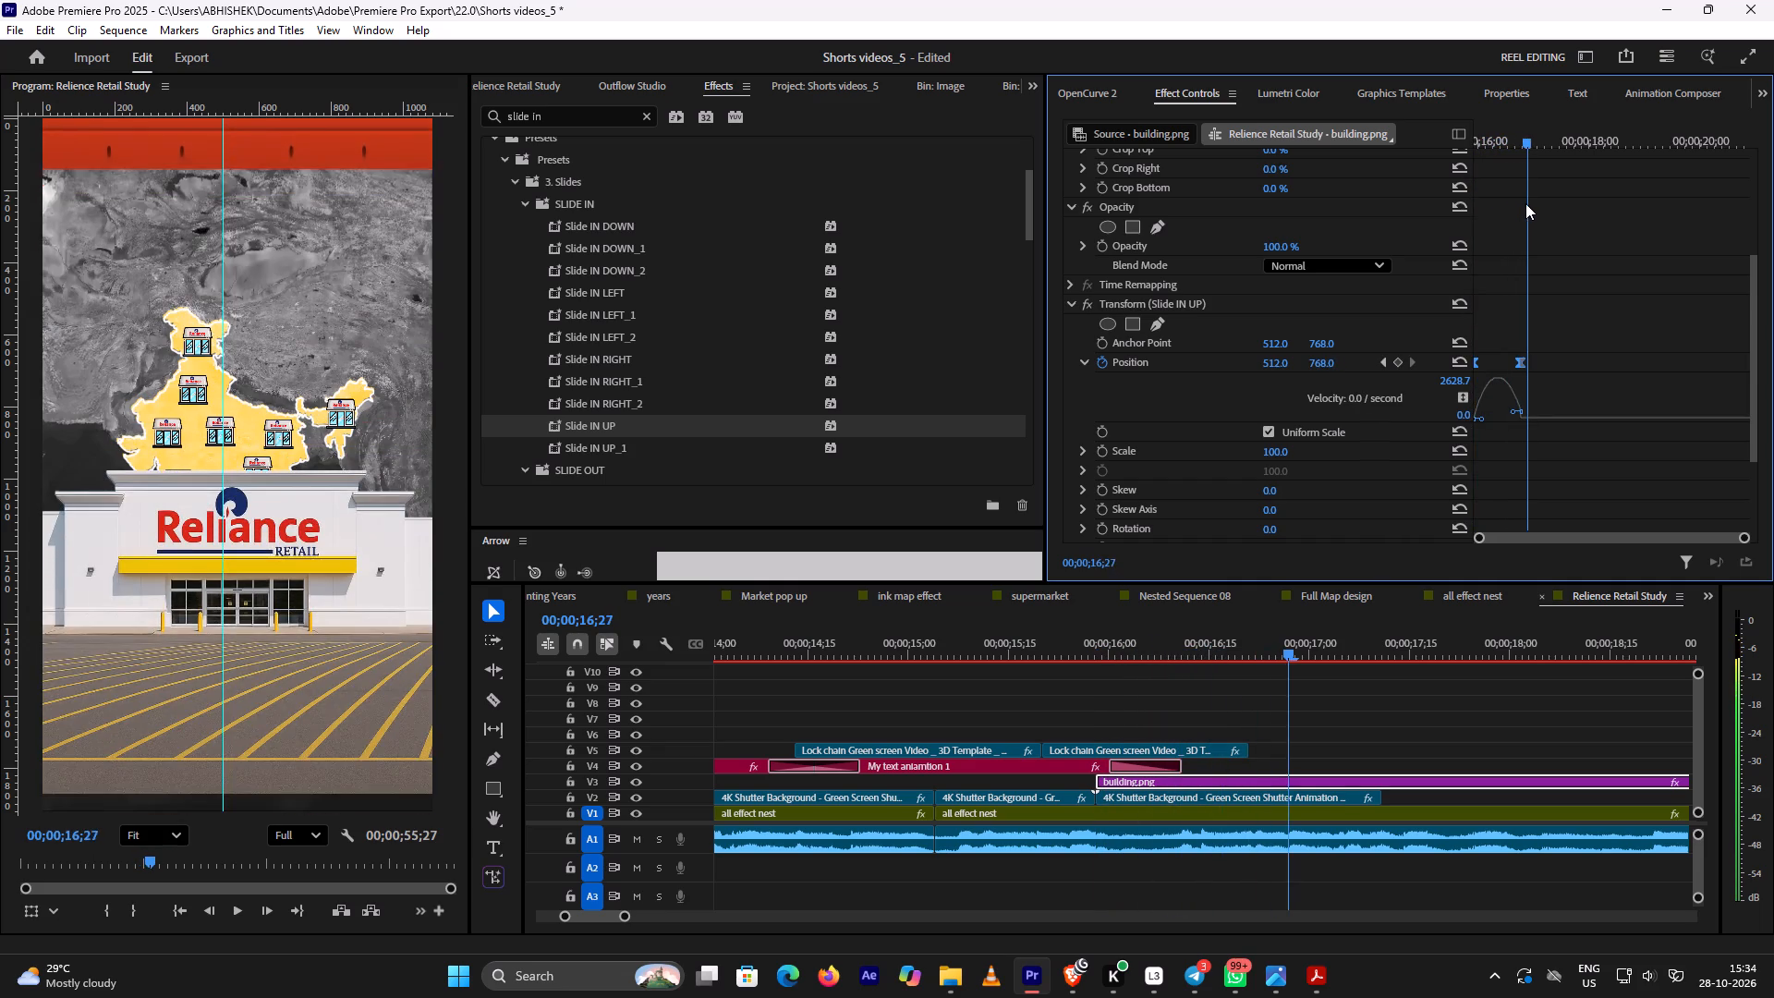
{"action": "left_click_drag", "start_coordinate": [1525, 203], "coordinate": [1515, 229]}
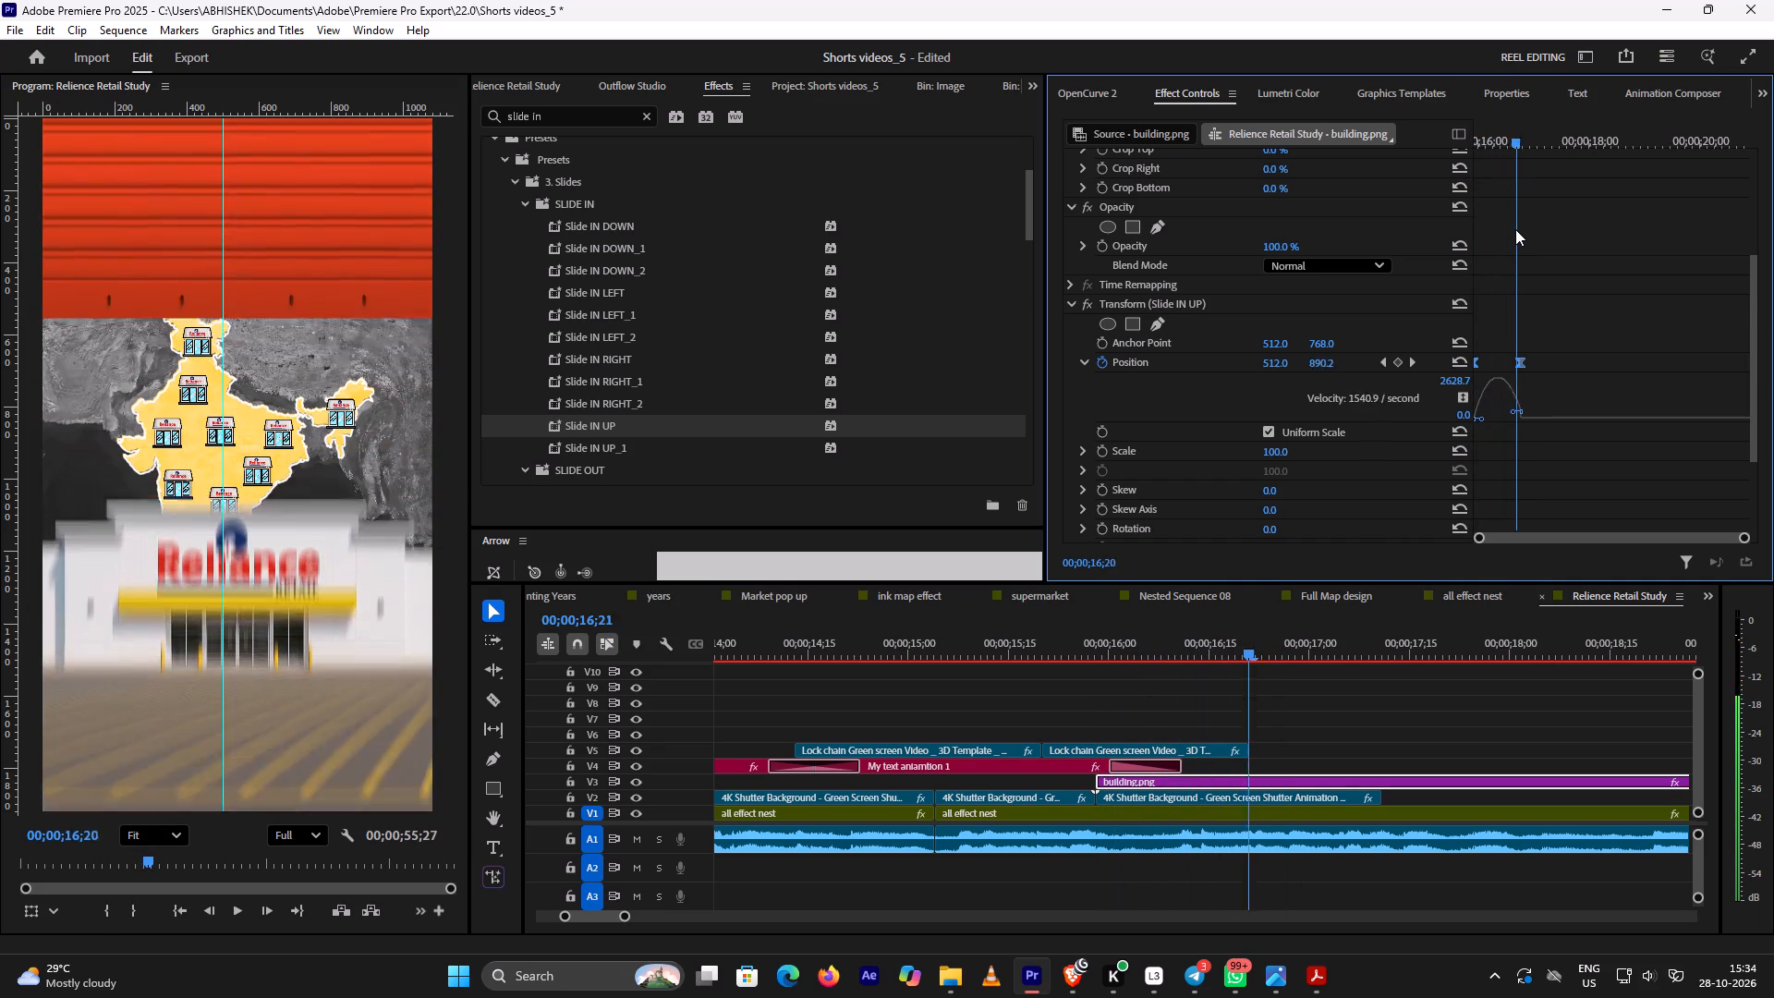
{"action": "left_click_drag", "start_coordinate": [1515, 229], "coordinate": [1495, 242]}
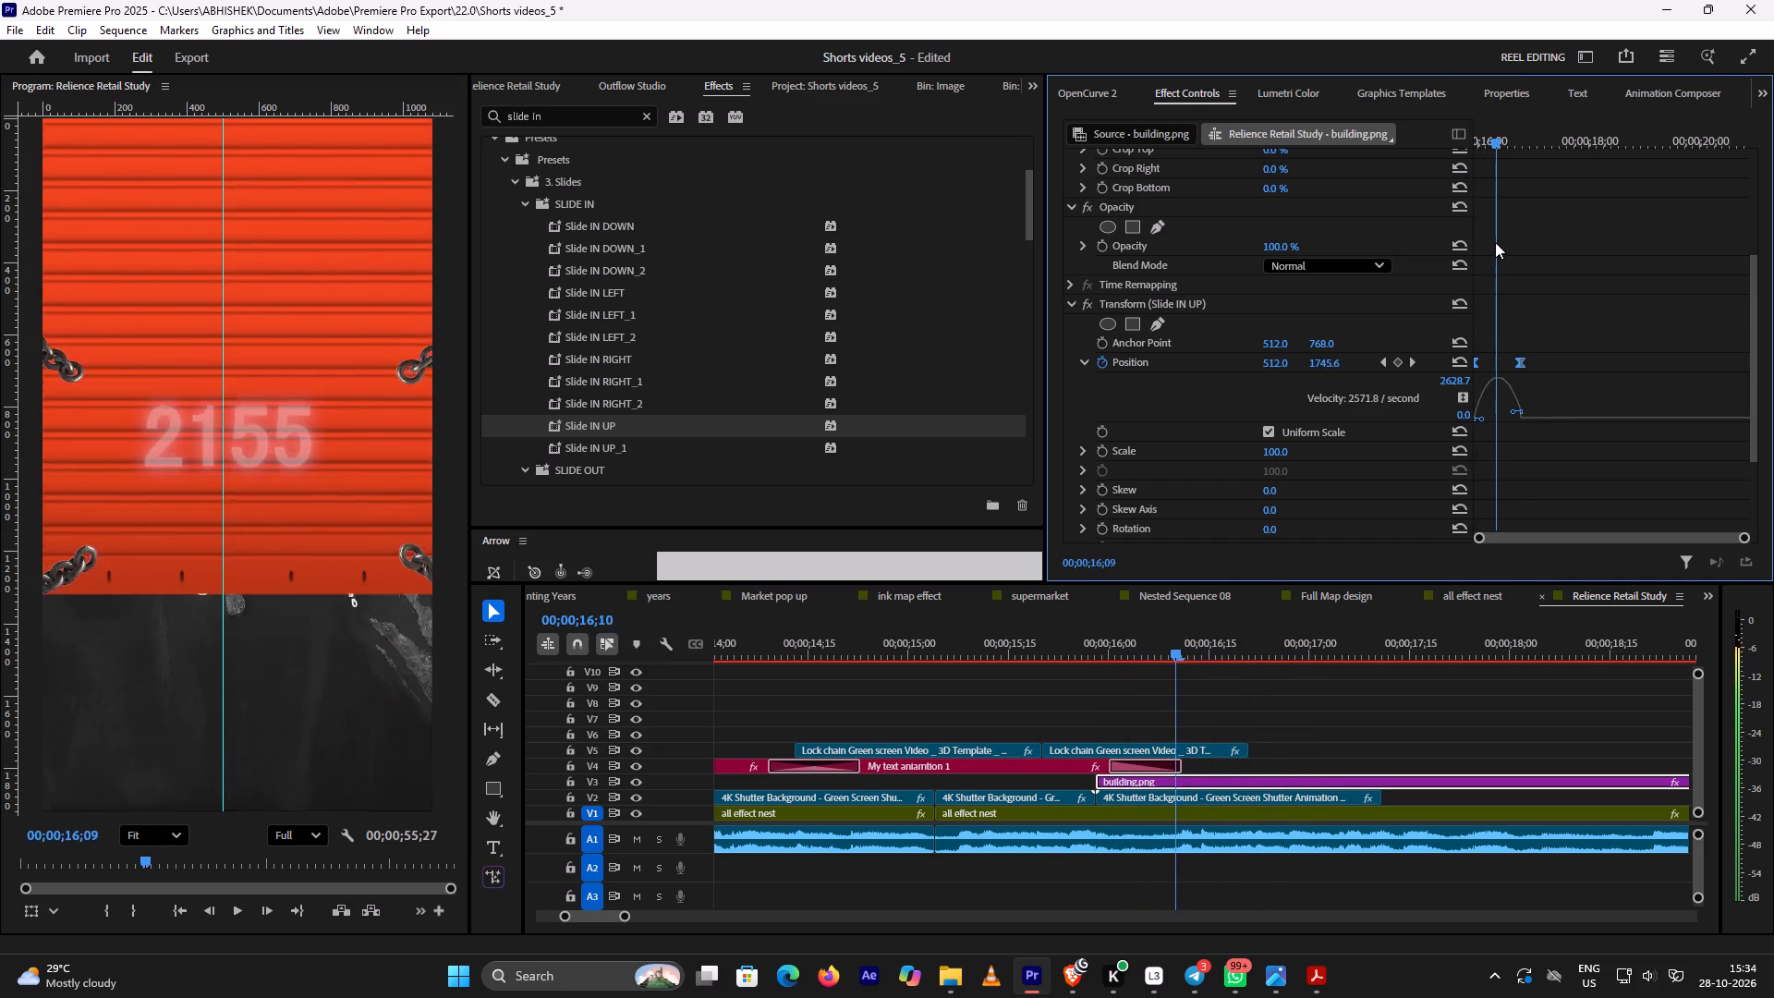
{"action": "left_click_drag", "start_coordinate": [1495, 242], "coordinate": [1499, 243]}
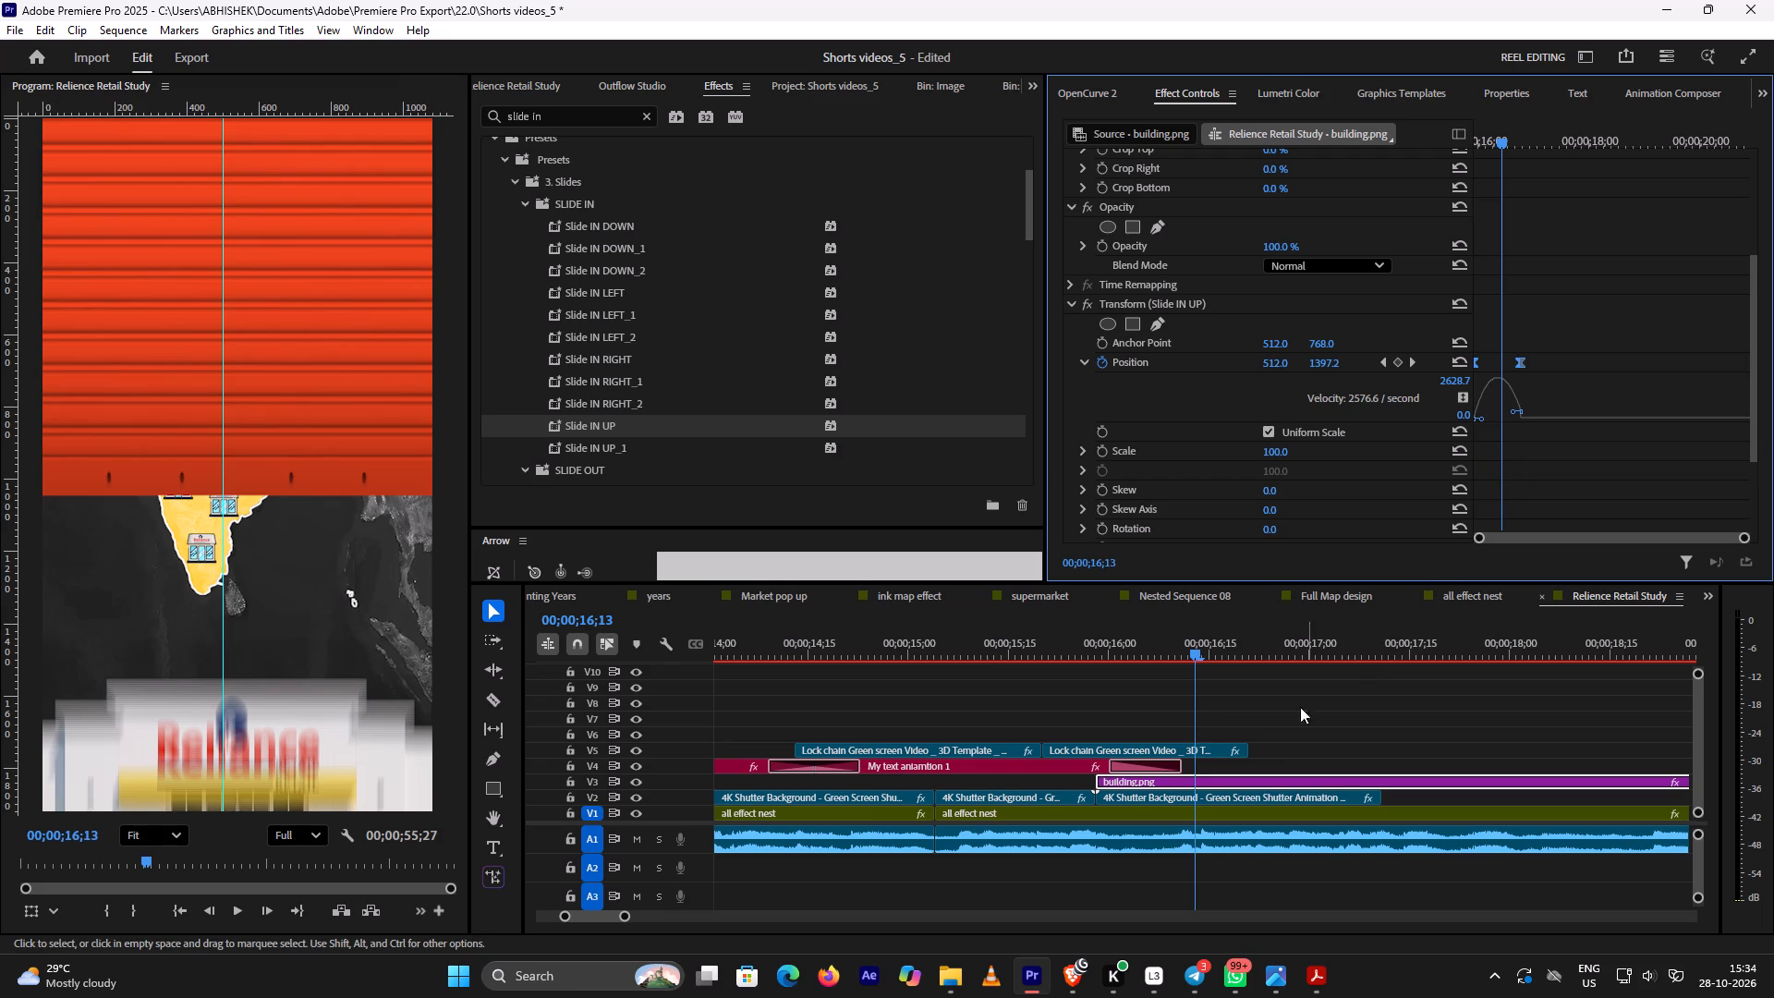
{"action": "left_click_drag", "start_coordinate": [1255, 780], "coordinate": [1230, 788]}
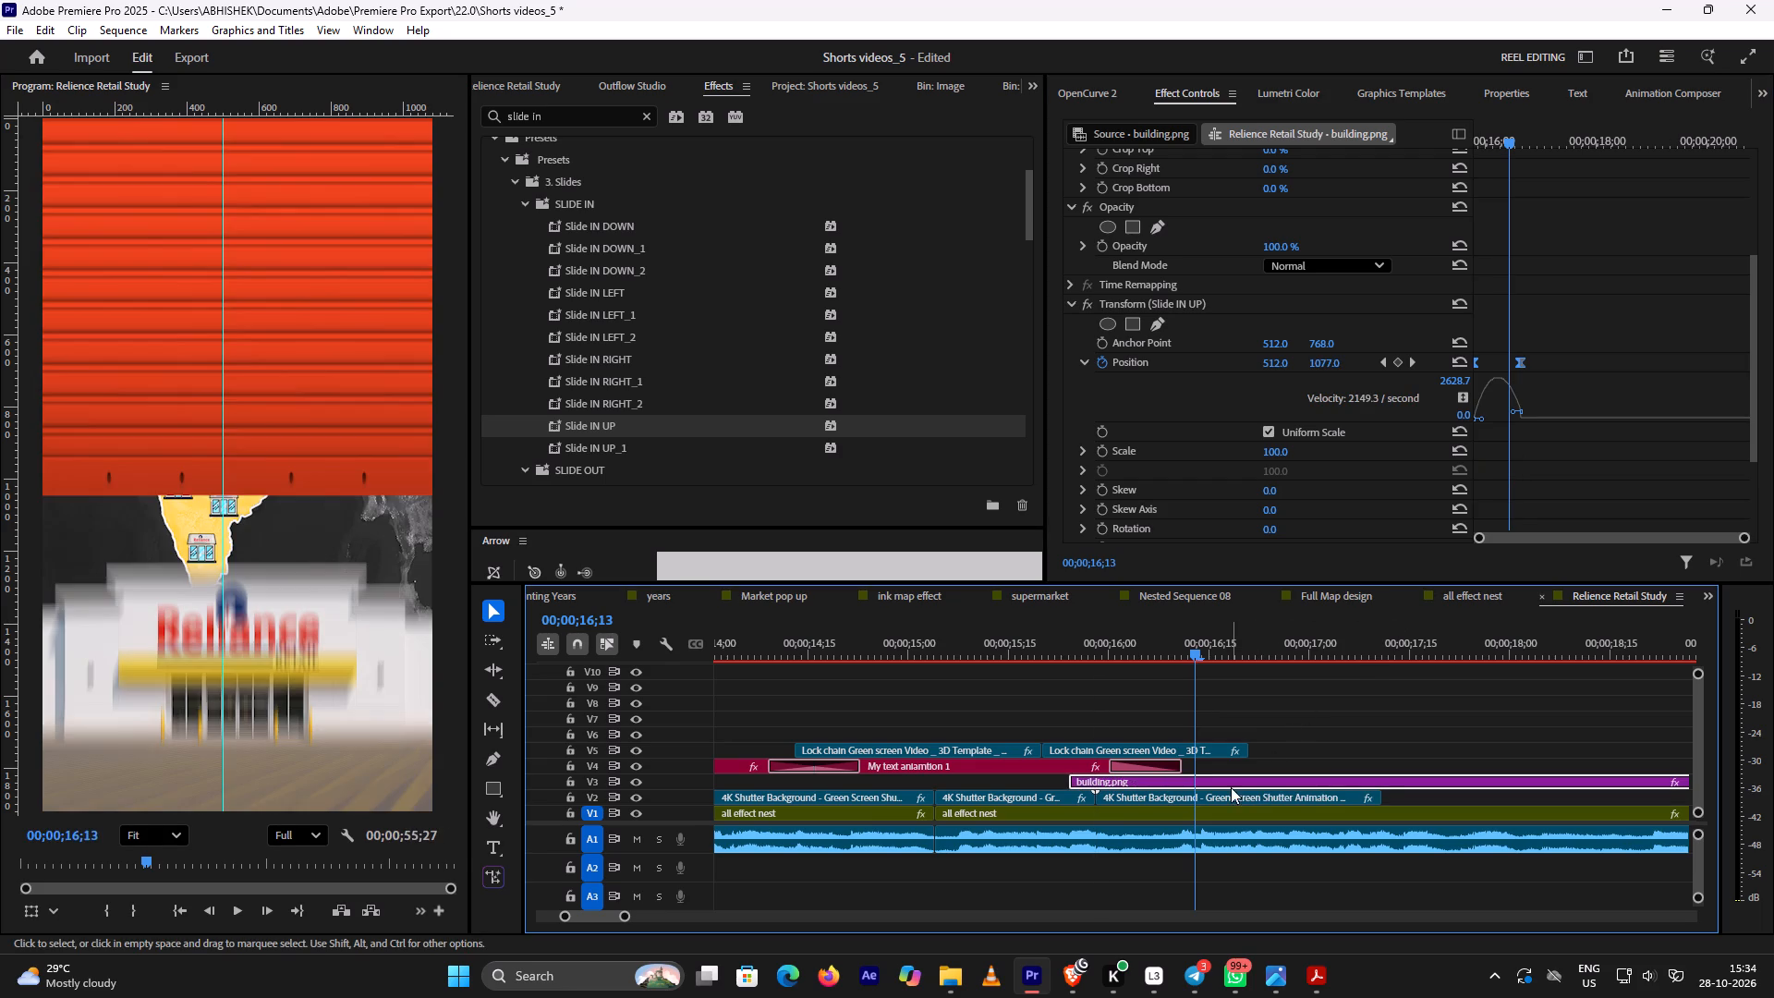
{"action": "left_click_drag", "start_coordinate": [1196, 653], "coordinate": [1134, 663]}
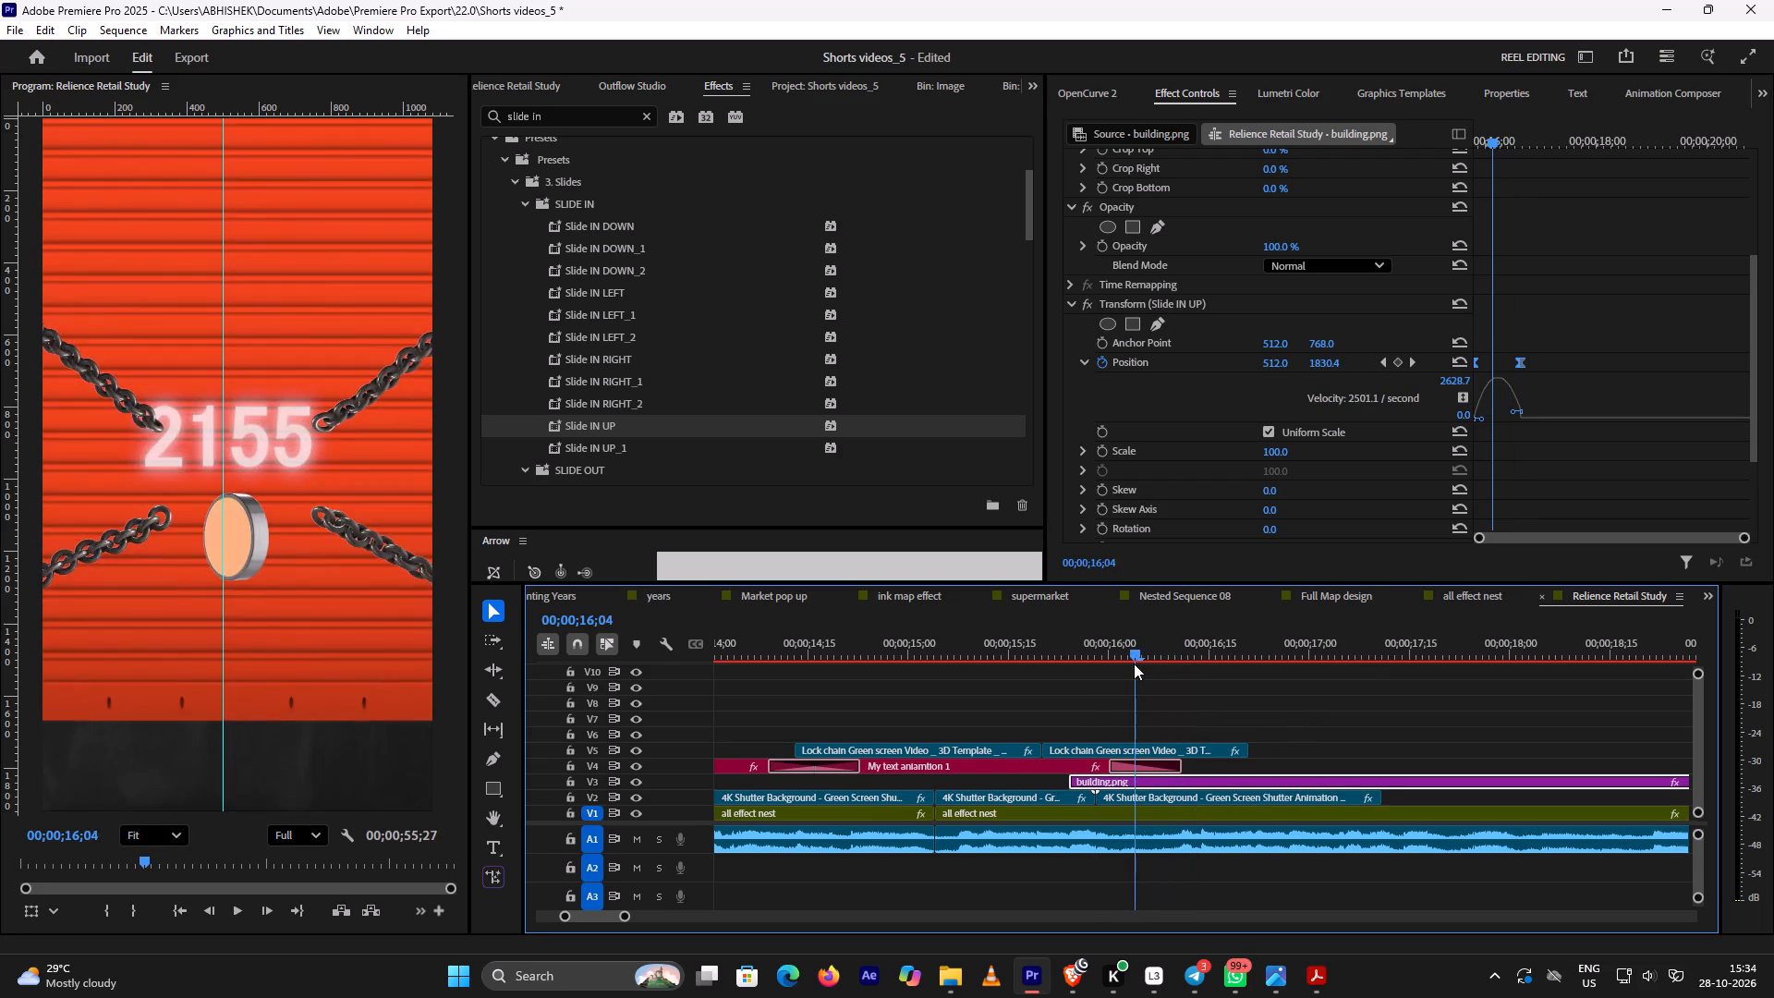
{"action": "left_click_drag", "start_coordinate": [1134, 663], "coordinate": [1172, 666]}
{"action": "left_click_drag", "start_coordinate": [1236, 778], "coordinate": [1224, 782]}
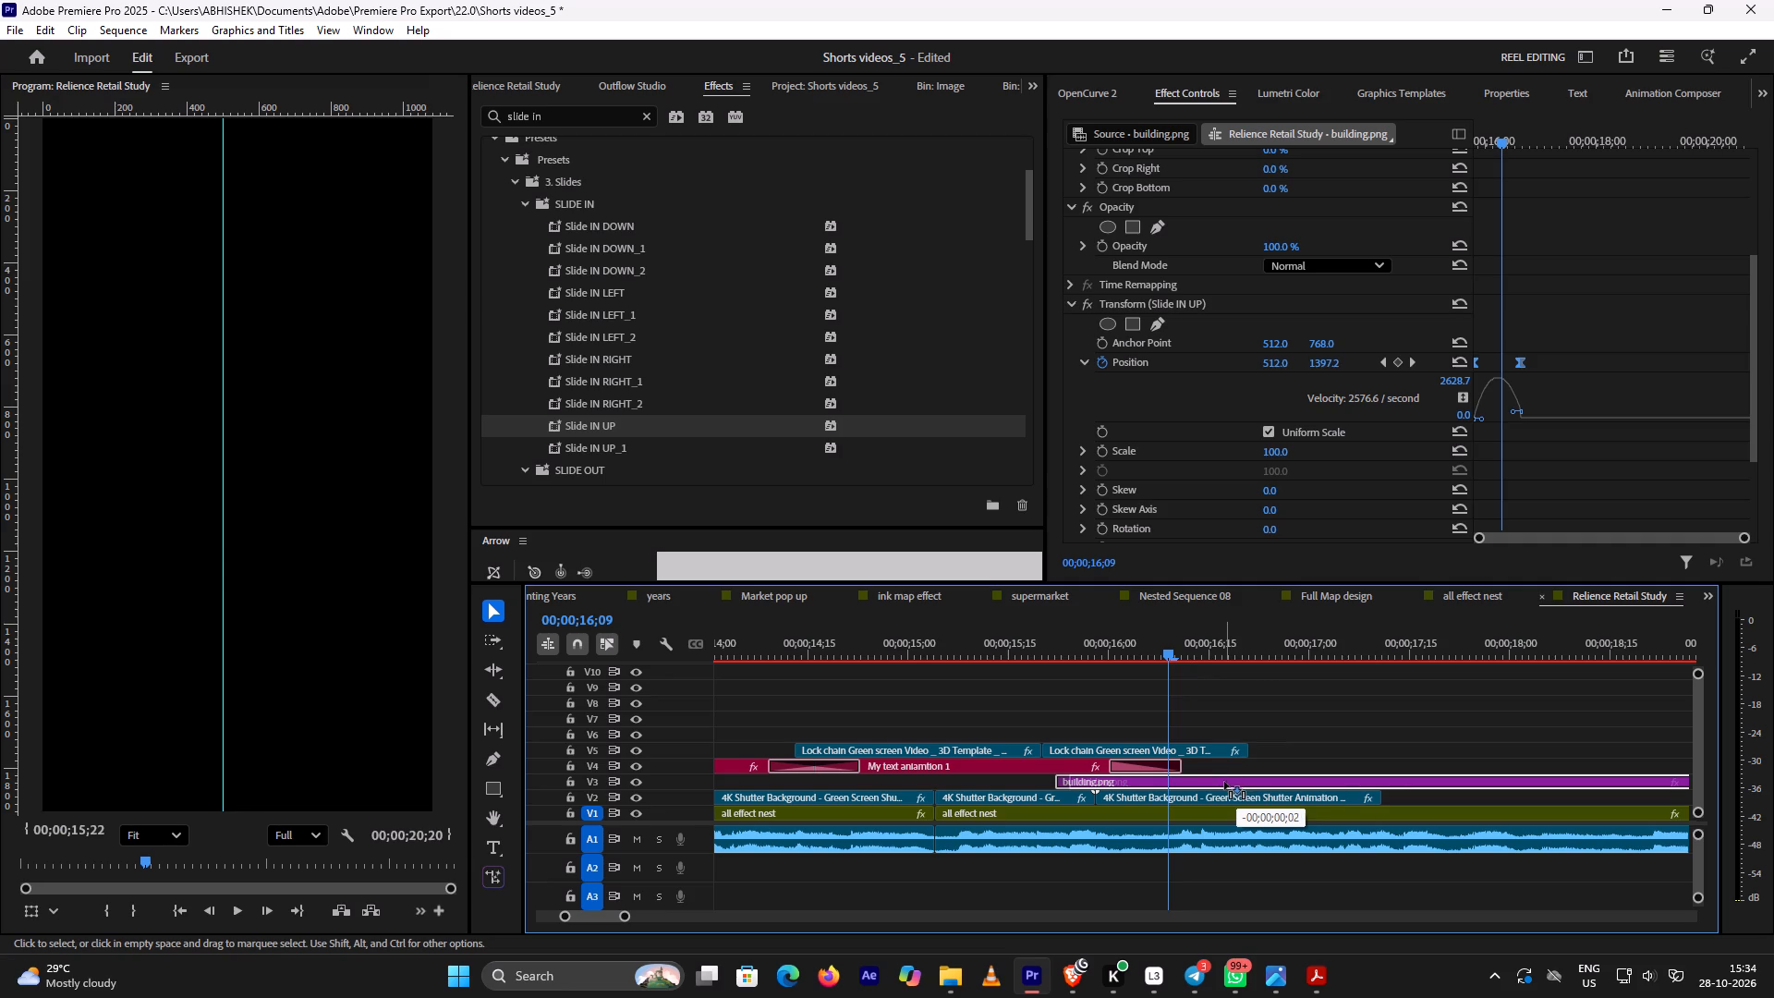
{"action": "left_click_drag", "start_coordinate": [1224, 782], "coordinate": [1223, 784]}
{"action": "left_click_drag", "start_coordinate": [1227, 781], "coordinate": [1220, 786]}
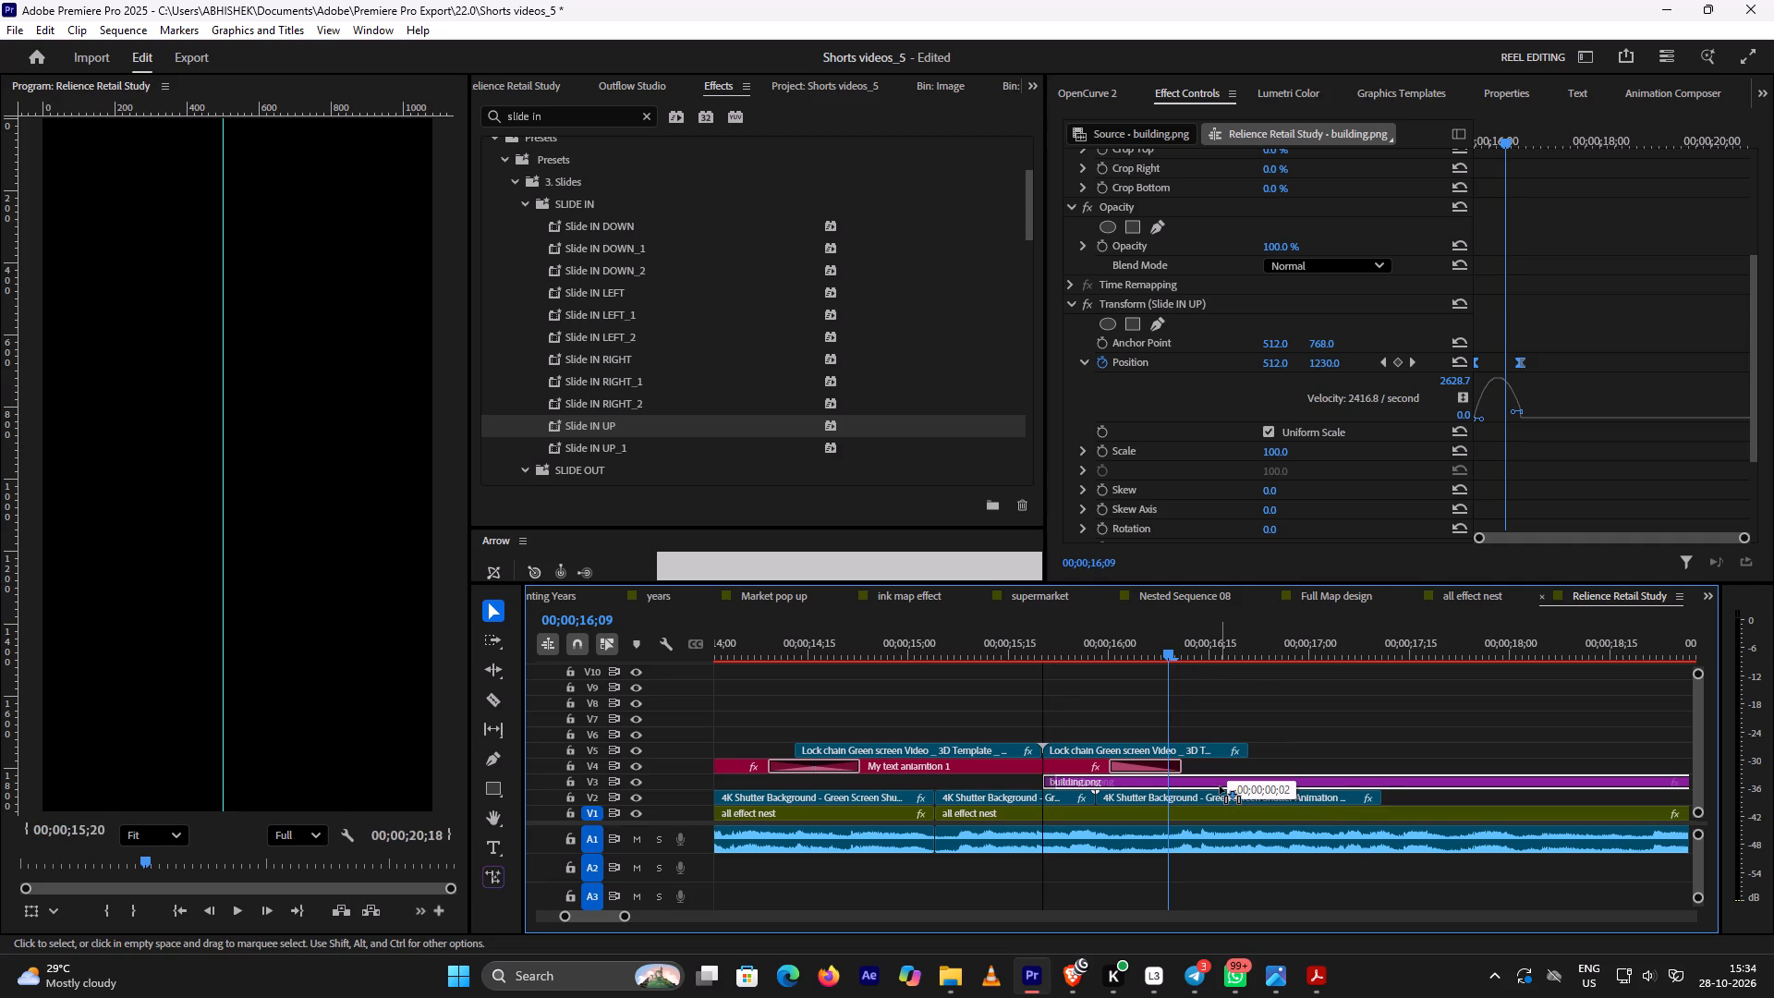
{"action": "left_click_drag", "start_coordinate": [1220, 786], "coordinate": [1219, 786]}
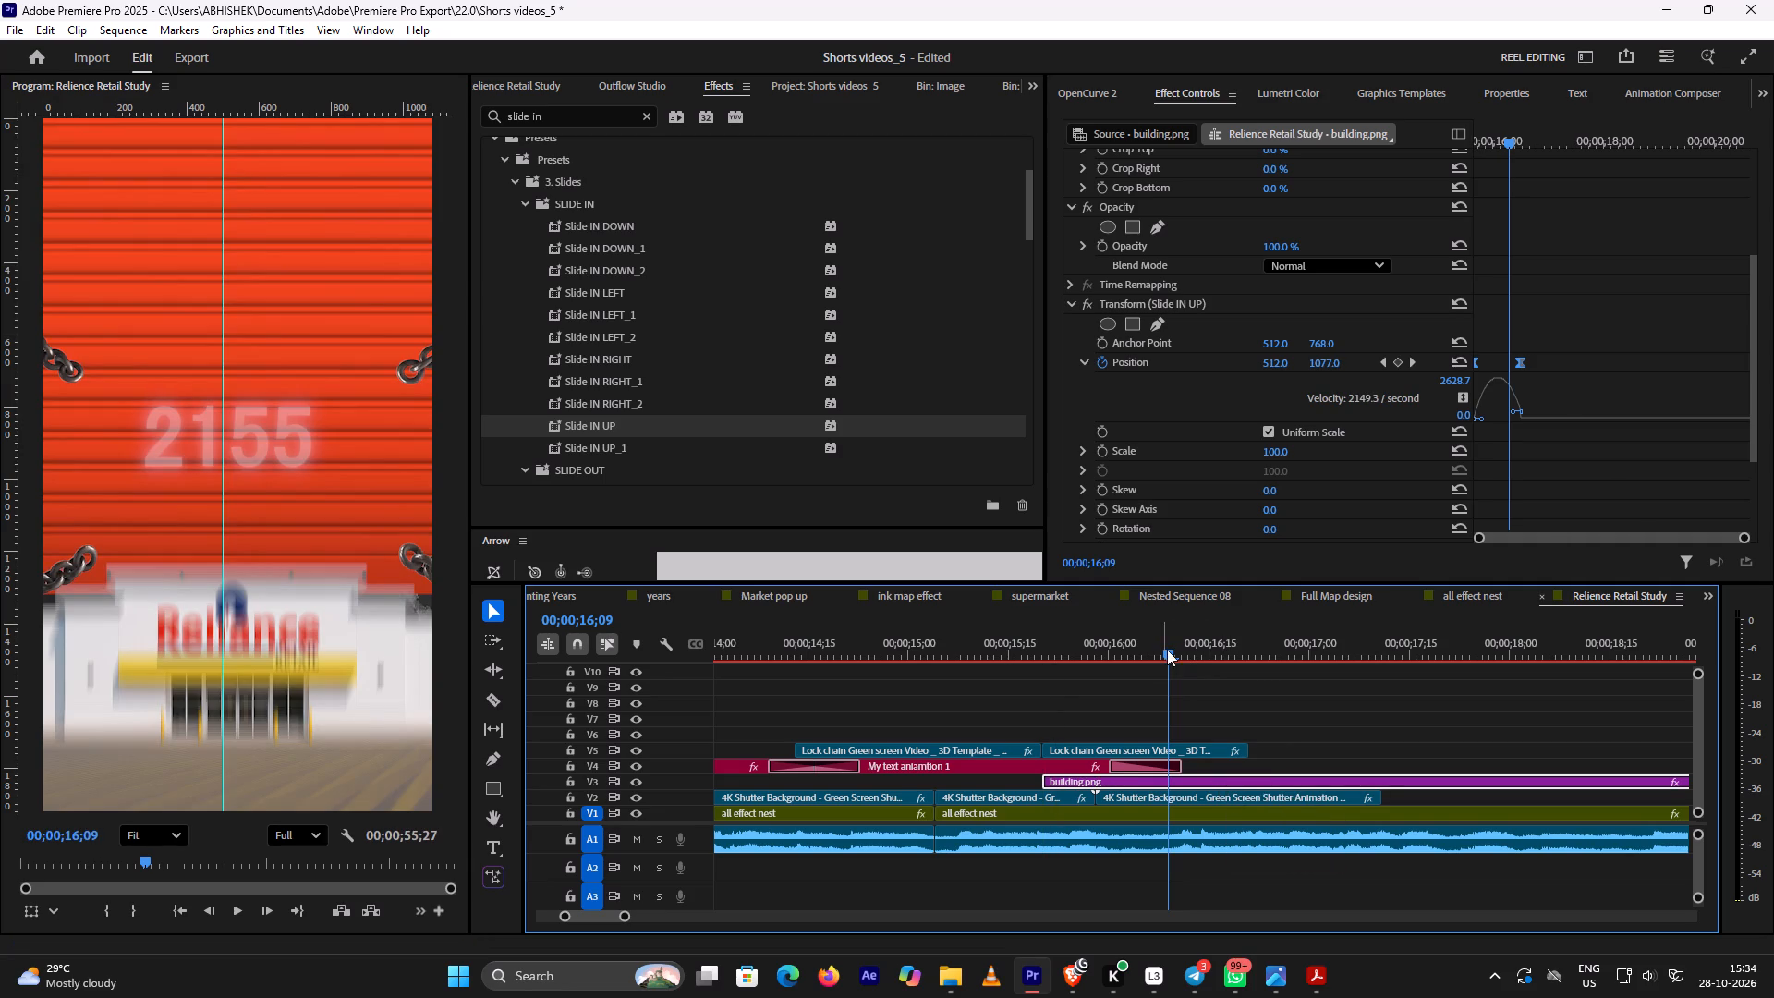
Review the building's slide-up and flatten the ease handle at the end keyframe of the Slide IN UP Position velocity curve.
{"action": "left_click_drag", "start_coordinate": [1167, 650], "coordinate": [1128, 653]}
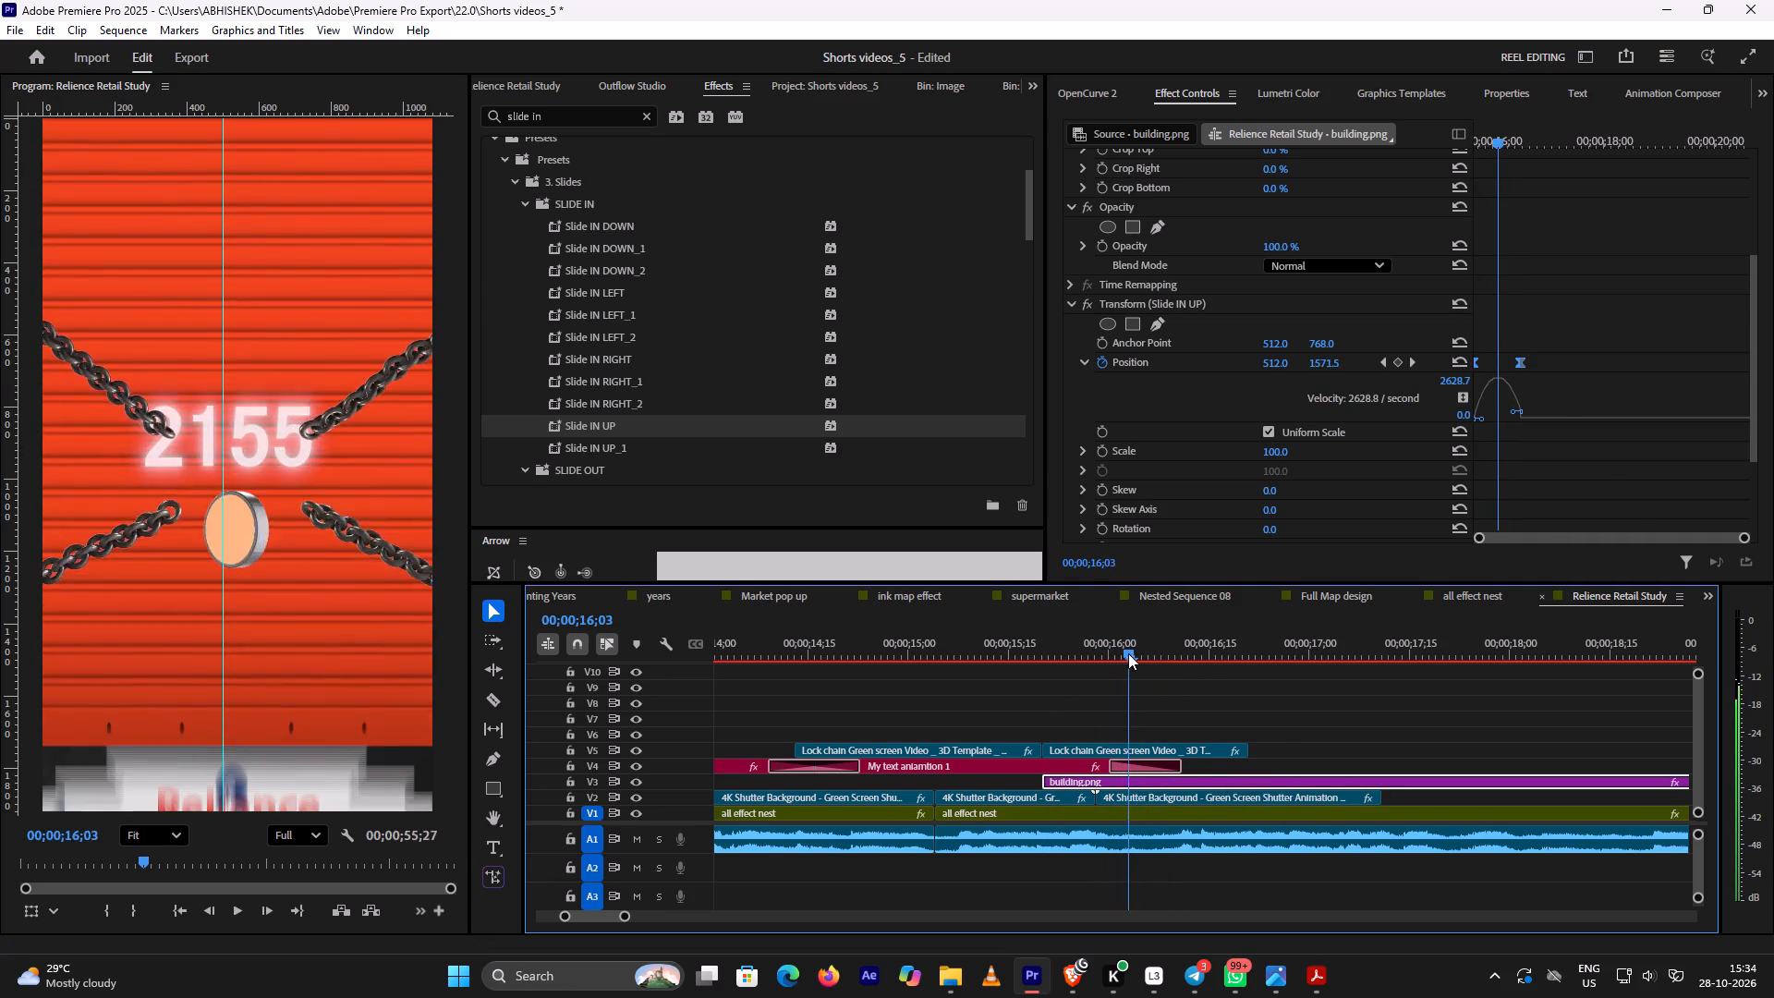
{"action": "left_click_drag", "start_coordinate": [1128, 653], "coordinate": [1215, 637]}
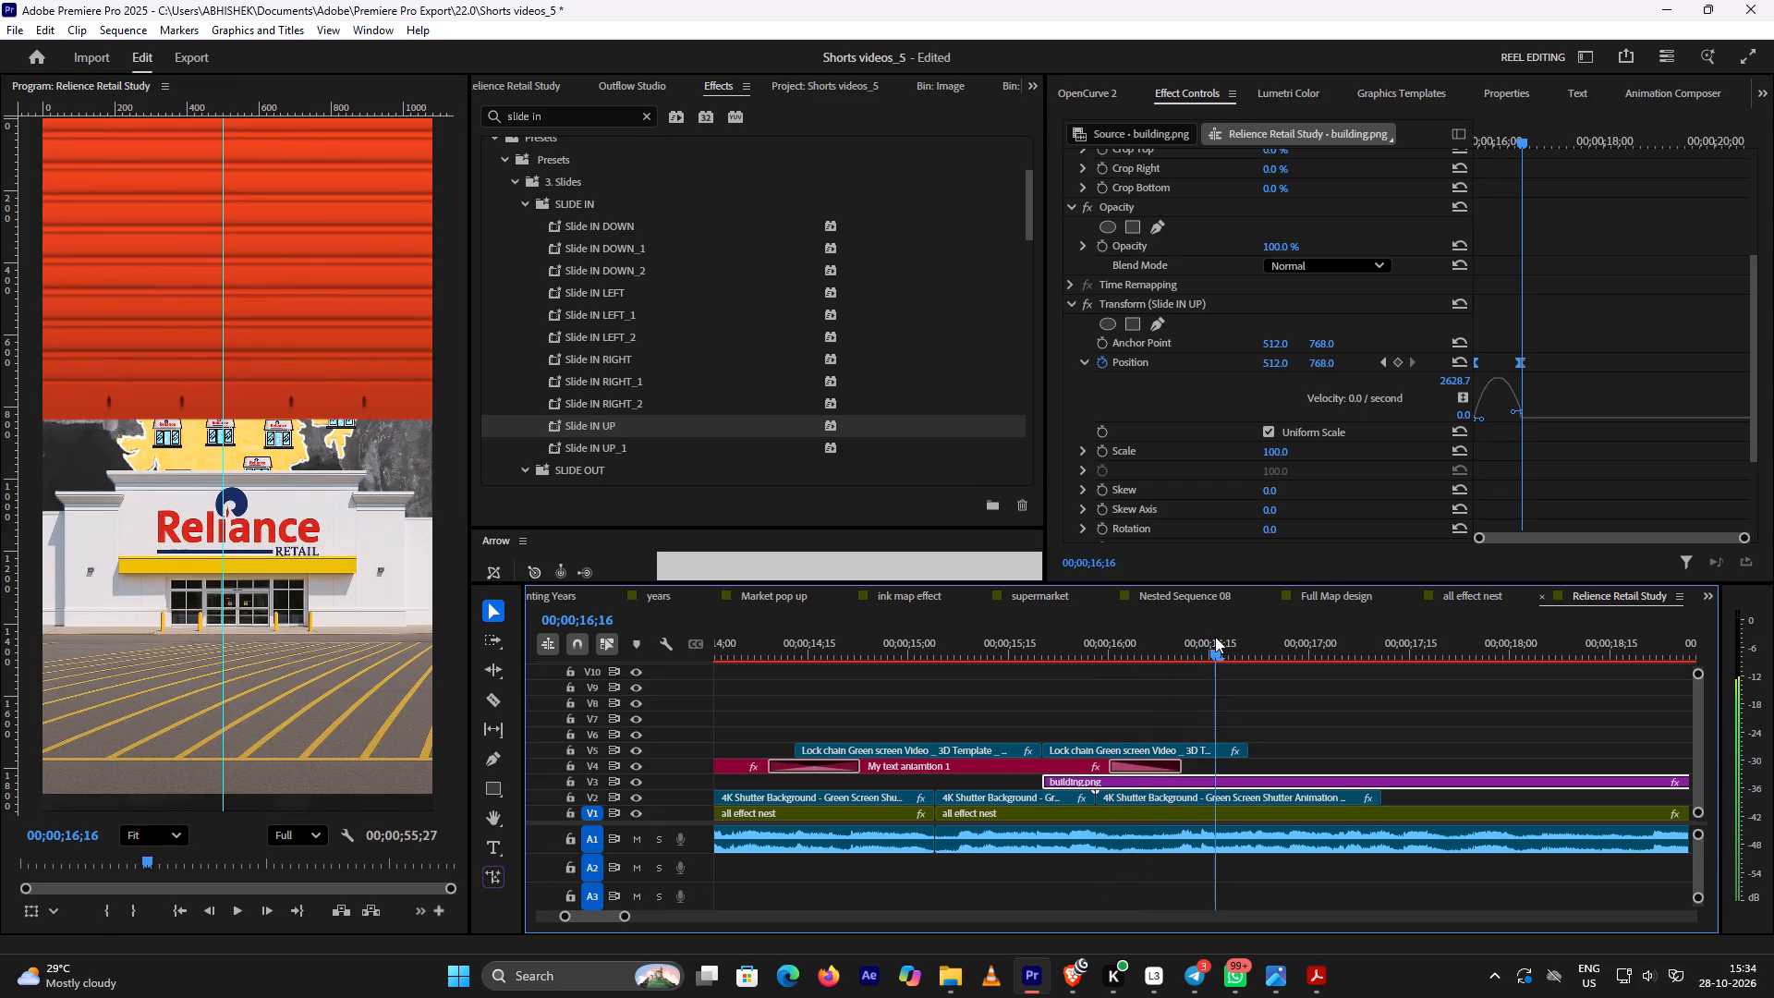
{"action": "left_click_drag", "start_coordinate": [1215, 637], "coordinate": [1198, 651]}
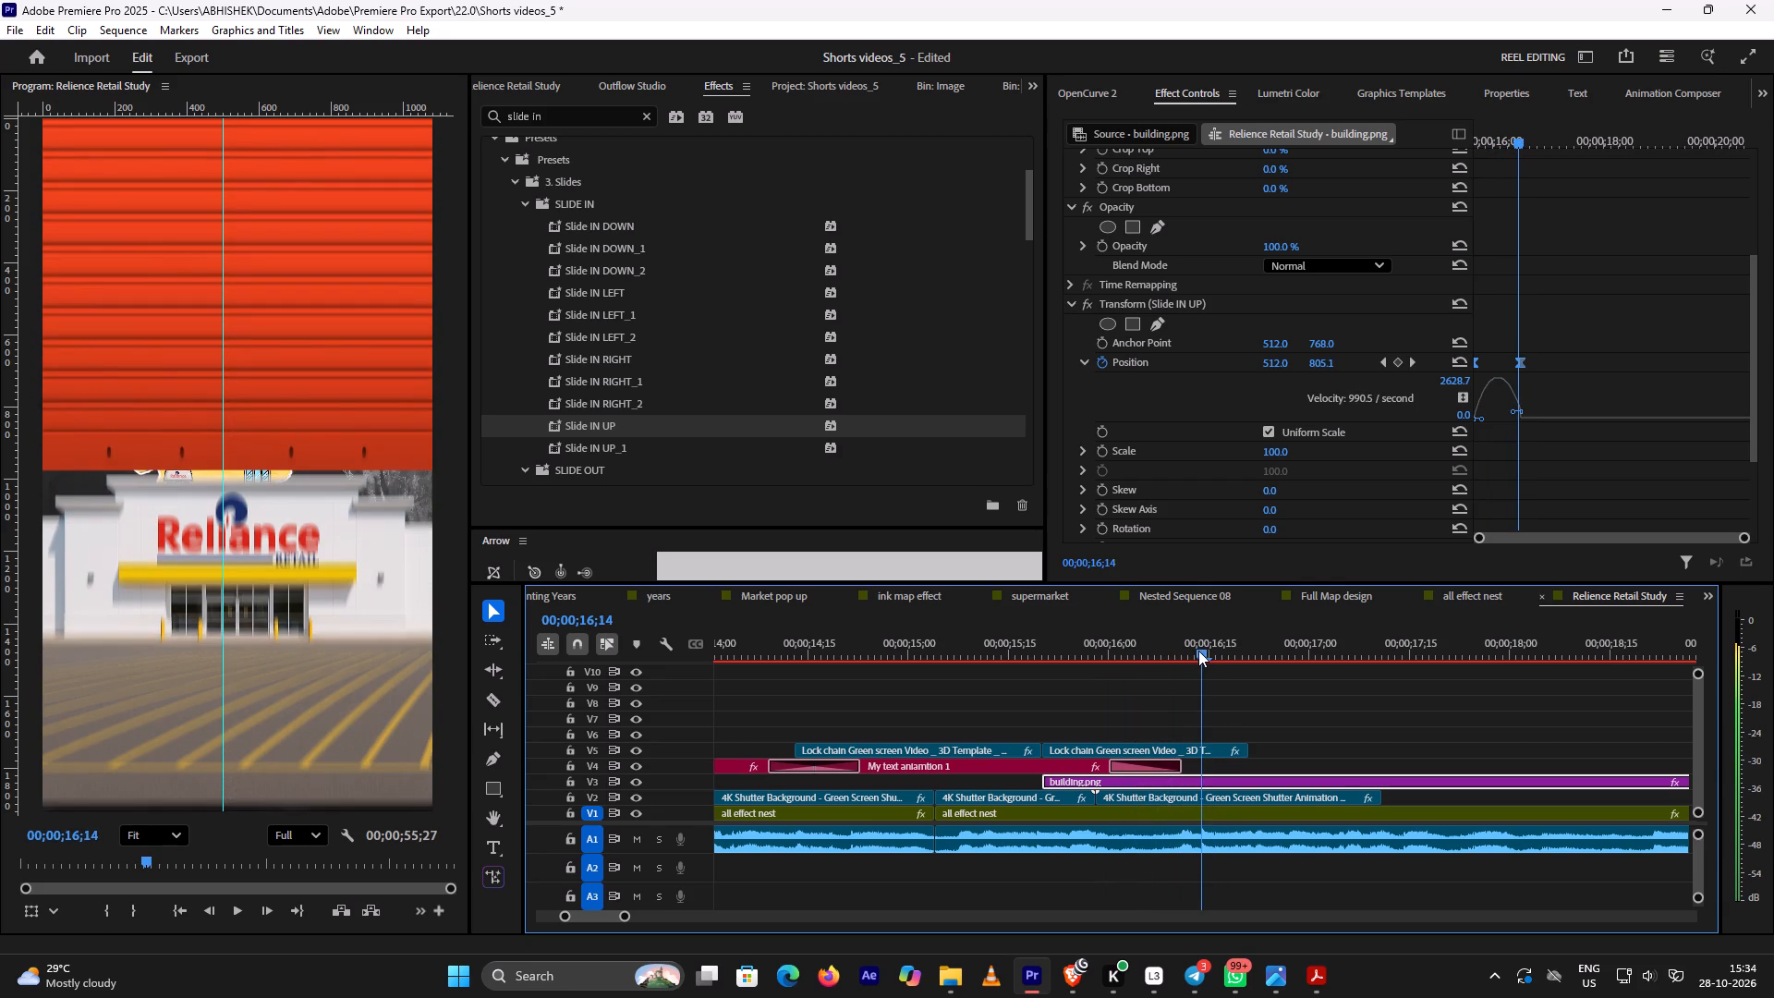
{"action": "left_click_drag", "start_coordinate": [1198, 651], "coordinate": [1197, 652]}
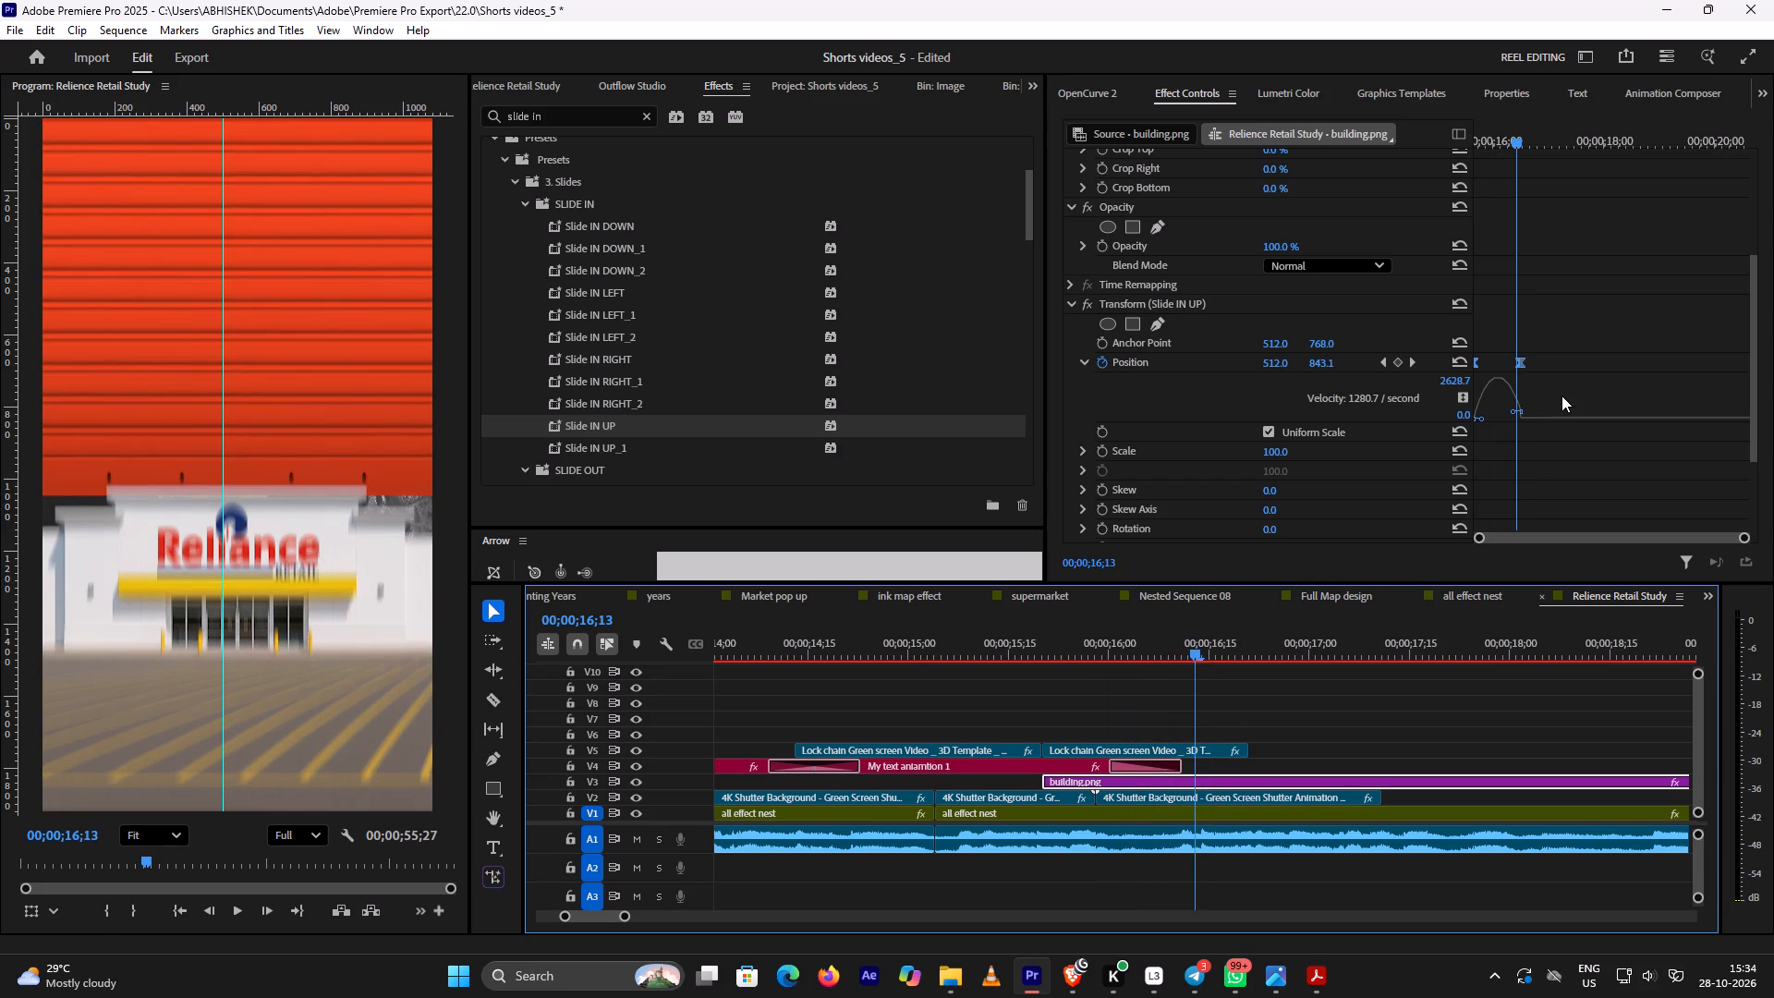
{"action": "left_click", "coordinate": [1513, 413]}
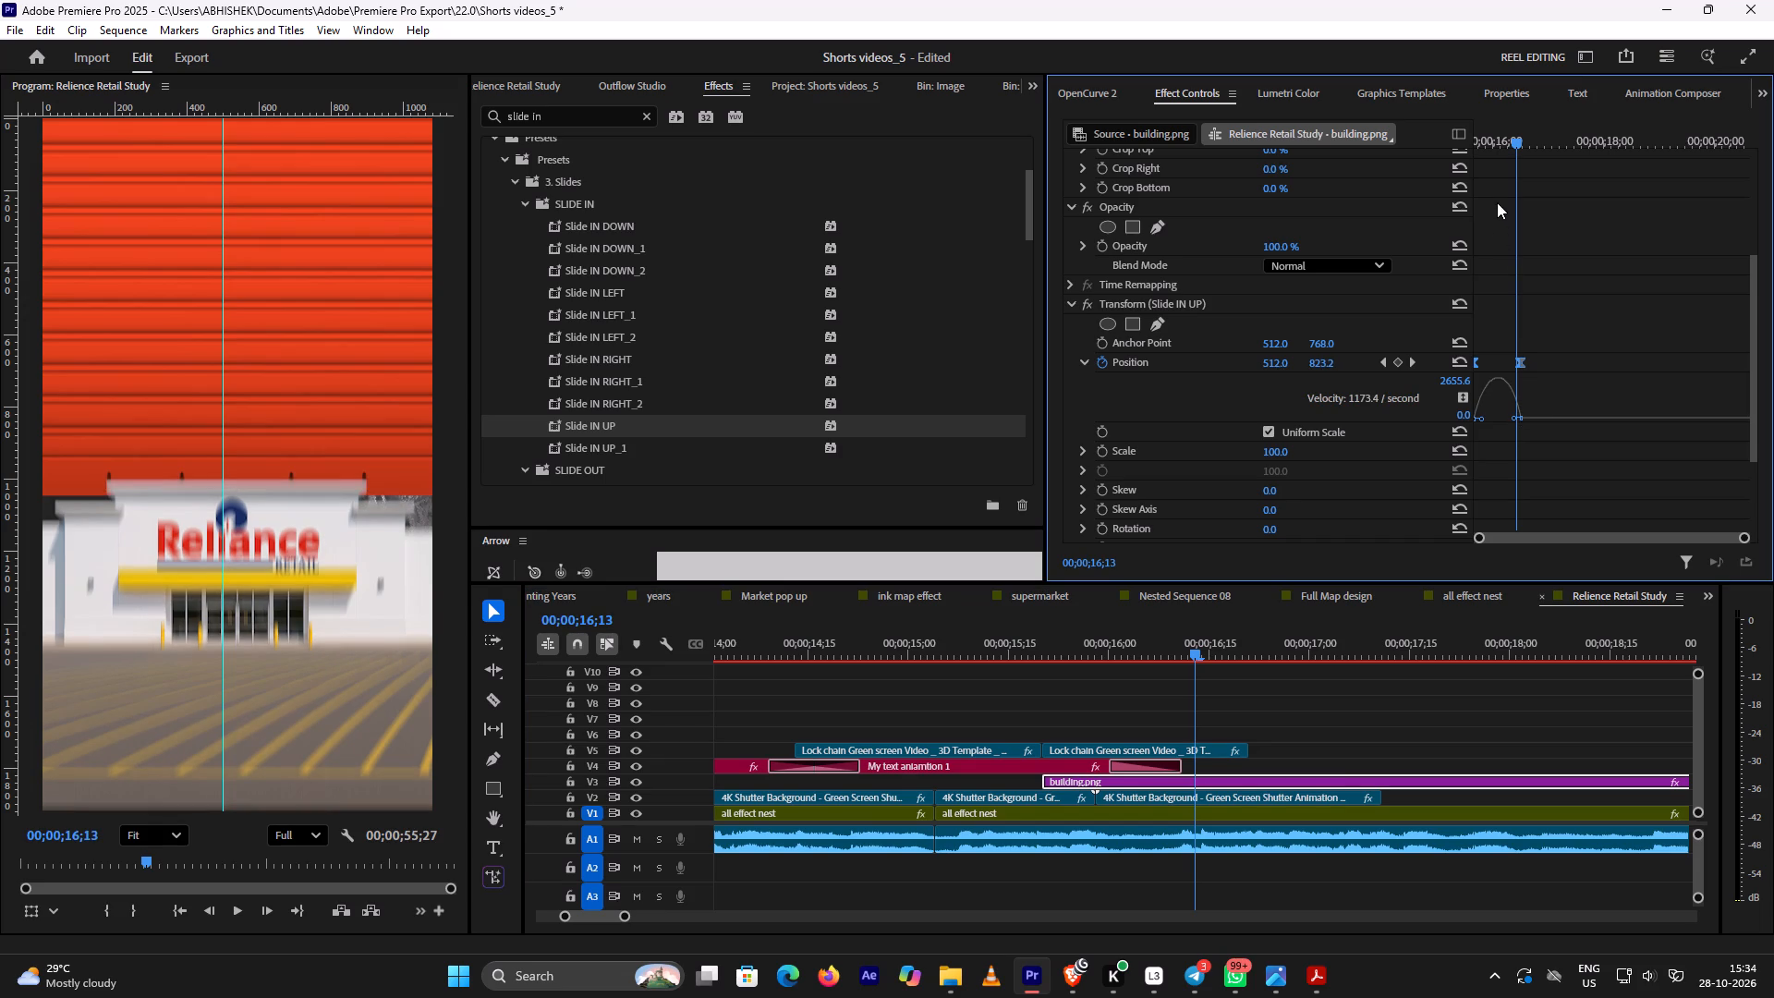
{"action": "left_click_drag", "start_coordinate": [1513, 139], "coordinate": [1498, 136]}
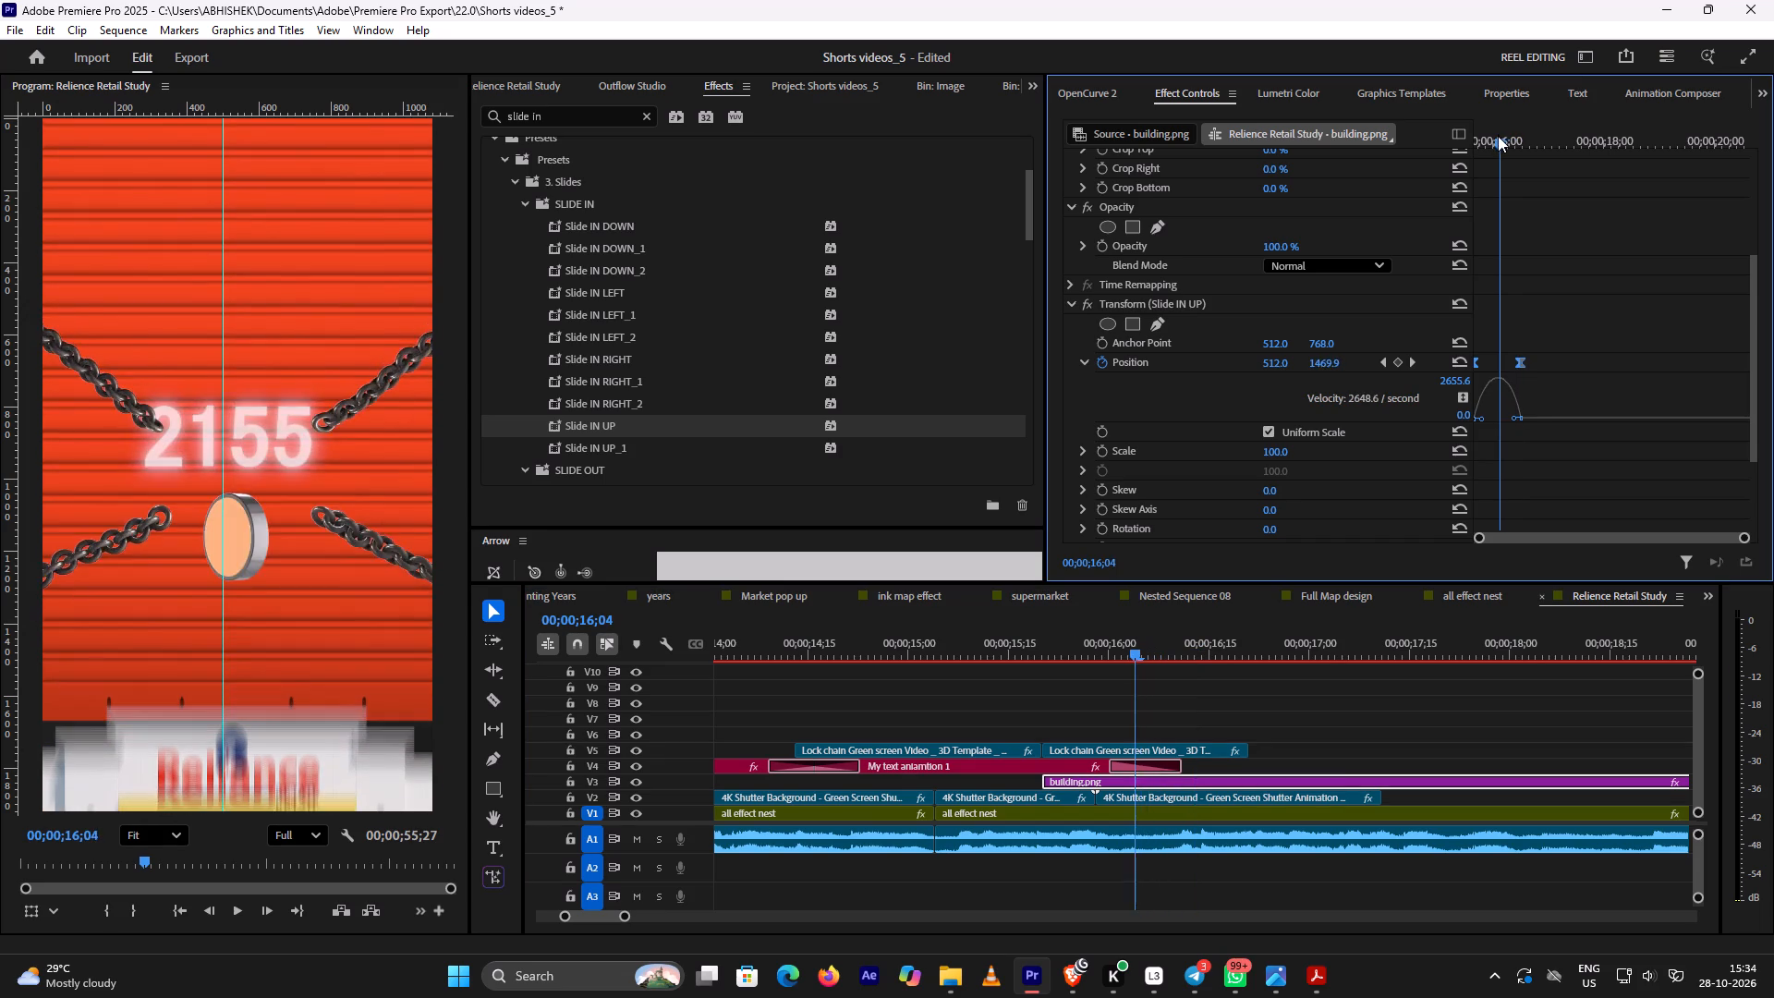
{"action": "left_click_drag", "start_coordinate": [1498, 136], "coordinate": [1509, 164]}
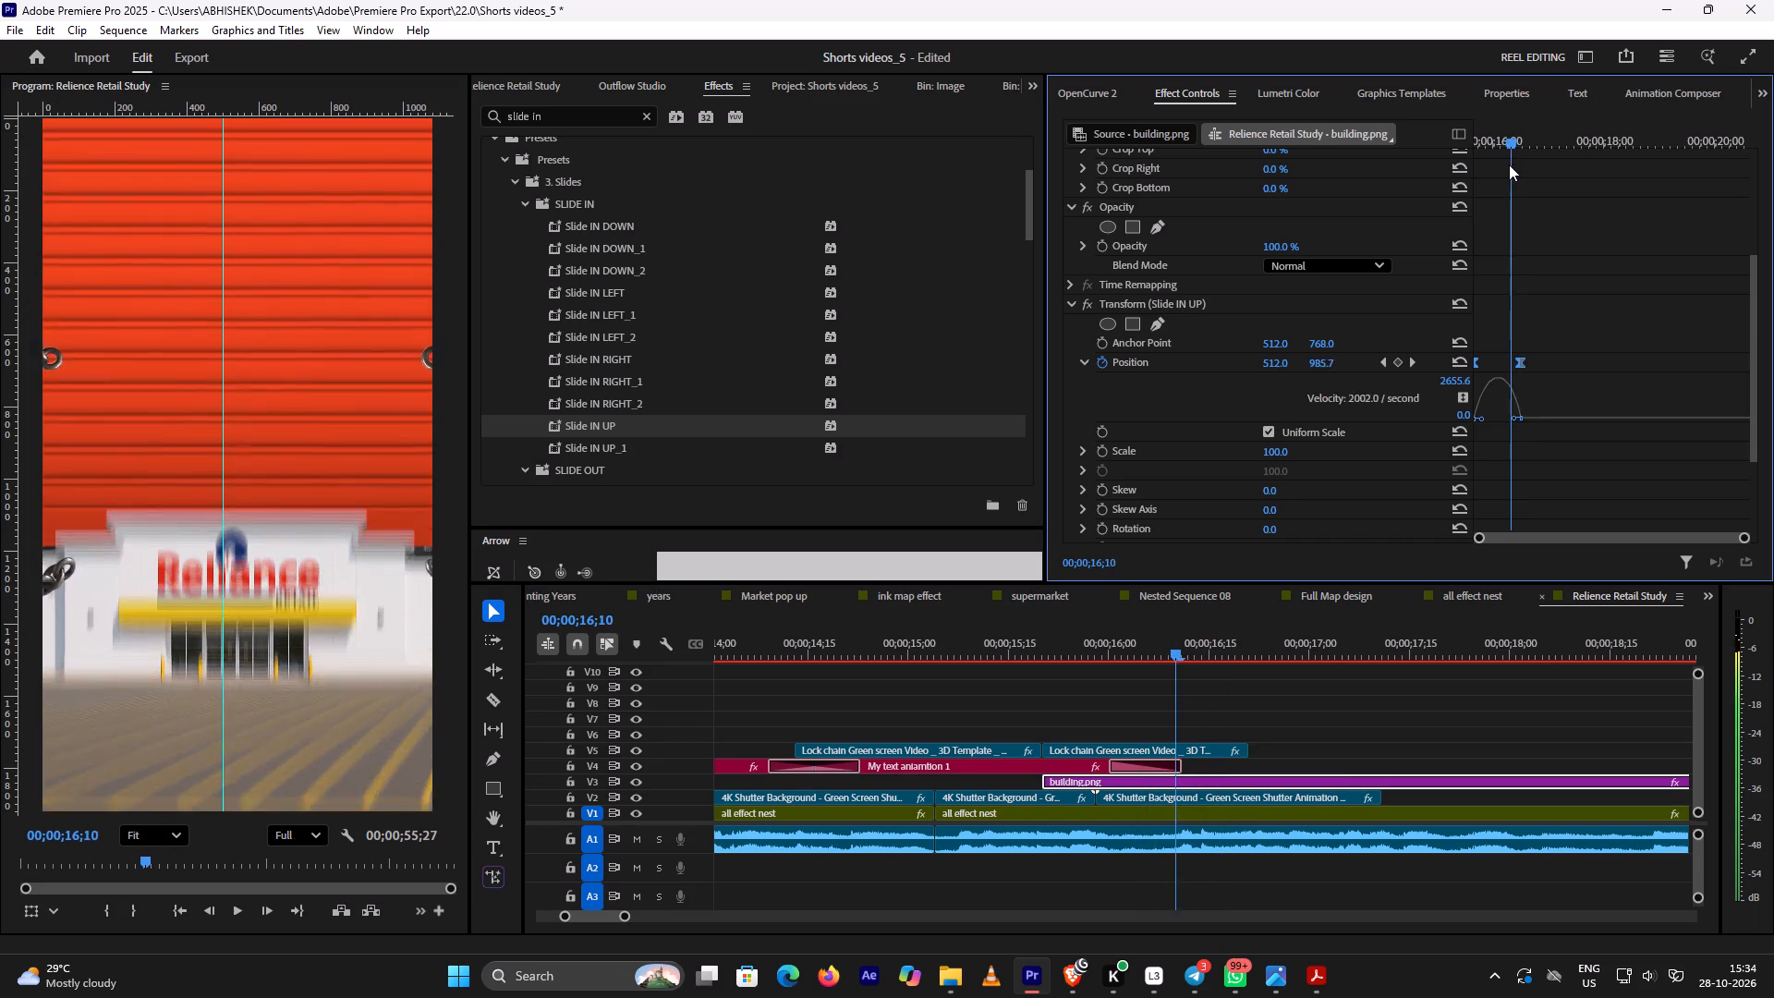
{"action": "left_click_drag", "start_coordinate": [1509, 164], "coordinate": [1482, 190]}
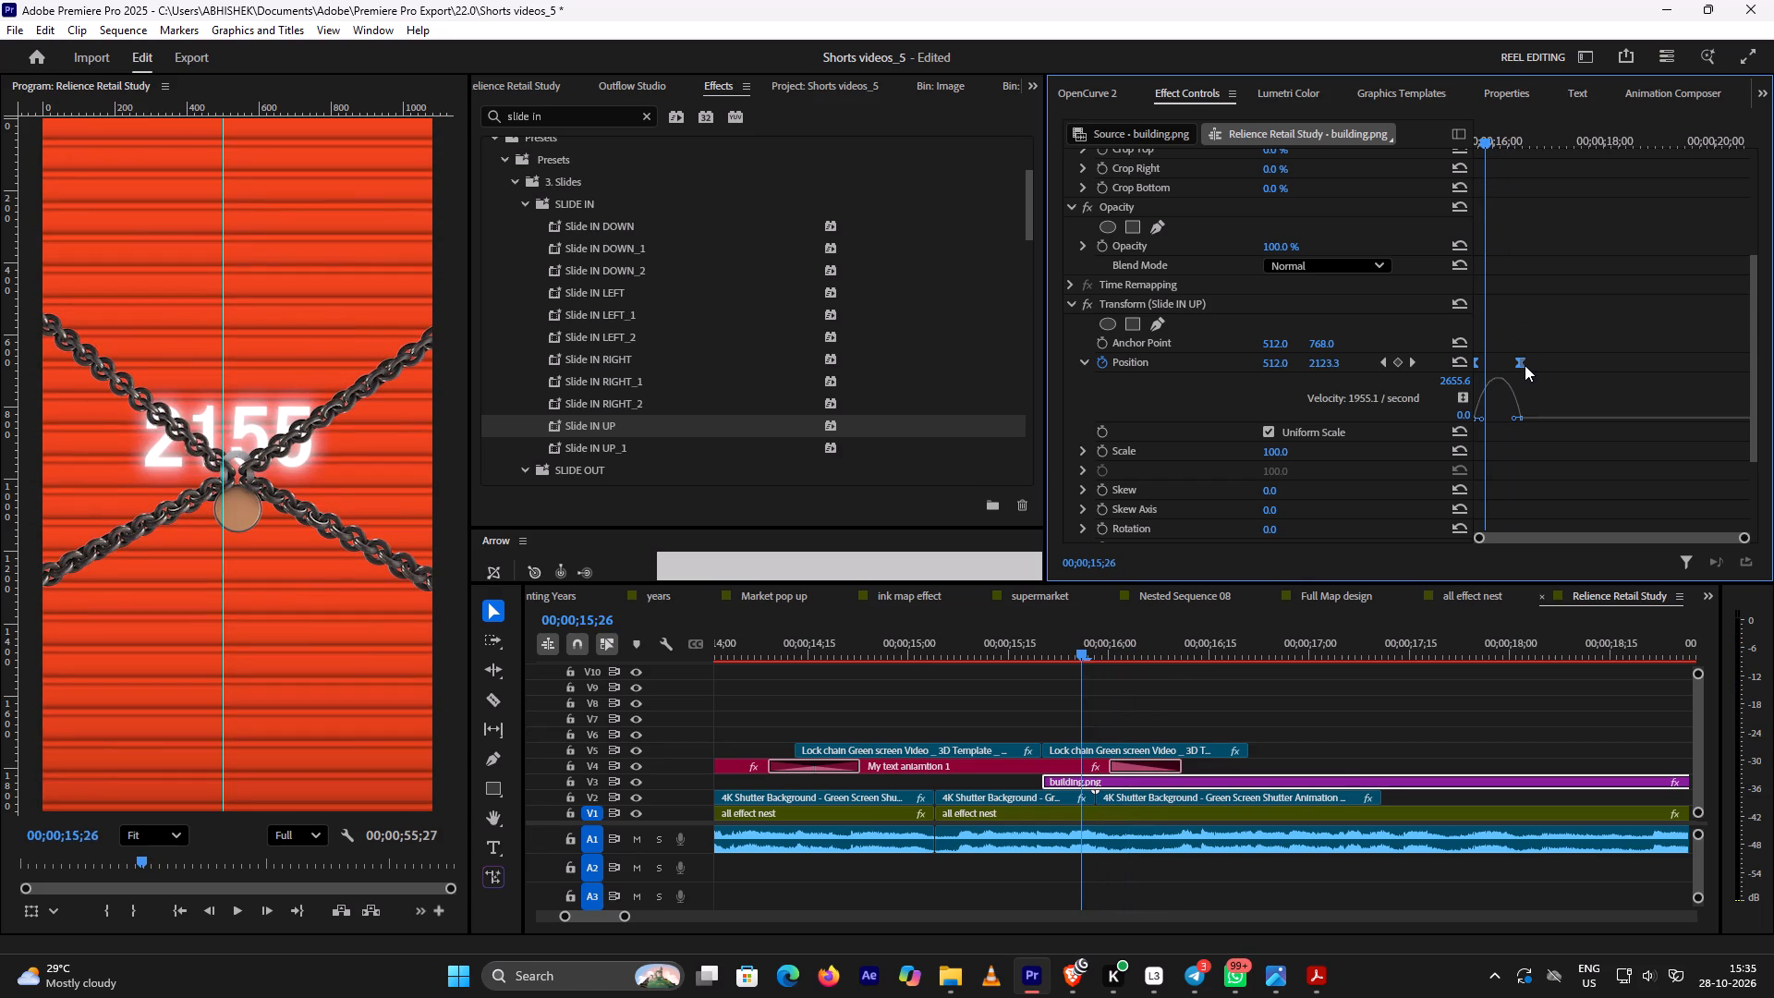
Set the temporal interpolation of both Slide IN UP Position keyframes to Linear and review the building's slide against the shutter.
{"action": "right_click", "coordinate": [1525, 365]}
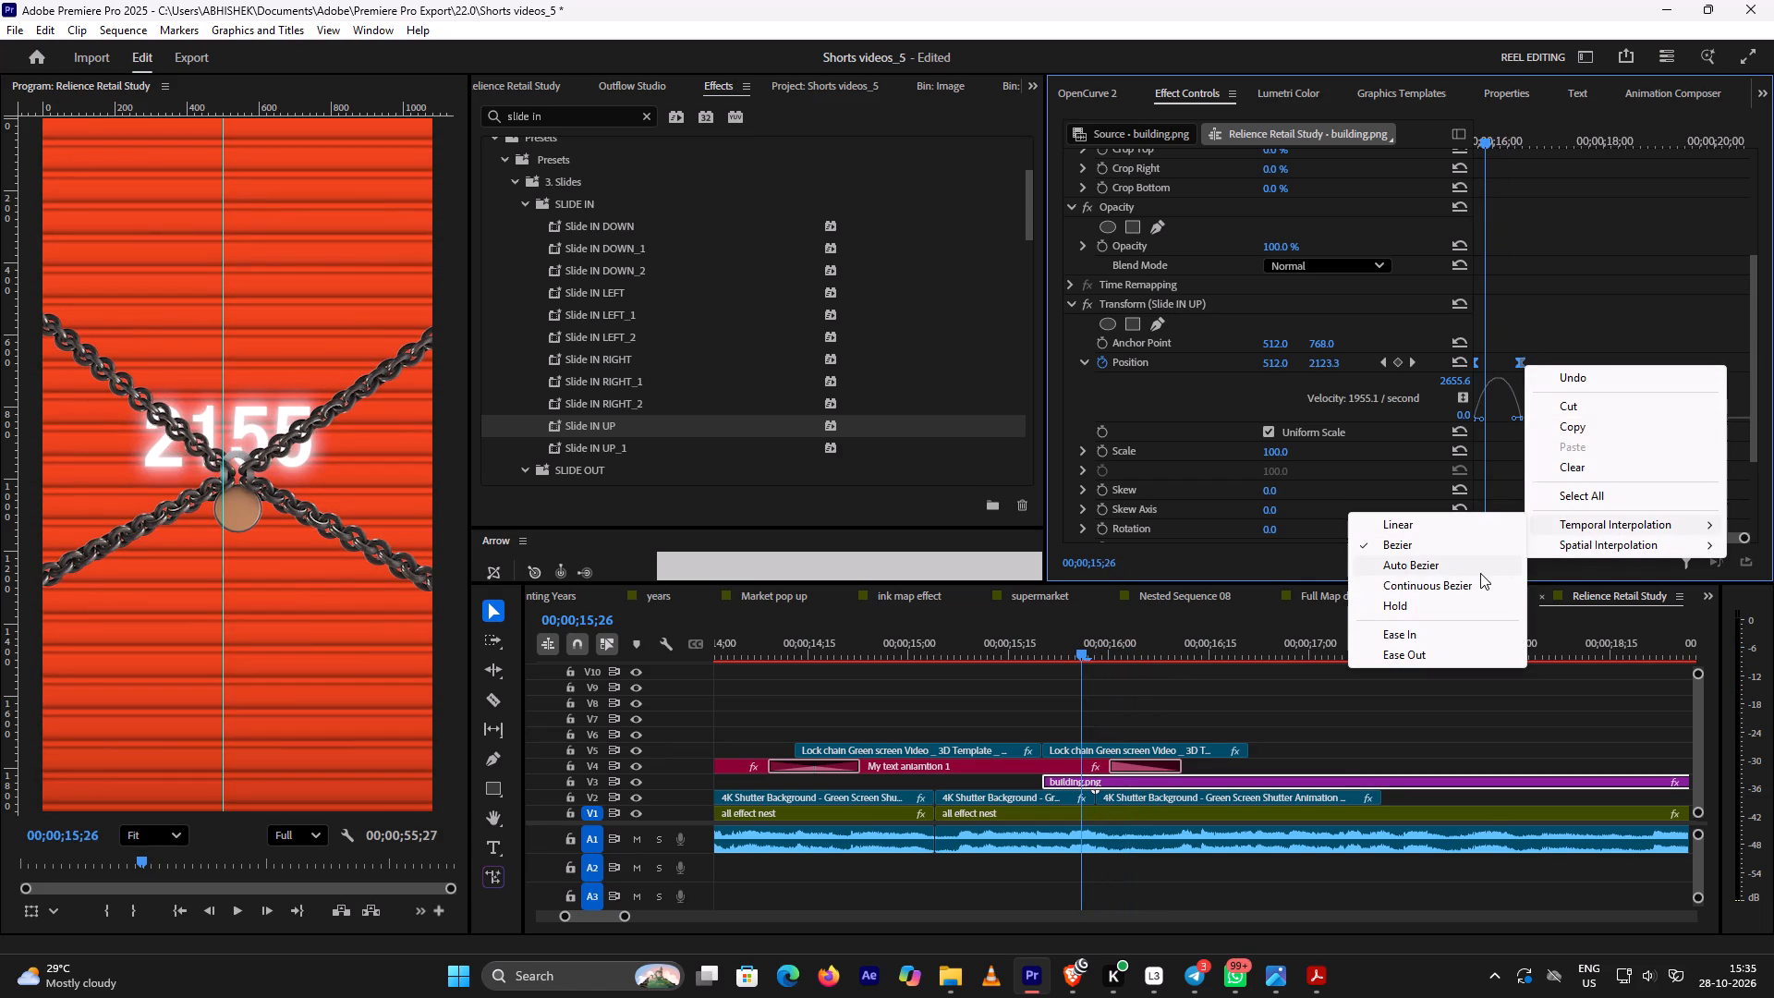
{"action": "left_click", "coordinate": [1432, 527]}
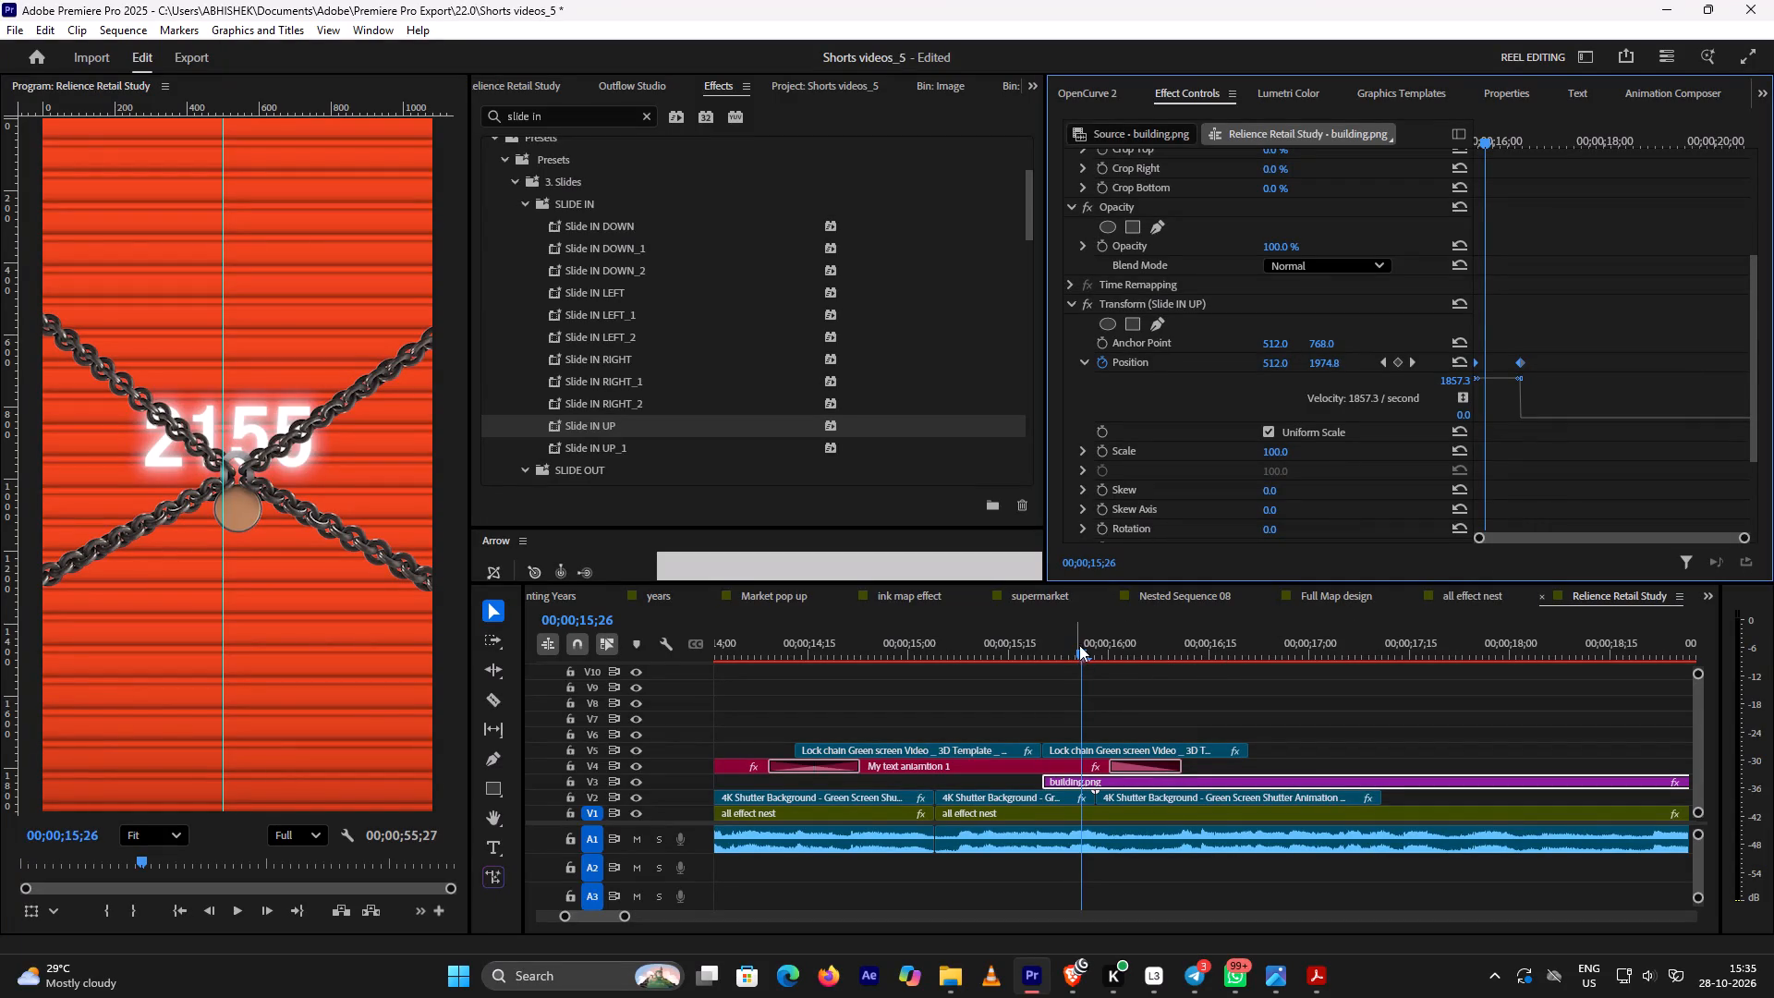
{"action": "left_click_drag", "start_coordinate": [1078, 644], "coordinate": [1096, 647]}
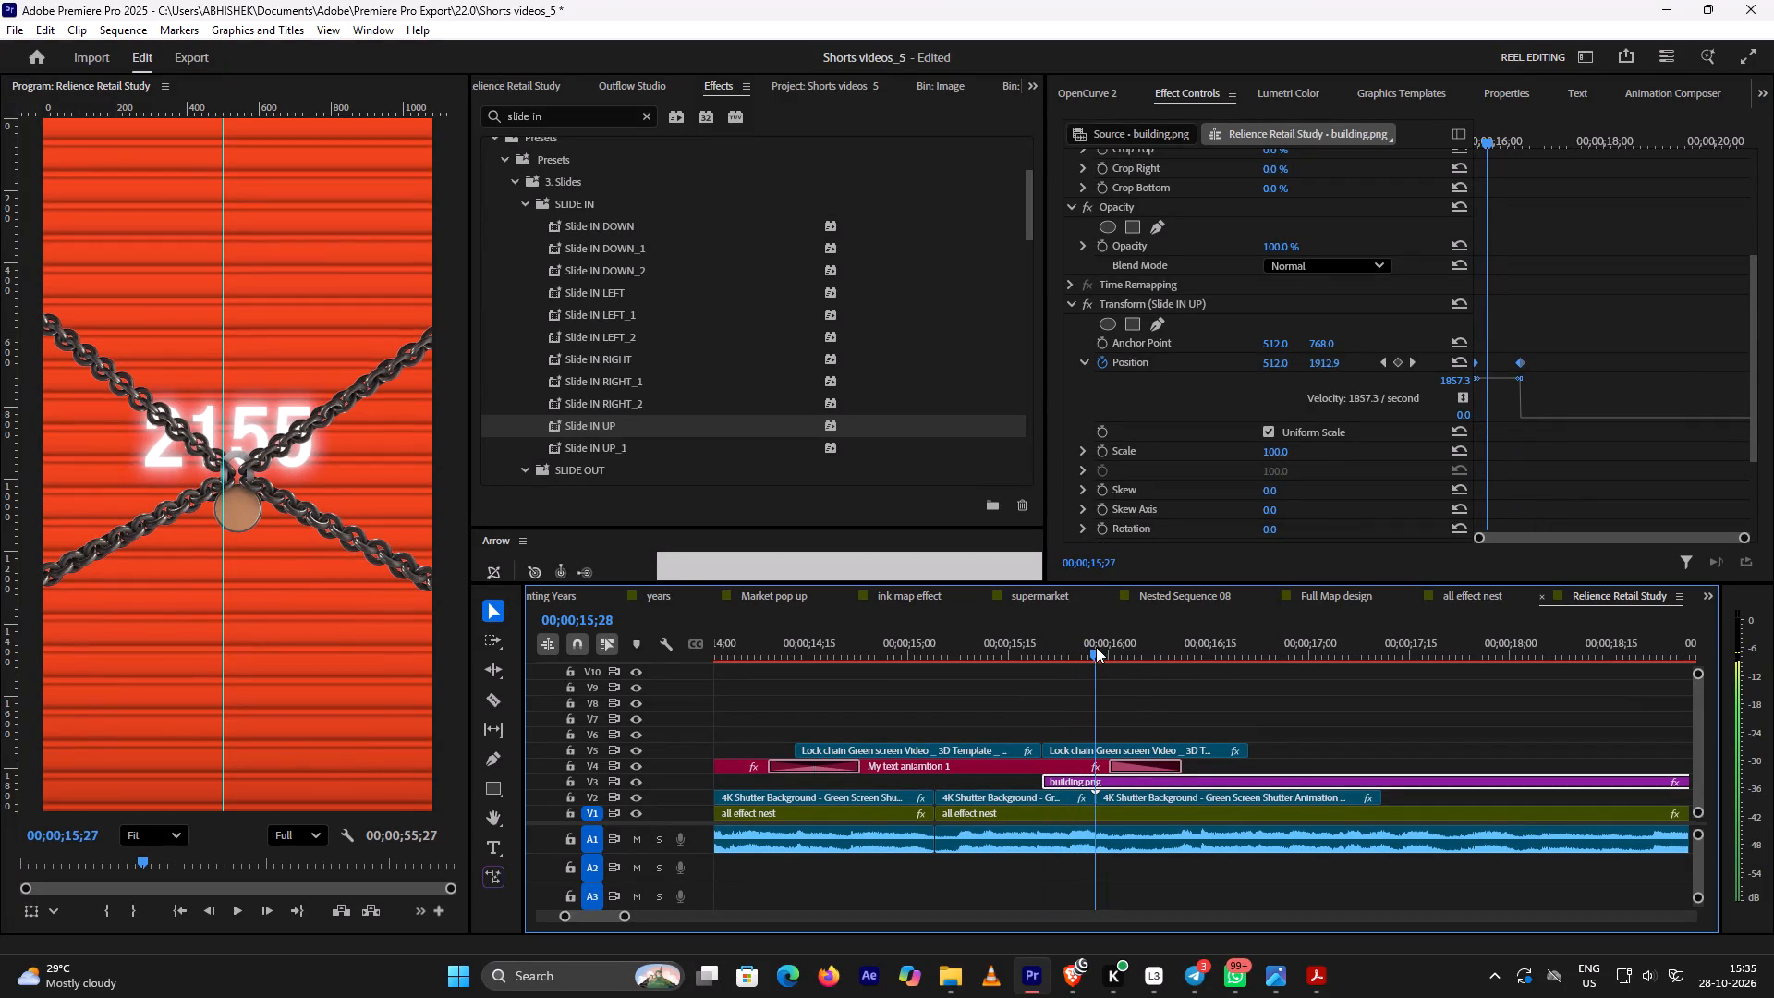
{"action": "left_click_drag", "start_coordinate": [1096, 647], "coordinate": [1177, 661]}
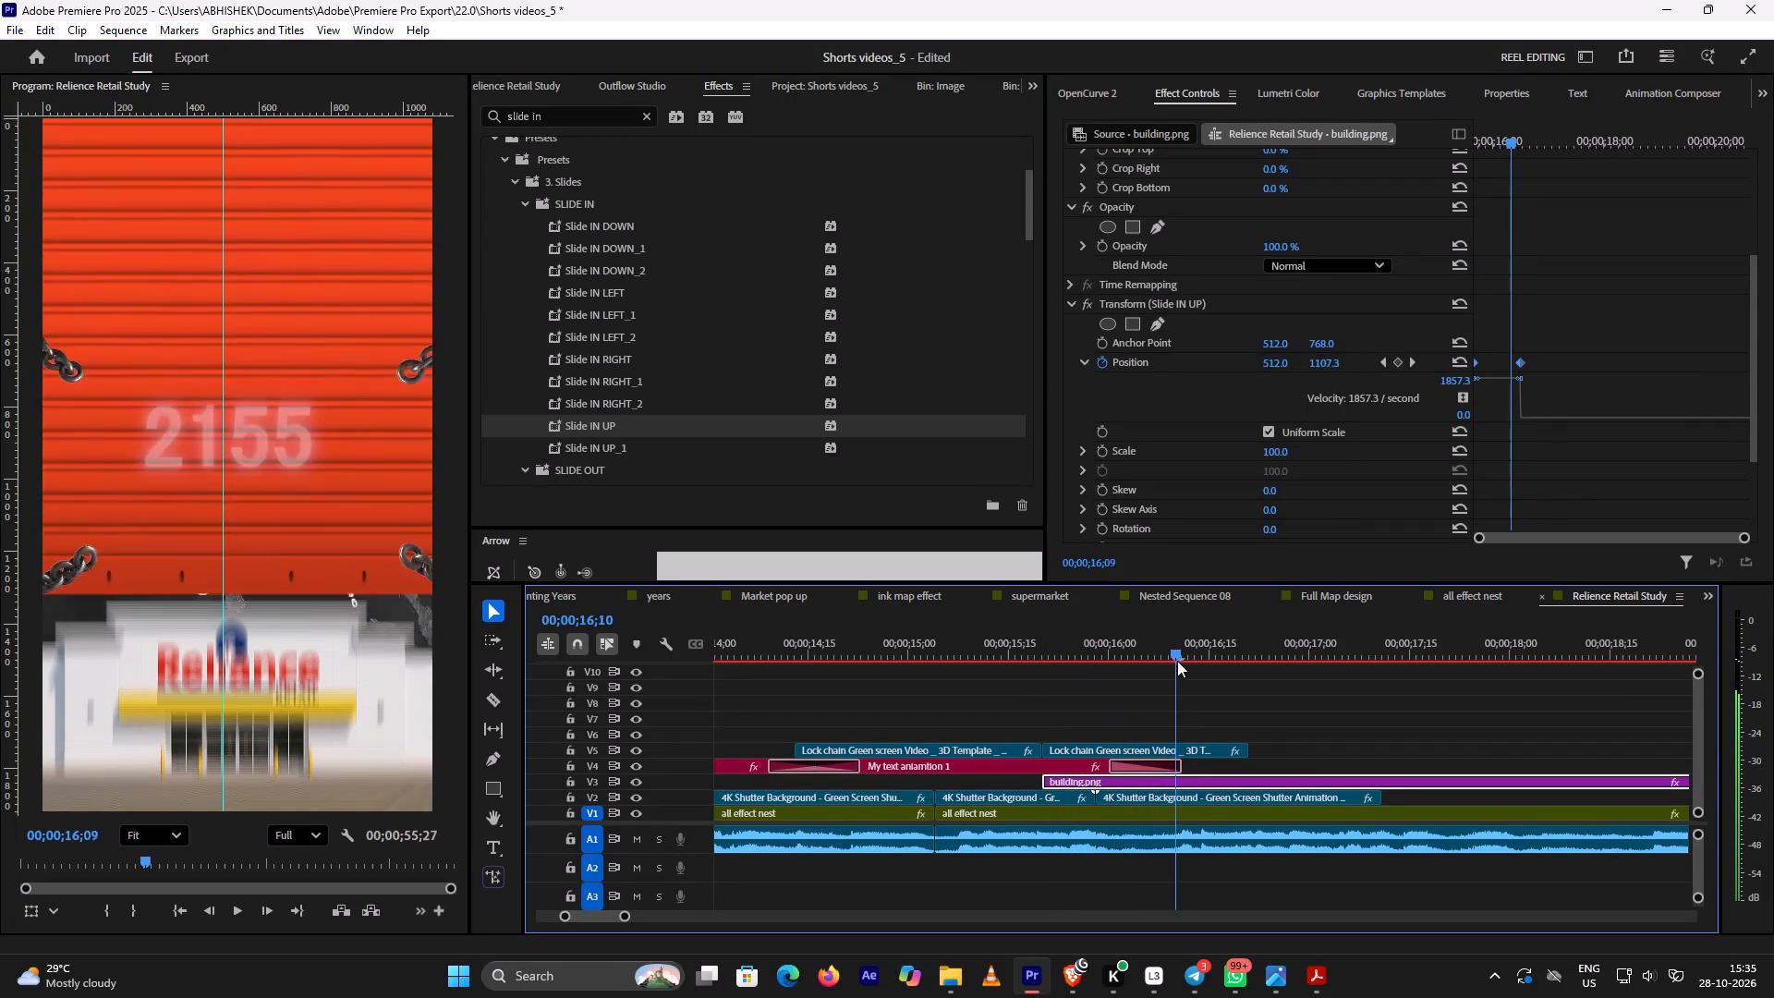
{"action": "left_click_drag", "start_coordinate": [1177, 661], "coordinate": [1138, 668]}
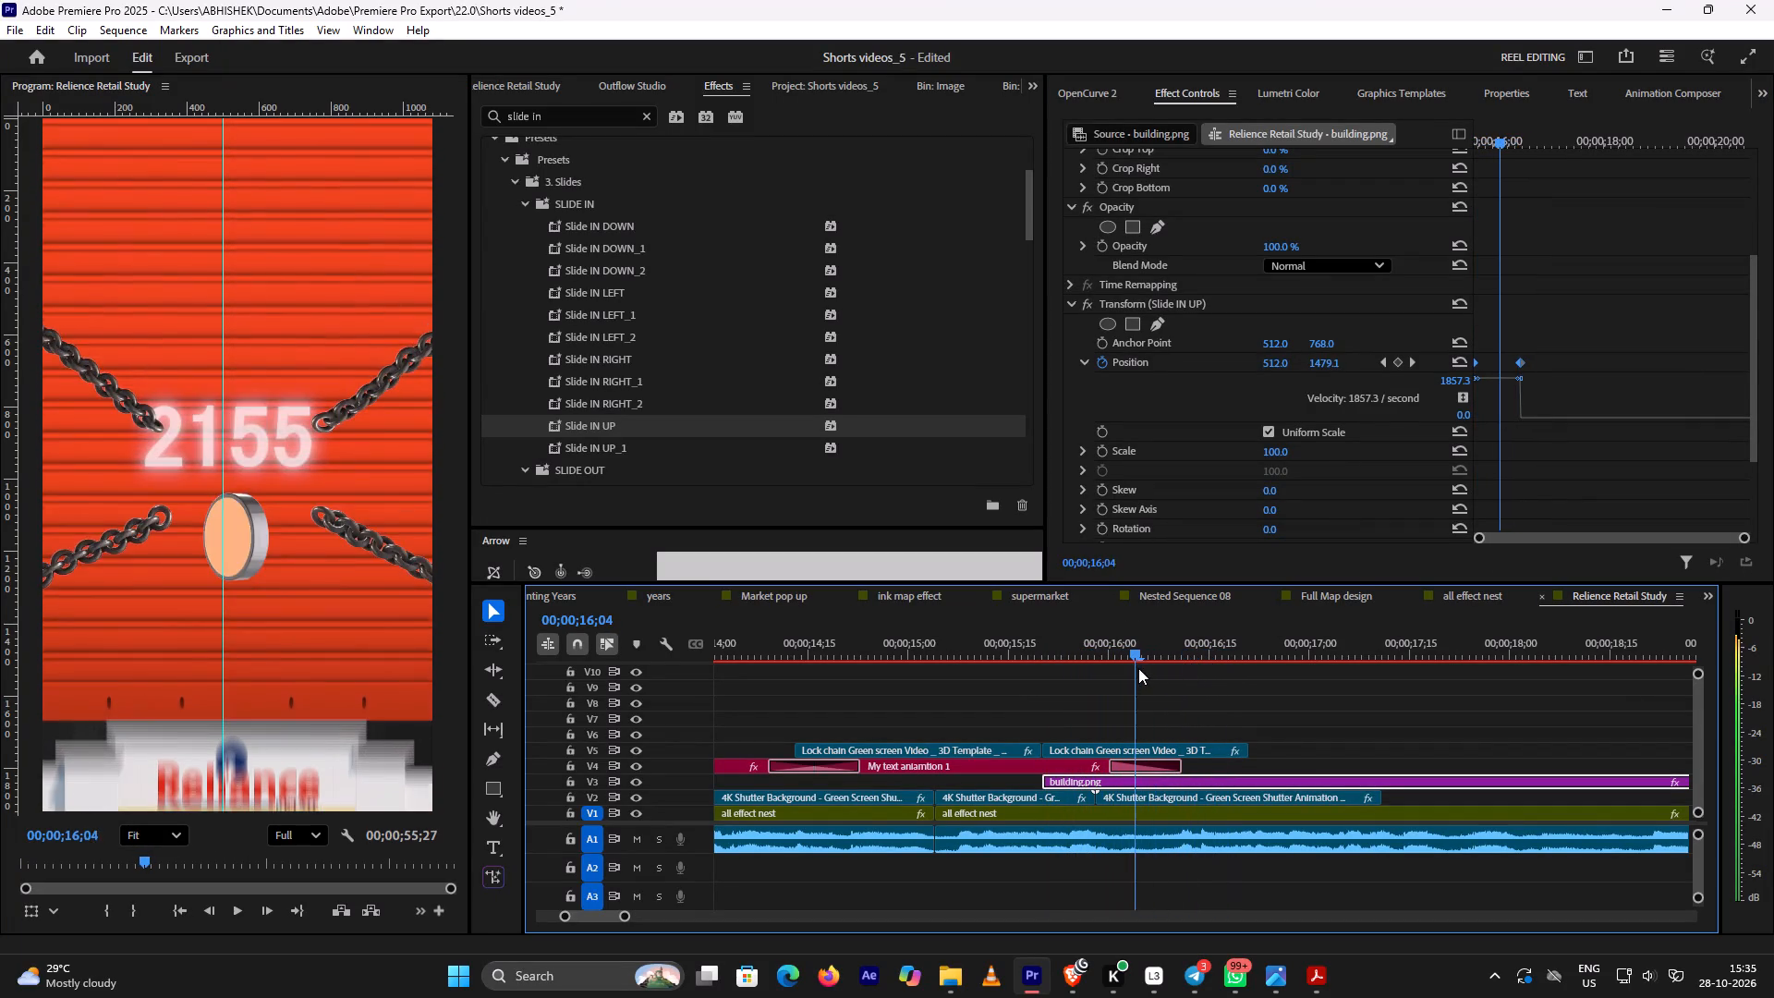
{"action": "left_click_drag", "start_coordinate": [1138, 668], "coordinate": [1191, 695]}
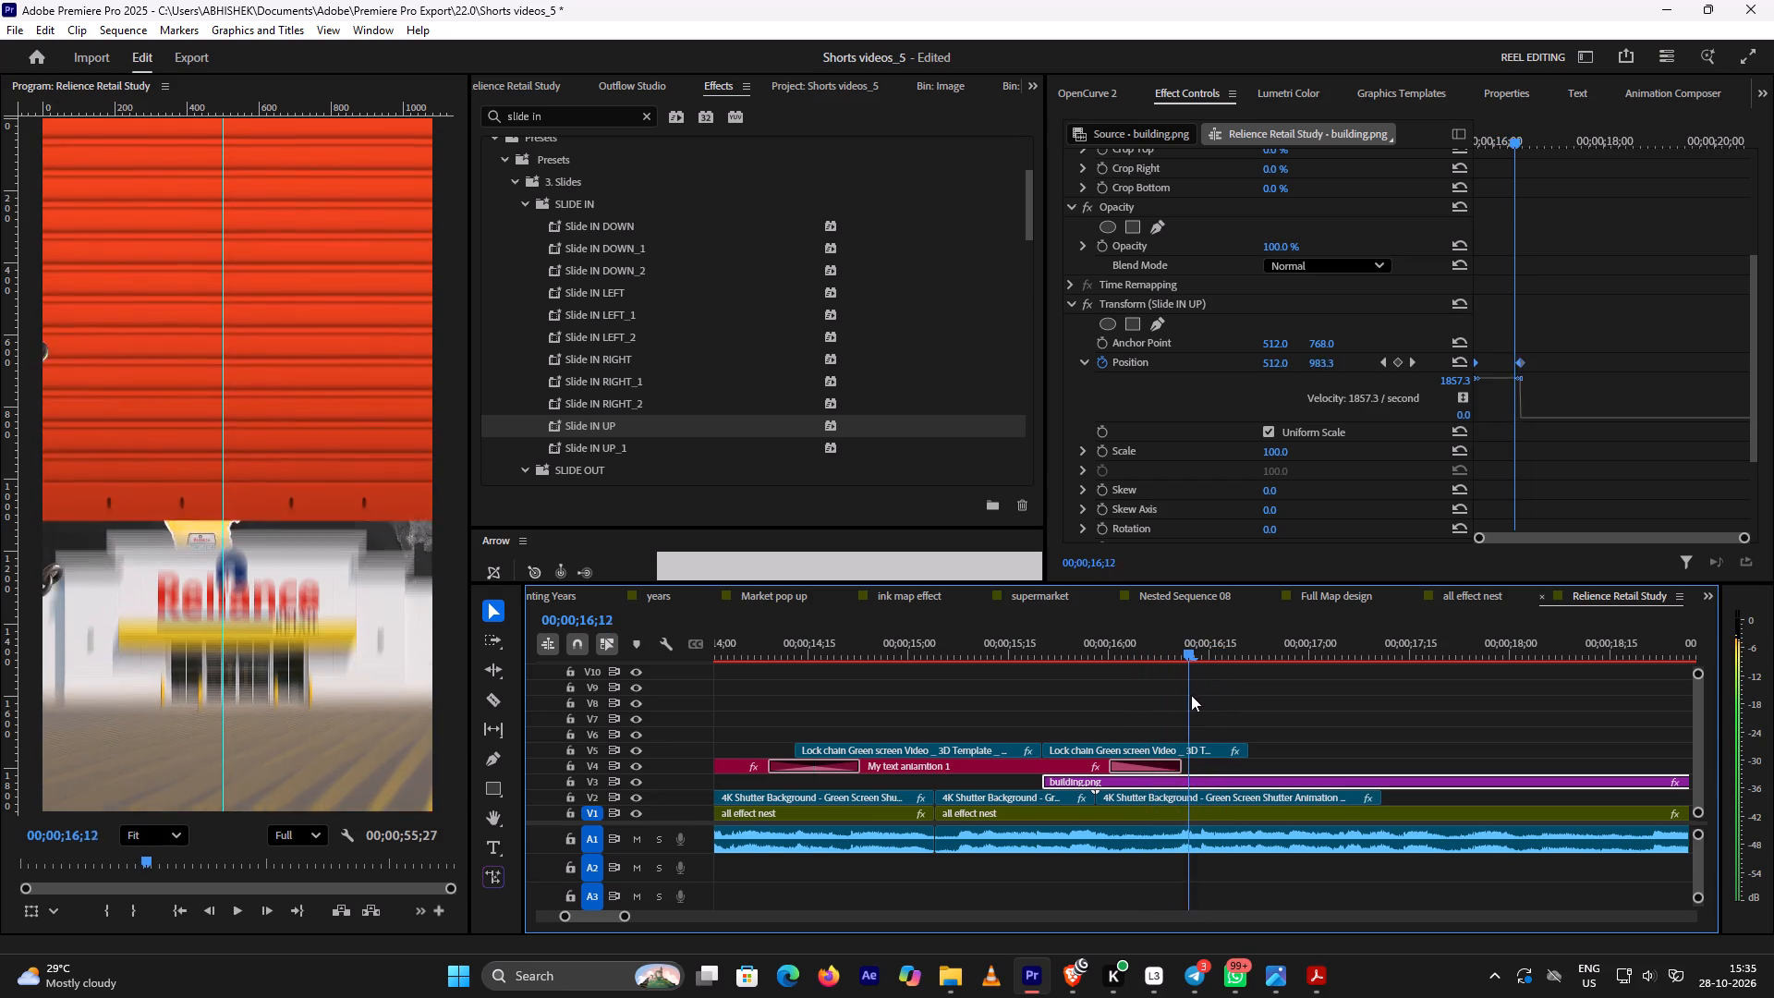
{"action": "left_click_drag", "start_coordinate": [1191, 695], "coordinate": [1128, 680]}
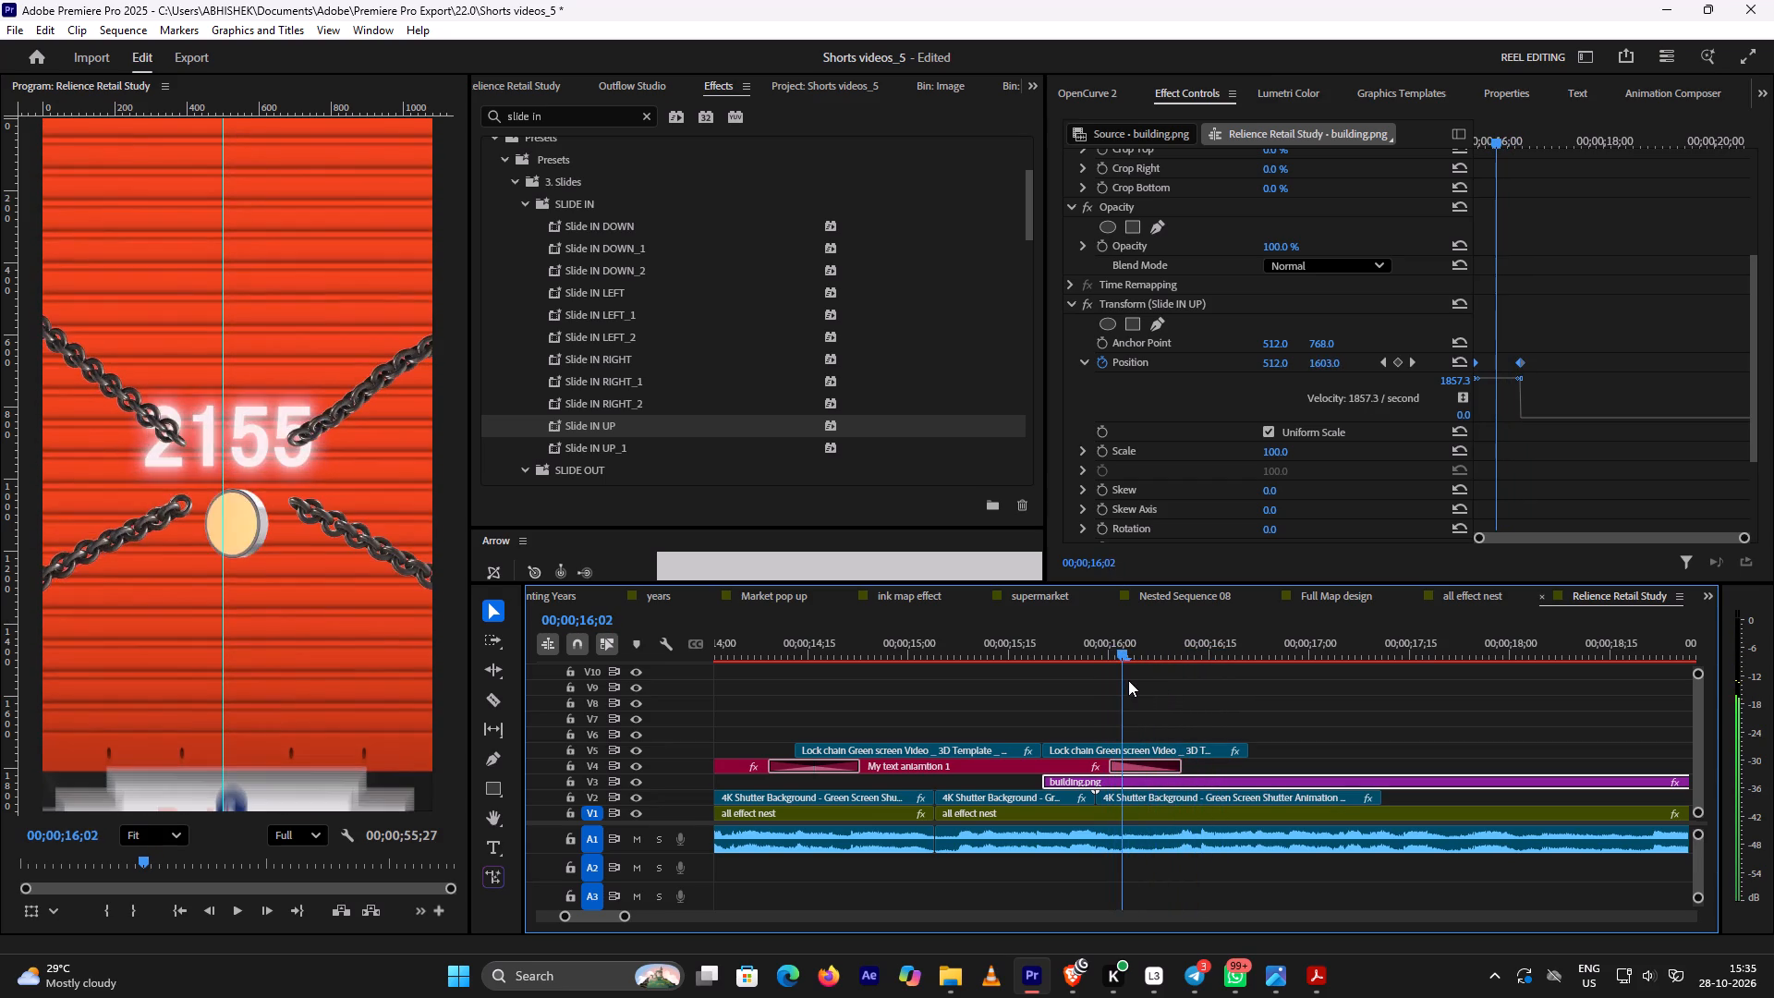
{"action": "left_click_drag", "start_coordinate": [1128, 680], "coordinate": [1131, 678]}
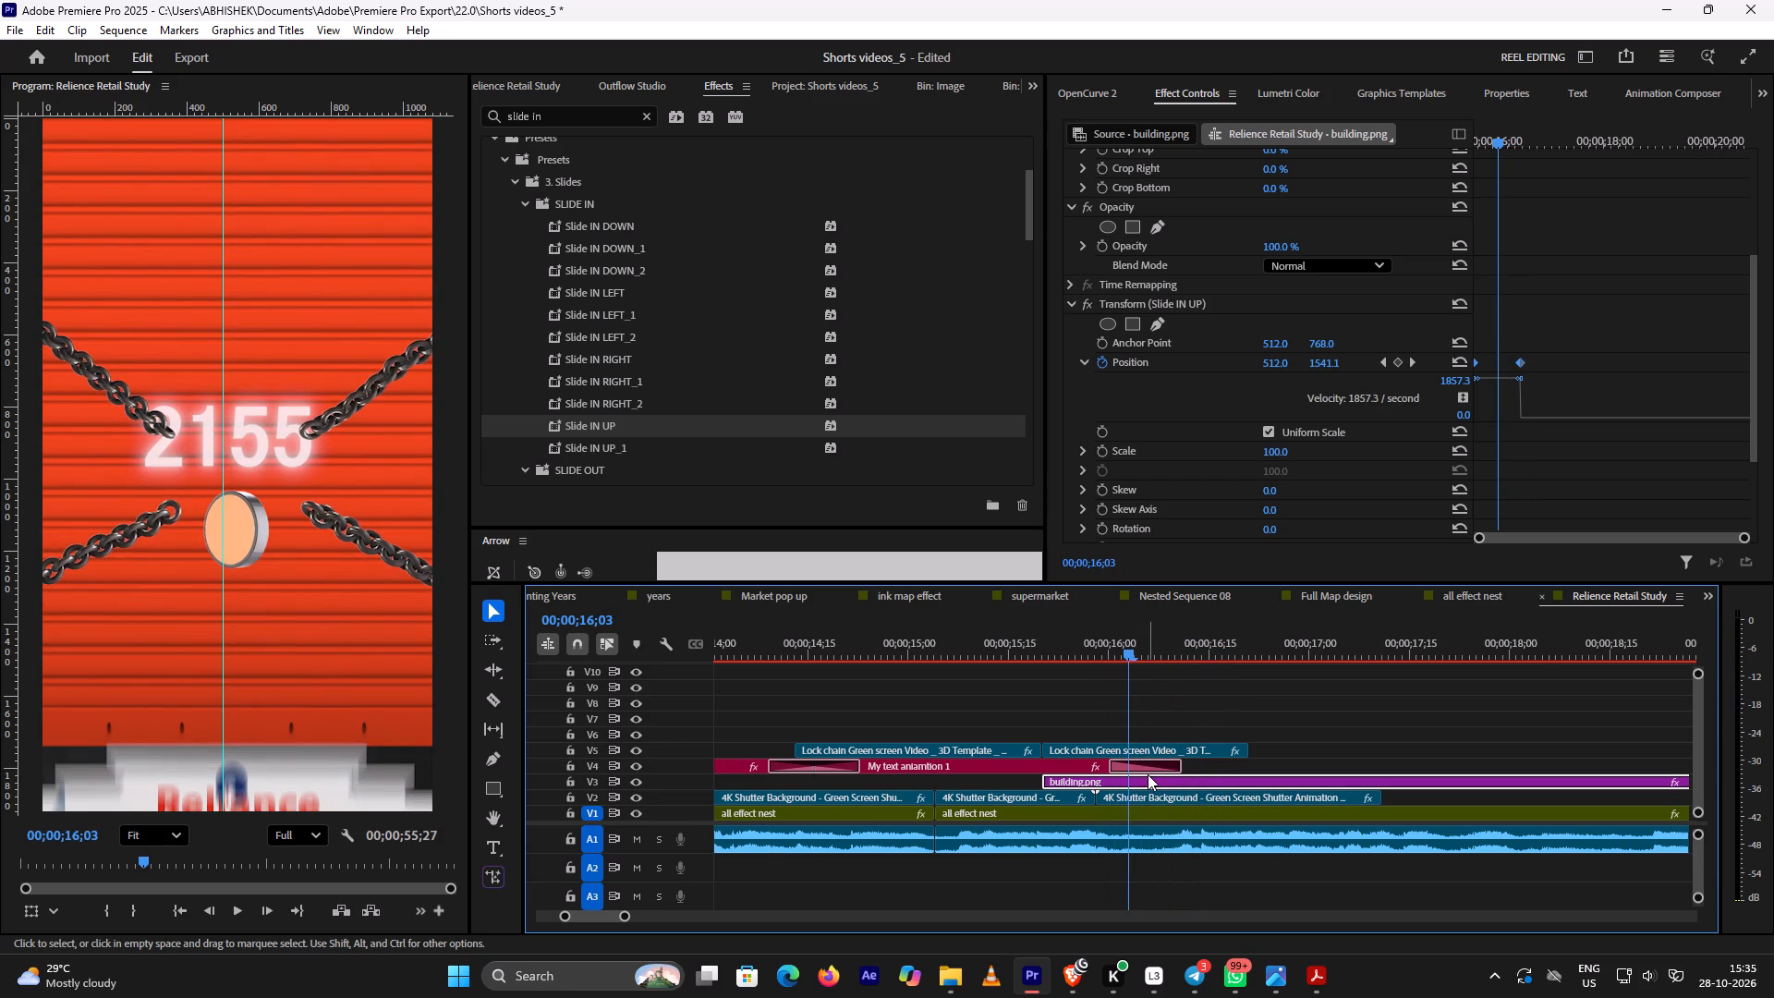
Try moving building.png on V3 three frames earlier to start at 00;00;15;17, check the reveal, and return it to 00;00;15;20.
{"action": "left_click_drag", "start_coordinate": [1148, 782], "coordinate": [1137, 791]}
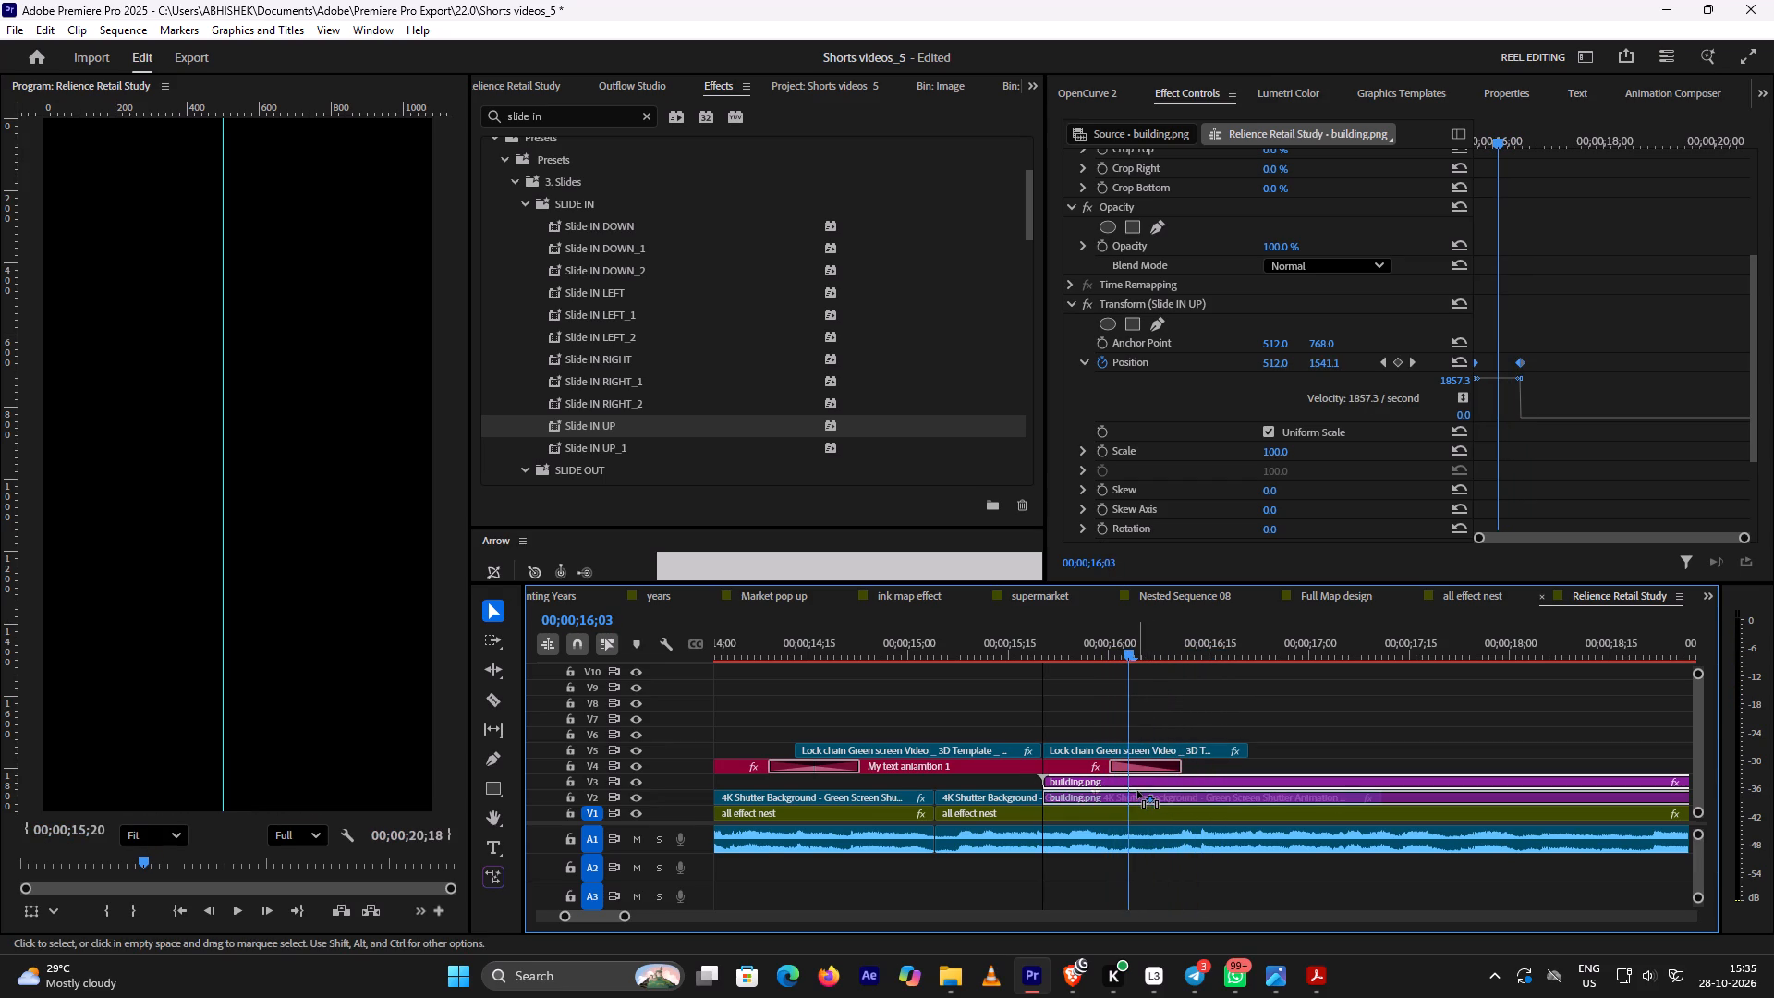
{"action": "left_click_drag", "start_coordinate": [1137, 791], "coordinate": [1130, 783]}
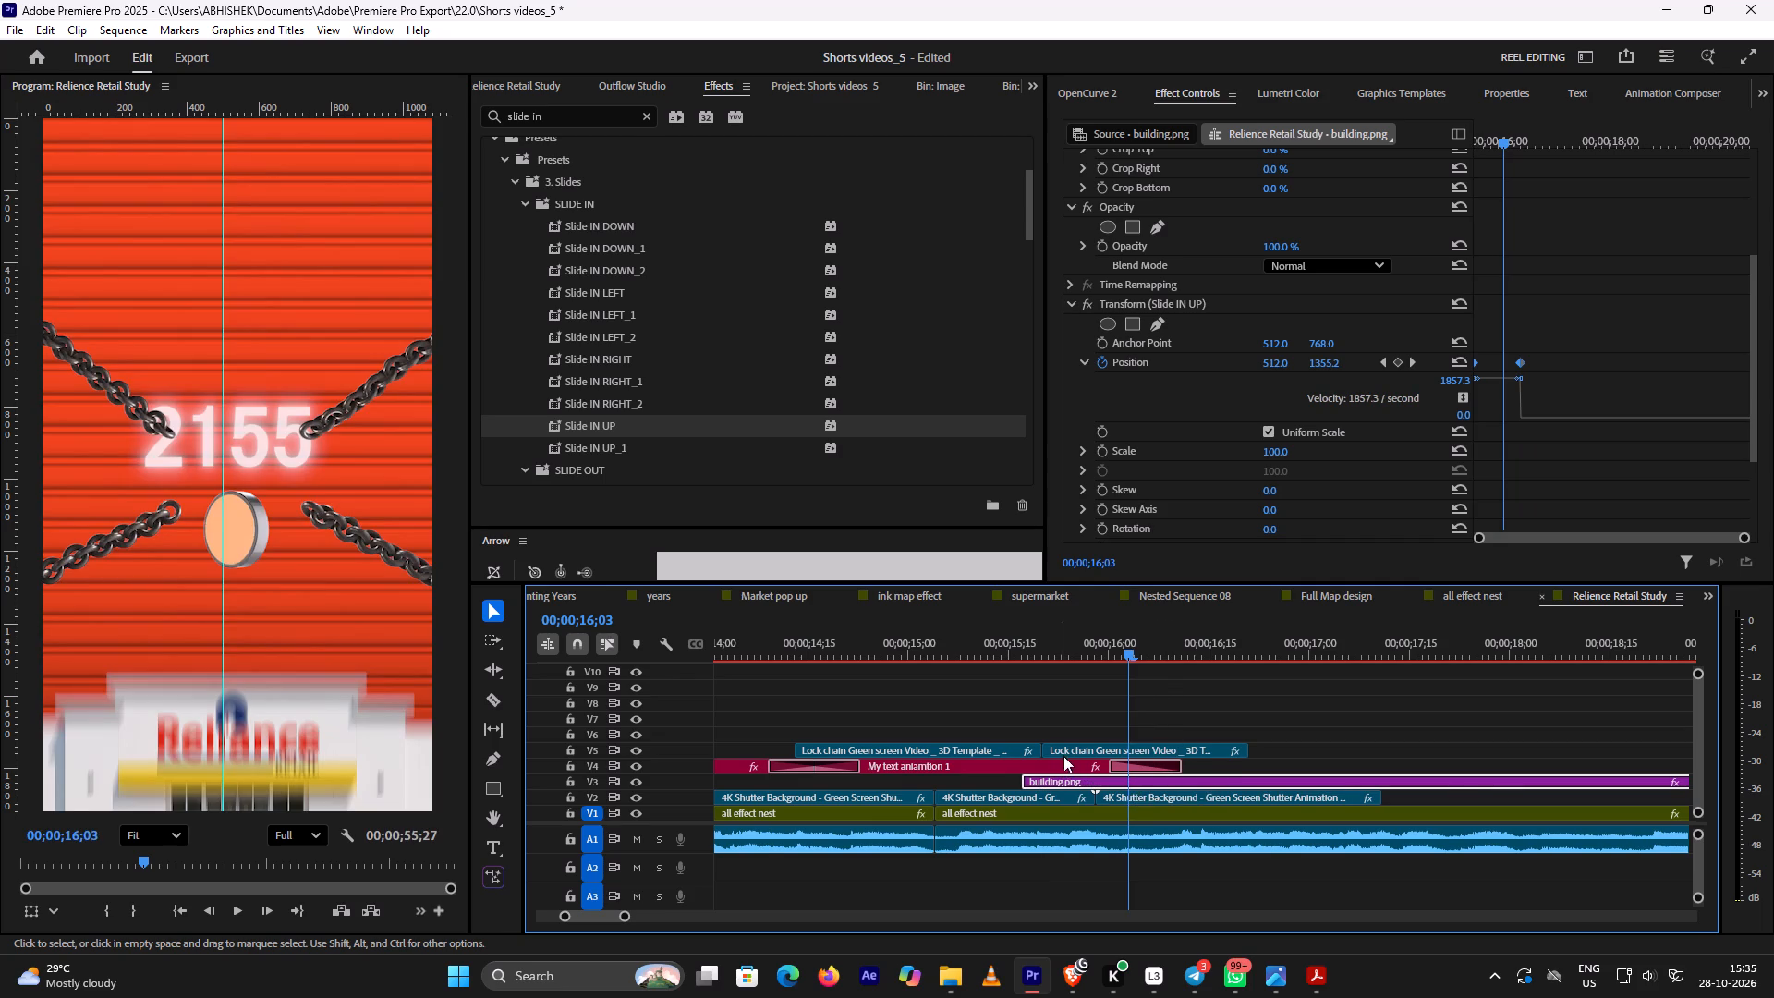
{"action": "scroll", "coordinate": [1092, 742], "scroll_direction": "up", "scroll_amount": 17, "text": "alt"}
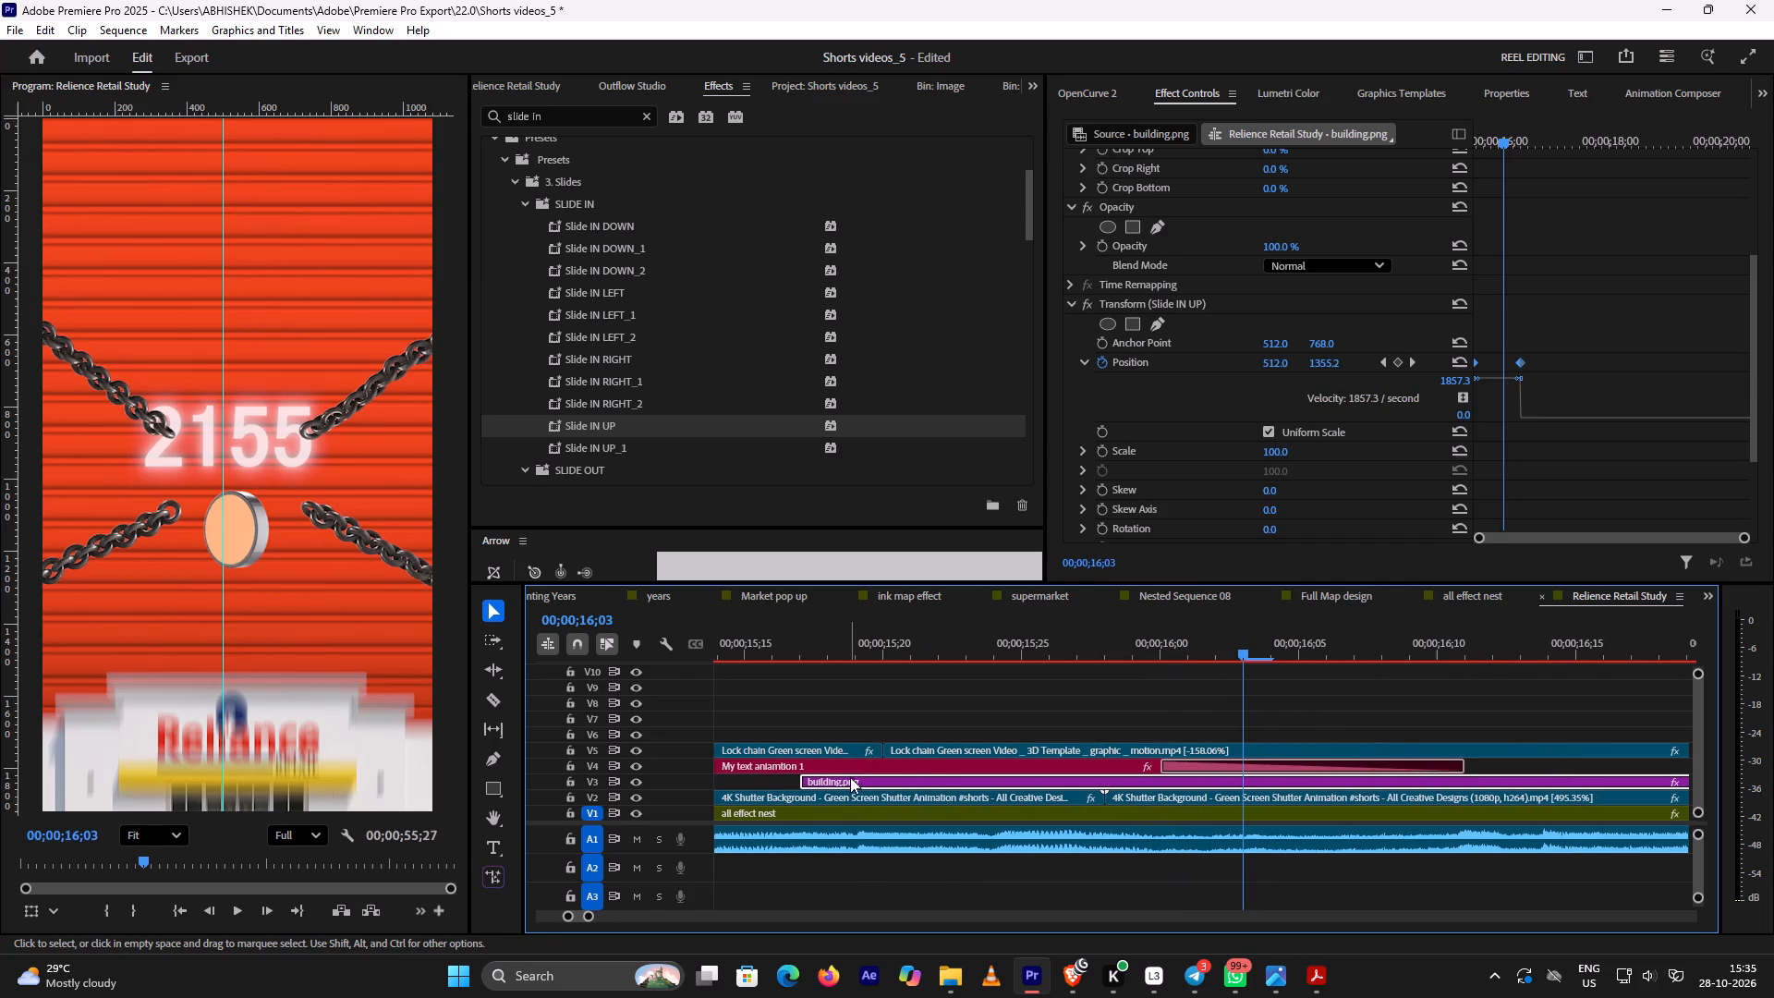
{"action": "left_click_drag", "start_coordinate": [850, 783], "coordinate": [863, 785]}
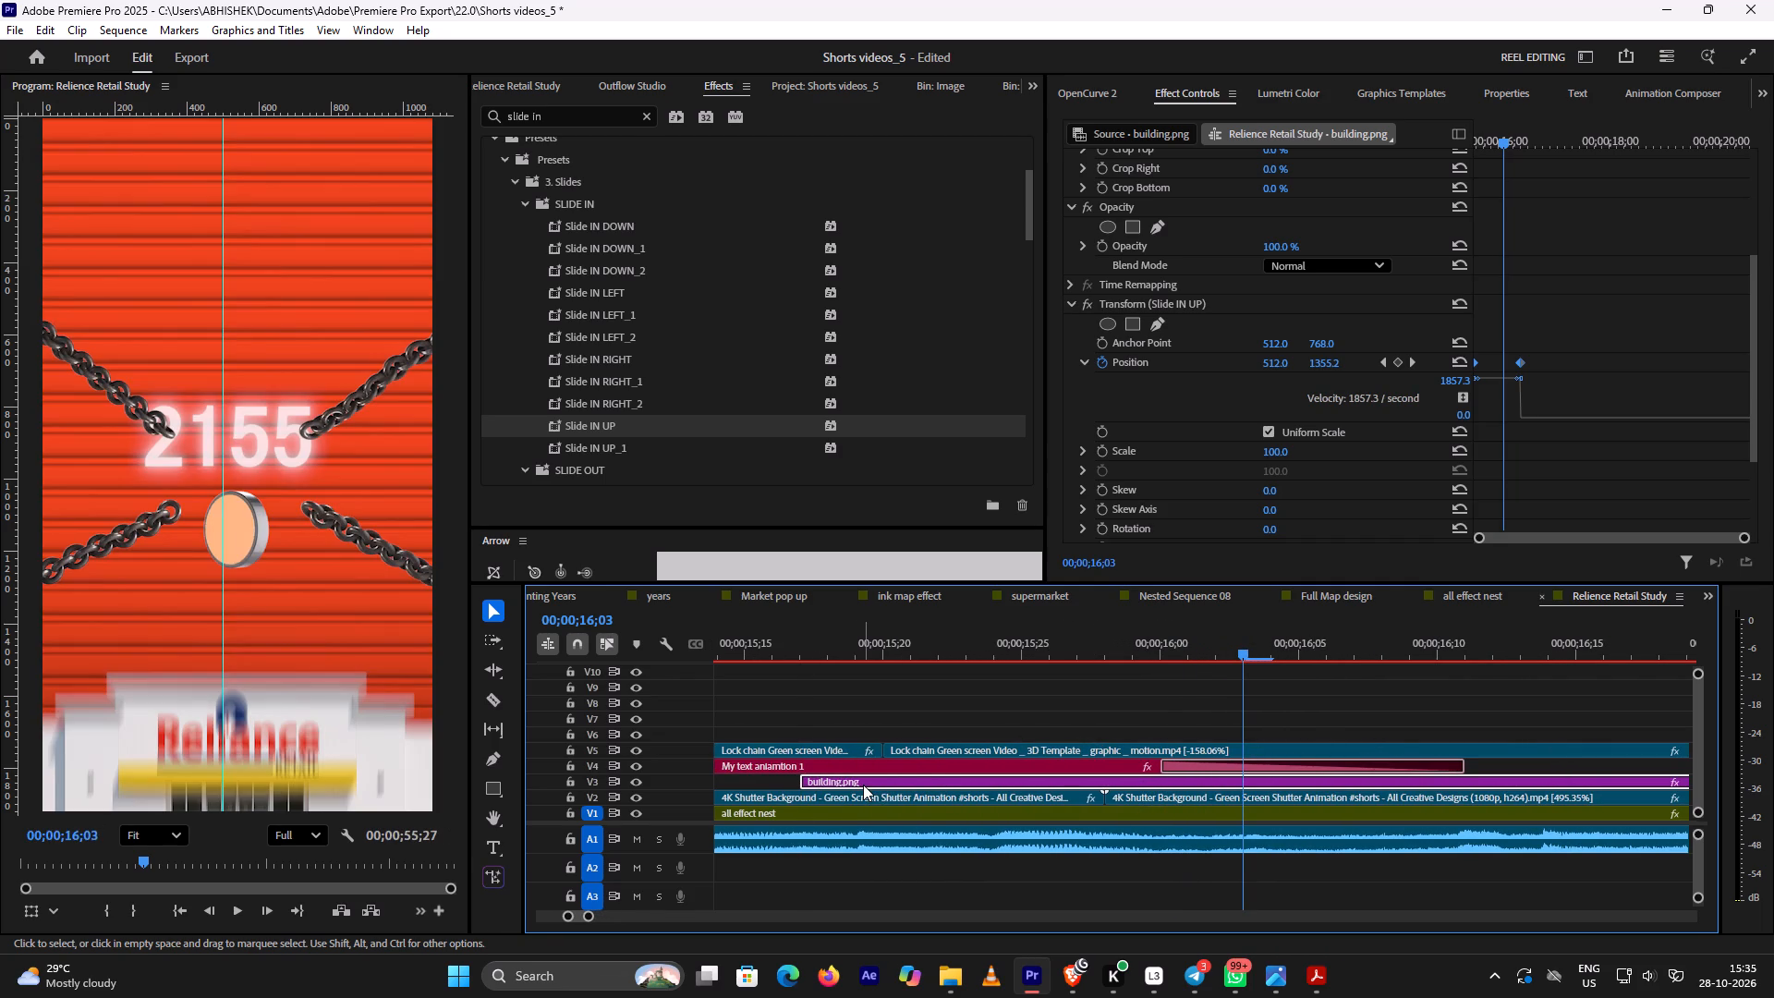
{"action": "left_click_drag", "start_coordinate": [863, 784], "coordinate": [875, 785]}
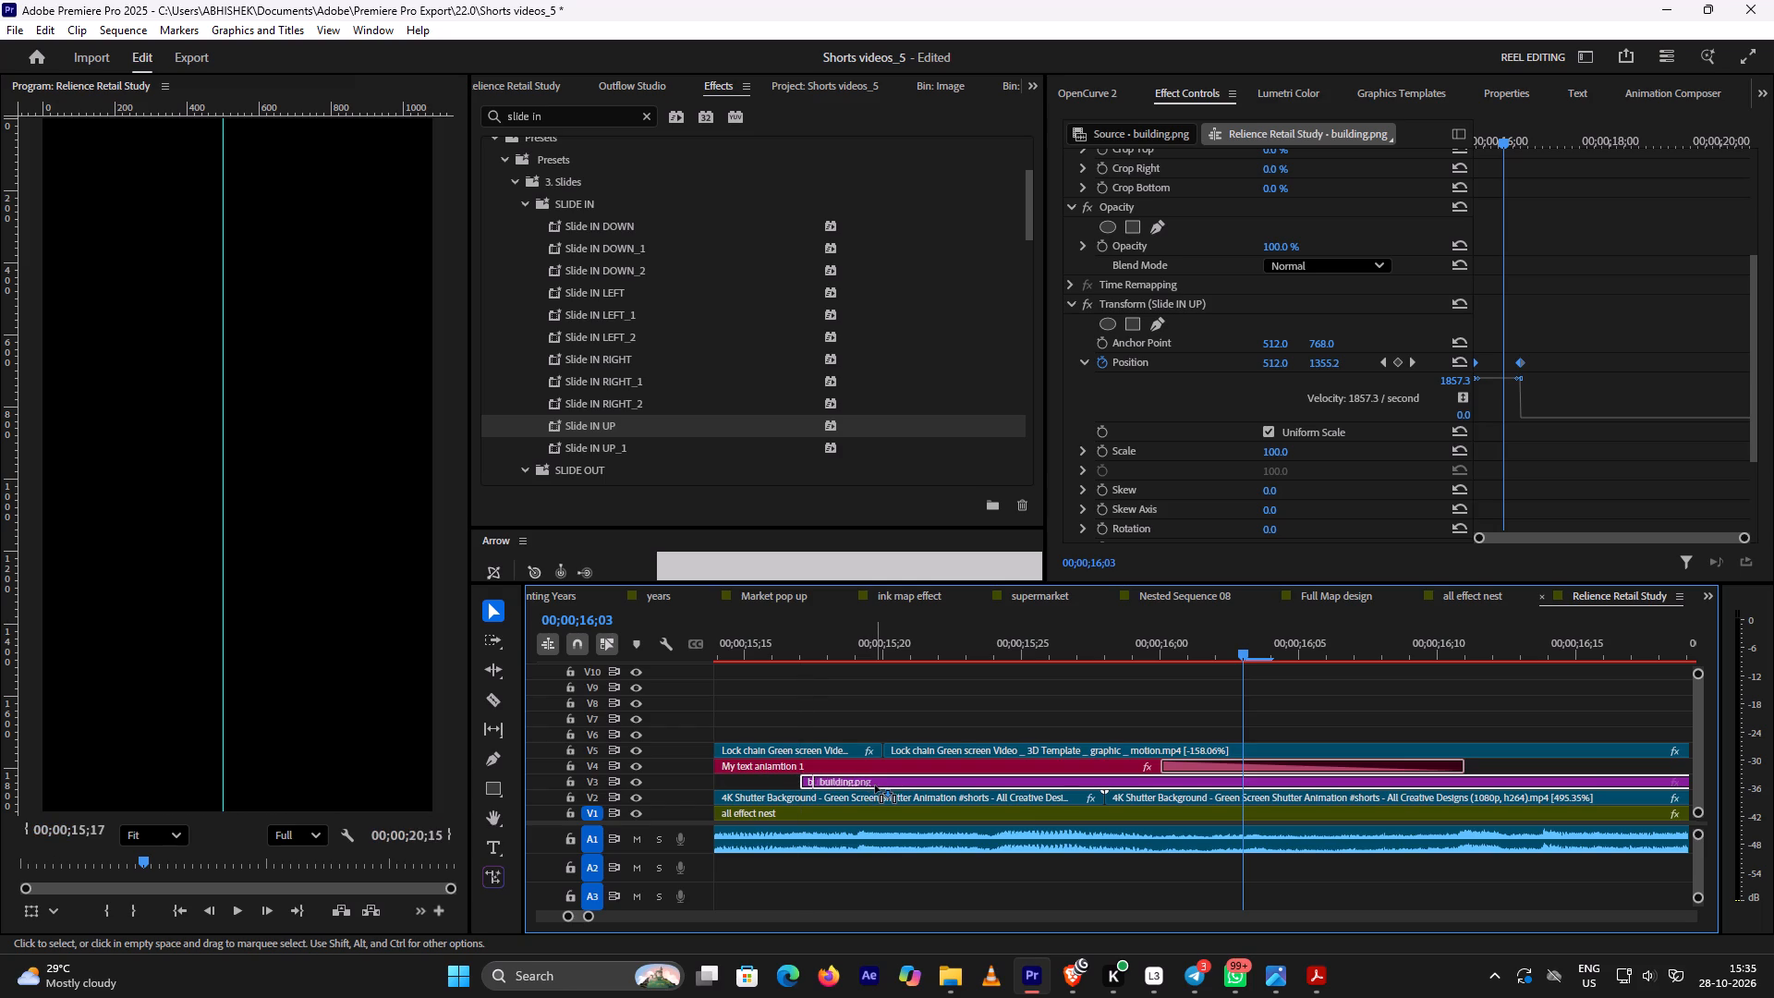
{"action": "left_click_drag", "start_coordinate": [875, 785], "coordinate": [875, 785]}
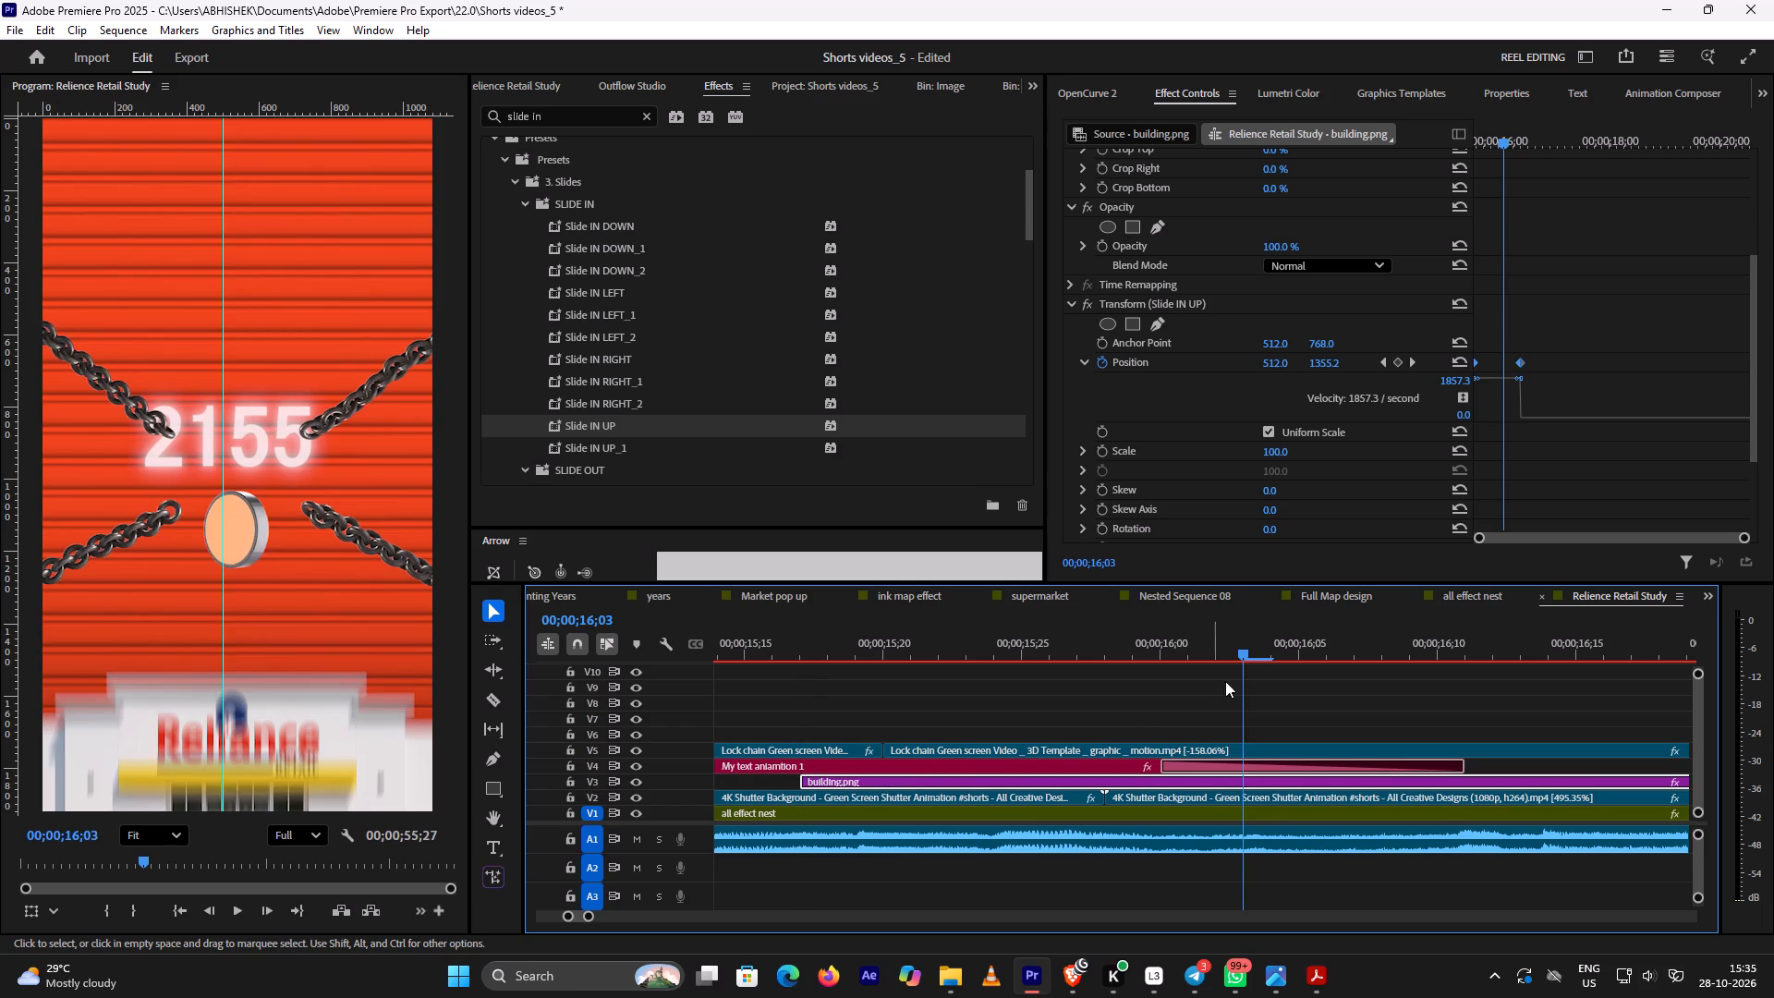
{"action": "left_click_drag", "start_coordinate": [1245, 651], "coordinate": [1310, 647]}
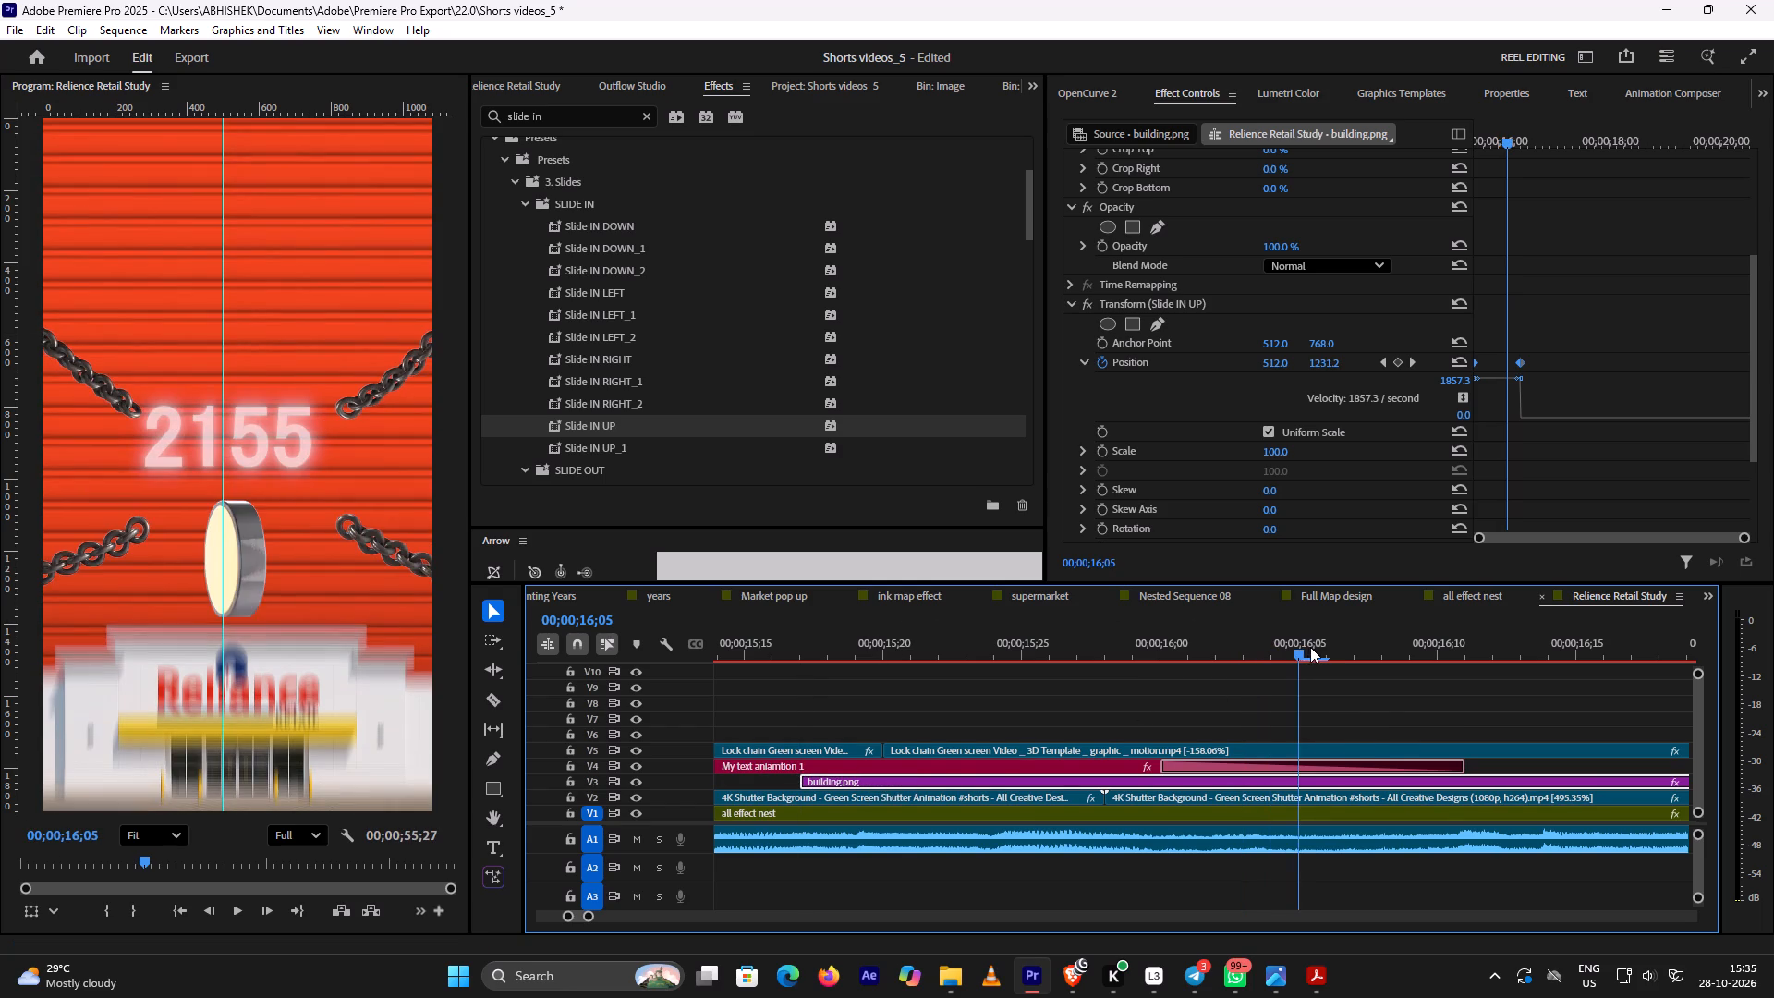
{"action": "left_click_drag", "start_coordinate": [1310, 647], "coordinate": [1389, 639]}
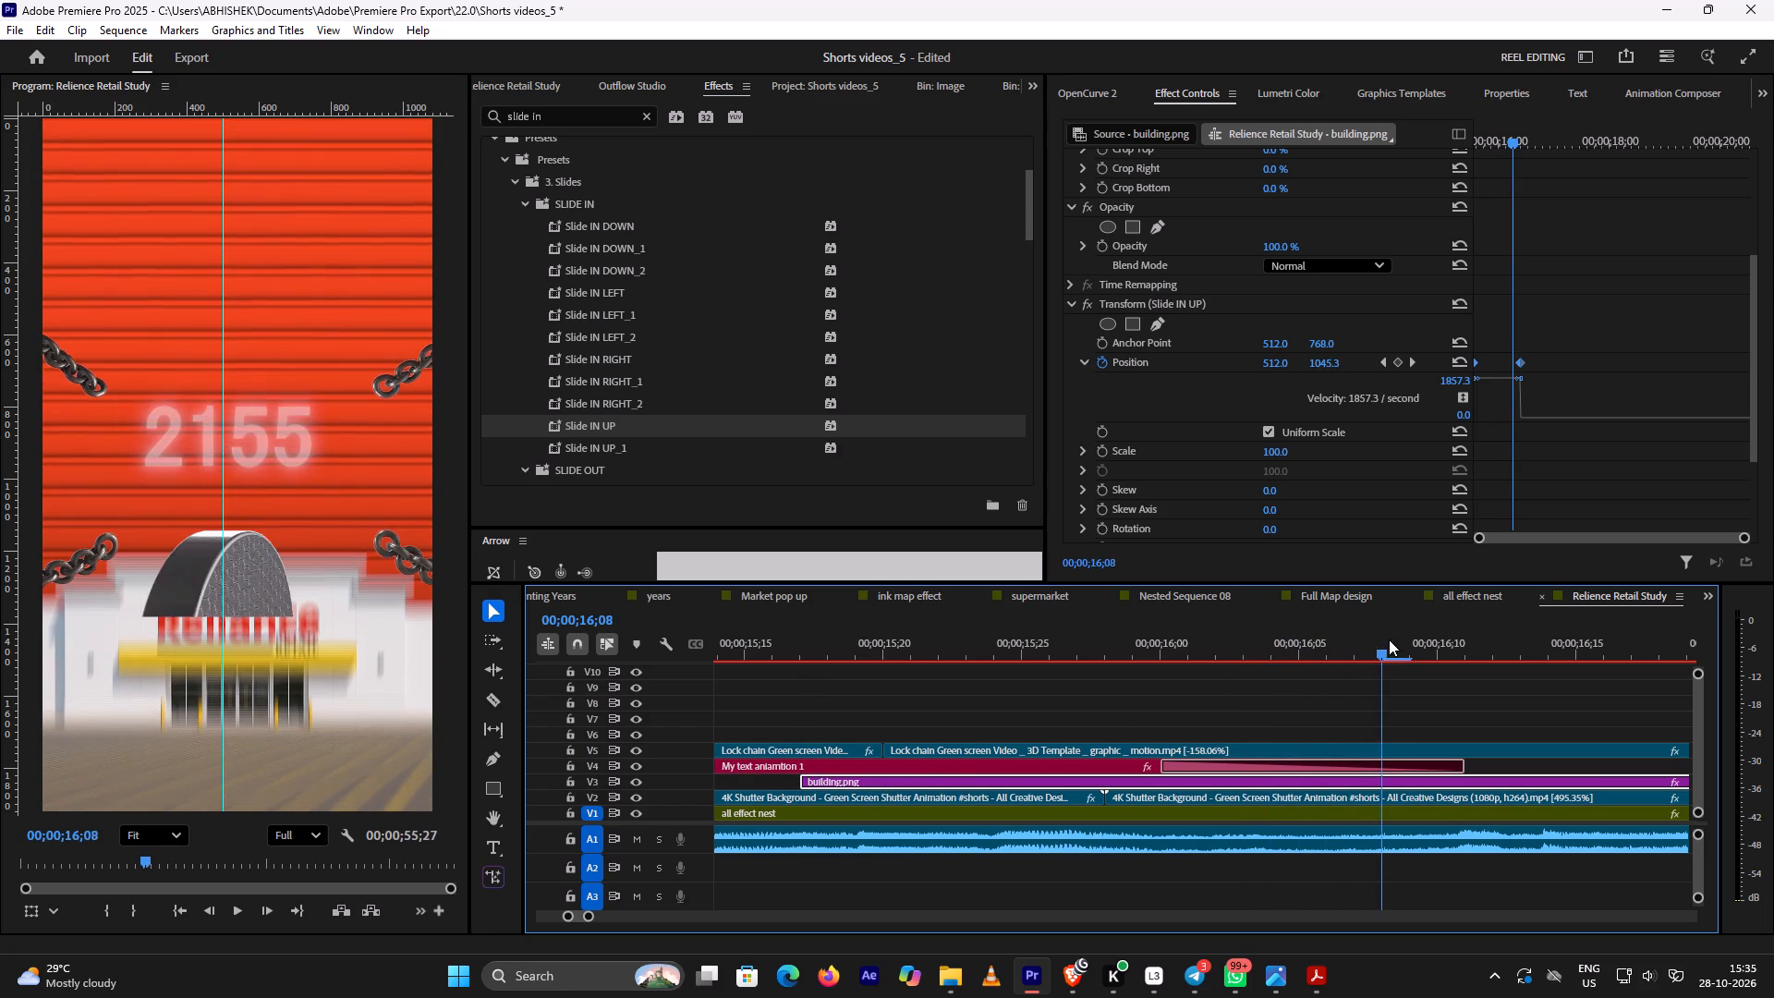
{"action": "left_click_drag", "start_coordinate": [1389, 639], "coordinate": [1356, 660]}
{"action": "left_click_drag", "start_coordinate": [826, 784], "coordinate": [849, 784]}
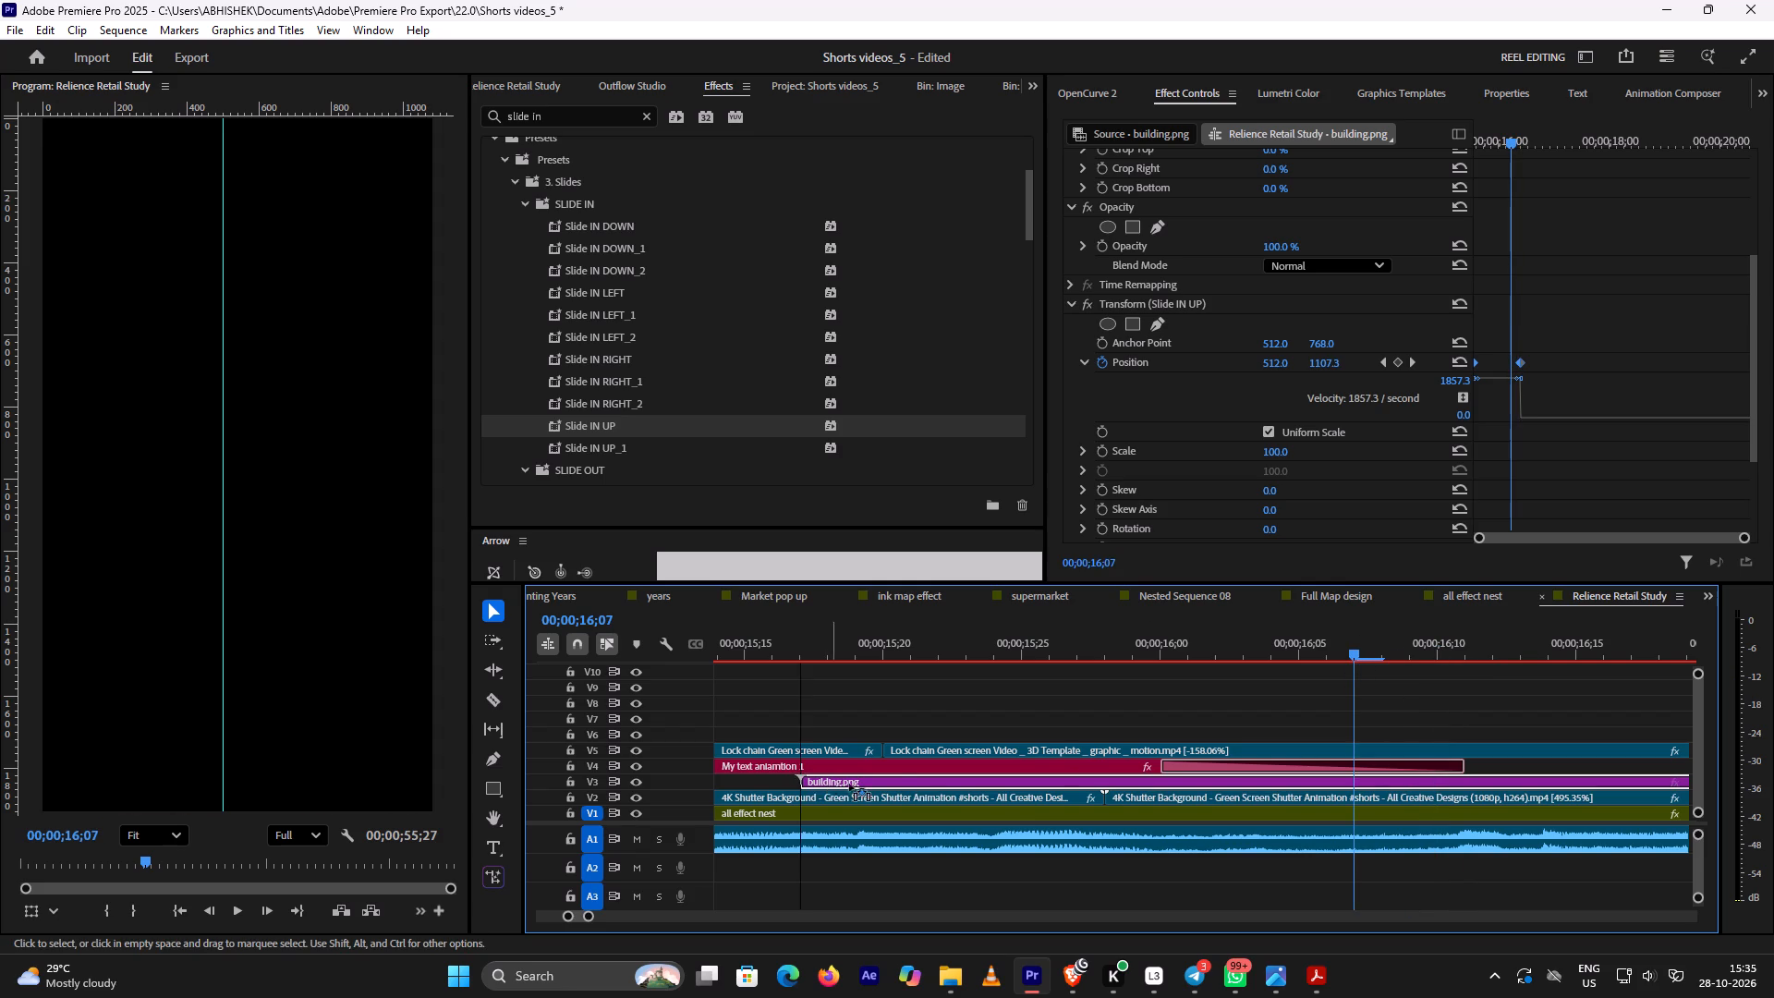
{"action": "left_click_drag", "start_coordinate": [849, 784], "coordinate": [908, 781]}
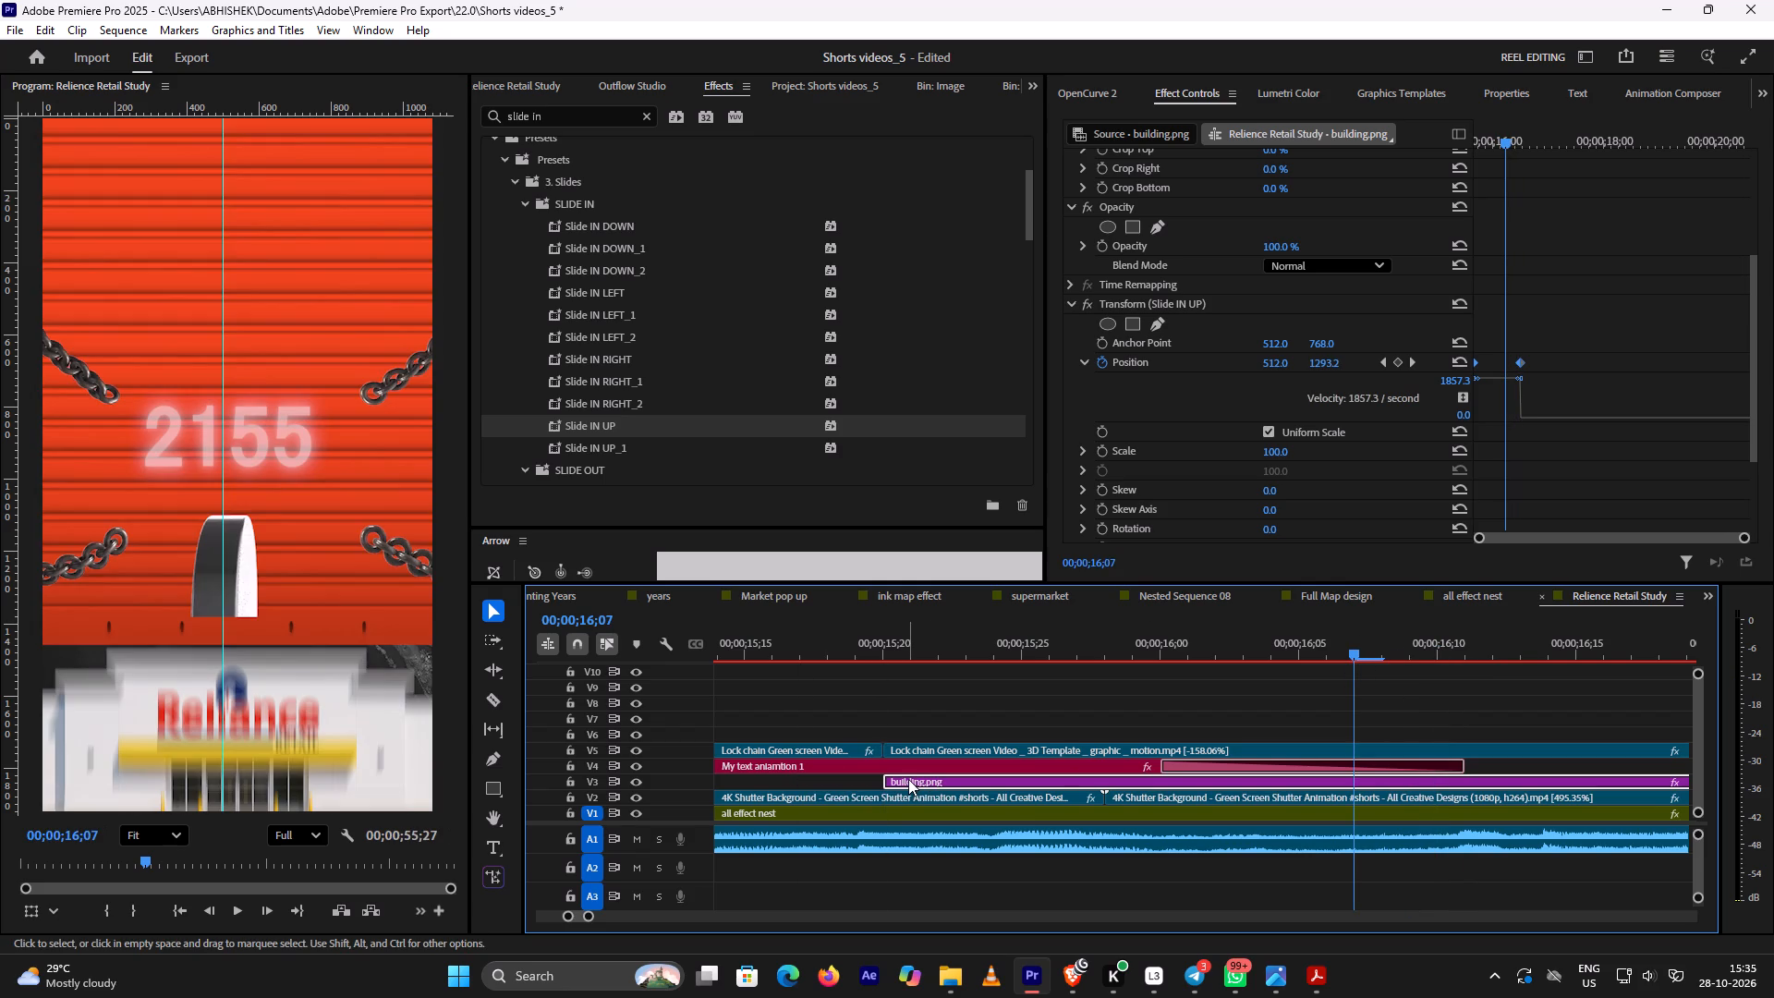
Review the slide against the rising shutter and move building.png on V3 one frame later to start at 00;00;15;21.
{"action": "left_click_drag", "start_coordinate": [1355, 656], "coordinate": [1426, 658]}
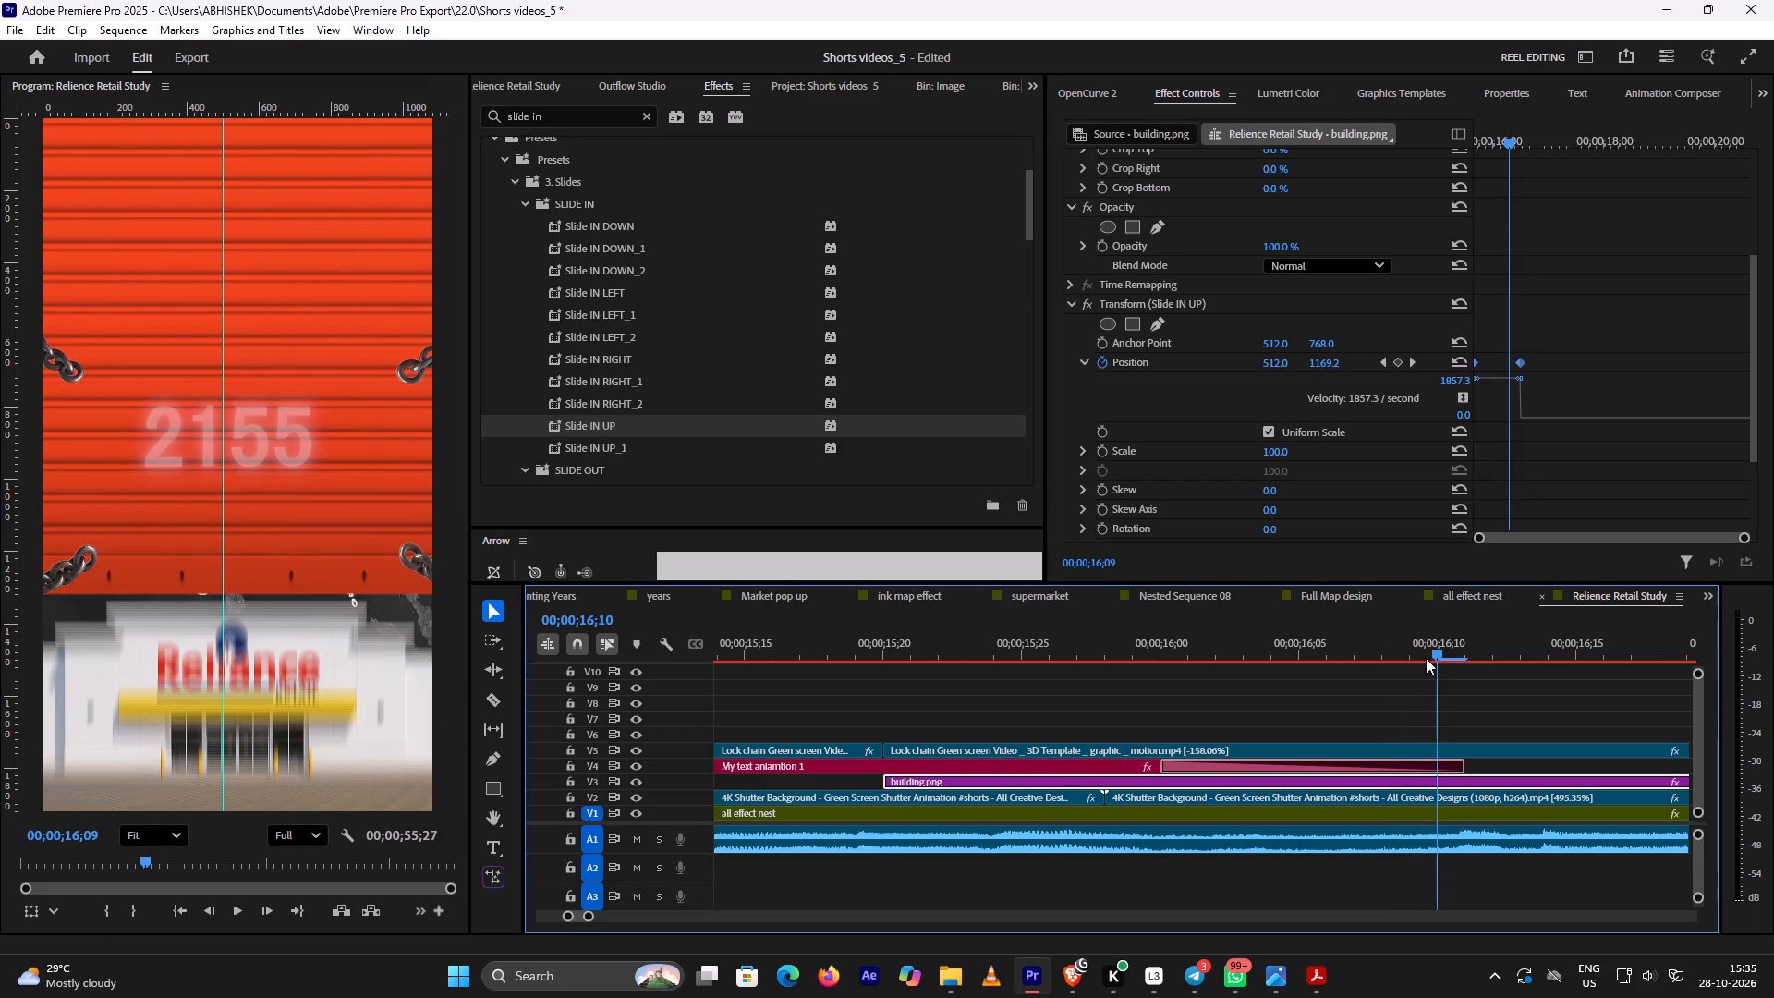
{"action": "left_click_drag", "start_coordinate": [1426, 658], "coordinate": [1460, 664]}
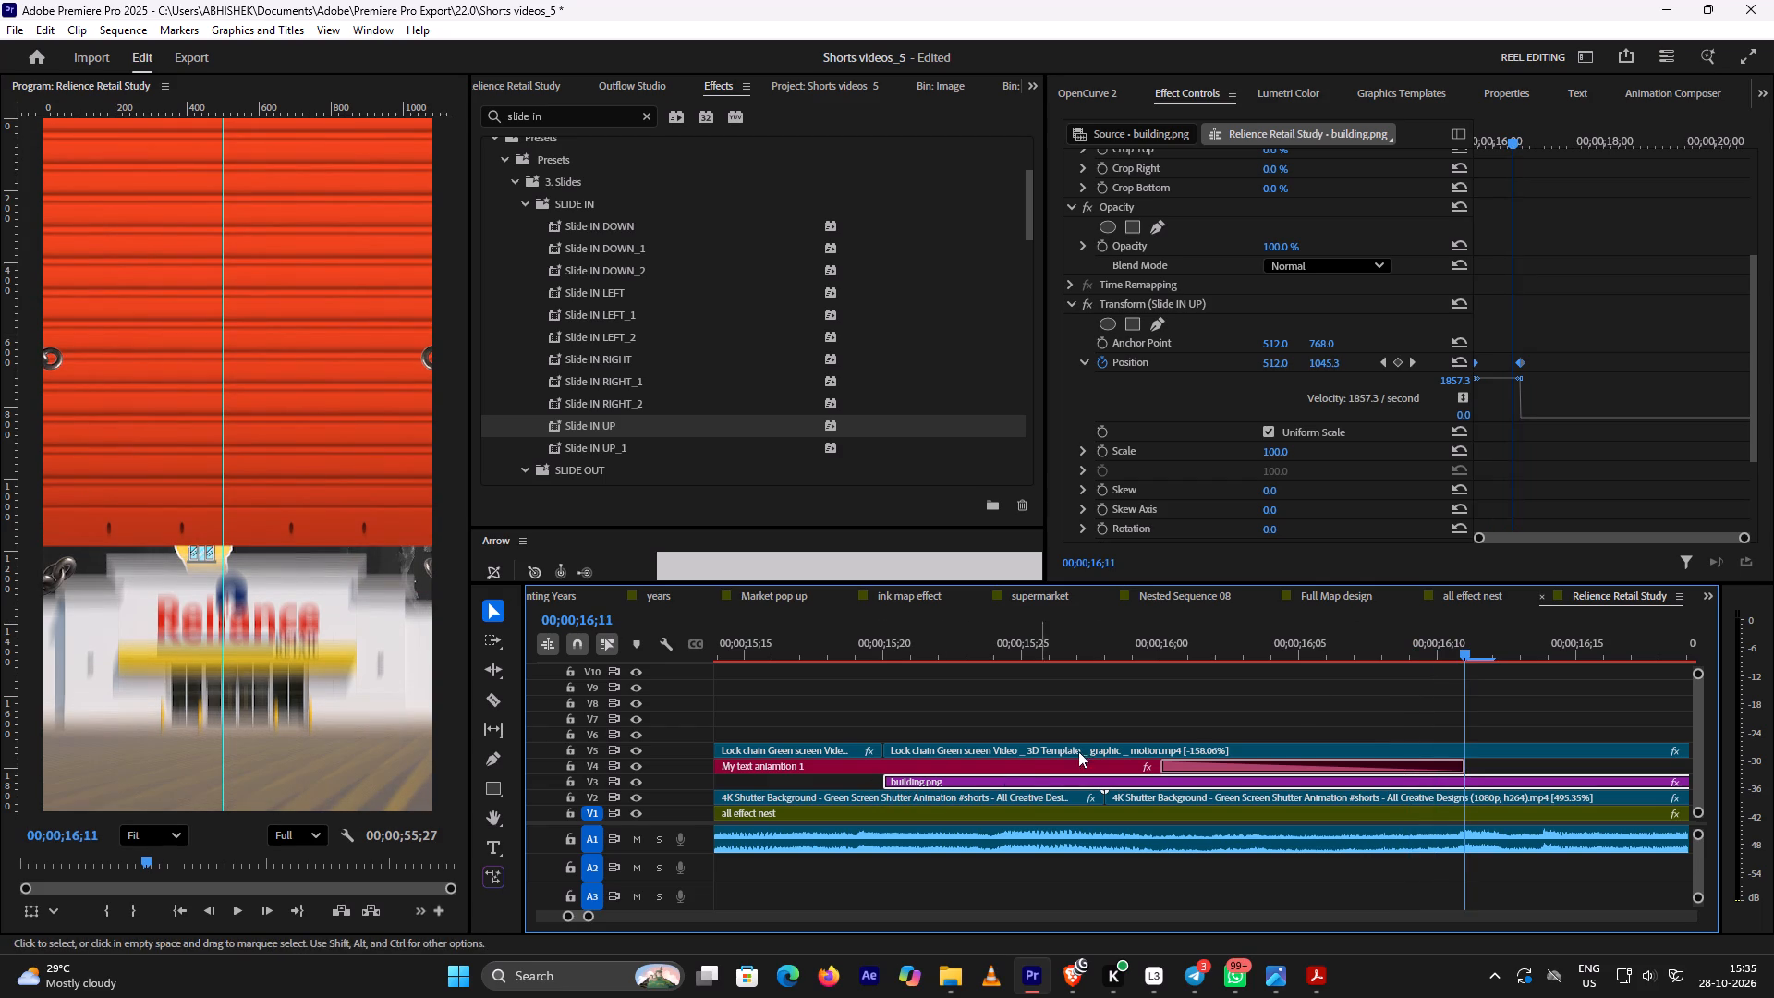
{"action": "left_click_drag", "start_coordinate": [1465, 652], "coordinate": [1420, 662]}
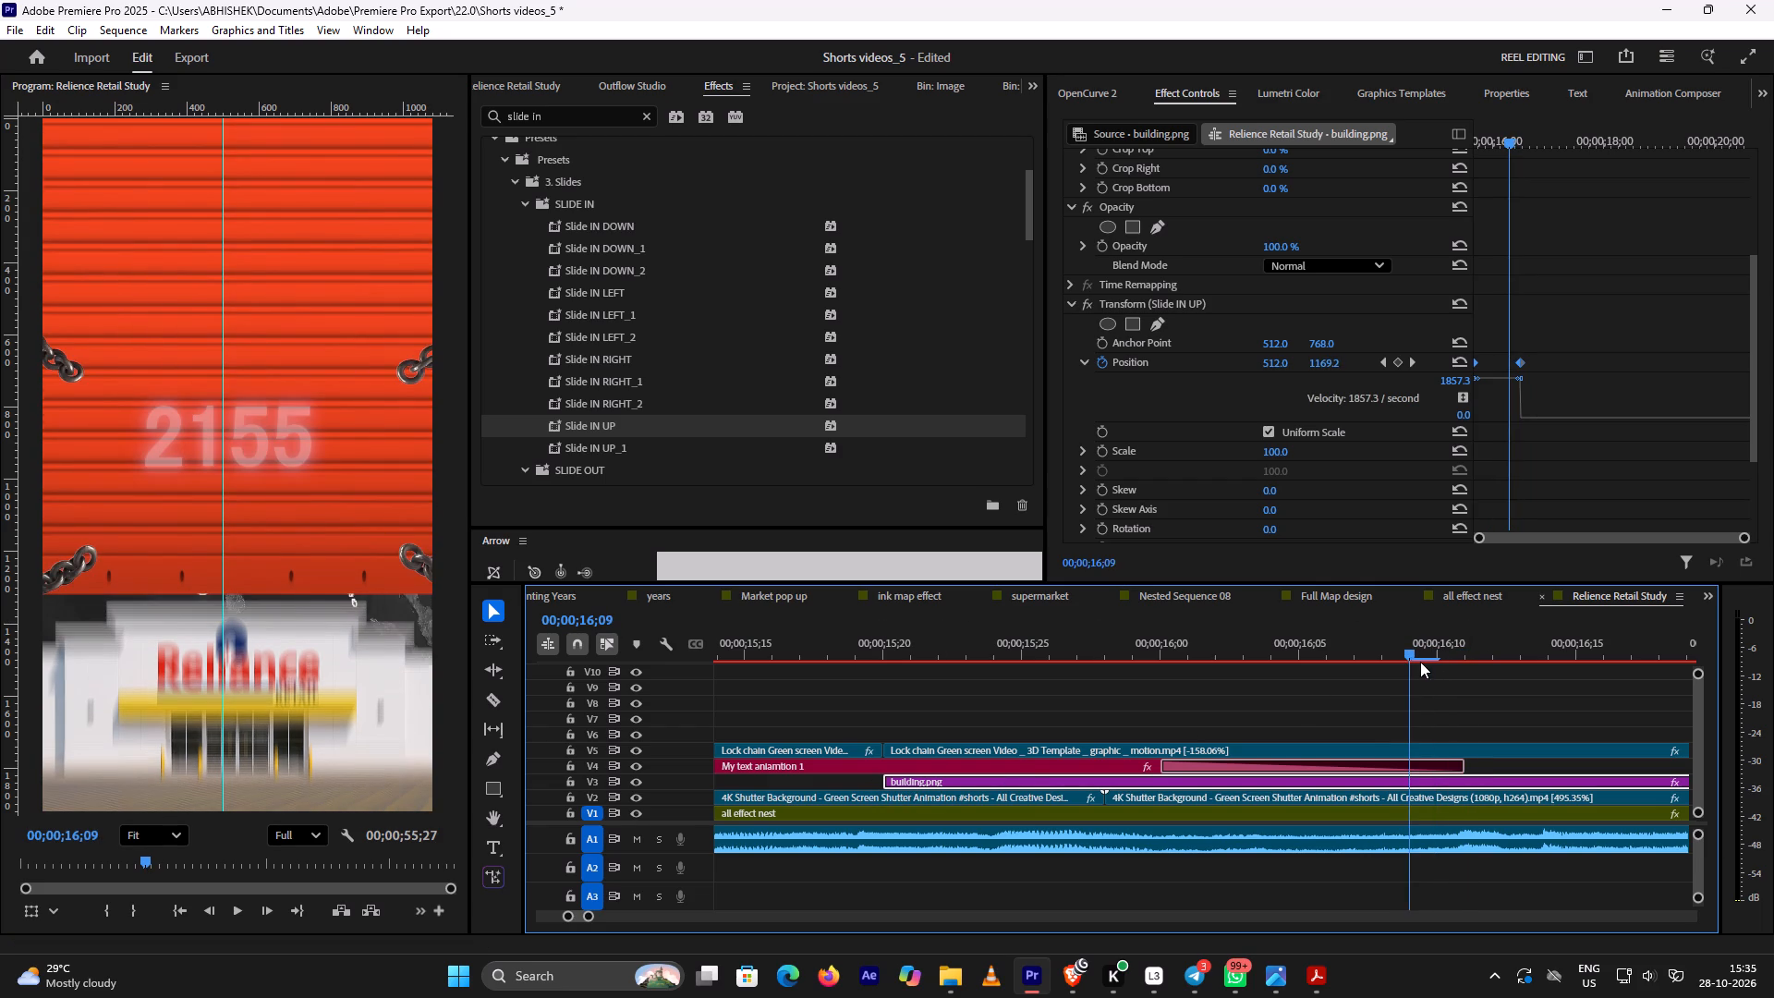
{"action": "left_click_drag", "start_coordinate": [1420, 662], "coordinate": [1391, 675]}
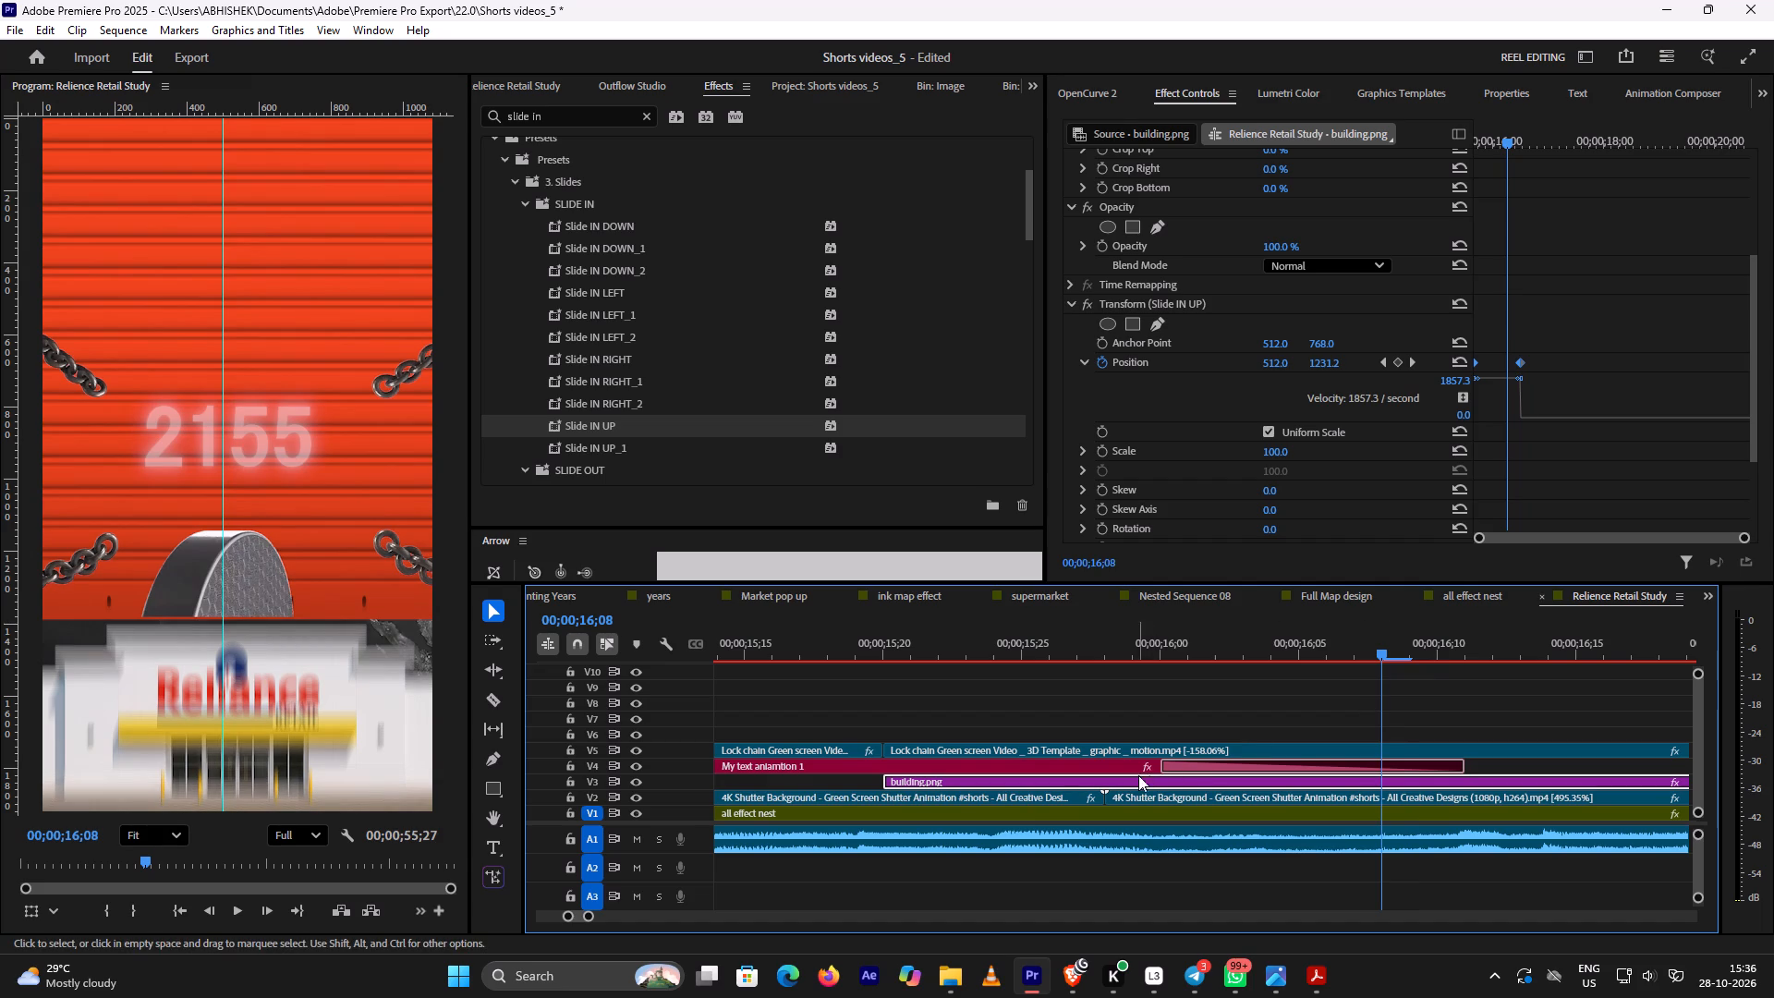
{"action": "left_click_drag", "start_coordinate": [1376, 653], "coordinate": [1373, 653]}
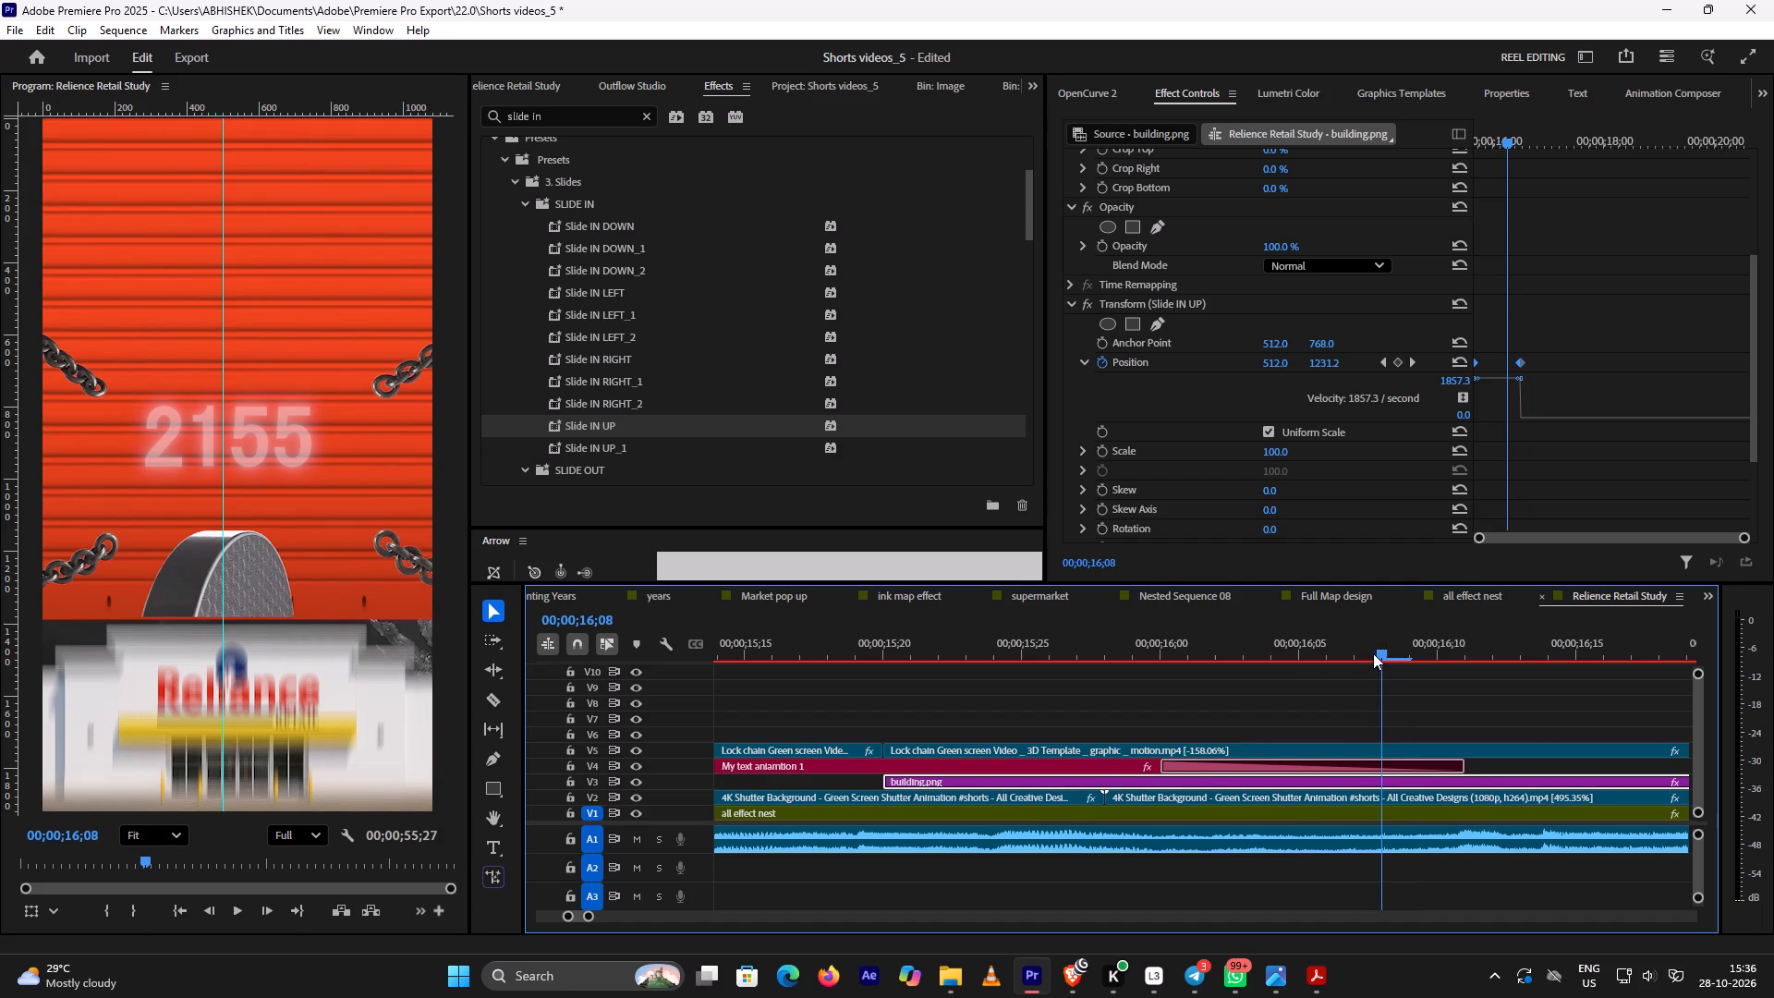
{"action": "left_click_drag", "start_coordinate": [1373, 653], "coordinate": [1227, 667]}
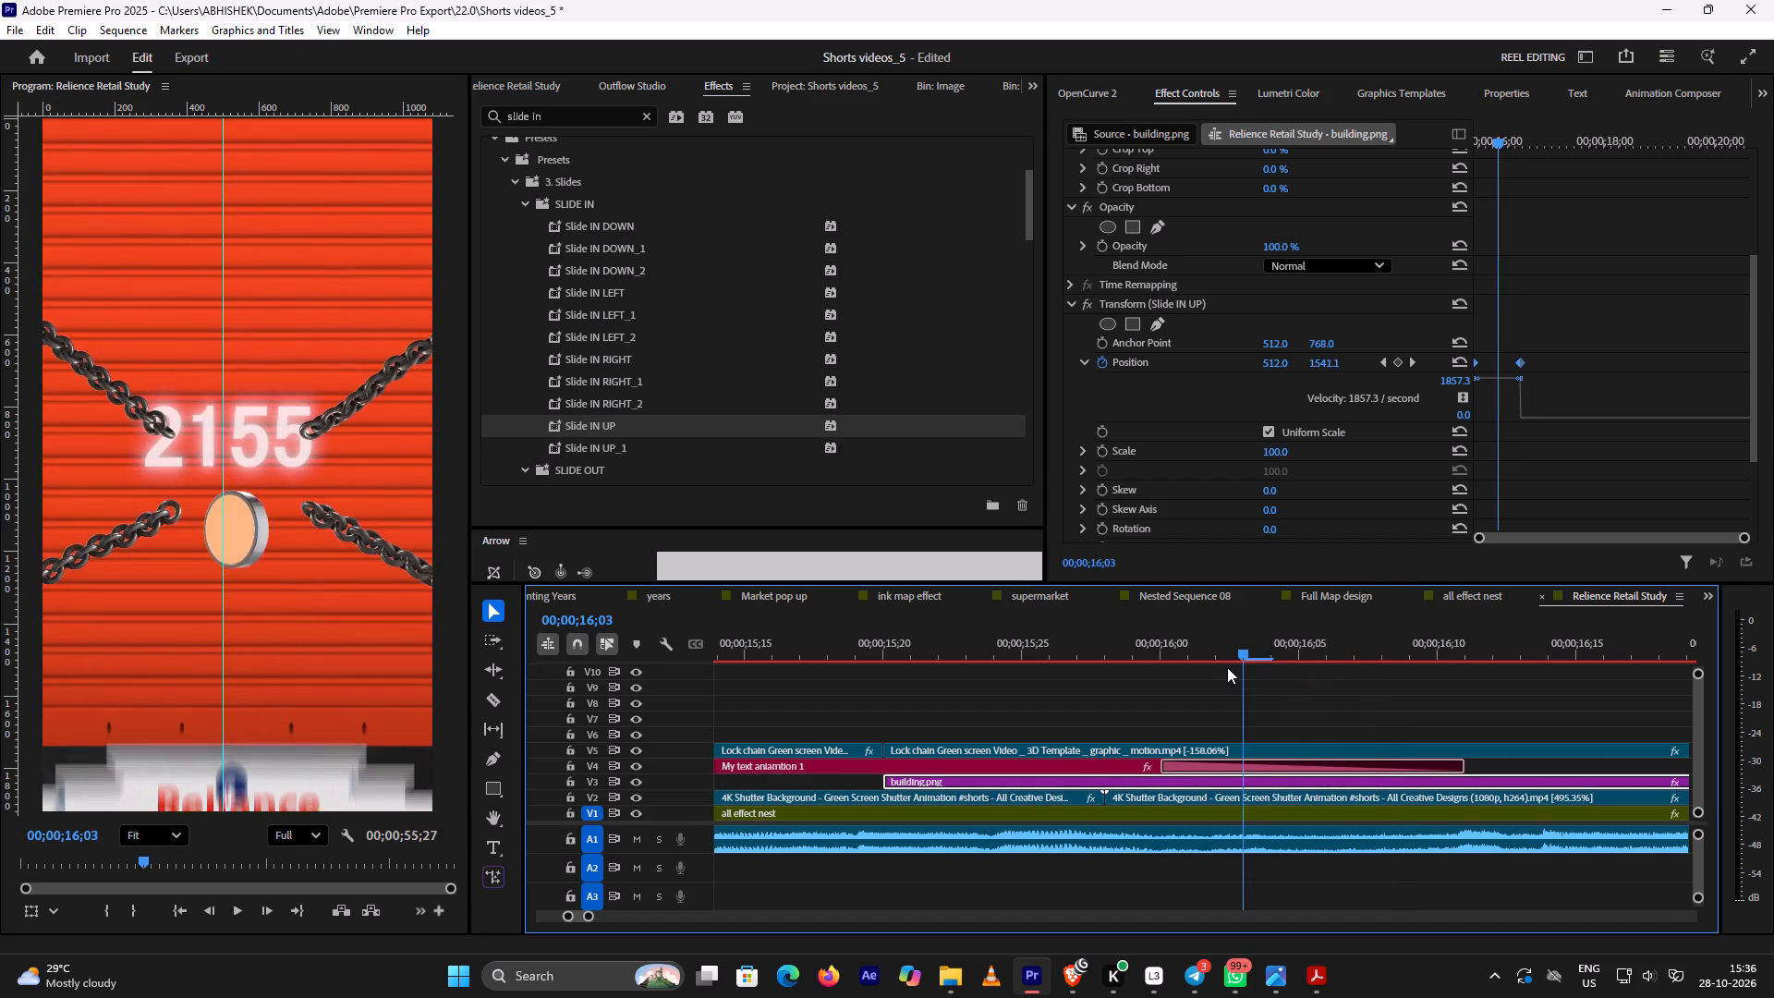
{"action": "left_click_drag", "start_coordinate": [1227, 667], "coordinate": [1221, 667]}
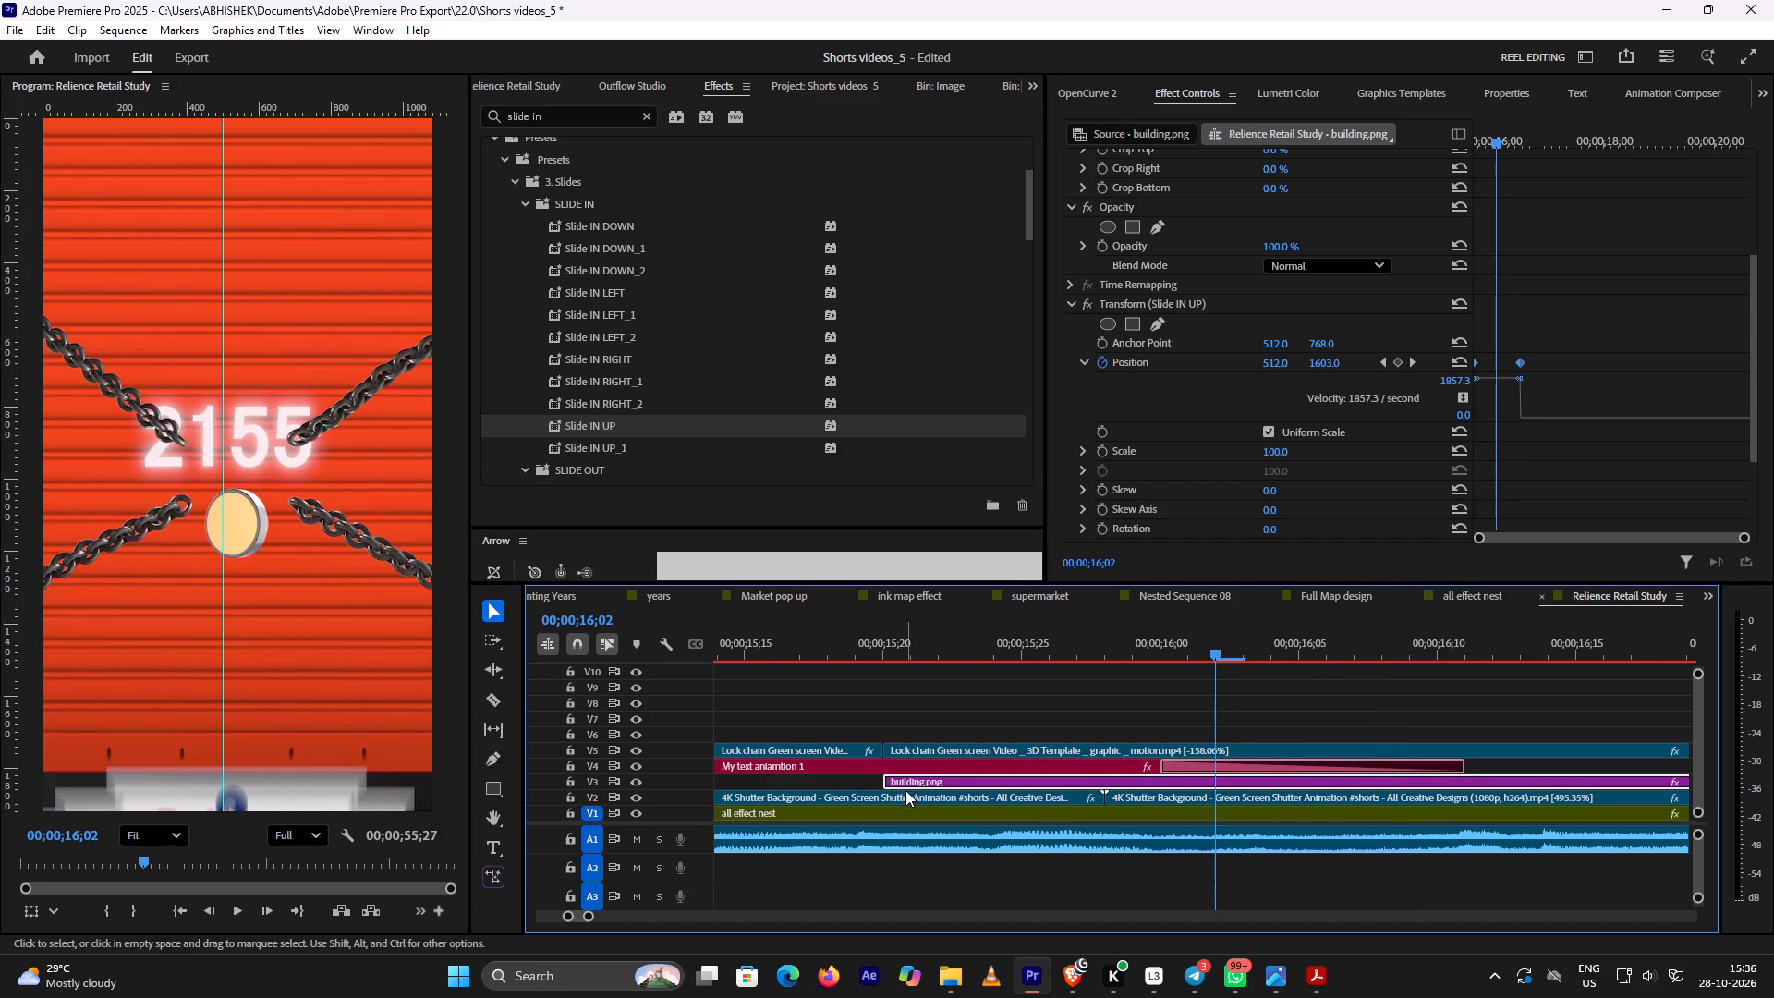
{"action": "left_click_drag", "start_coordinate": [906, 781], "coordinate": [920, 783]}
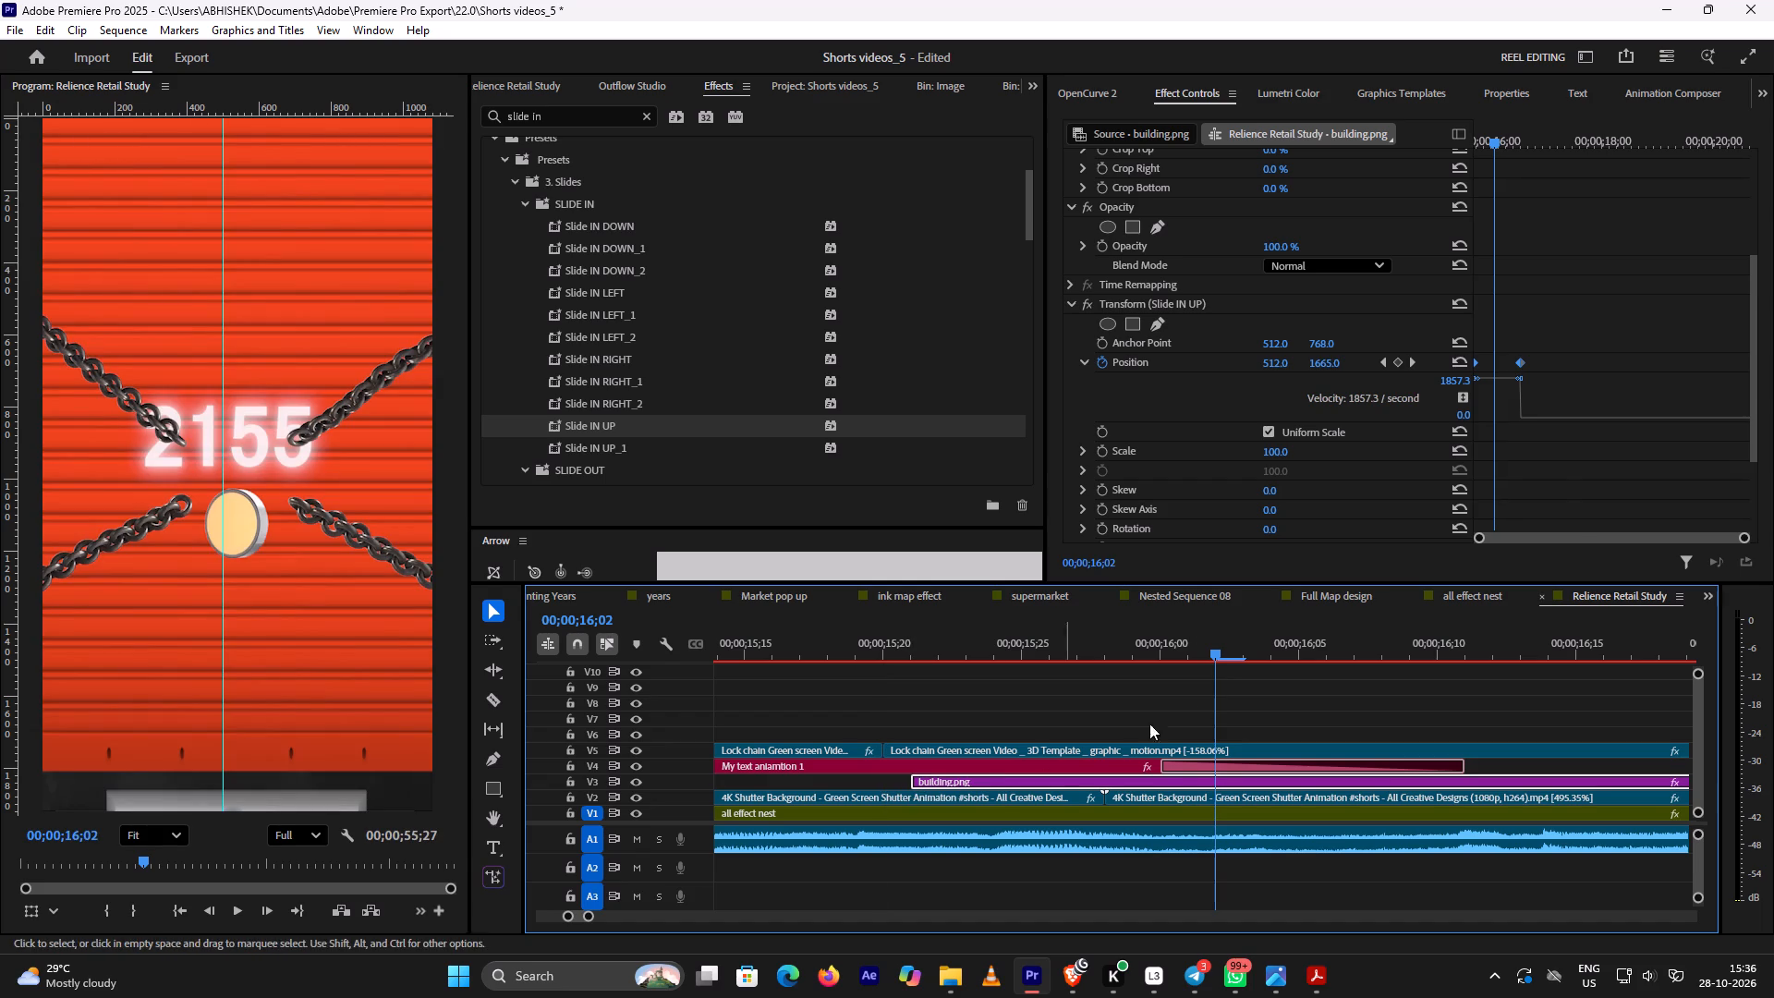
{"action": "left_click_drag", "start_coordinate": [1211, 653], "coordinate": [1144, 660]}
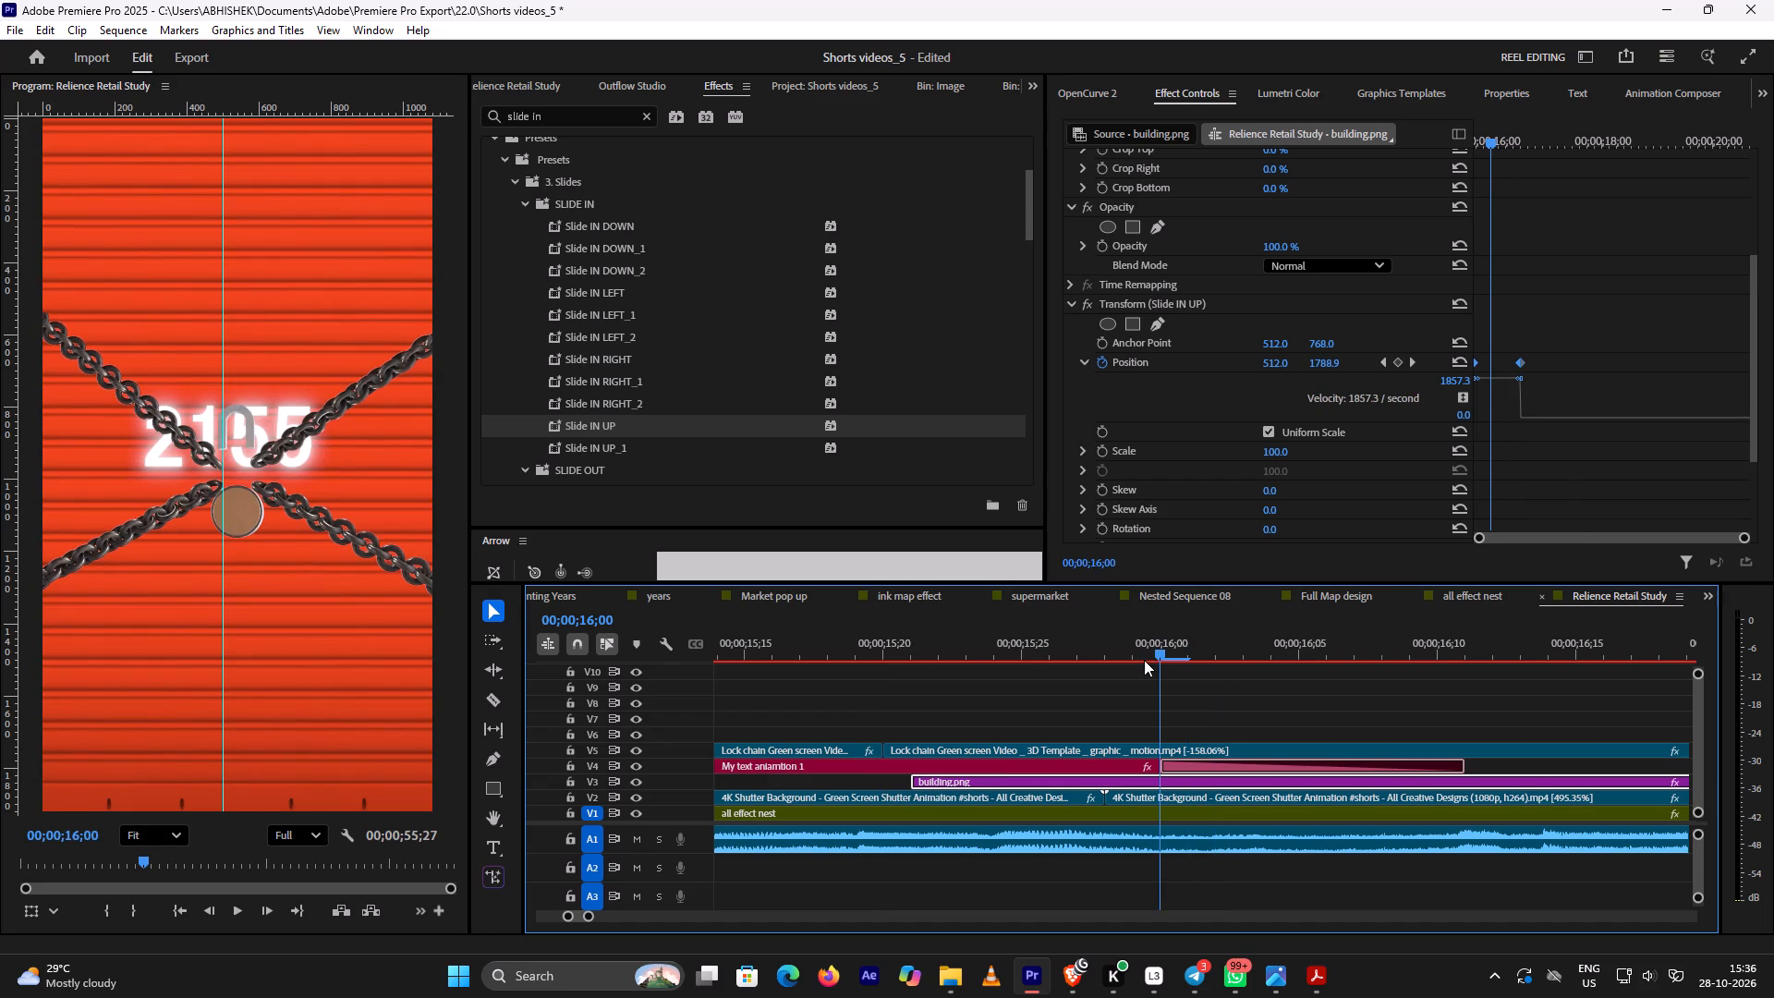
Check the shutter opening around 00;00;16;05 and move building.png on V3 two frames earlier to start at 00;00;15;19.
{"action": "left_click_drag", "start_coordinate": [1144, 660], "coordinate": [1275, 685]}
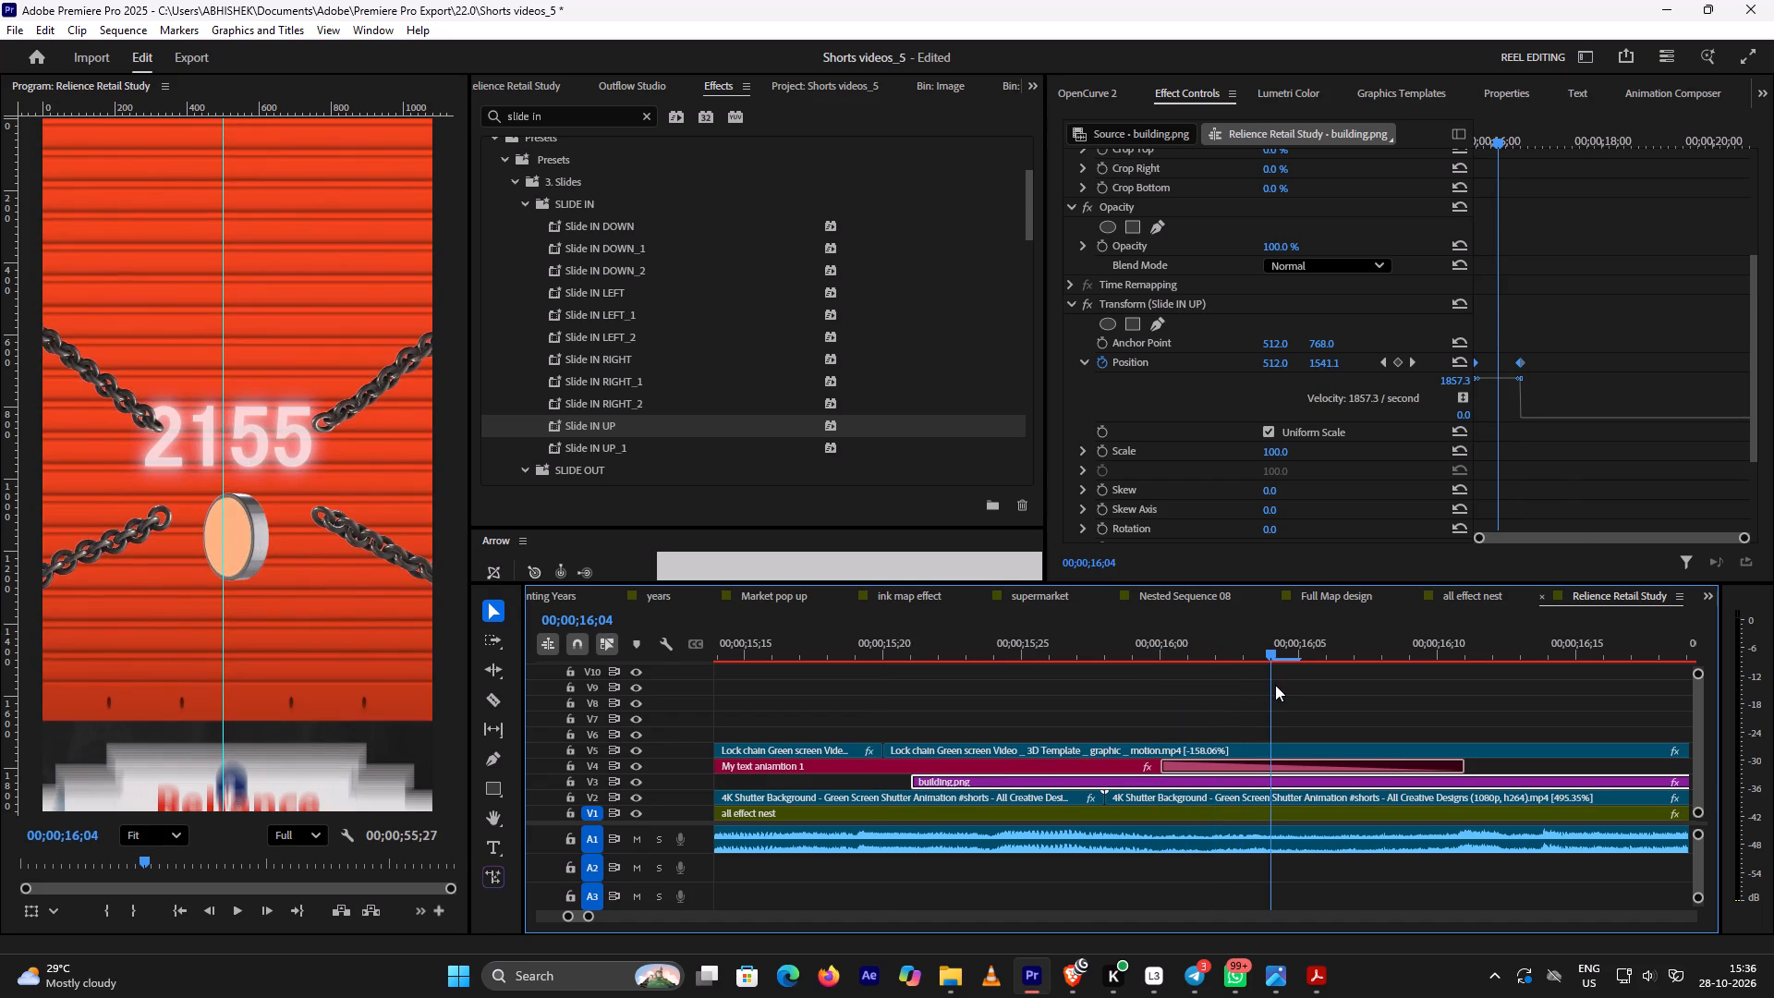
{"action": "left_click_drag", "start_coordinate": [1275, 685], "coordinate": [1283, 684]}
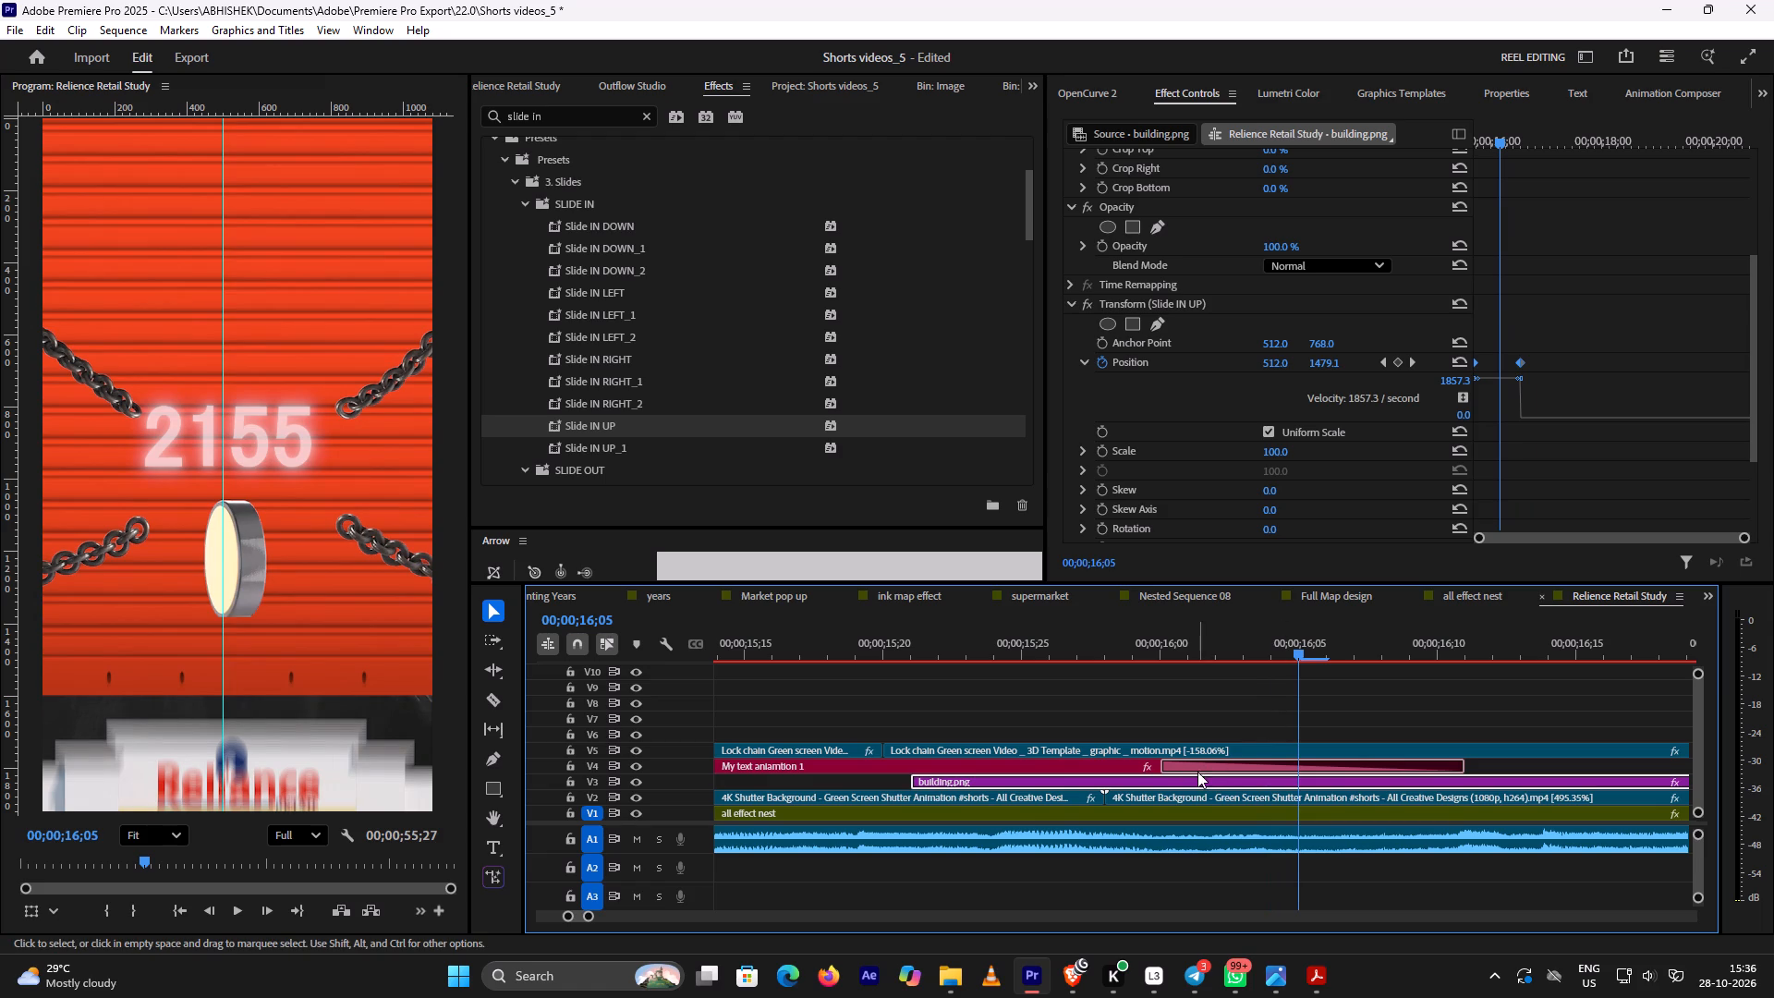
{"action": "left_click_drag", "start_coordinate": [1194, 780], "coordinate": [1180, 785]}
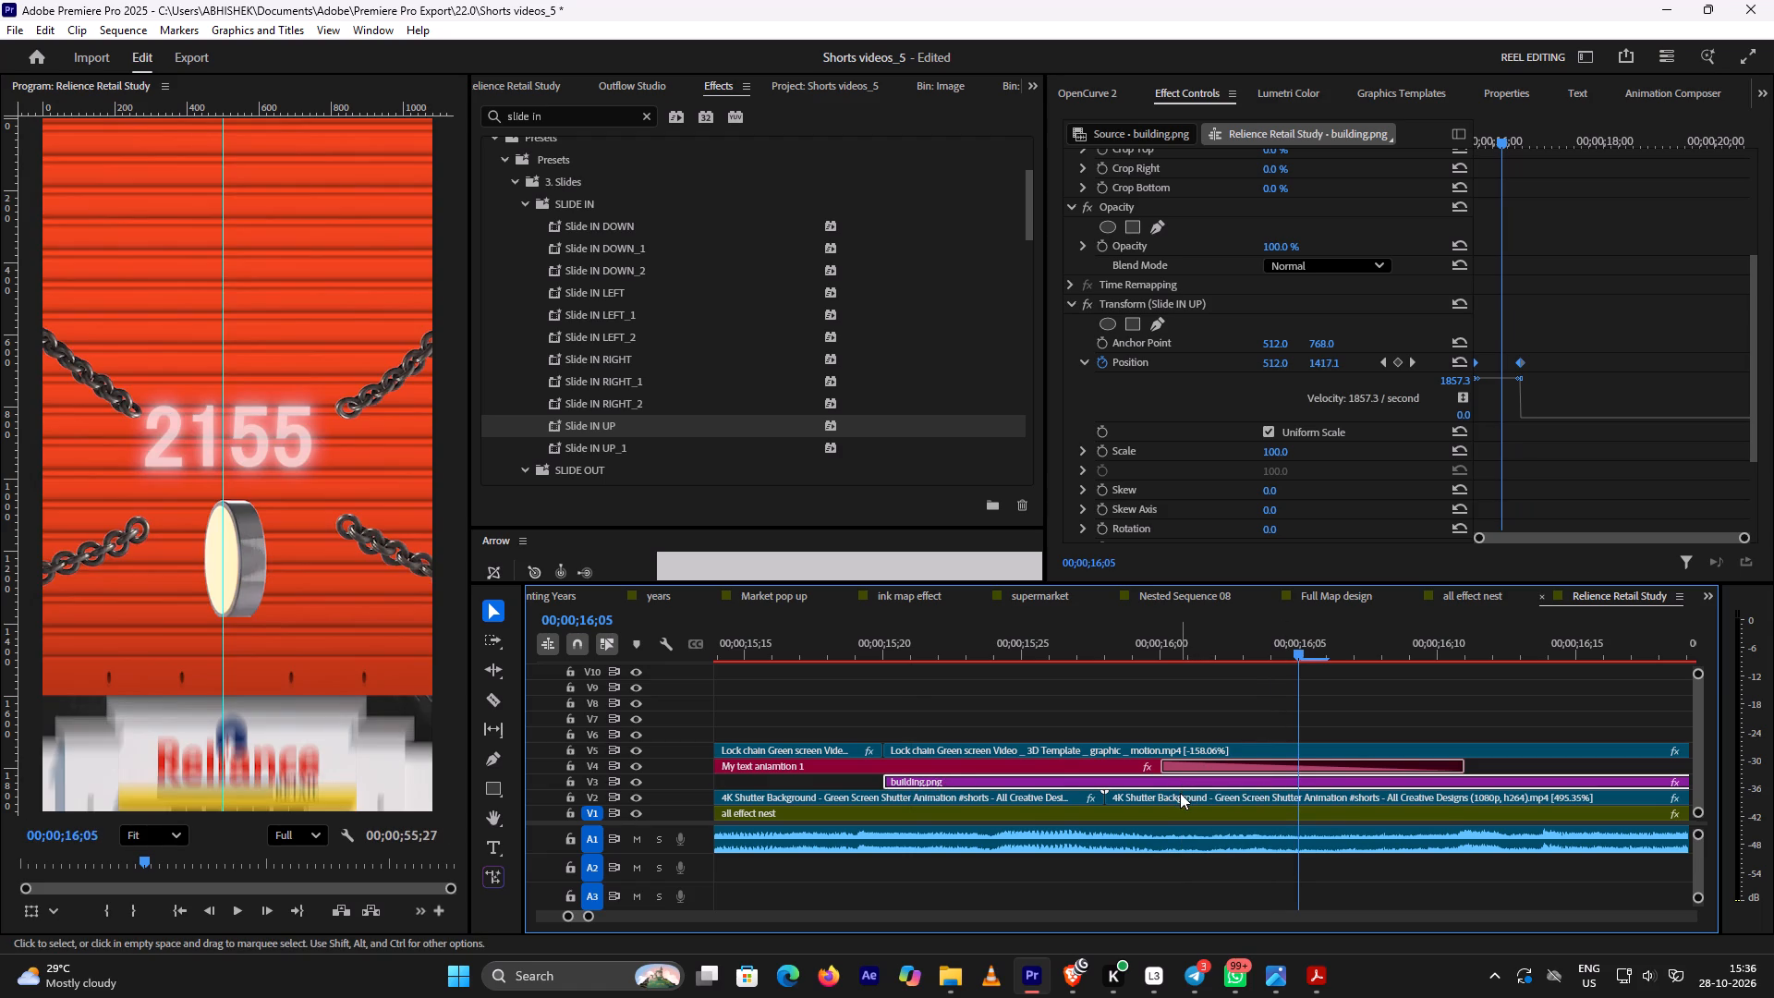
{"action": "left_click_drag", "start_coordinate": [1179, 780], "coordinate": [1169, 782]}
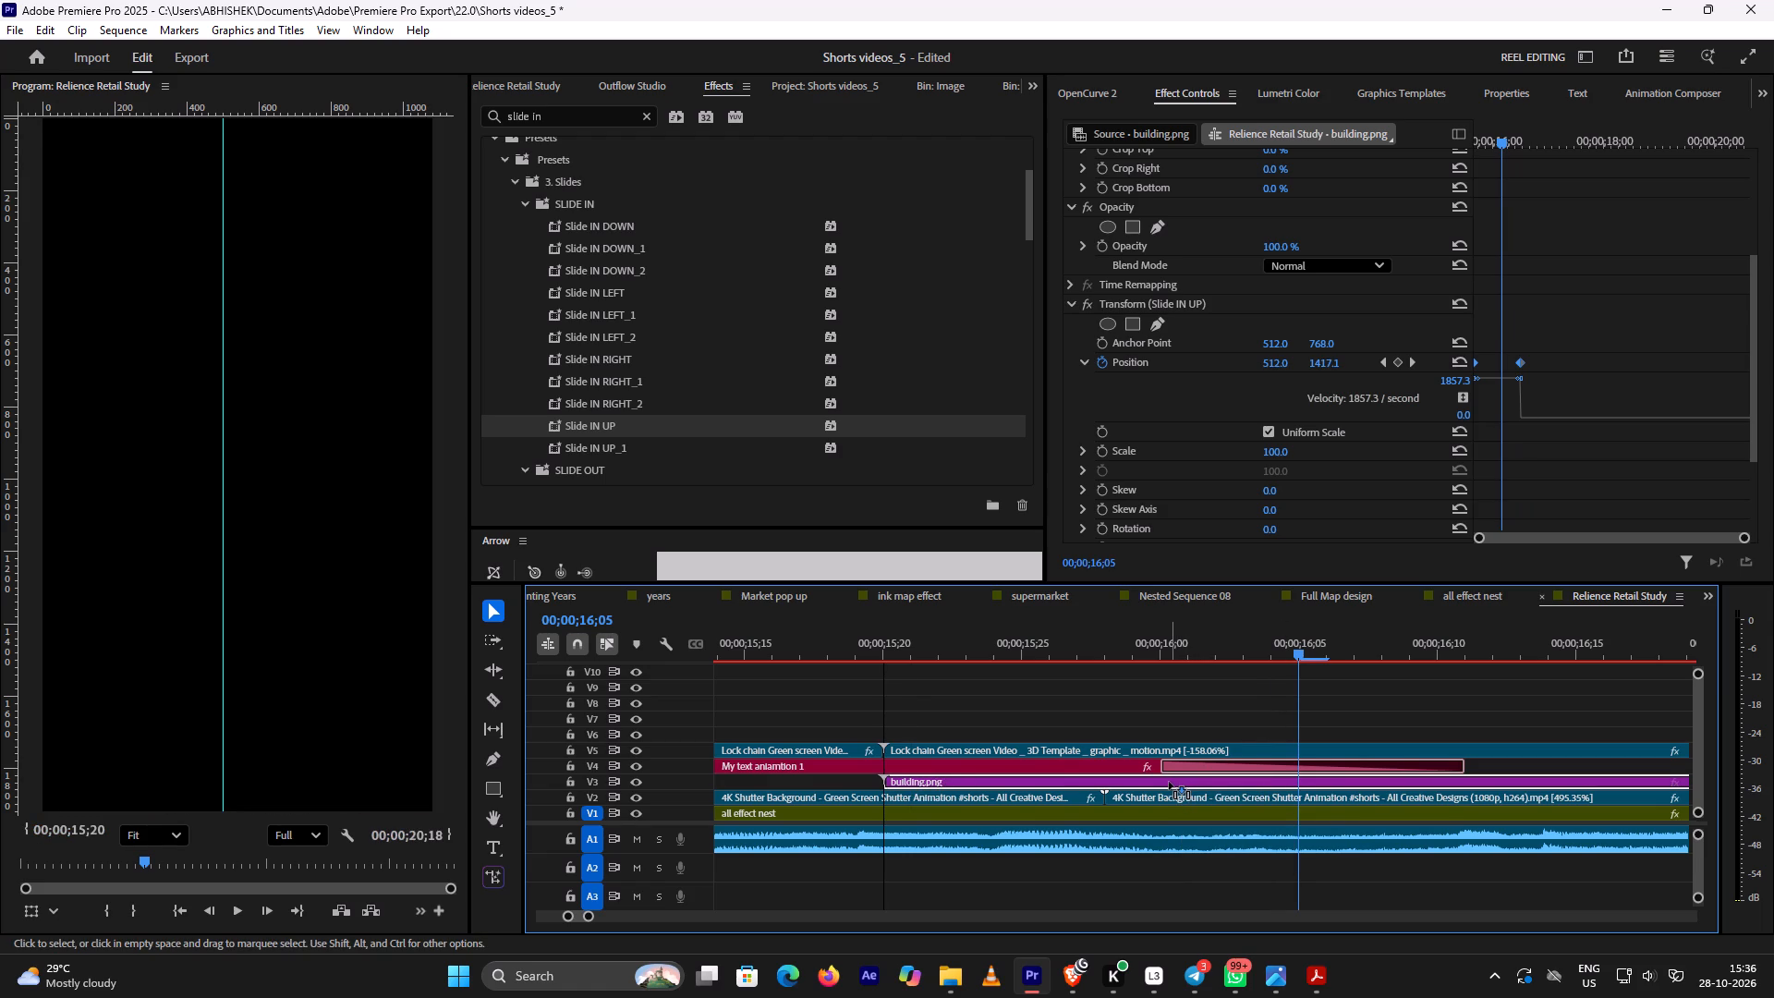
{"action": "left_click_drag", "start_coordinate": [1169, 782], "coordinate": [1166, 783]}
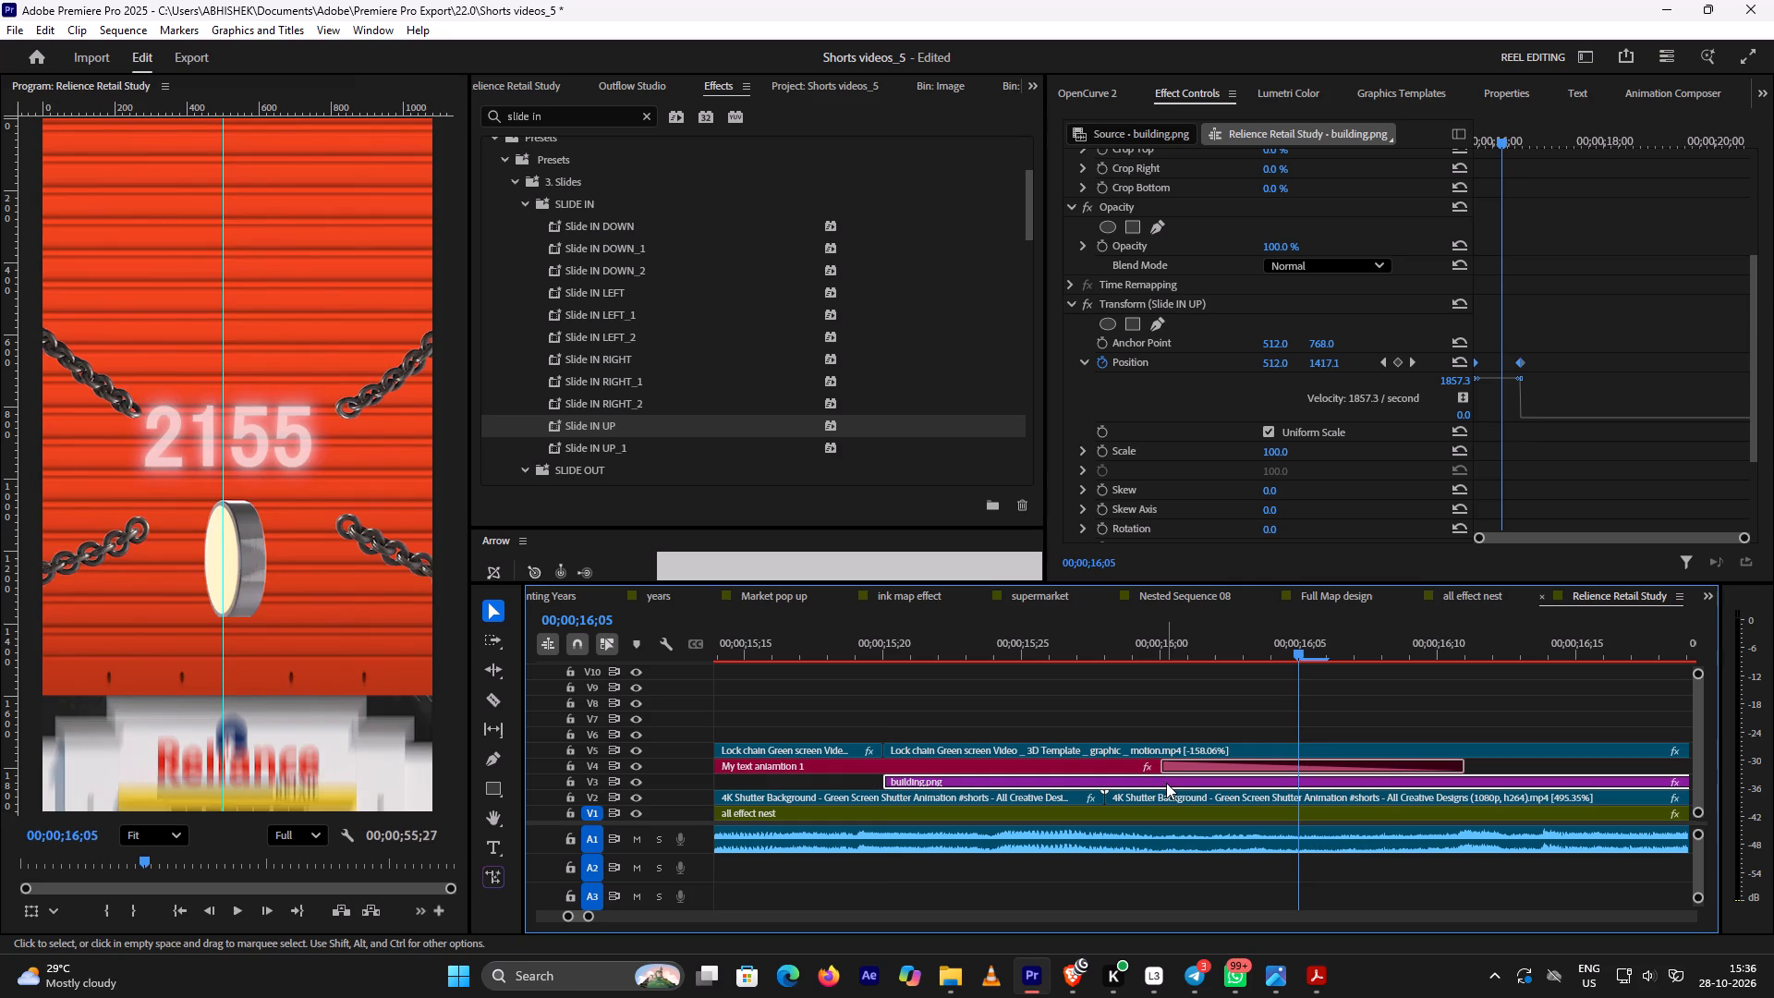
{"action": "left_click_drag", "start_coordinate": [1166, 780], "coordinate": [1158, 783]}
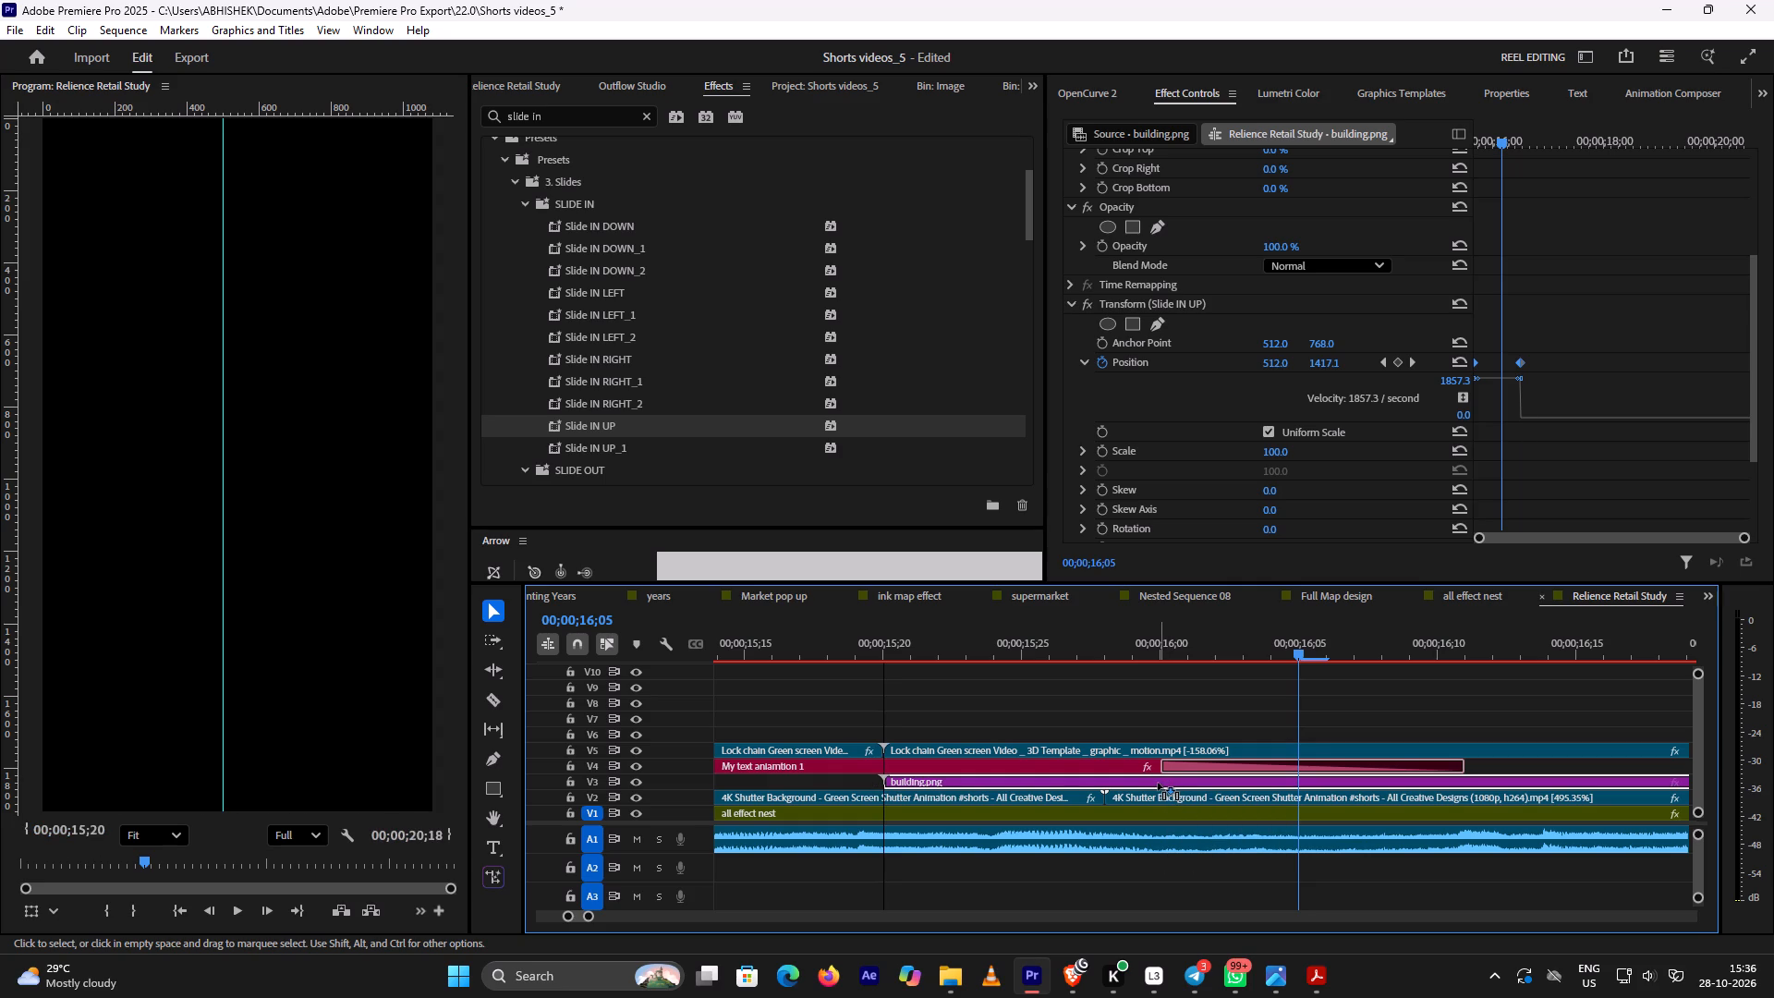
{"action": "left_click_drag", "start_coordinate": [1158, 783], "coordinate": [1155, 780]}
{"action": "left_click_drag", "start_coordinate": [1155, 780], "coordinate": [1133, 779]}
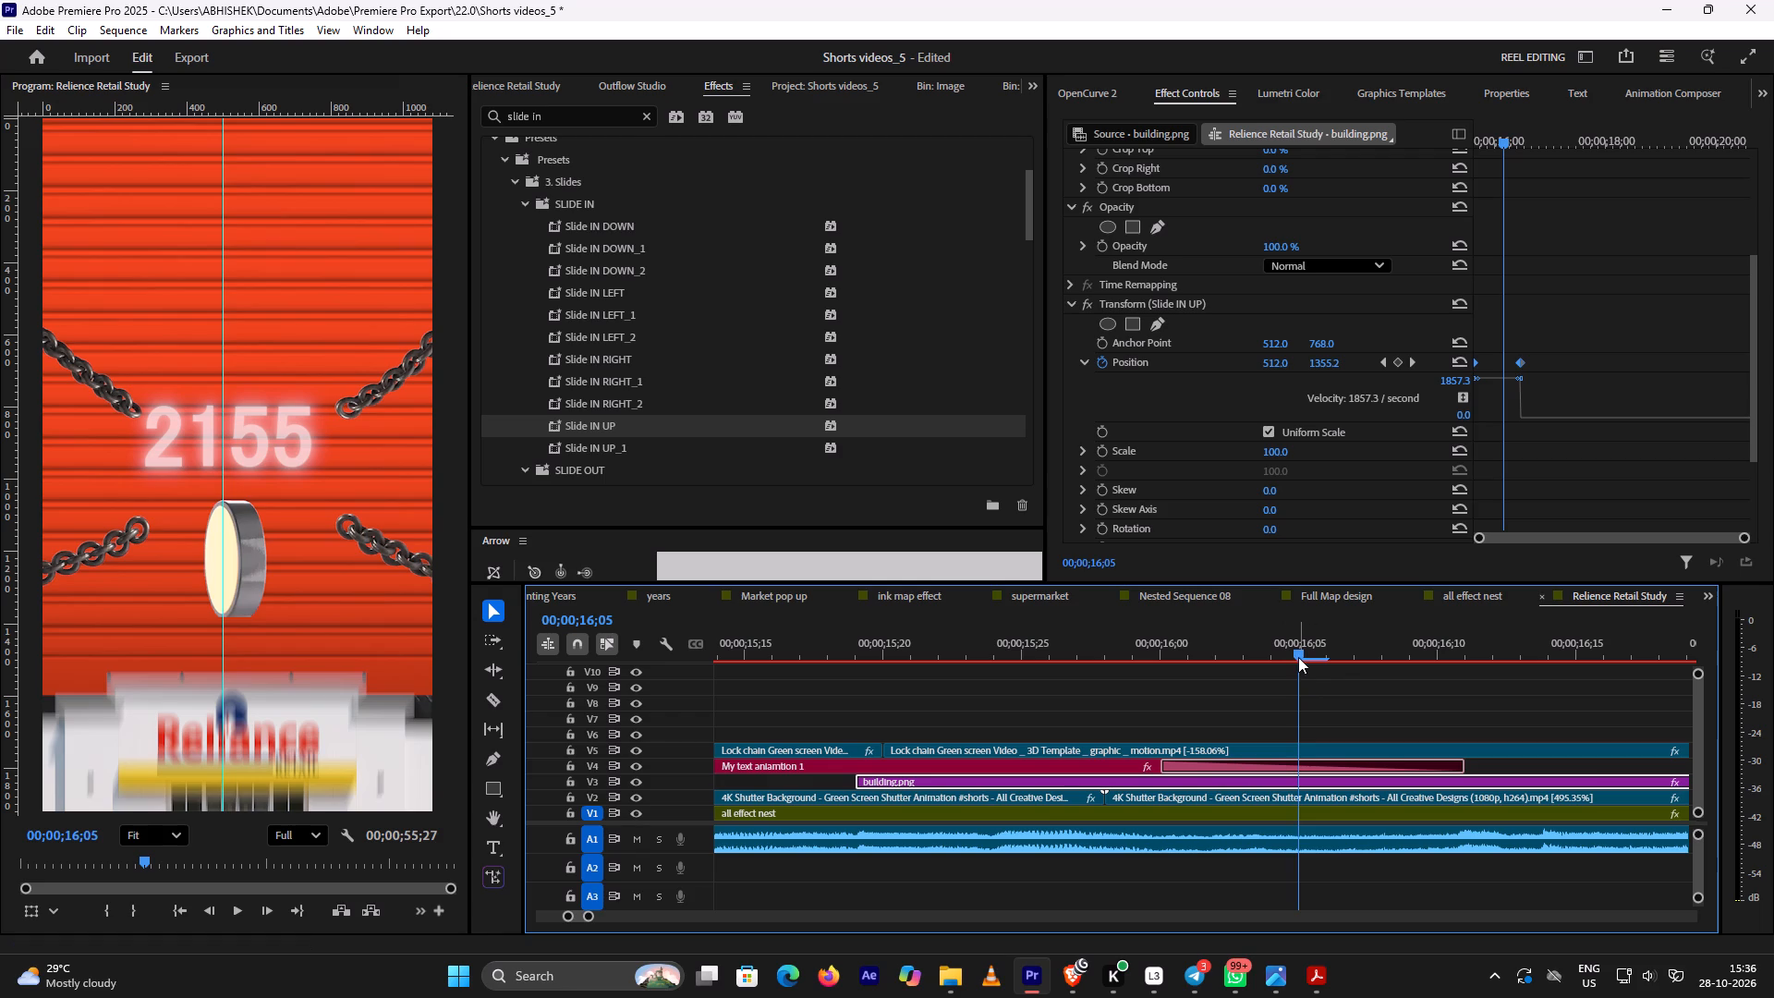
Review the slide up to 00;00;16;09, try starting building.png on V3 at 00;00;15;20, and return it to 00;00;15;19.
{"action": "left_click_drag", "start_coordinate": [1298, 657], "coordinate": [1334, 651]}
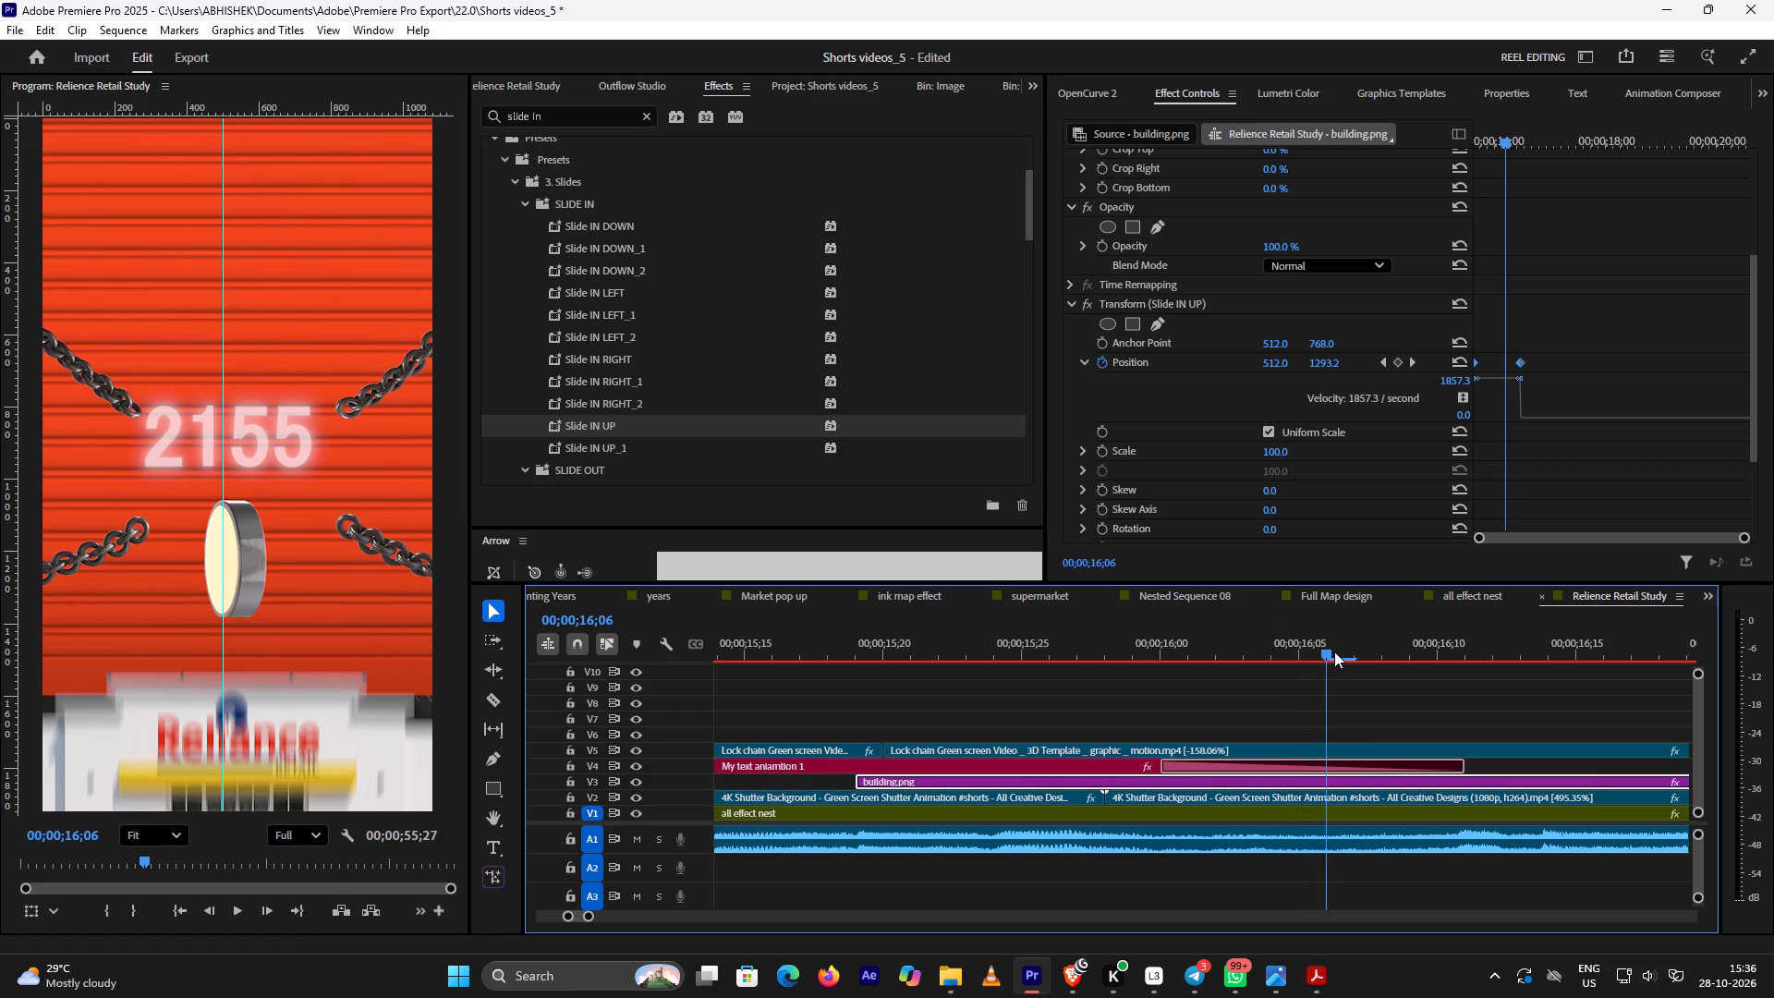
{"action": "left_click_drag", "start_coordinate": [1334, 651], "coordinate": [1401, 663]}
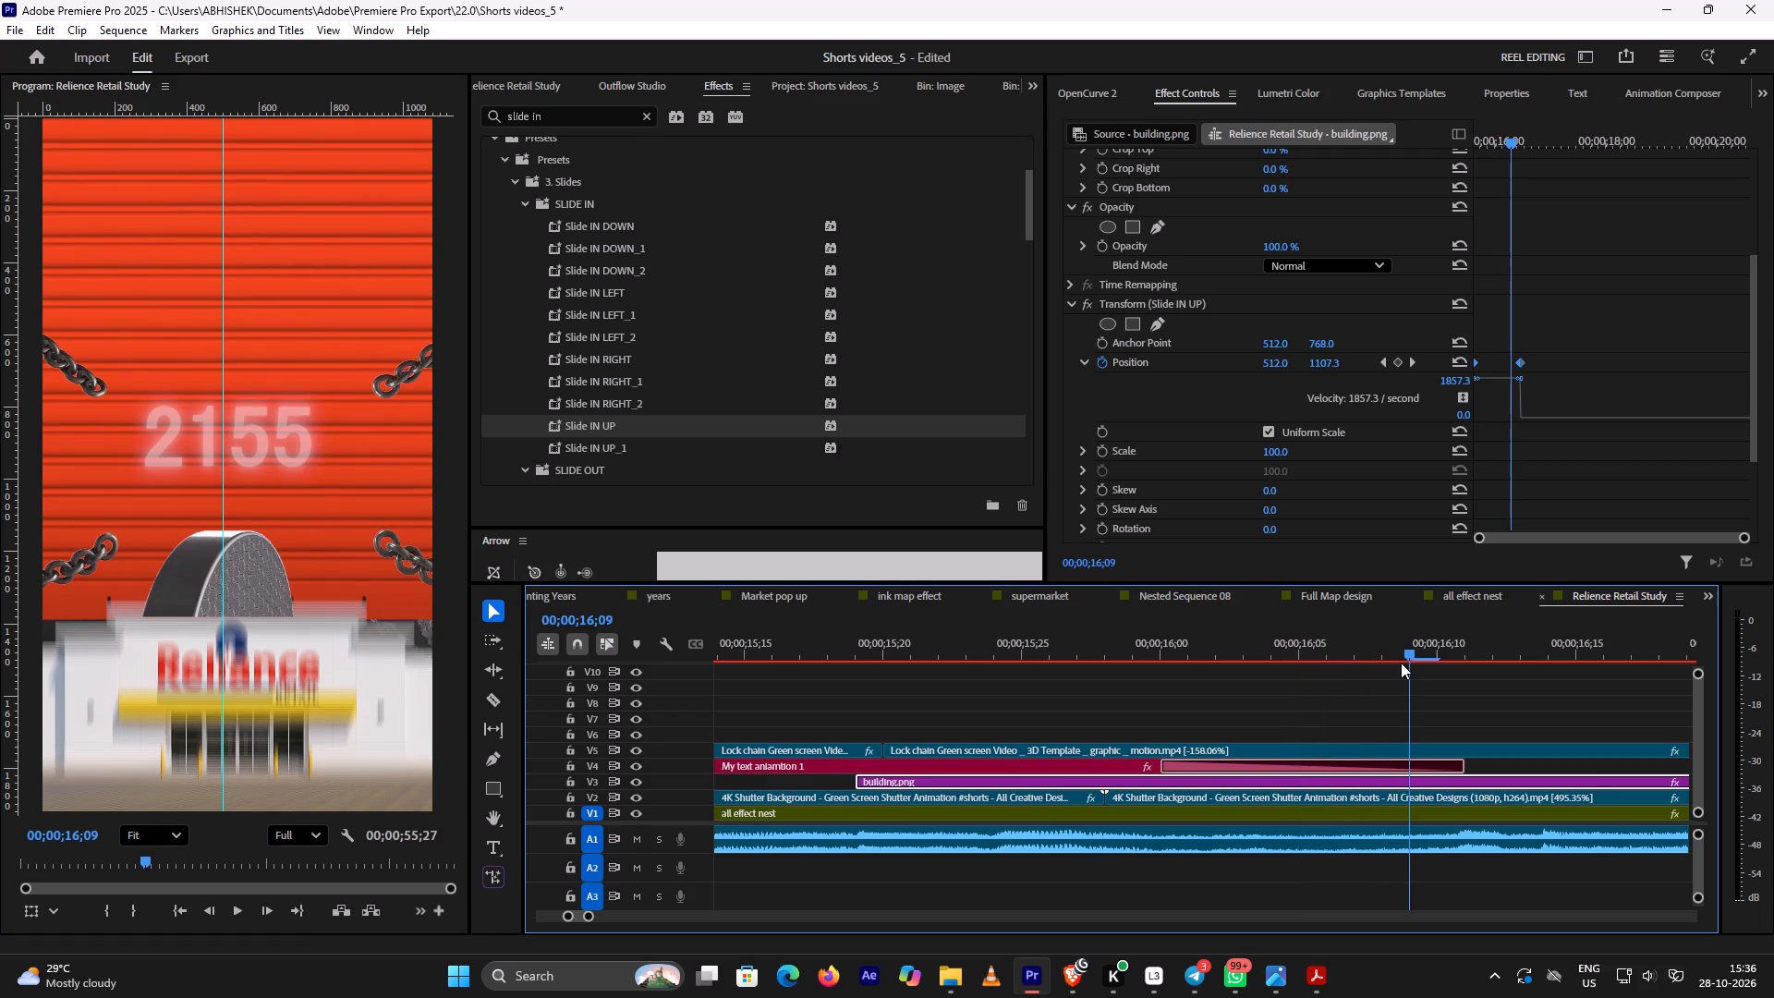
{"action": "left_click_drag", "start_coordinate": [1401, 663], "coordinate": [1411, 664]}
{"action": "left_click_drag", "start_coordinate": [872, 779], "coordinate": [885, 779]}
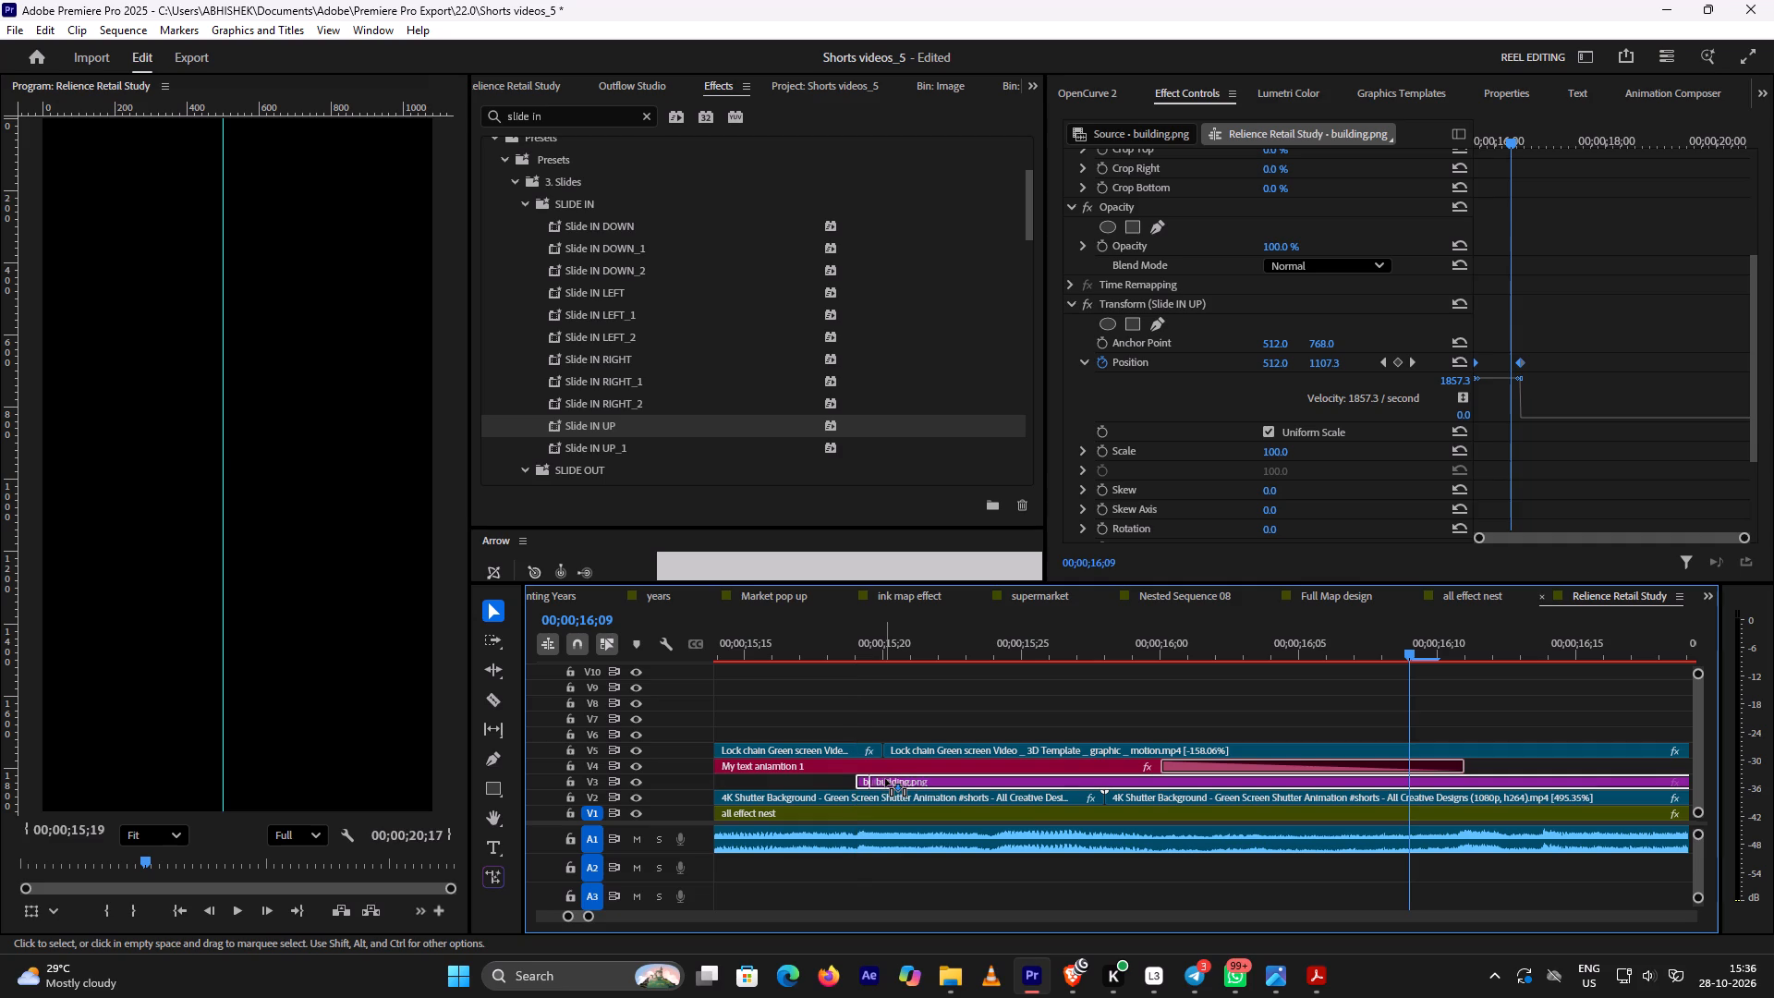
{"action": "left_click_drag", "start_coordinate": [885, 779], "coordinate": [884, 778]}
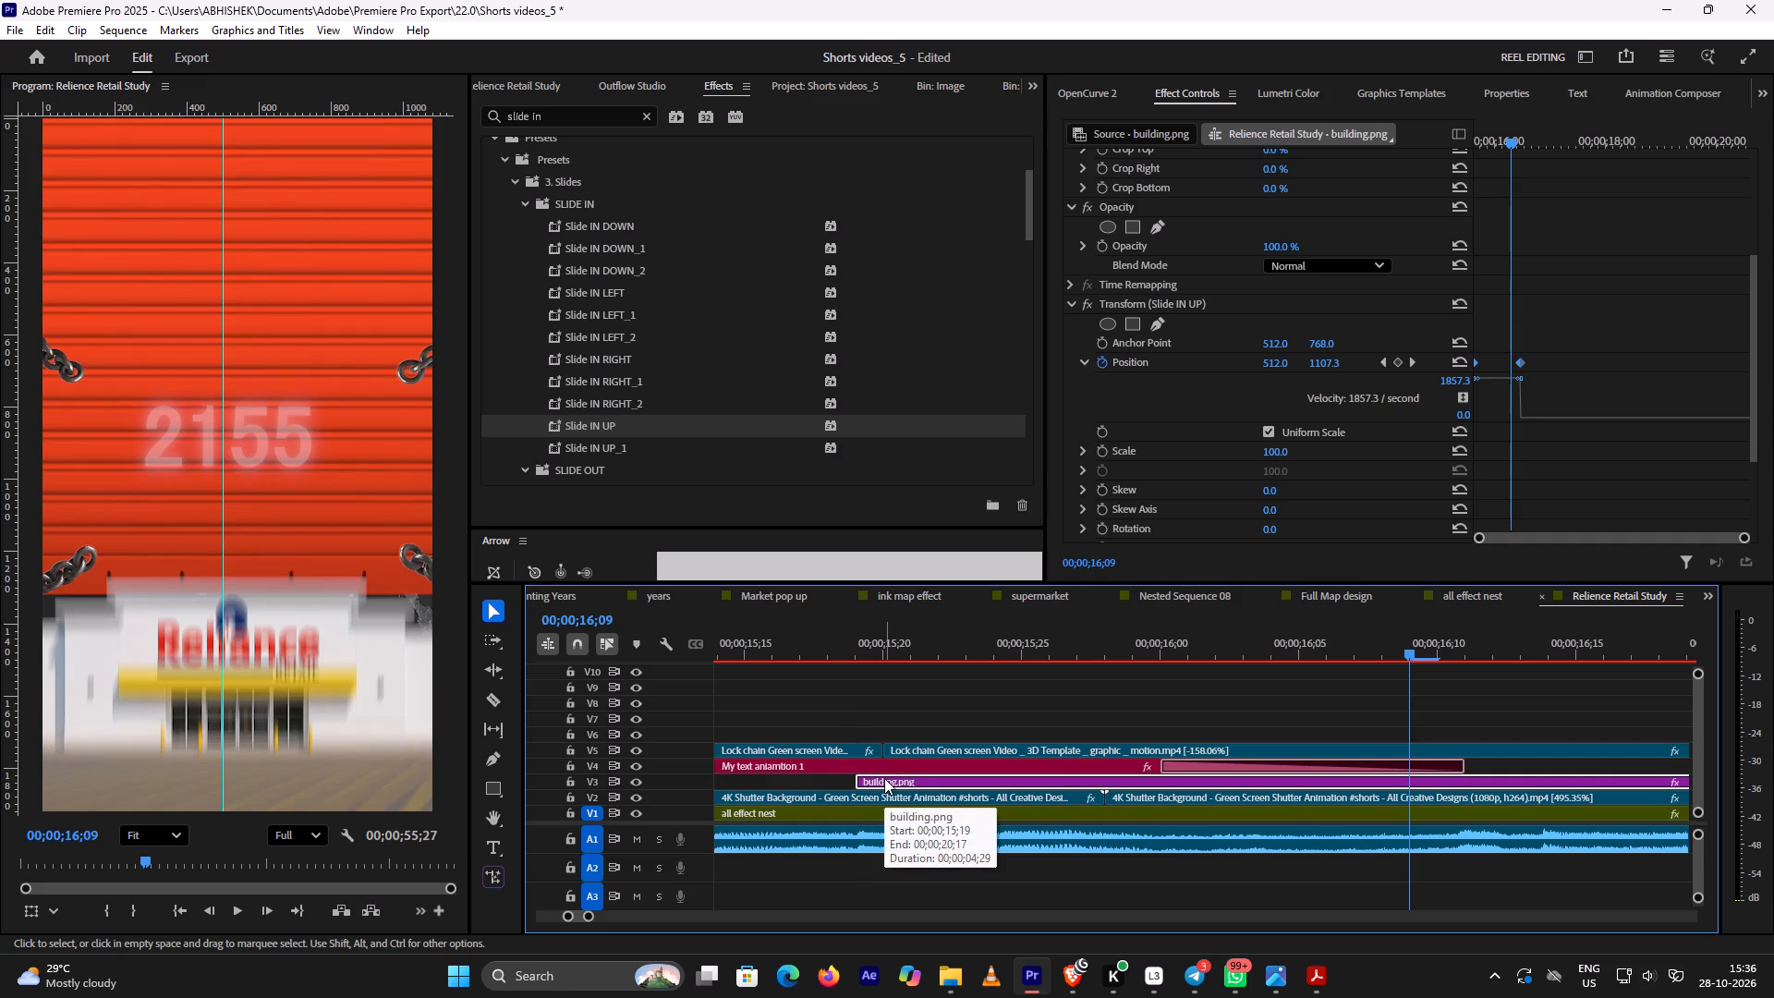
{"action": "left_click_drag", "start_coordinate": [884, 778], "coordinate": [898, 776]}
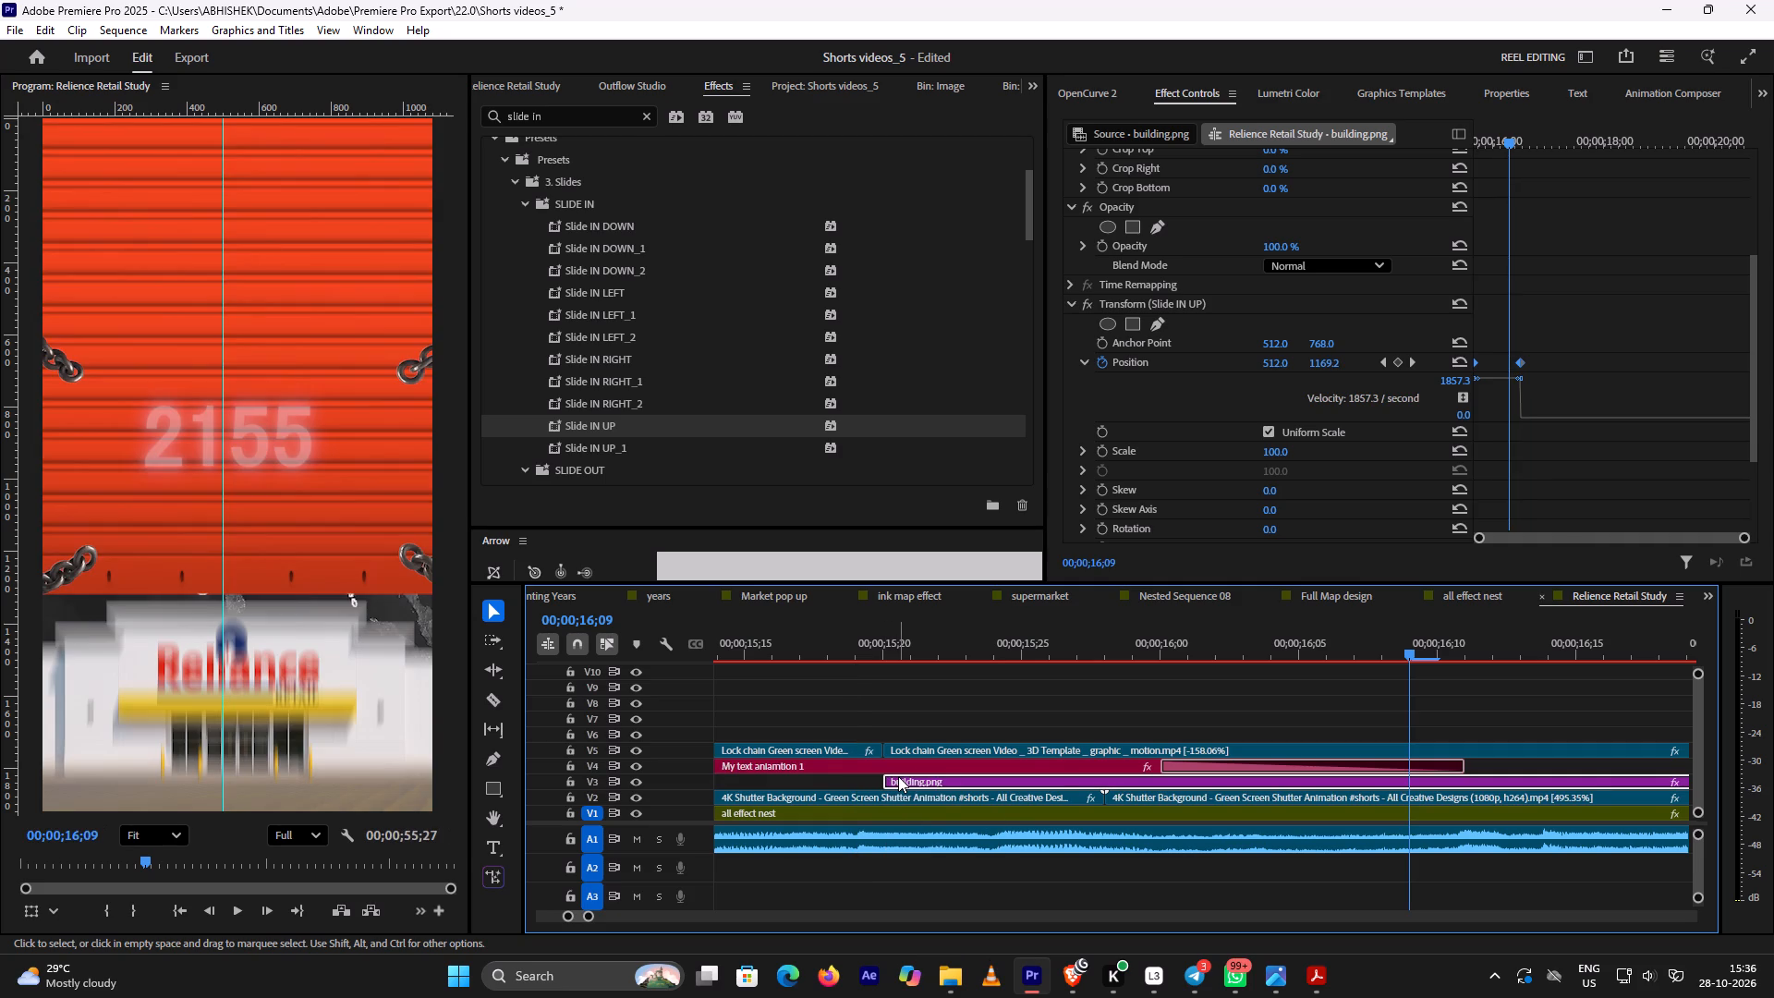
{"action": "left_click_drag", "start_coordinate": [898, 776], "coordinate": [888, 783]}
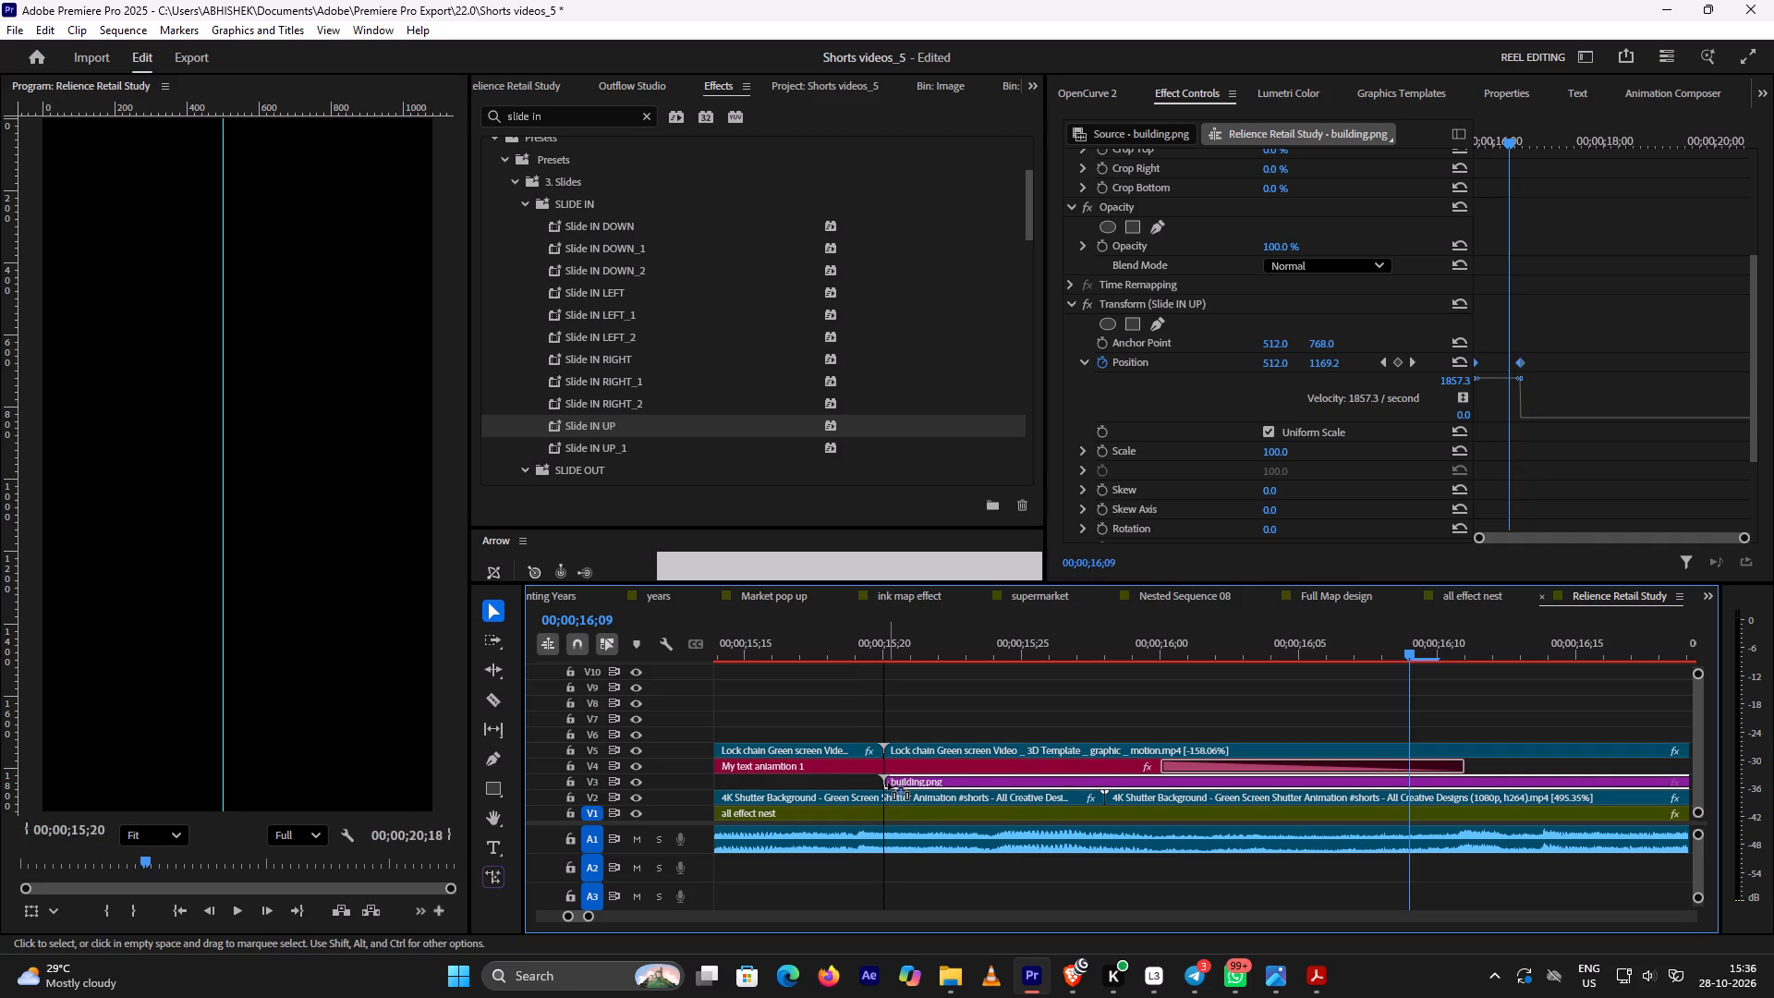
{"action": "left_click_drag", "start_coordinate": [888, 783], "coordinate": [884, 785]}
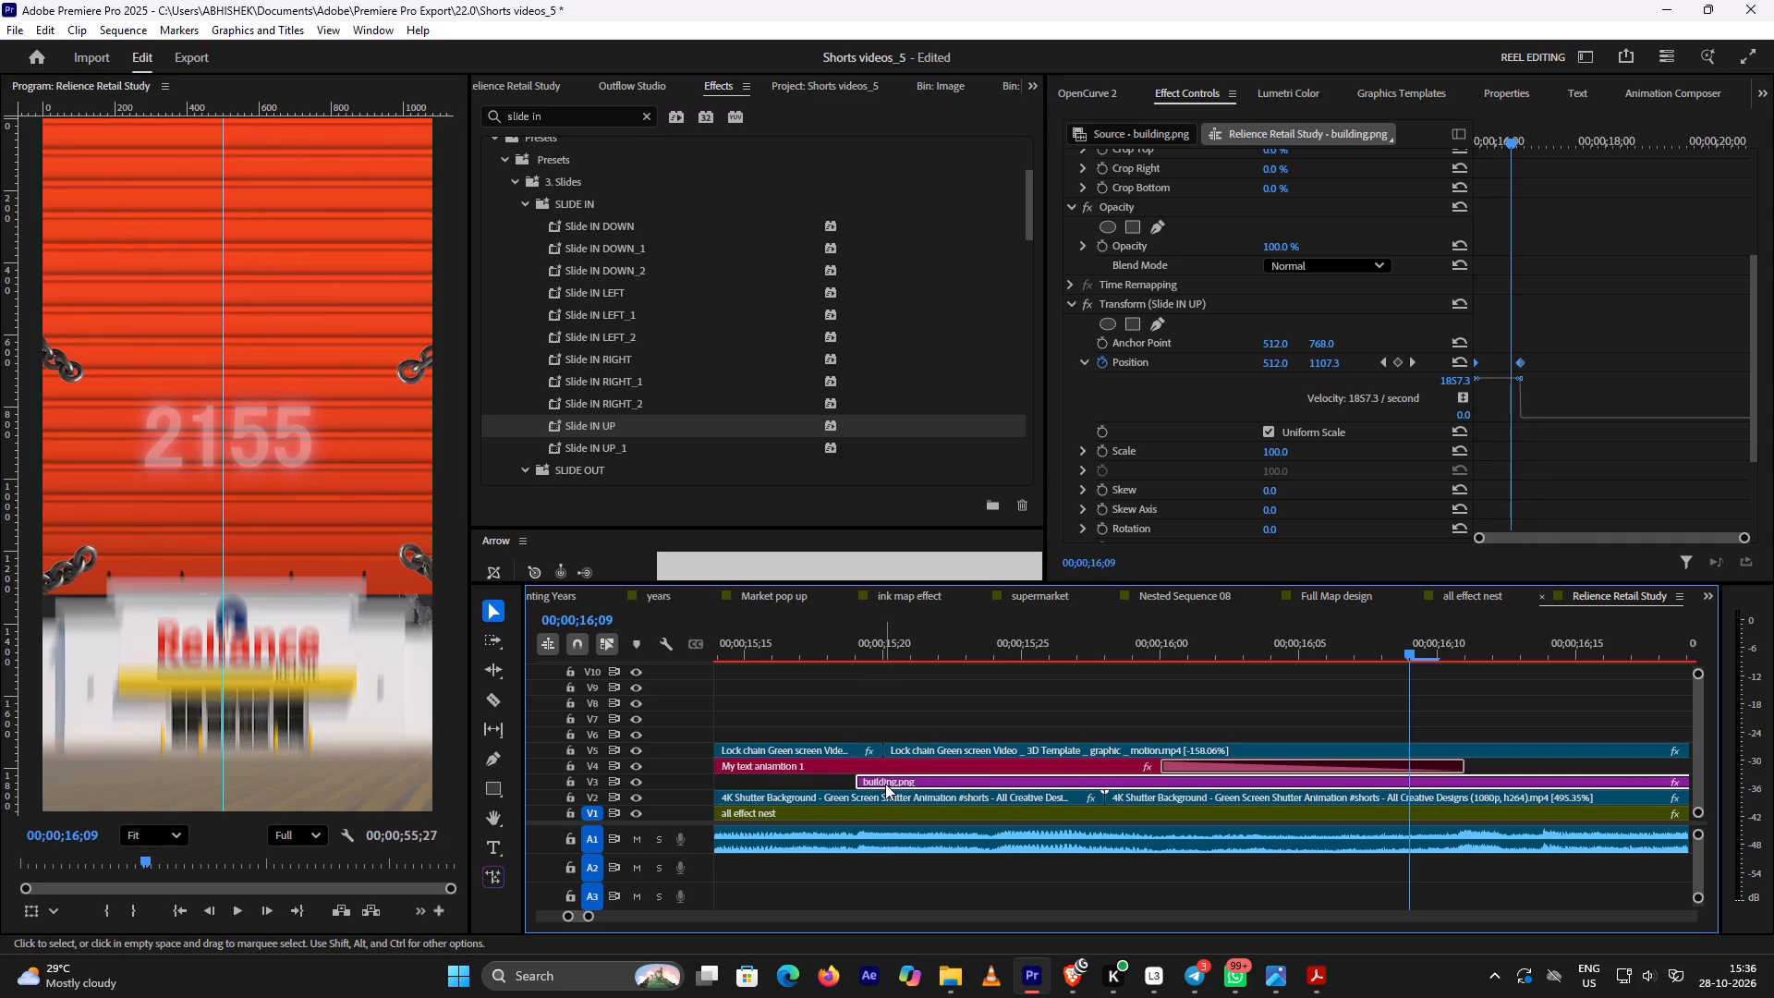
Play and scrub the shutter opening from about 00;00;15;12 to 00;00;16;14 to review the building's slide-up timing.
{"action": "left_click", "coordinate": [1139, 637]}
{"action": "key", "text": "space"}
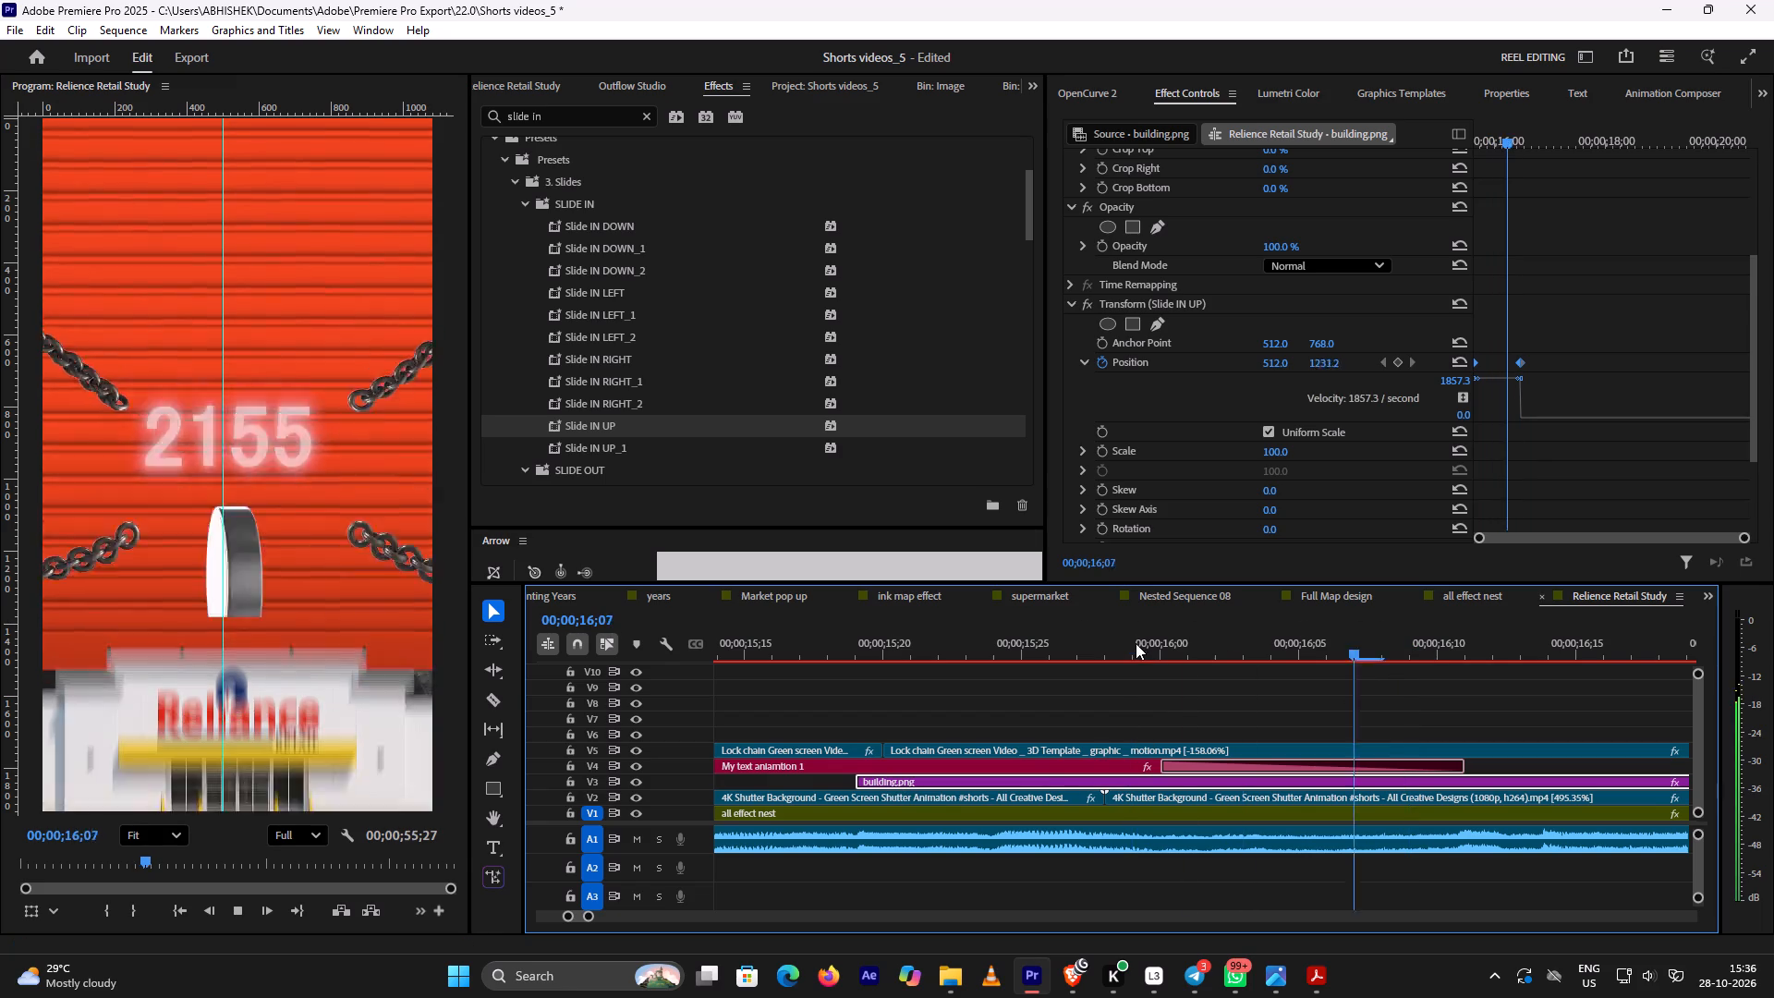
{"action": "key", "text": "space"}
{"action": "left_click", "coordinate": [1134, 645]}
{"action": "key", "text": "space"}
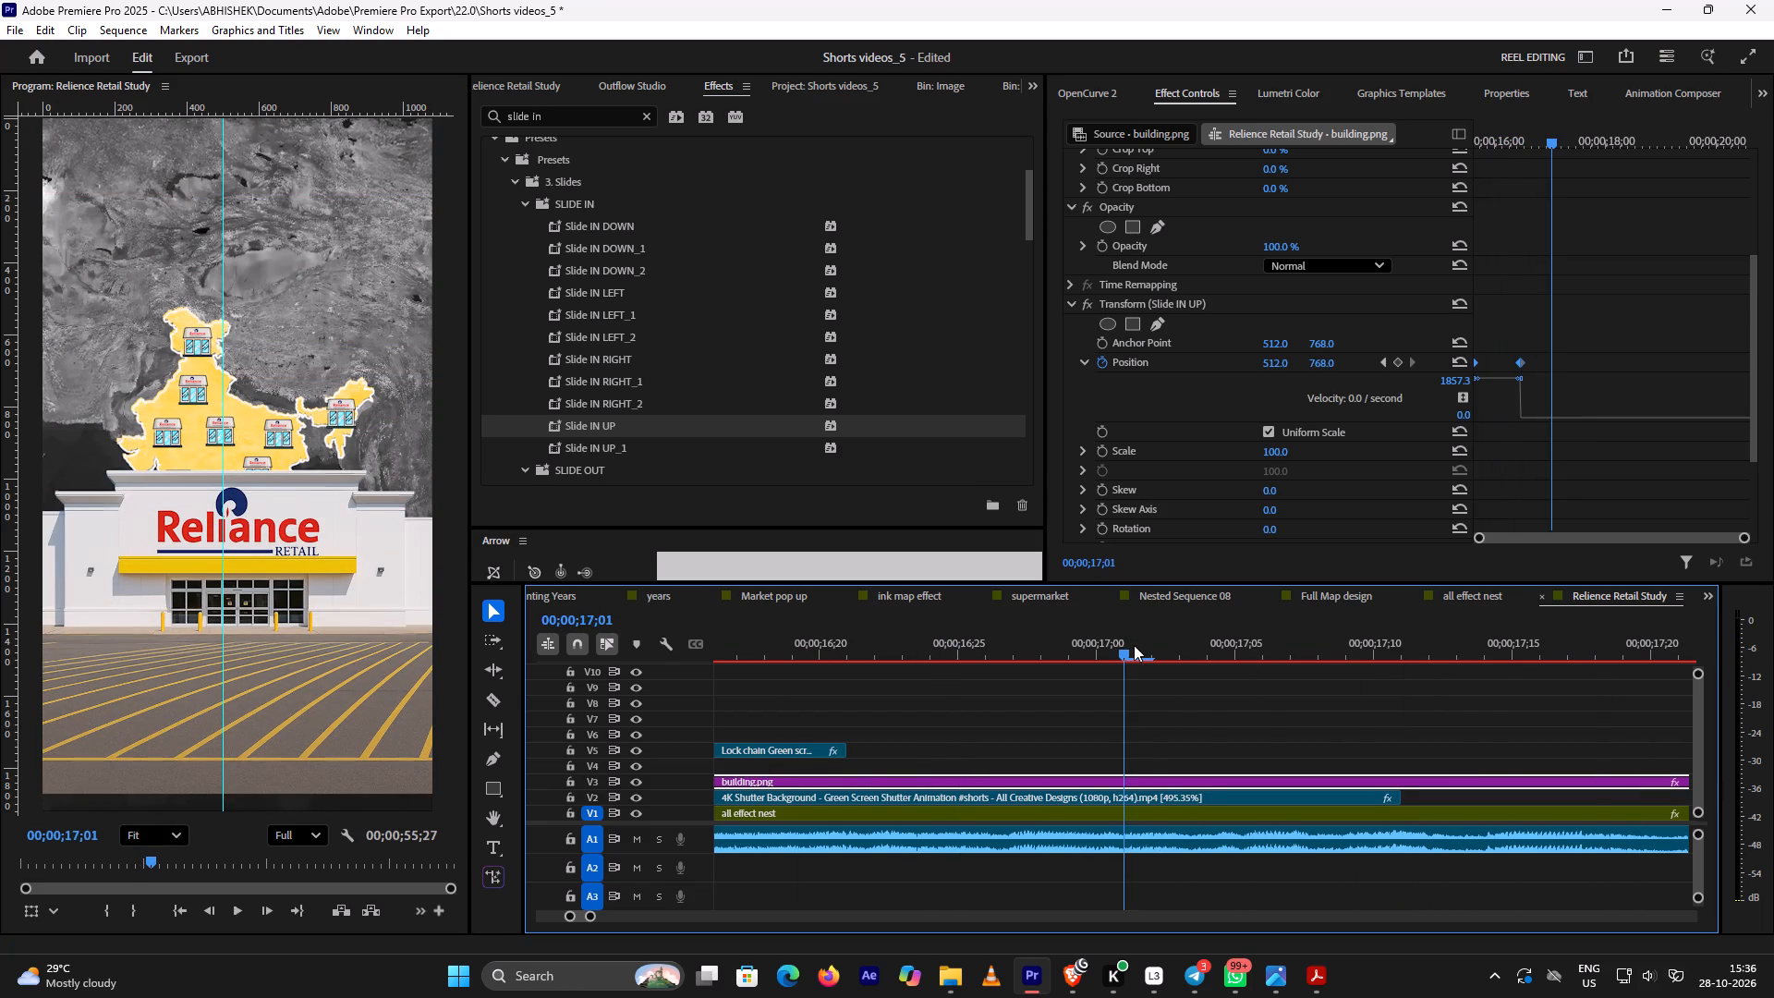
{"action": "key", "text": "space"}
{"action": "scroll", "coordinate": [1093, 700], "scroll_direction": "down", "scroll_amount": 12, "text": "alt"}
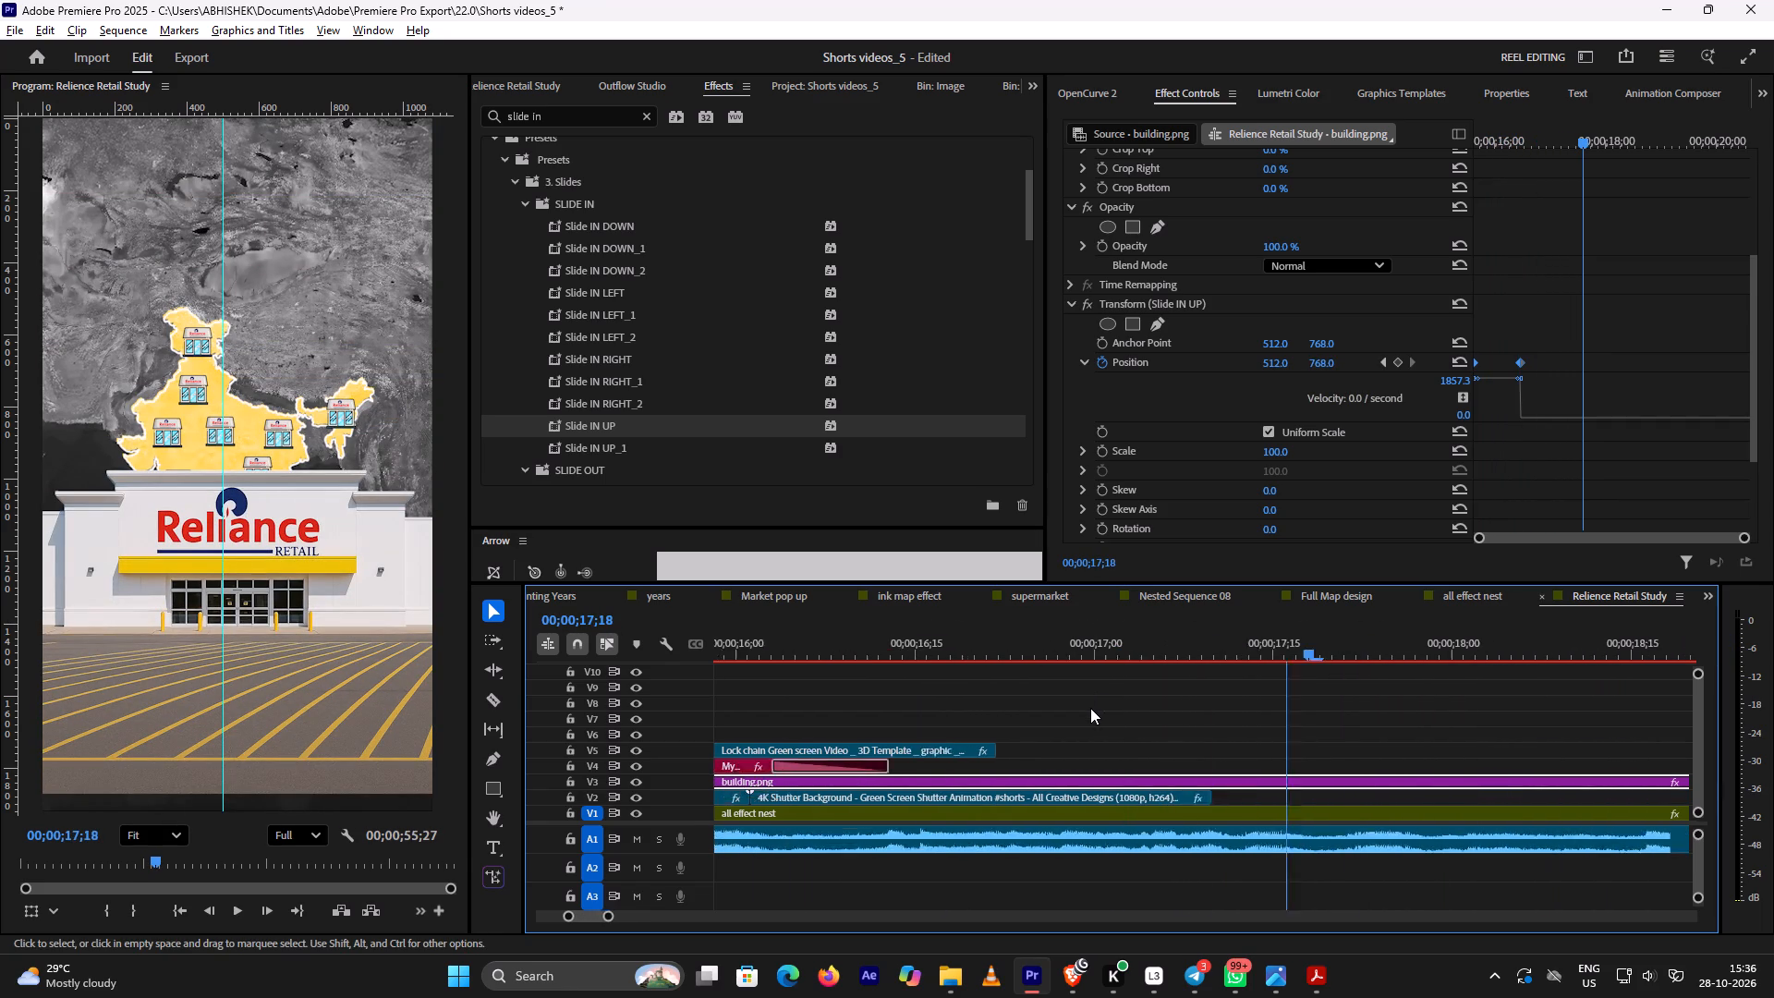
{"action": "scroll", "coordinate": [1090, 708], "scroll_direction": "down", "scroll_amount": 9, "text": "alt"}
{"action": "left_click", "coordinate": [950, 642]}
{"action": "key", "text": "space"}
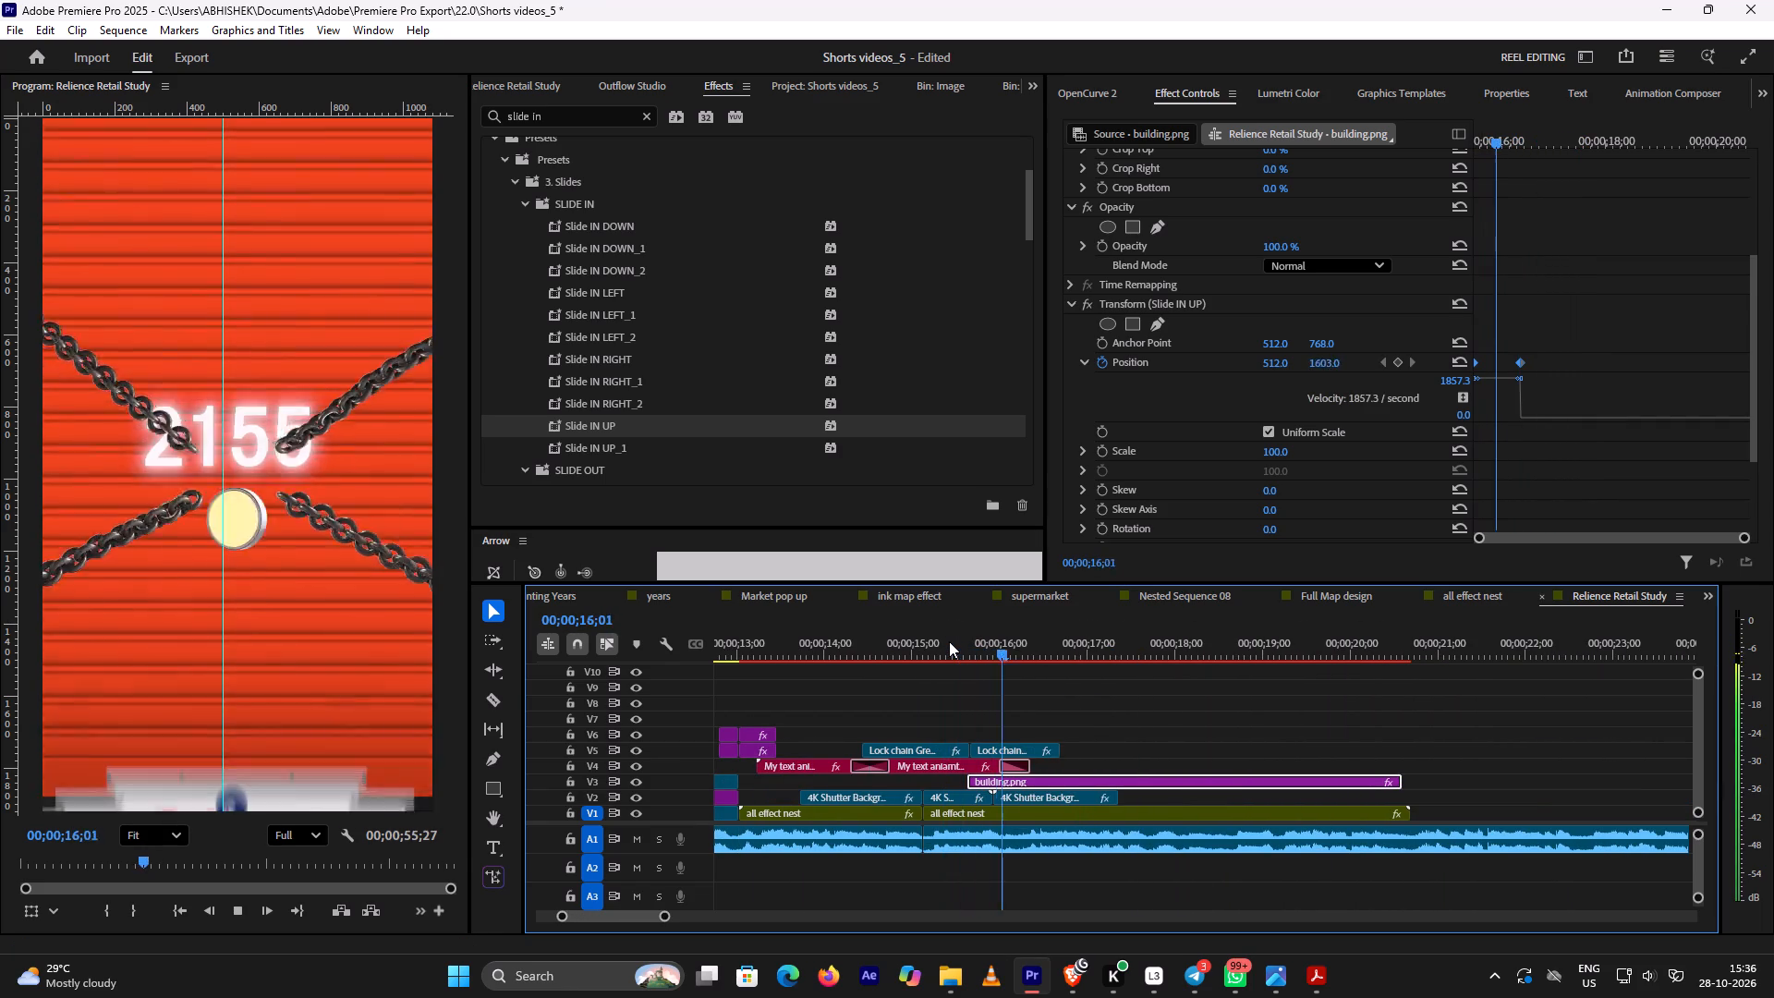
{"action": "key", "text": "space"}
{"action": "left_click", "coordinate": [949, 641]}
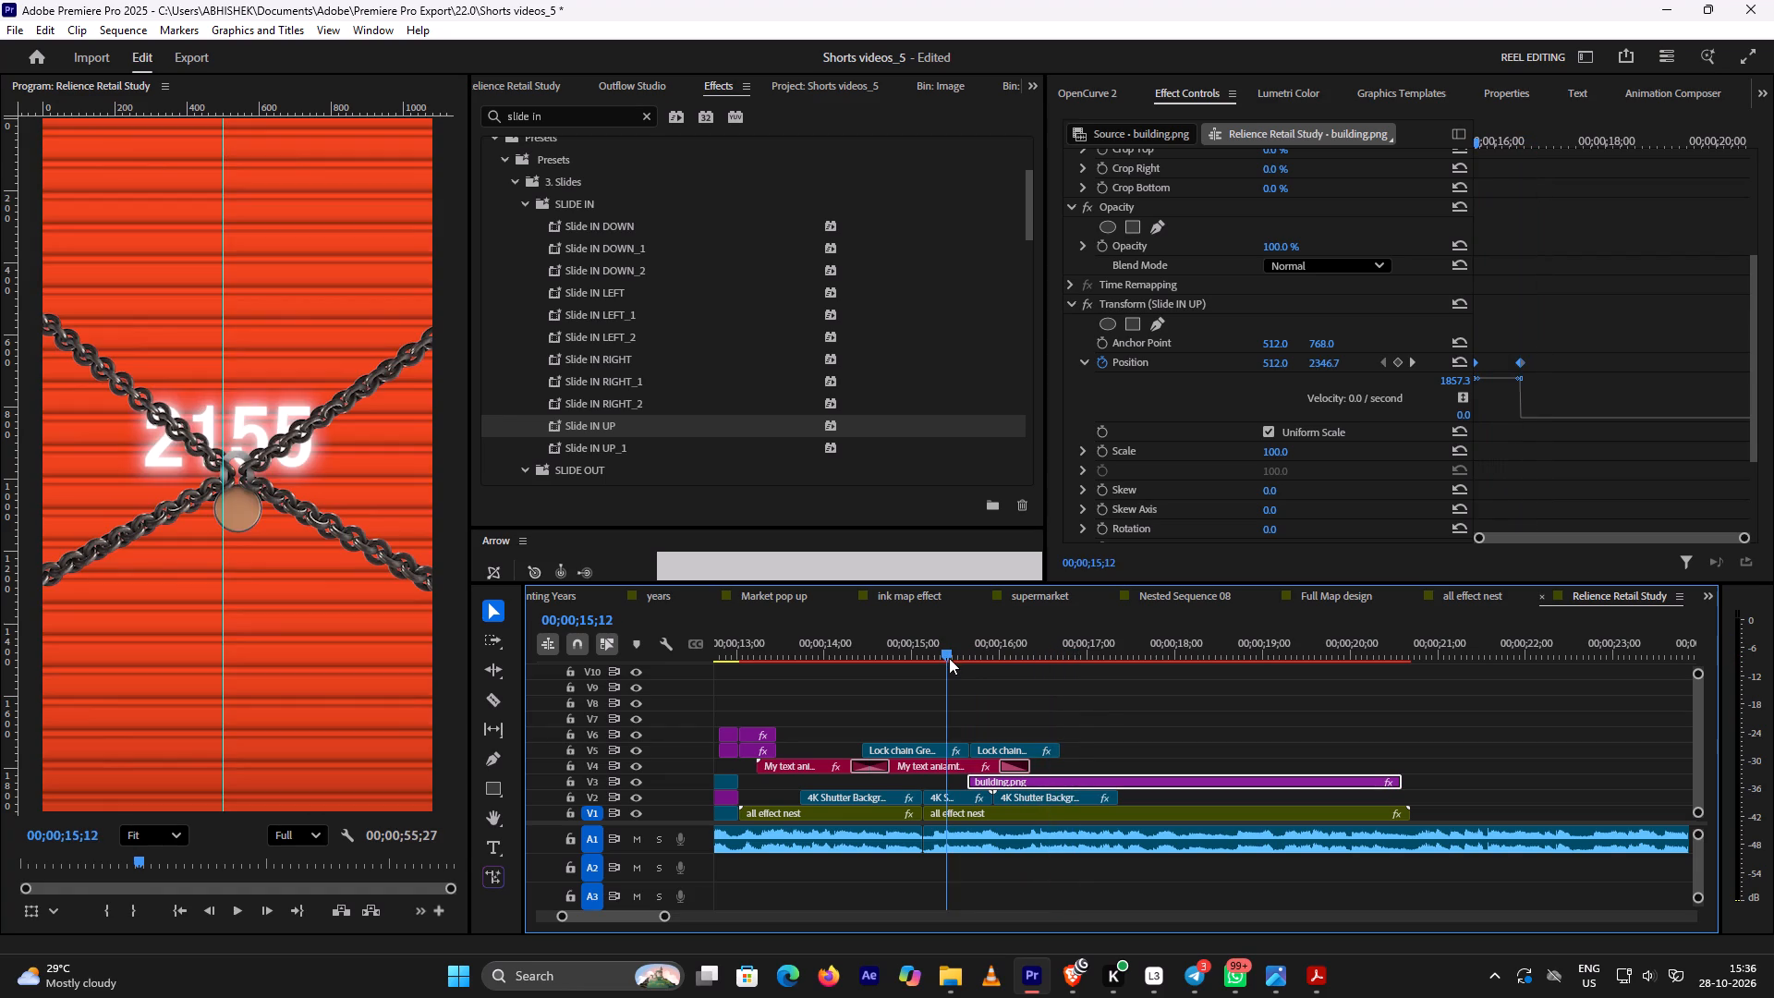
{"action": "left_click_drag", "start_coordinate": [949, 658], "coordinate": [998, 665]}
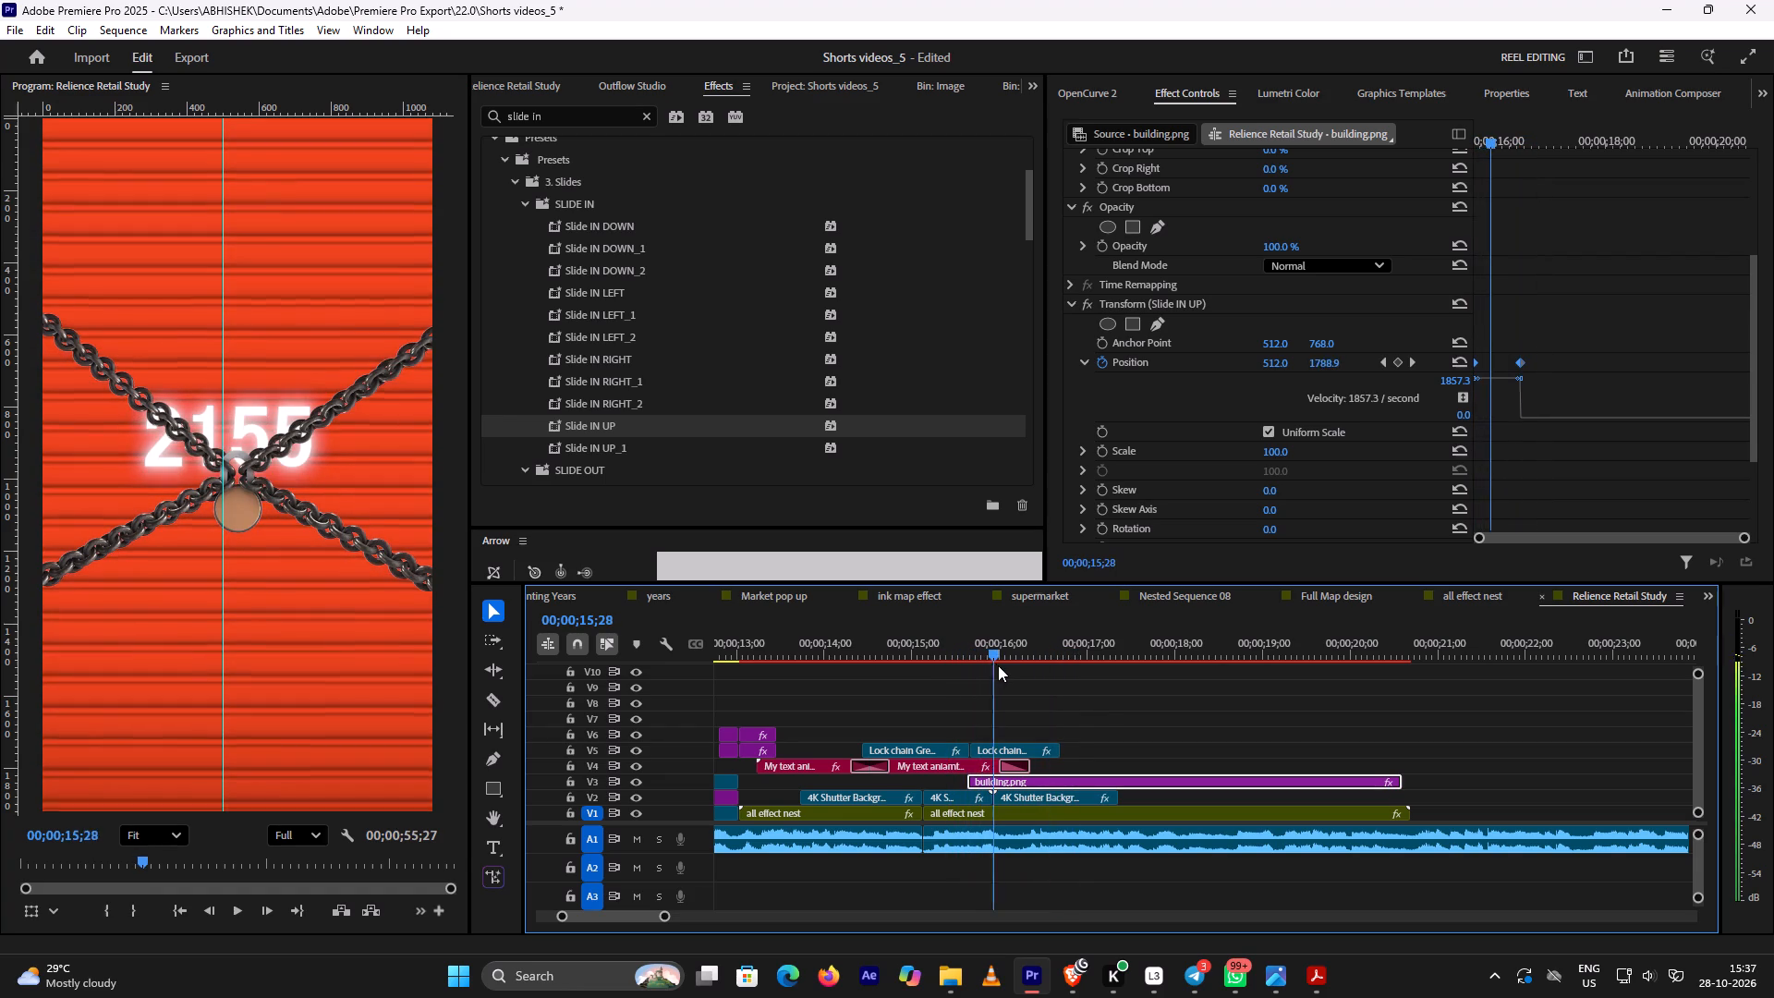
{"action": "left_click_drag", "start_coordinate": [998, 665], "coordinate": [1015, 669]}
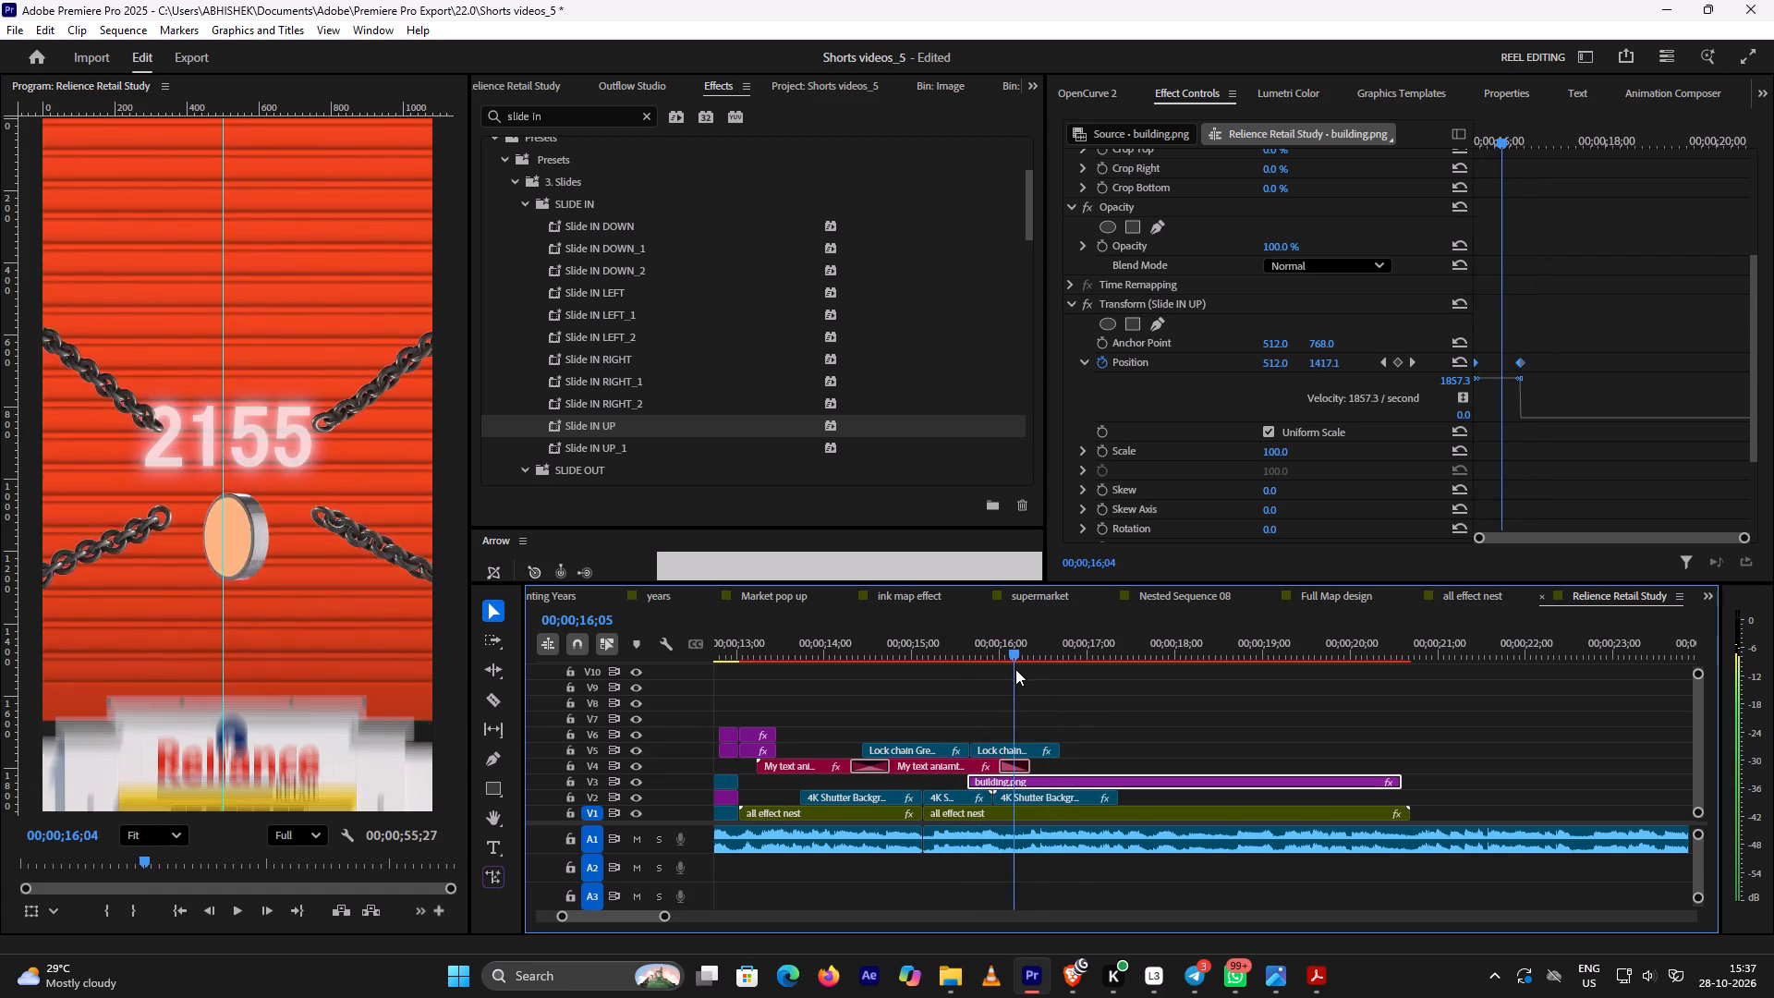
{"action": "left_click_drag", "start_coordinate": [1015, 669], "coordinate": [1044, 673]}
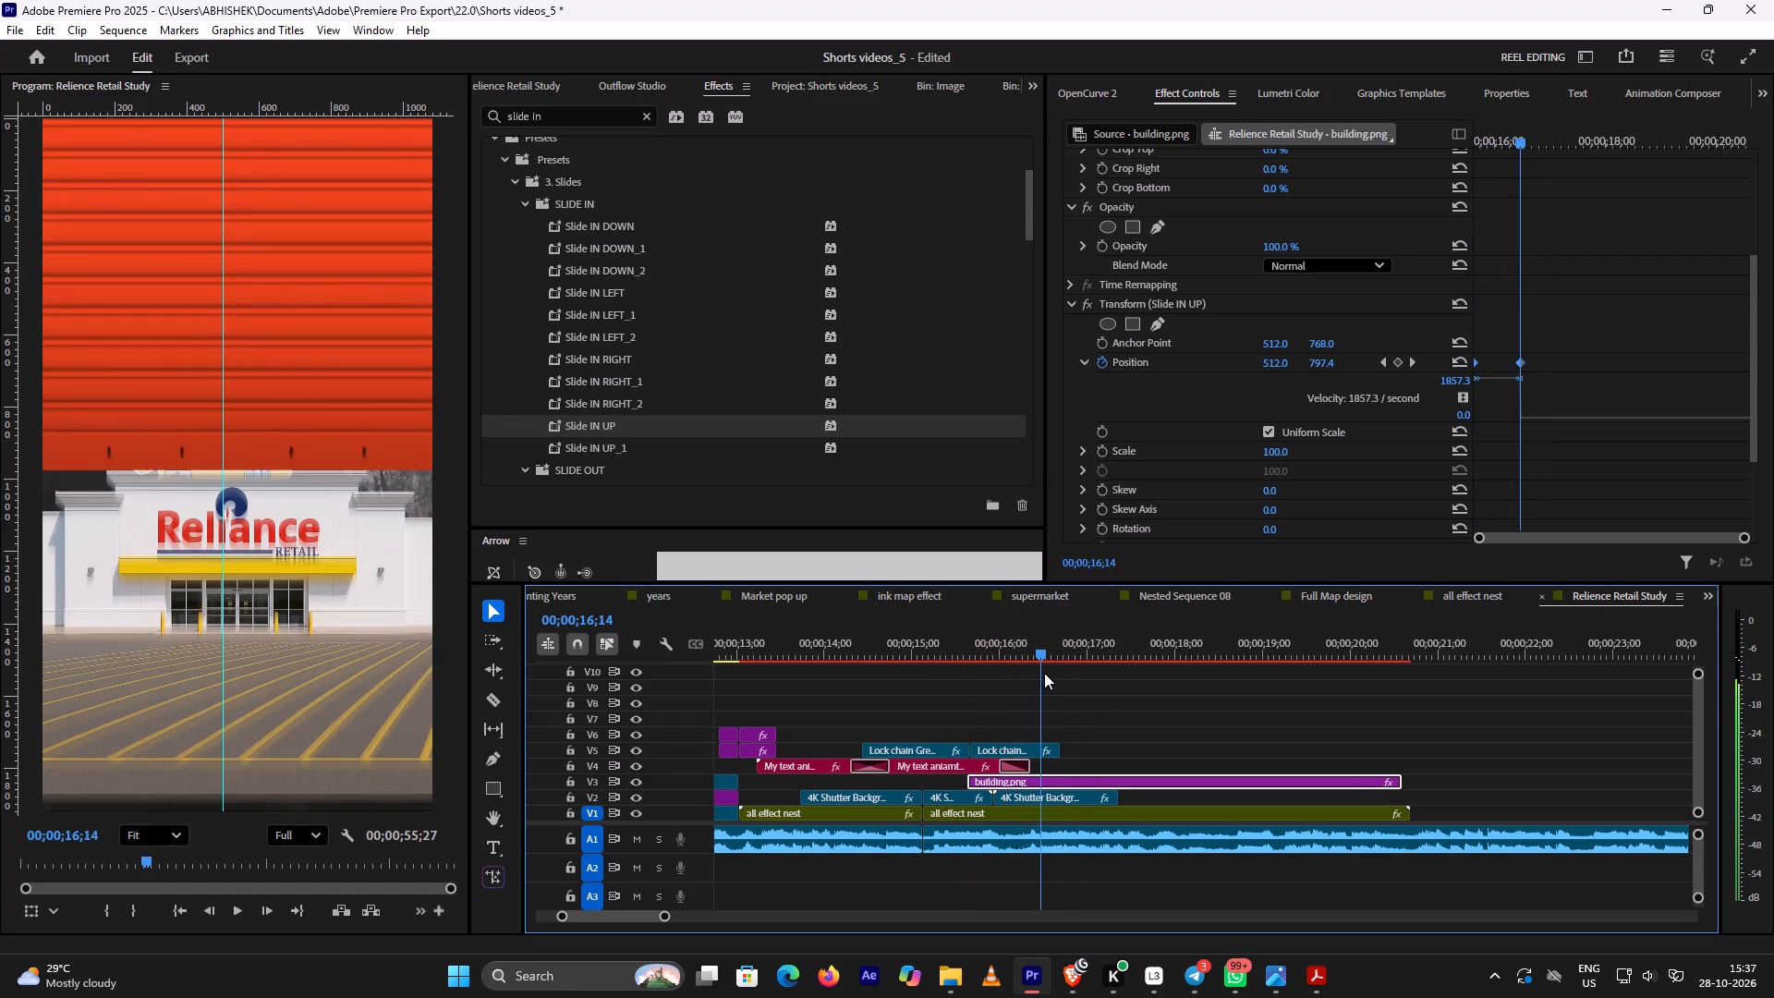
{"action": "left_click_drag", "start_coordinate": [1044, 673], "coordinate": [1027, 684]}
Examine building.png's Motion, Opacity and Transform (Slide IN UP) settings at 00;00;16;09.
{"action": "scroll", "coordinate": [1068, 741], "scroll_direction": "up", "scroll_amount": 11, "text": "alt"}
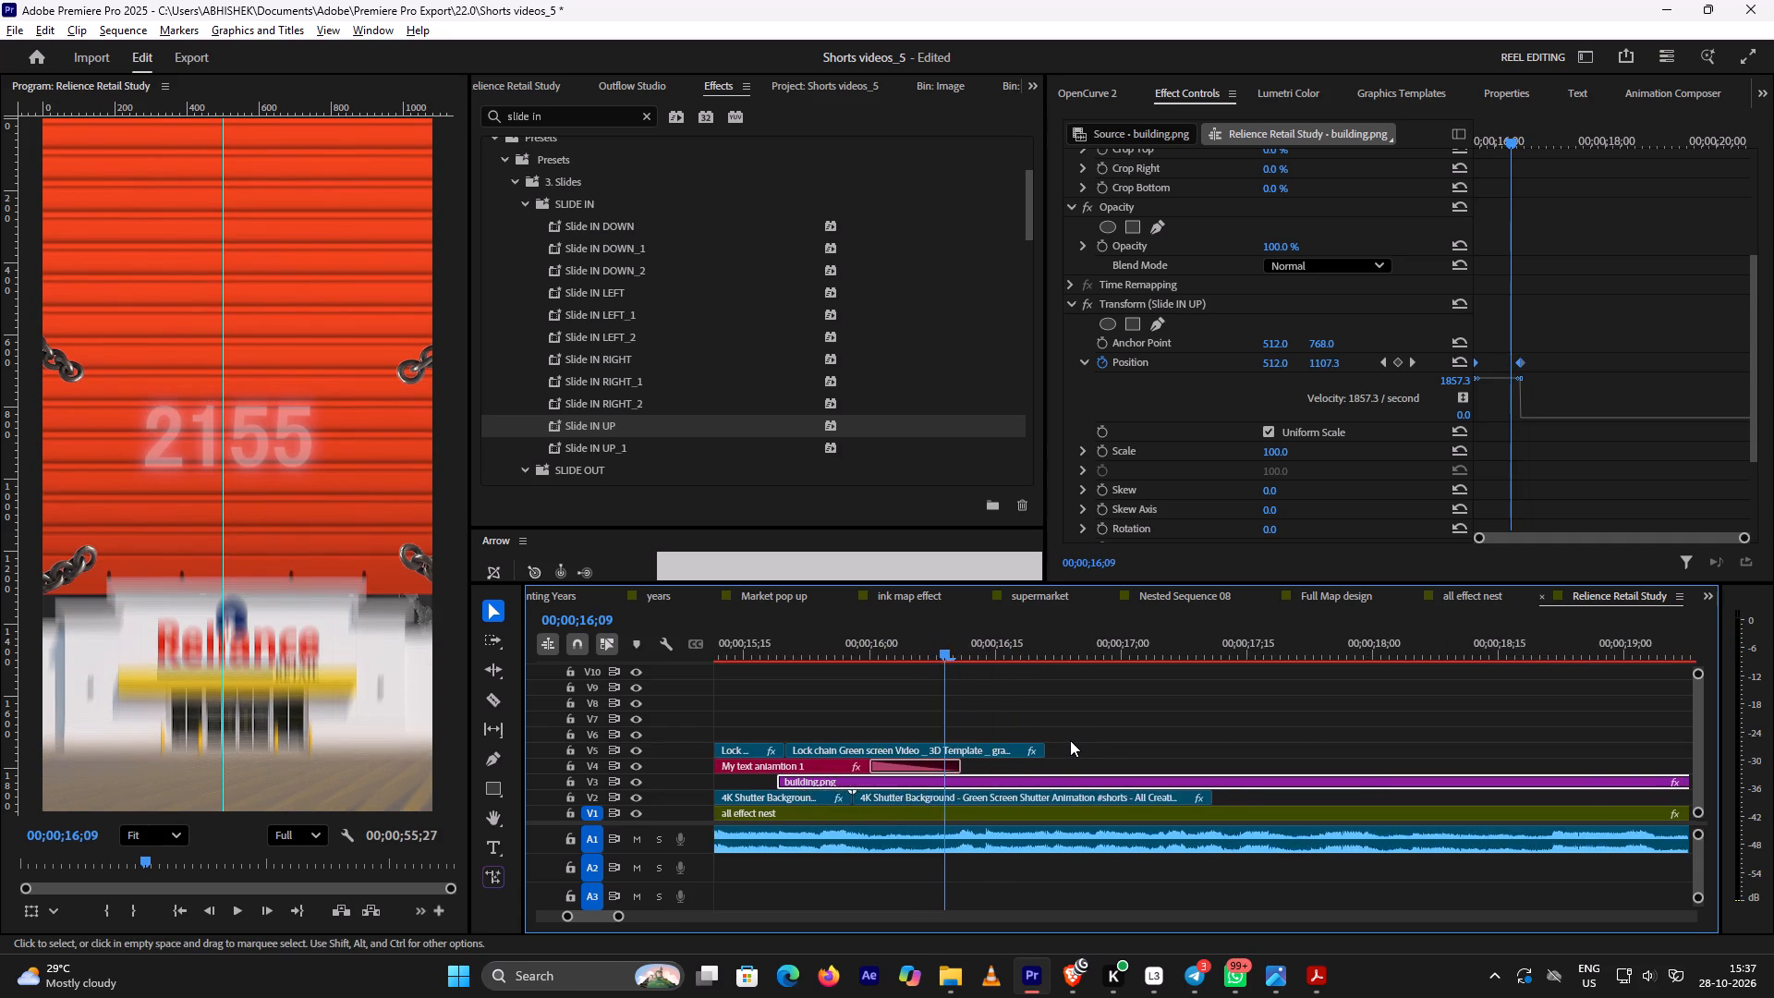
{"action": "scroll", "coordinate": [1070, 740], "scroll_direction": "up", "scroll_amount": 16, "text": "alt"}
{"action": "scroll", "coordinate": [980, 738], "scroll_direction": "up", "scroll_amount": 5}
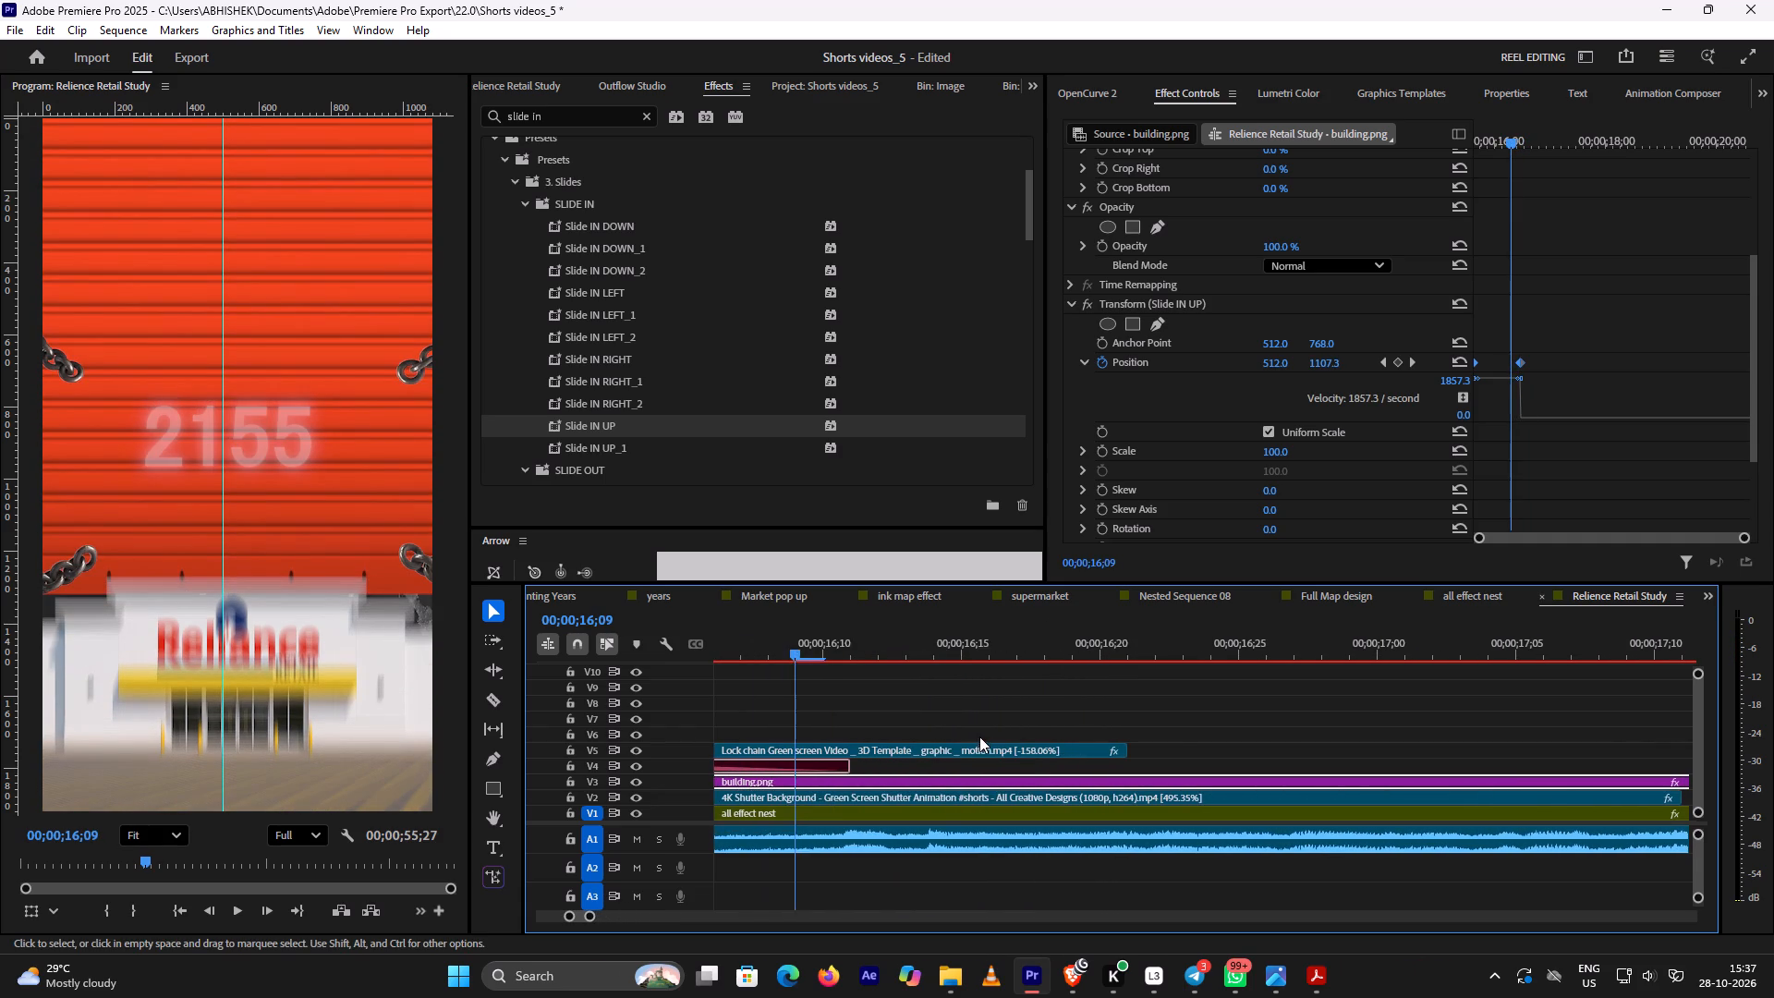
{"action": "scroll", "coordinate": [991, 740], "scroll_direction": "up", "scroll_amount": 4}
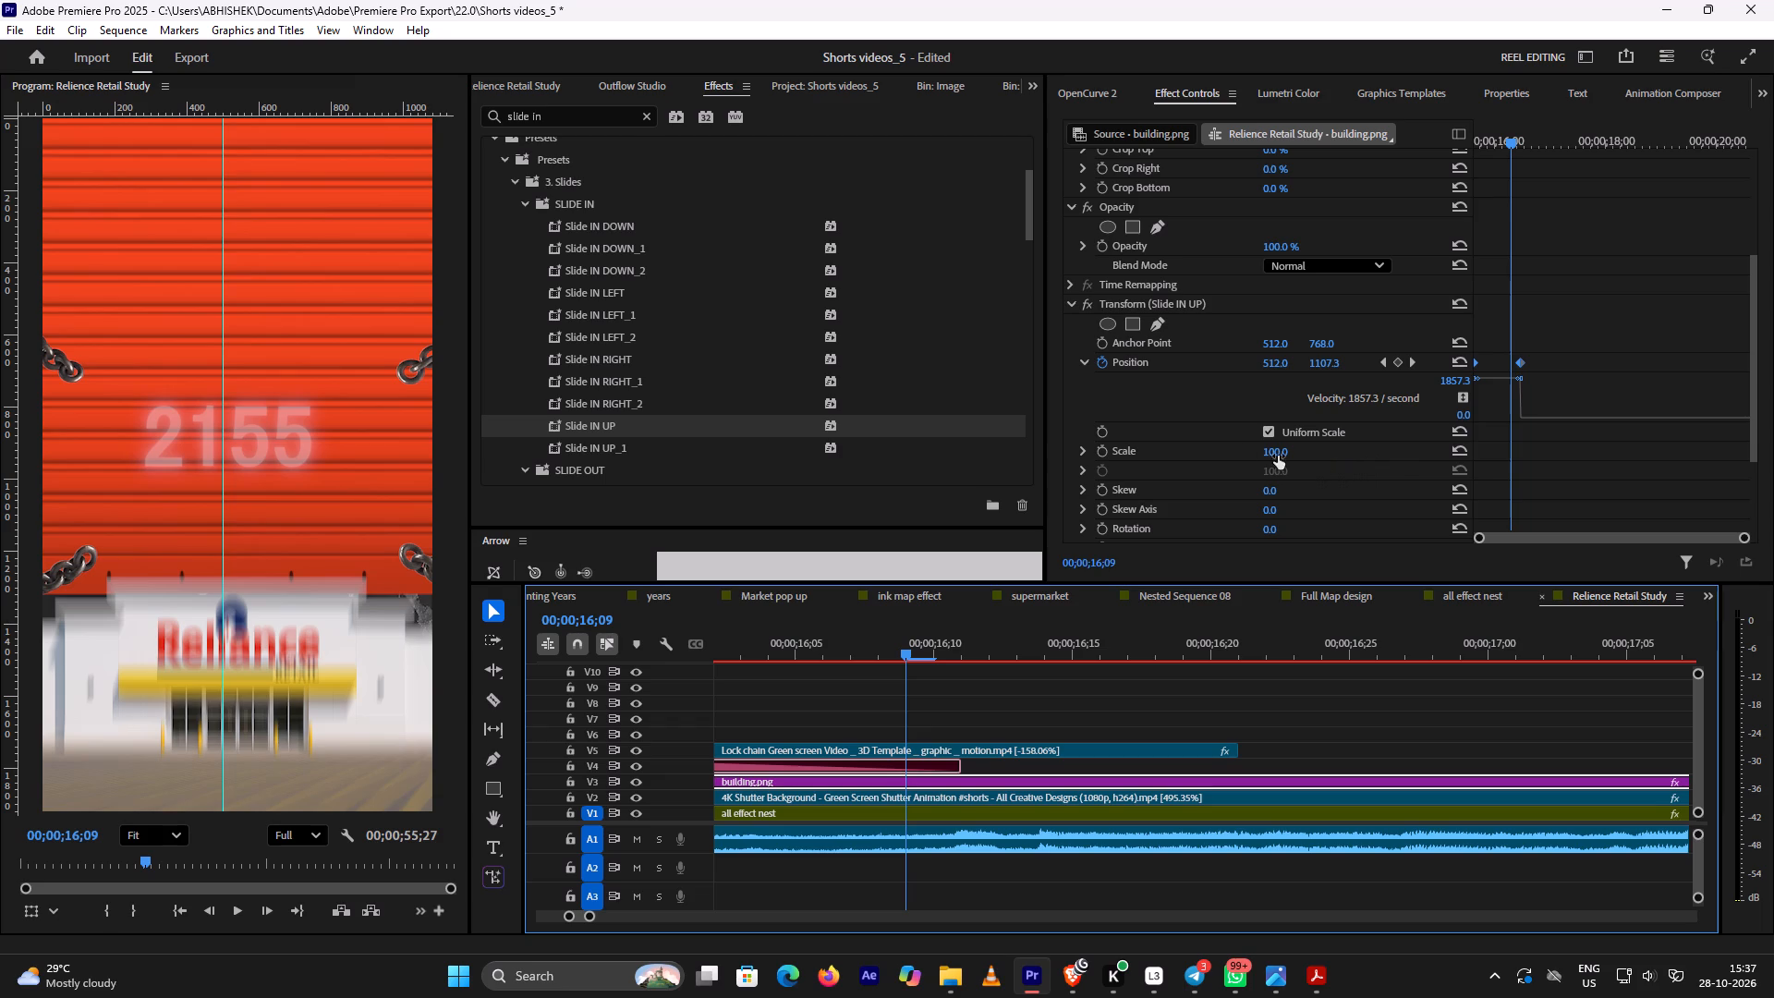
{"action": "scroll", "coordinate": [1209, 422], "scroll_direction": "down", "scroll_amount": 5}
{"action": "scroll", "coordinate": [1209, 424], "scroll_direction": "up", "scroll_amount": 3}
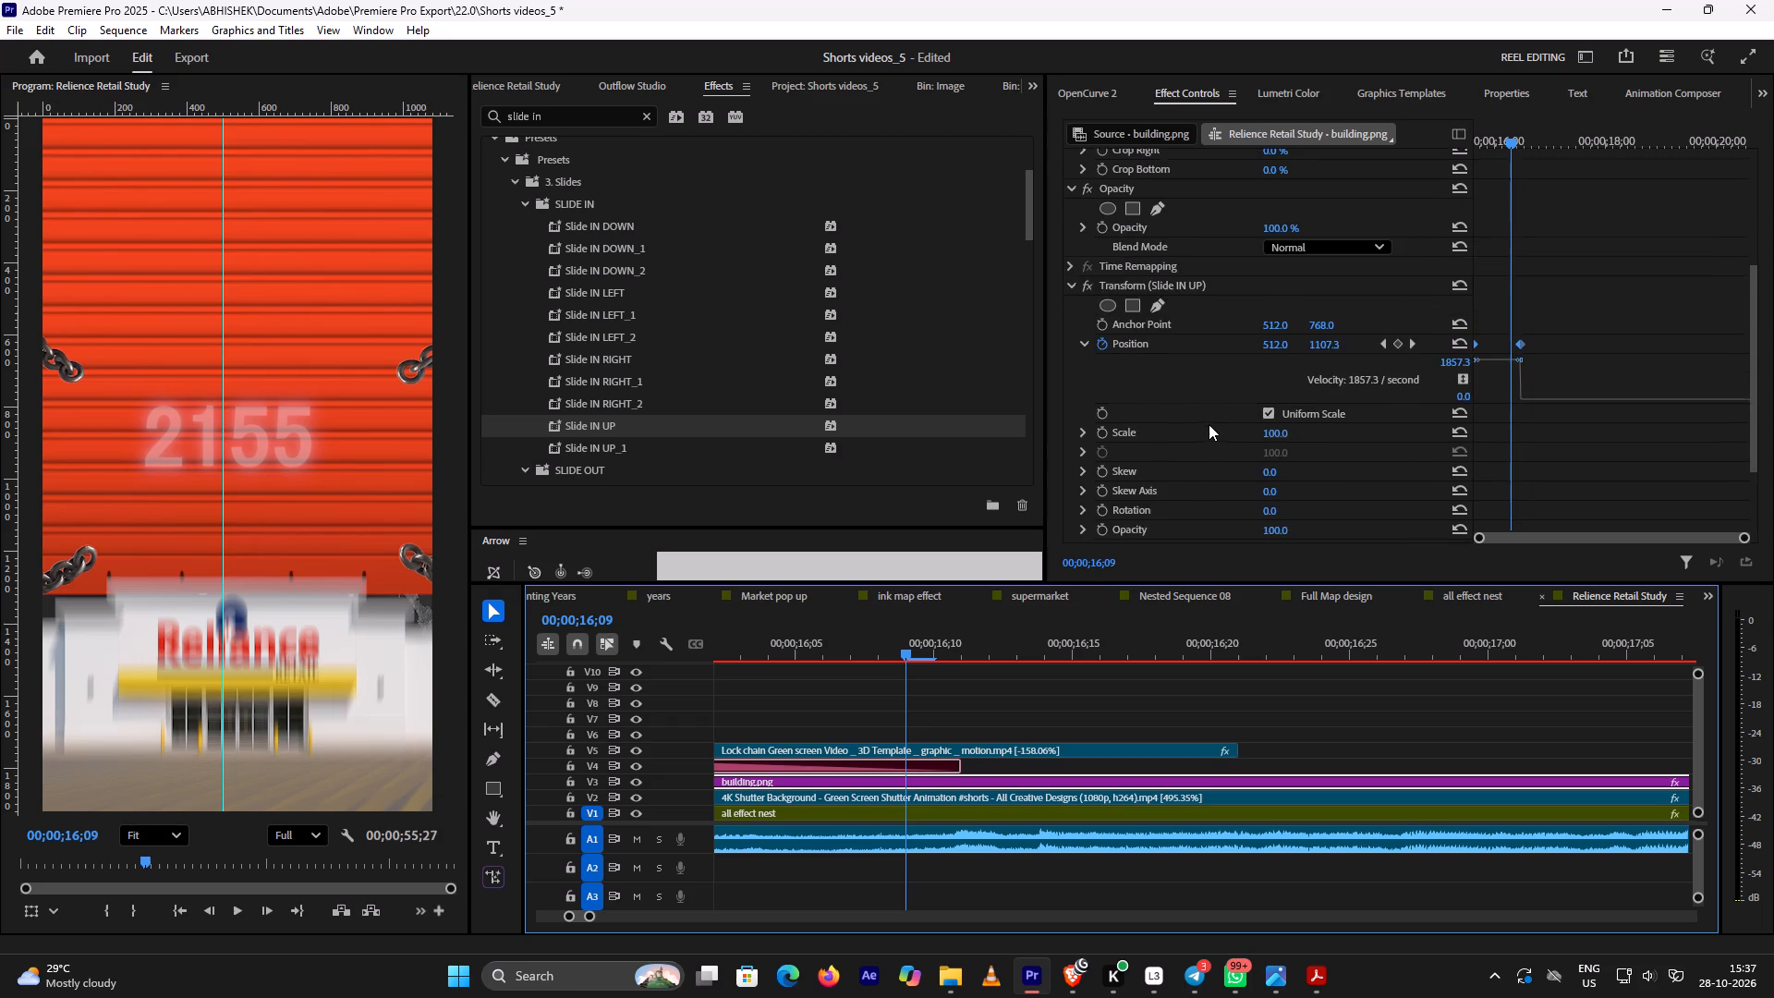
{"action": "scroll", "coordinate": [1209, 424], "scroll_direction": "up", "scroll_amount": 14}
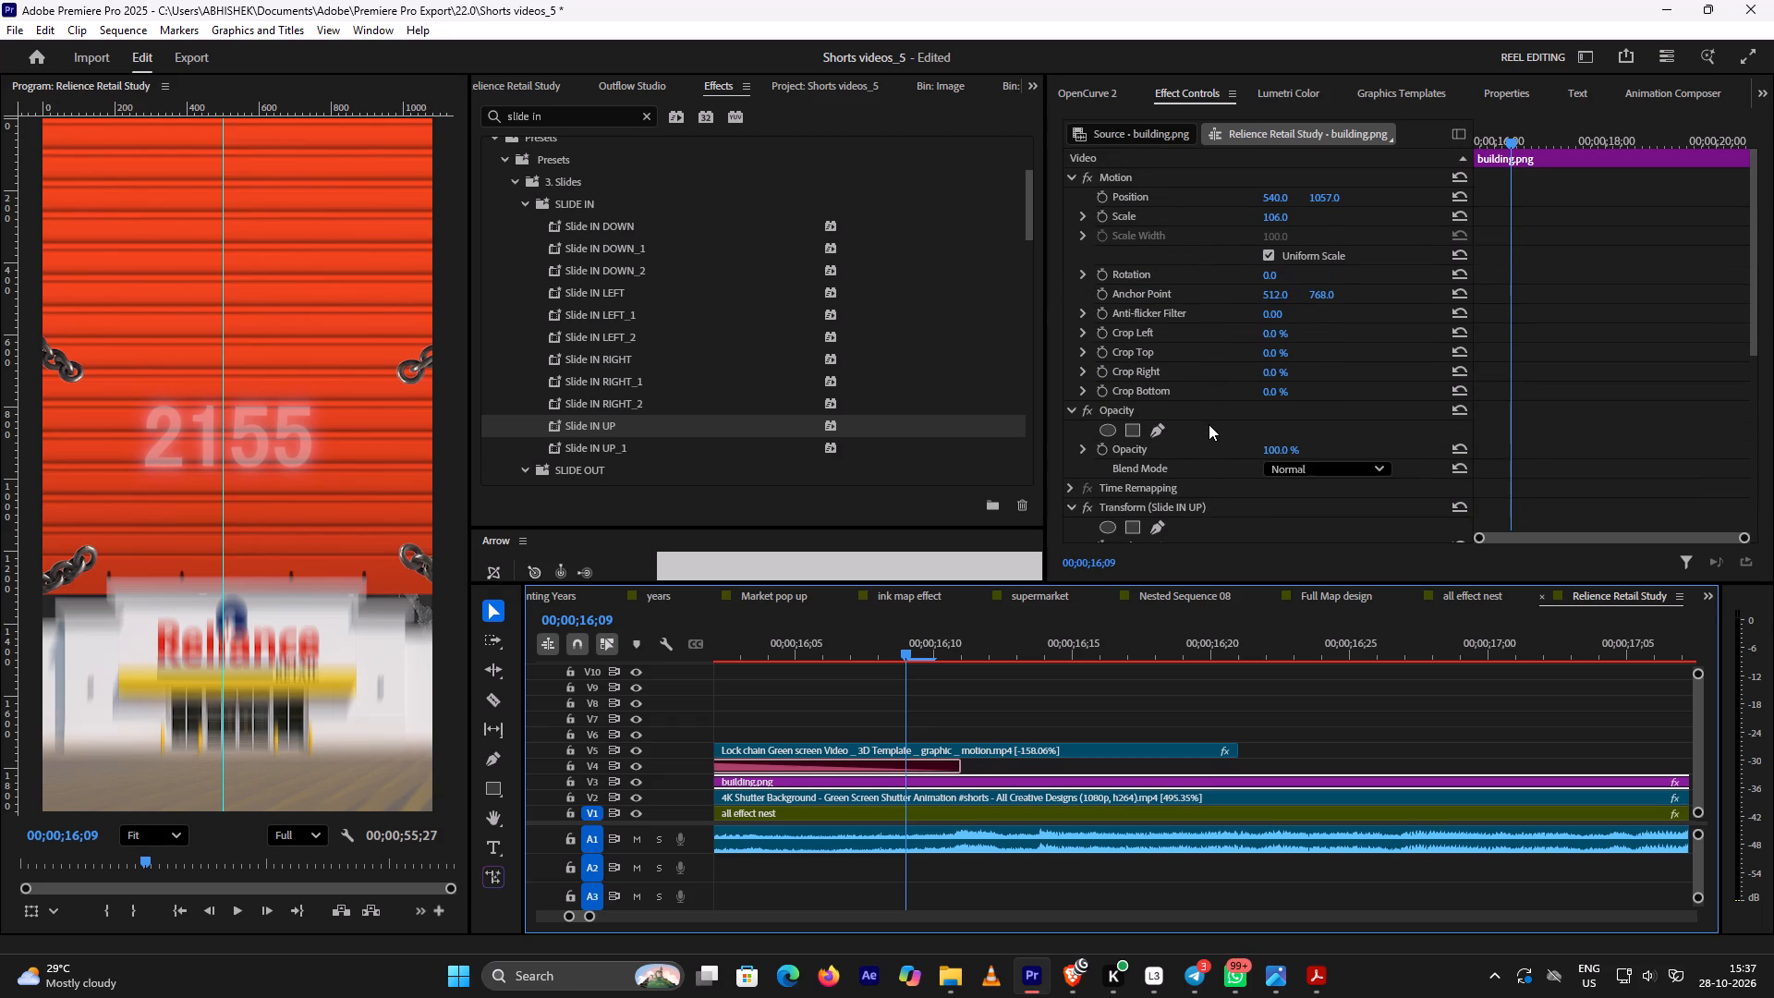
{"action": "scroll", "coordinate": [1209, 424], "scroll_direction": "up", "scroll_amount": 5}
{"action": "scroll", "coordinate": [1209, 424], "scroll_direction": "down", "scroll_amount": 5}
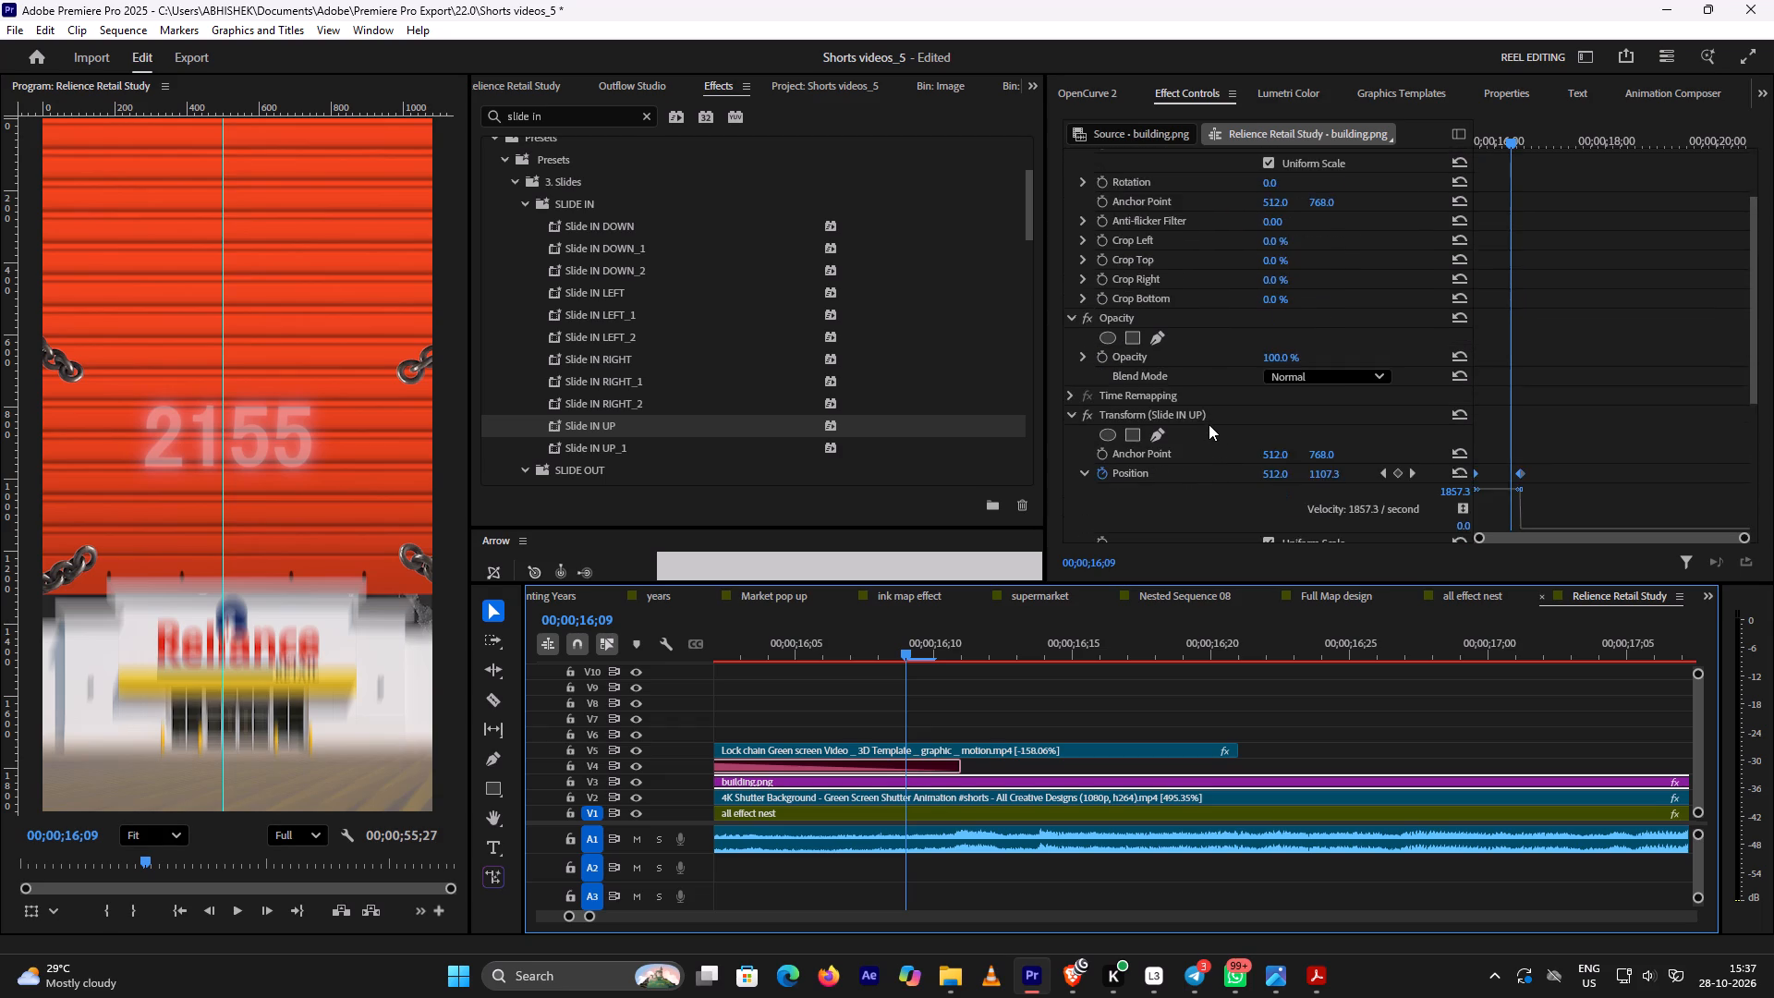
{"action": "scroll", "coordinate": [1209, 424], "scroll_direction": "down", "scroll_amount": 18}
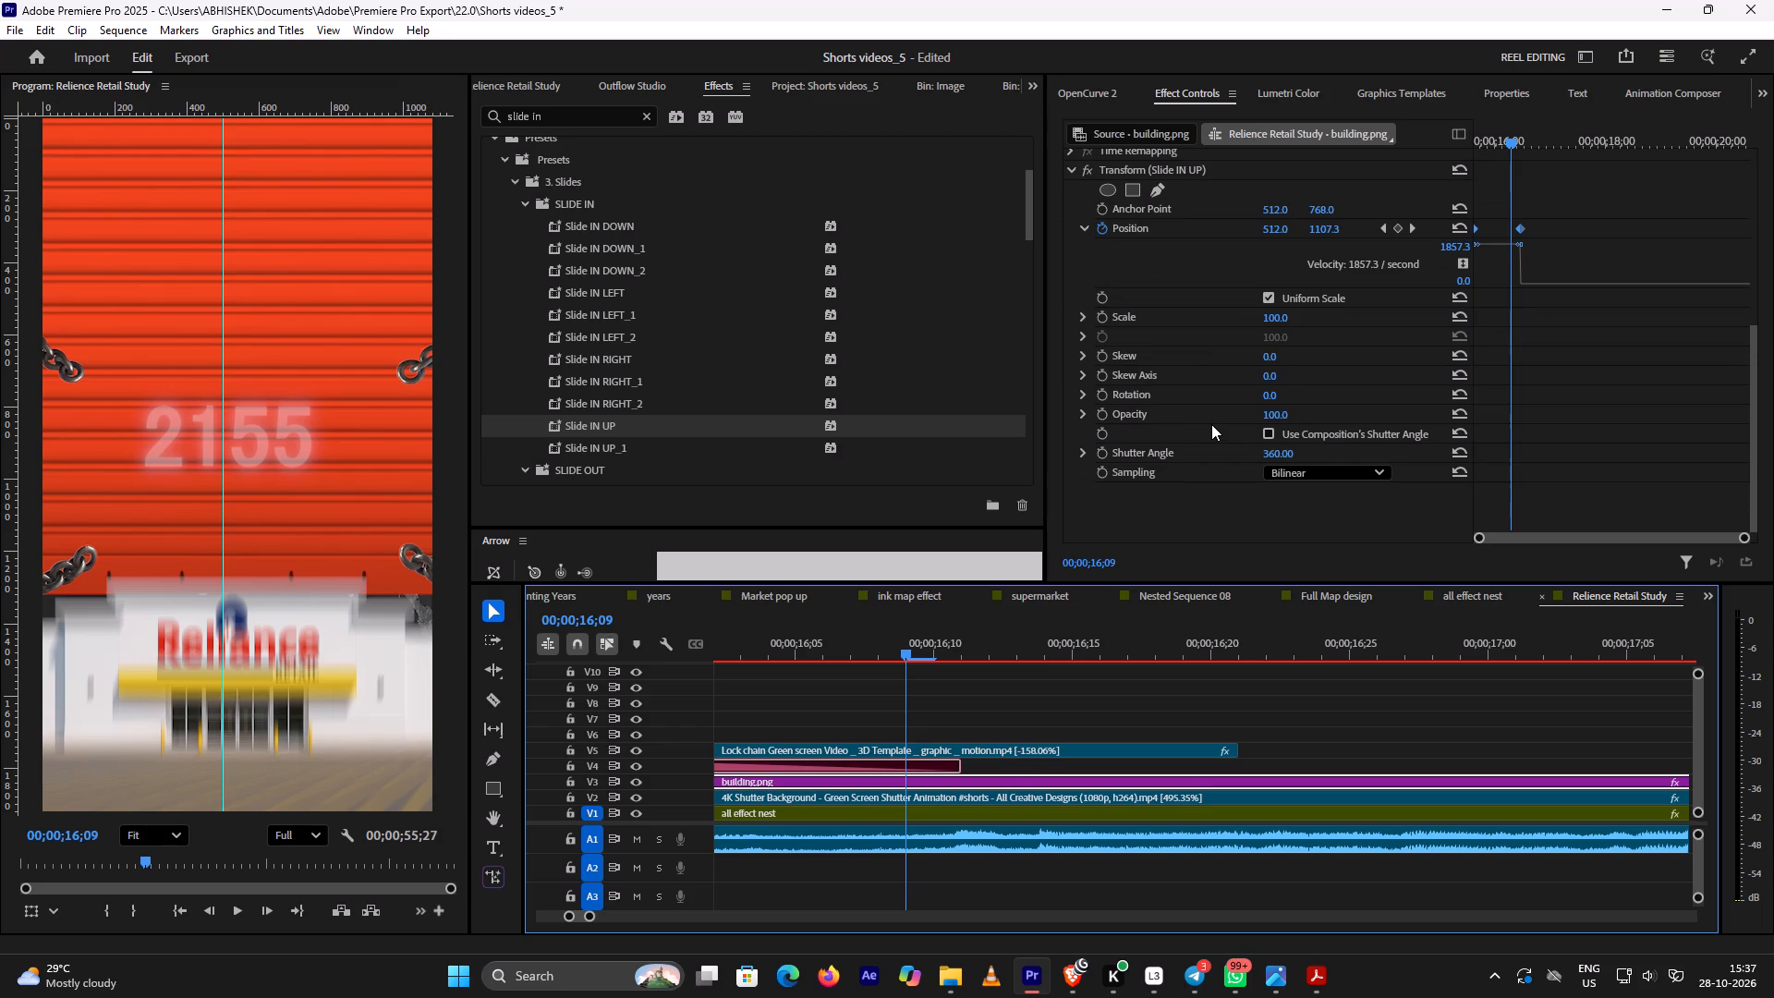
{"action": "scroll", "coordinate": [1211, 424], "scroll_direction": "up", "scroll_amount": 5}
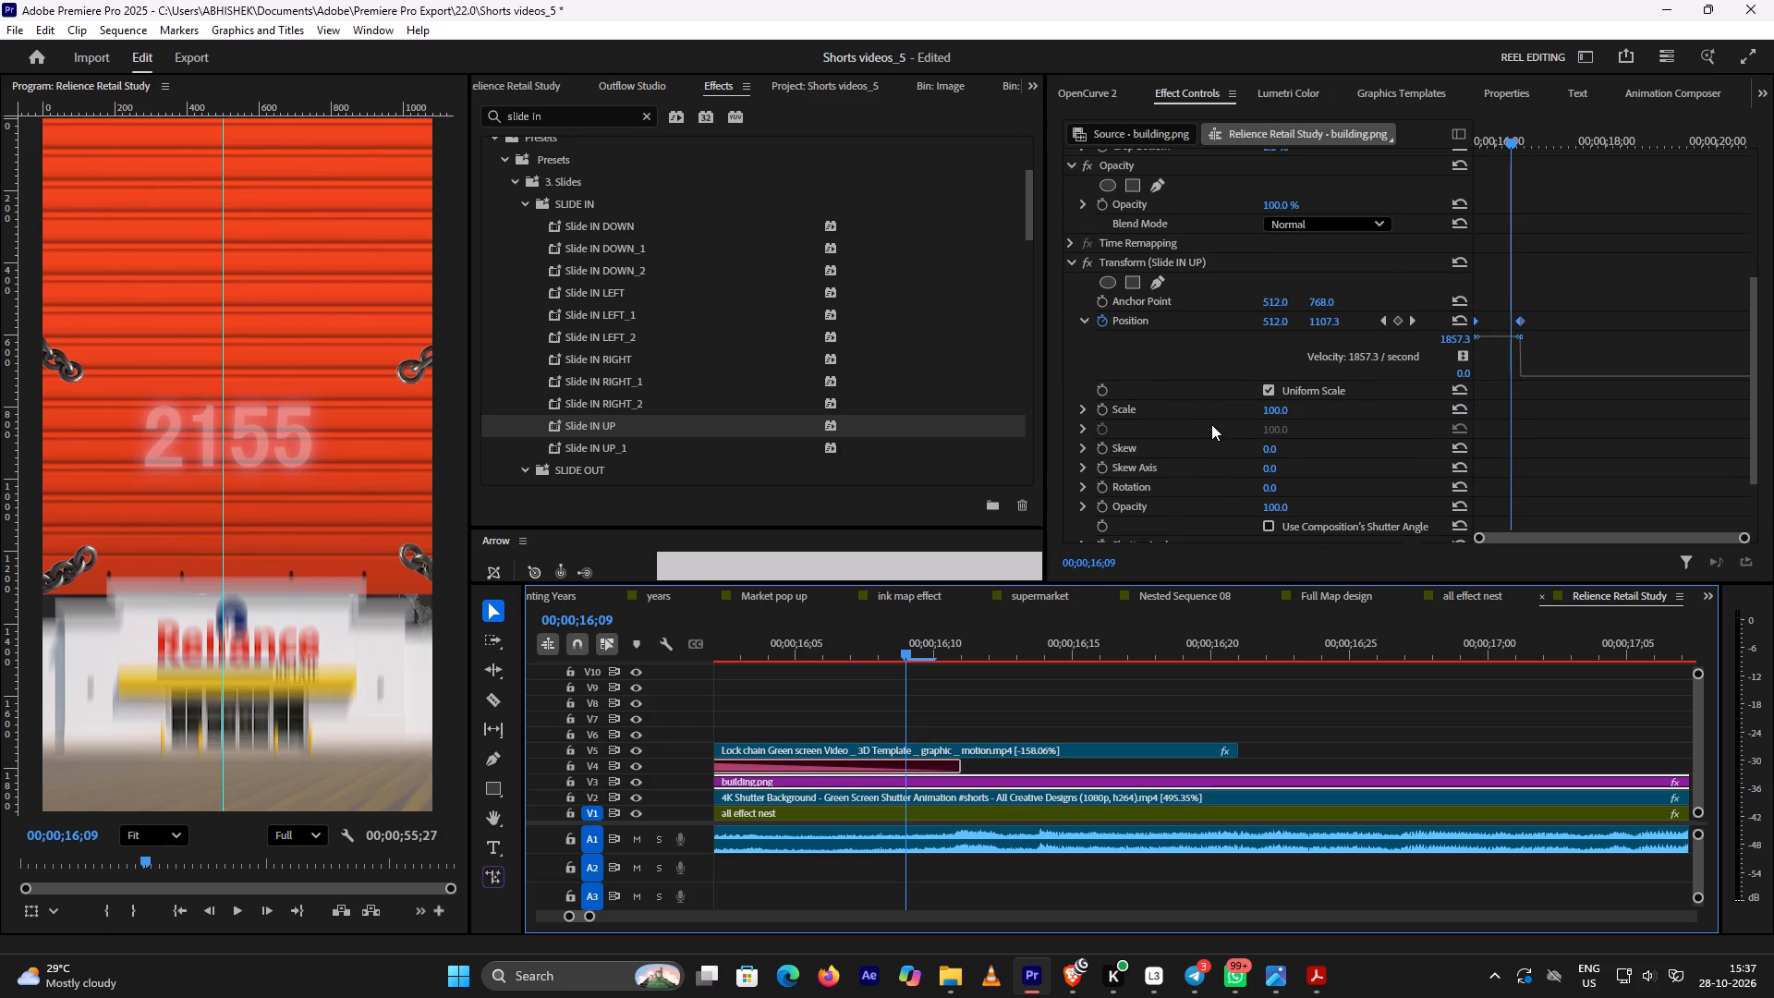
{"action": "scroll", "coordinate": [1211, 424], "scroll_direction": "up", "scroll_amount": 8}
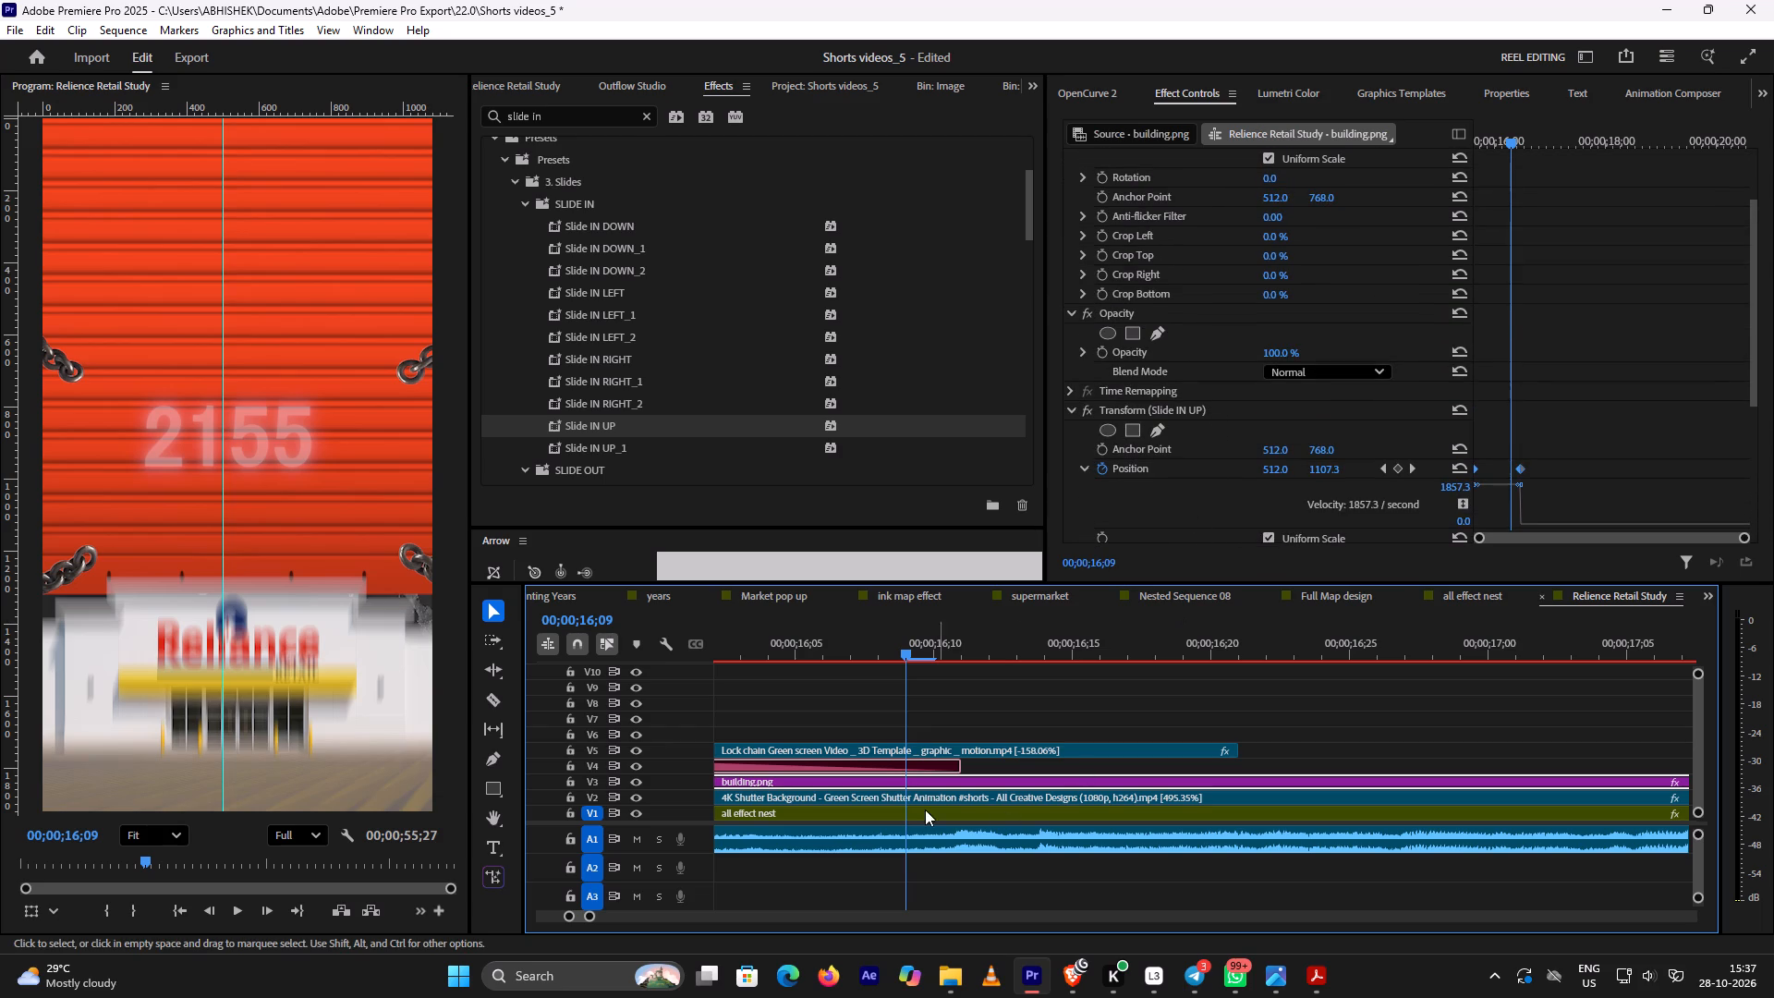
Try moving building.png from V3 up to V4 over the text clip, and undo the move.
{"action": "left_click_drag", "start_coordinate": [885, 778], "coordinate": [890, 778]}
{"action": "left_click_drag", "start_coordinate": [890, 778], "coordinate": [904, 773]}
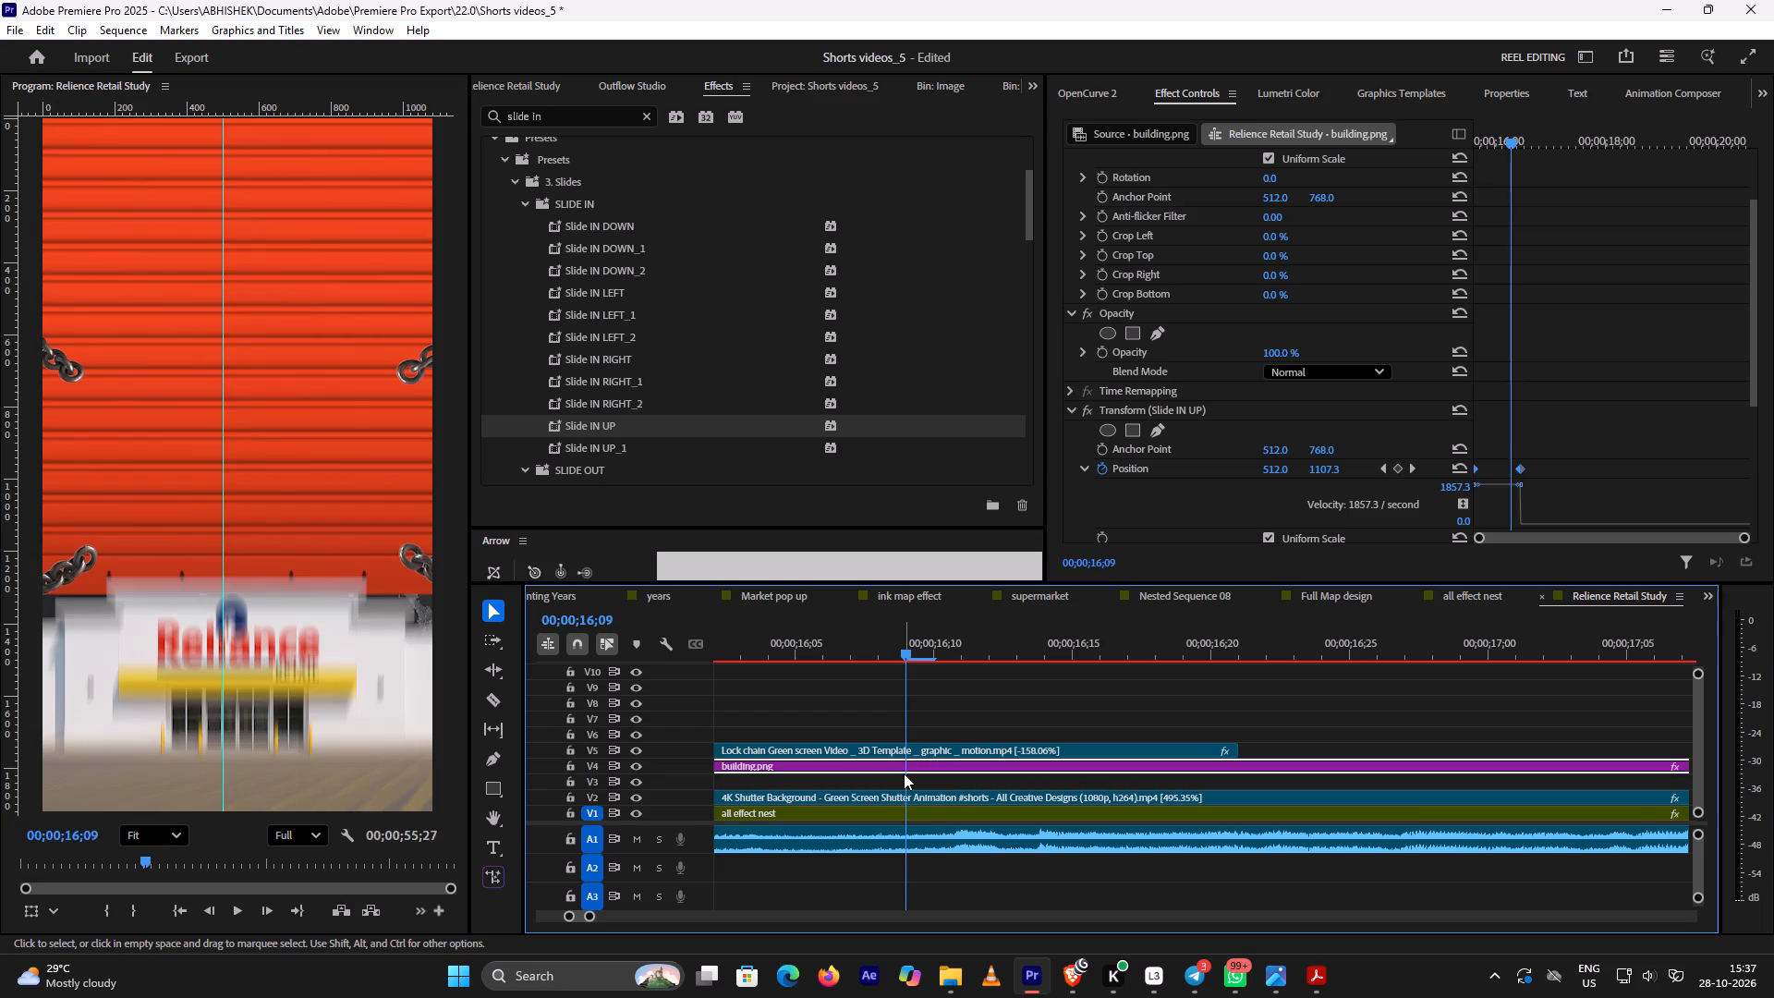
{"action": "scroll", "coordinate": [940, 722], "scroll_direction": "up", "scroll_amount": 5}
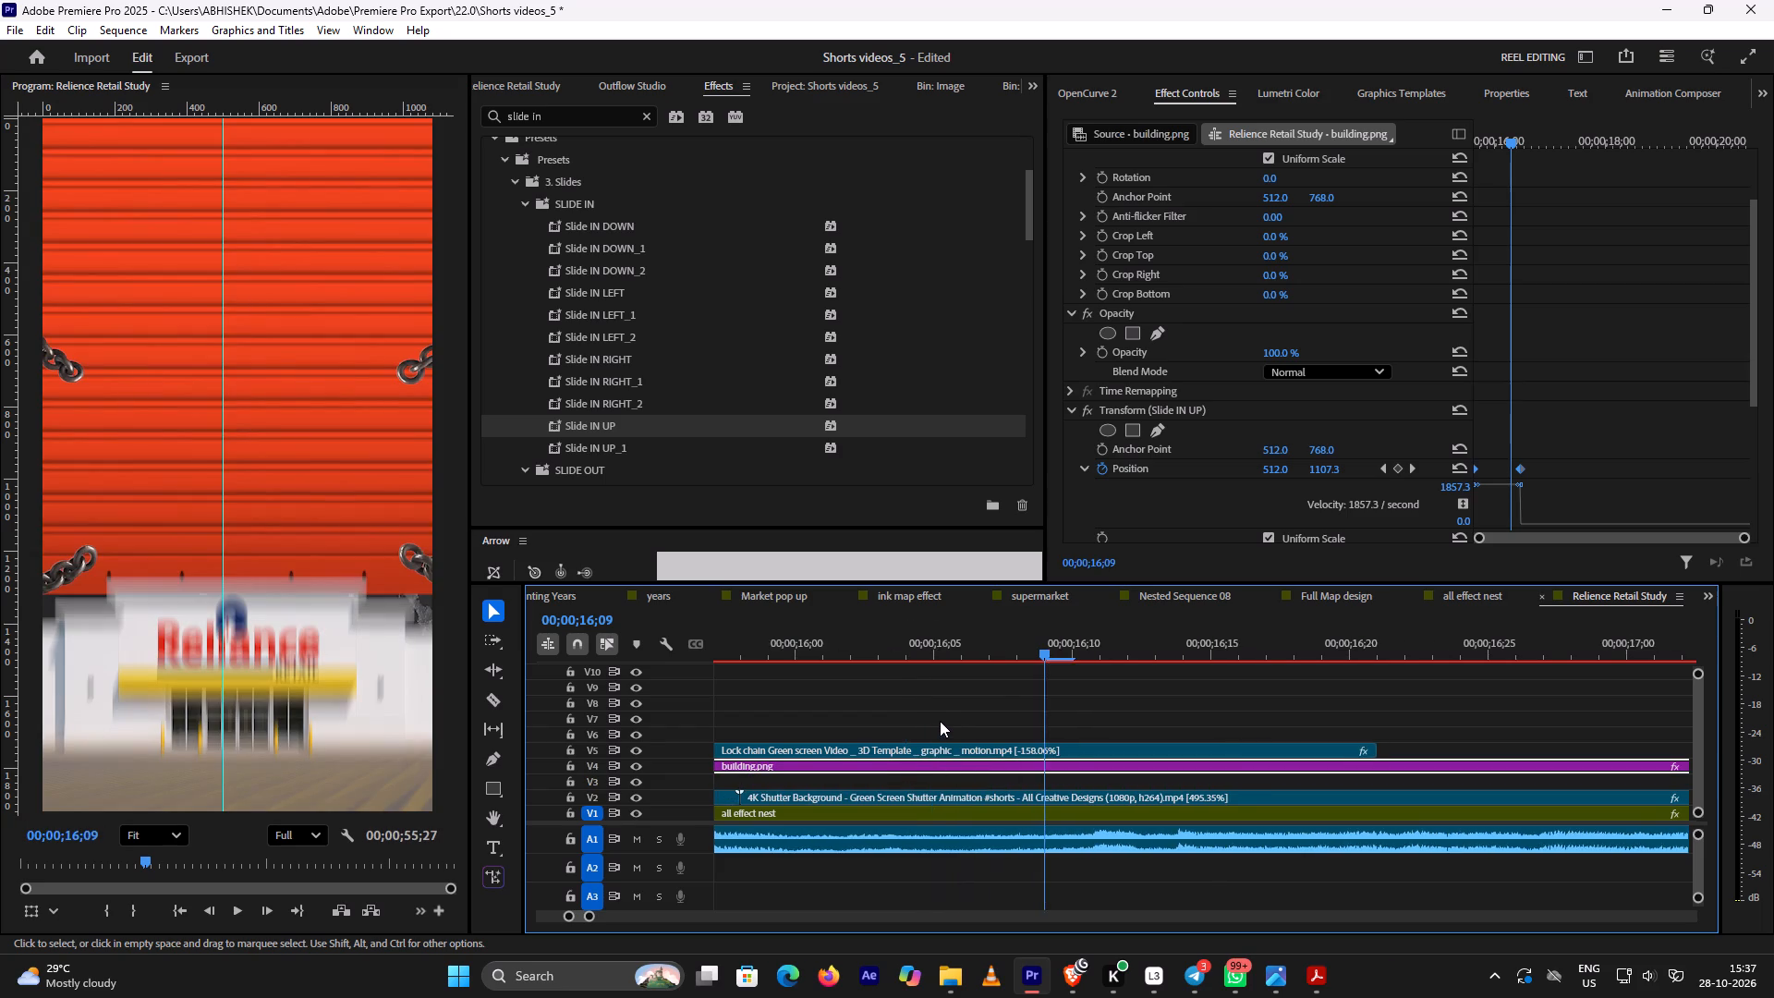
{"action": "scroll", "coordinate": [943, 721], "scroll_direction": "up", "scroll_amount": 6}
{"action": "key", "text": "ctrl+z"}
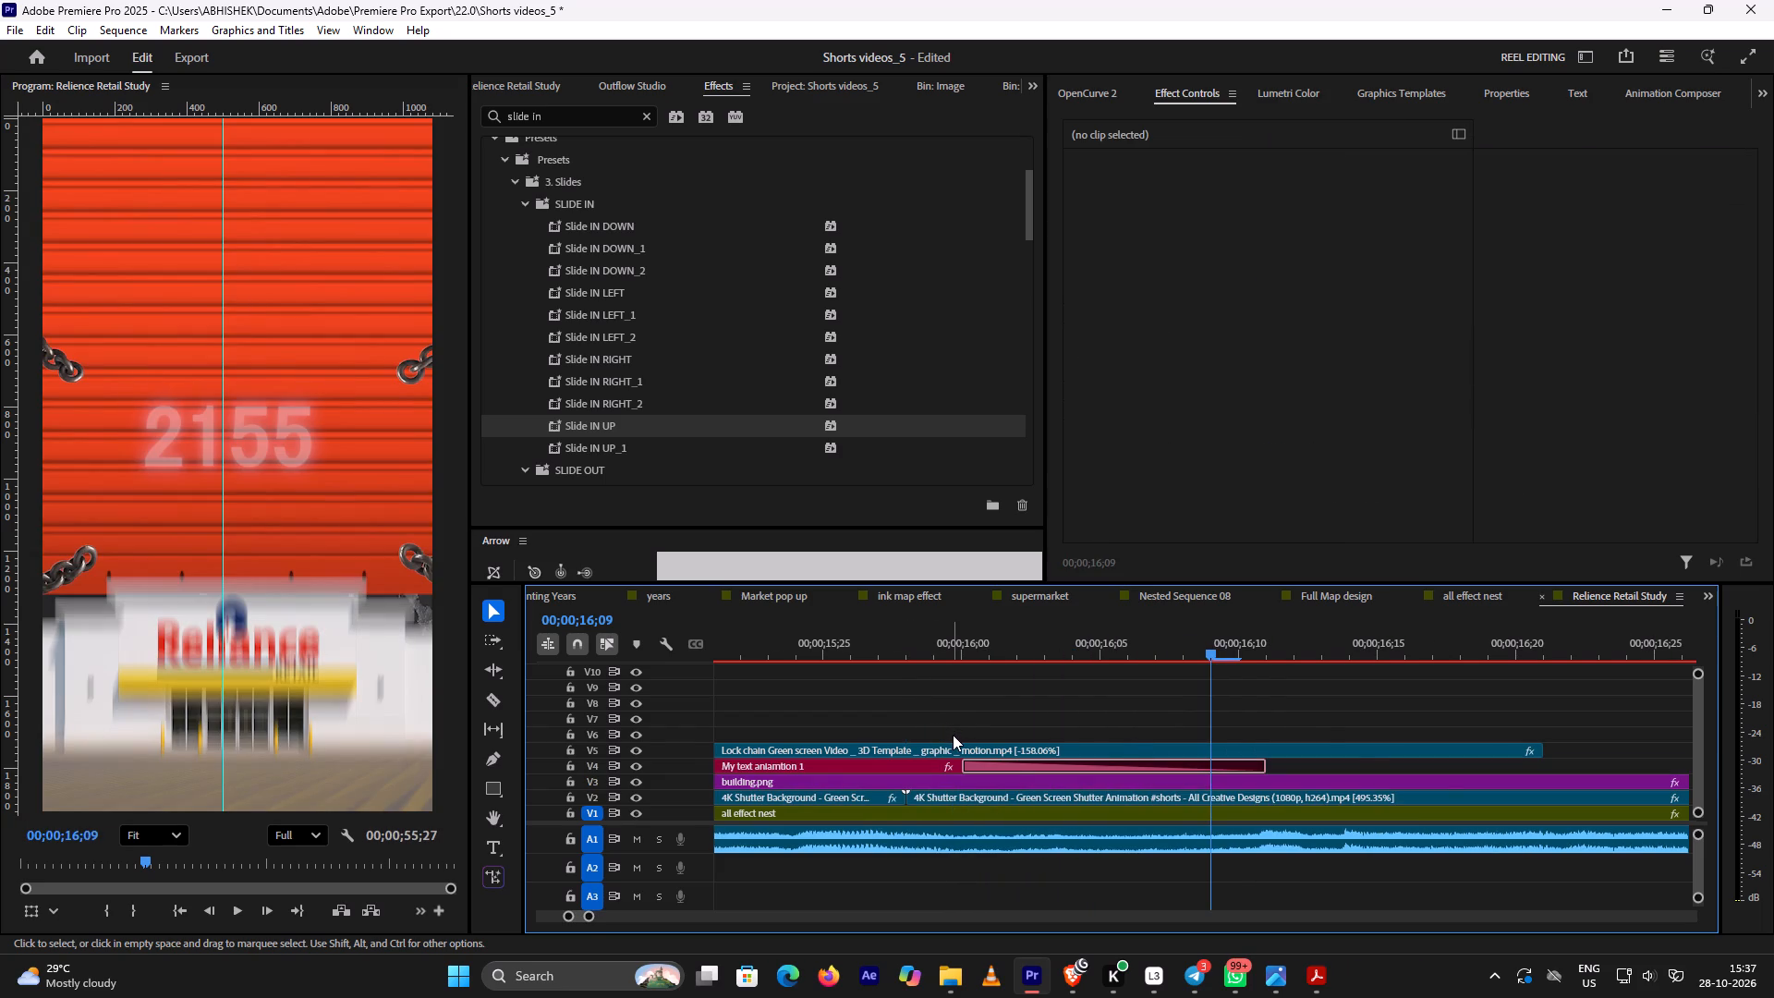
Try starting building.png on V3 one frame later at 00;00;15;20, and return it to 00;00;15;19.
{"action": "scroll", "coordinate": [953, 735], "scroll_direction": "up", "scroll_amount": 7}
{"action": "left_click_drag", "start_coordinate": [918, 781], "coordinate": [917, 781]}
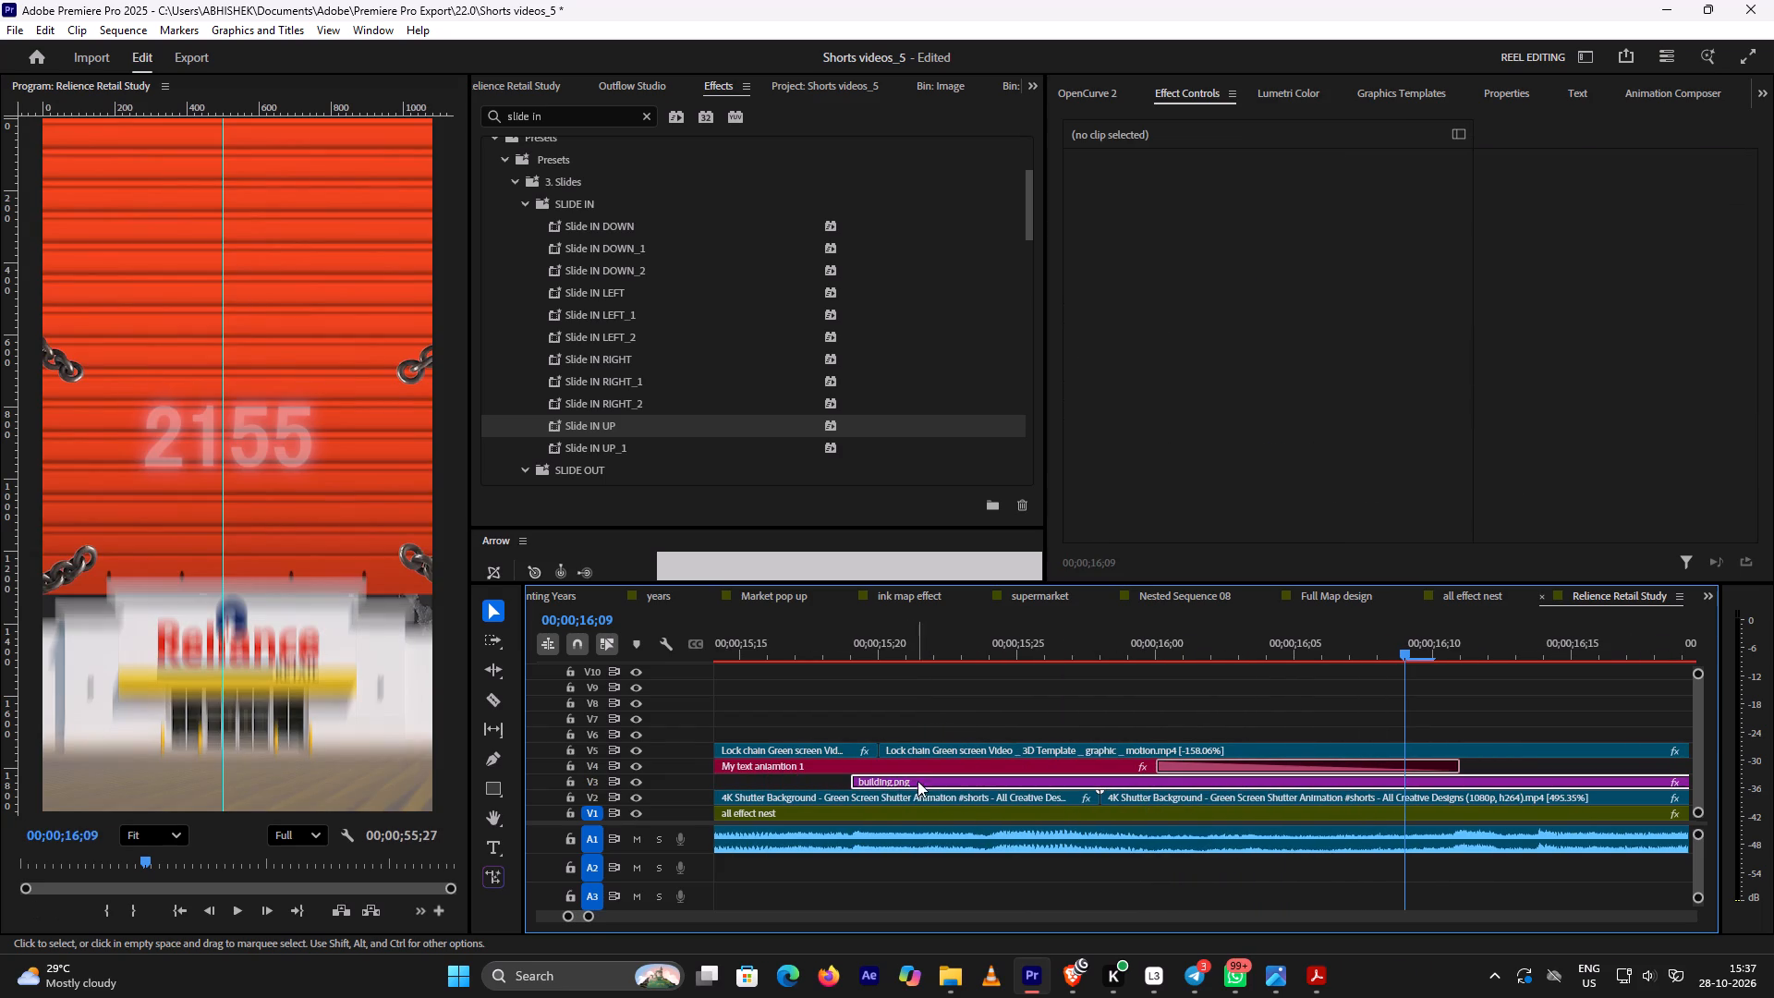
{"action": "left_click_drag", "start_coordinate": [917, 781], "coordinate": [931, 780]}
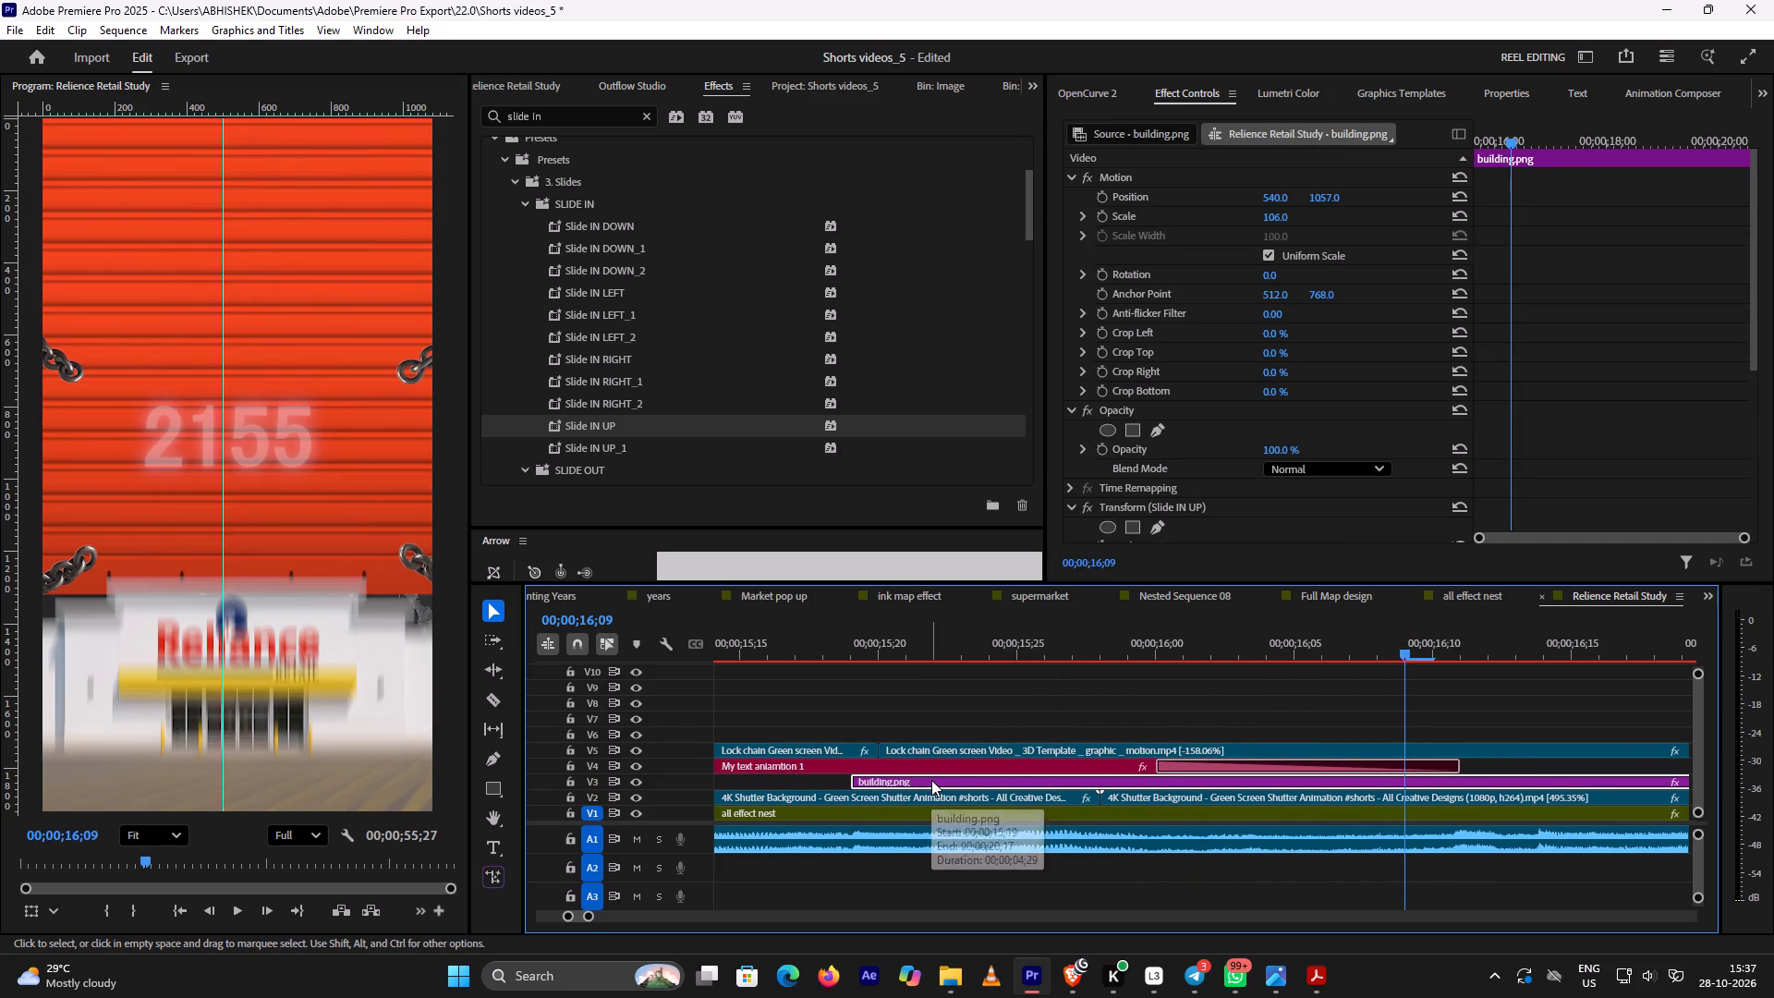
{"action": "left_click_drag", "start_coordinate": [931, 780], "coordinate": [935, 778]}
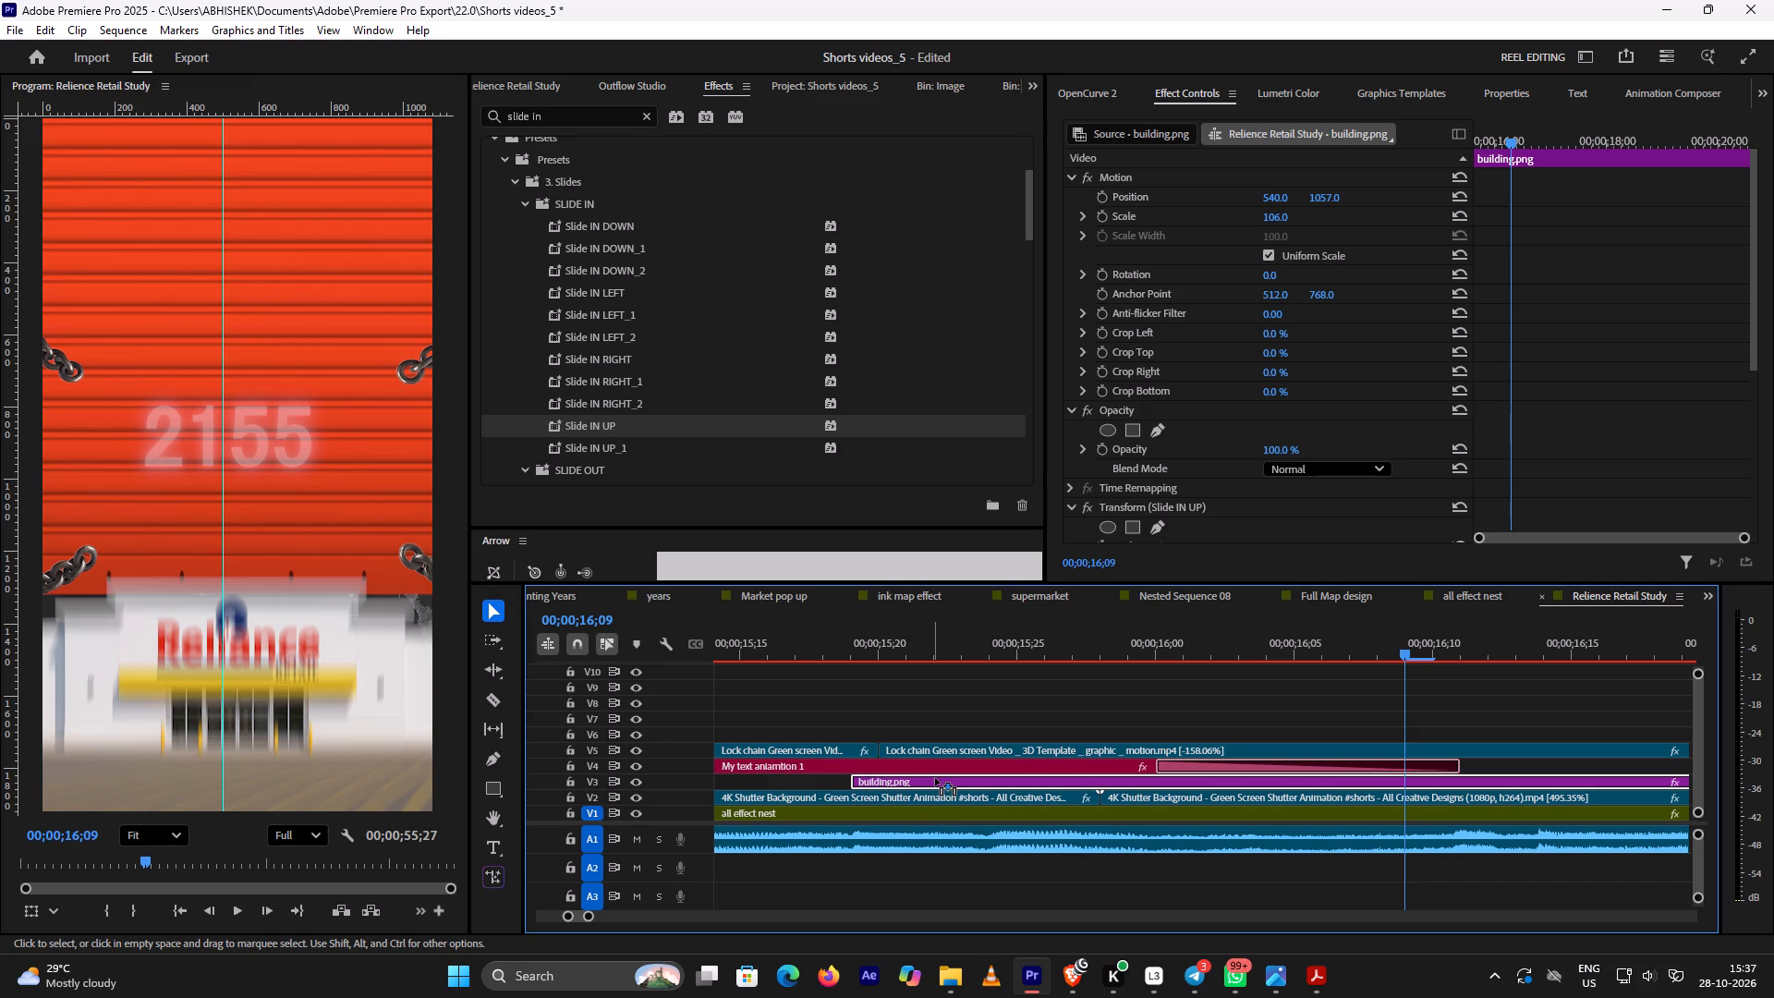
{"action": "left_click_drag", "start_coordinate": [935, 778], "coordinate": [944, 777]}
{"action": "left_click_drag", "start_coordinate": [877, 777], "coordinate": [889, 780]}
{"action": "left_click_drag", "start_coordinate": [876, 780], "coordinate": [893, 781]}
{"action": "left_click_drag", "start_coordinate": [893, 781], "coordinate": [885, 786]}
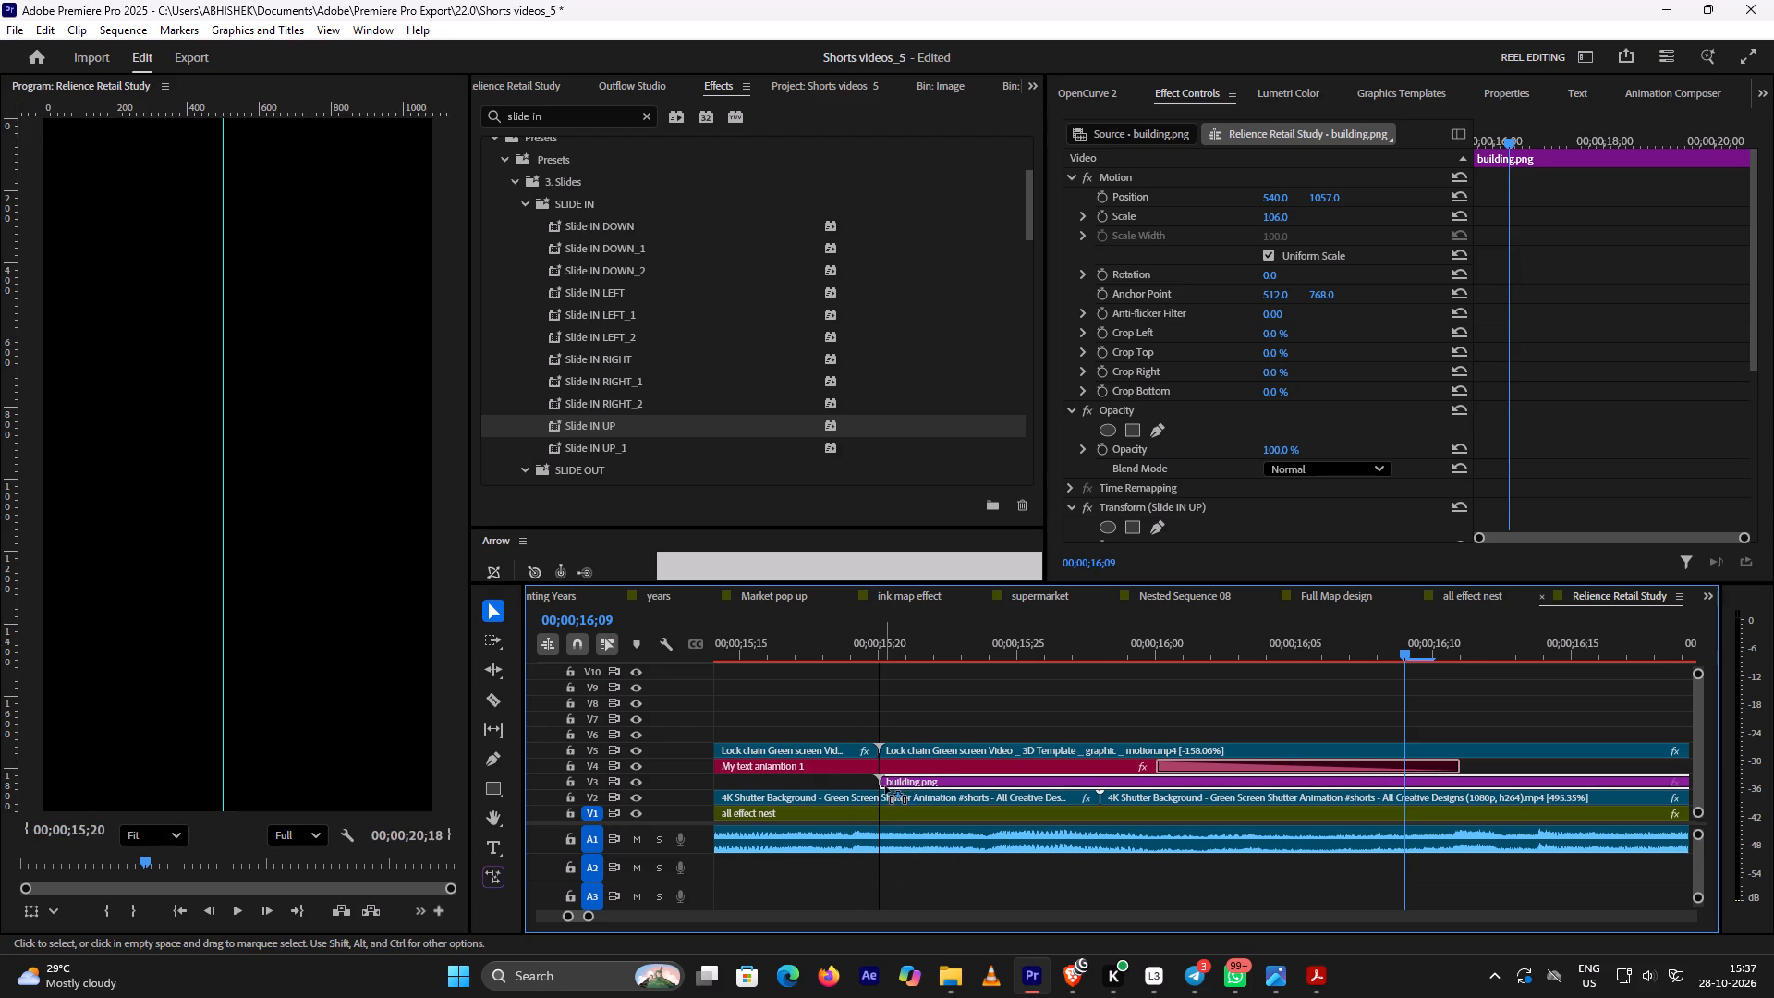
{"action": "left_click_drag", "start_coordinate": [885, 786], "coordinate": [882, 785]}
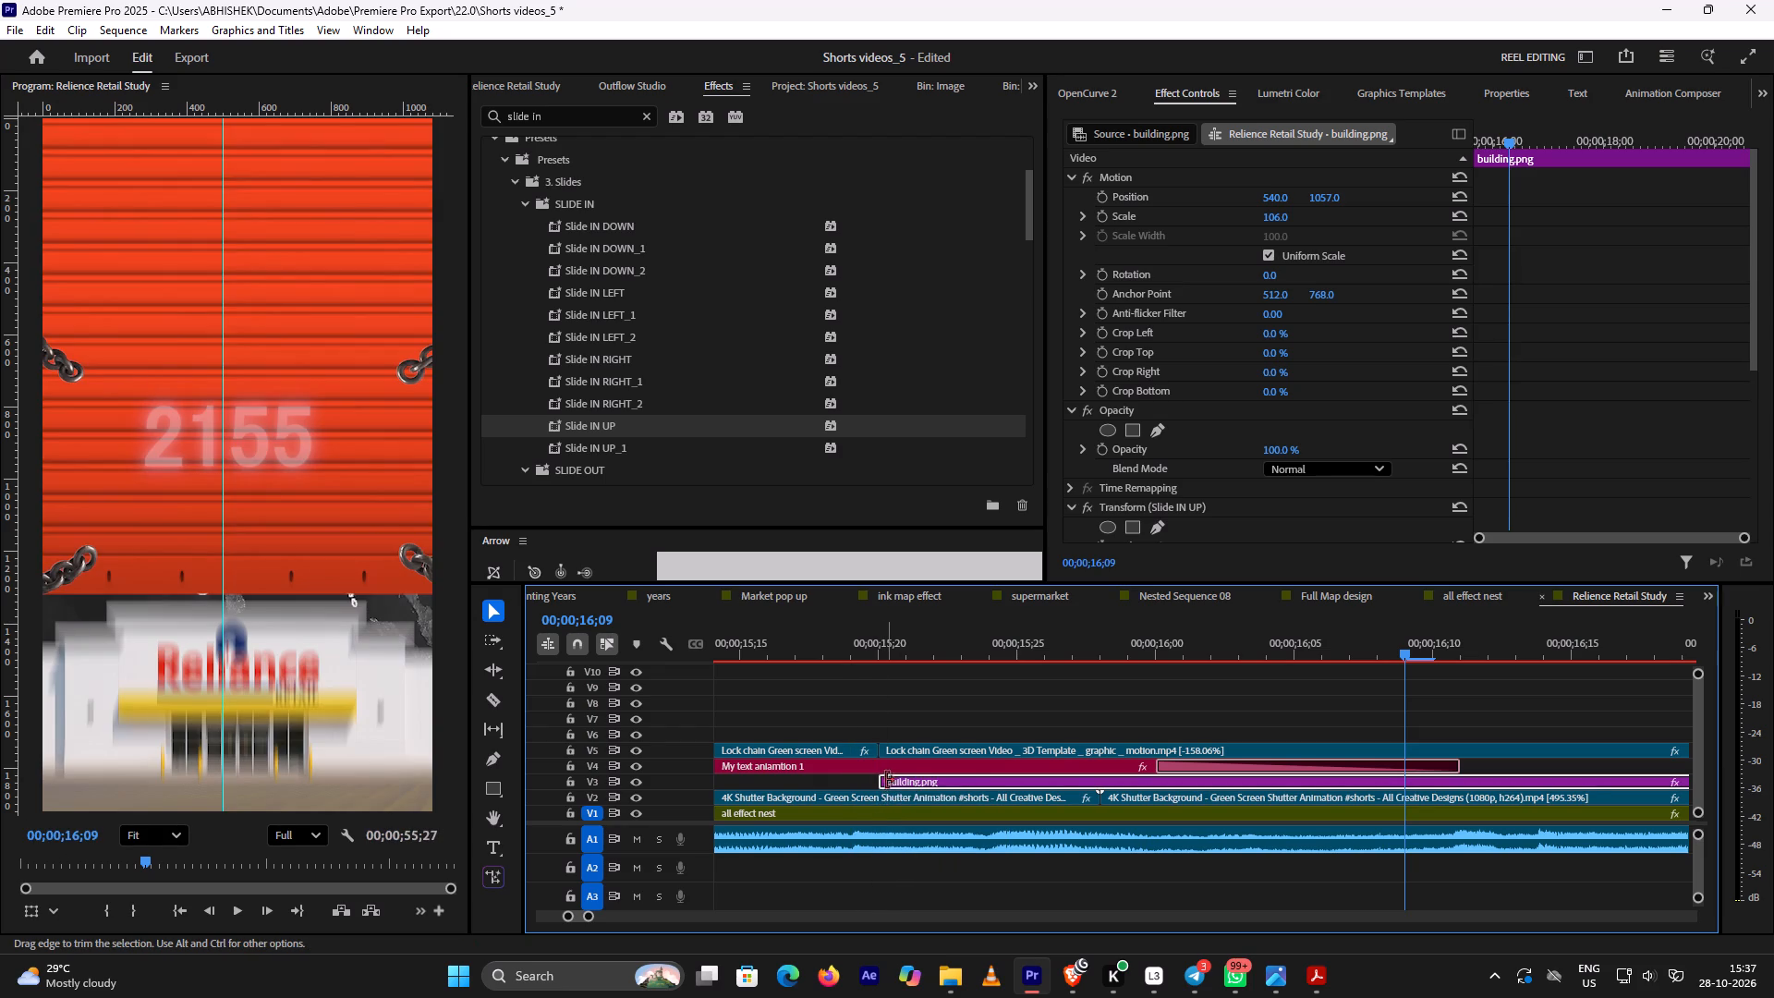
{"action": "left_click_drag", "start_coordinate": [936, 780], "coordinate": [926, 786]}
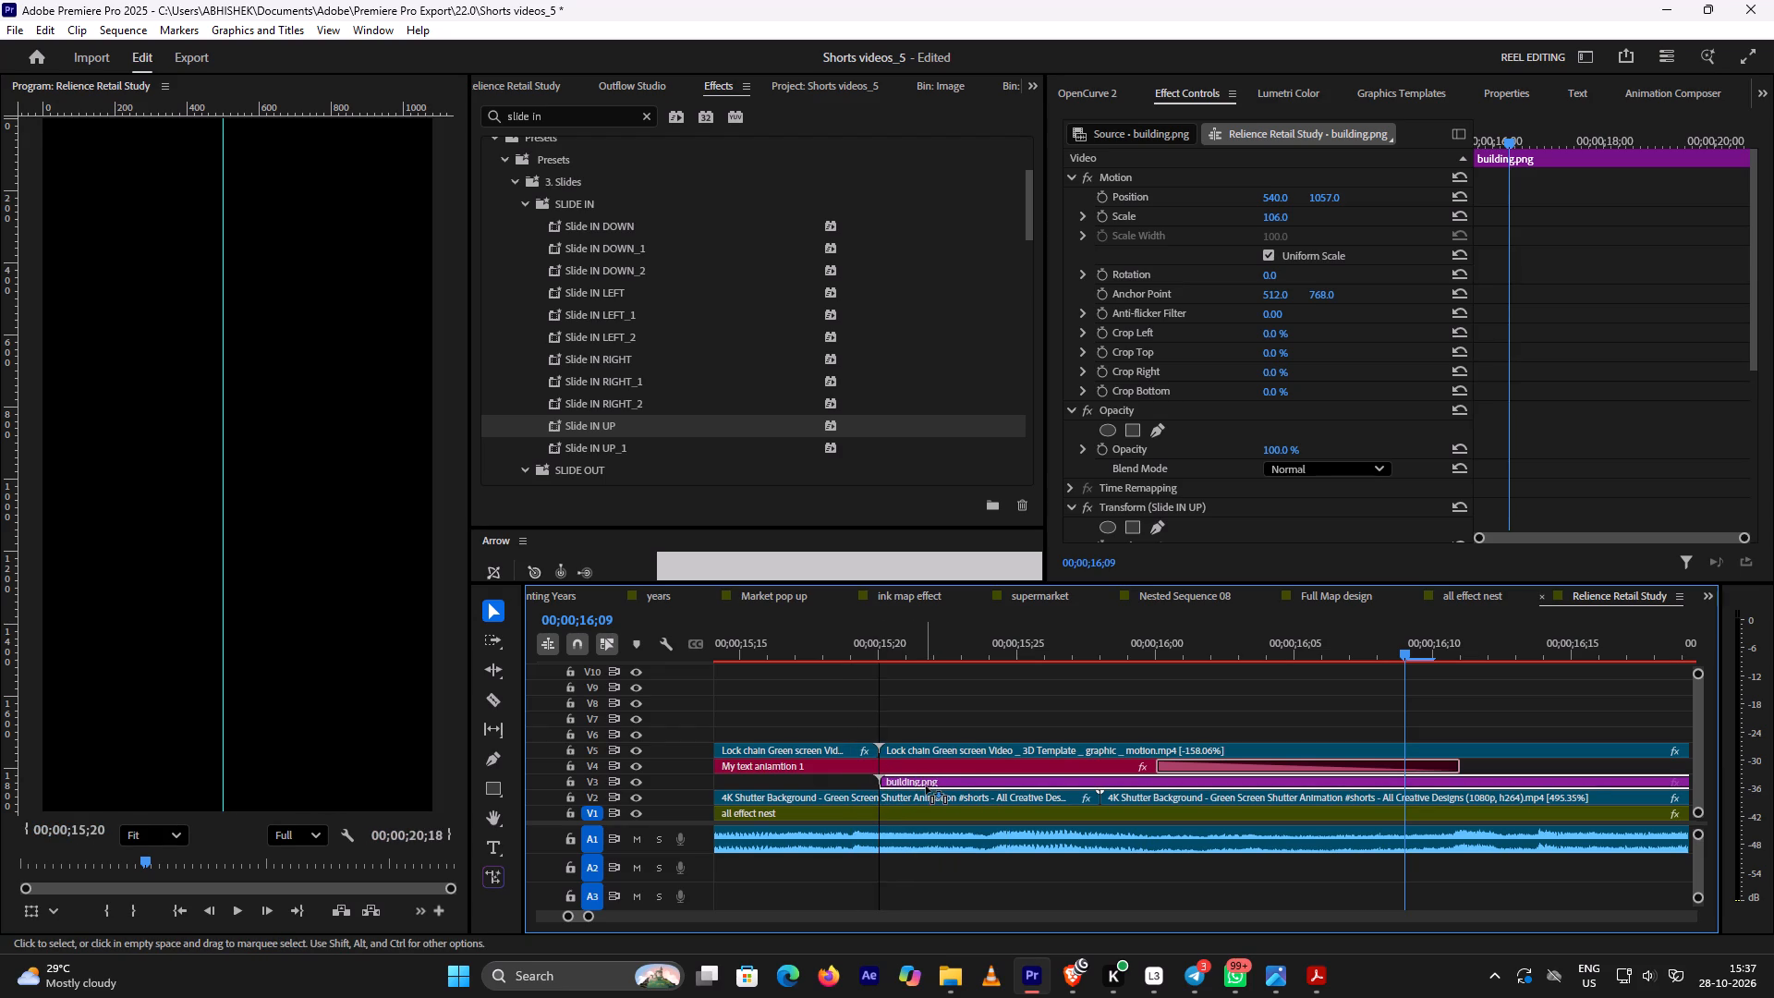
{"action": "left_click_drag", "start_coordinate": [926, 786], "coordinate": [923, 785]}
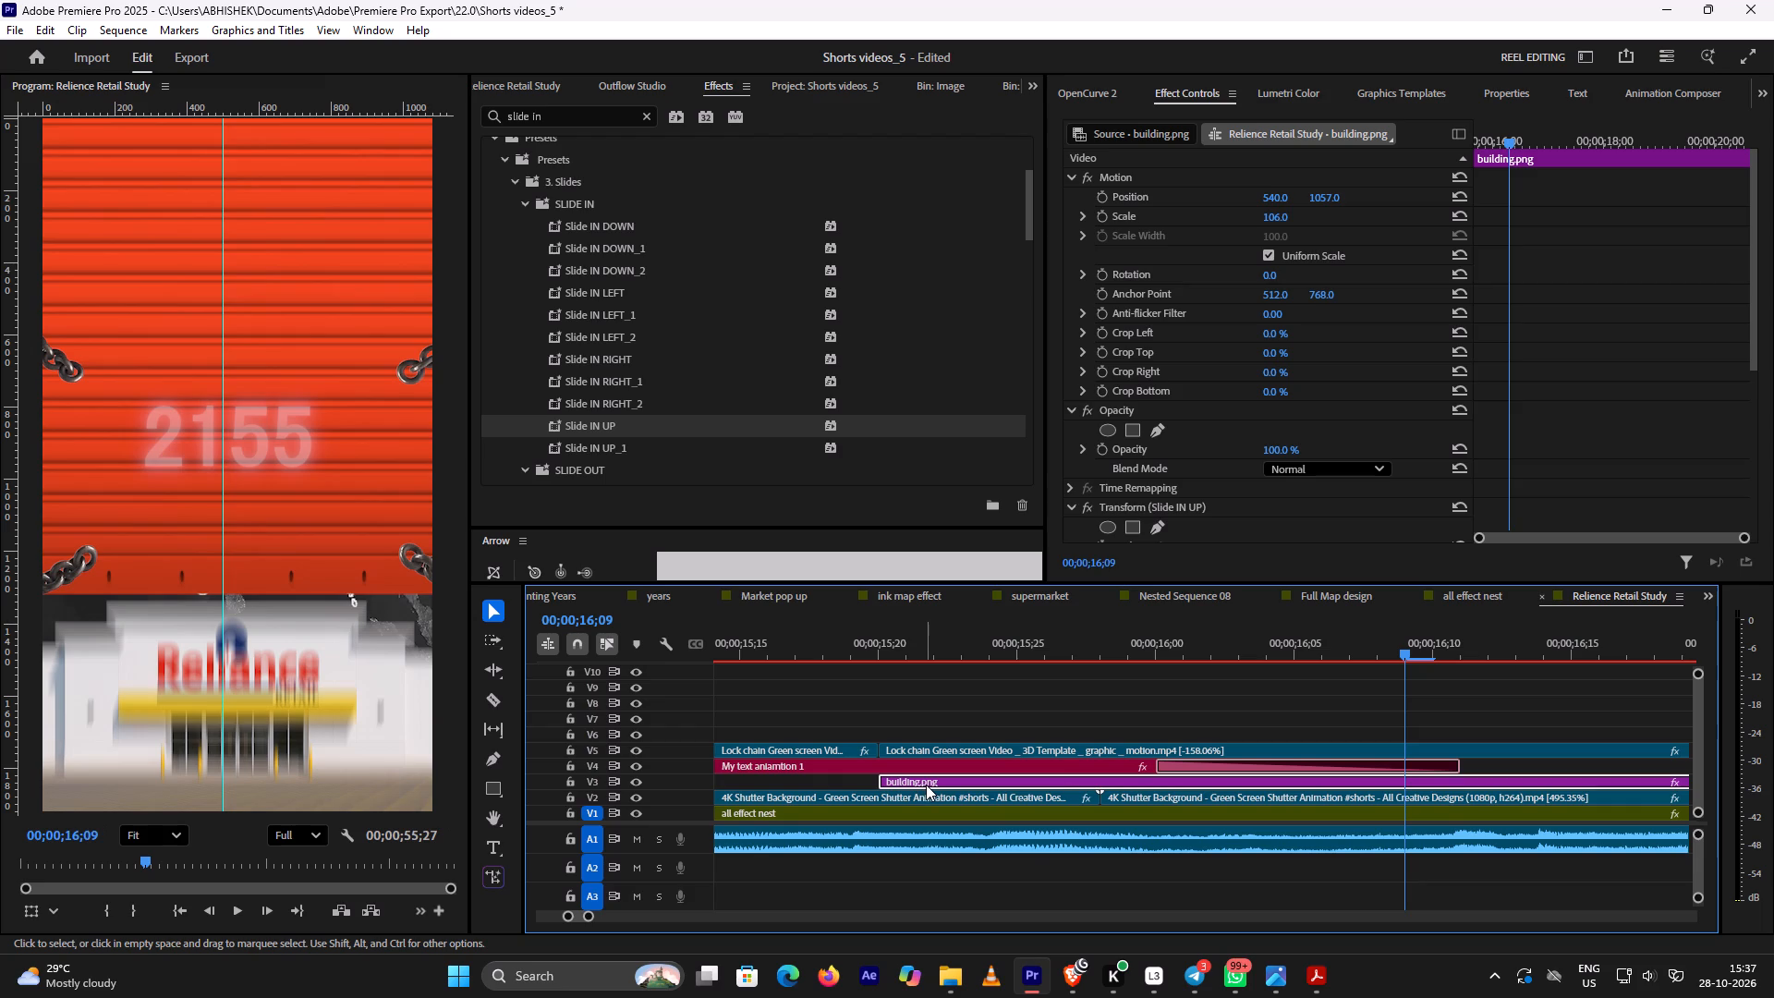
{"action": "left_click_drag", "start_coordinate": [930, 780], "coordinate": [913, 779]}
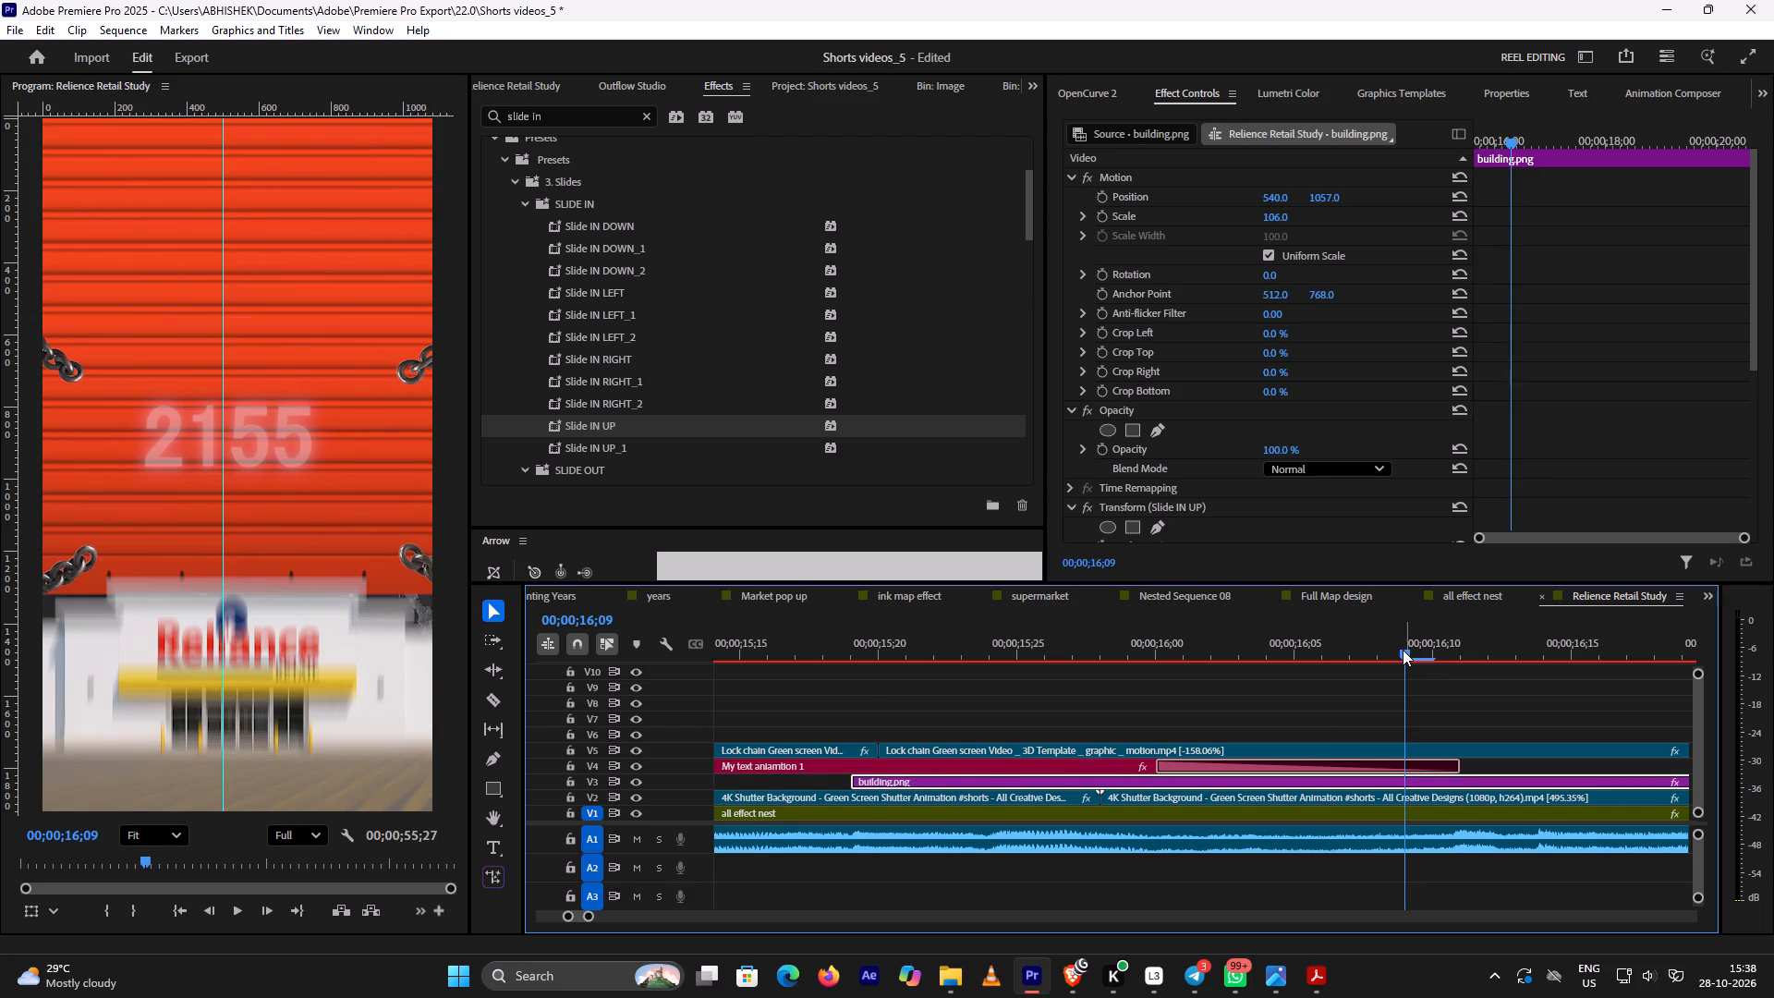
Scrub the shutter opening between 00;00;15;27 and 00;00;16;11 to check how the building rises beneath the shutter's lower edge.
{"action": "left_click_drag", "start_coordinate": [1403, 650], "coordinate": [1067, 668]}
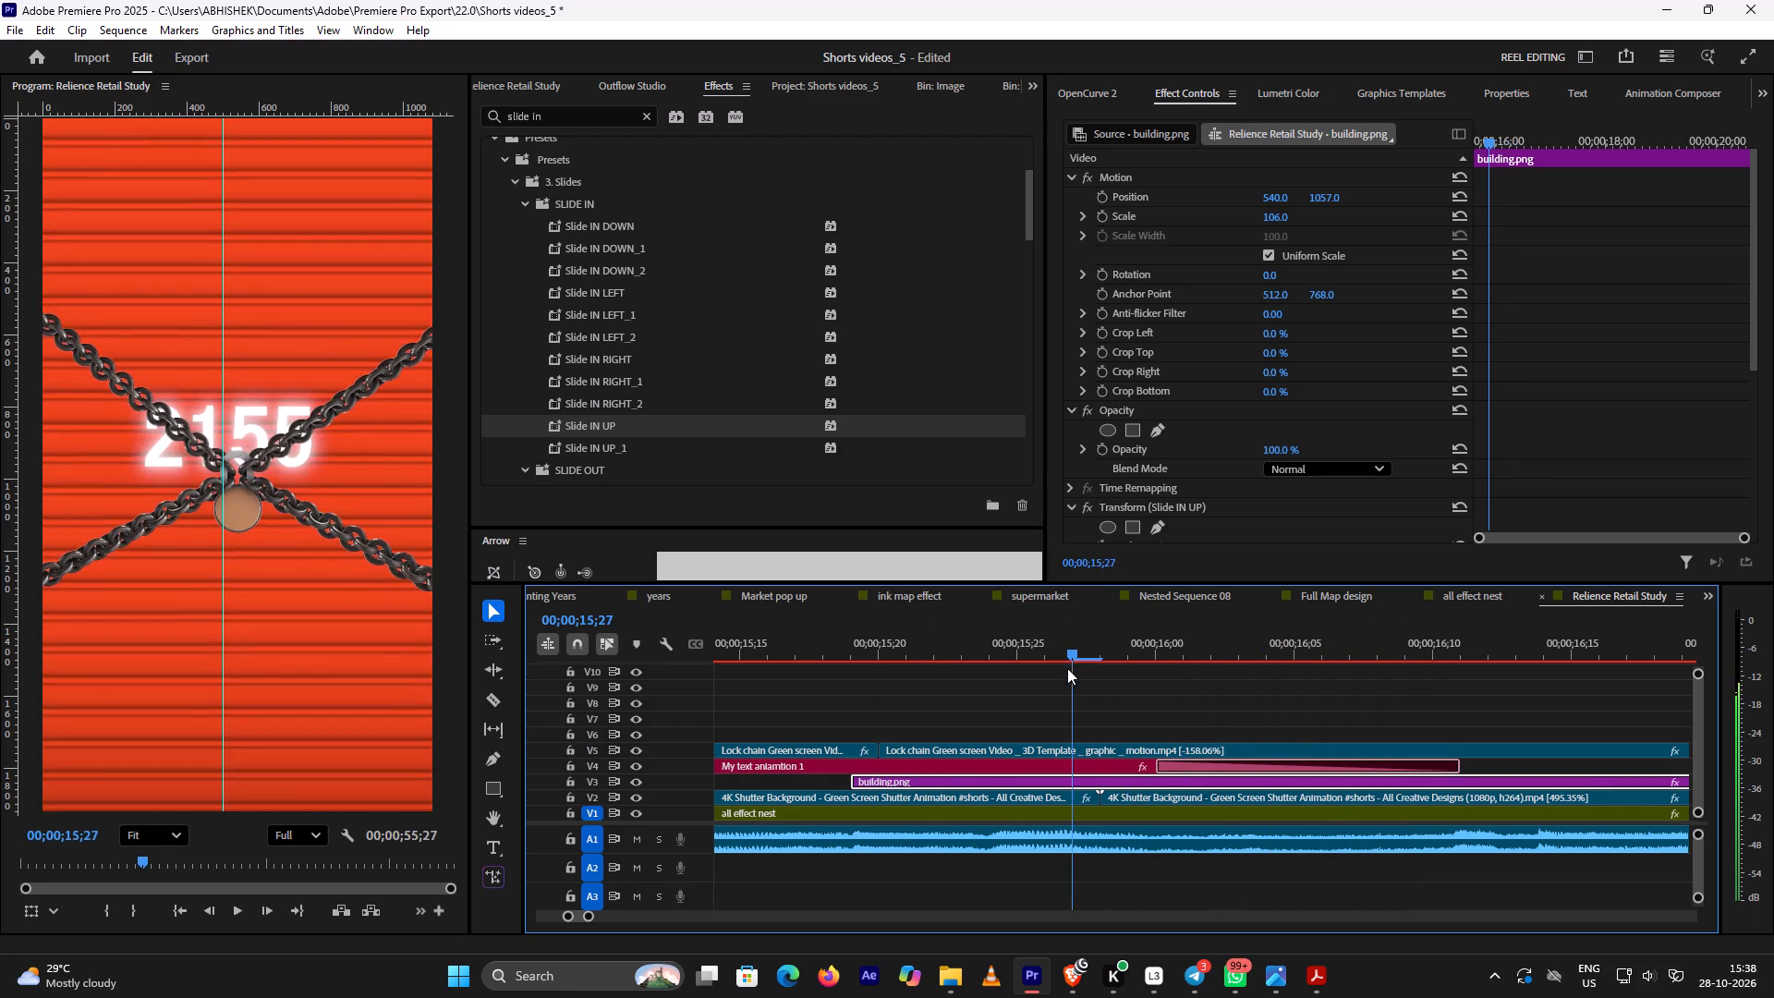
{"action": "left_click_drag", "start_coordinate": [1067, 668], "coordinate": [1443, 687]}
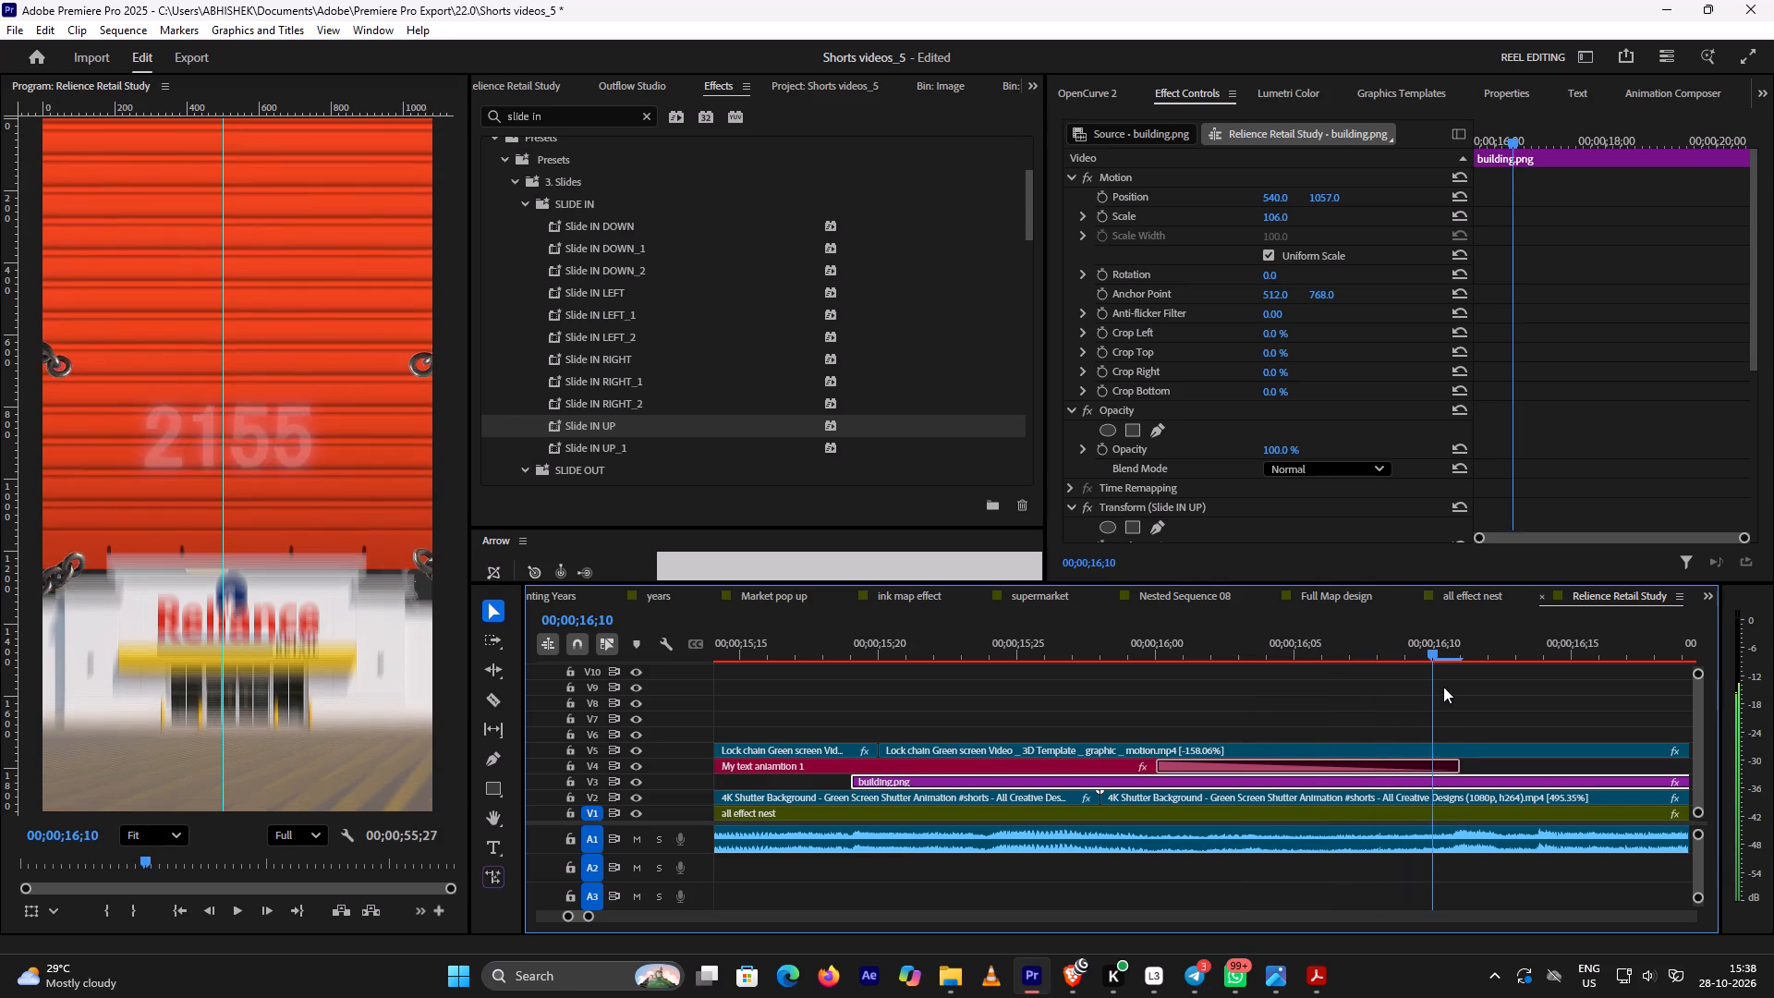
{"action": "left_click_drag", "start_coordinate": [1443, 687], "coordinate": [1458, 685]}
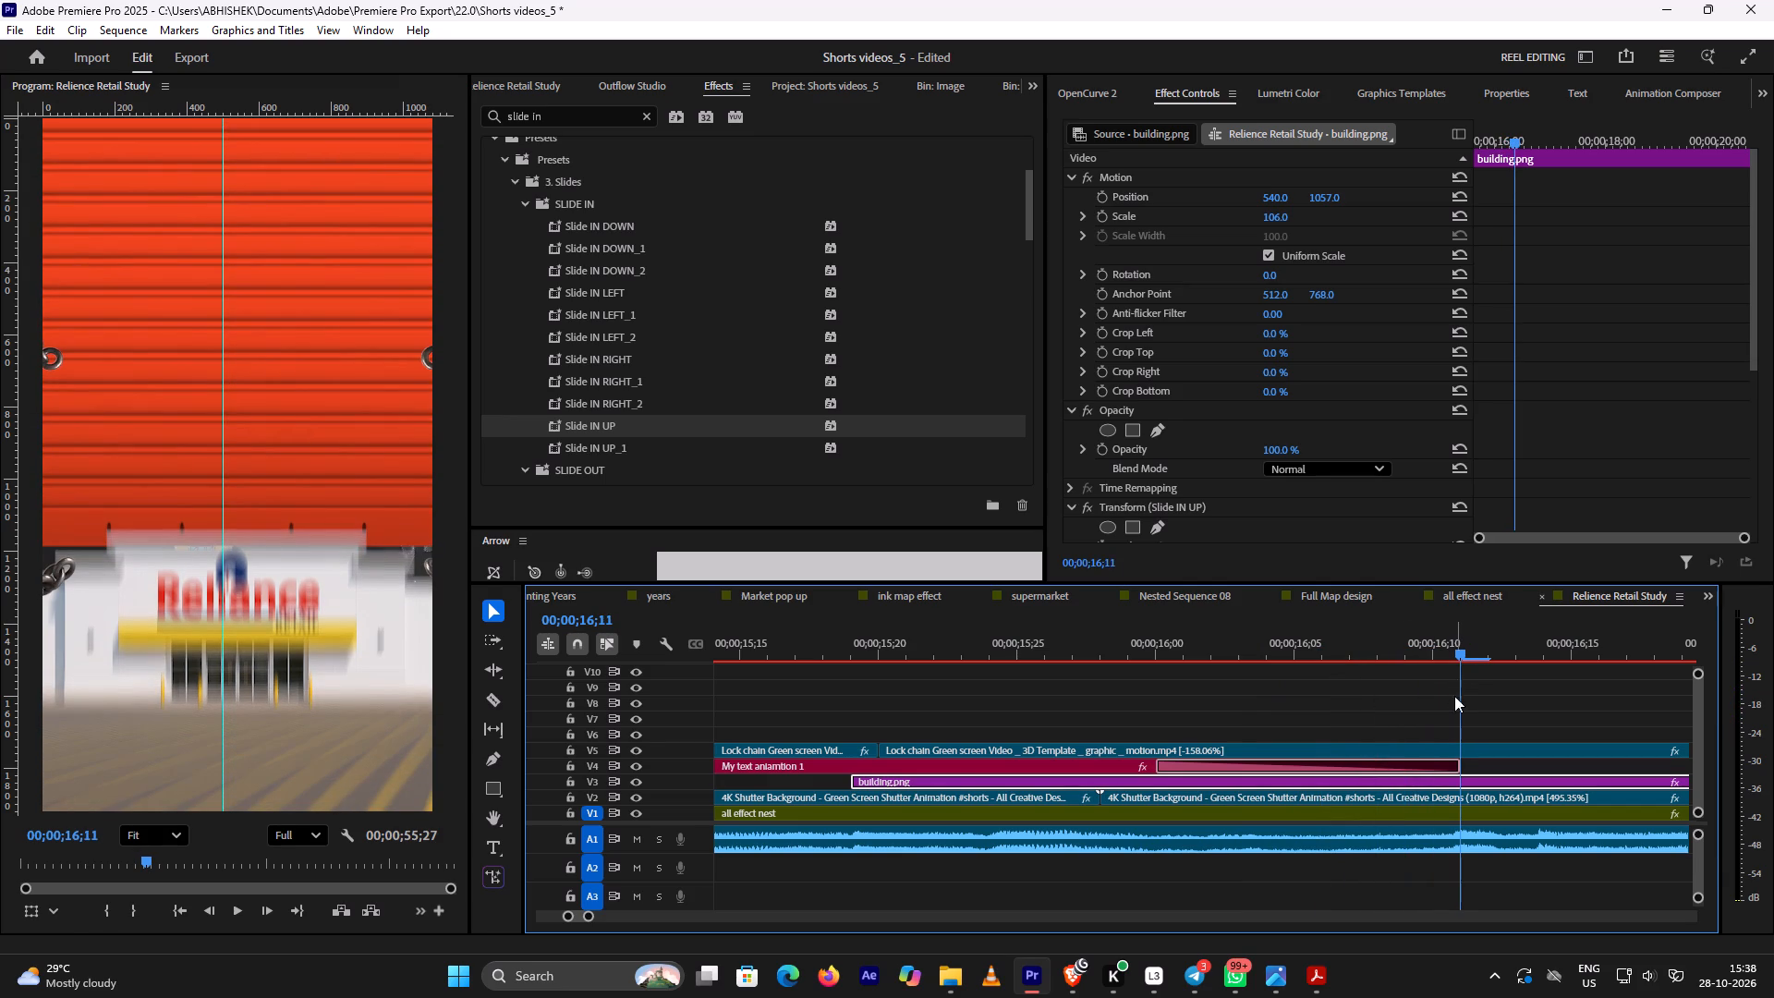
{"action": "left_click_drag", "start_coordinate": [883, 781], "coordinate": [889, 779]}
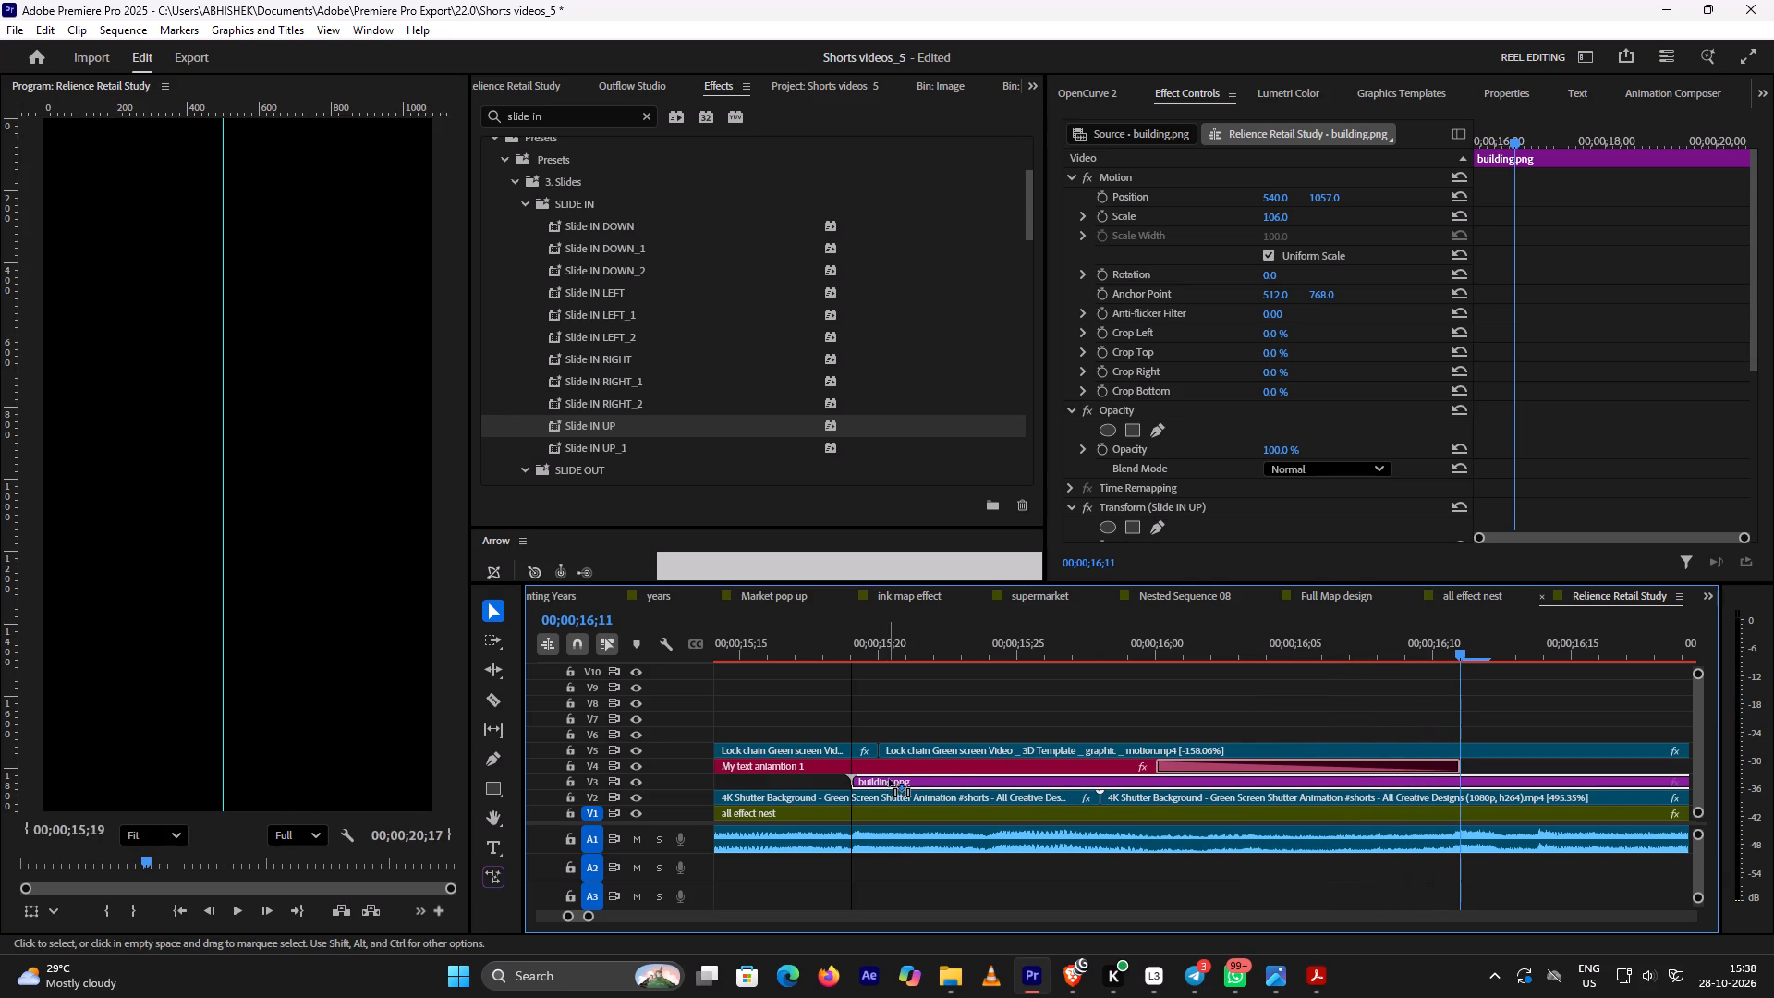
{"action": "left_click_drag", "start_coordinate": [889, 779], "coordinate": [896, 776]}
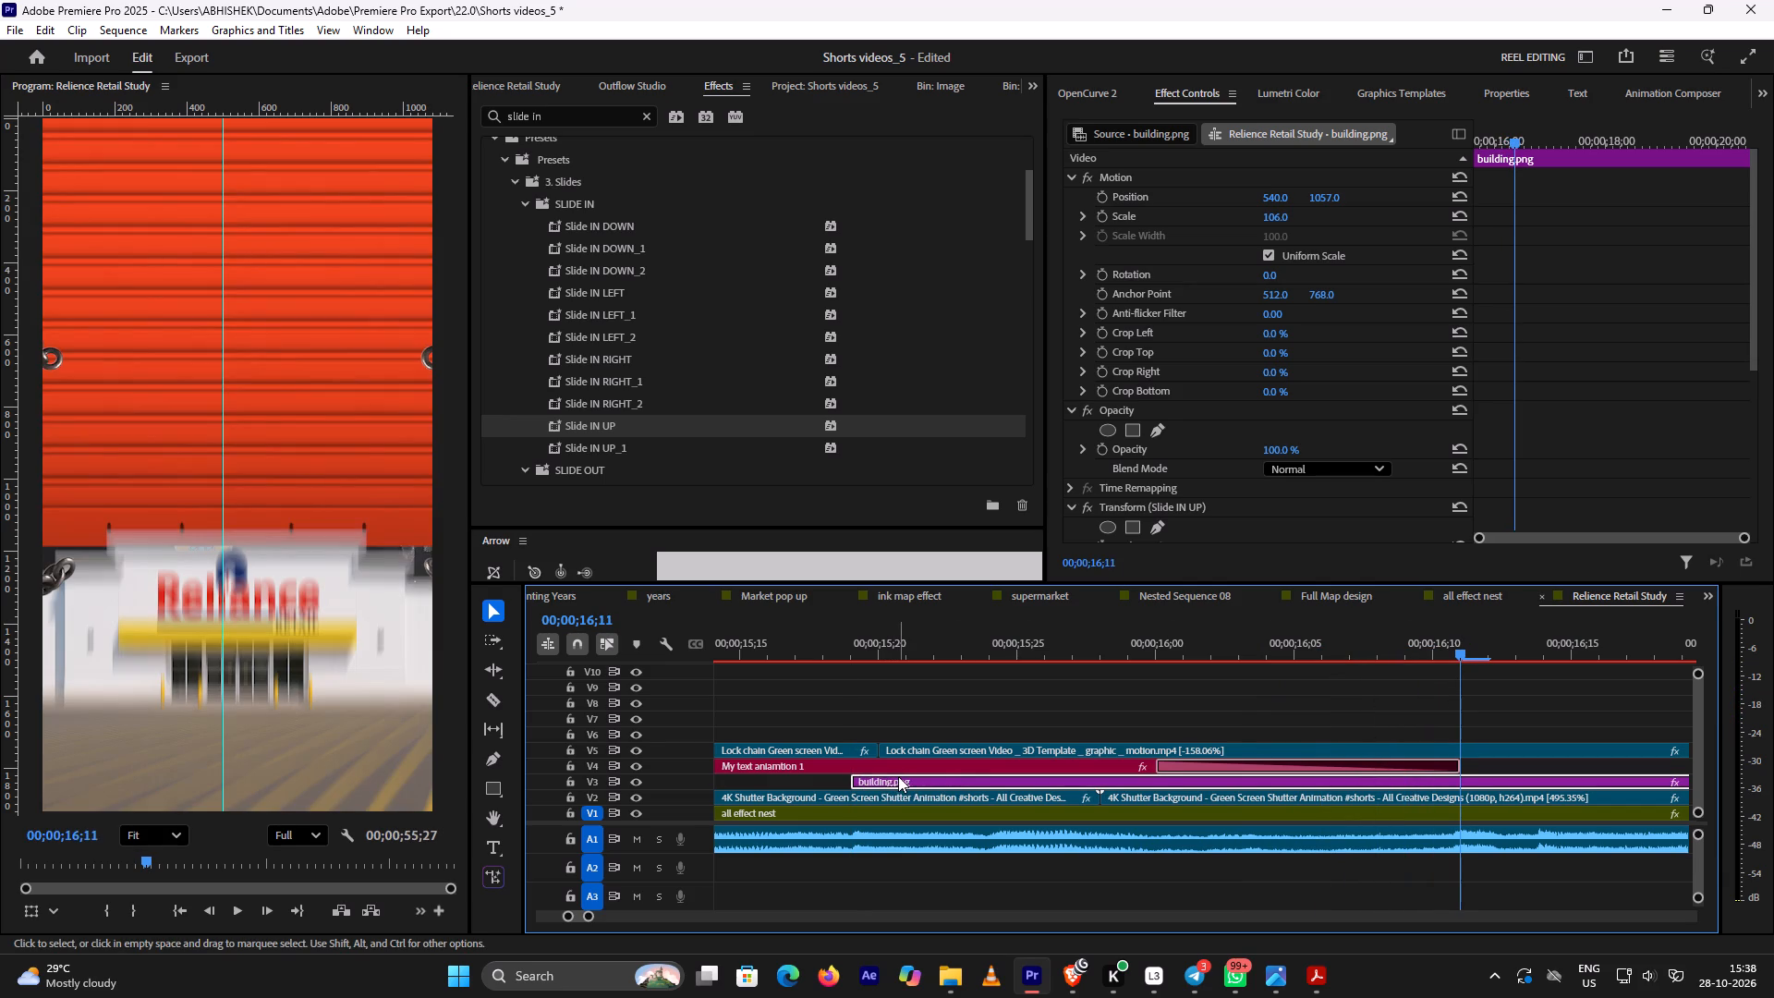
{"action": "left_click_drag", "start_coordinate": [1458, 651], "coordinate": [1391, 651]}
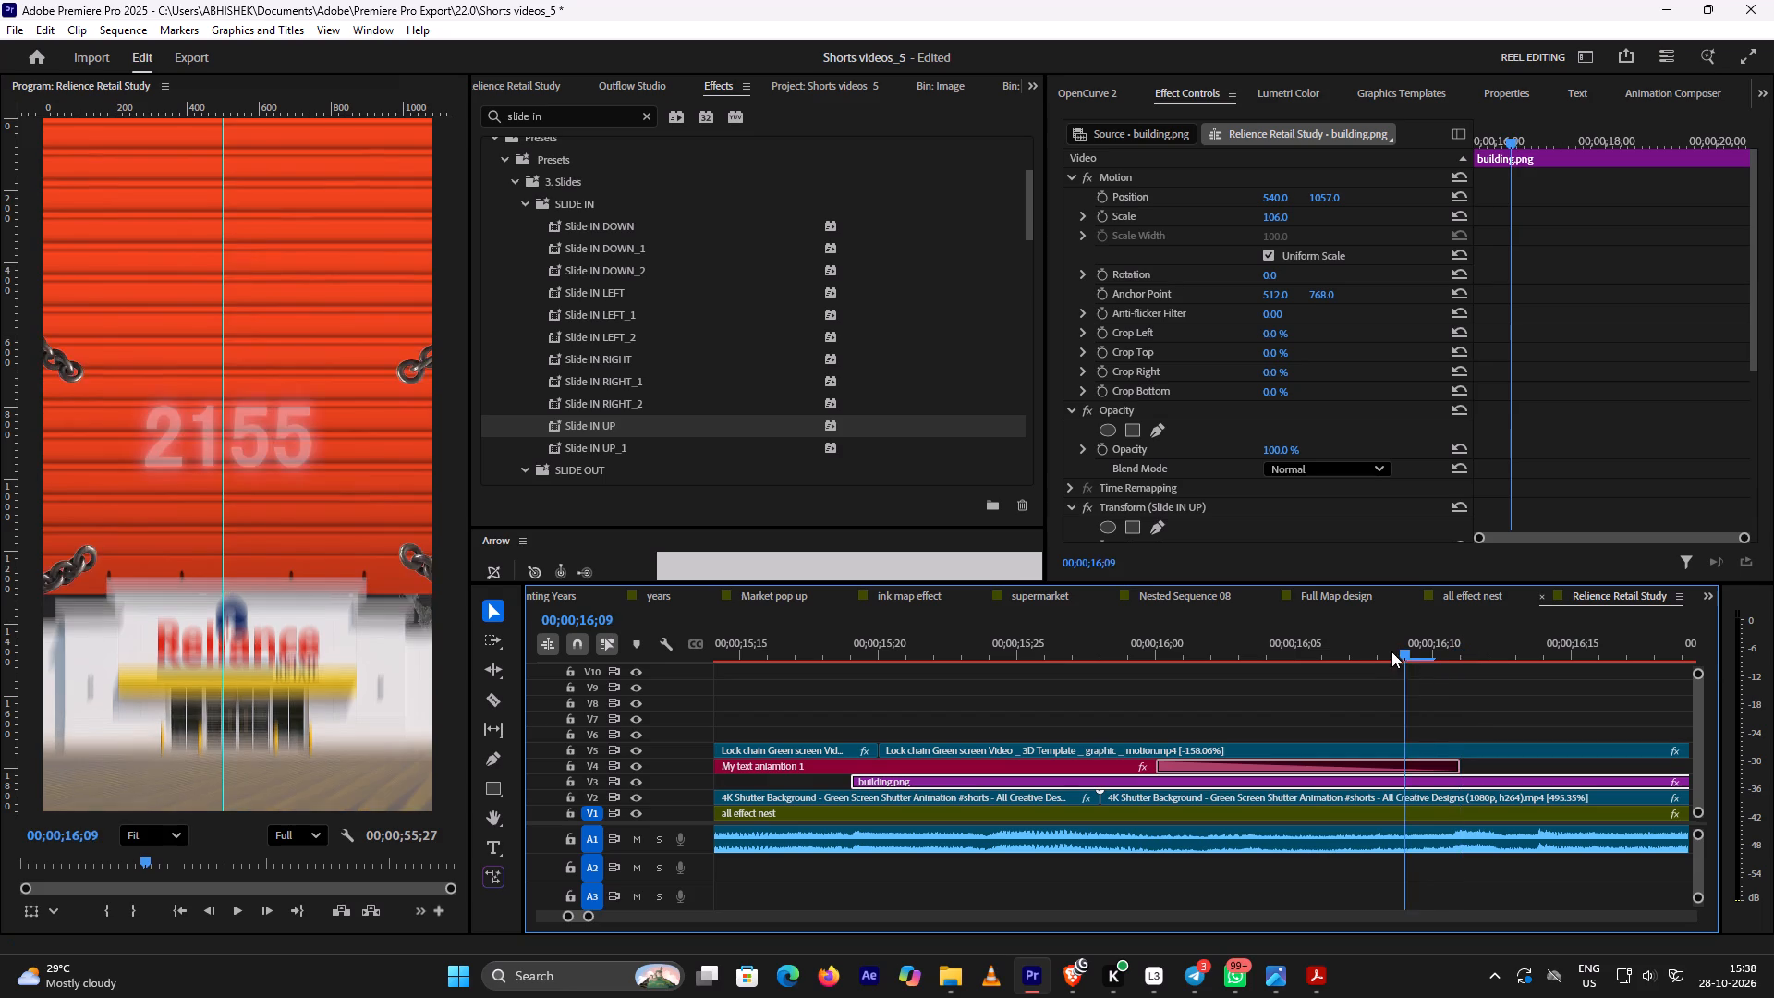
{"action": "left_click_drag", "start_coordinate": [1391, 651], "coordinate": [1383, 675]}
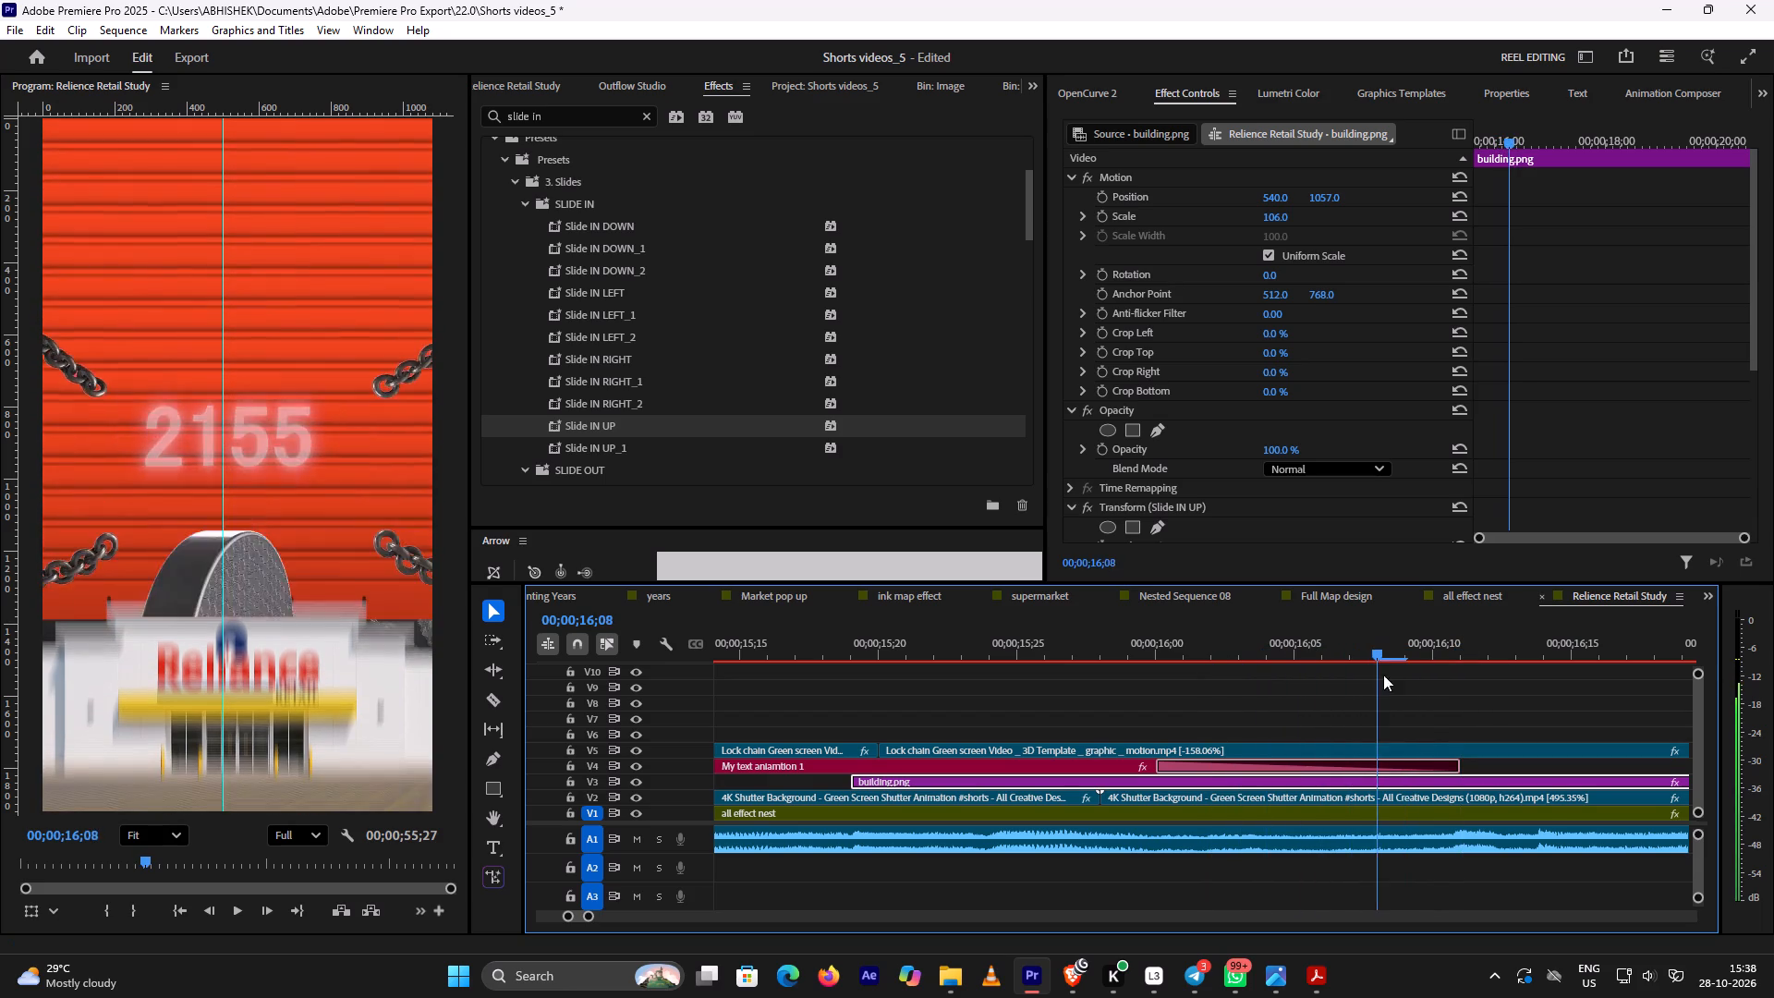
{"action": "left_click_drag", "start_coordinate": [1383, 675], "coordinate": [1430, 672]}
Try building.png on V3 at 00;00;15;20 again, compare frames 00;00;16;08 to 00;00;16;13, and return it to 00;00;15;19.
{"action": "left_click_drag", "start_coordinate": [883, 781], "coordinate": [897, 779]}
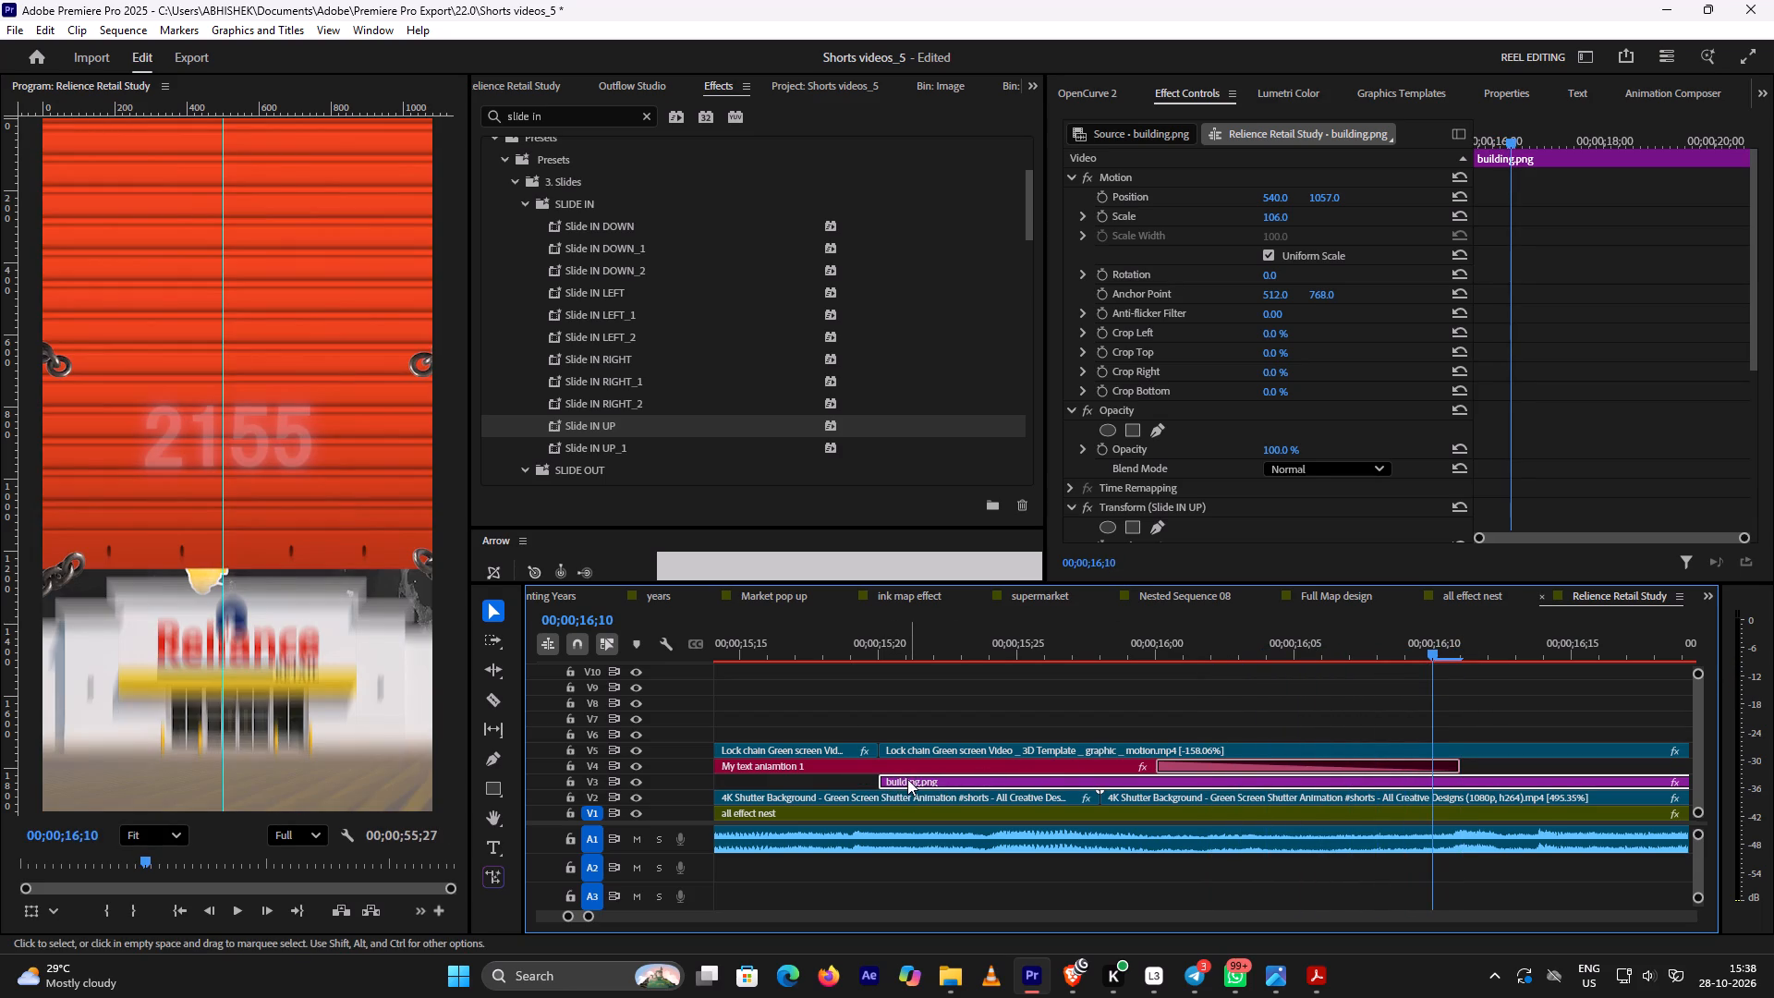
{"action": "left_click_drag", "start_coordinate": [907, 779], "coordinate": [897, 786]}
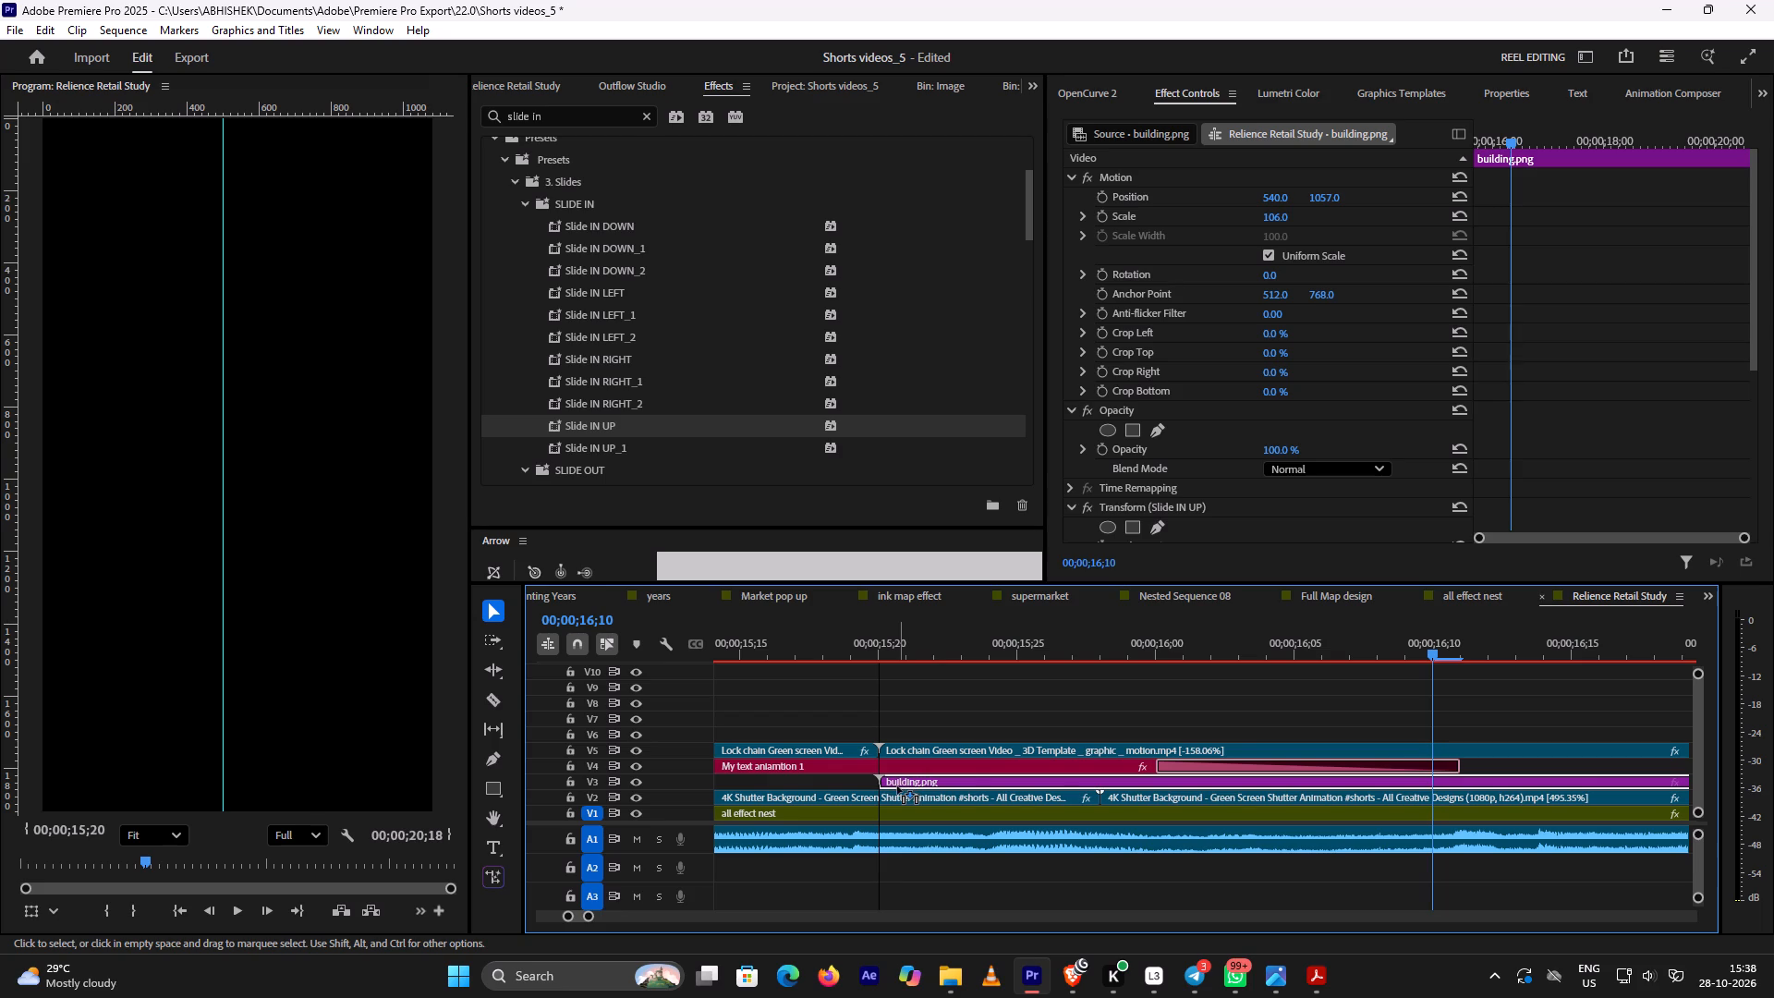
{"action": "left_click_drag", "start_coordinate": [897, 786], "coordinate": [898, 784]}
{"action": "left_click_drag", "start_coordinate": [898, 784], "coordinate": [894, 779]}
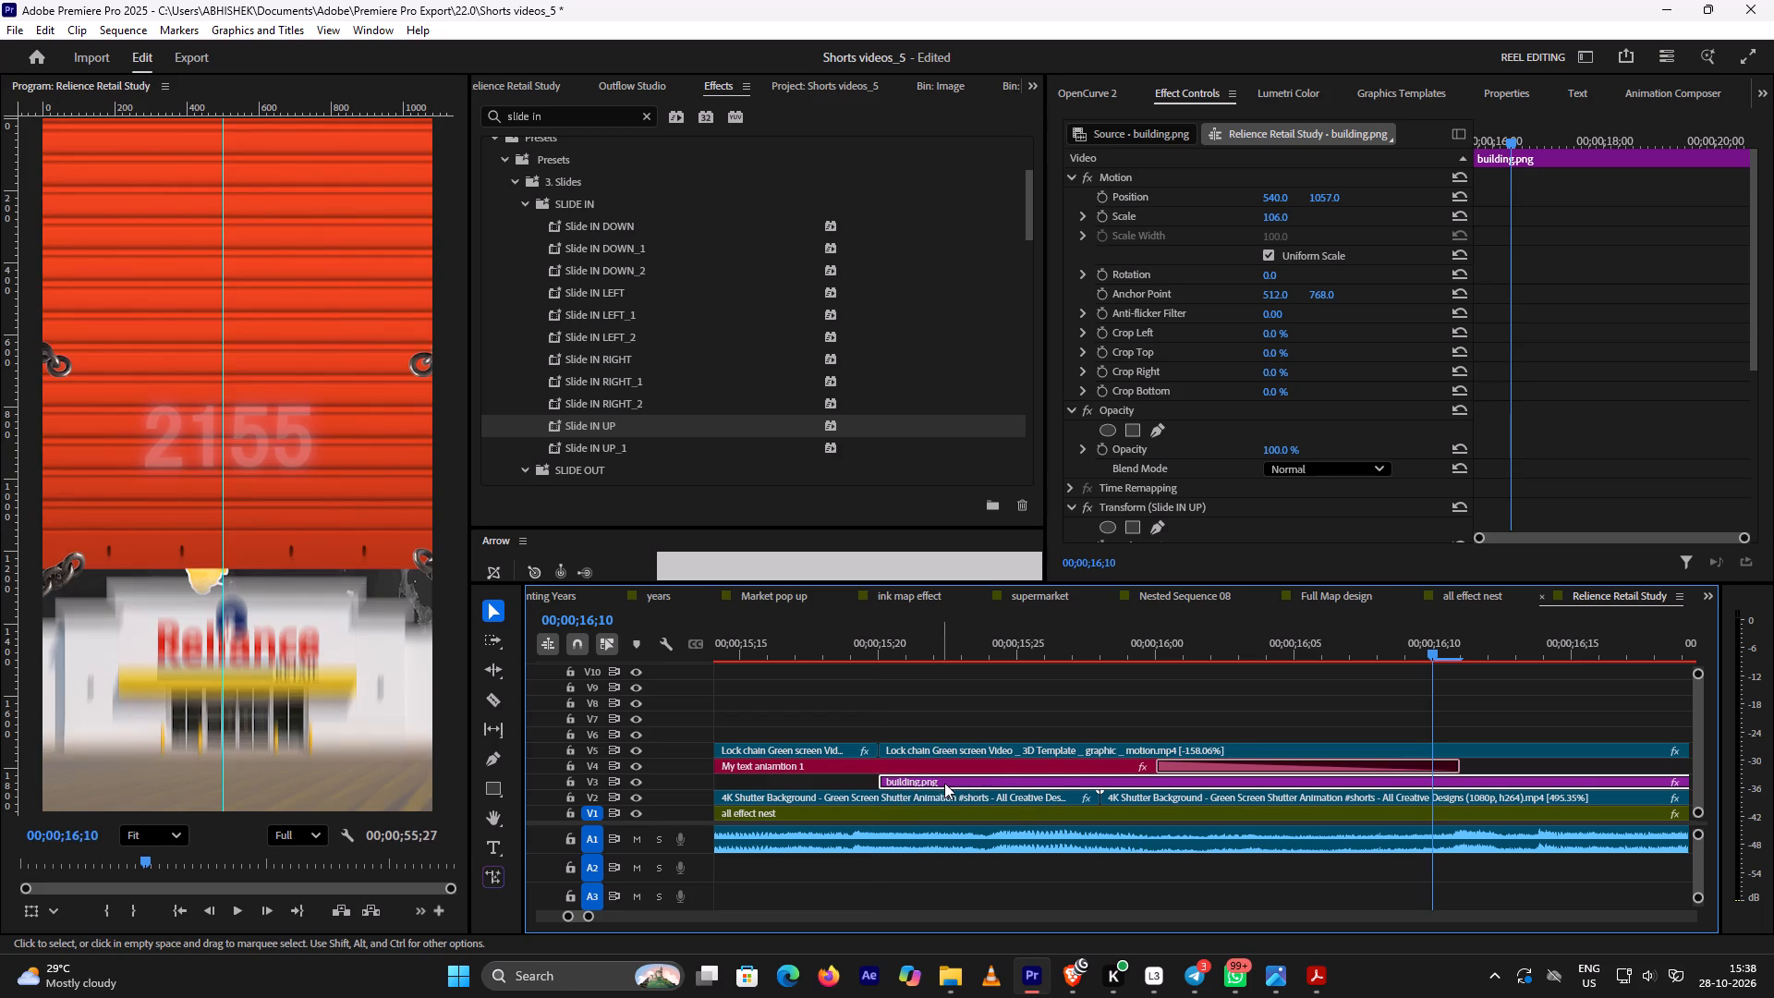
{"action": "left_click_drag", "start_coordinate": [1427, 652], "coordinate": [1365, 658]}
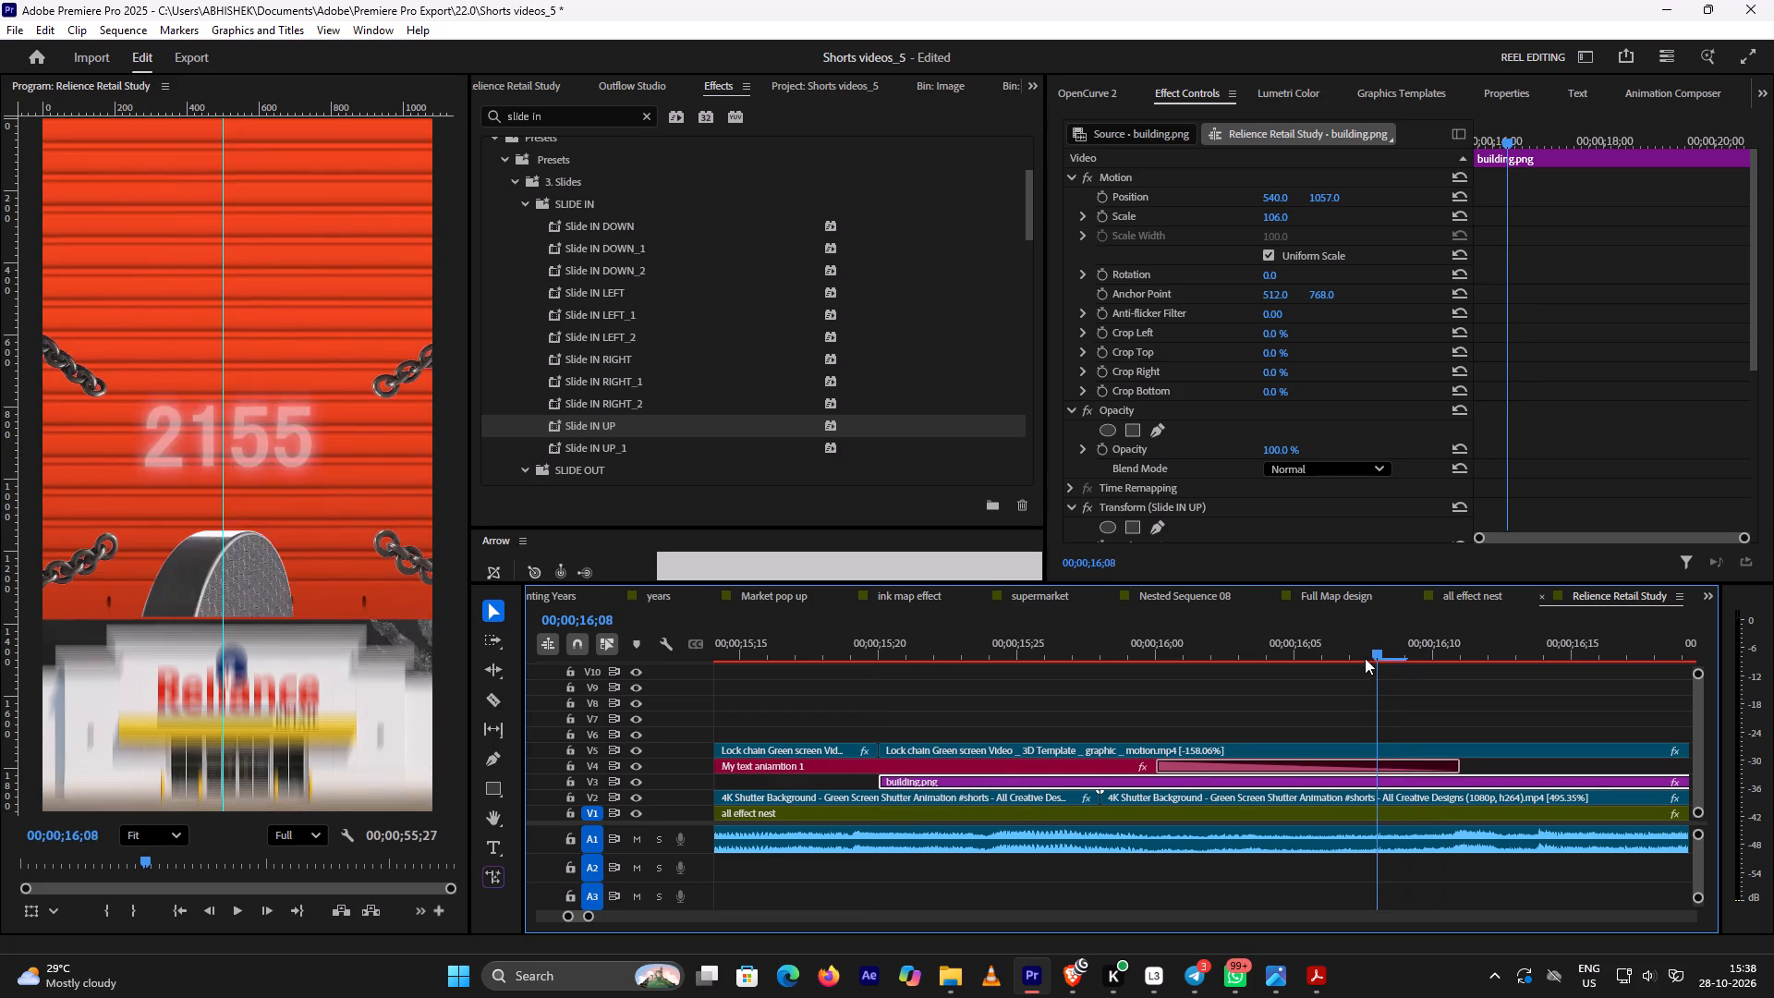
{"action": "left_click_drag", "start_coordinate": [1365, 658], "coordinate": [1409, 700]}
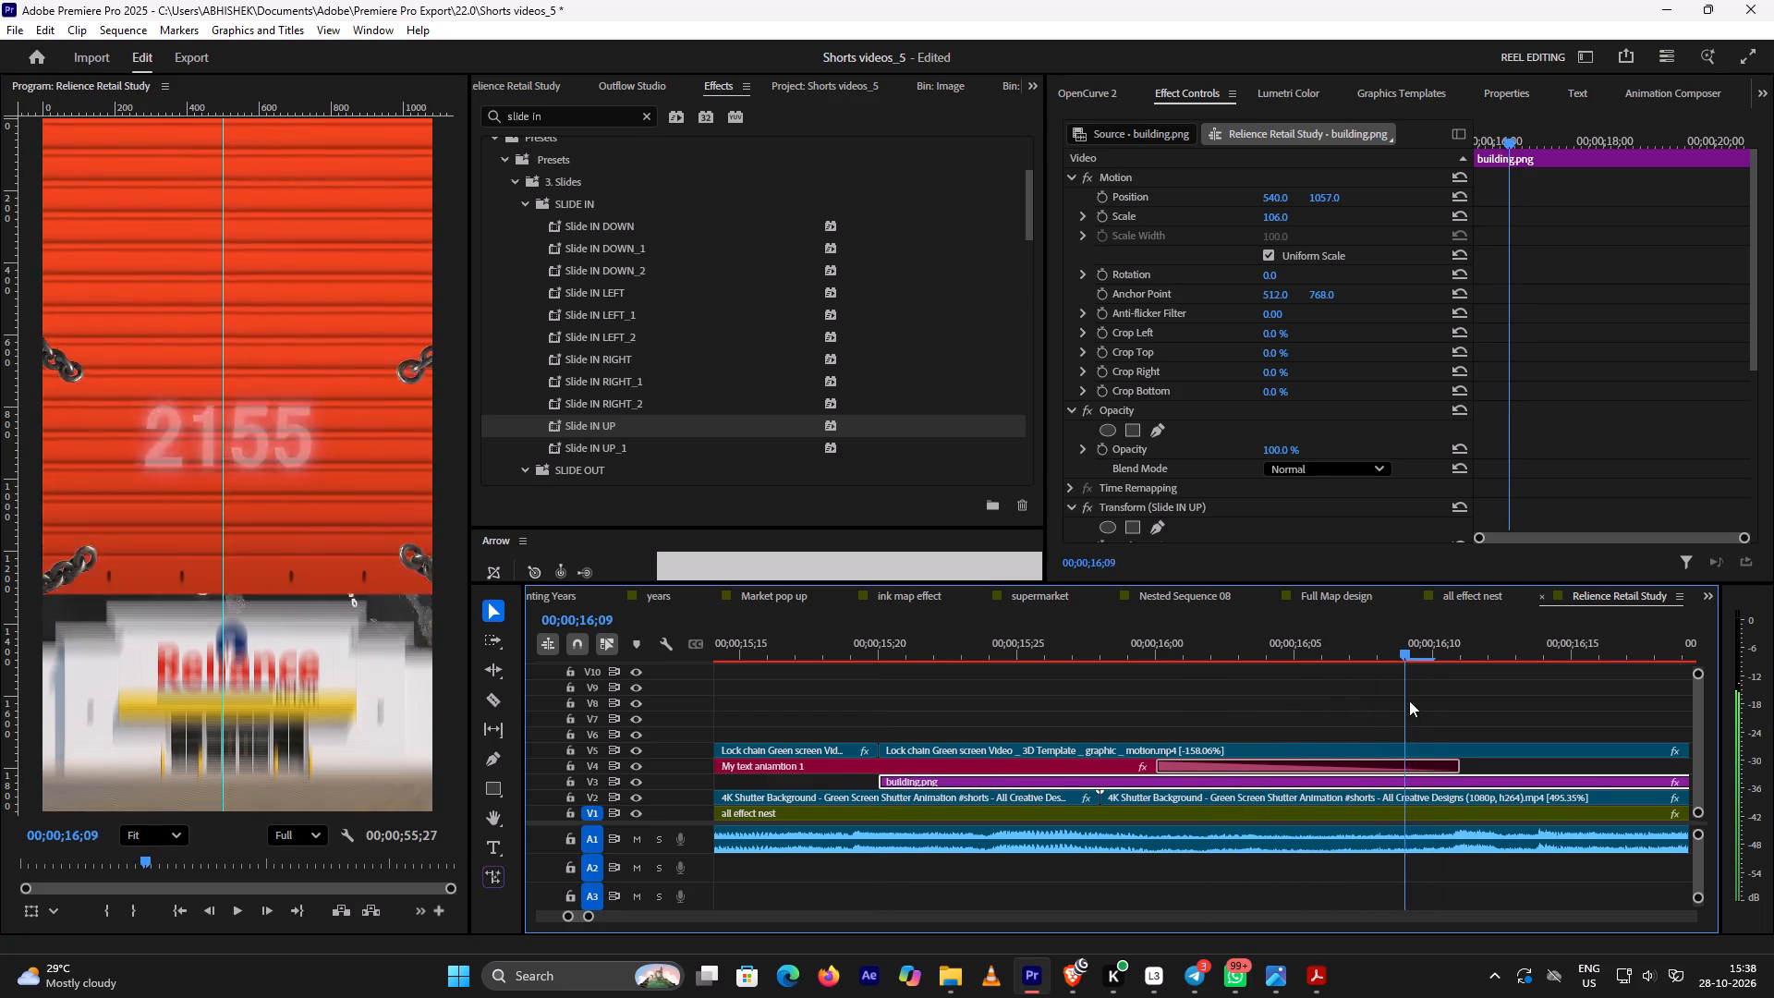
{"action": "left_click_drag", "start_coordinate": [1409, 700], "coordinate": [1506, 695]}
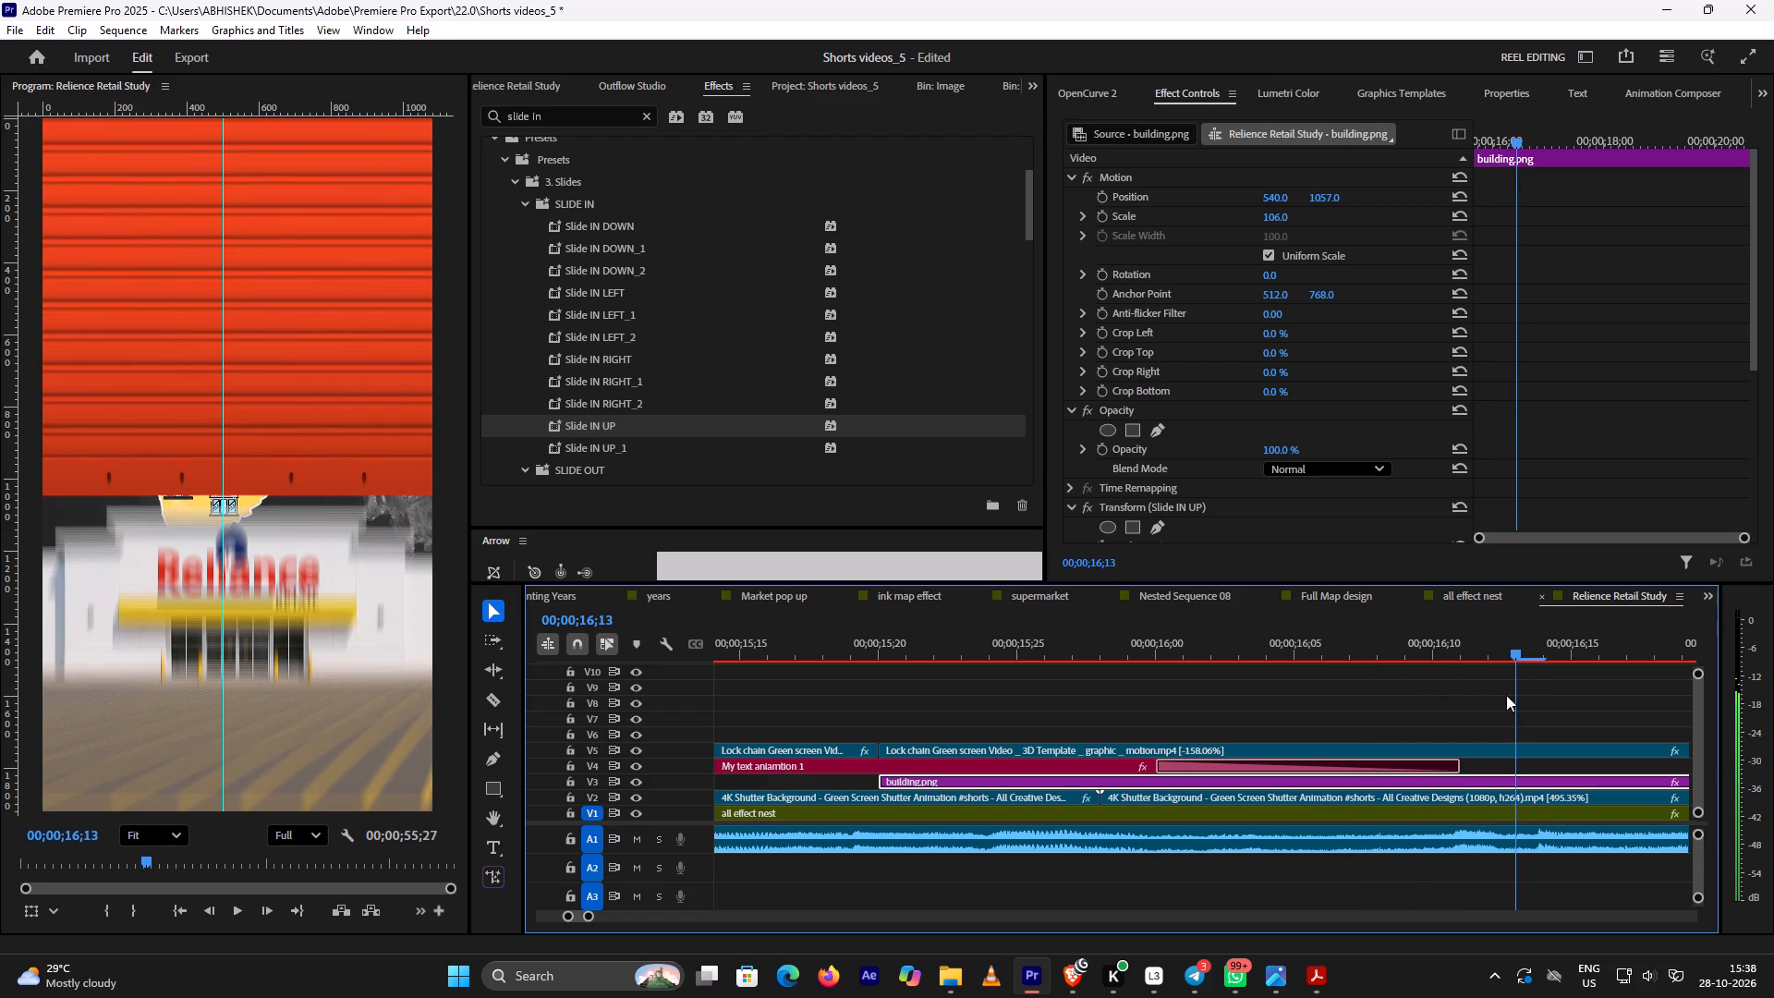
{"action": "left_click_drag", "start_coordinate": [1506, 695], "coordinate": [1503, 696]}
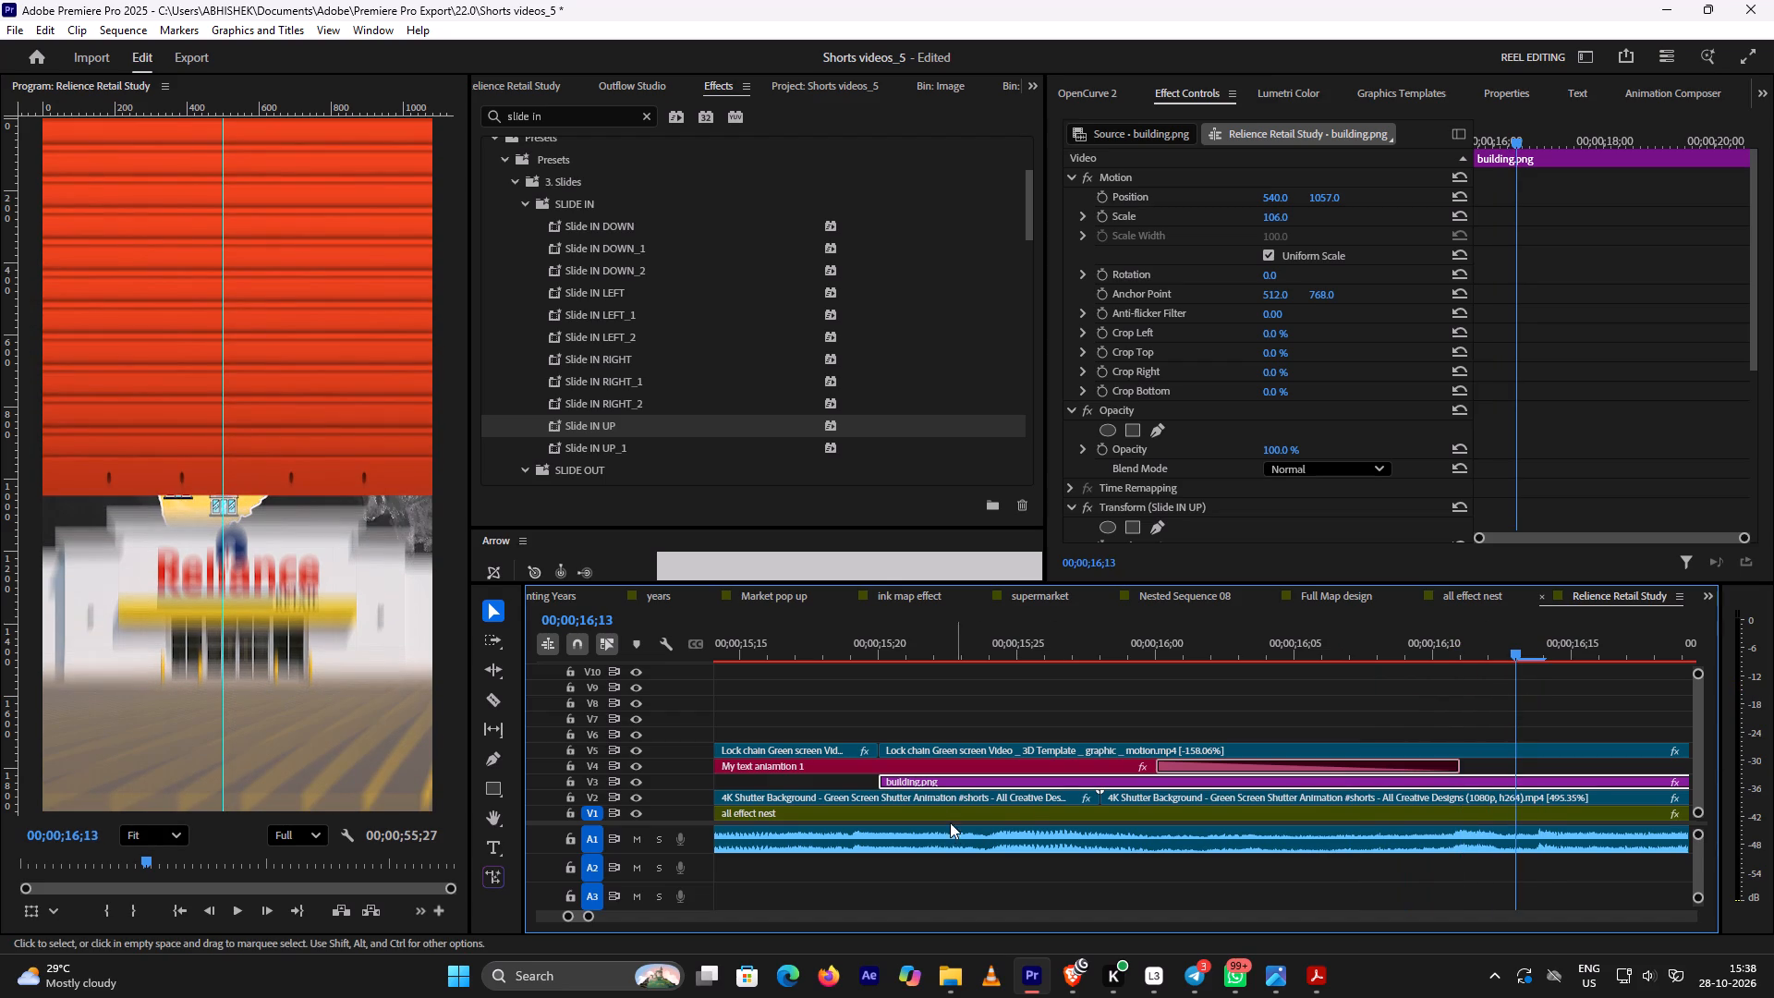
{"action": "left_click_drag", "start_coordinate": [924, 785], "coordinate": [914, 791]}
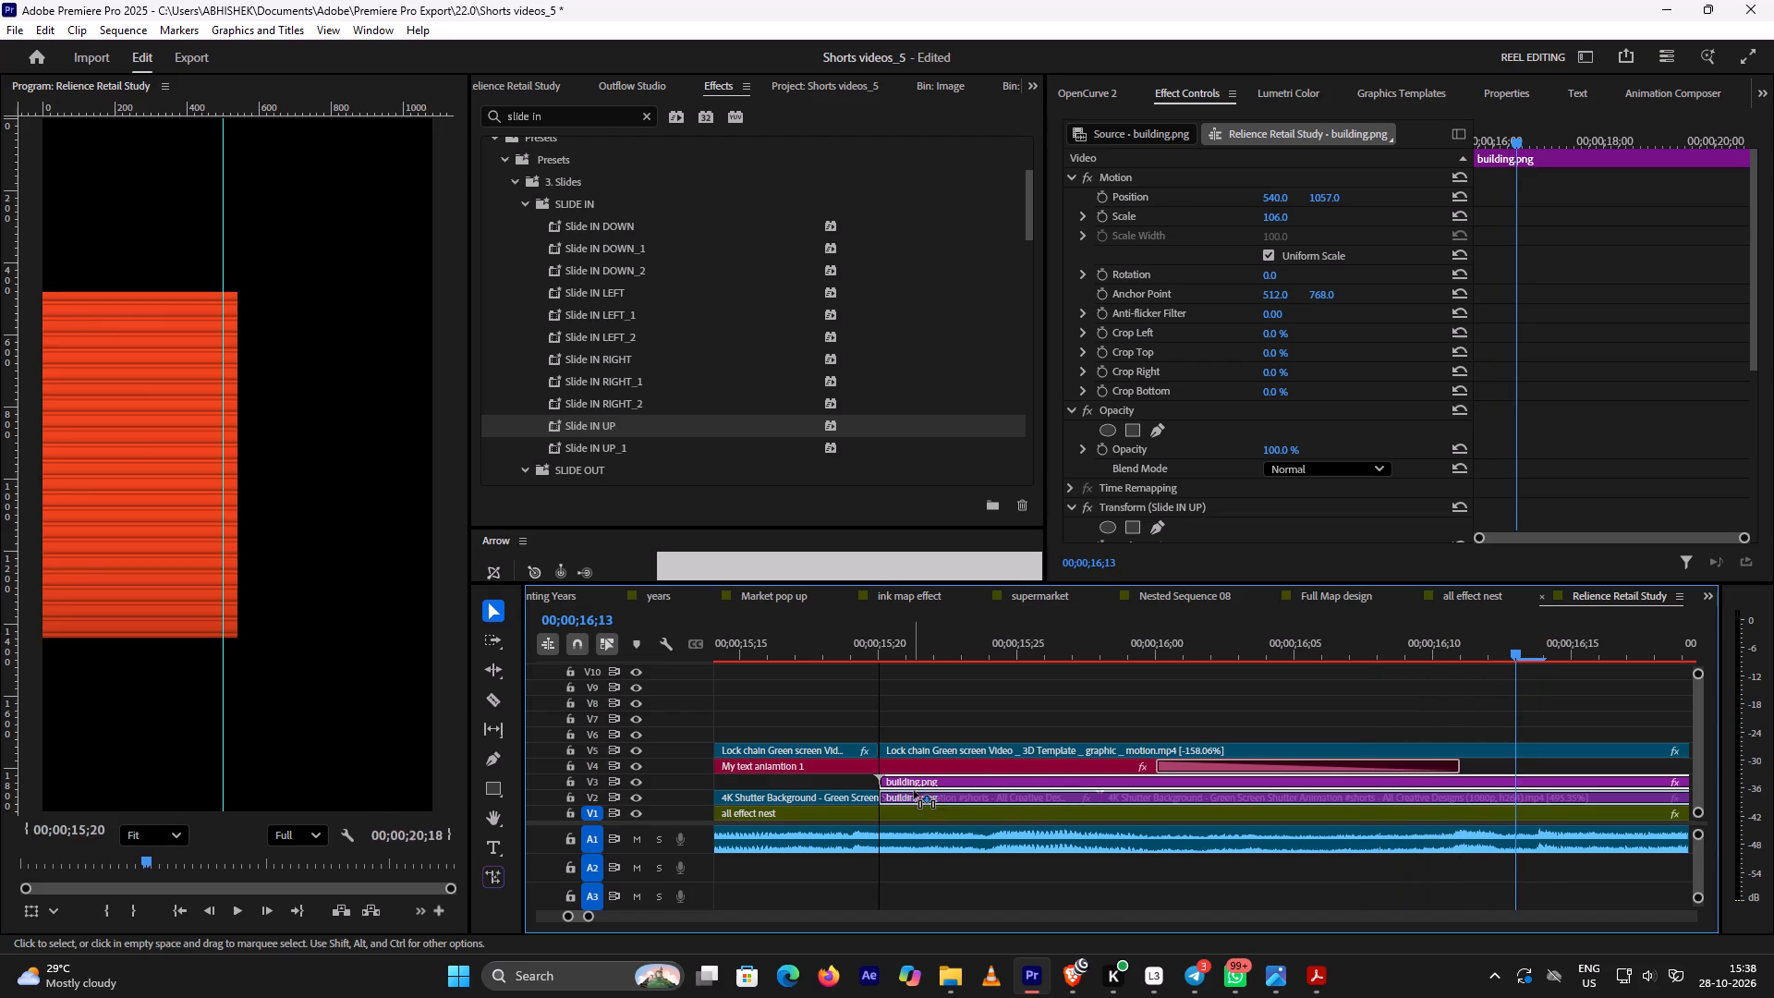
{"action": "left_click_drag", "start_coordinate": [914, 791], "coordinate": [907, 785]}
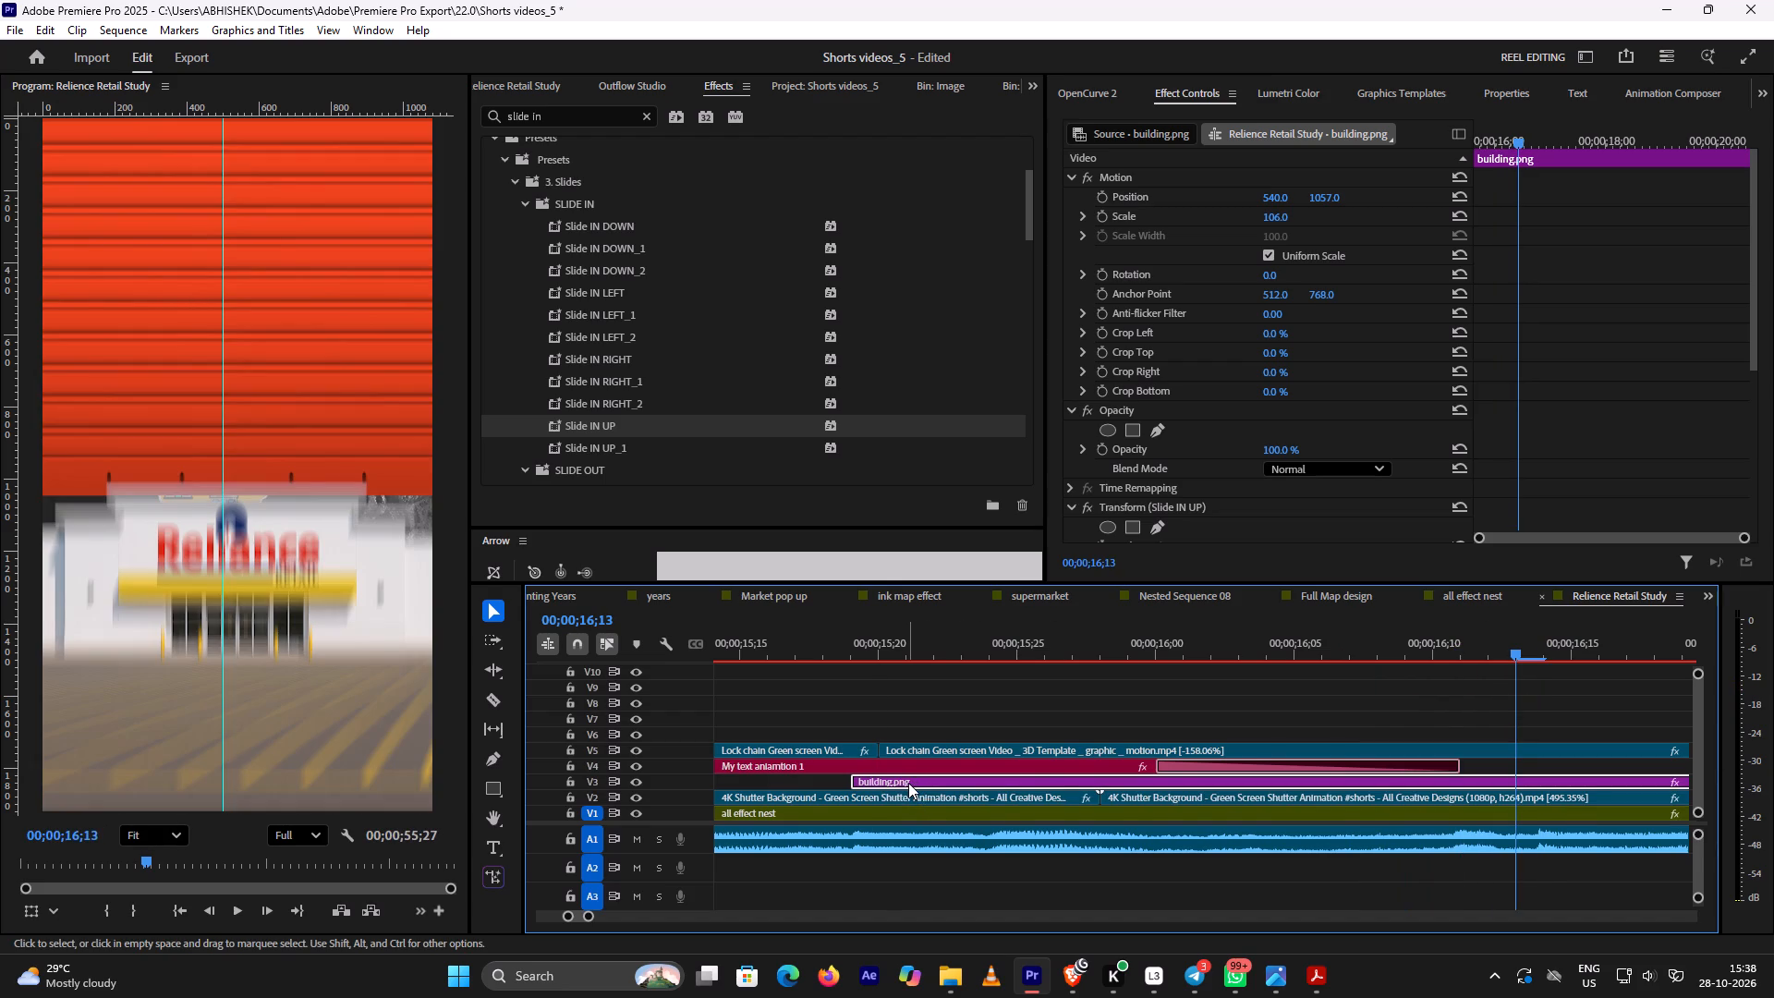
Play the shutter opening and building slide-up from about 00;00;15;19 to 00;00;17;01 to review the timing.
{"action": "left_click_drag", "start_coordinate": [1513, 651], "coordinate": [1496, 654]}
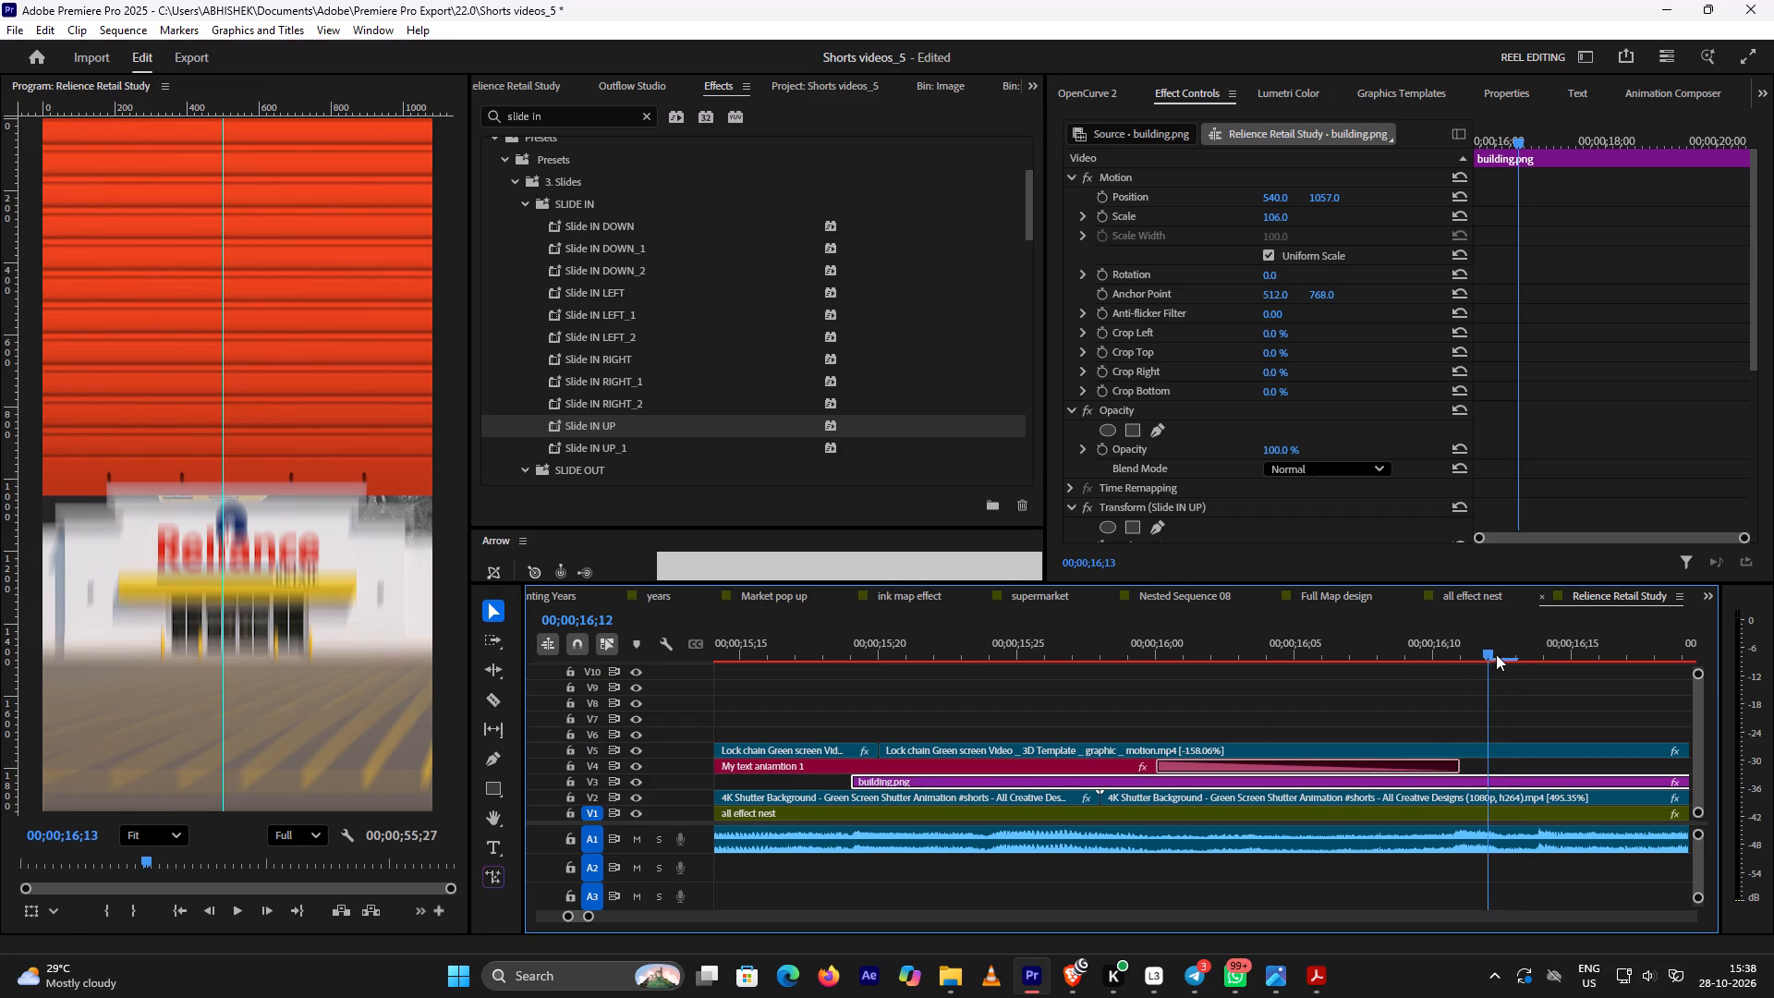
{"action": "left_click_drag", "start_coordinate": [1496, 654], "coordinate": [1028, 706]}
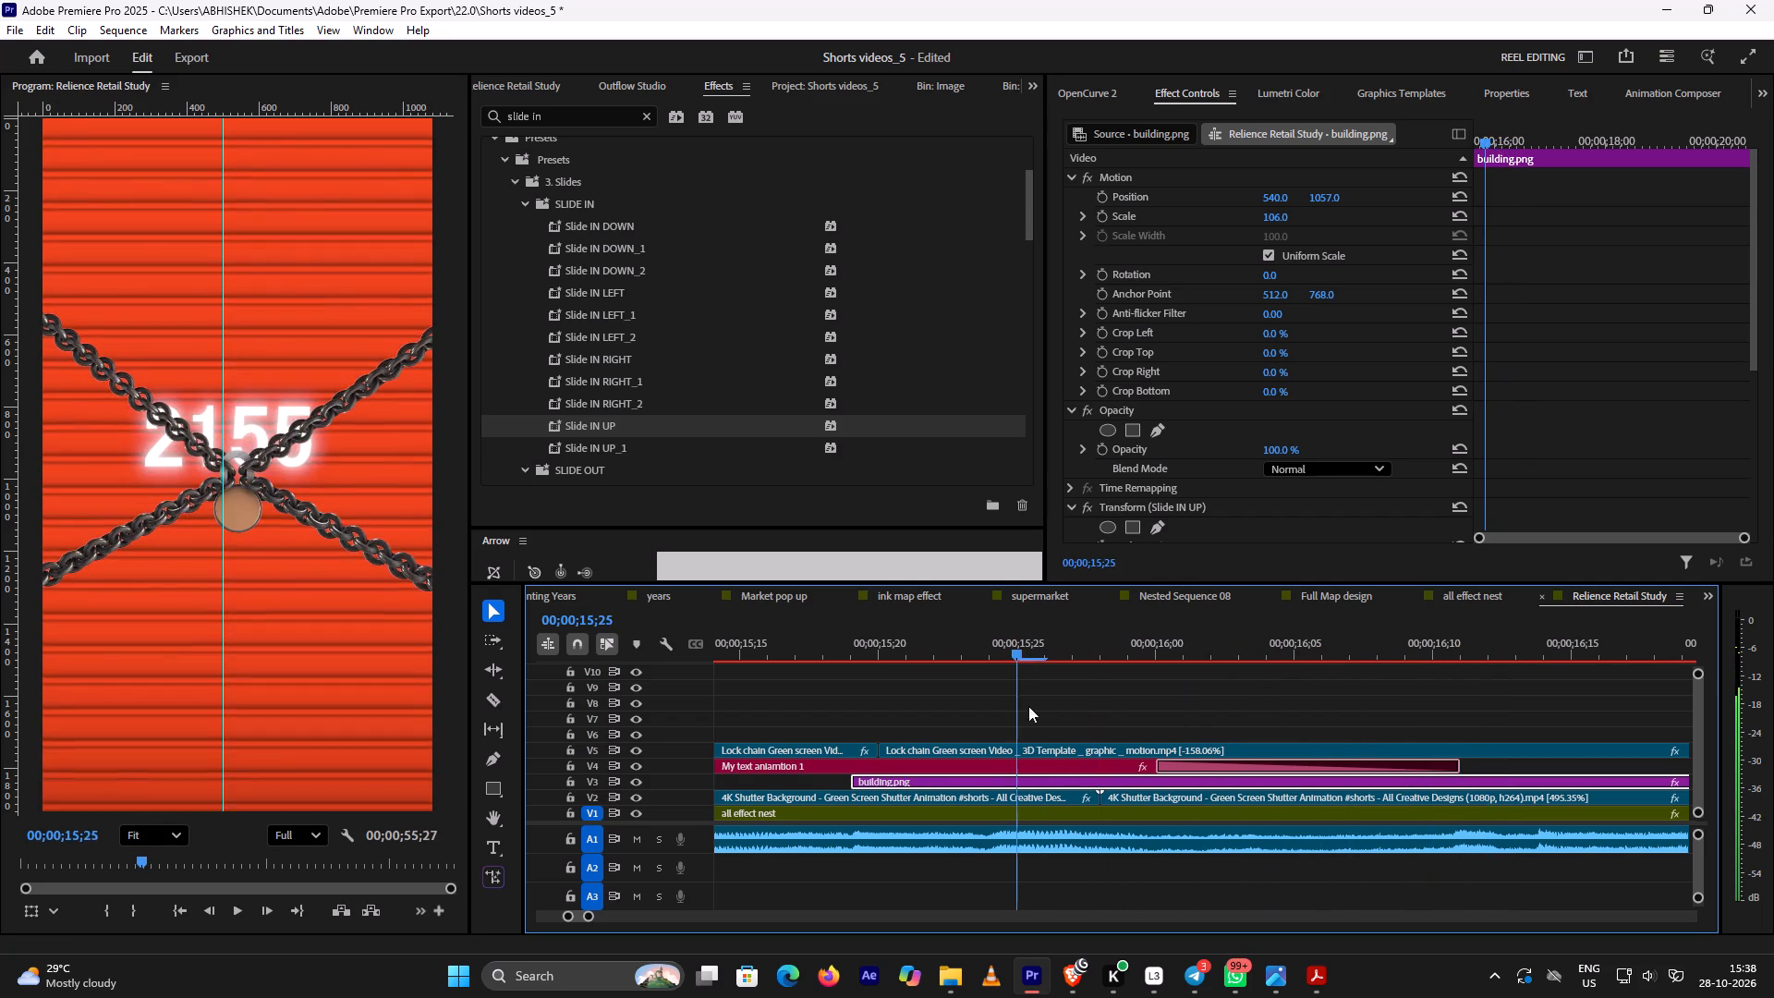
{"action": "left_click_drag", "start_coordinate": [1028, 706], "coordinate": [1015, 688]}
{"action": "left_click_drag", "start_coordinate": [1015, 688], "coordinate": [843, 686]}
{"action": "key", "text": "space"}
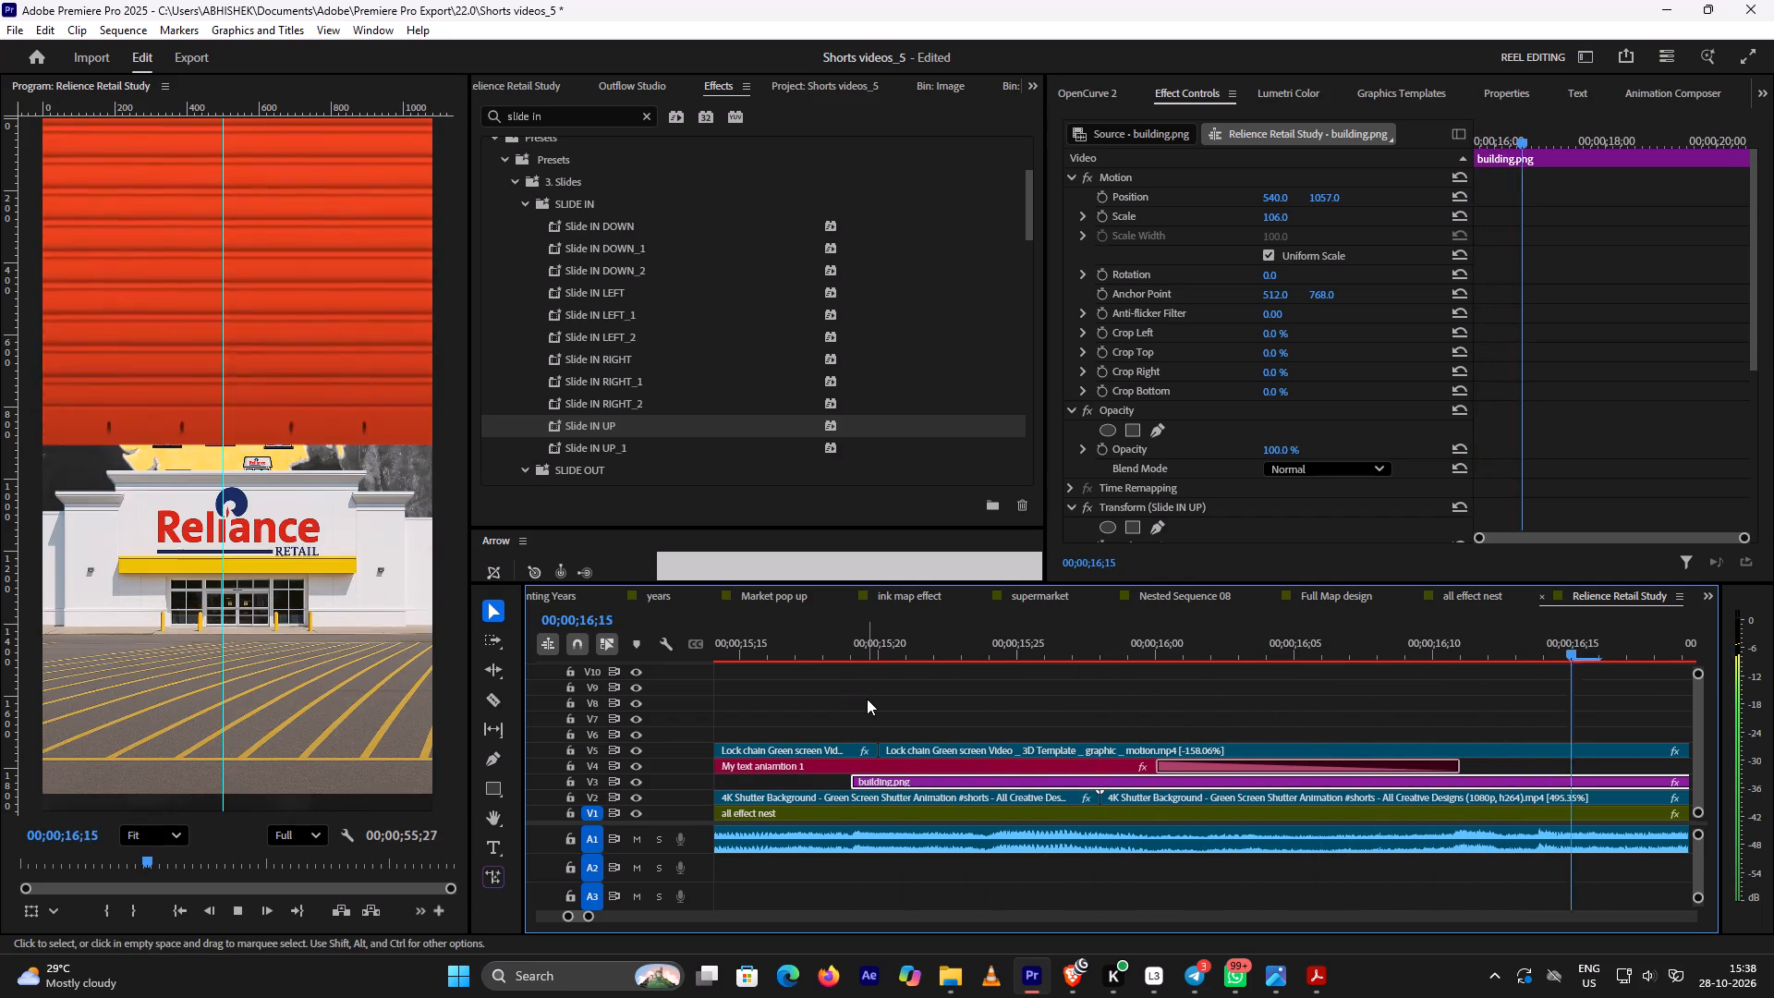
{"action": "key", "text": "space"}
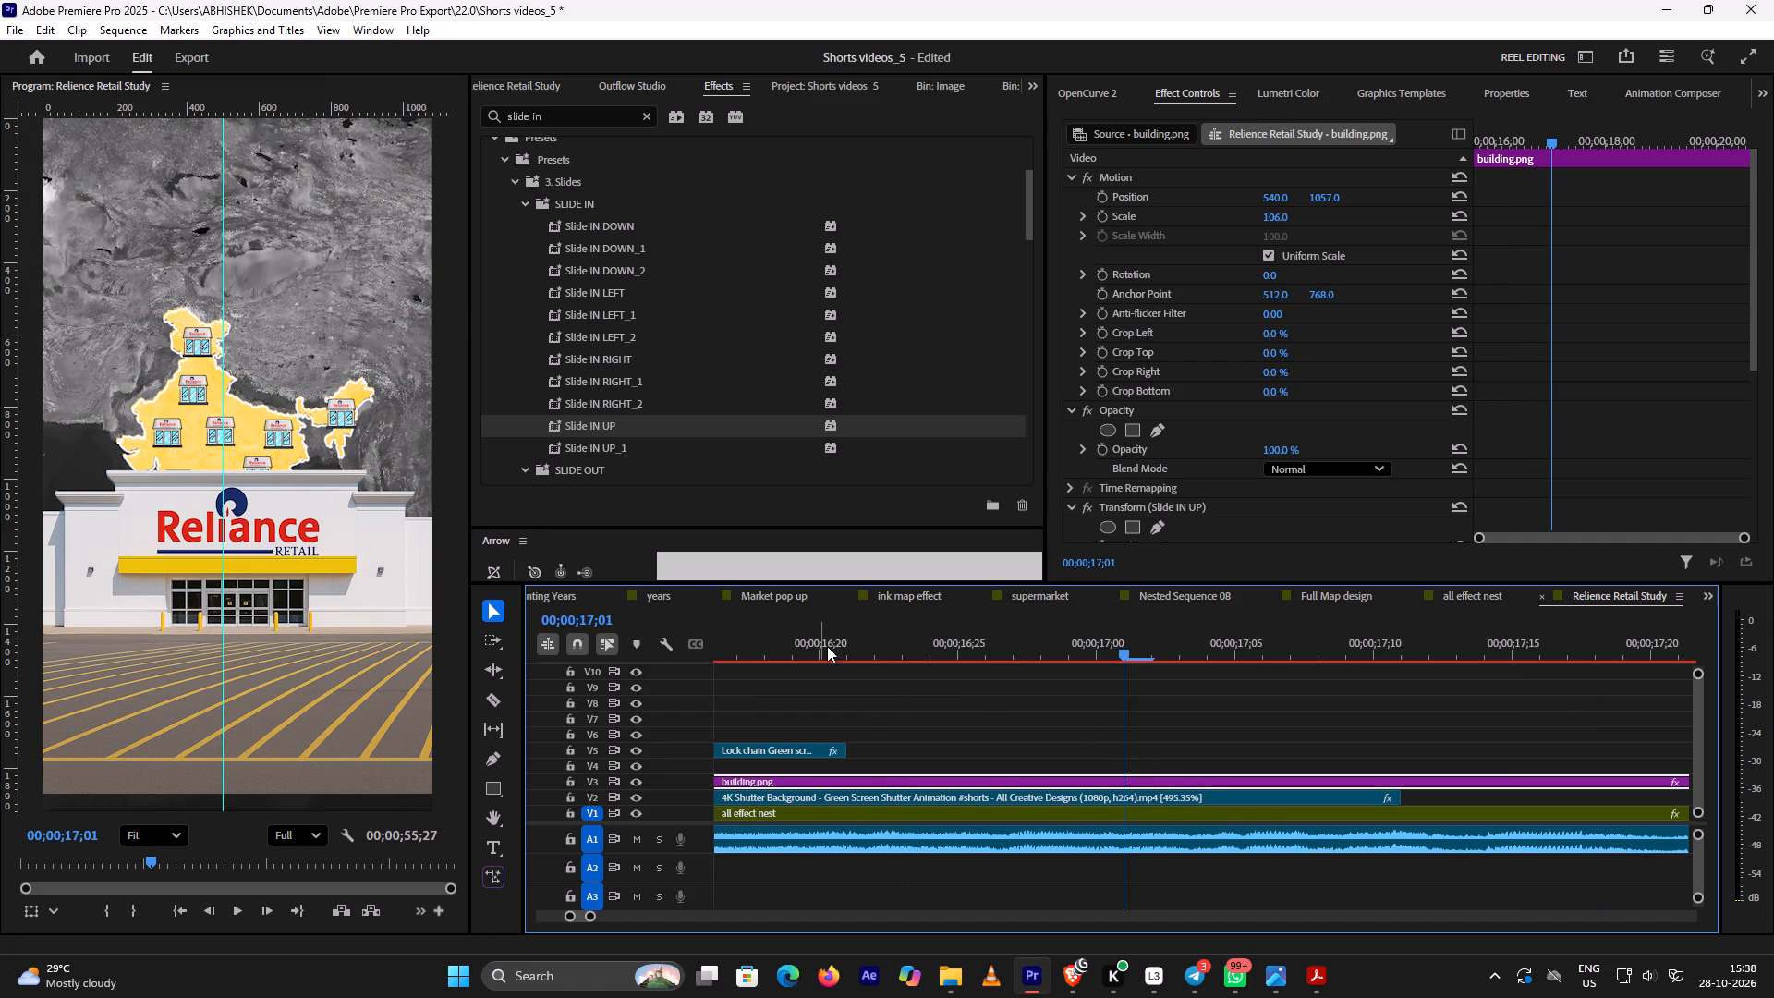
{"action": "scroll", "coordinate": [1185, 860], "scroll_direction": "down", "scroll_amount": 10, "text": "alt"}
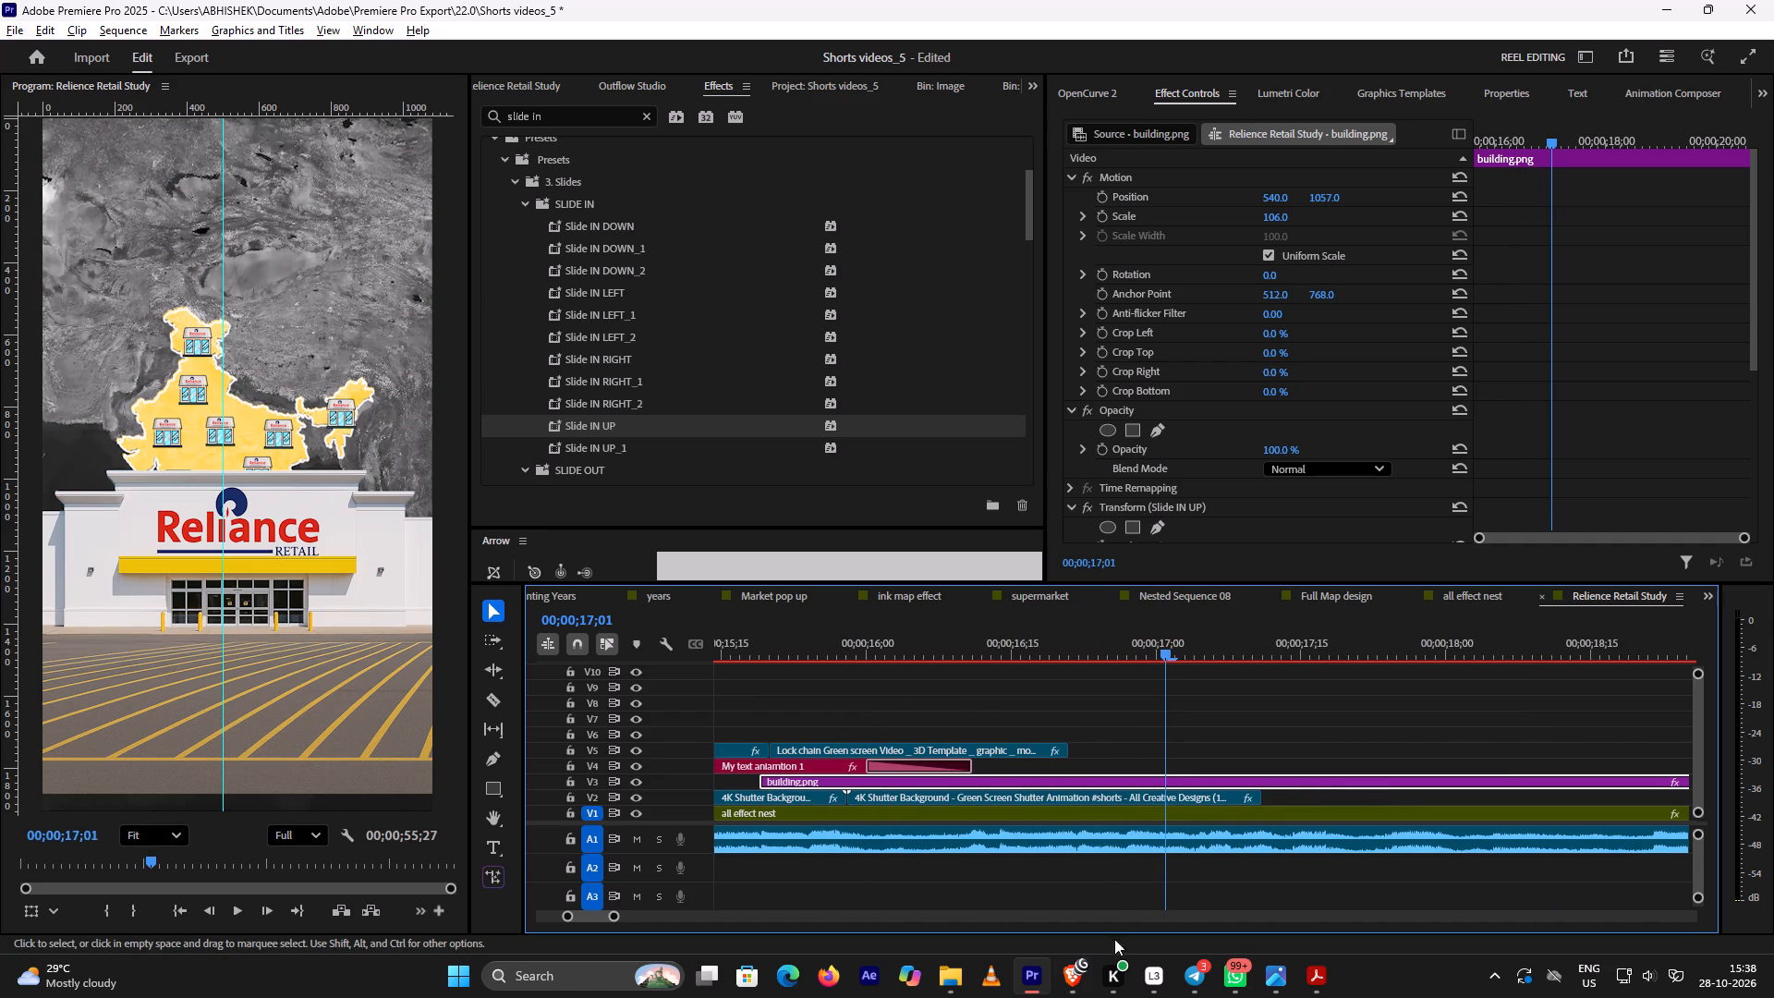
Switch to the YouTube tutorial in Brave, go back five seconds to 1:31:04 and replay its shutter-opening building reveal for comparison.
{"action": "left_click", "coordinate": [1041, 981]}
{"action": "key", "text": "space"}
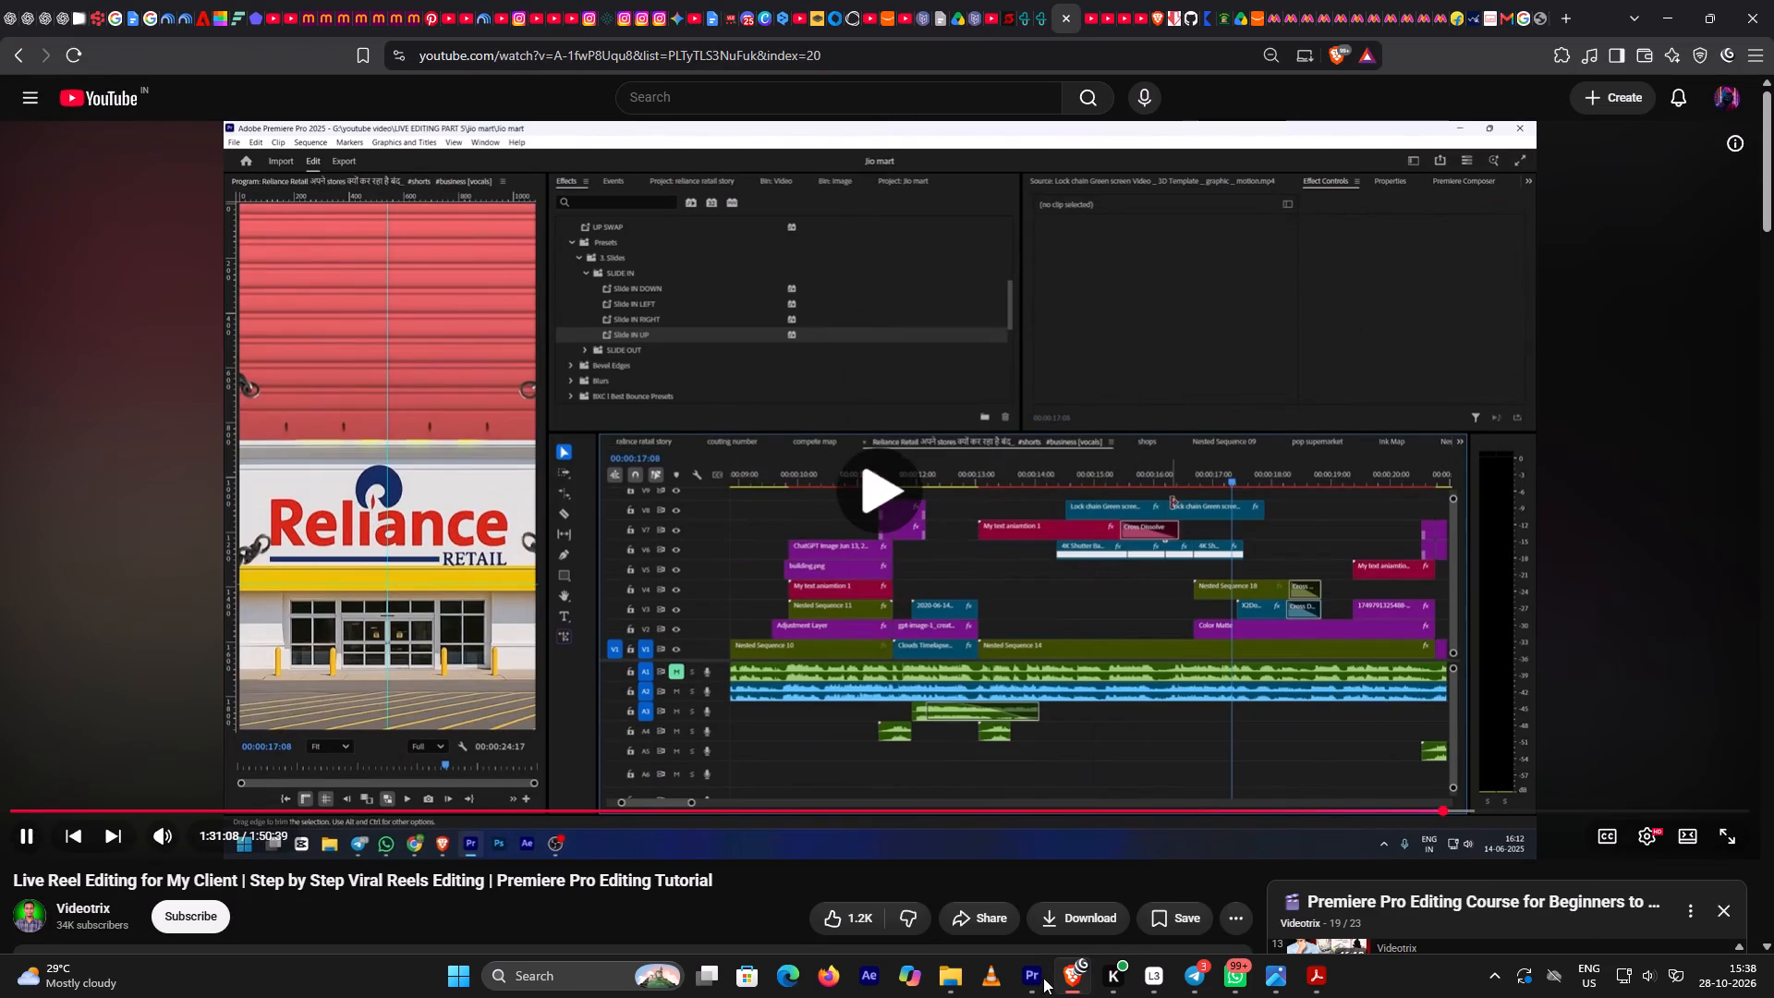
{"action": "key", "text": "Left"}
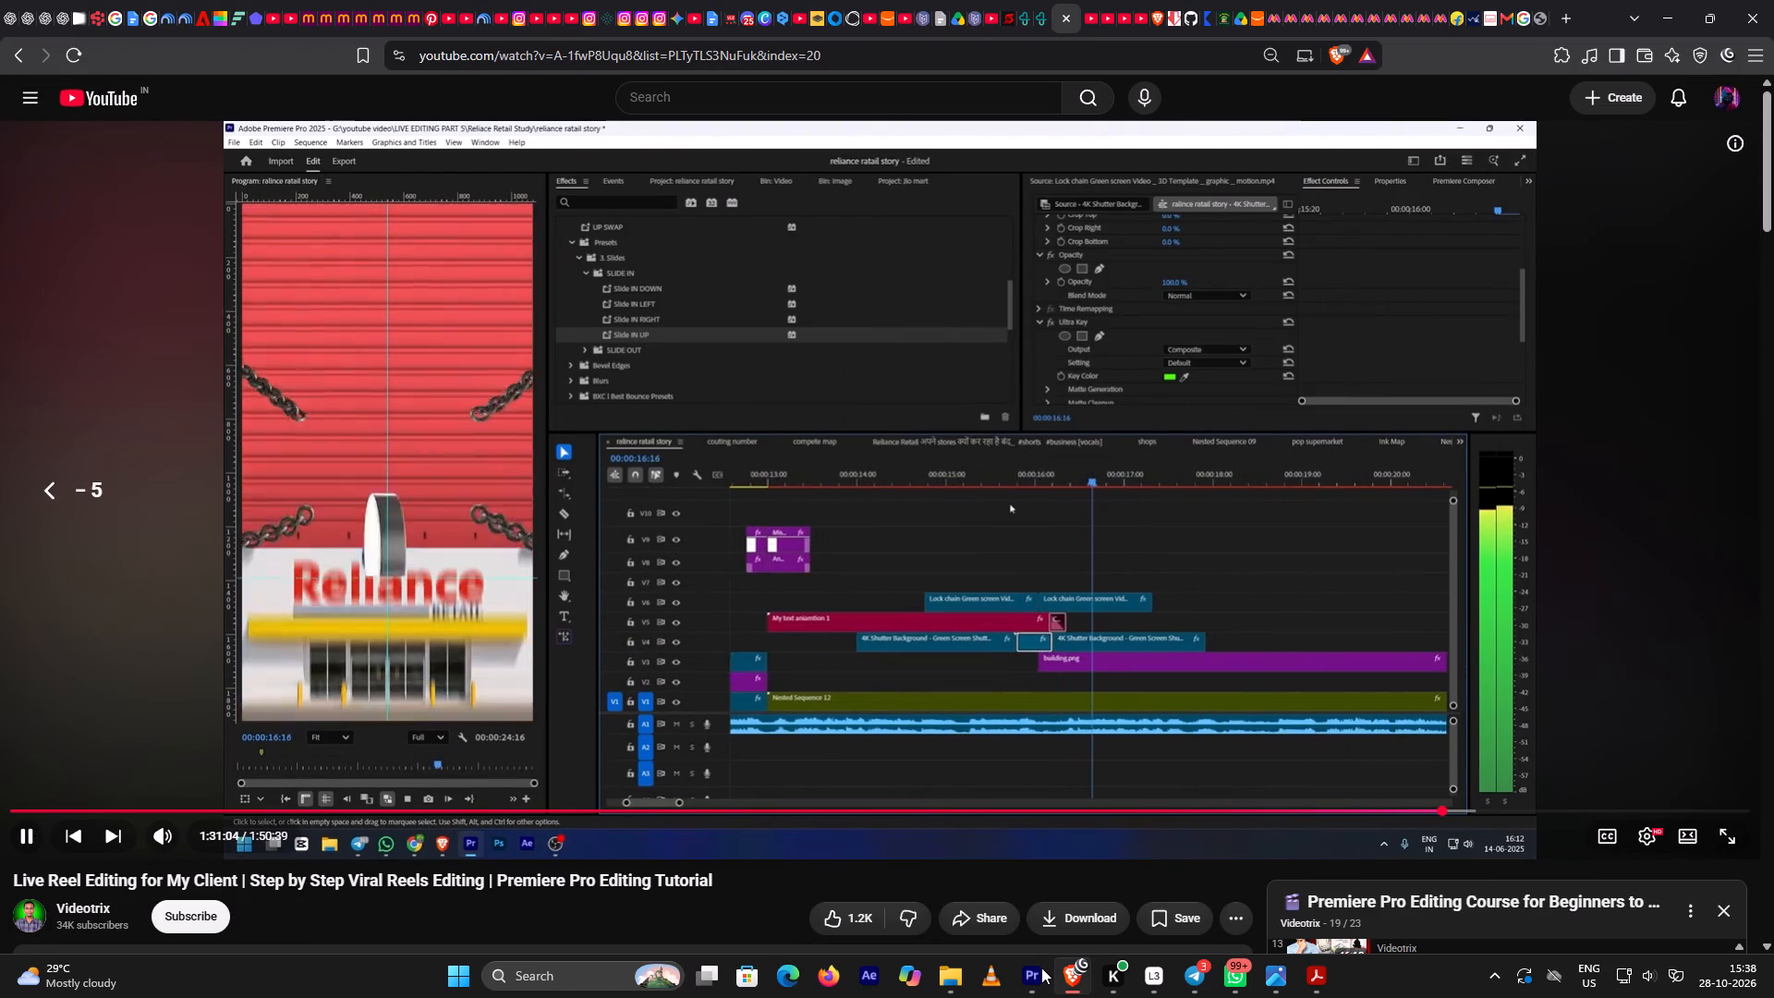
{"action": "key", "text": "space"}
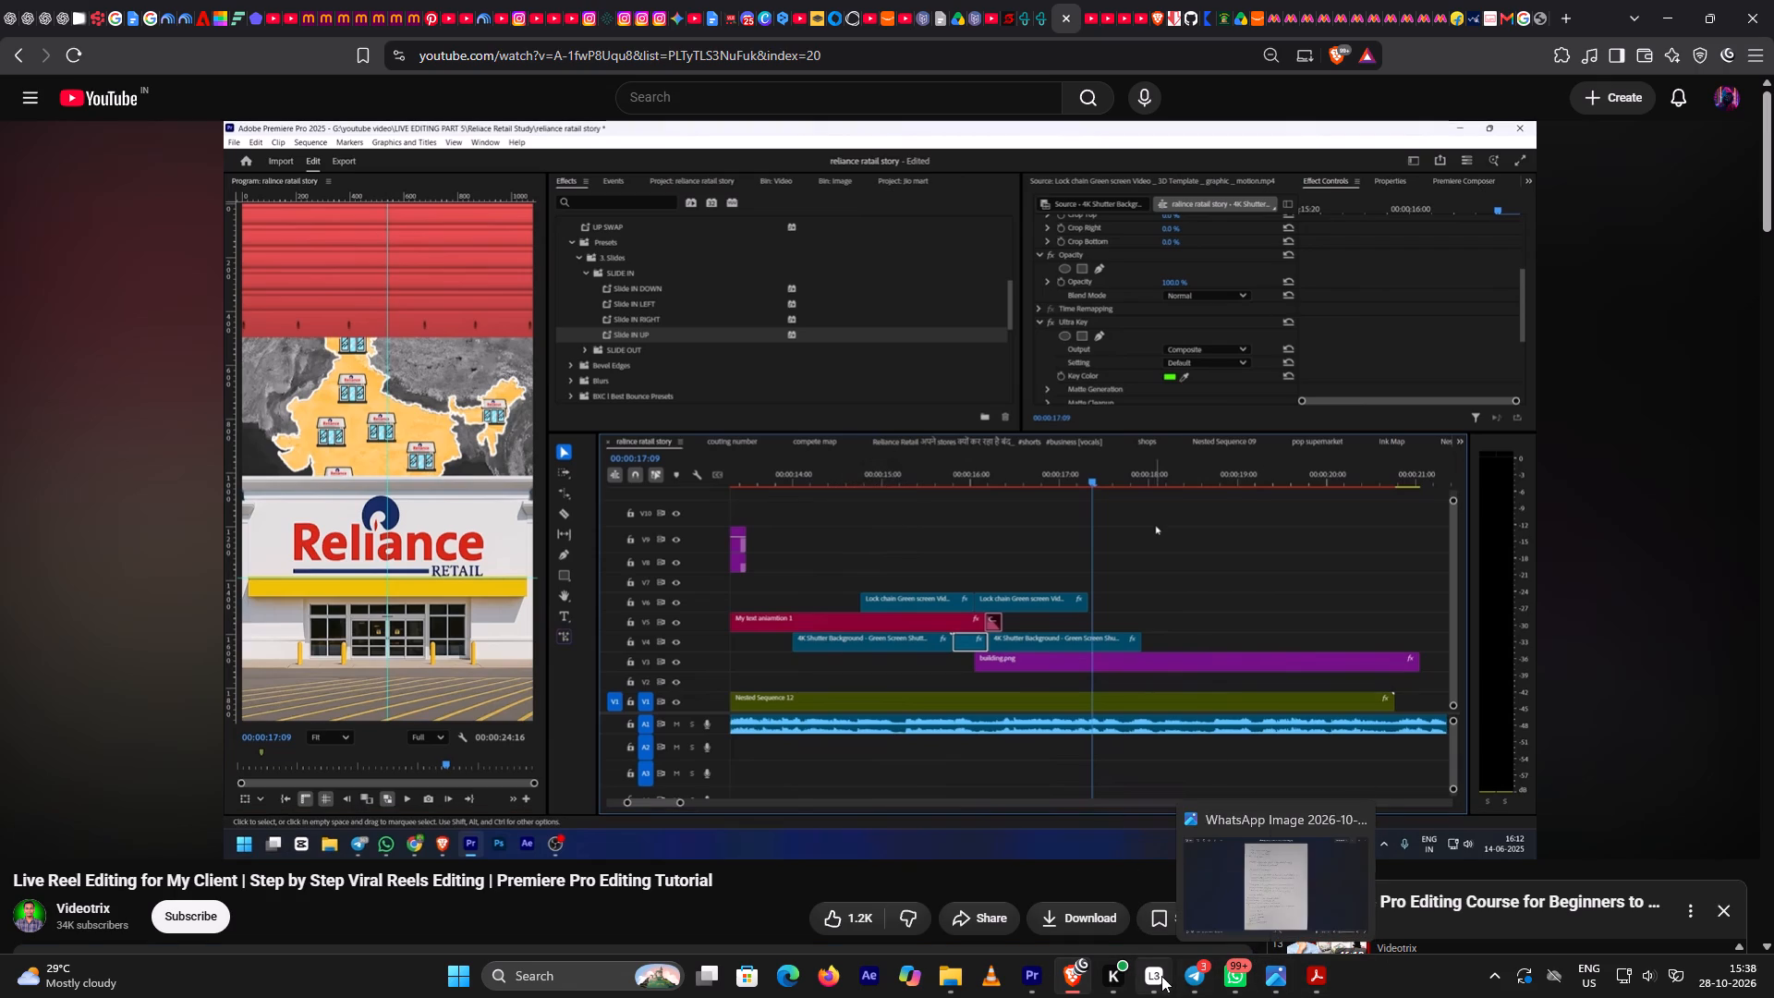
Return to Premiere Pro and scrub the building reveal between 00;00;17;01 and 00;00;16;06, stopping at 00;00;16;11, to examine how it fills the opening.
{"action": "left_click", "coordinate": [1039, 975]}
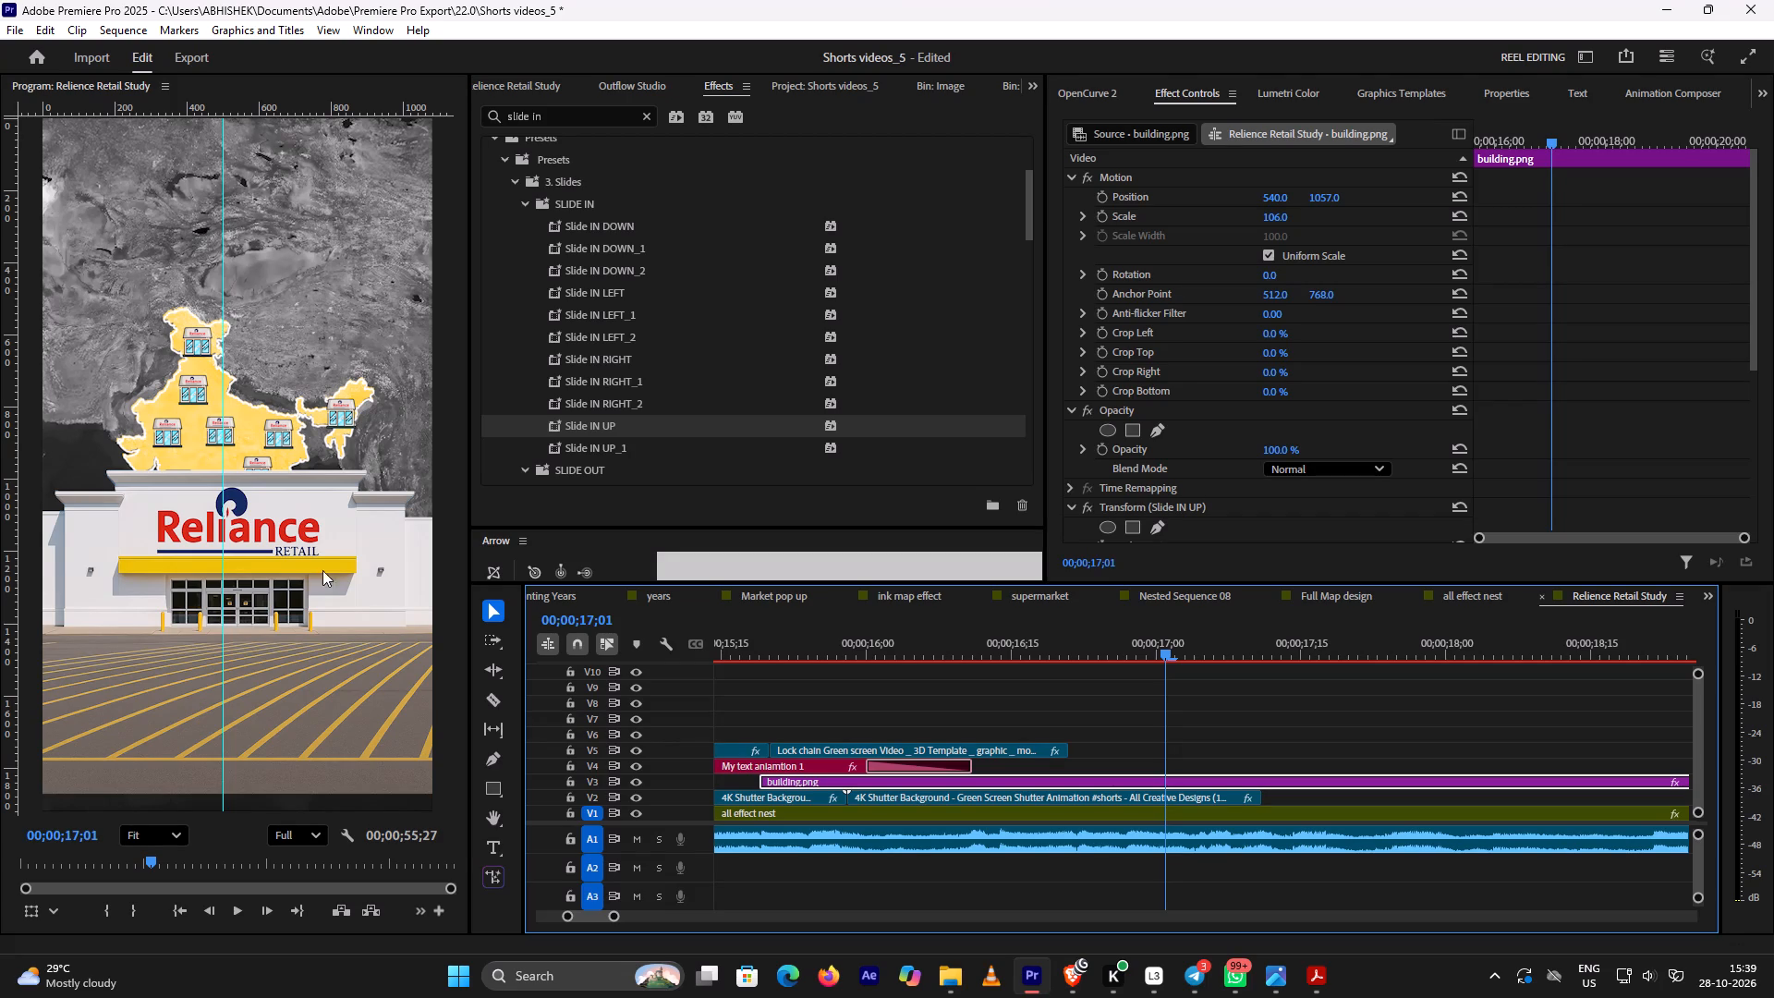
{"action": "left_click", "coordinate": [409, 578]}
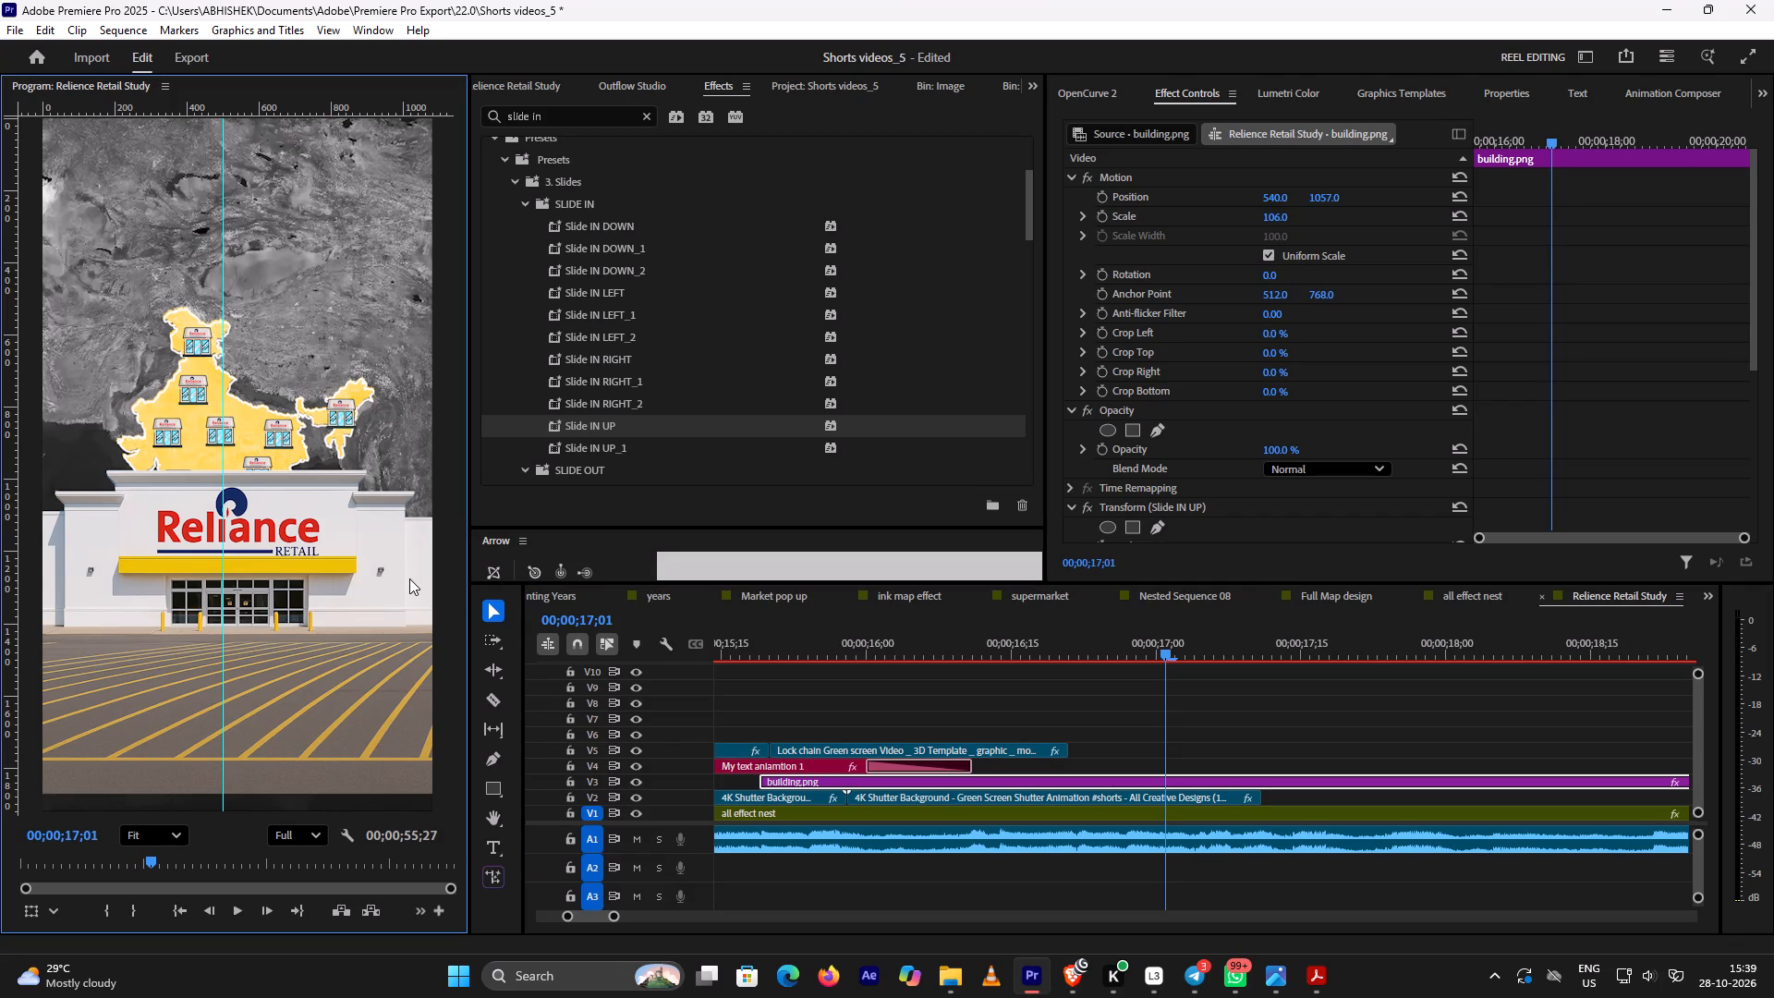
{"action": "left_click_drag", "start_coordinate": [1161, 647], "coordinate": [1159, 648]}
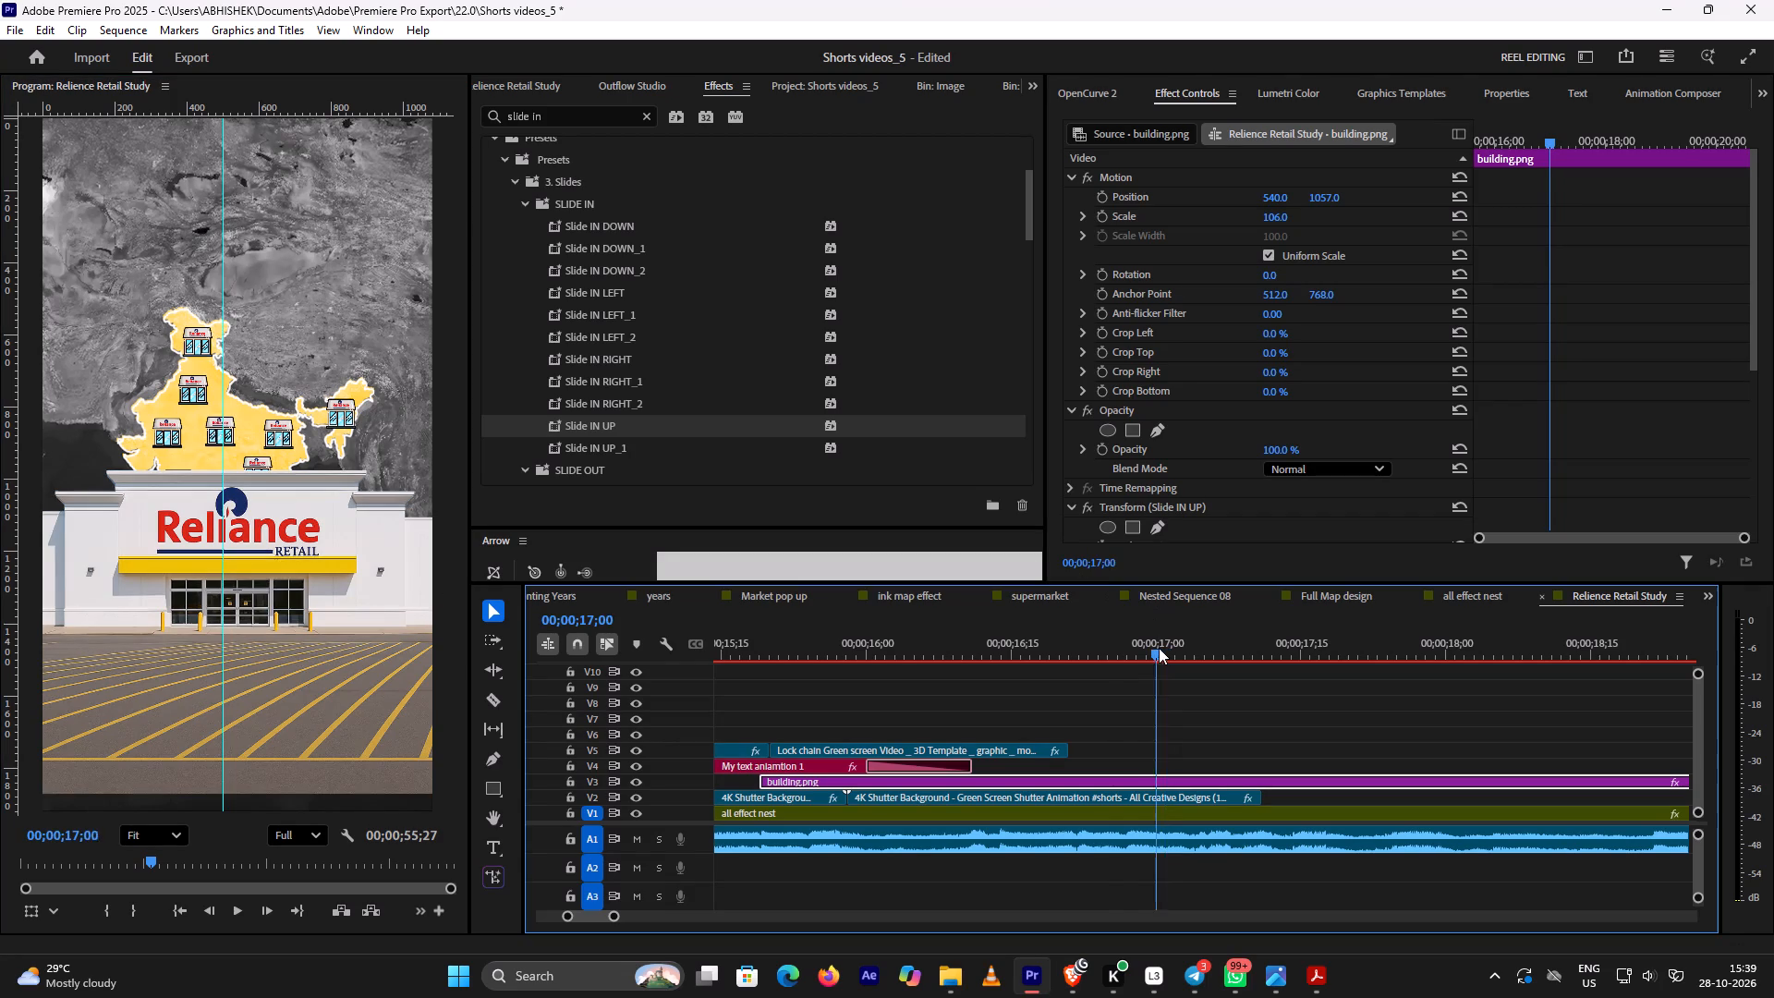
{"action": "left_click_drag", "start_coordinate": [1159, 648], "coordinate": [937, 651]}
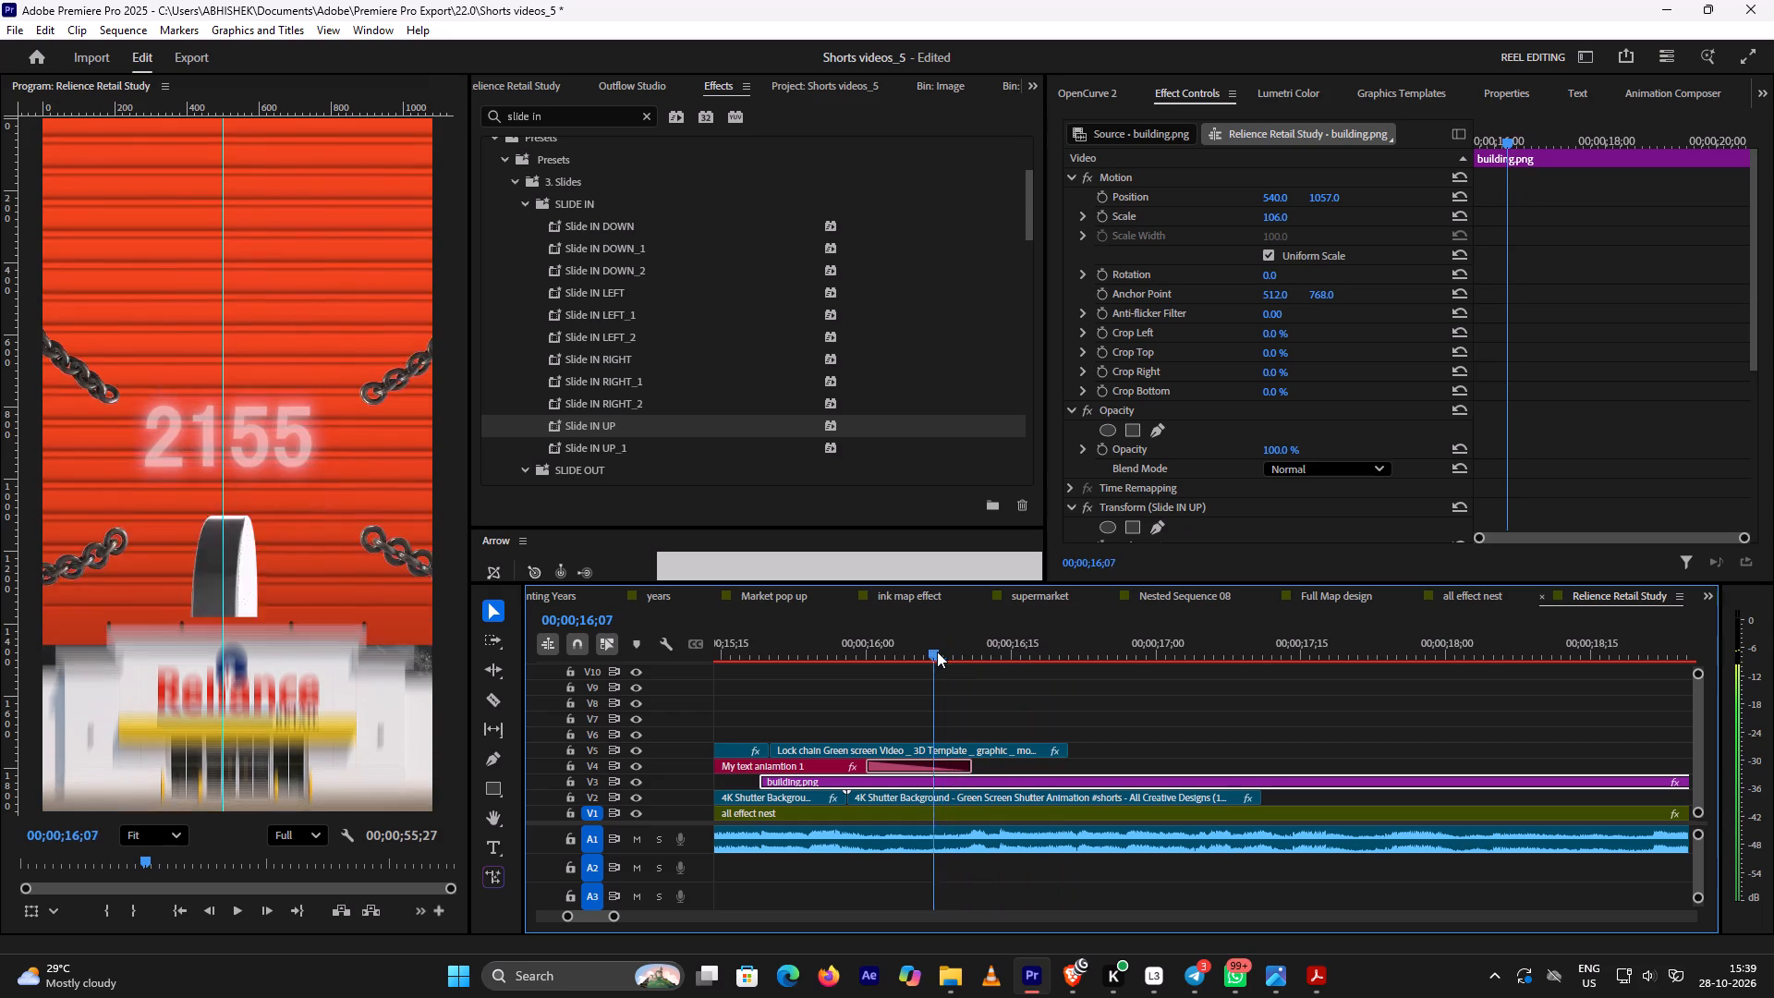
{"action": "left_click_drag", "start_coordinate": [937, 651], "coordinate": [928, 651]}
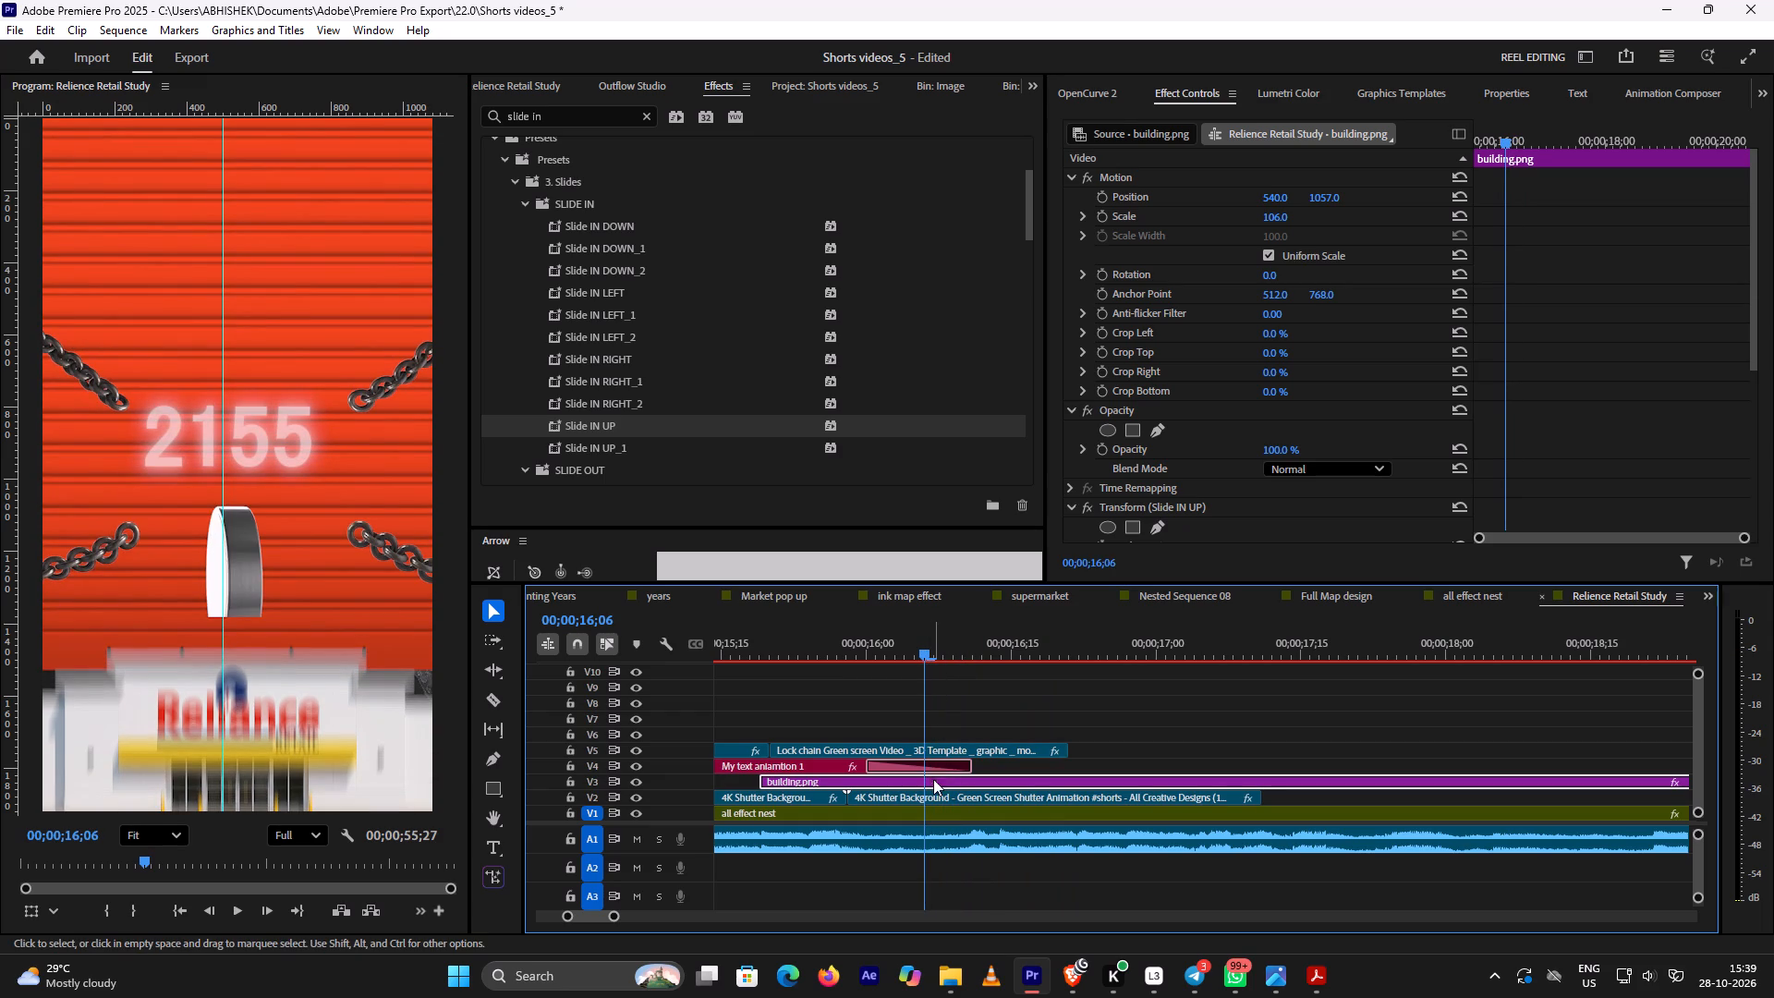
{"action": "left_click", "coordinate": [933, 782]}
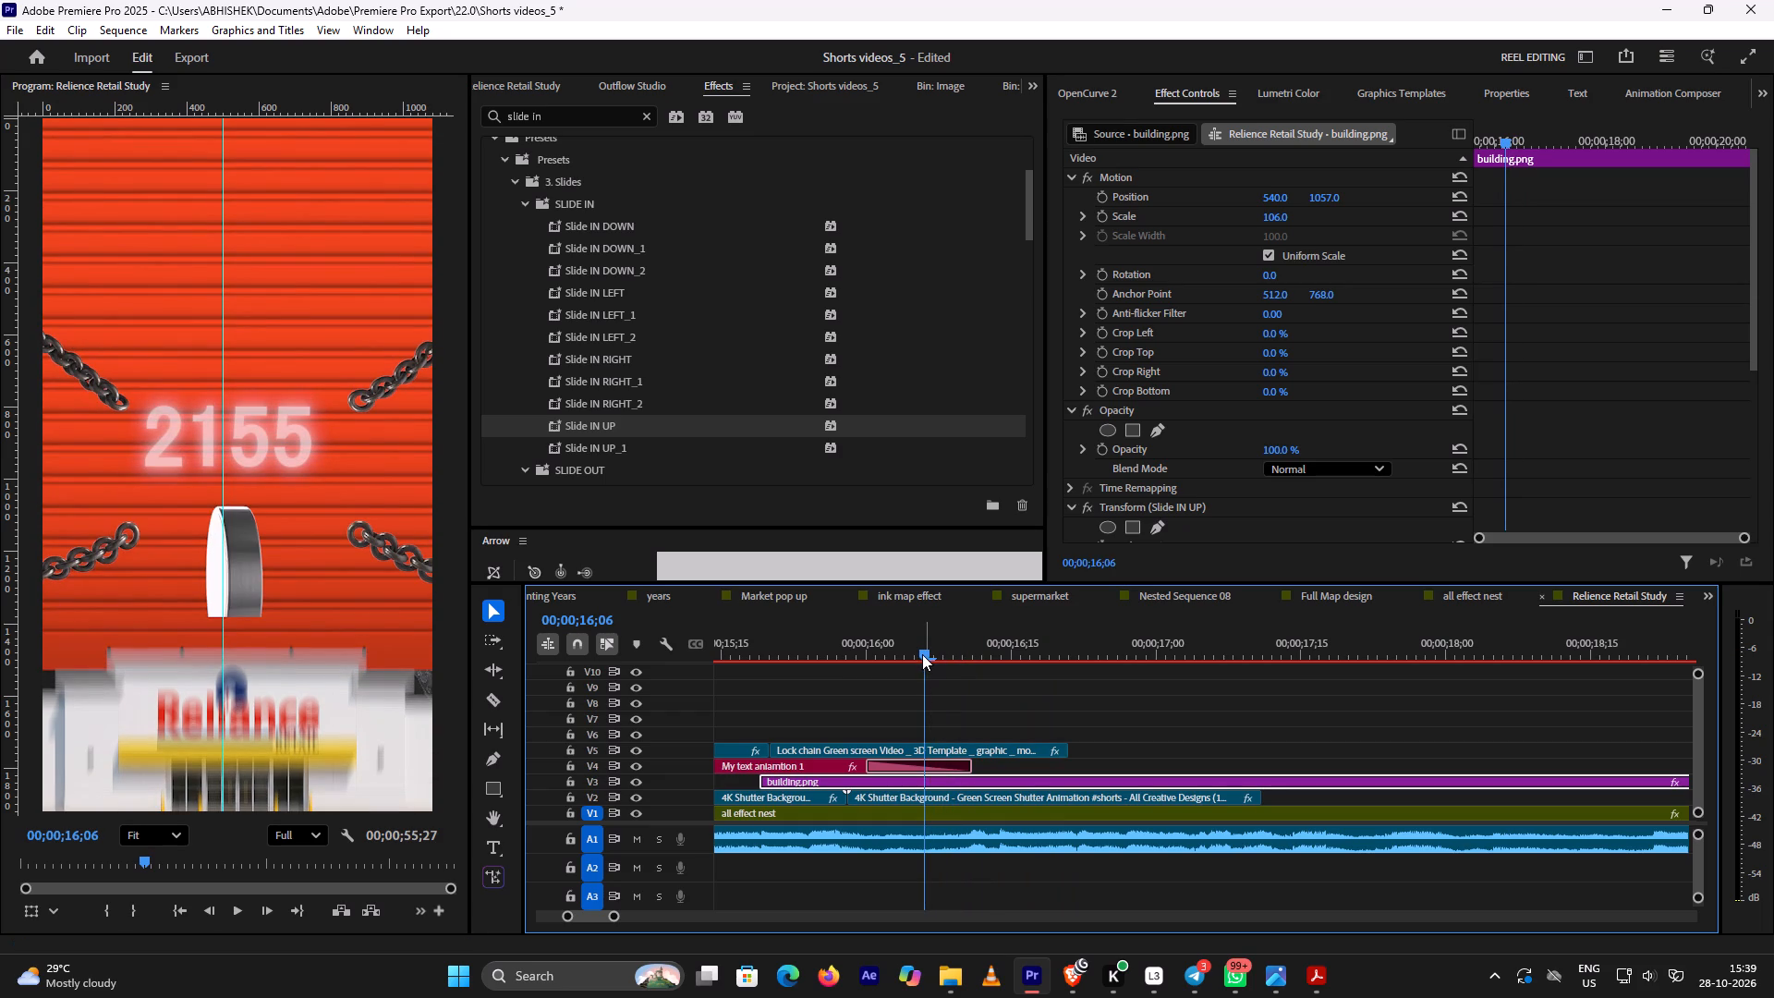
{"action": "left_click_drag", "start_coordinate": [922, 654], "coordinate": [943, 657]}
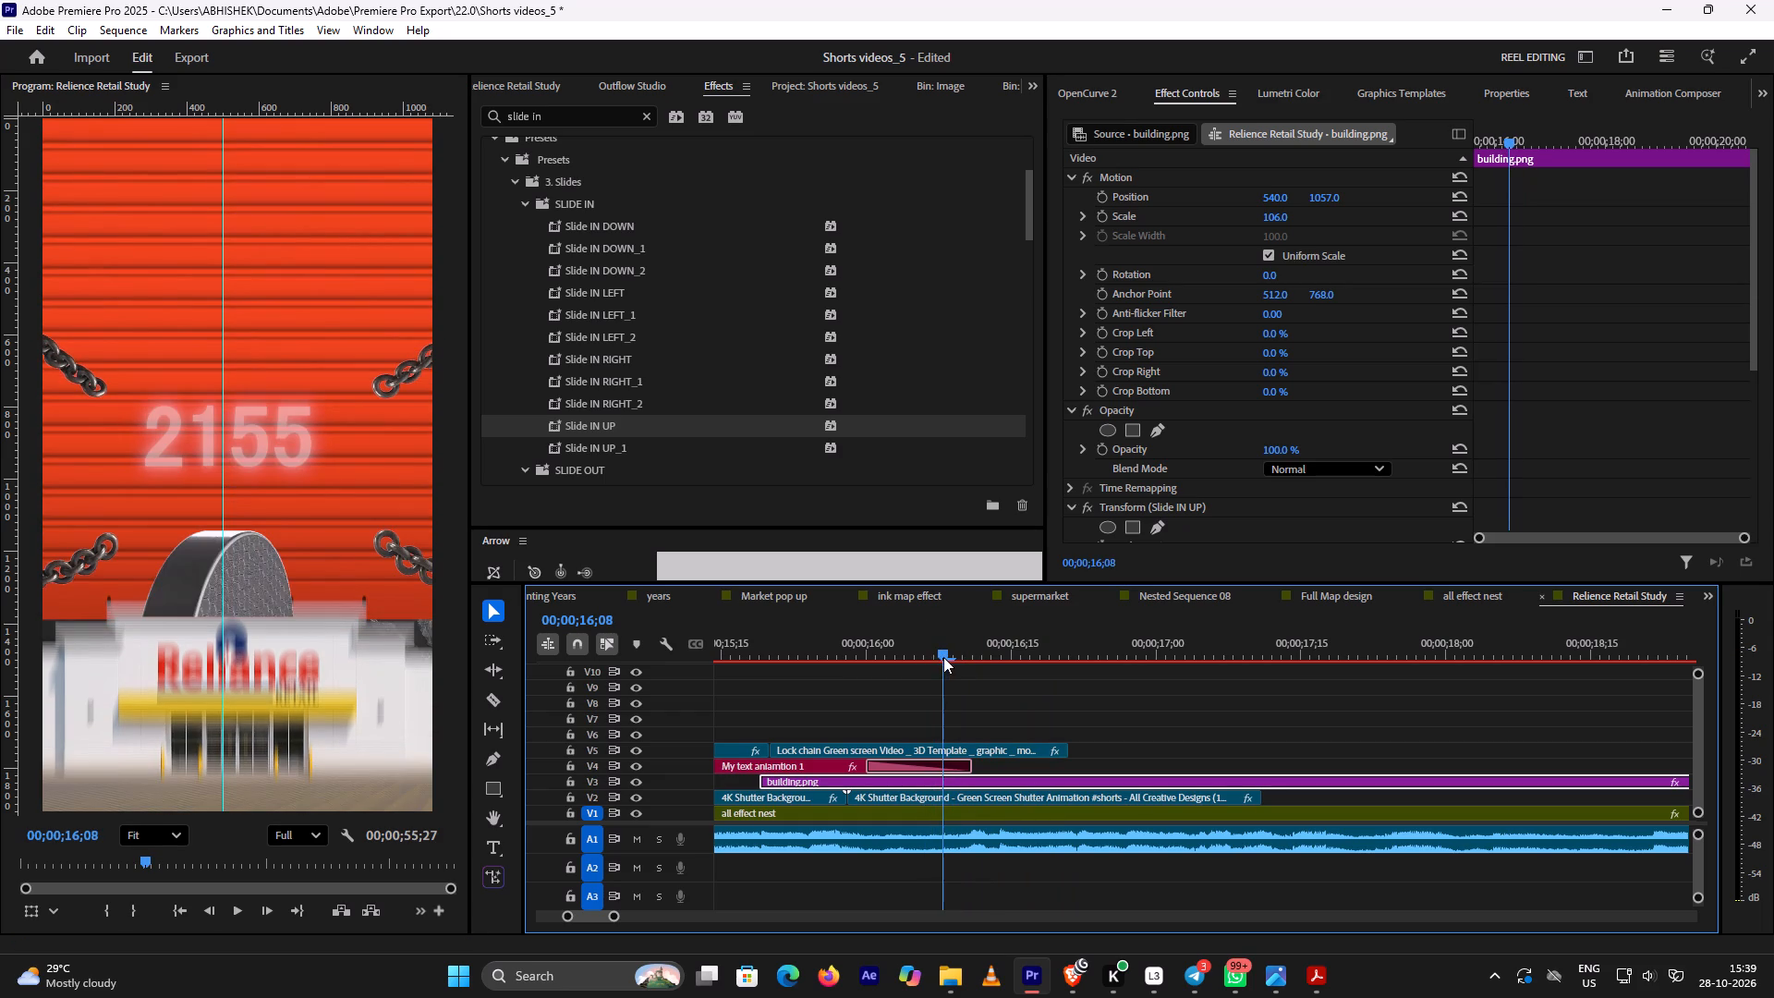
{"action": "left_click_drag", "start_coordinate": [943, 657], "coordinate": [968, 671]}
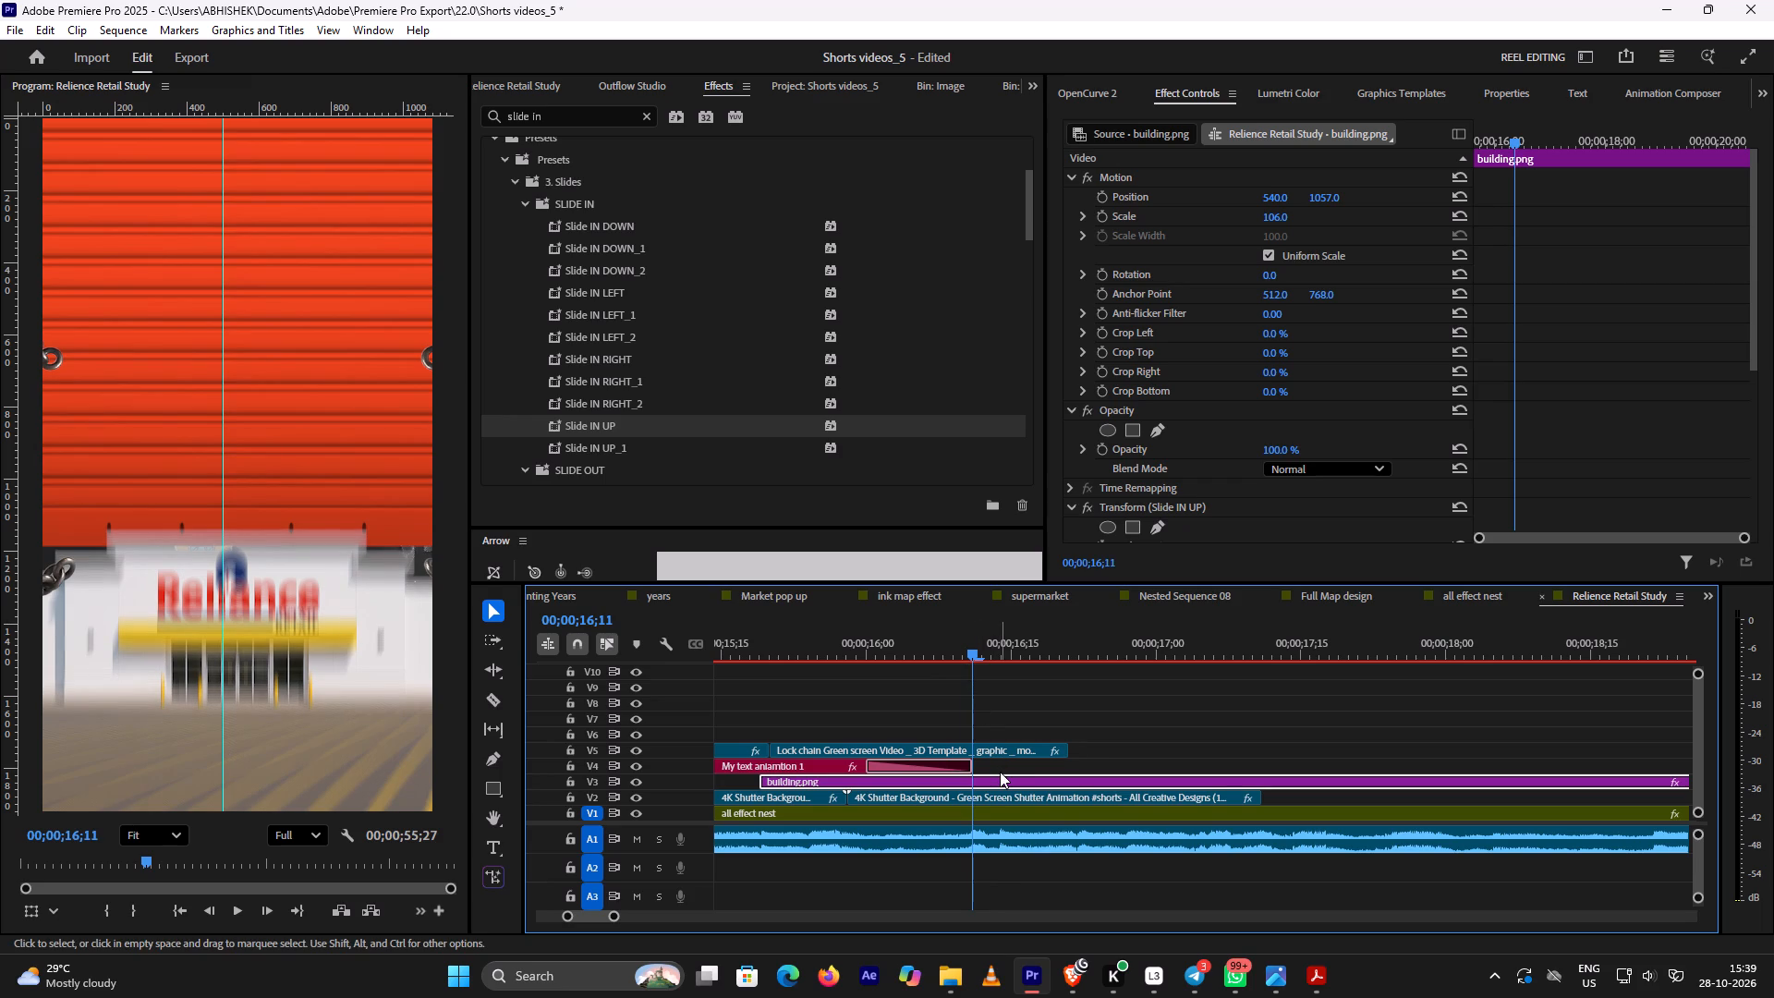
Scale building.png up to 181 in Motion and check the larger building against the shutter between 00;00;16;04 and 00;00;16;18.
{"action": "scroll", "coordinate": [1187, 367], "scroll_direction": "up", "scroll_amount": 4}
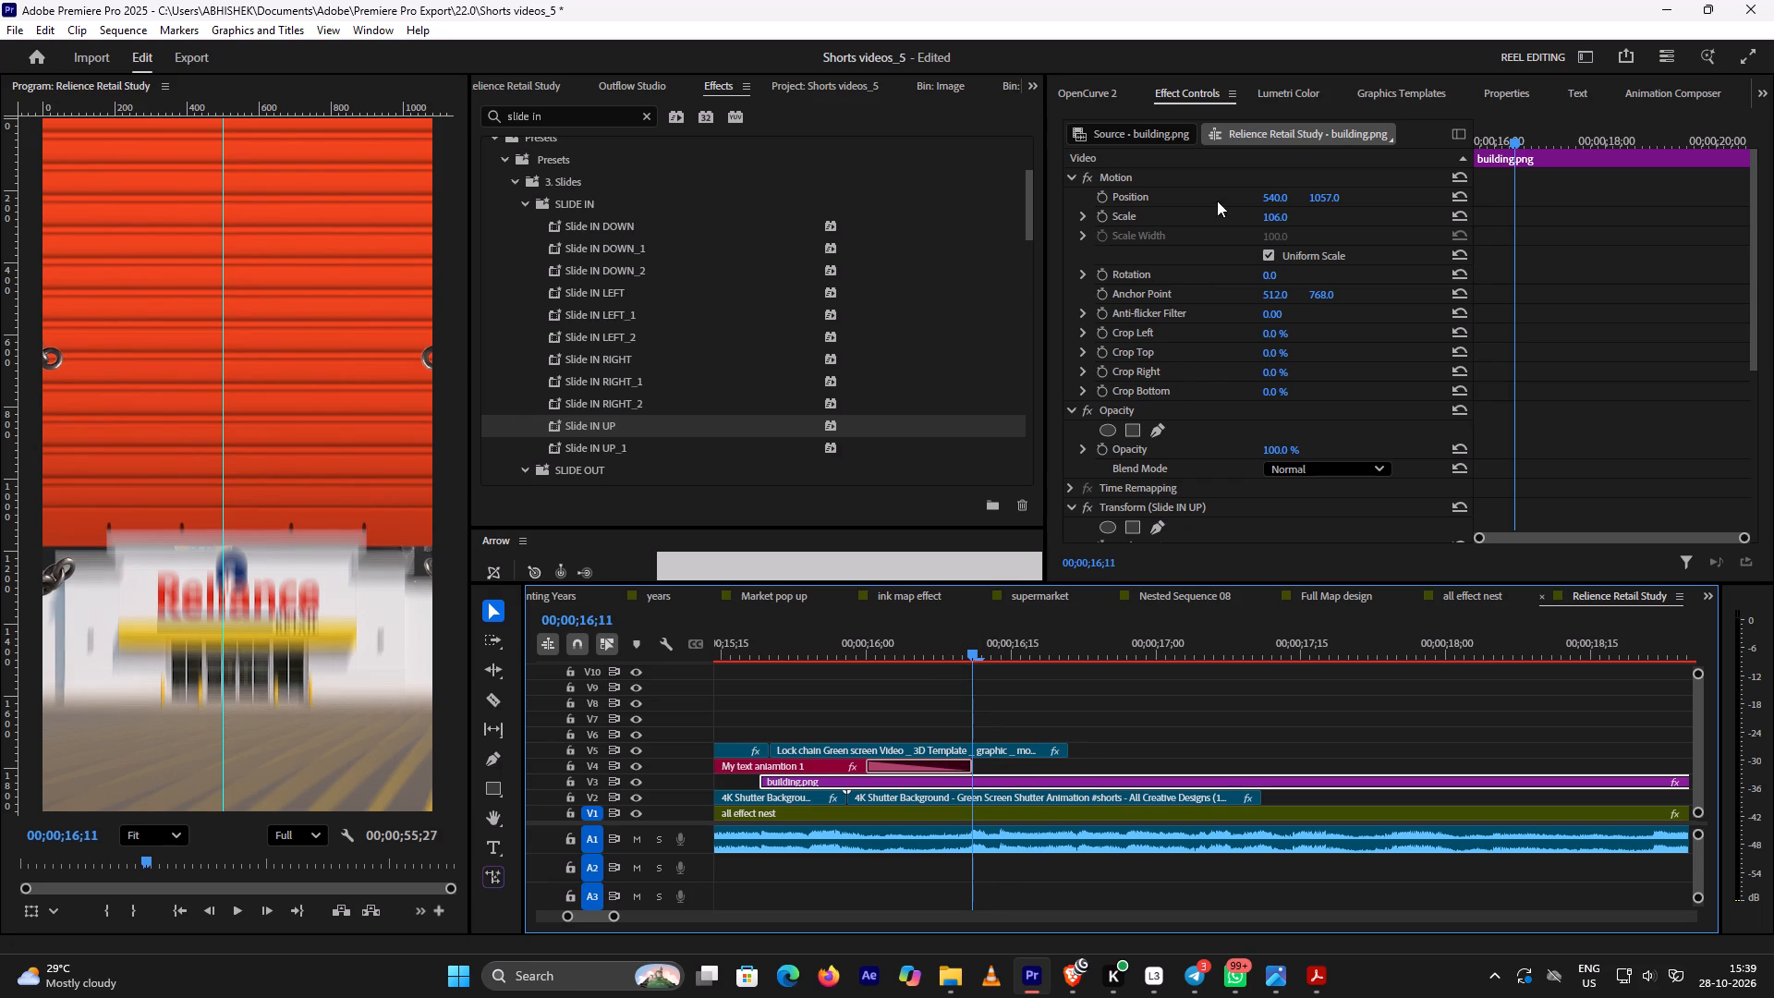
{"action": "left_click_drag", "start_coordinate": [1279, 214], "coordinate": [1284, 219]}
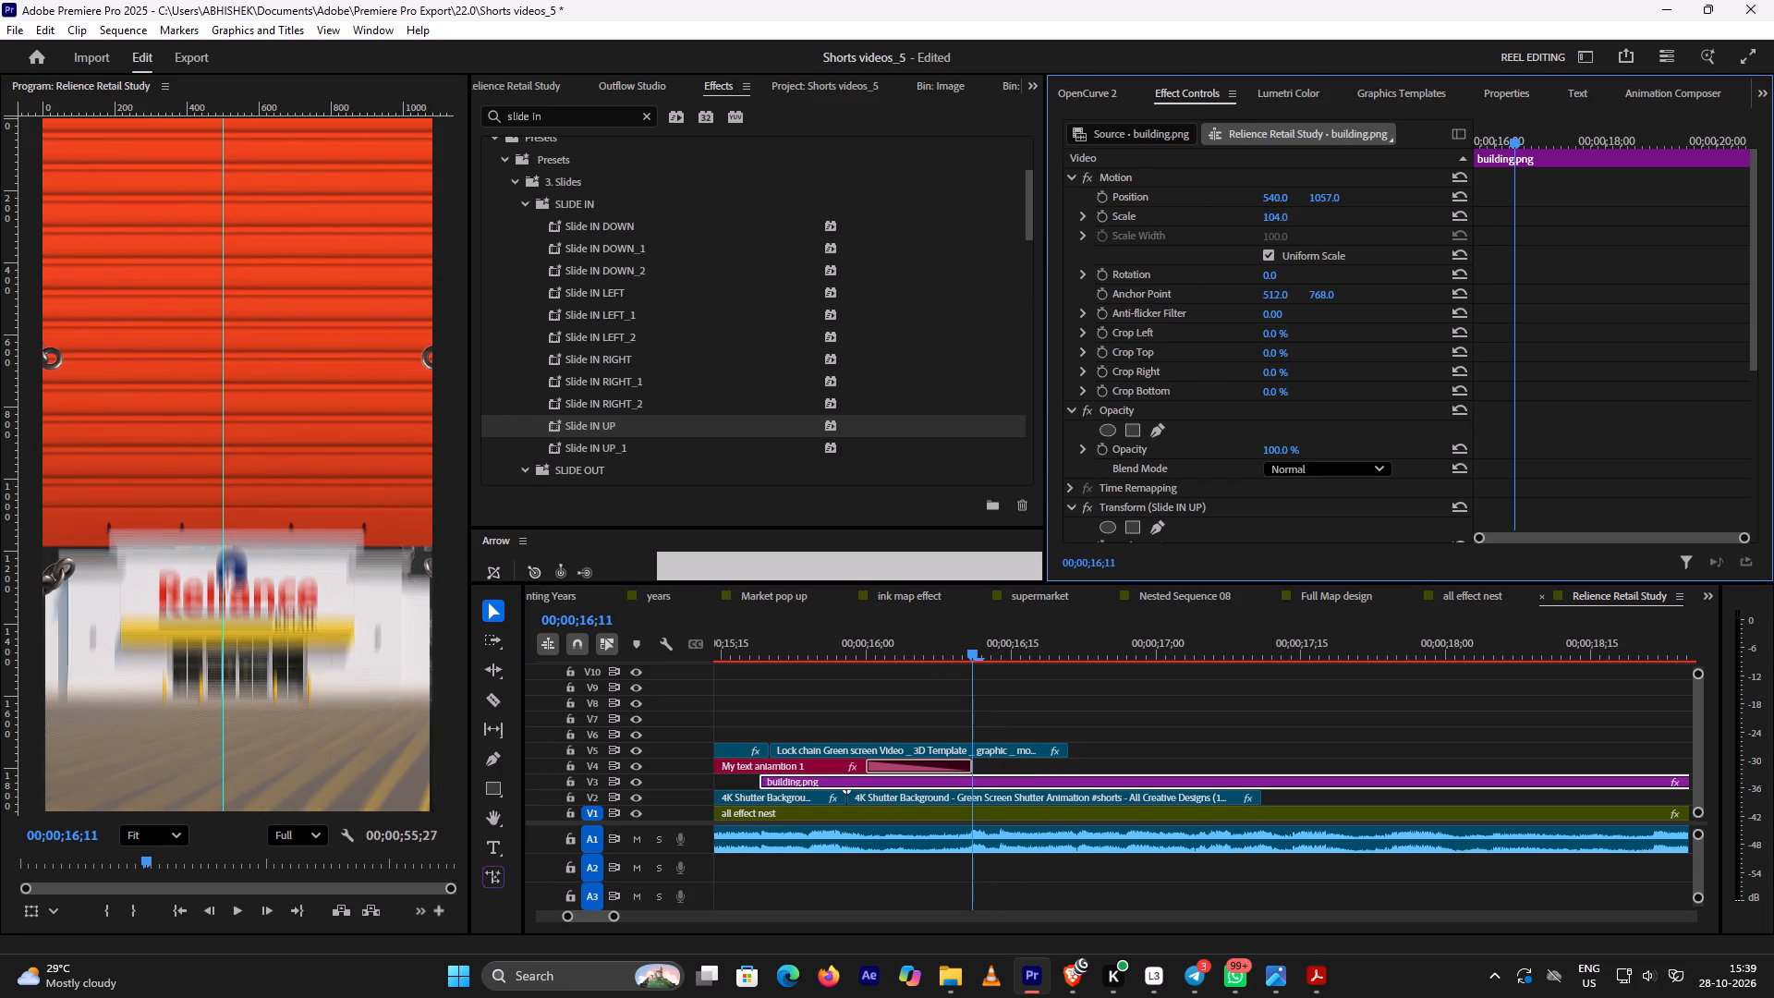
{"action": "left_click_drag", "start_coordinate": [1284, 219], "coordinate": [1333, 214]}
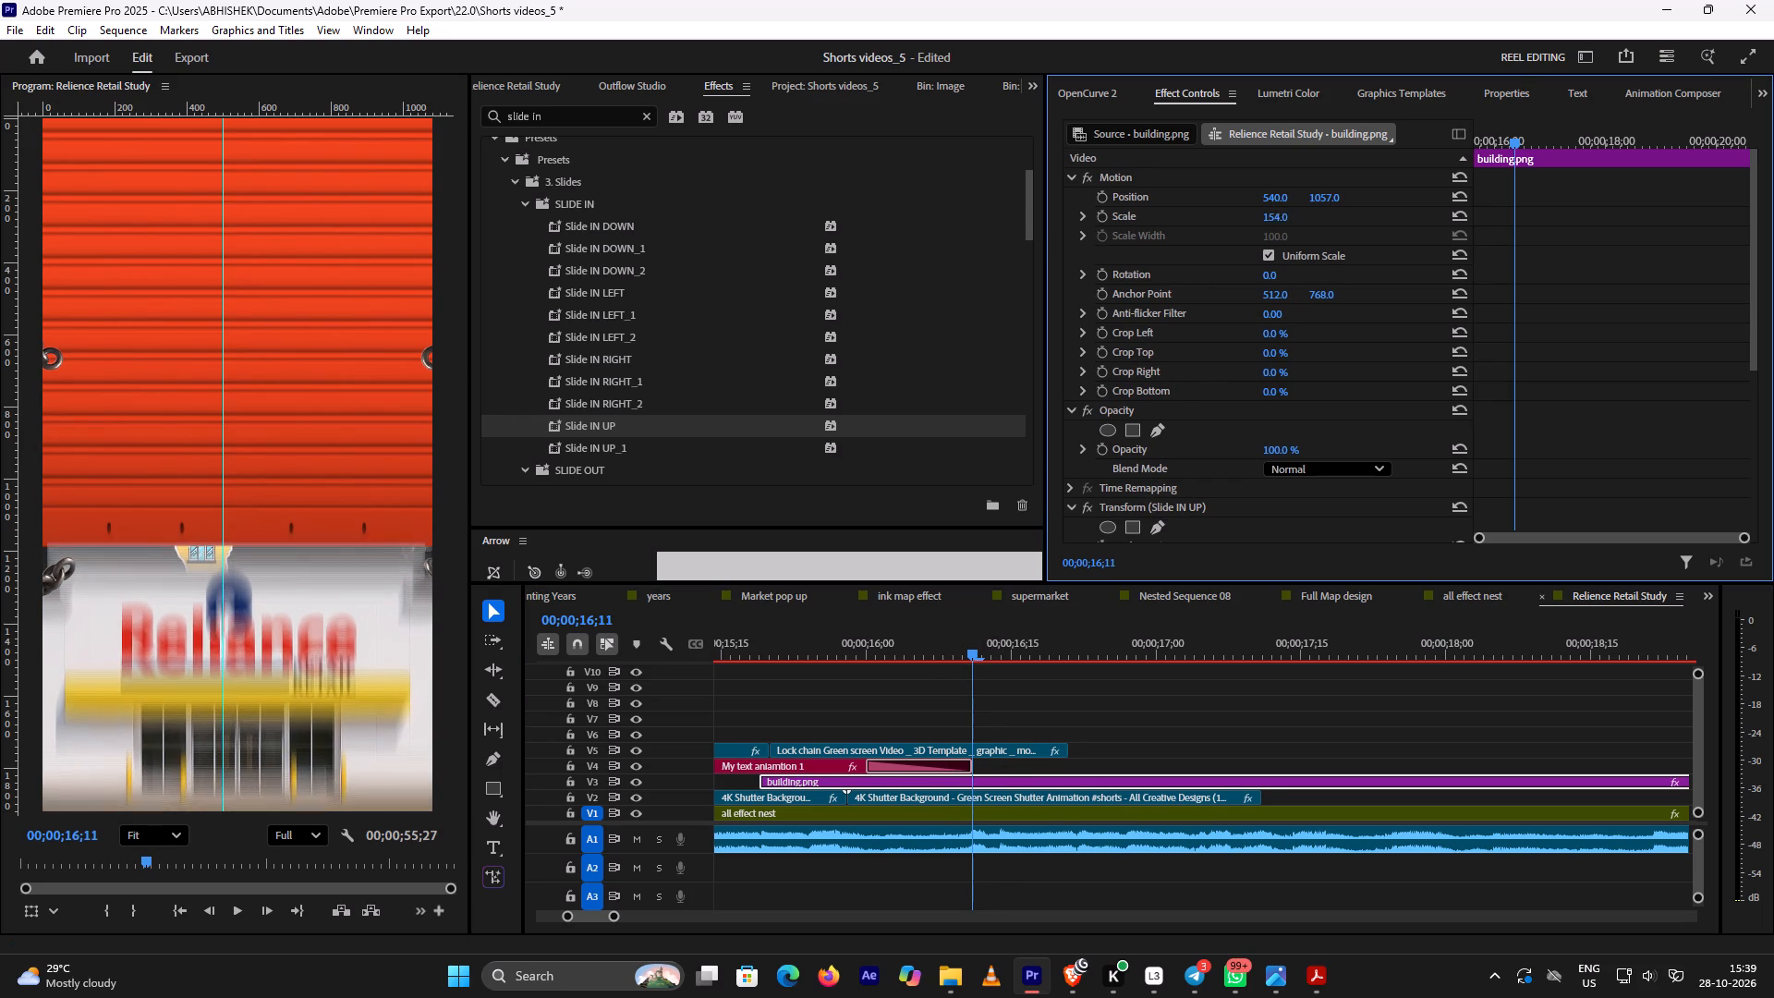
{"action": "left_click_drag", "start_coordinate": [1333, 214], "coordinate": [1357, 211]}
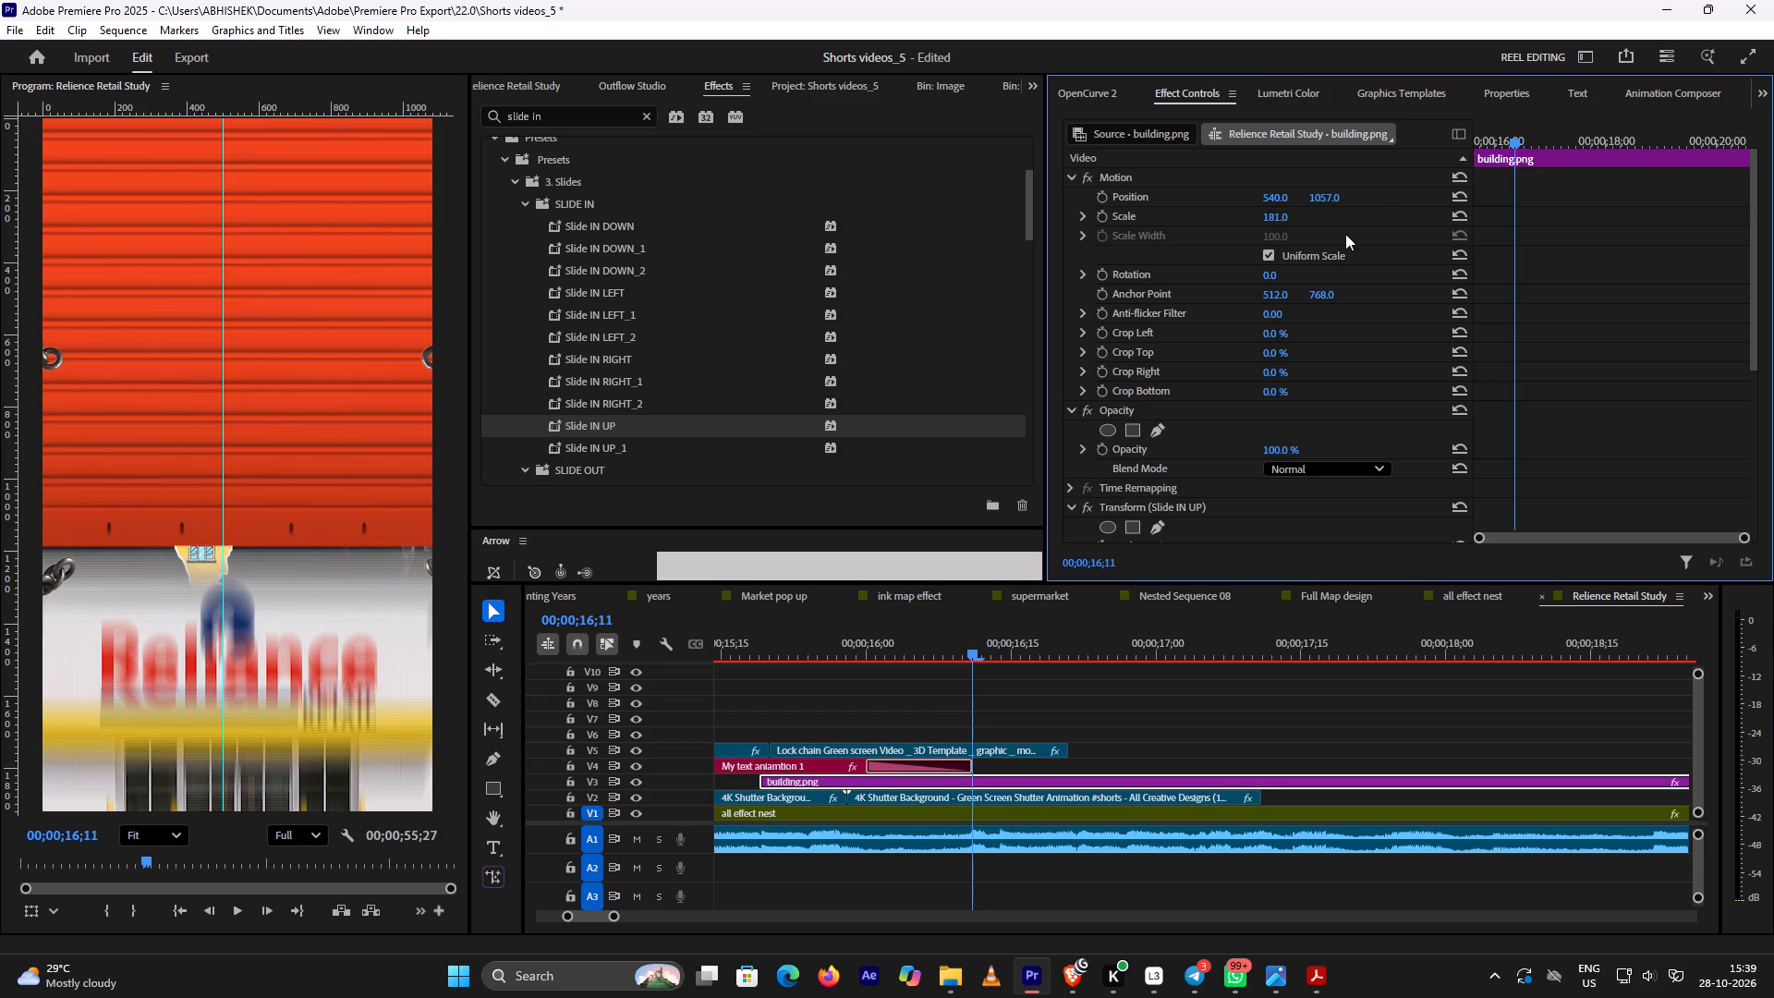
{"action": "left_click_drag", "start_coordinate": [975, 652], "coordinate": [968, 652]}
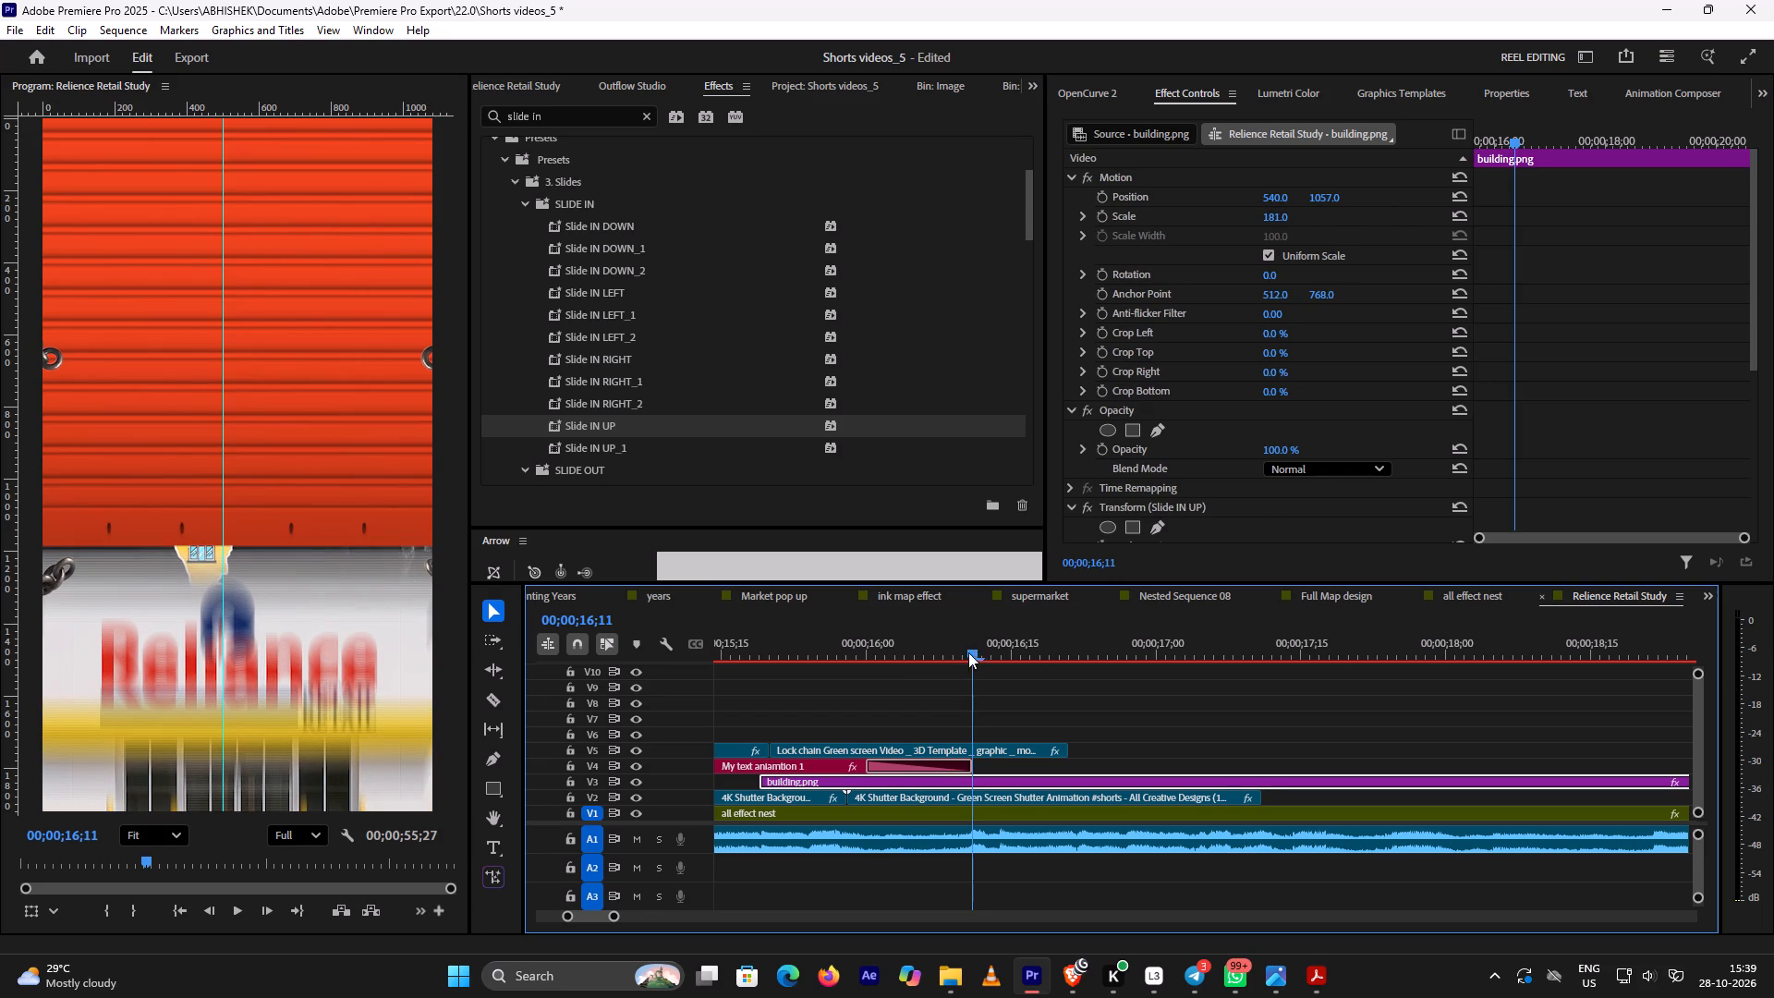
{"action": "left_click_drag", "start_coordinate": [968, 652], "coordinate": [912, 643]}
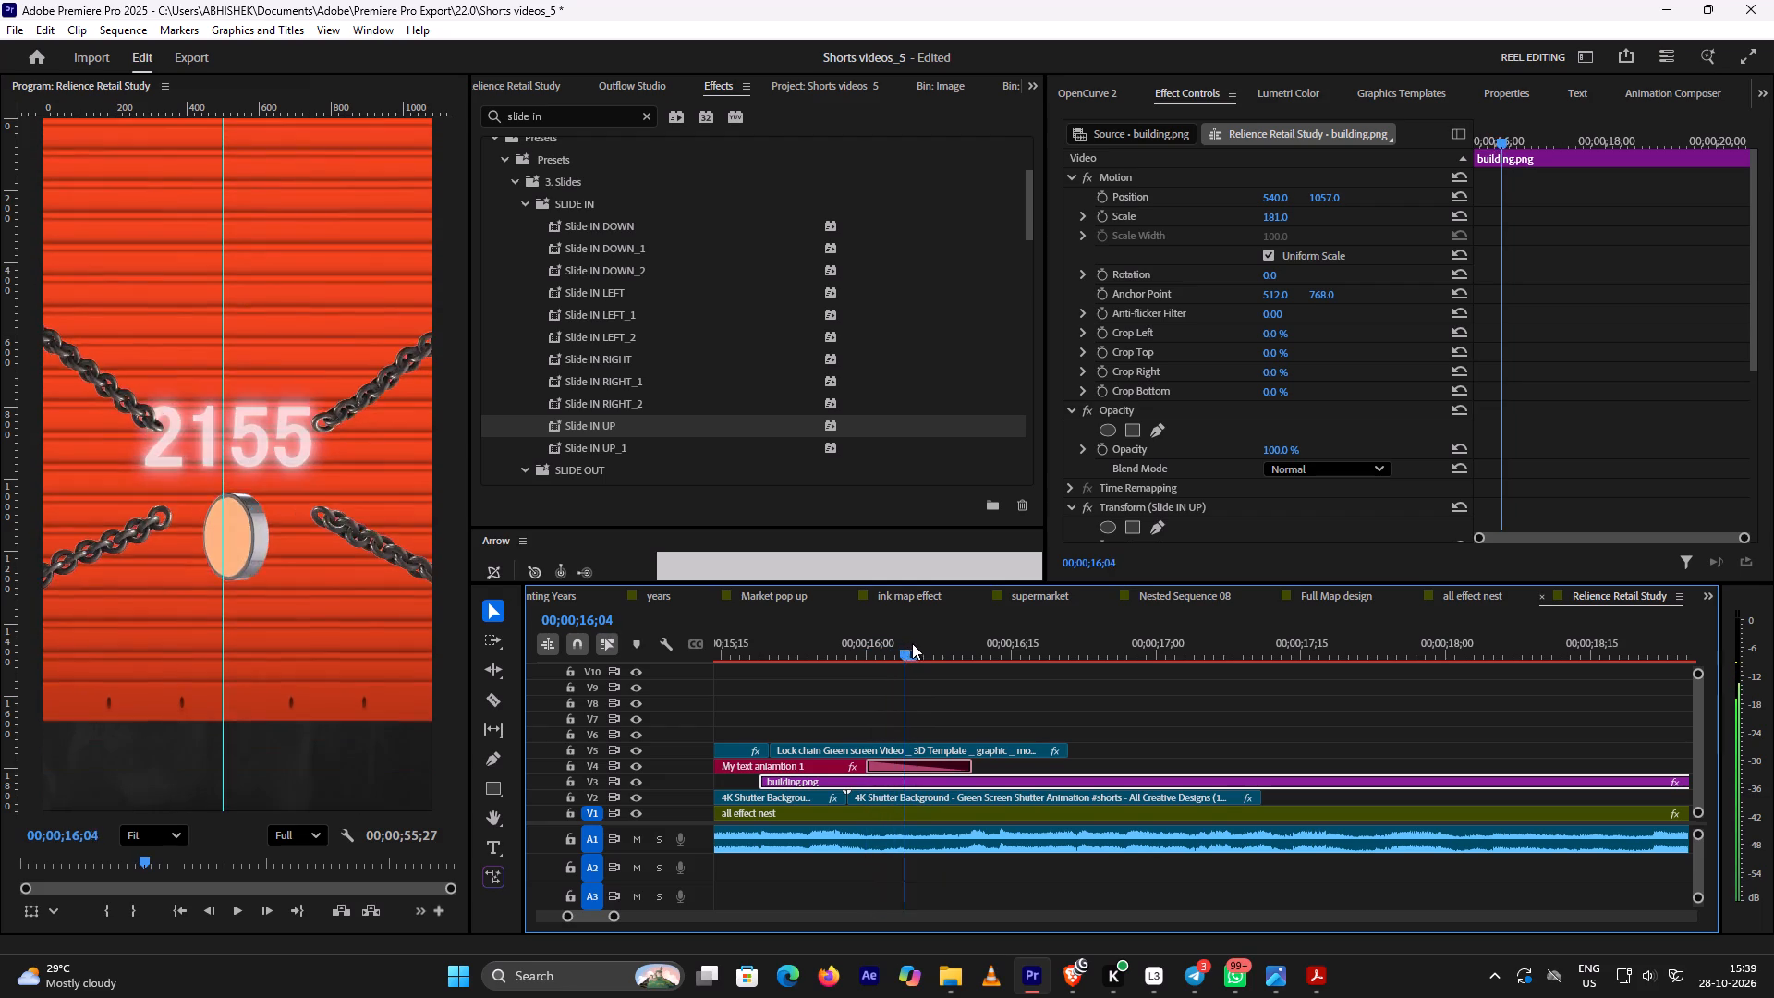
{"action": "left_click_drag", "start_coordinate": [912, 643], "coordinate": [1043, 618]}
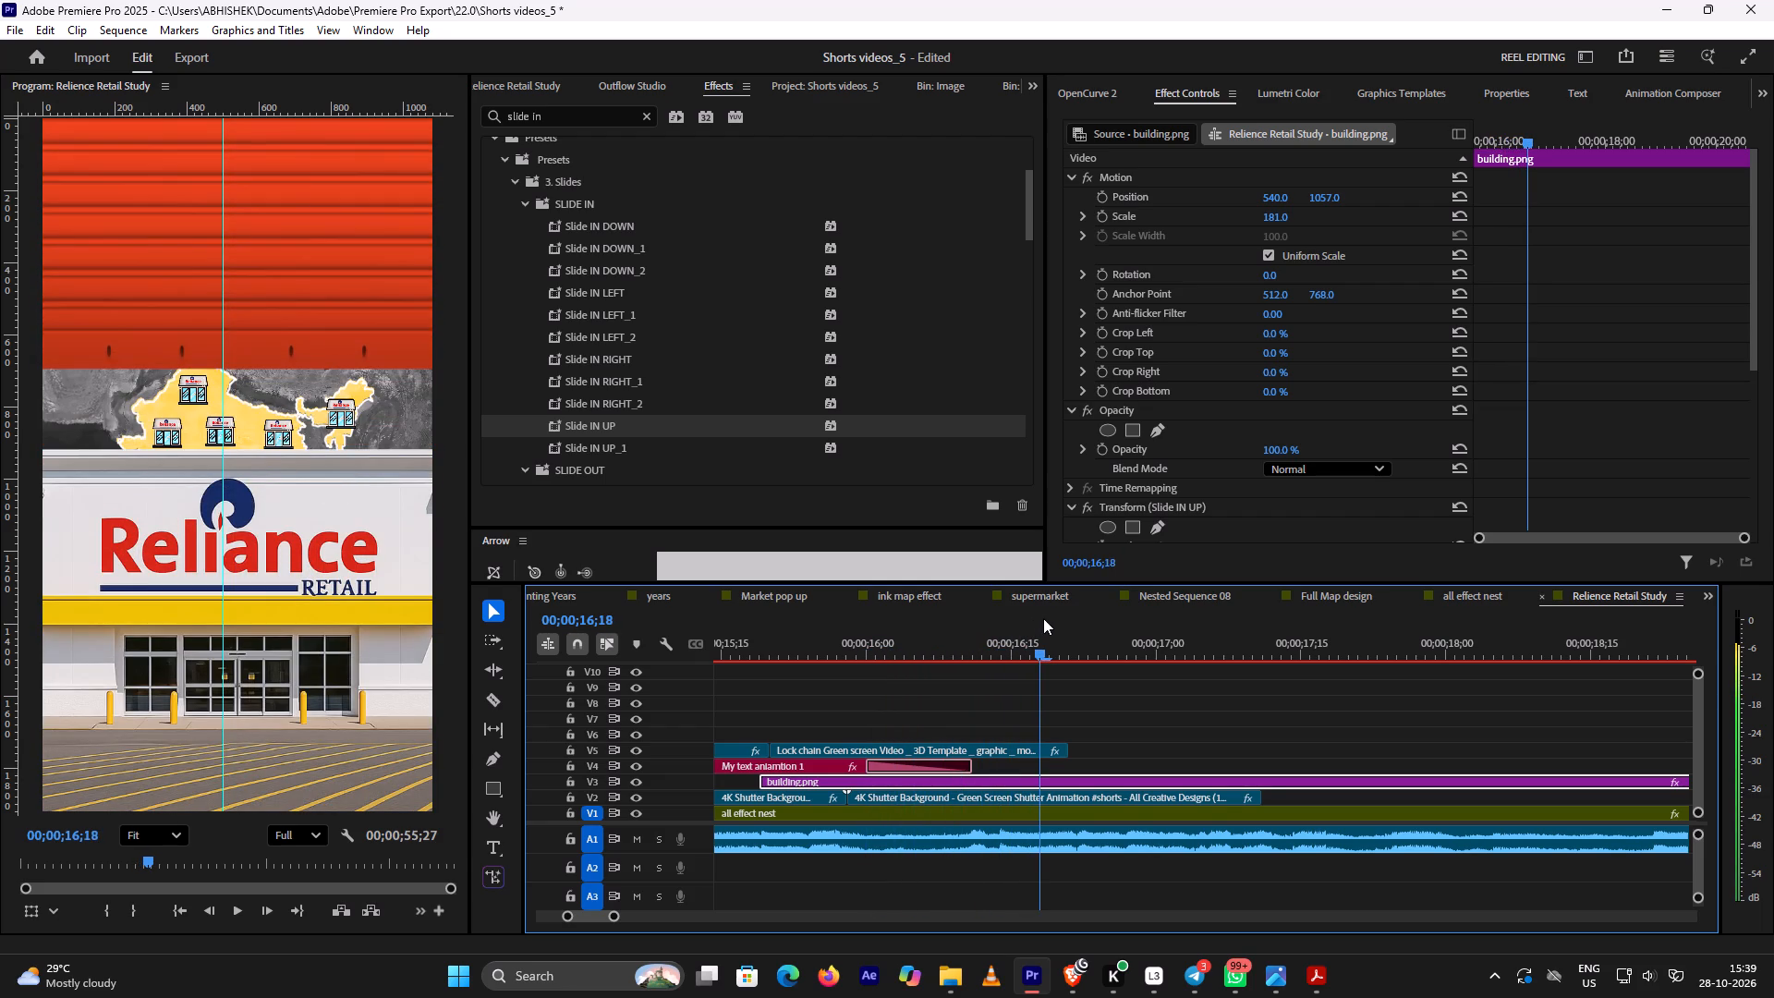
{"action": "left_click_drag", "start_coordinate": [1043, 618], "coordinate": [1015, 639]}
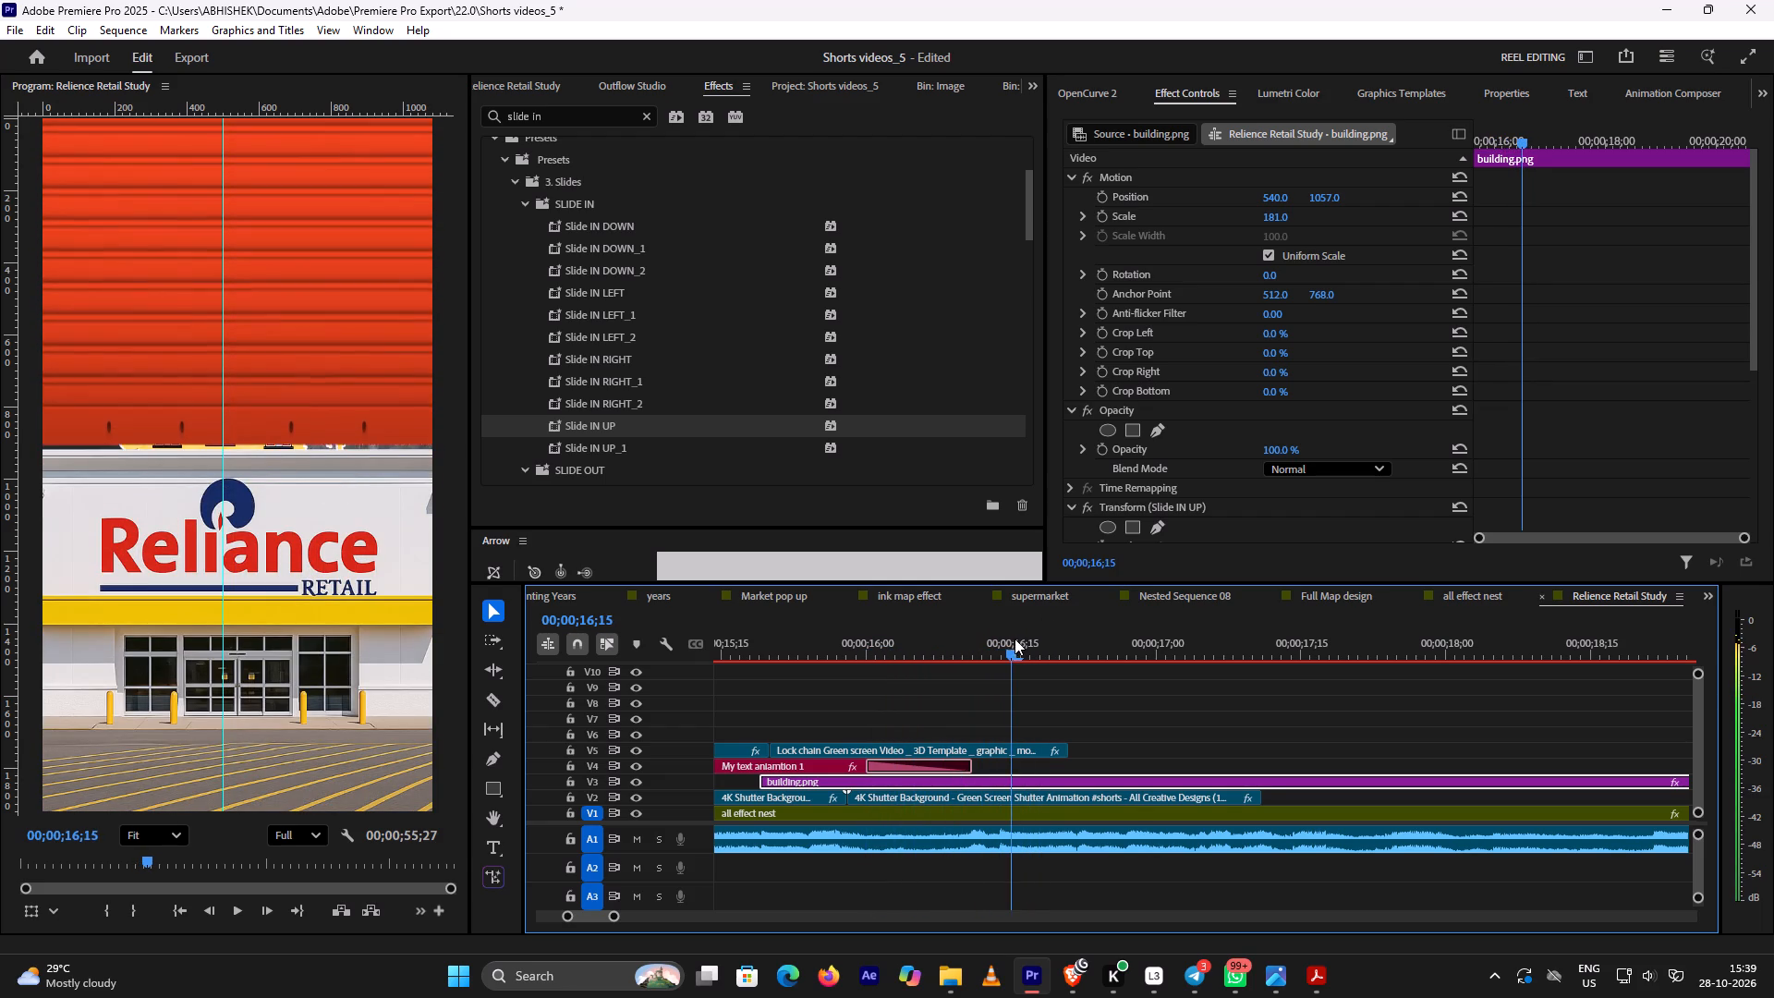
{"action": "left_click_drag", "start_coordinate": [1015, 639], "coordinate": [988, 657]}
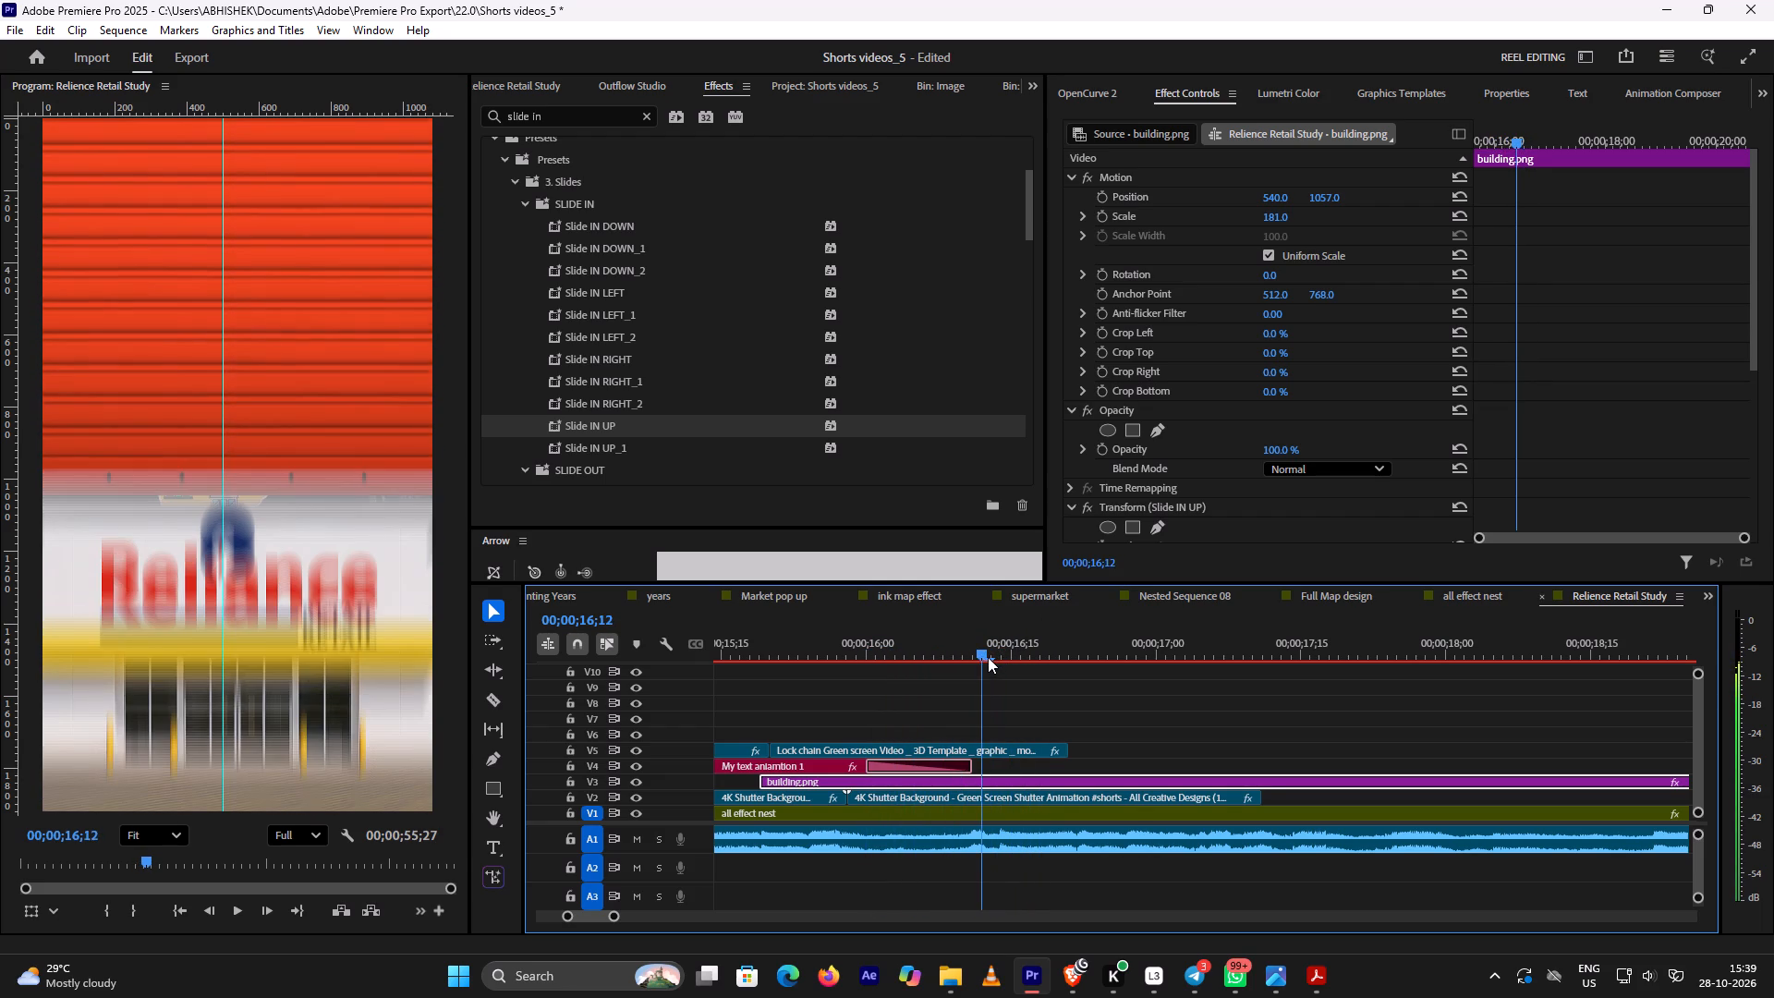
{"action": "left_click_drag", "start_coordinate": [988, 657], "coordinate": [971, 669]}
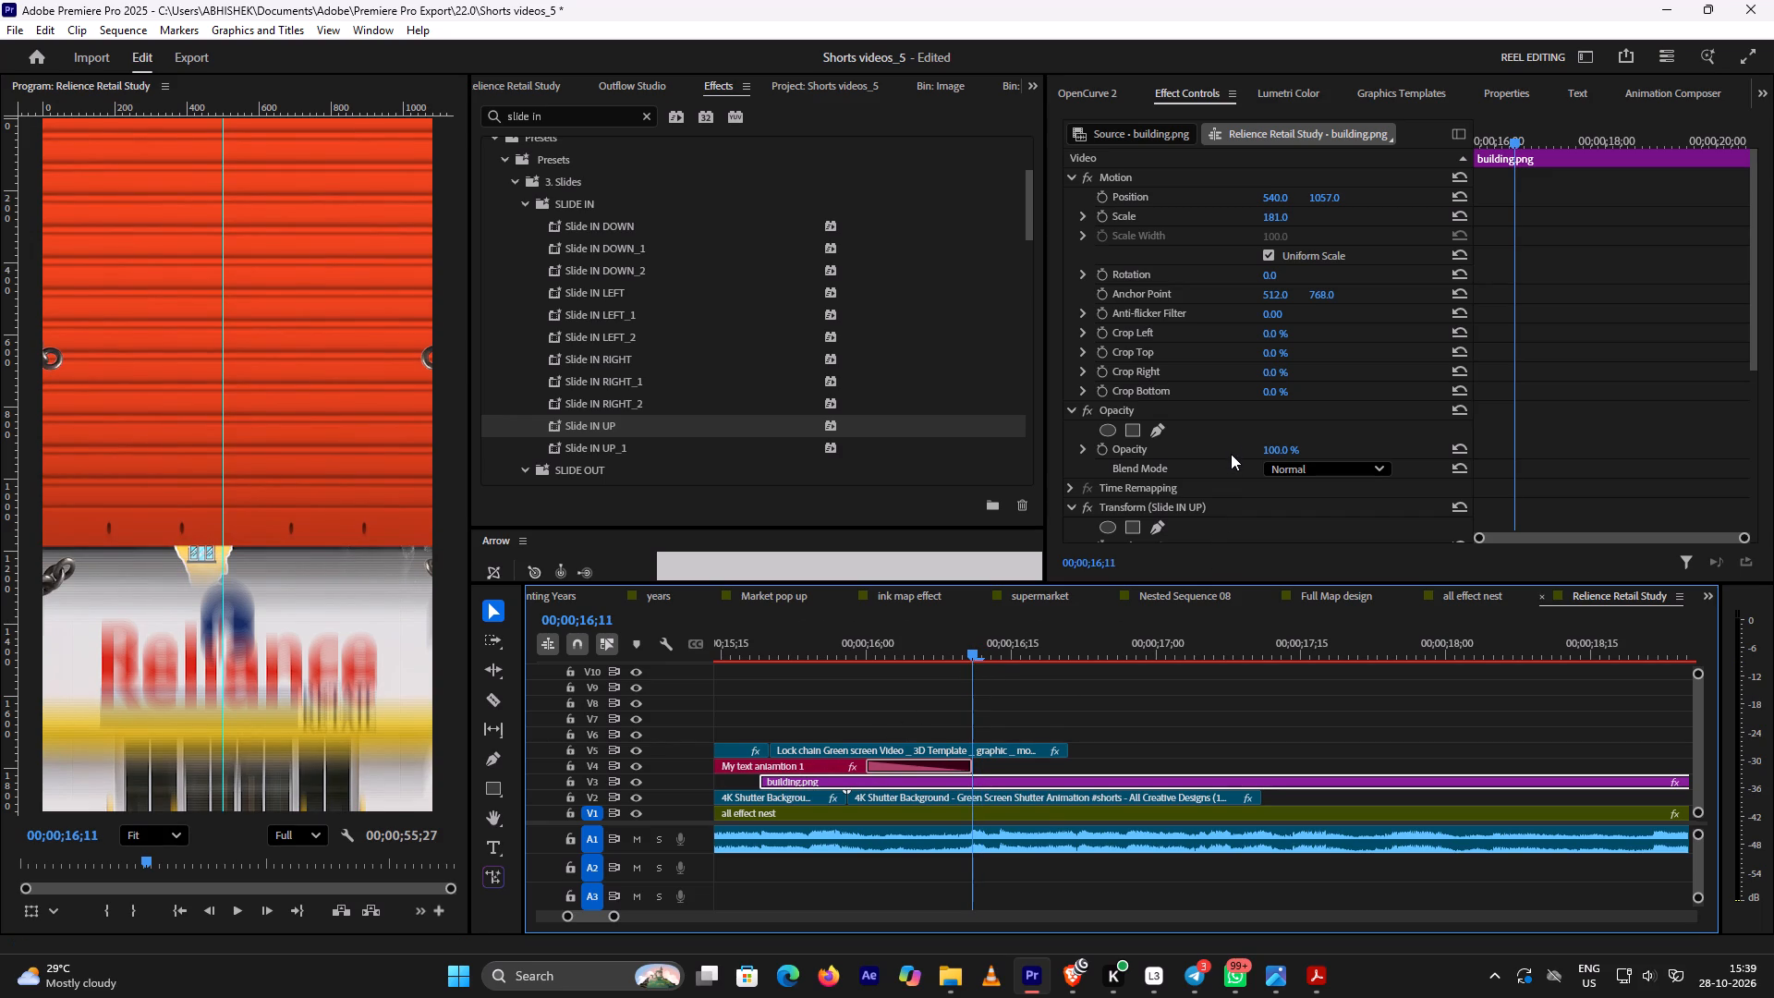
Set the Shutter Angle of building.png's Slide IN UP Transform effect to 180 and check the motion blur from 00;00;16;03 to 00;00;16;17.
{"action": "scroll", "coordinate": [1231, 456], "scroll_direction": "down", "scroll_amount": 10}
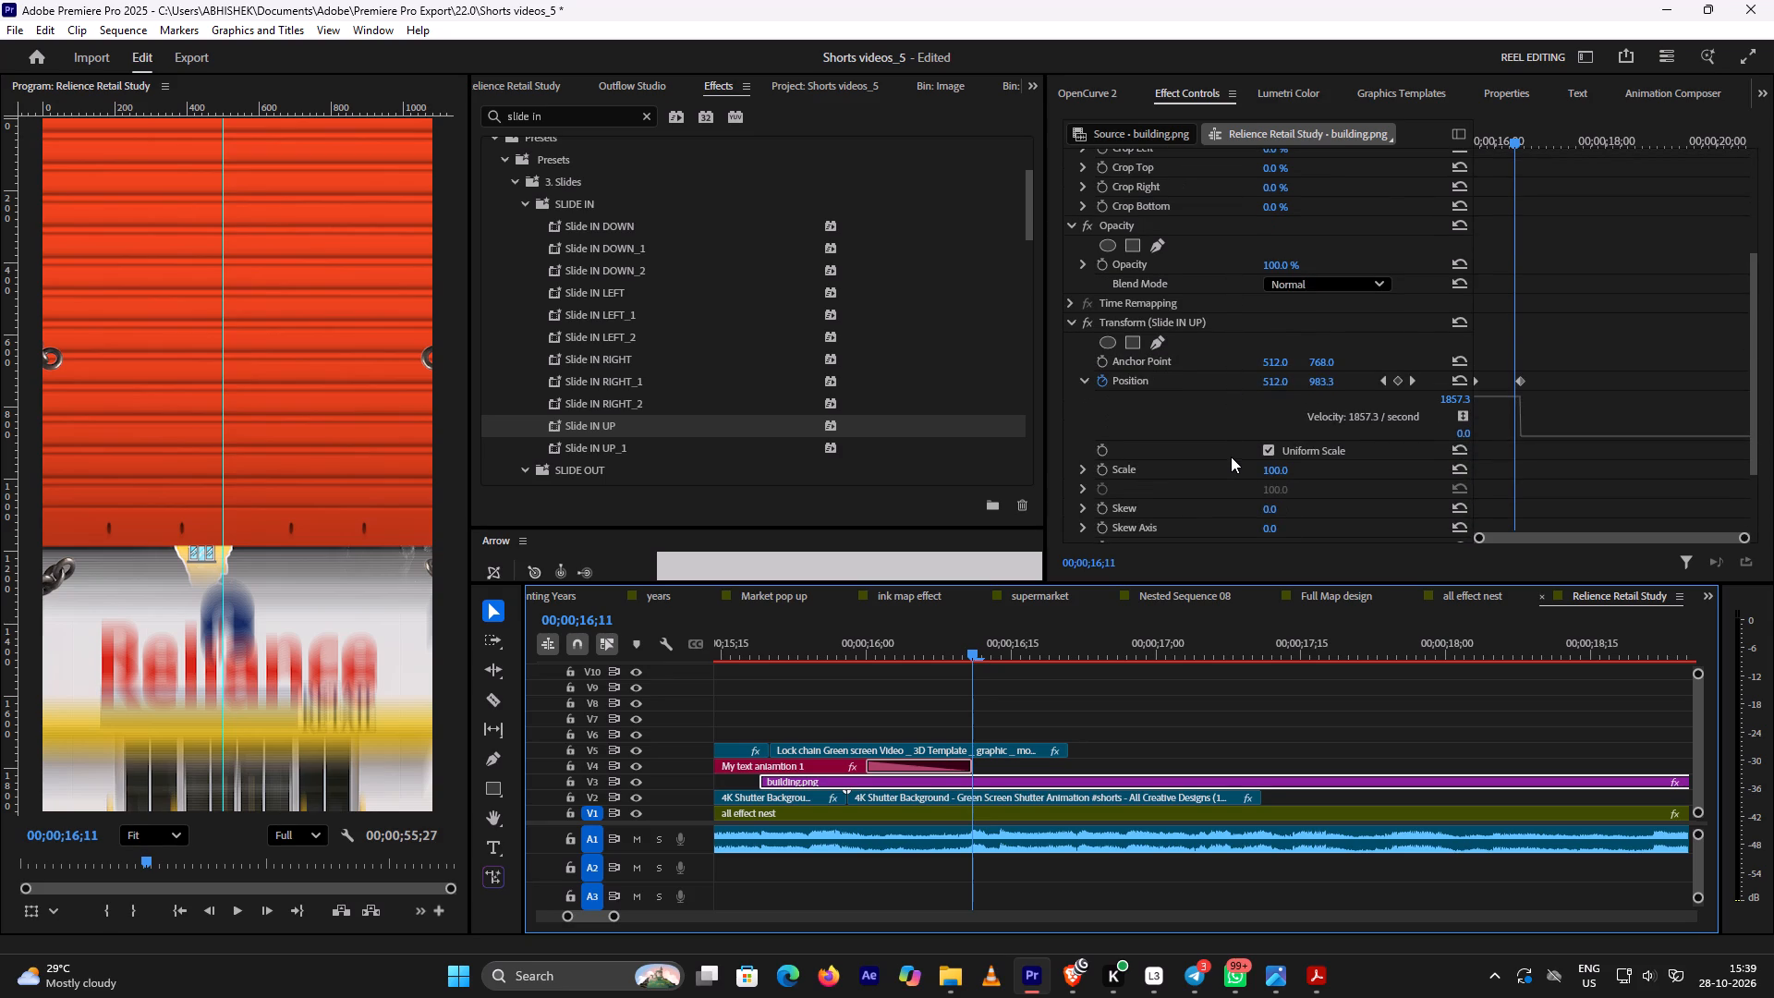
{"action": "scroll", "coordinate": [1231, 456], "scroll_direction": "down", "scroll_amount": 9}
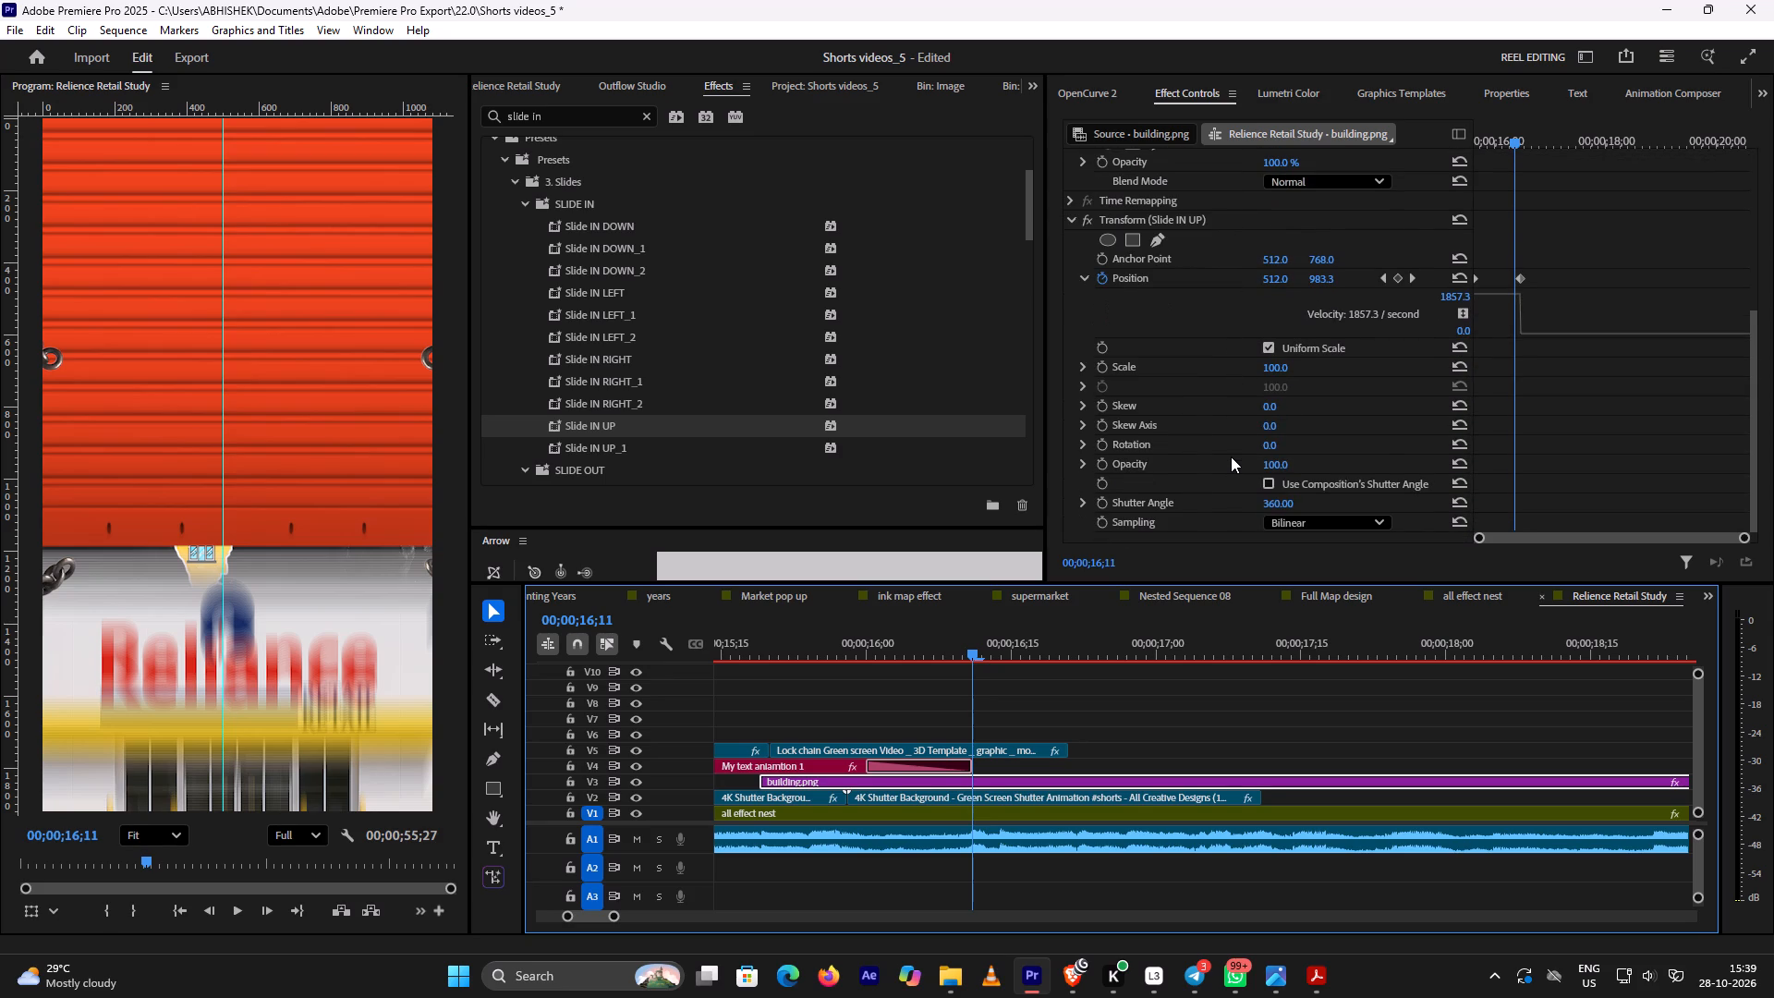
{"action": "left_click", "coordinate": [1269, 503]}
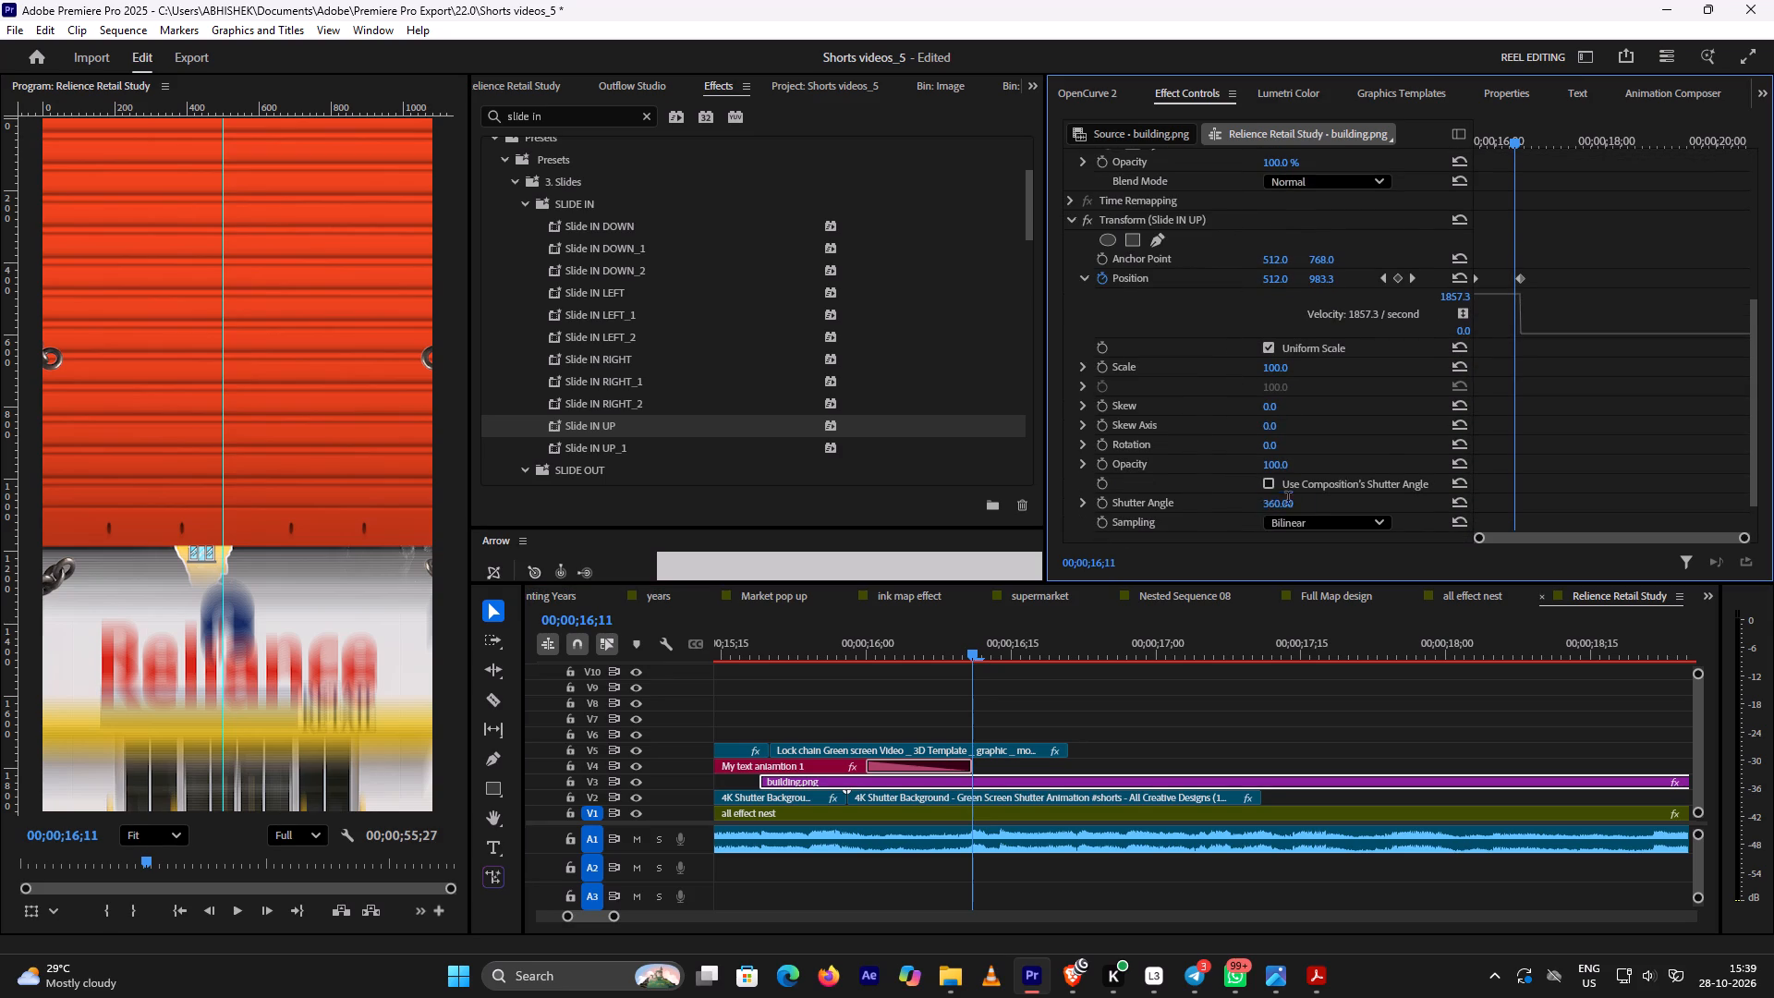
{"action": "key", "text": "1"}
{"action": "type", "text": "80"}
{"action": "key", "text": "Return"}
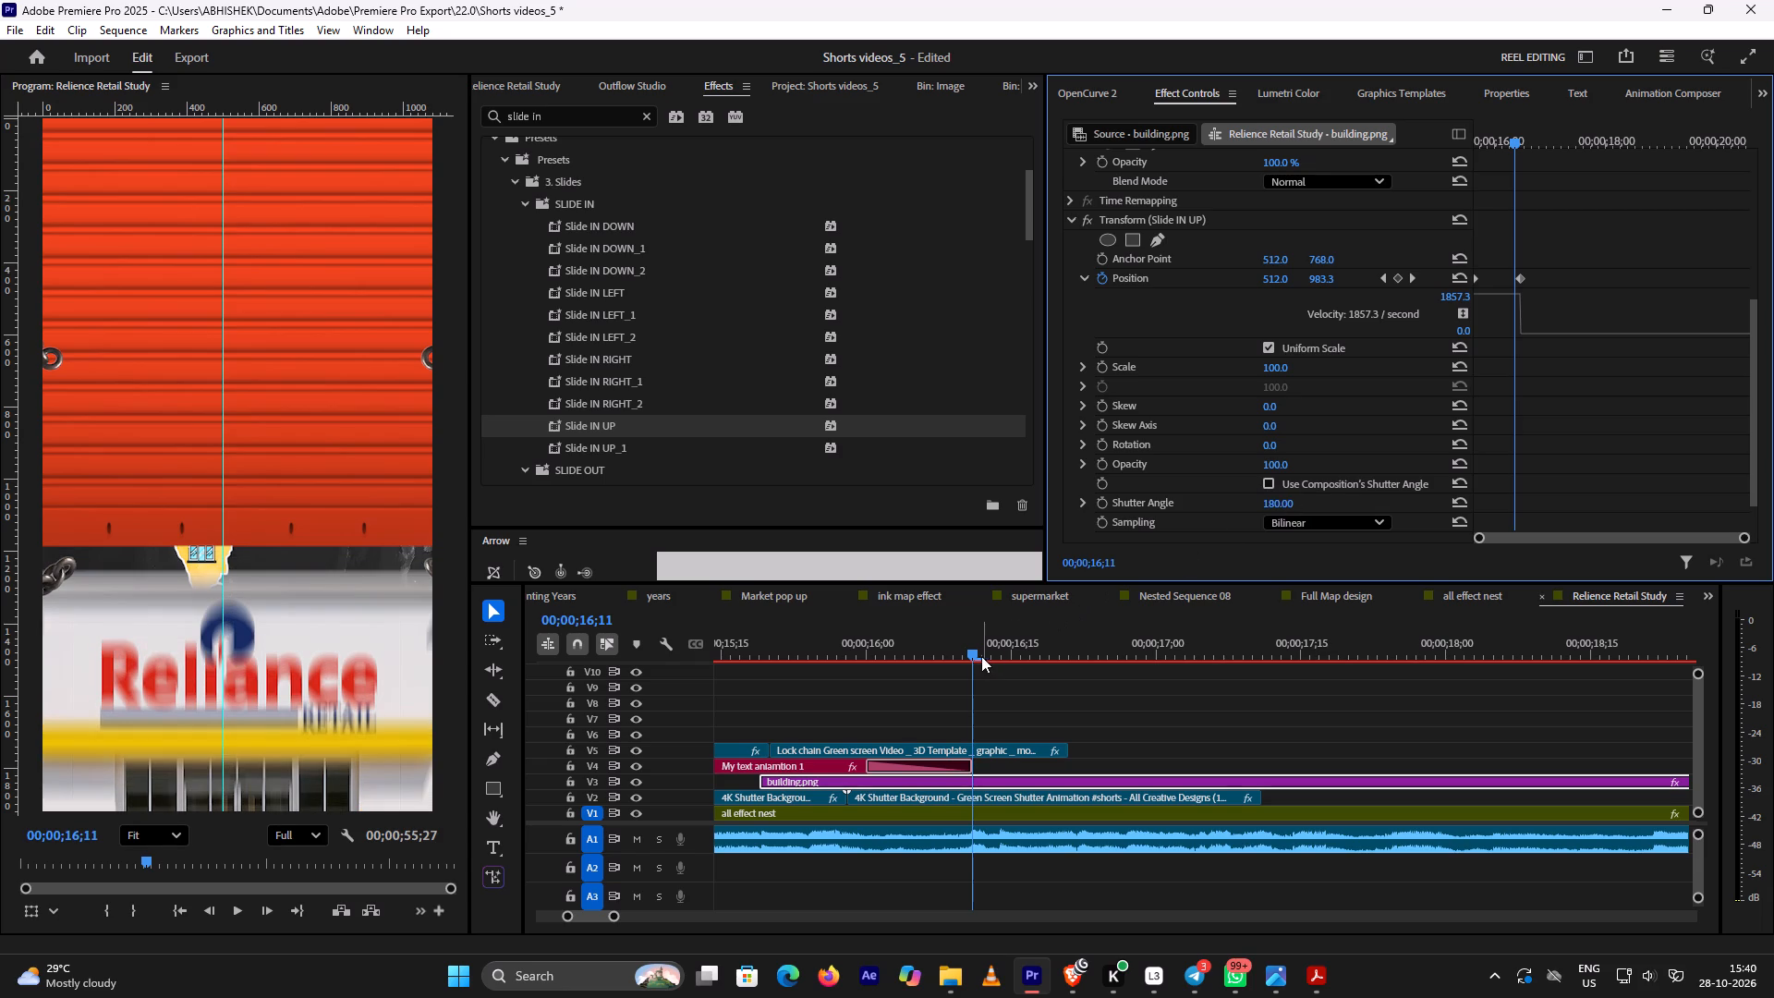
{"action": "left_click_drag", "start_coordinate": [966, 649], "coordinate": [937, 643]}
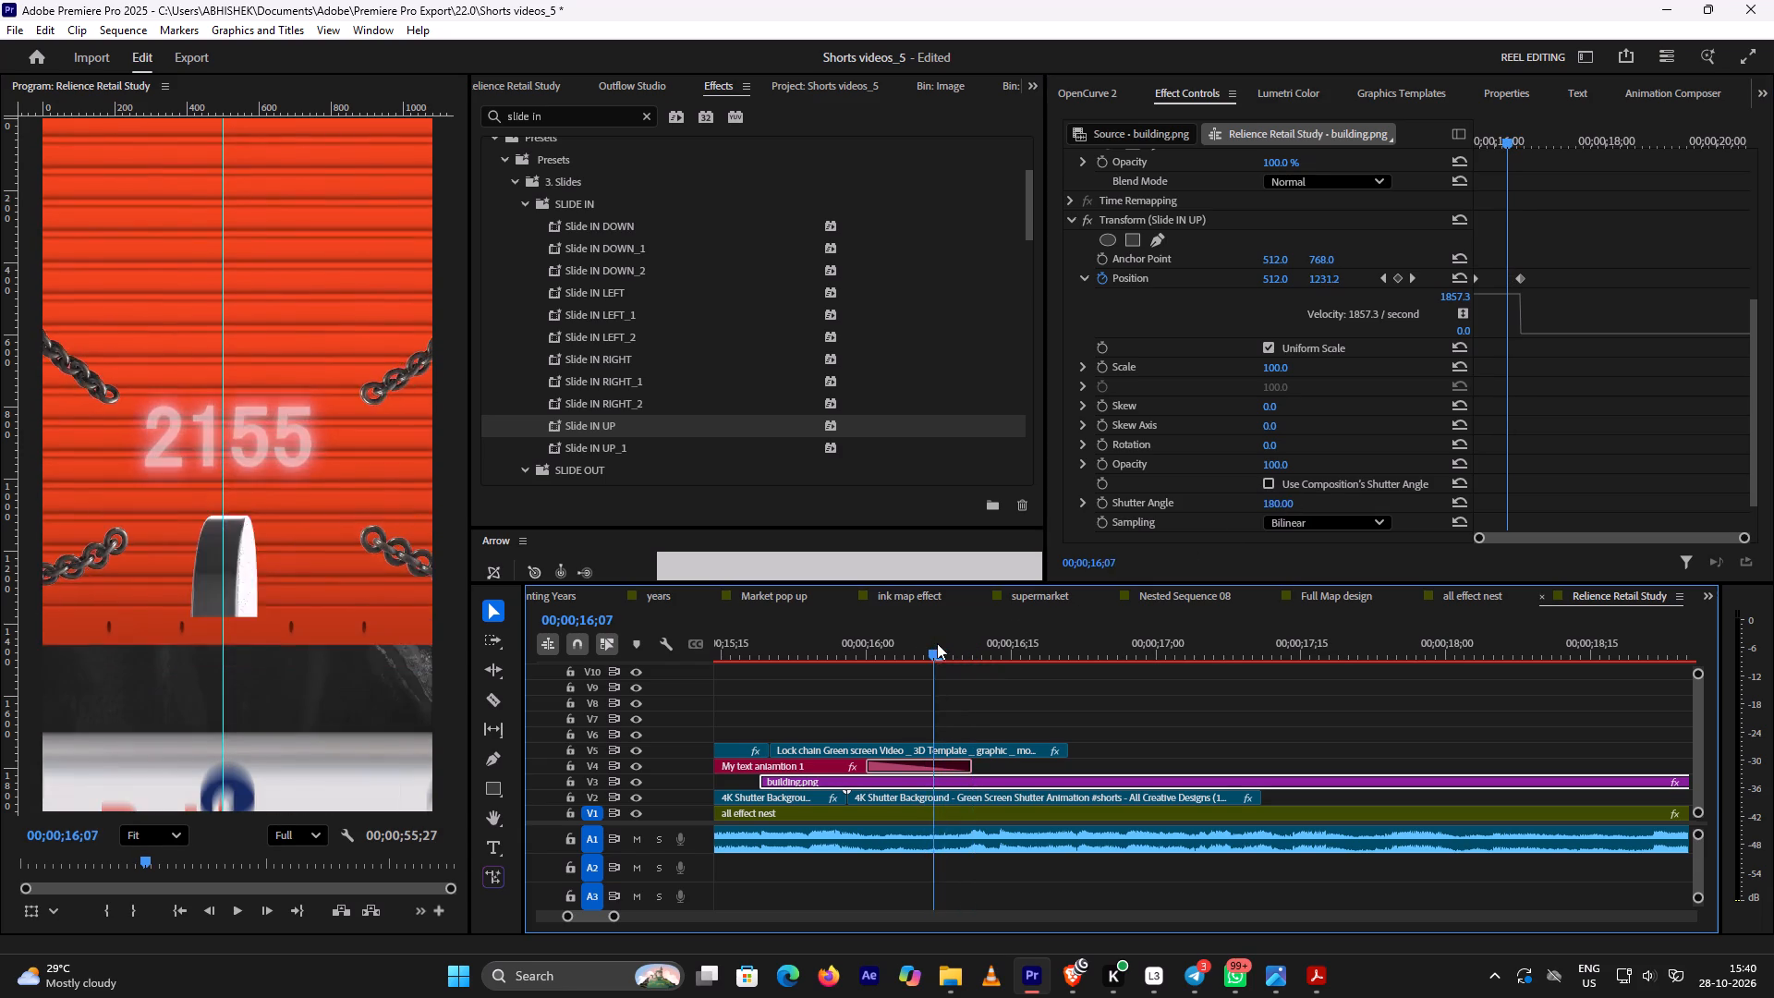
{"action": "left_click_drag", "start_coordinate": [937, 643], "coordinate": [980, 637]}
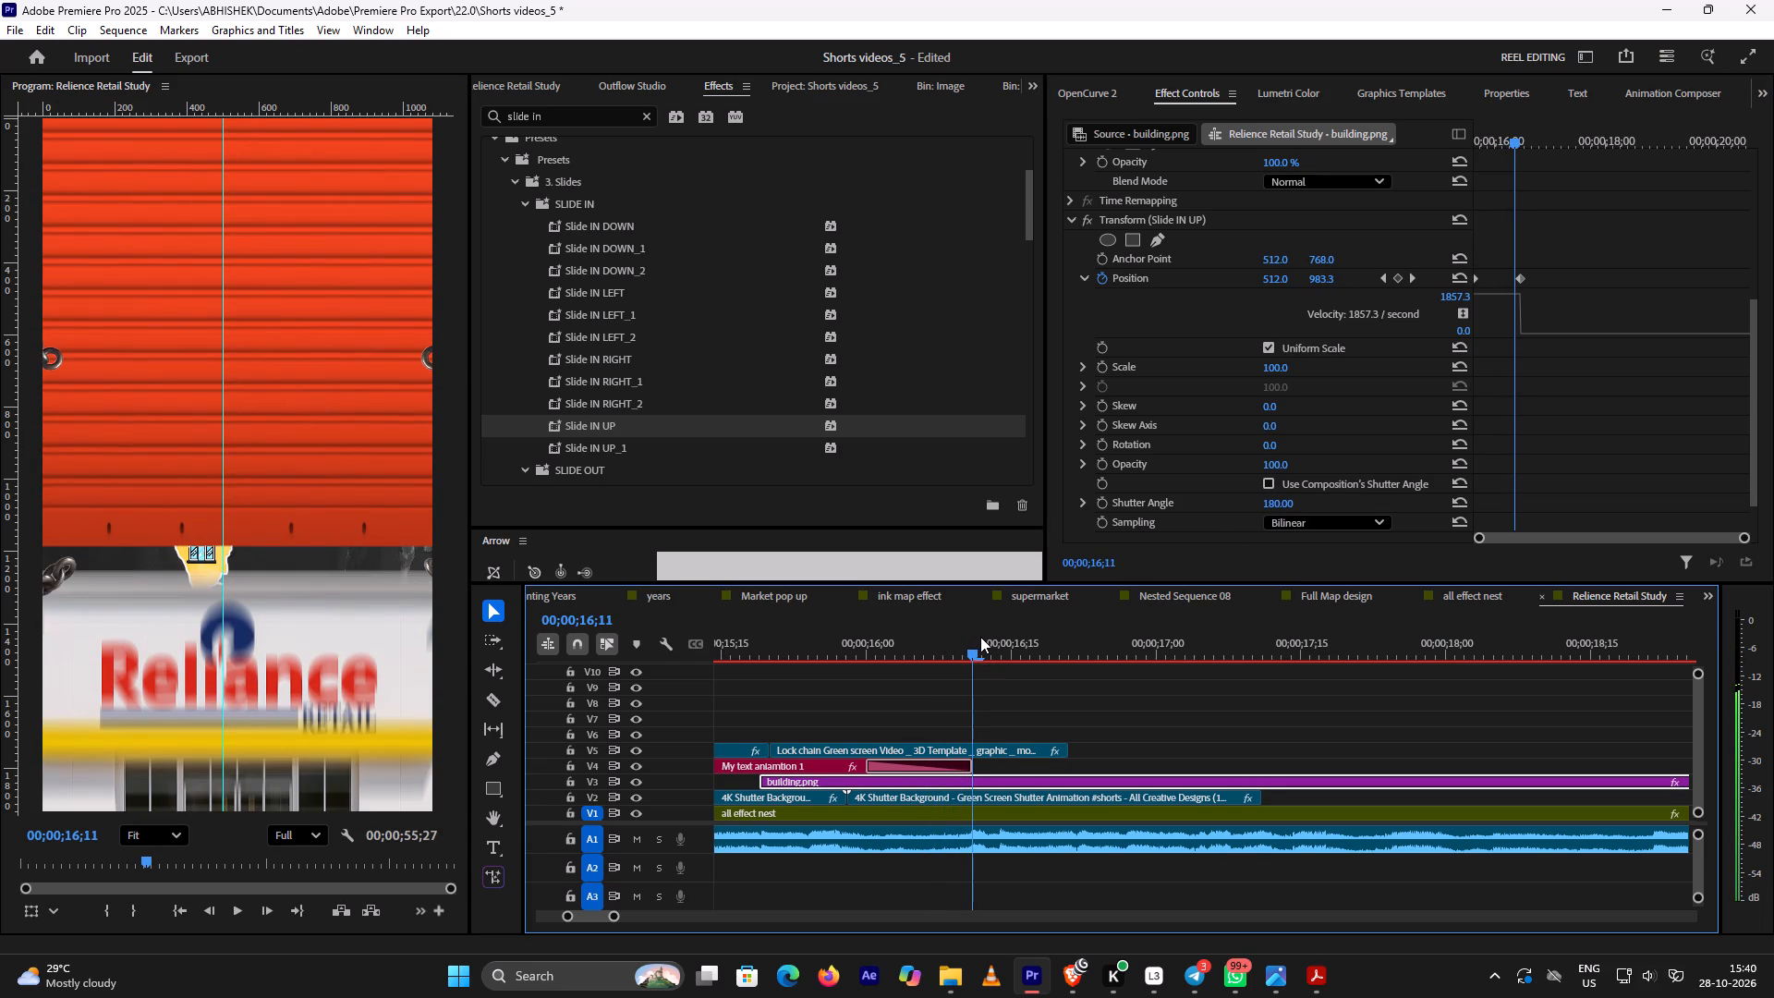
{"action": "left_click_drag", "start_coordinate": [980, 637], "coordinate": [978, 650]}
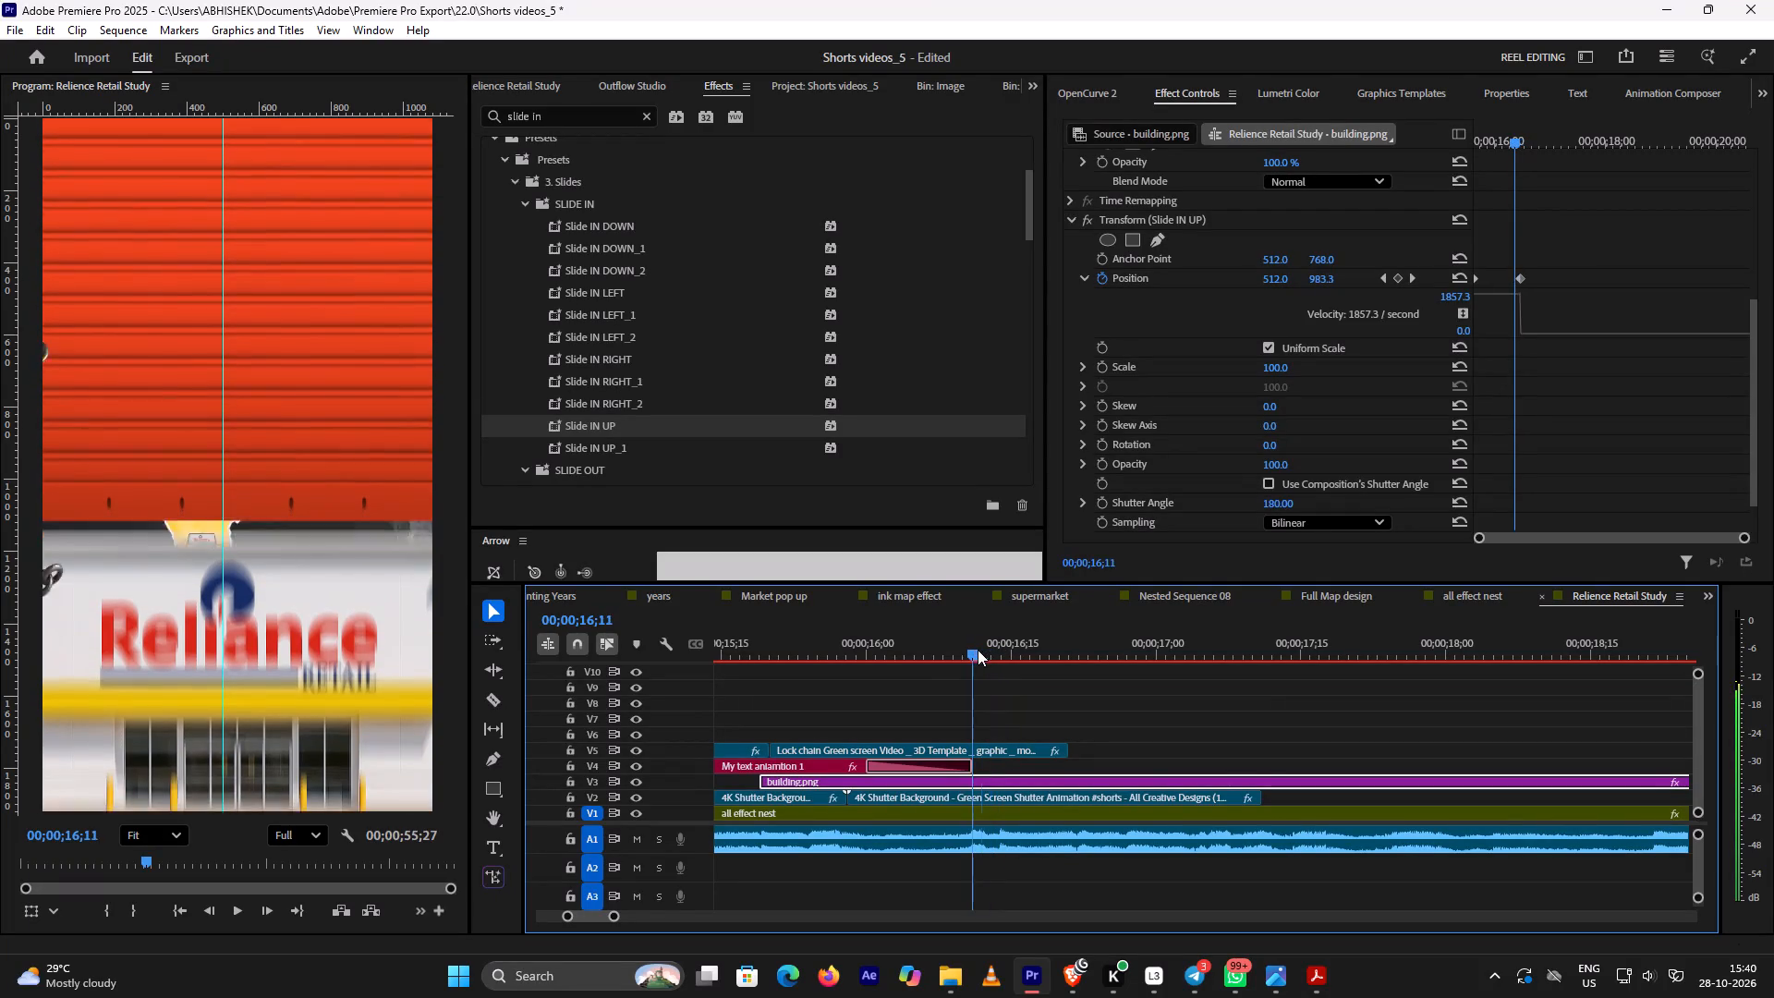
{"action": "left_click_drag", "start_coordinate": [978, 650], "coordinate": [904, 658]}
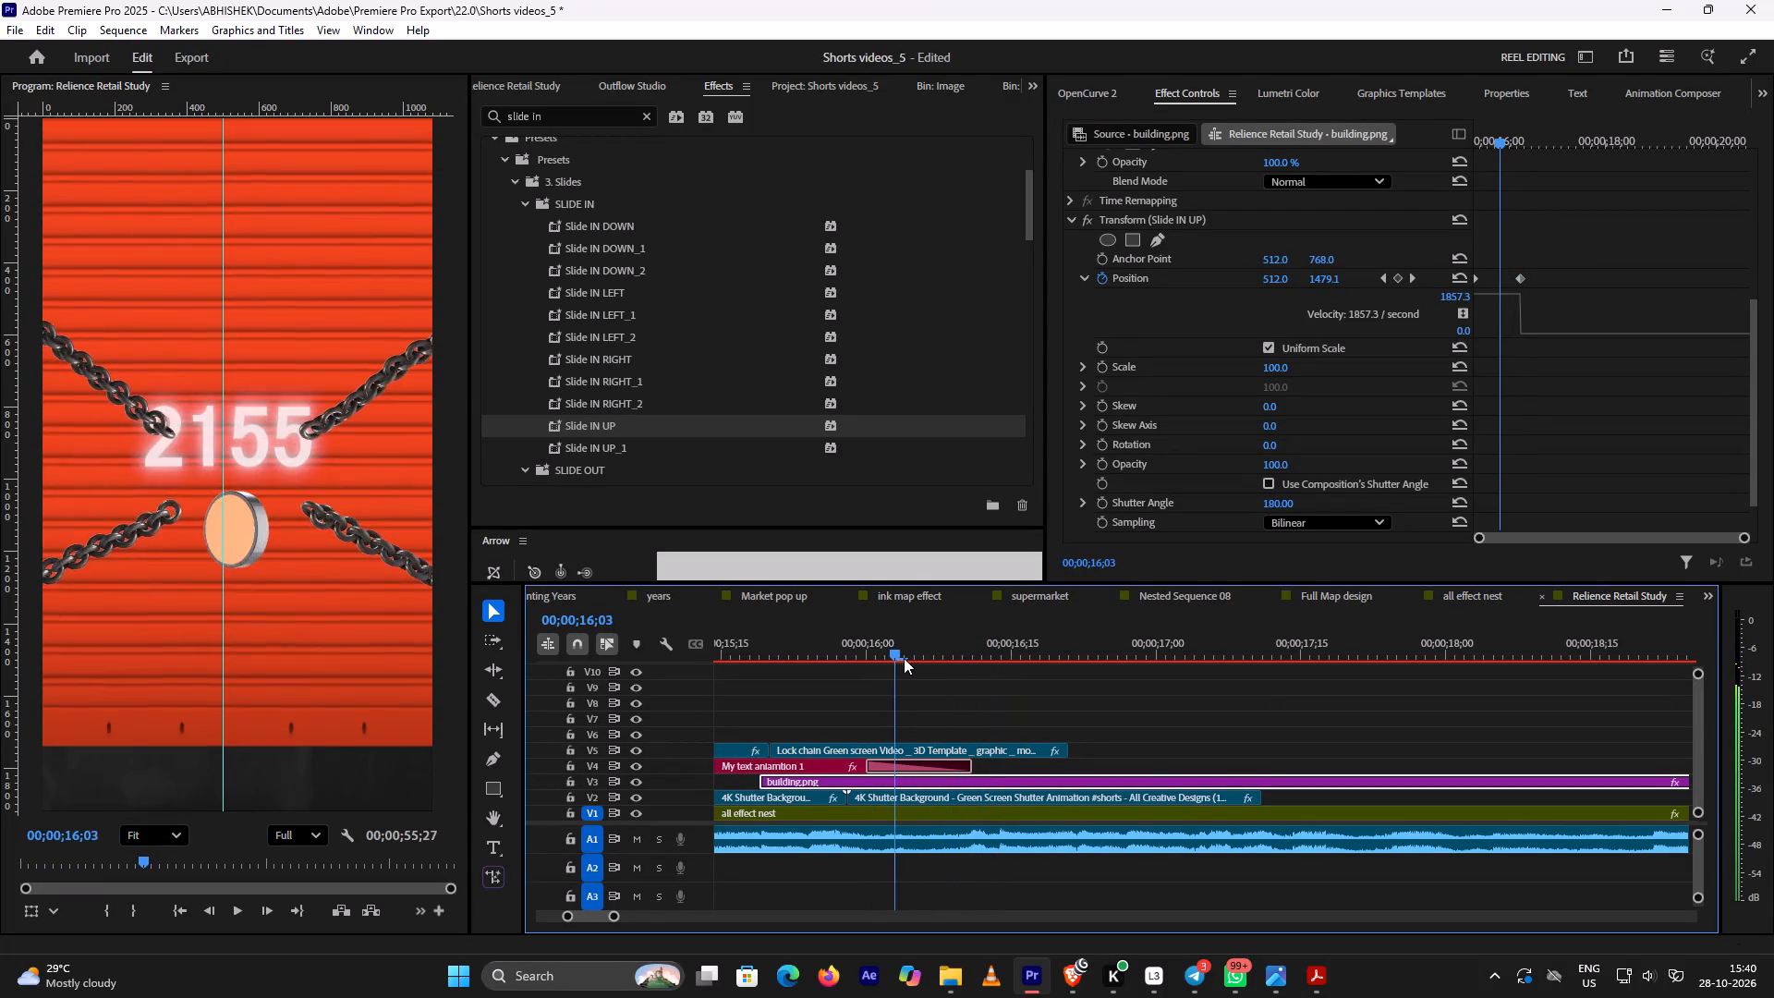
{"action": "left_click_drag", "start_coordinate": [904, 658], "coordinate": [999, 644]}
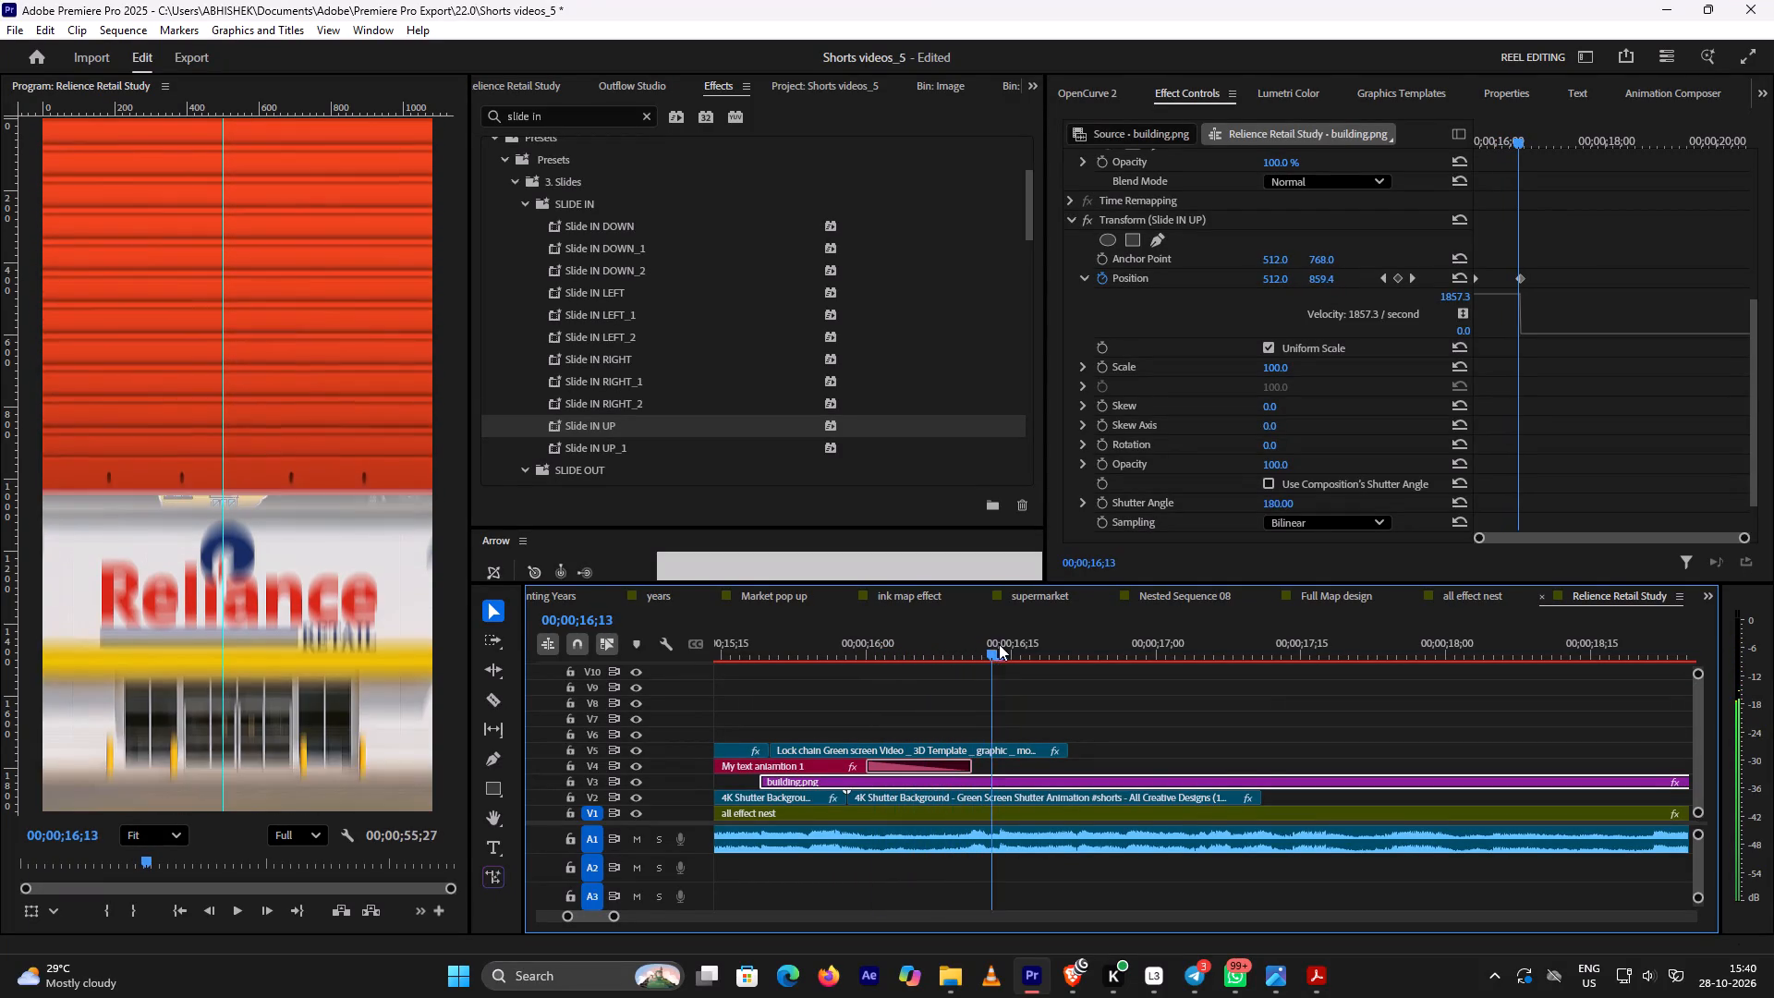
{"action": "left_click_drag", "start_coordinate": [999, 644], "coordinate": [1032, 641]}
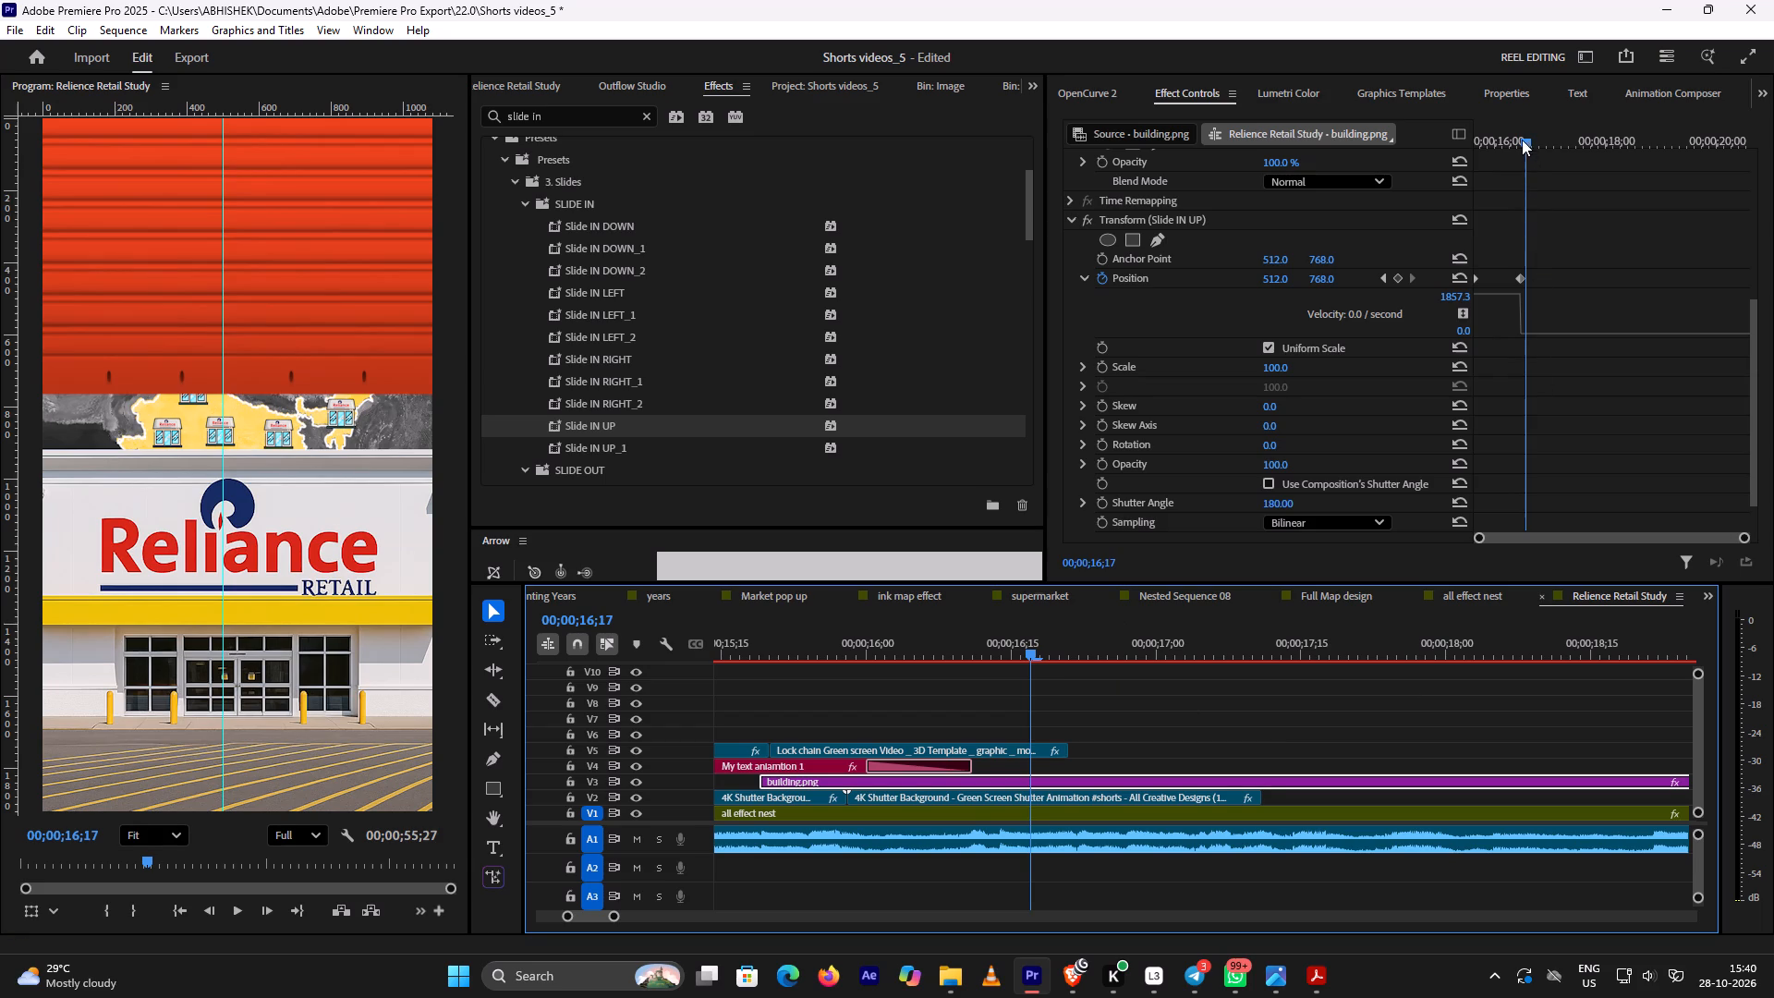
Apply Bezier temporal interpolation to both Transform Position keyframes of building.png and scrub back to 00;00;16;03 to check the slide-up.
{"action": "left_click_drag", "start_coordinate": [1569, 261], "coordinate": [1466, 277]}
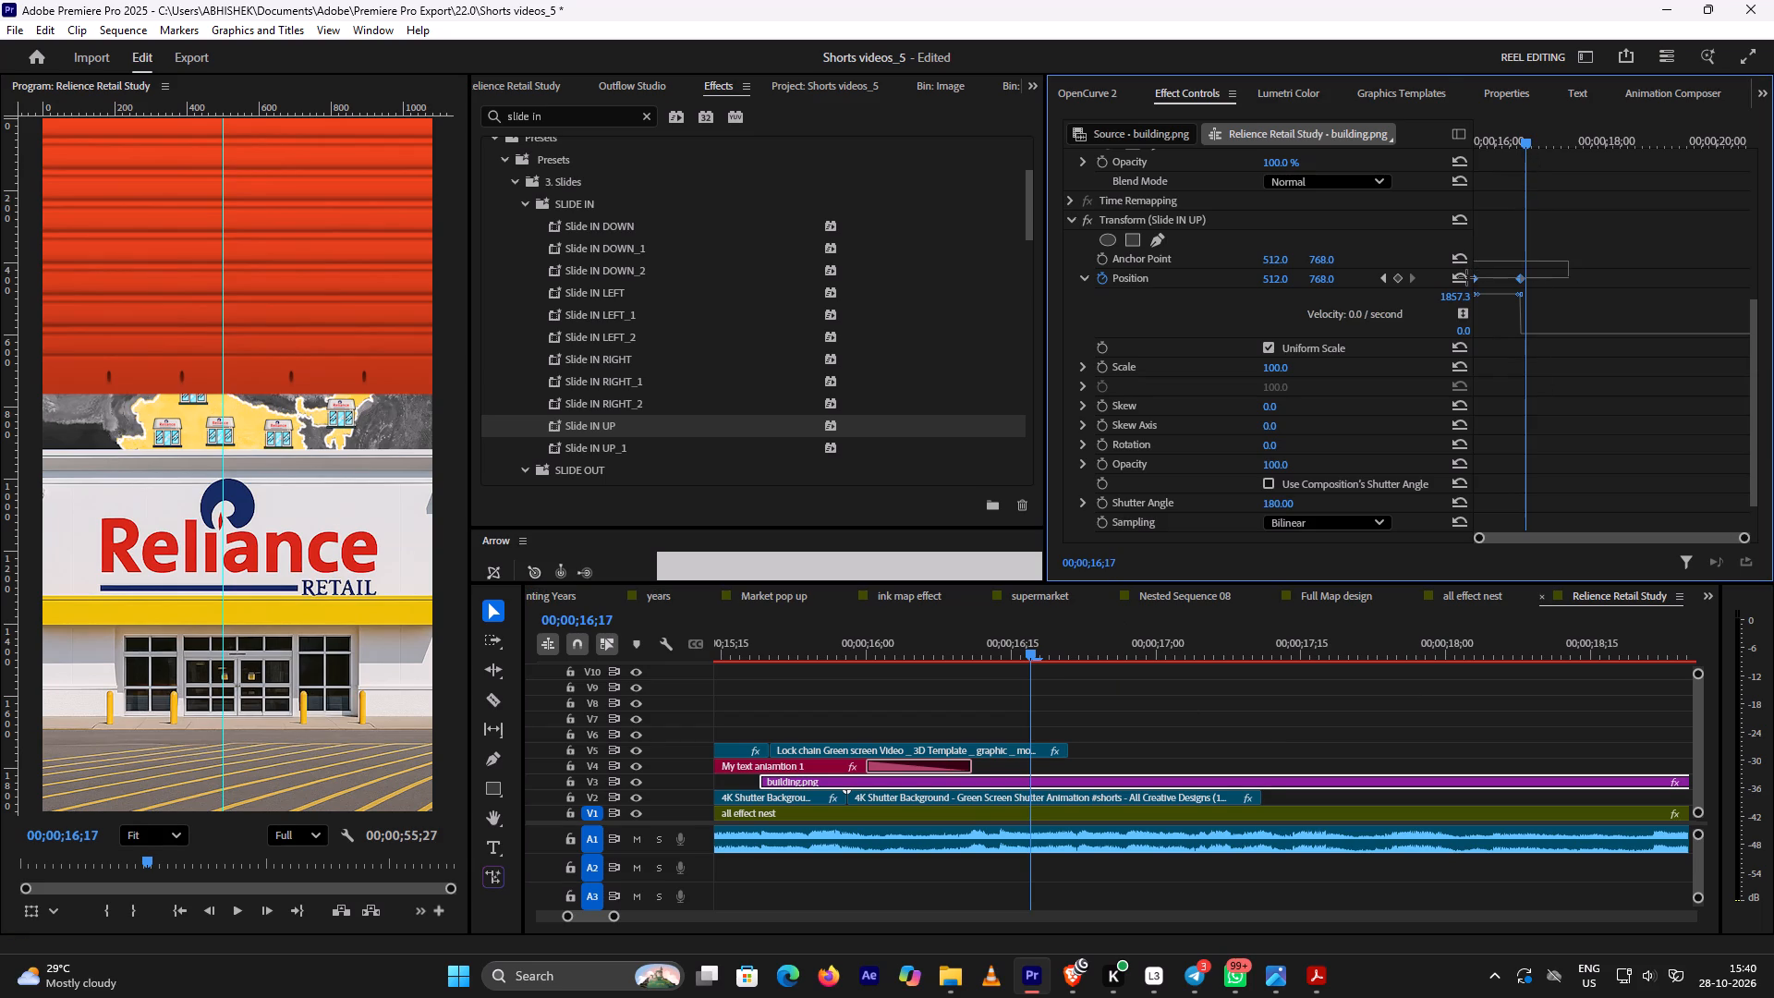
{"action": "left_click_drag", "start_coordinate": [1466, 277], "coordinate": [1456, 281]}
{"action": "right_click", "coordinate": [1520, 280]}
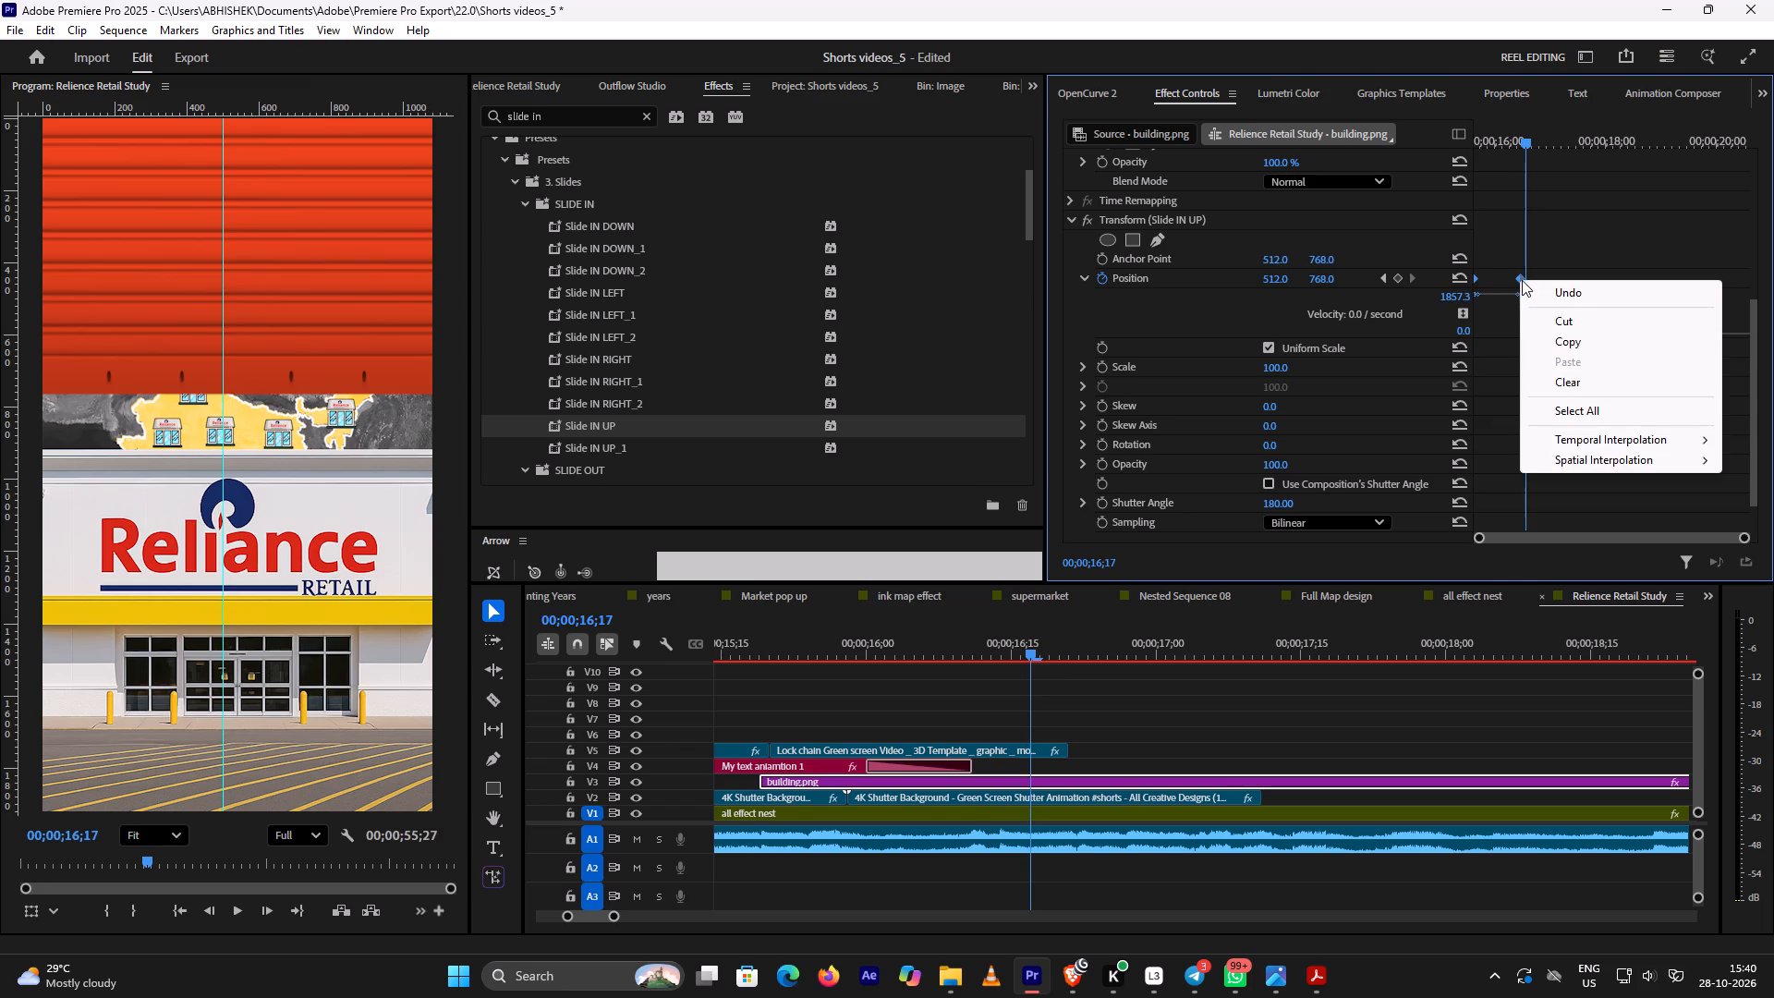
{"action": "left_click", "coordinate": [1610, 445]}
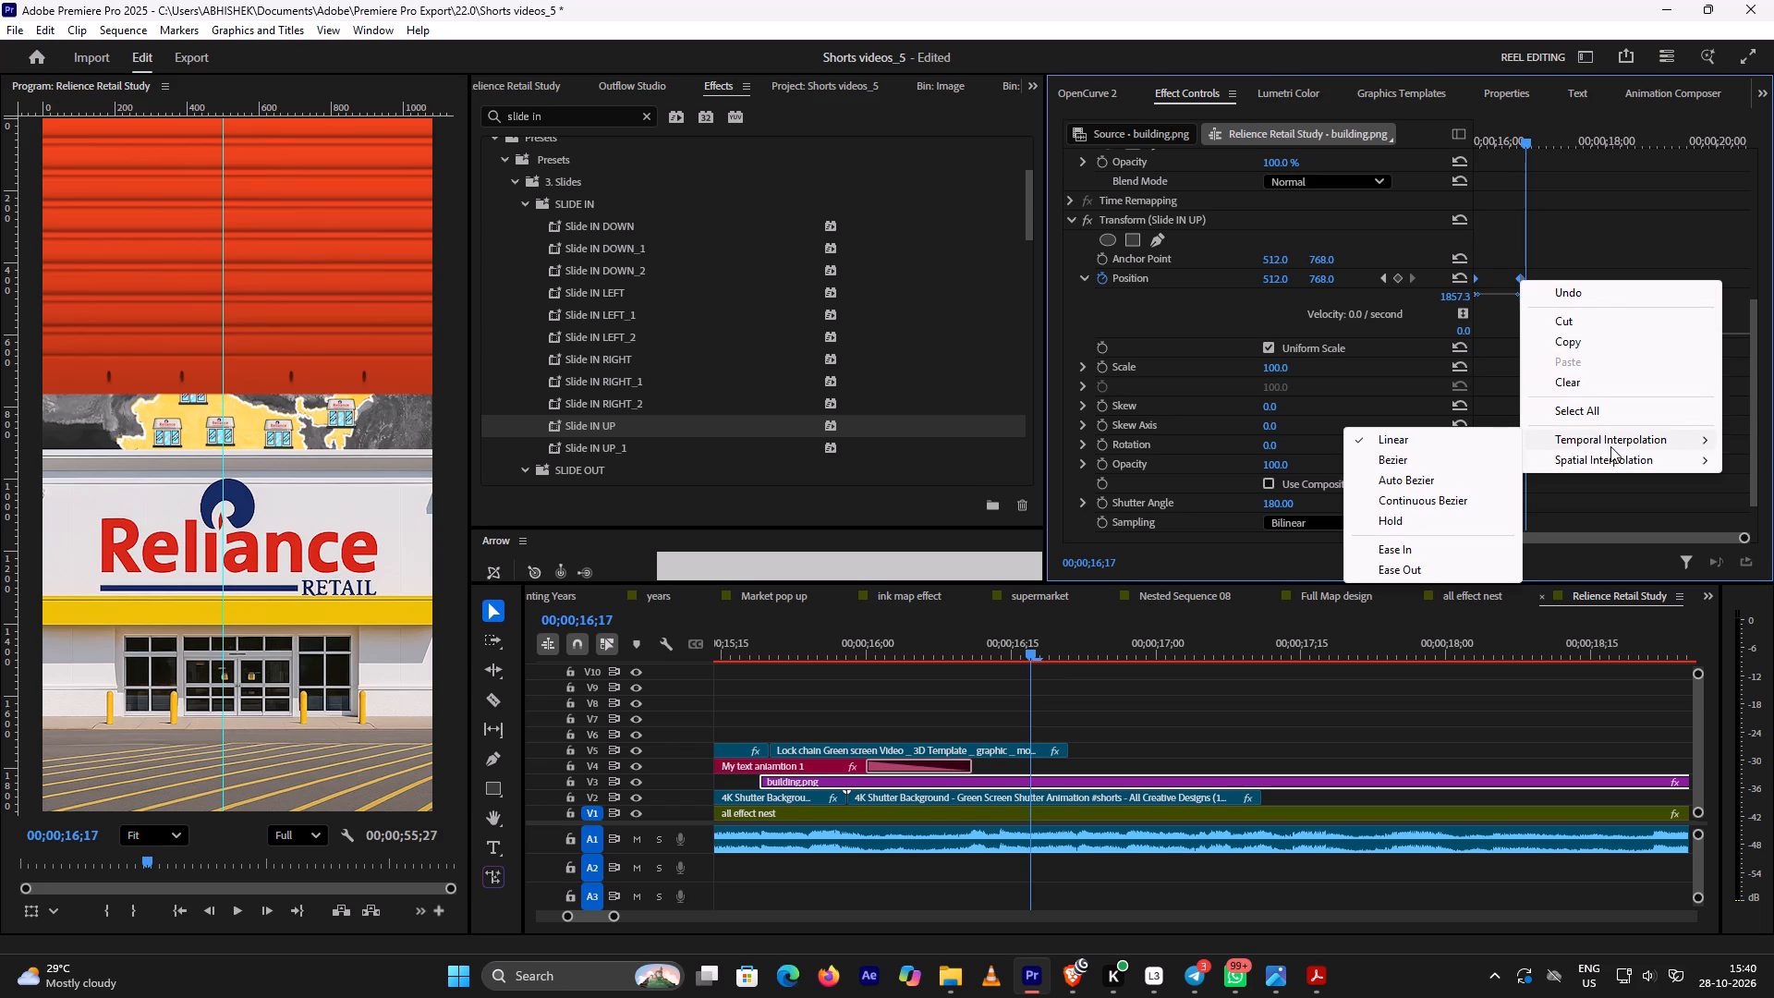
{"action": "left_click", "coordinate": [1454, 467]}
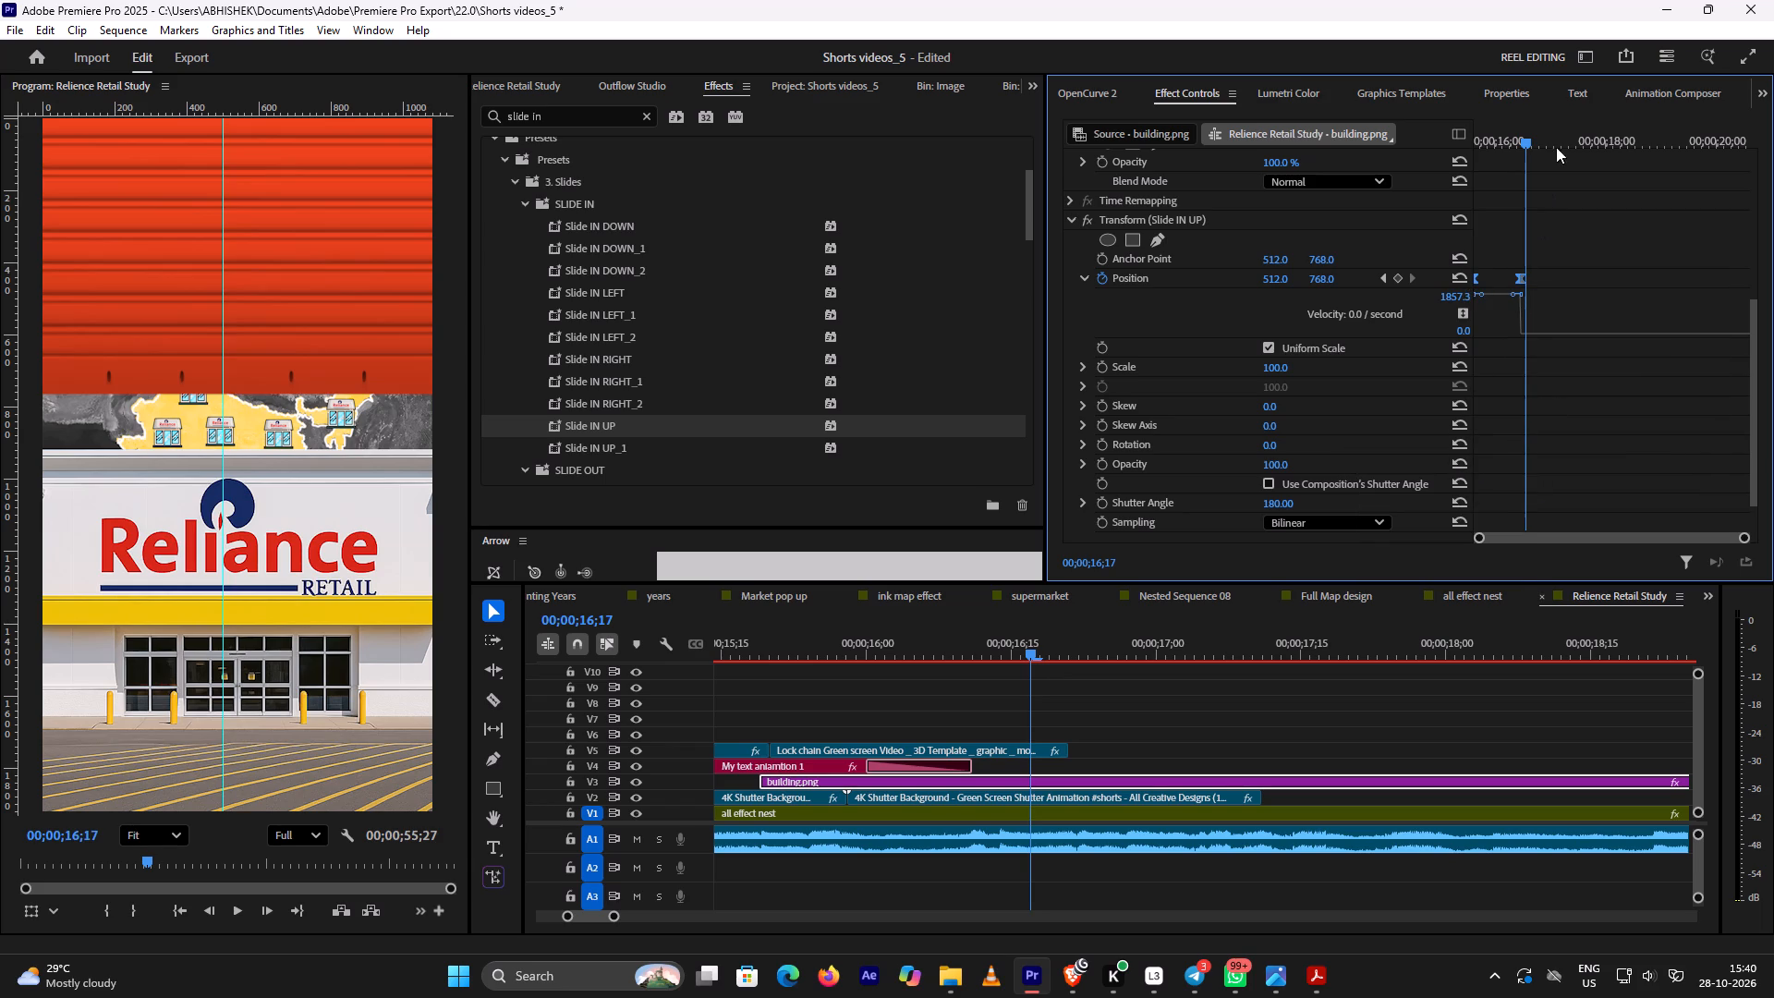
{"action": "left_click_drag", "start_coordinate": [1528, 145], "coordinate": [1515, 156]}
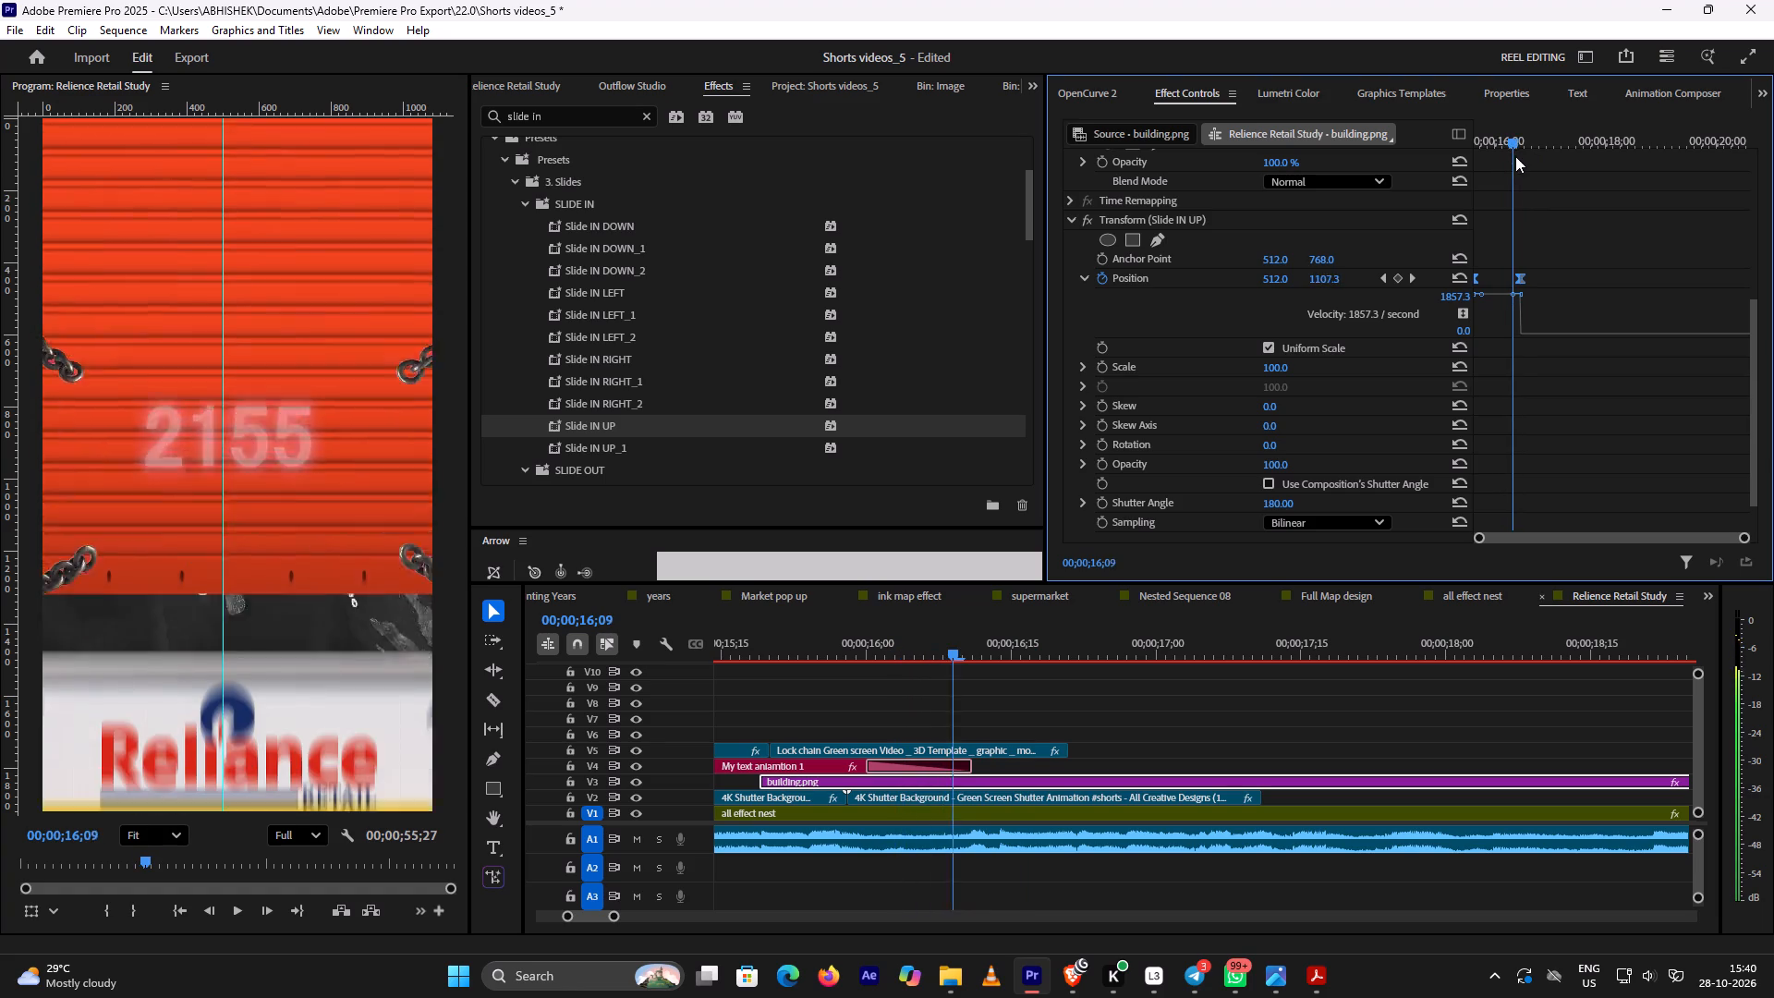
{"action": "left_click_drag", "start_coordinate": [1515, 156], "coordinate": [1505, 176]}
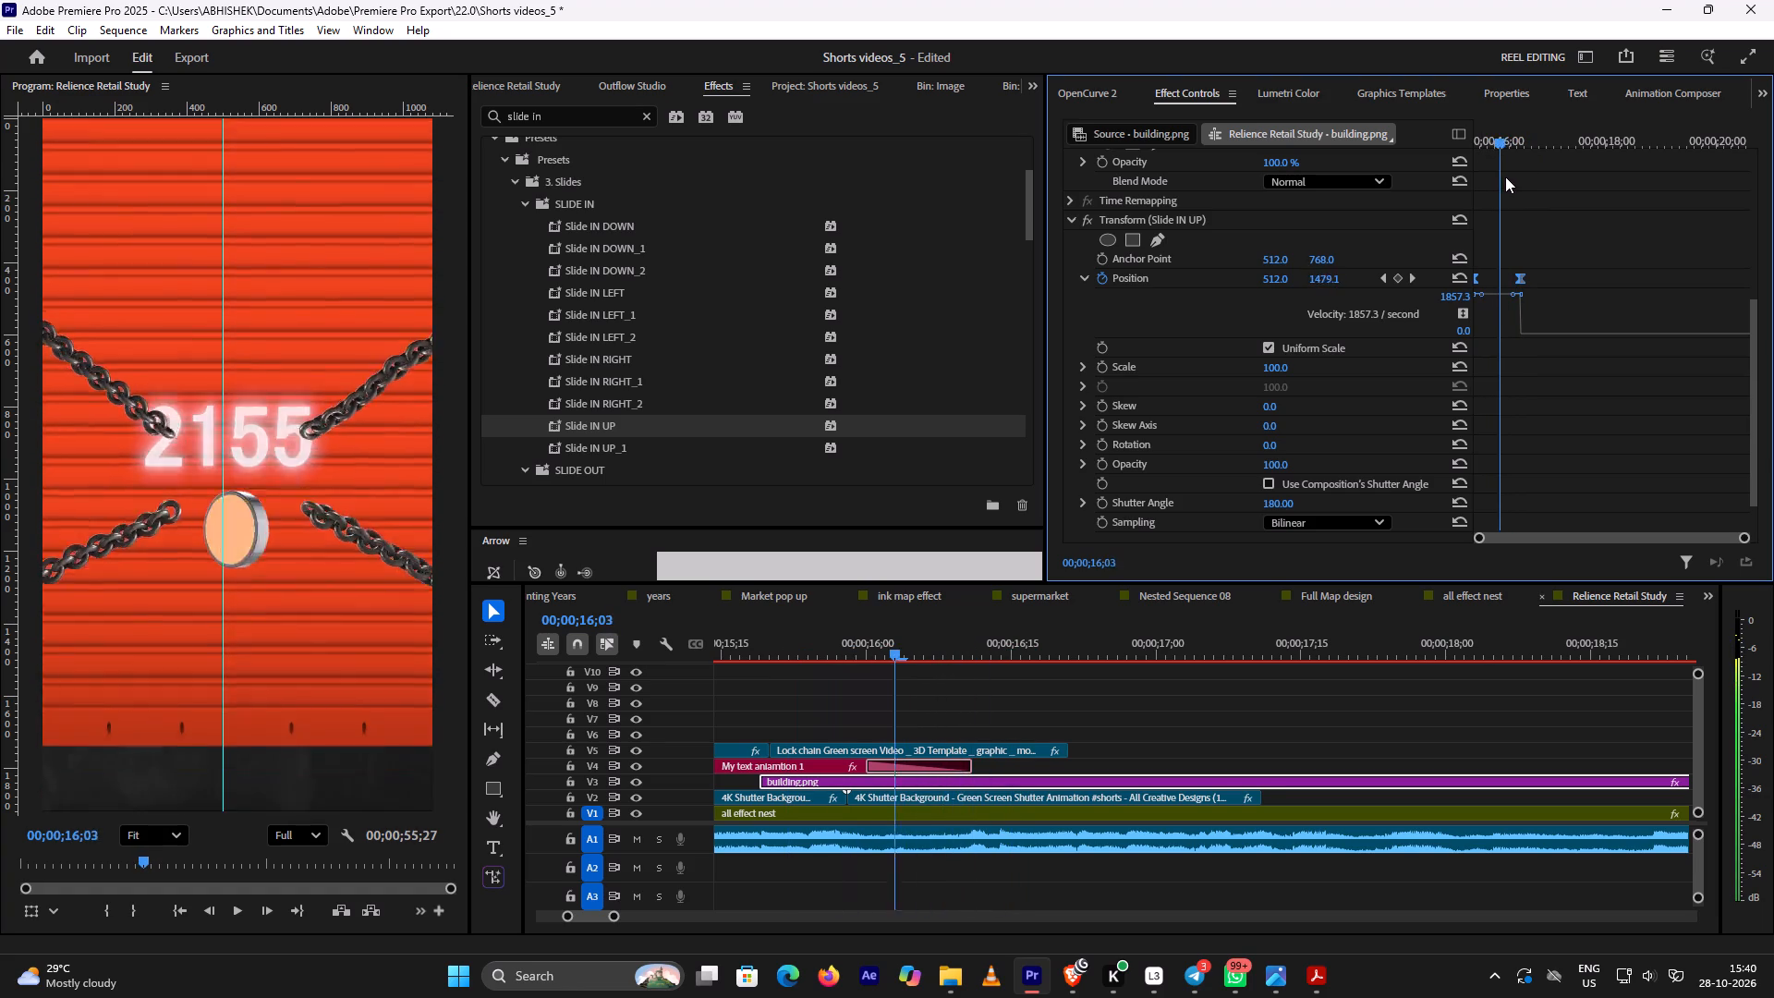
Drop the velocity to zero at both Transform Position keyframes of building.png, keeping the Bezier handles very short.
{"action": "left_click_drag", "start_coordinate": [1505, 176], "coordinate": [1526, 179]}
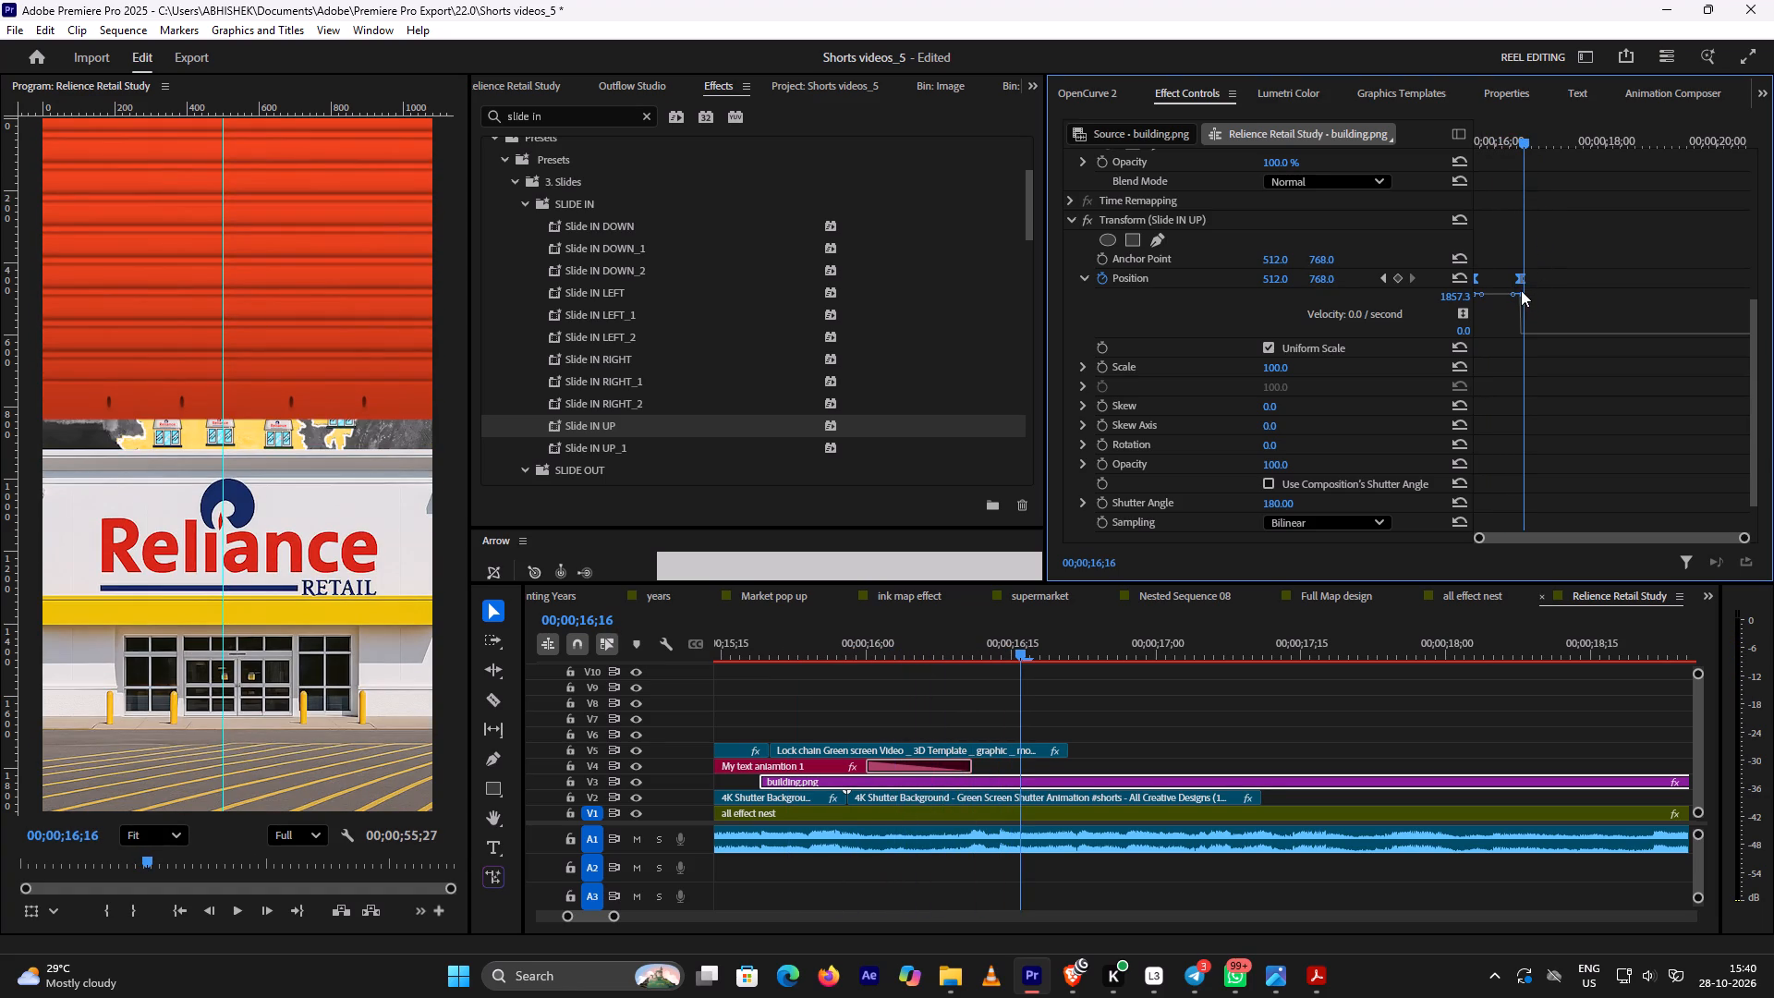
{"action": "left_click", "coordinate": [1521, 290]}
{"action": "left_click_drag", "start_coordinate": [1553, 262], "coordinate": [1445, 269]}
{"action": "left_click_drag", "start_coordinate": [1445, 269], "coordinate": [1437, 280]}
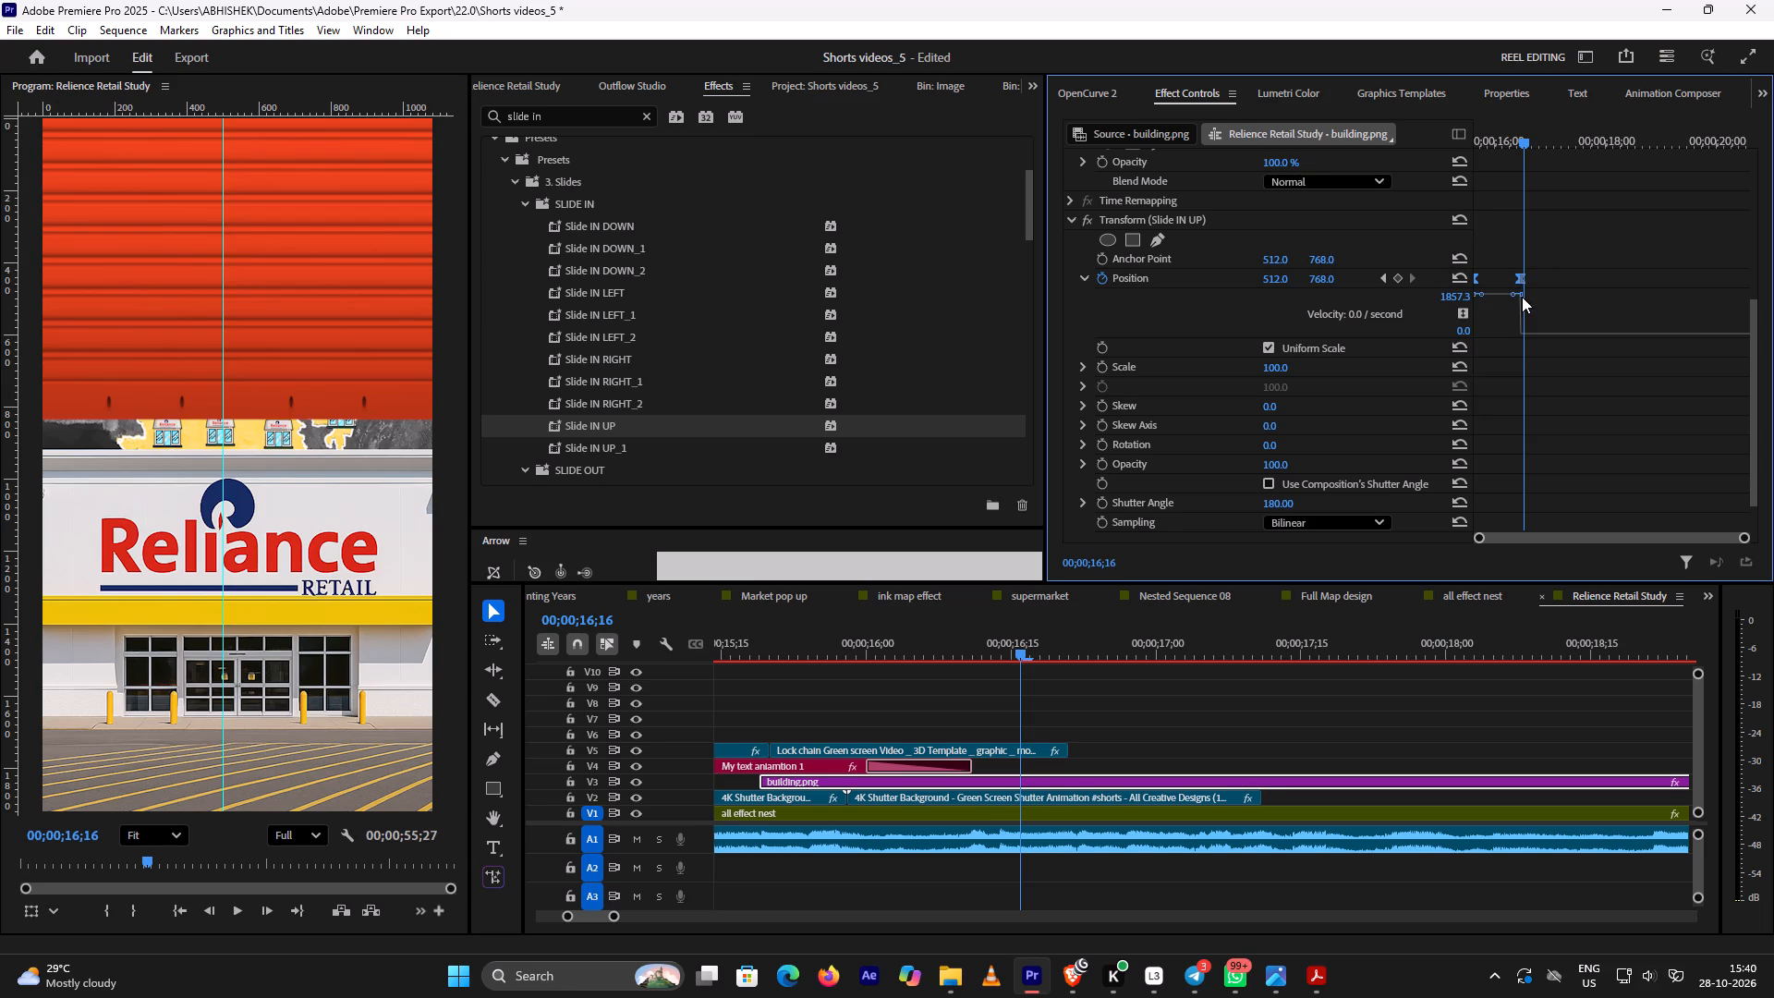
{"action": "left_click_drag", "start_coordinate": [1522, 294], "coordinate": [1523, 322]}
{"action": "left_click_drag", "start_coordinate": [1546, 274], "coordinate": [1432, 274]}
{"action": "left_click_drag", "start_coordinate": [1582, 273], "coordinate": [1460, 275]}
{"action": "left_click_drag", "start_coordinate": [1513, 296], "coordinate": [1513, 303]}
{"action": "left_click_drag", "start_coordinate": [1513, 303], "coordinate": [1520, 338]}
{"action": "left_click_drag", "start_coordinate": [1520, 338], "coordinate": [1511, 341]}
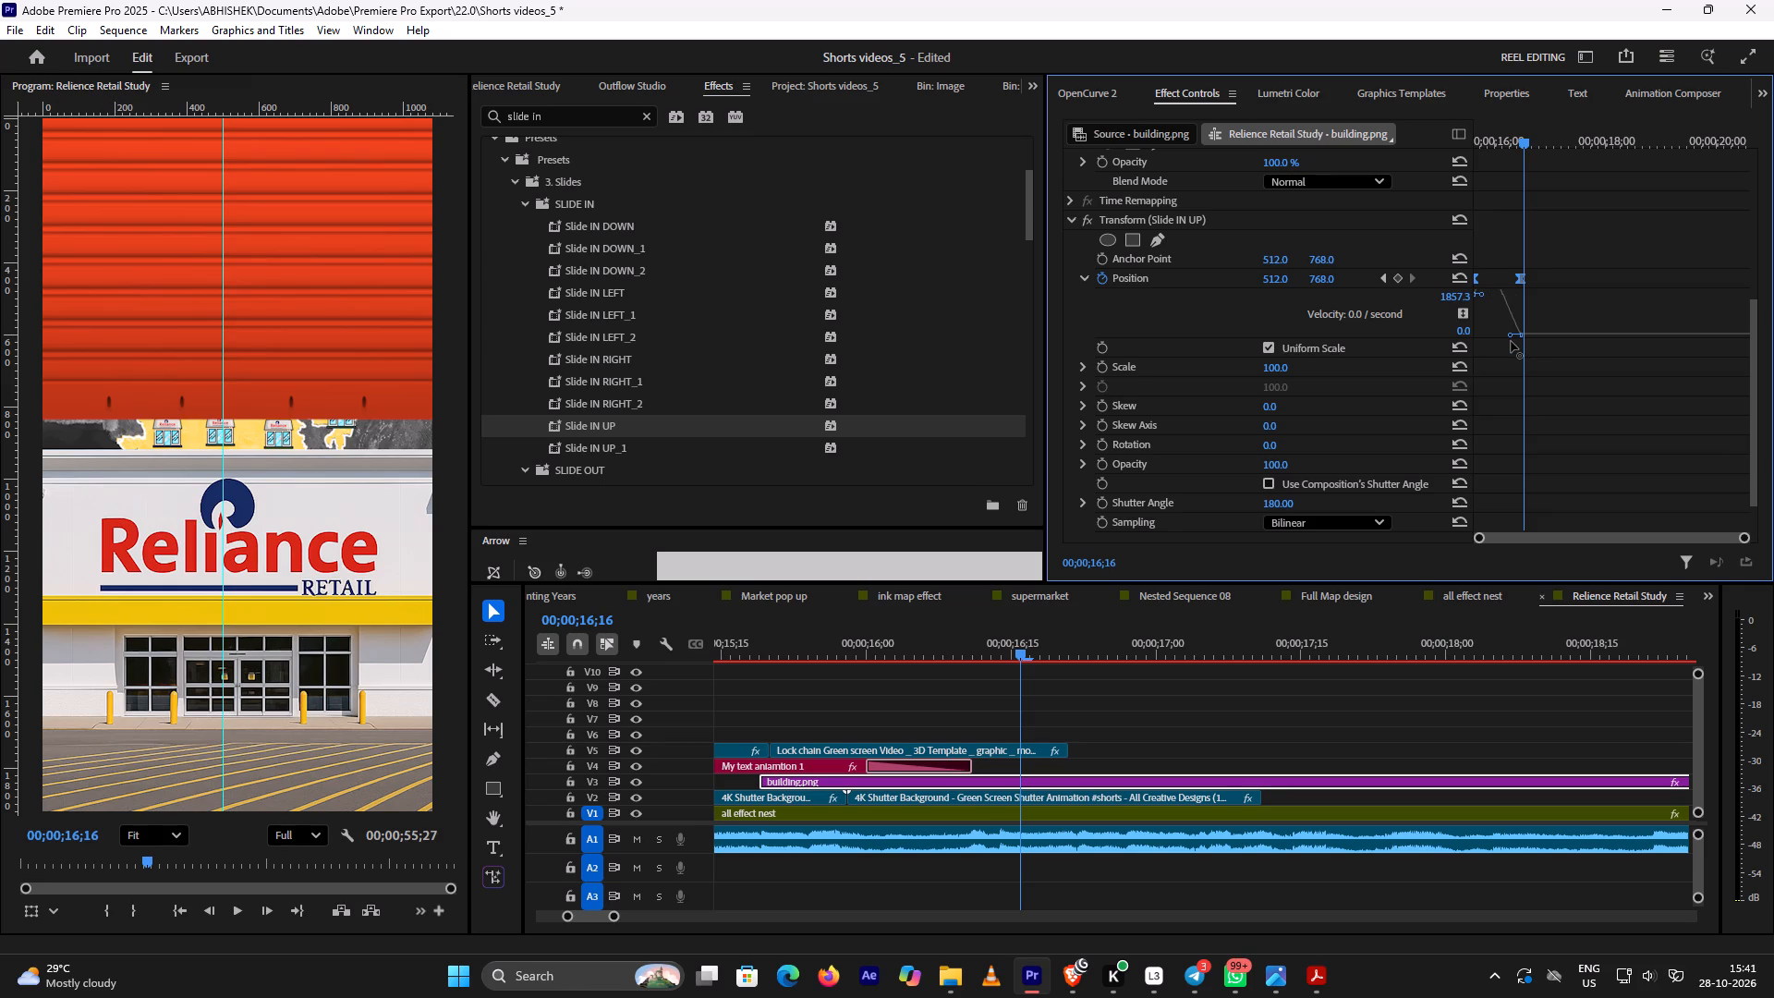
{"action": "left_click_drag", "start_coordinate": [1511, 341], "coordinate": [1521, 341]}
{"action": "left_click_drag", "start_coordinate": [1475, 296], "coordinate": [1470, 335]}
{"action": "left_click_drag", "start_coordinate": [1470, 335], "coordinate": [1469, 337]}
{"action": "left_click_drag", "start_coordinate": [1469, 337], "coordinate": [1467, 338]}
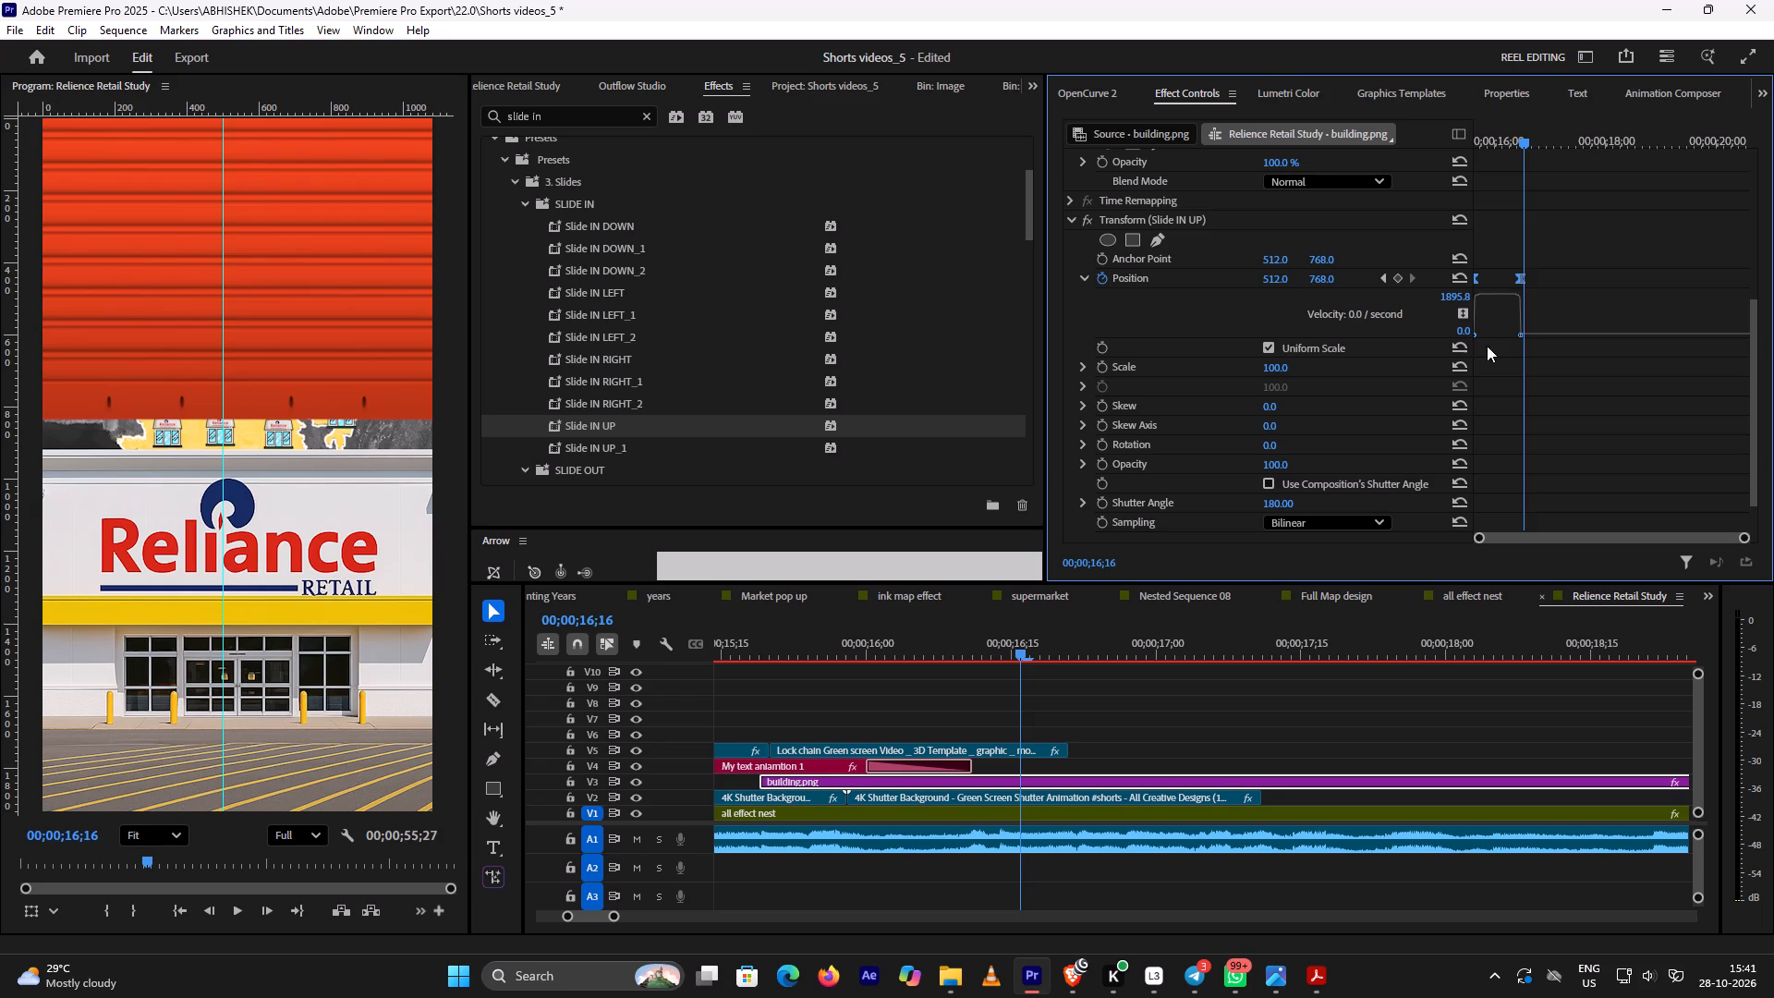
Scrub the building slide-up from 00;00;16;03 to 00;00;16;17 to check the reshaped velocity.
{"action": "left_click_drag", "start_coordinate": [1017, 649], "coordinate": [896, 640]}
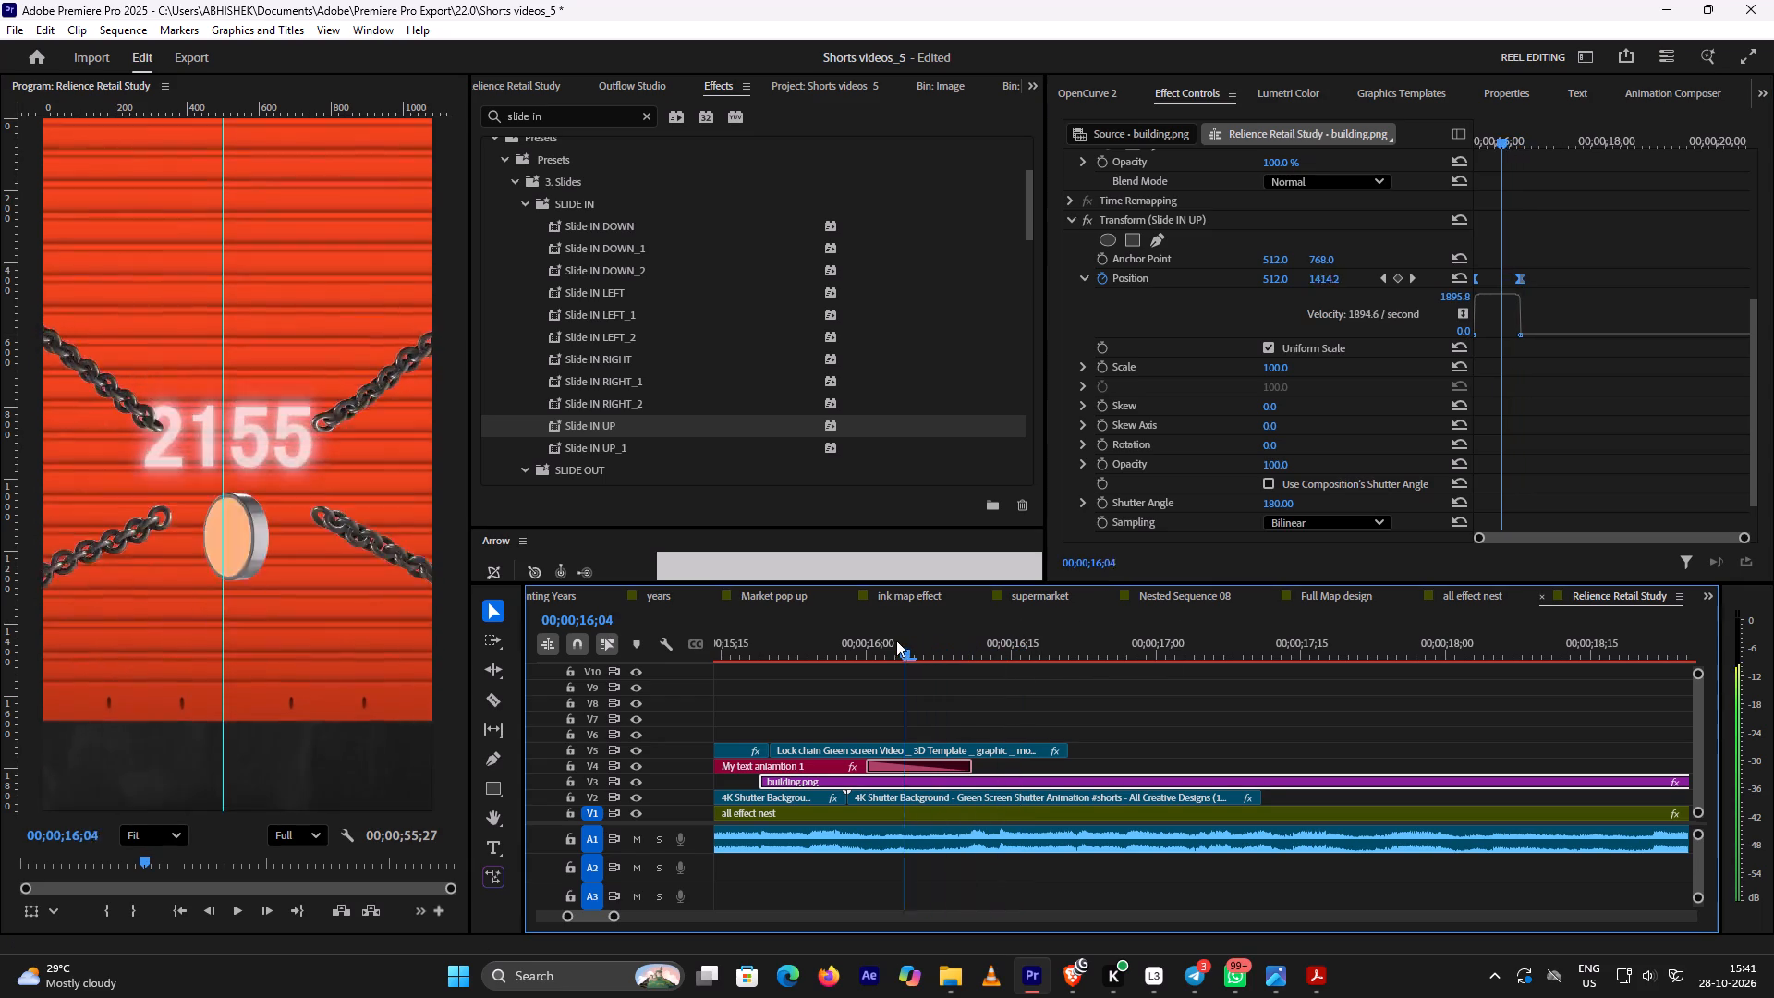
{"action": "left_click_drag", "start_coordinate": [896, 640], "coordinate": [894, 668]}
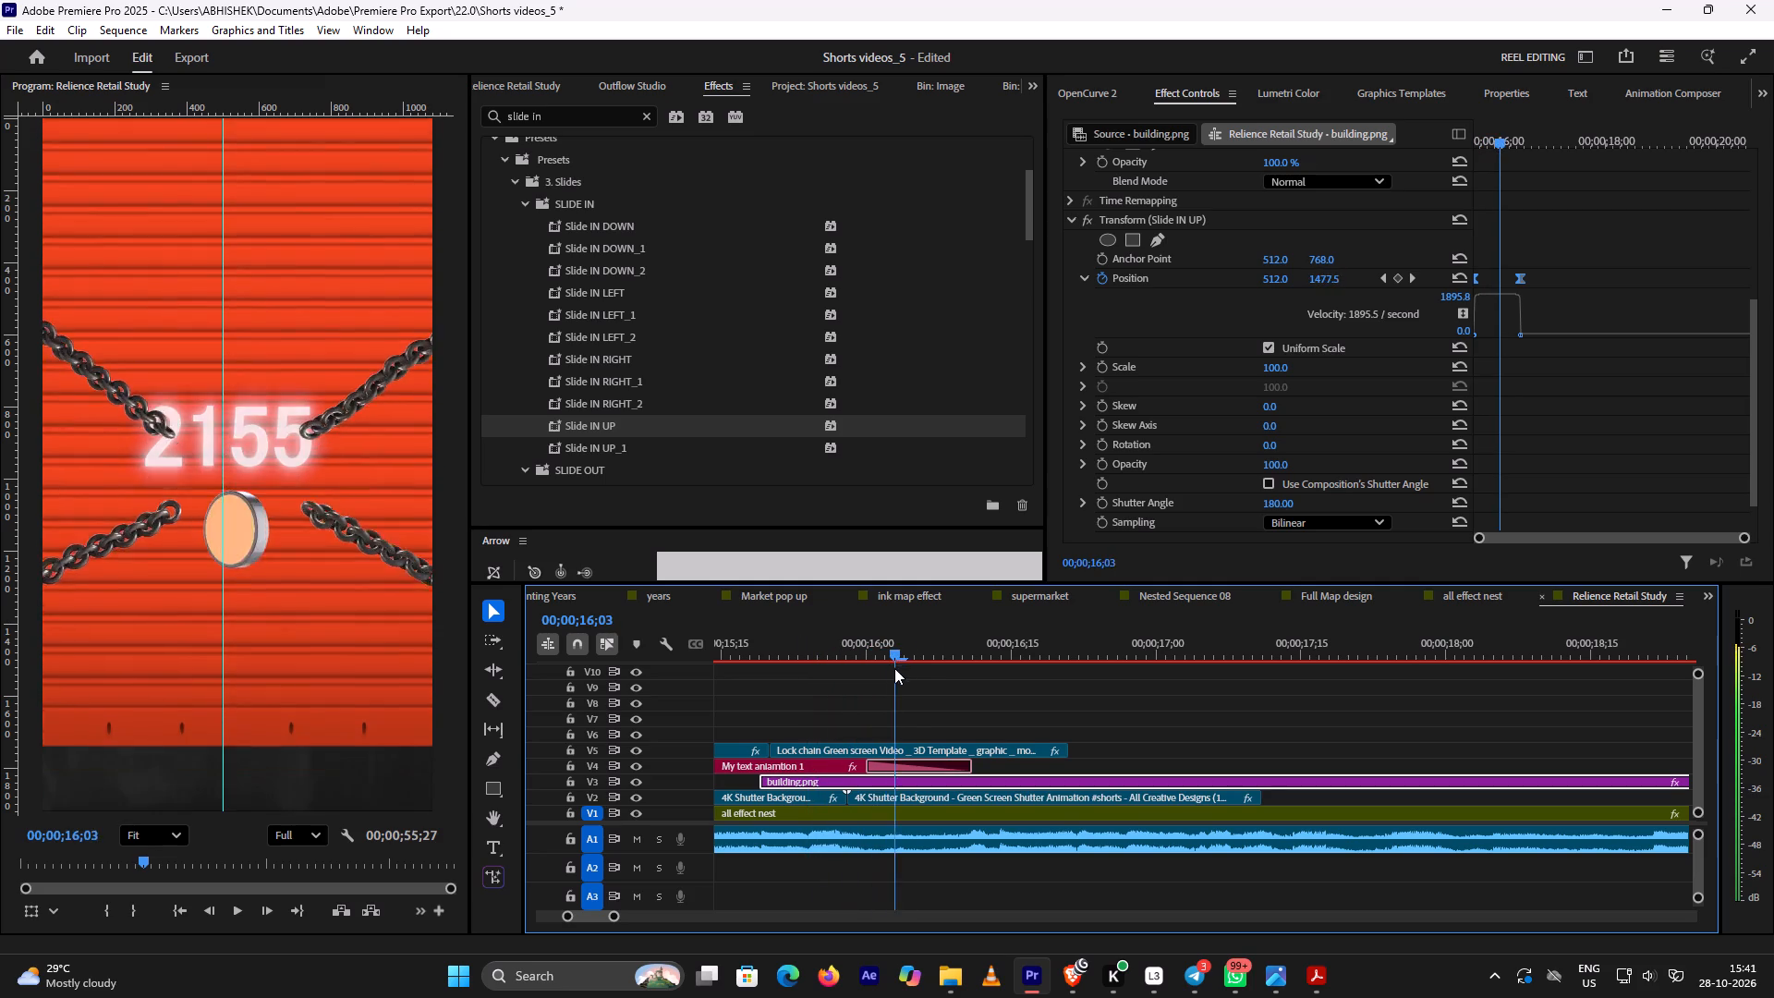
{"action": "left_click_drag", "start_coordinate": [894, 668], "coordinate": [1026, 694]}
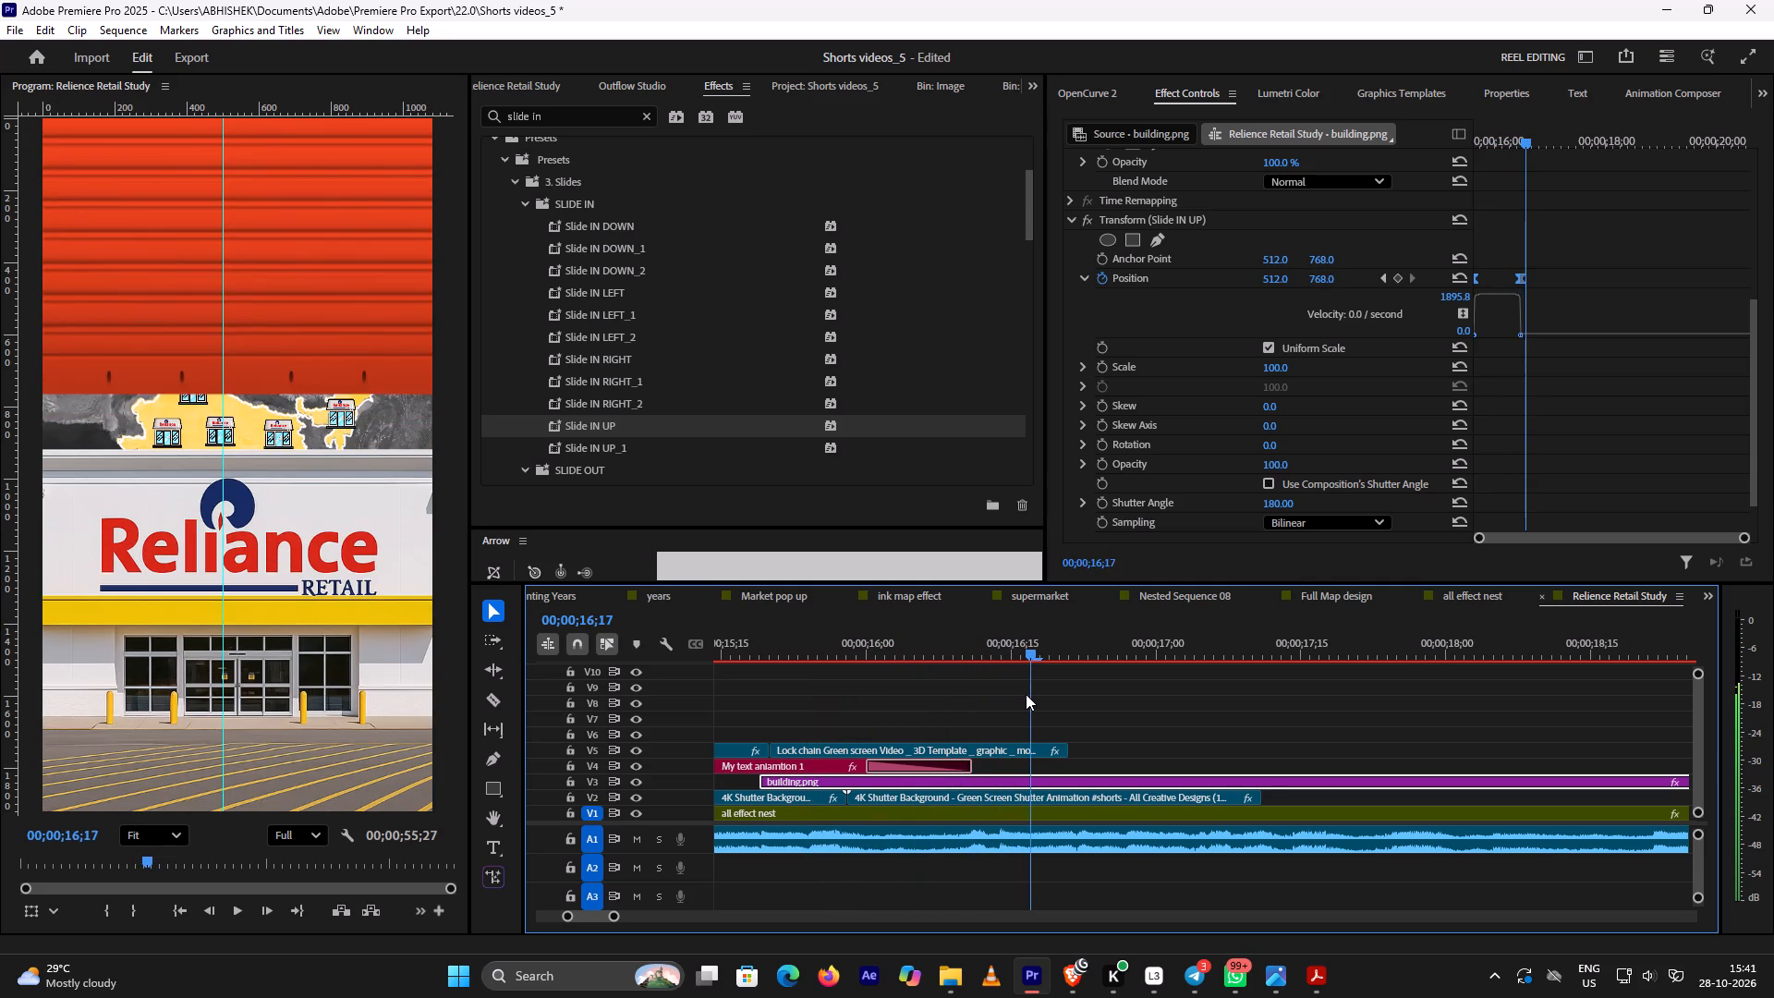
{"action": "left_click_drag", "start_coordinate": [1026, 694], "coordinate": [1026, 698]}
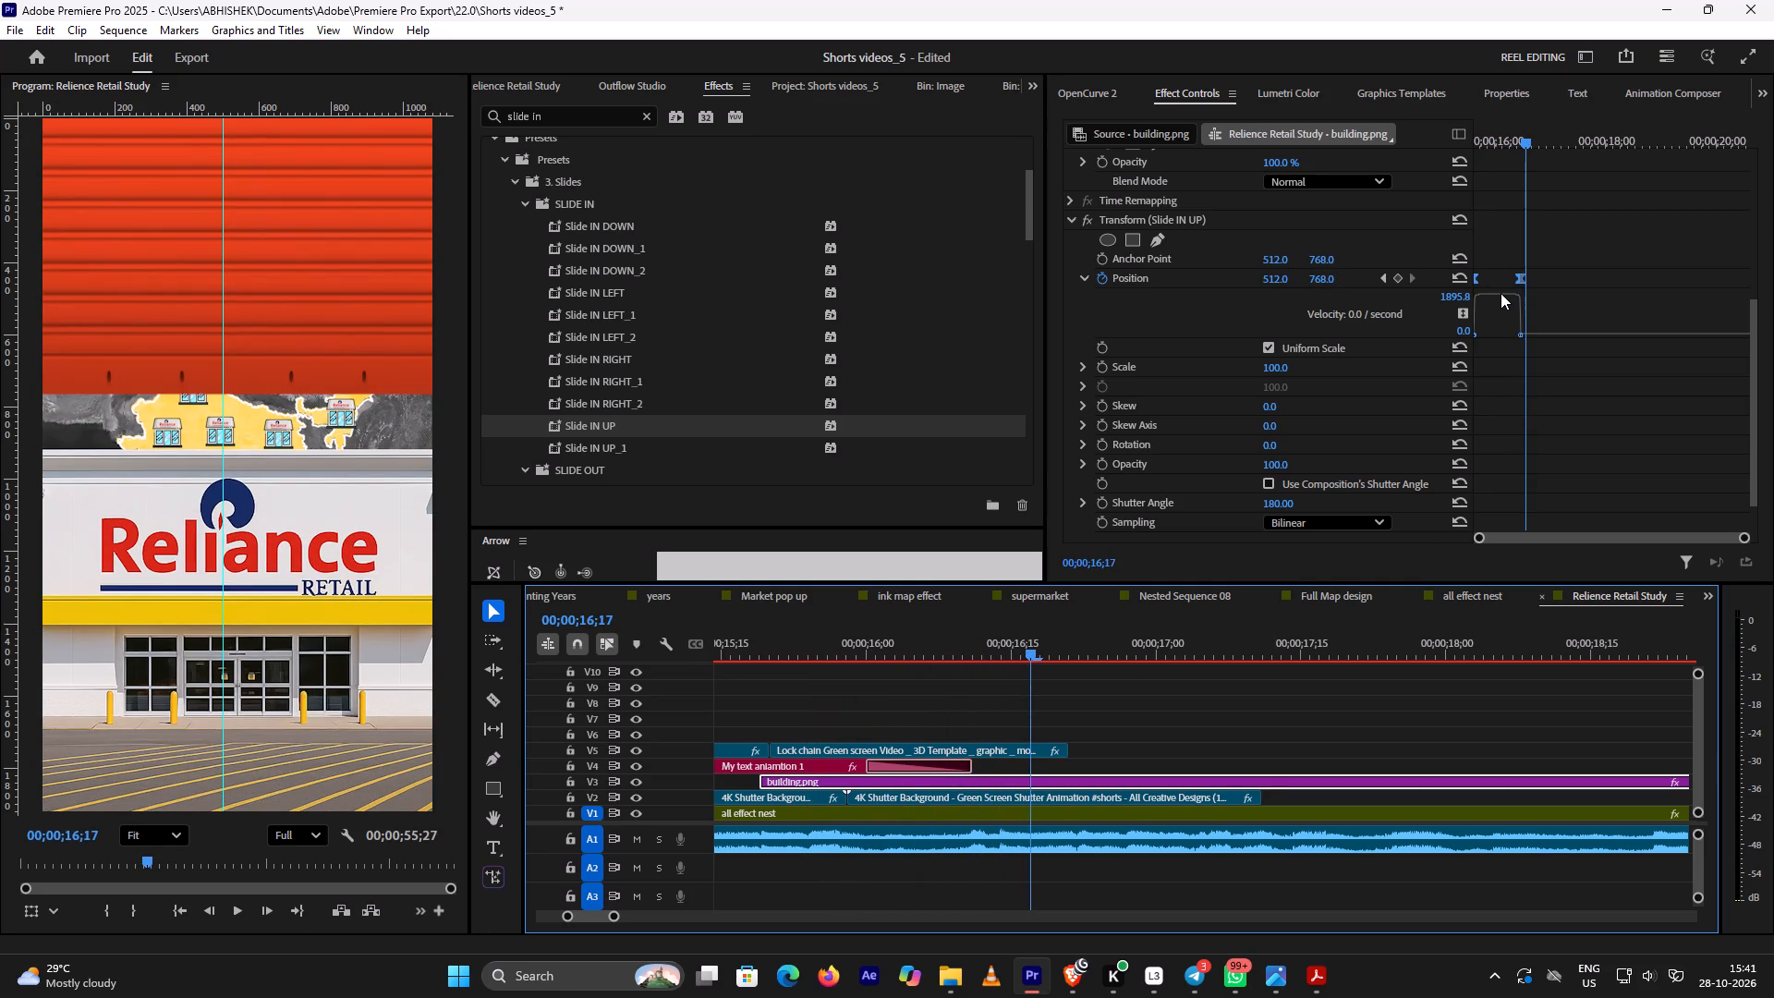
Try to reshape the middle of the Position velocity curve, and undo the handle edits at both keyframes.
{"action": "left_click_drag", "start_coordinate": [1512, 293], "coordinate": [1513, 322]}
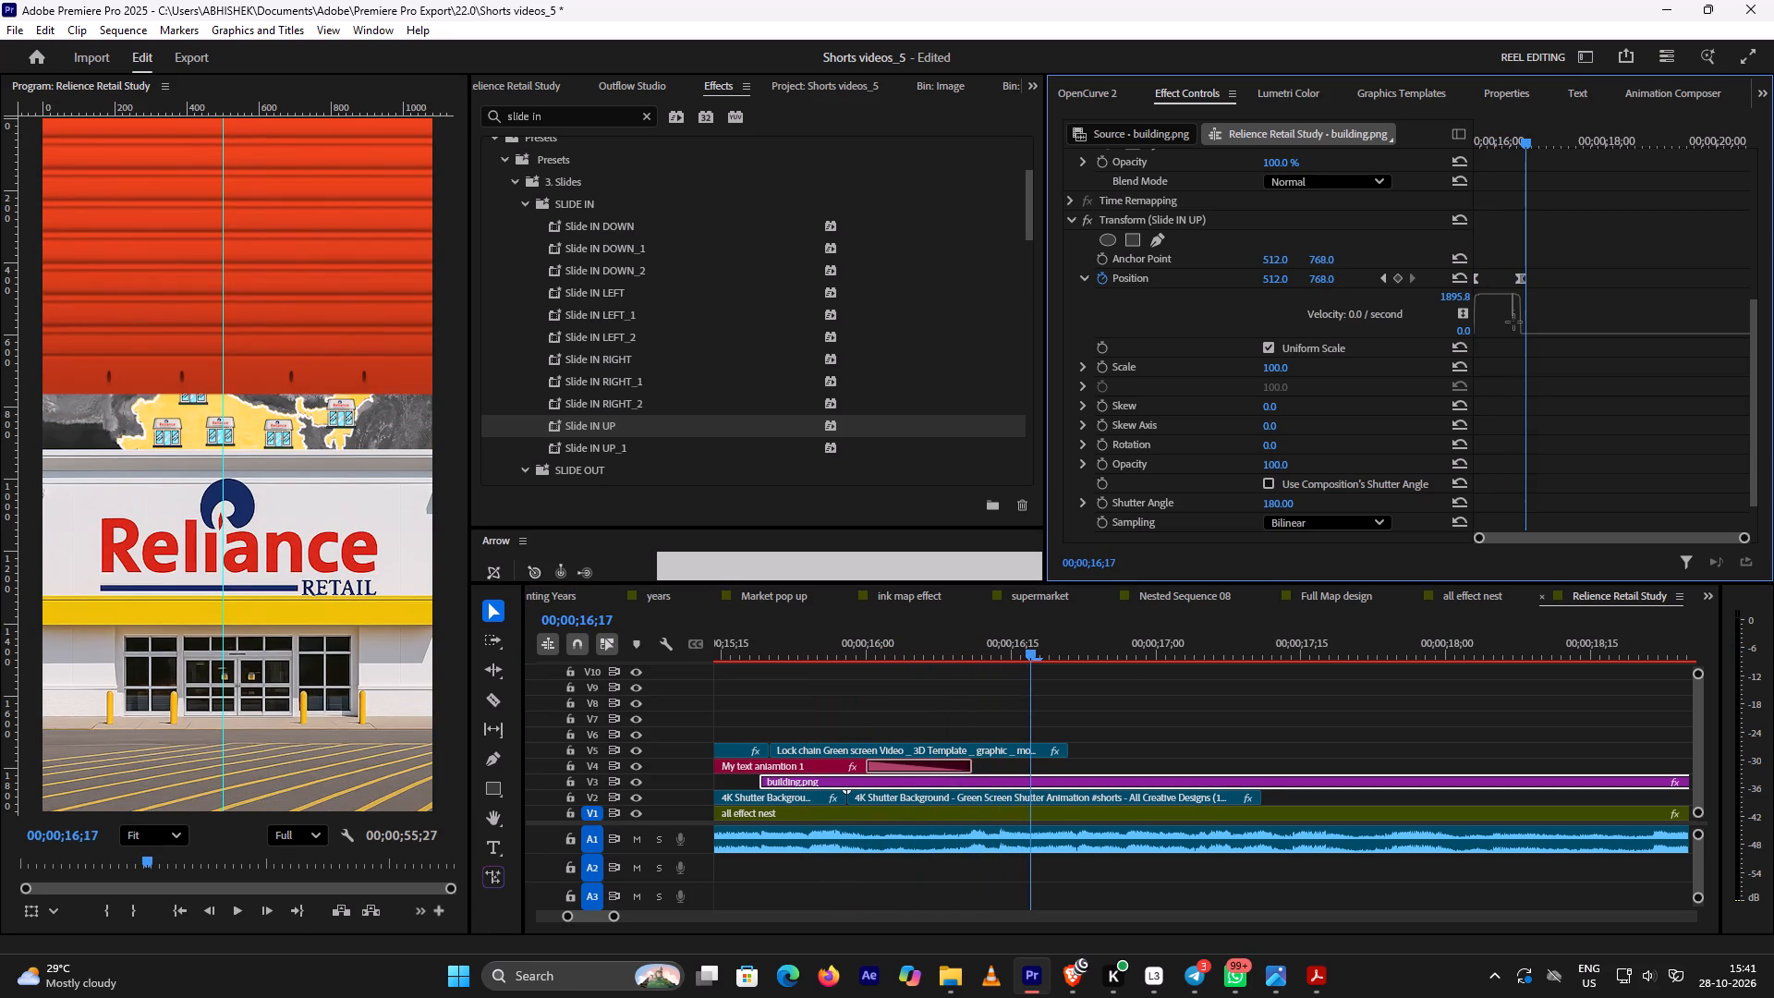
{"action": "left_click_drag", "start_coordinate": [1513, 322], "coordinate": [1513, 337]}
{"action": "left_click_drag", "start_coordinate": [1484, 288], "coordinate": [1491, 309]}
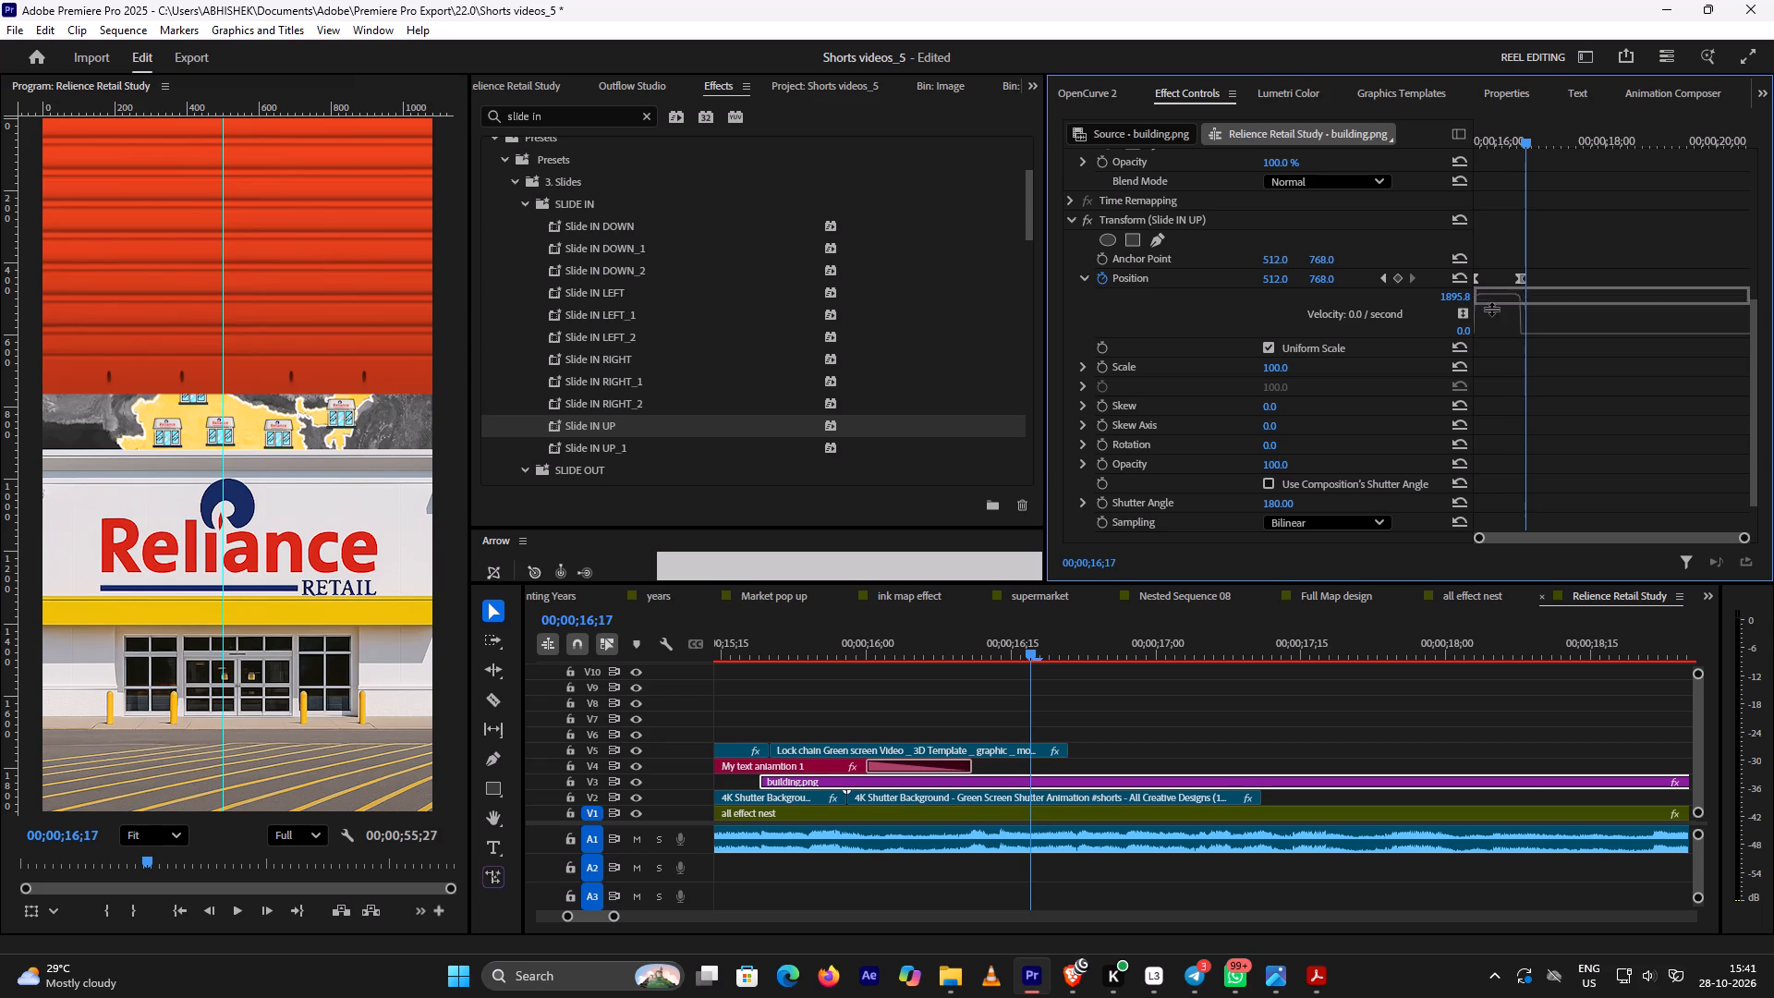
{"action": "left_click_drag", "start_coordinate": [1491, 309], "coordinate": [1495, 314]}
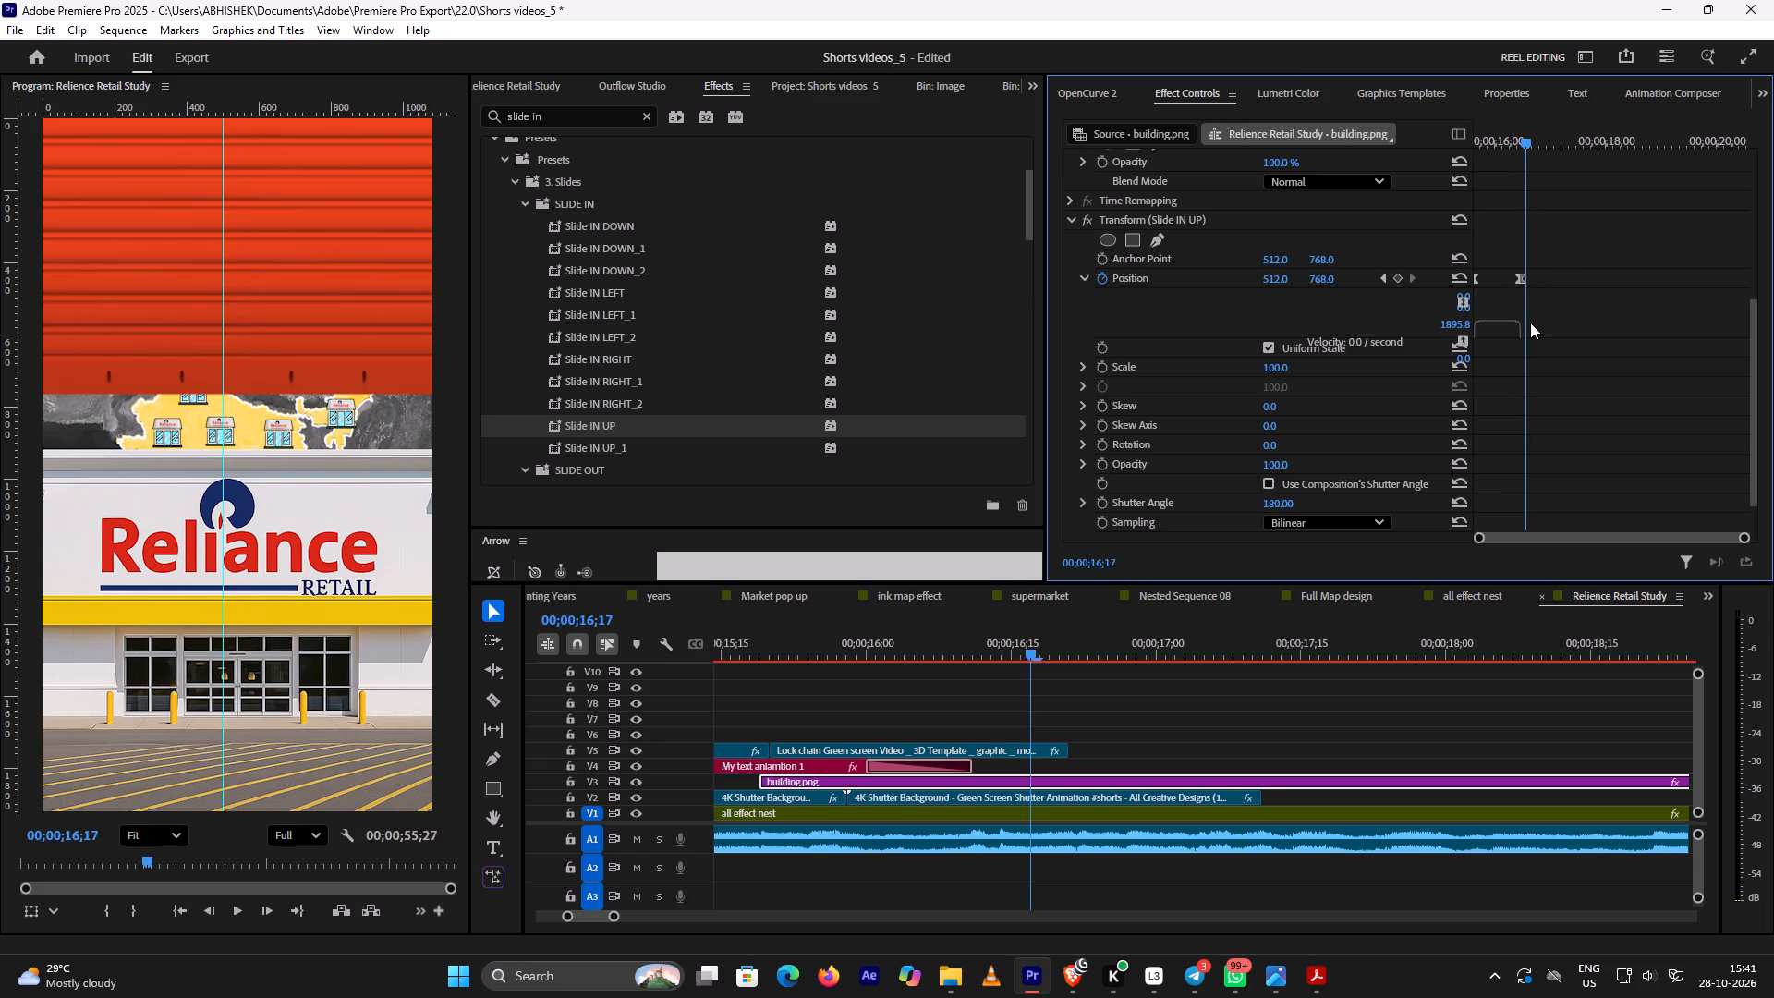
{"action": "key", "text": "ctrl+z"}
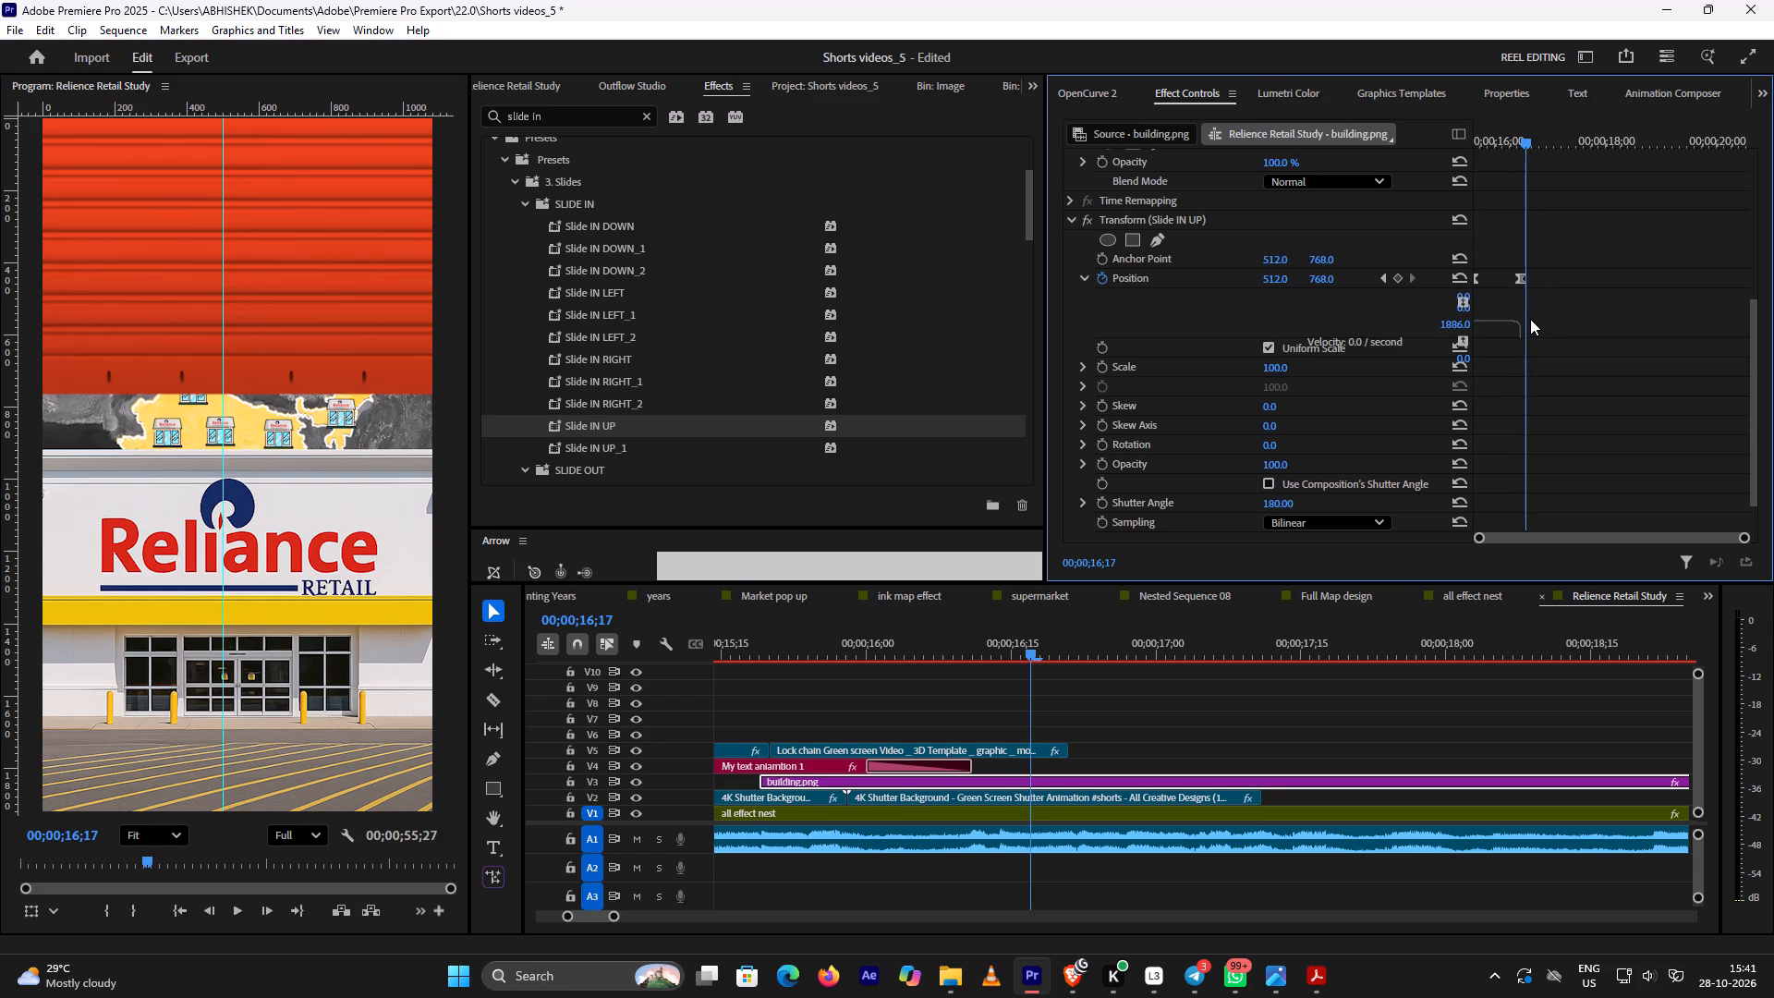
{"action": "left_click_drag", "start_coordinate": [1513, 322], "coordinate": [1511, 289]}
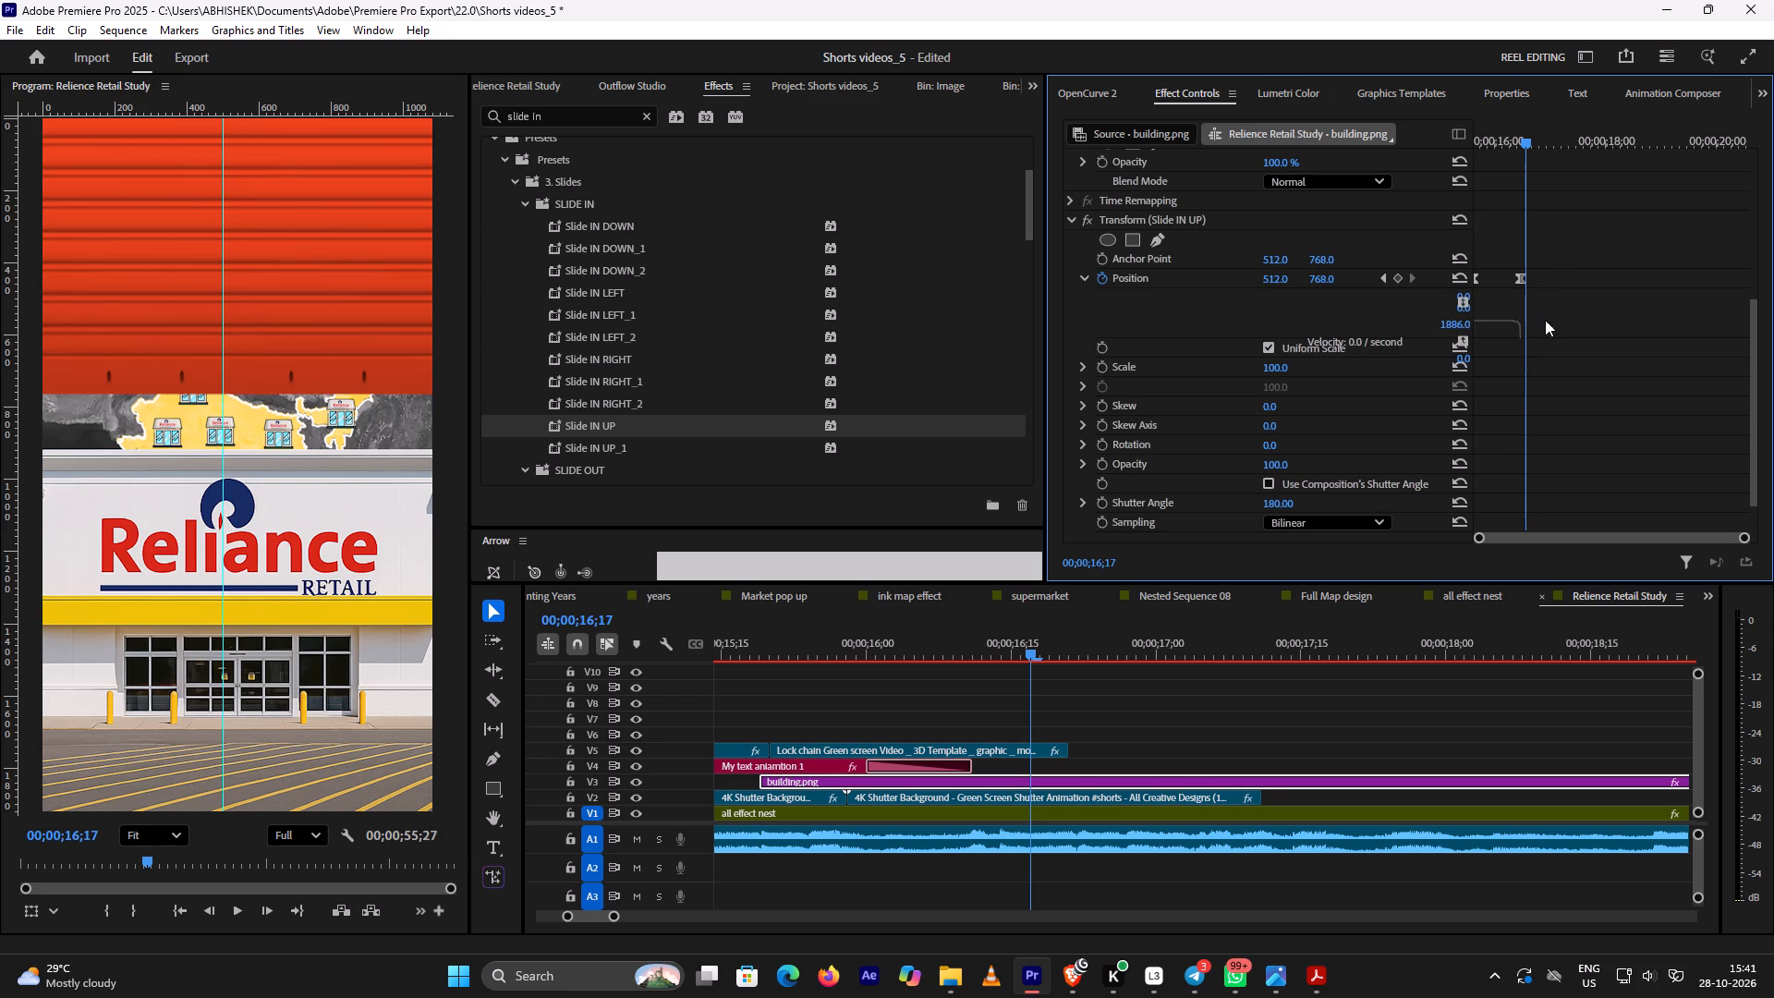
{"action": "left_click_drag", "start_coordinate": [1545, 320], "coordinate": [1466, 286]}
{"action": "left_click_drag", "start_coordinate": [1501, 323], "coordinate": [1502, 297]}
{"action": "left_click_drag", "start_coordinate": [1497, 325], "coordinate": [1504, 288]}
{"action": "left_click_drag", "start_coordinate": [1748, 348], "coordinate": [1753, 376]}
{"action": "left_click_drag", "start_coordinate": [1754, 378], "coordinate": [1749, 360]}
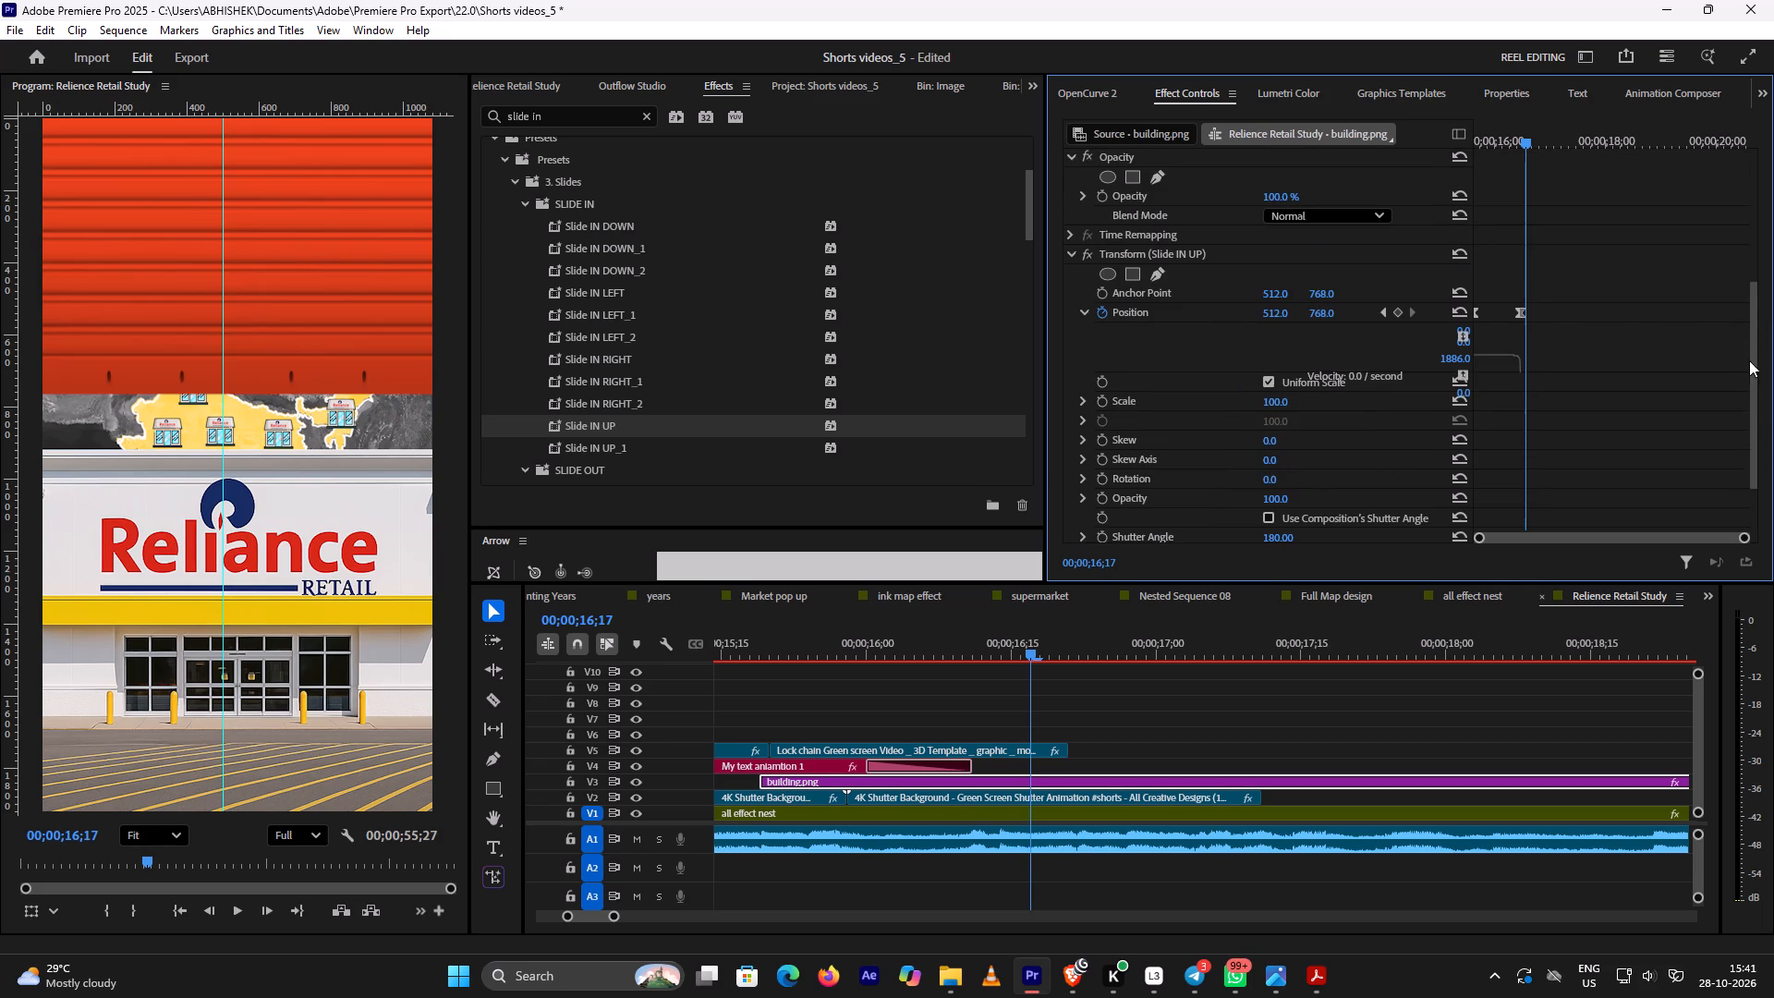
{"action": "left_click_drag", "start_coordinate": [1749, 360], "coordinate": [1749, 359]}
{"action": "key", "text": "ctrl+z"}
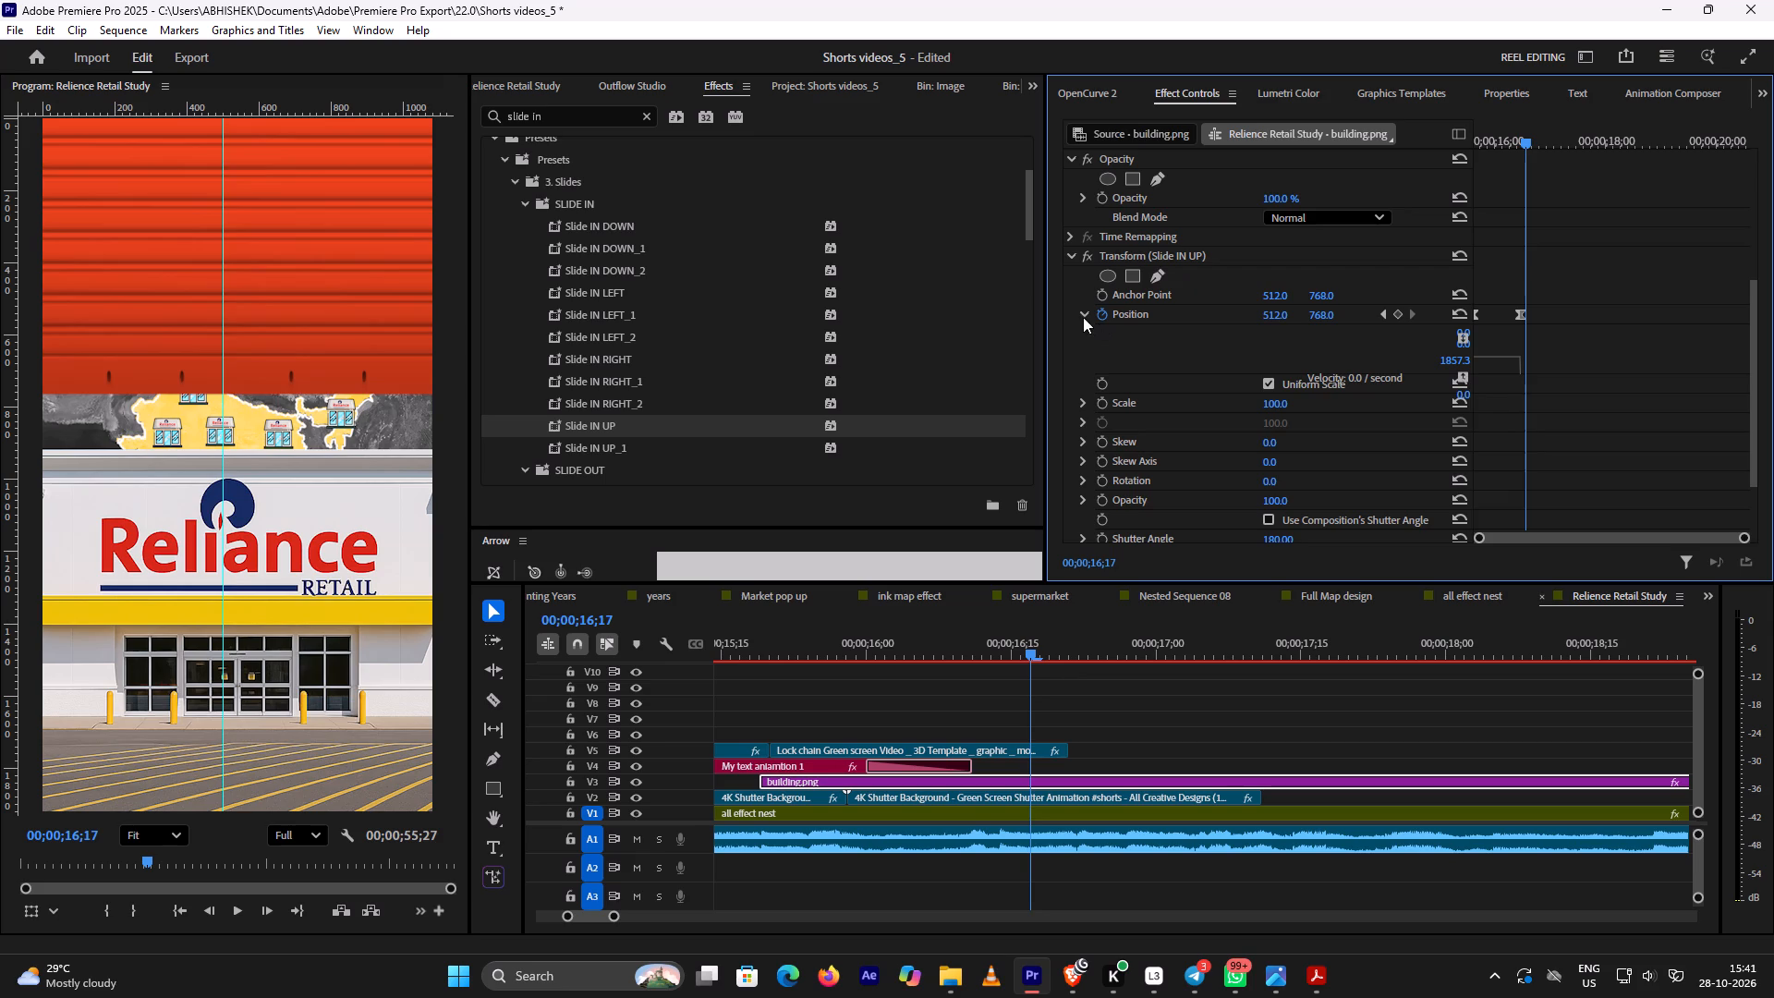
Refresh the Position velocity graph display and apply Ease In temporal interpolation to both Position keyframes of building.png.
{"action": "left_click", "coordinate": [1075, 312]}
{"action": "left_click", "coordinate": [1089, 312]}
{"action": "left_click", "coordinate": [1090, 312]}
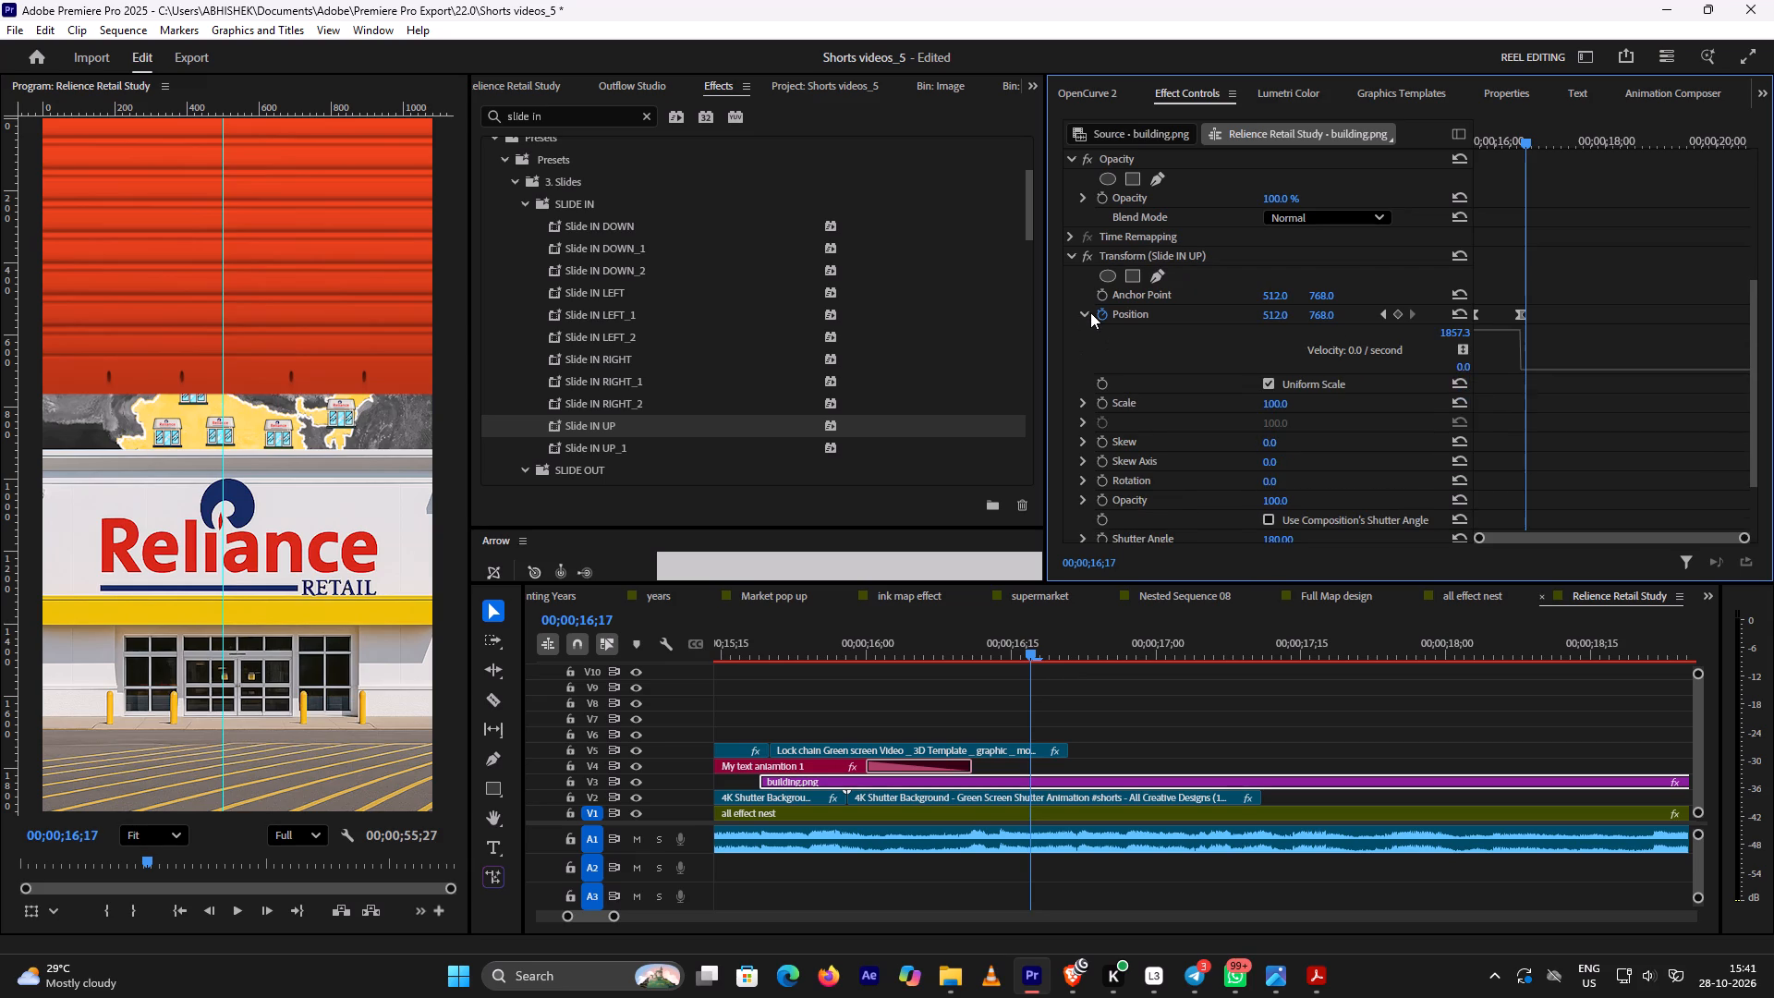
{"action": "left_click_drag", "start_coordinate": [1570, 312], "coordinate": [1435, 315]}
{"action": "right_click", "coordinate": [1519, 313]}
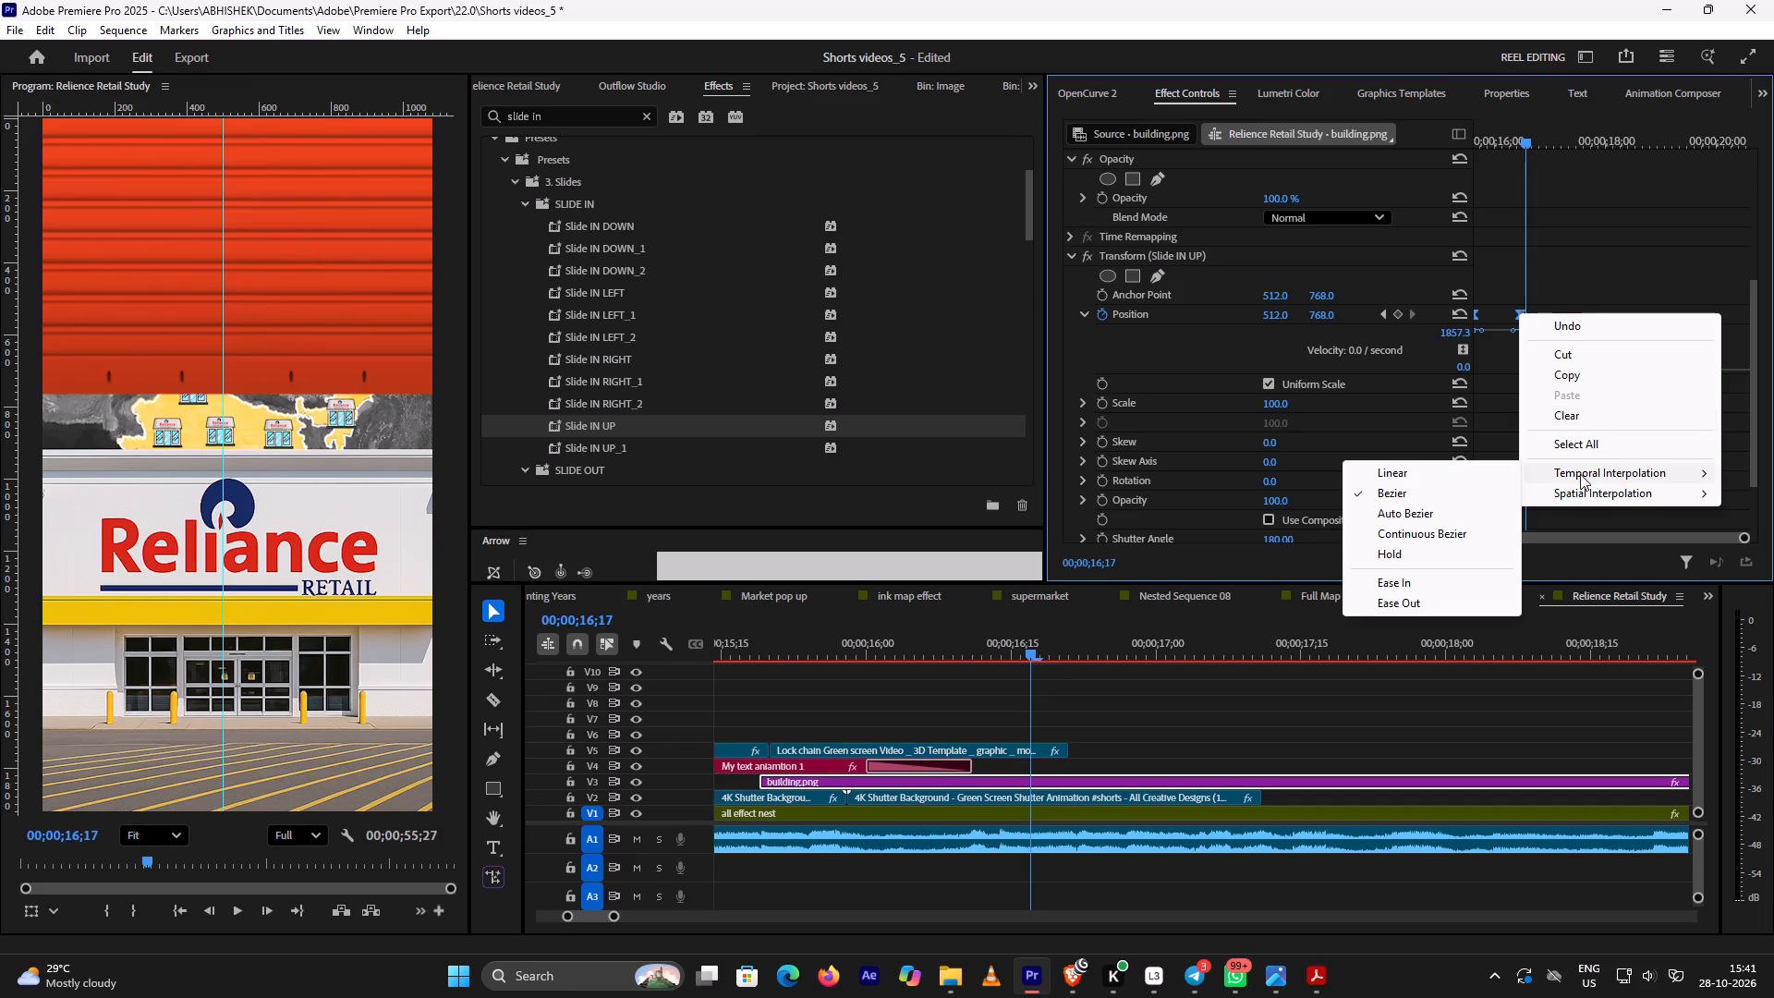
{"action": "left_click", "coordinate": [1409, 582]}
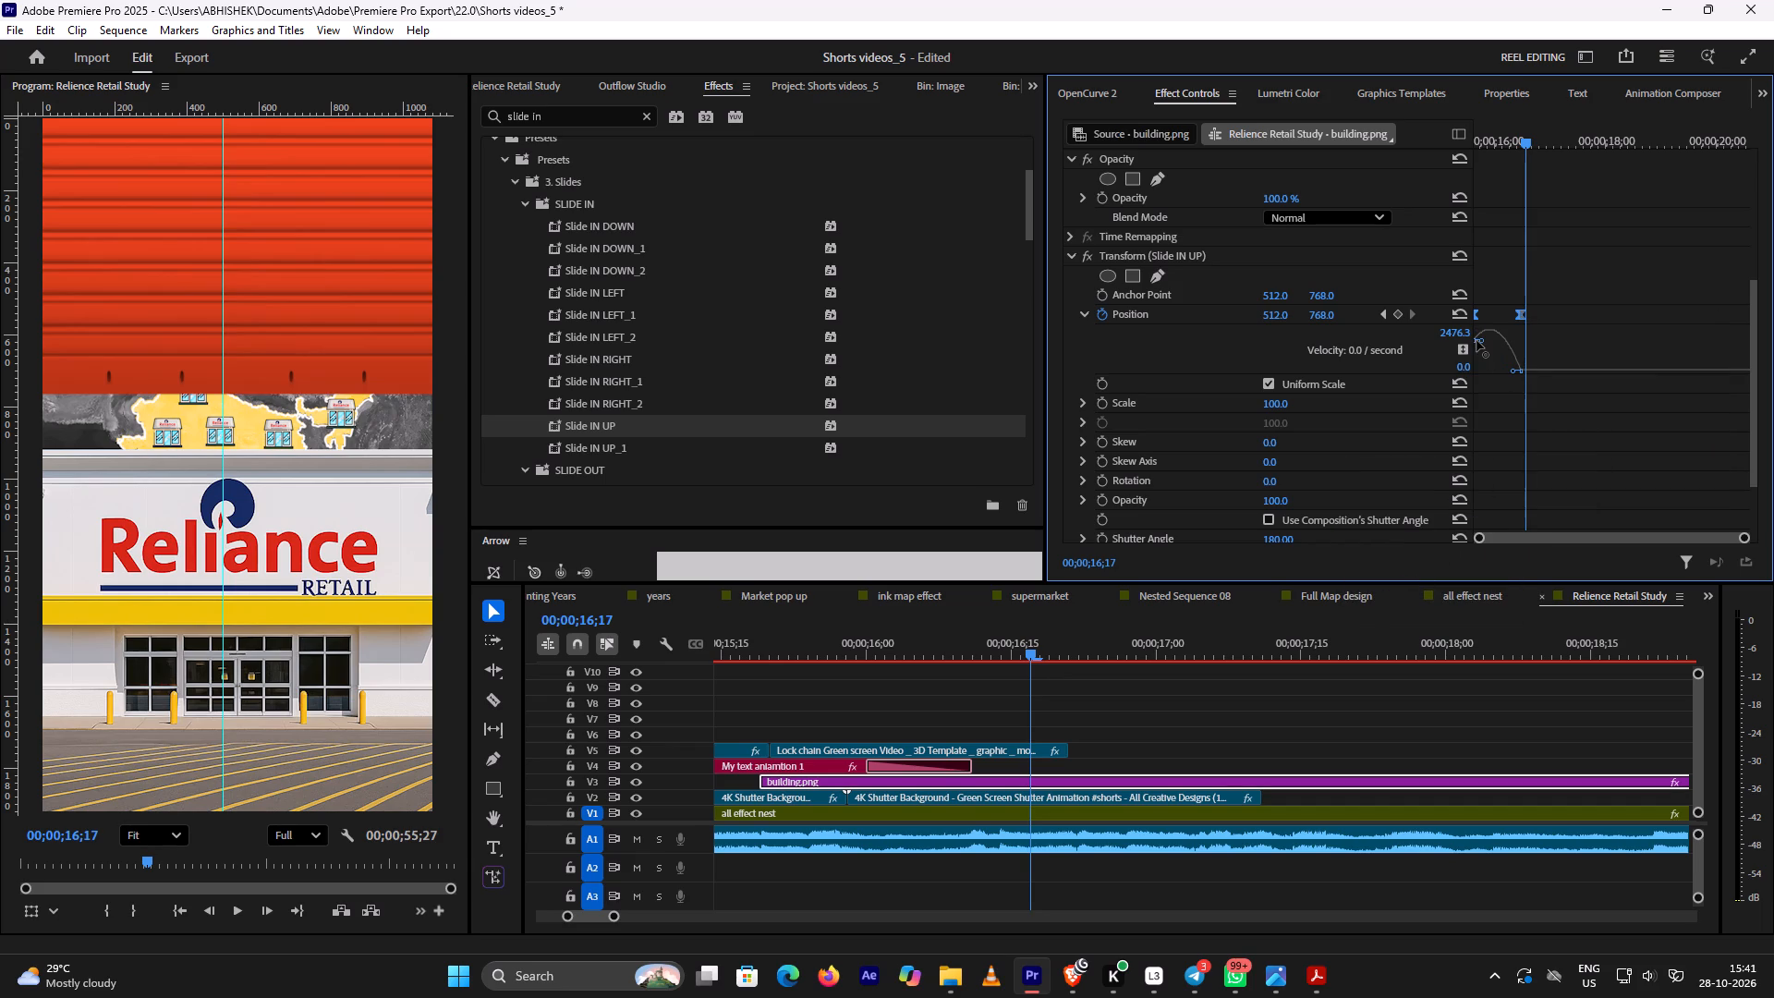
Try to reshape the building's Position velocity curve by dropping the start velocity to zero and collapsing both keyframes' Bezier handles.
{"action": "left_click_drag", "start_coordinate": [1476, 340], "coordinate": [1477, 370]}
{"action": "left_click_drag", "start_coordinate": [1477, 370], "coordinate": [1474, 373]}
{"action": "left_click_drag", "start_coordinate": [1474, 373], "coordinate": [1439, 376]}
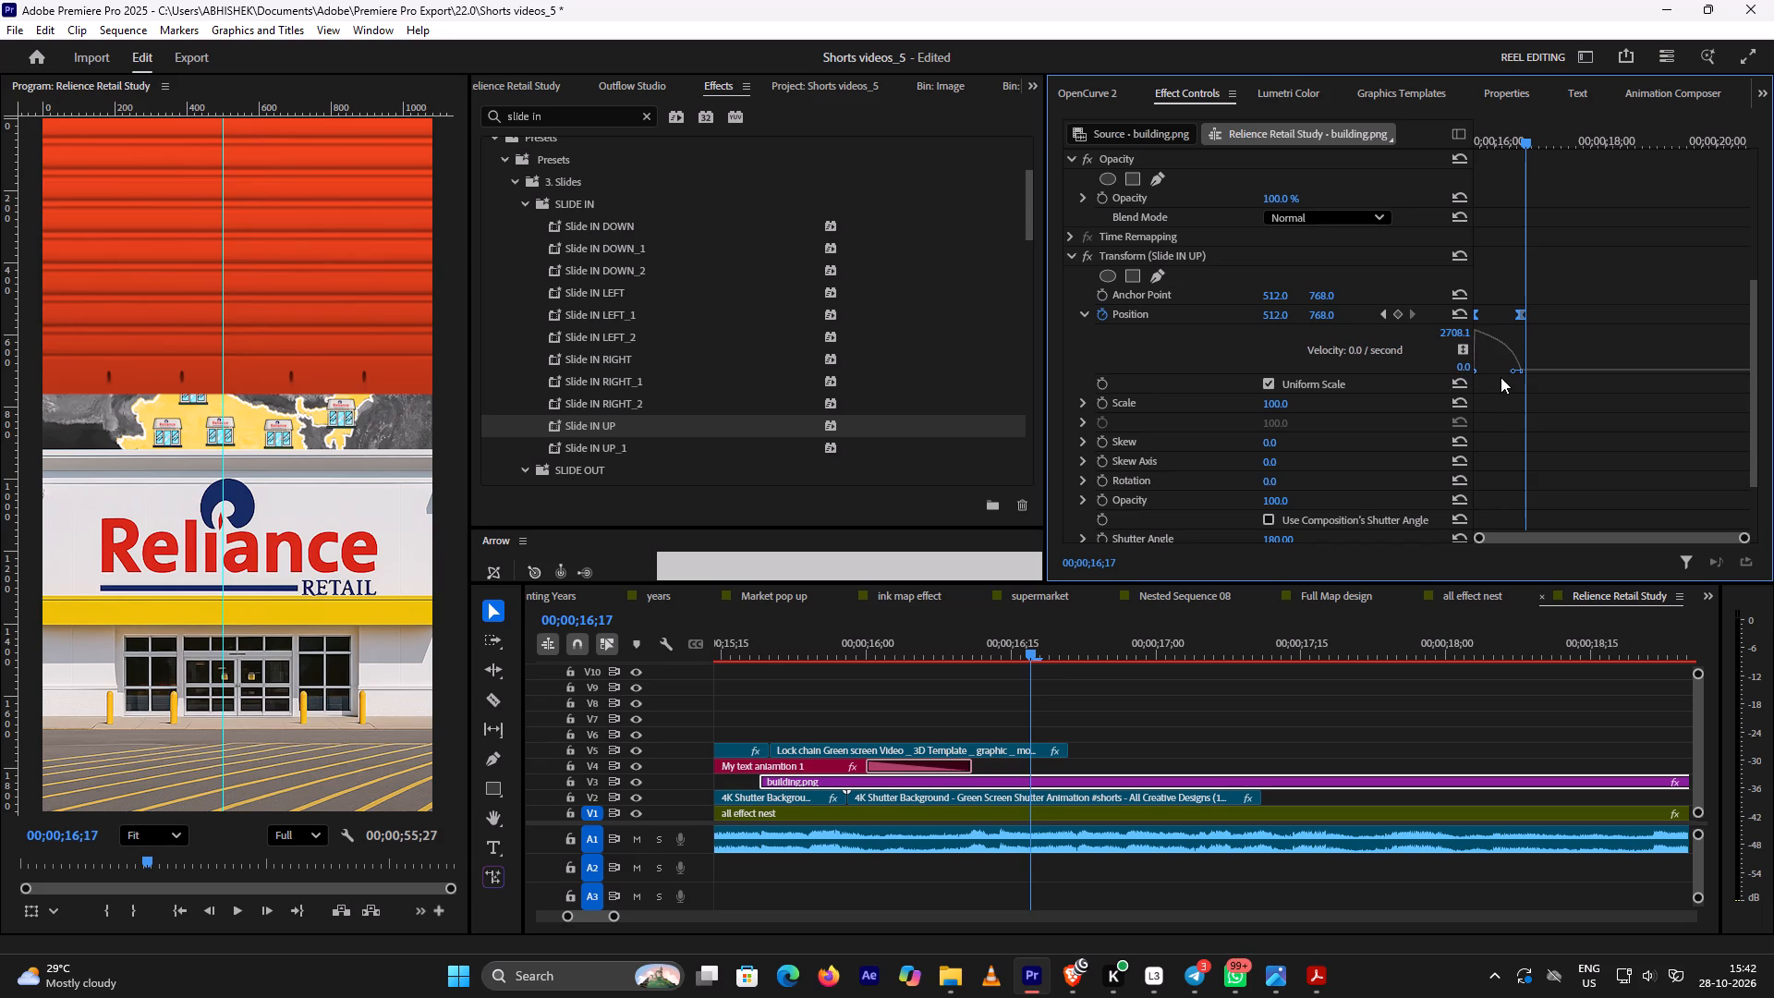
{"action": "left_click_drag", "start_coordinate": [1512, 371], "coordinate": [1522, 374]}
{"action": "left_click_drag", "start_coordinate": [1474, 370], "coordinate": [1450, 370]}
Apply Ease Out and Ease In temporal interpolation to both Transform Position keyframes of building.png.
{"action": "left_click_drag", "start_coordinate": [1544, 310], "coordinate": [1460, 311]}
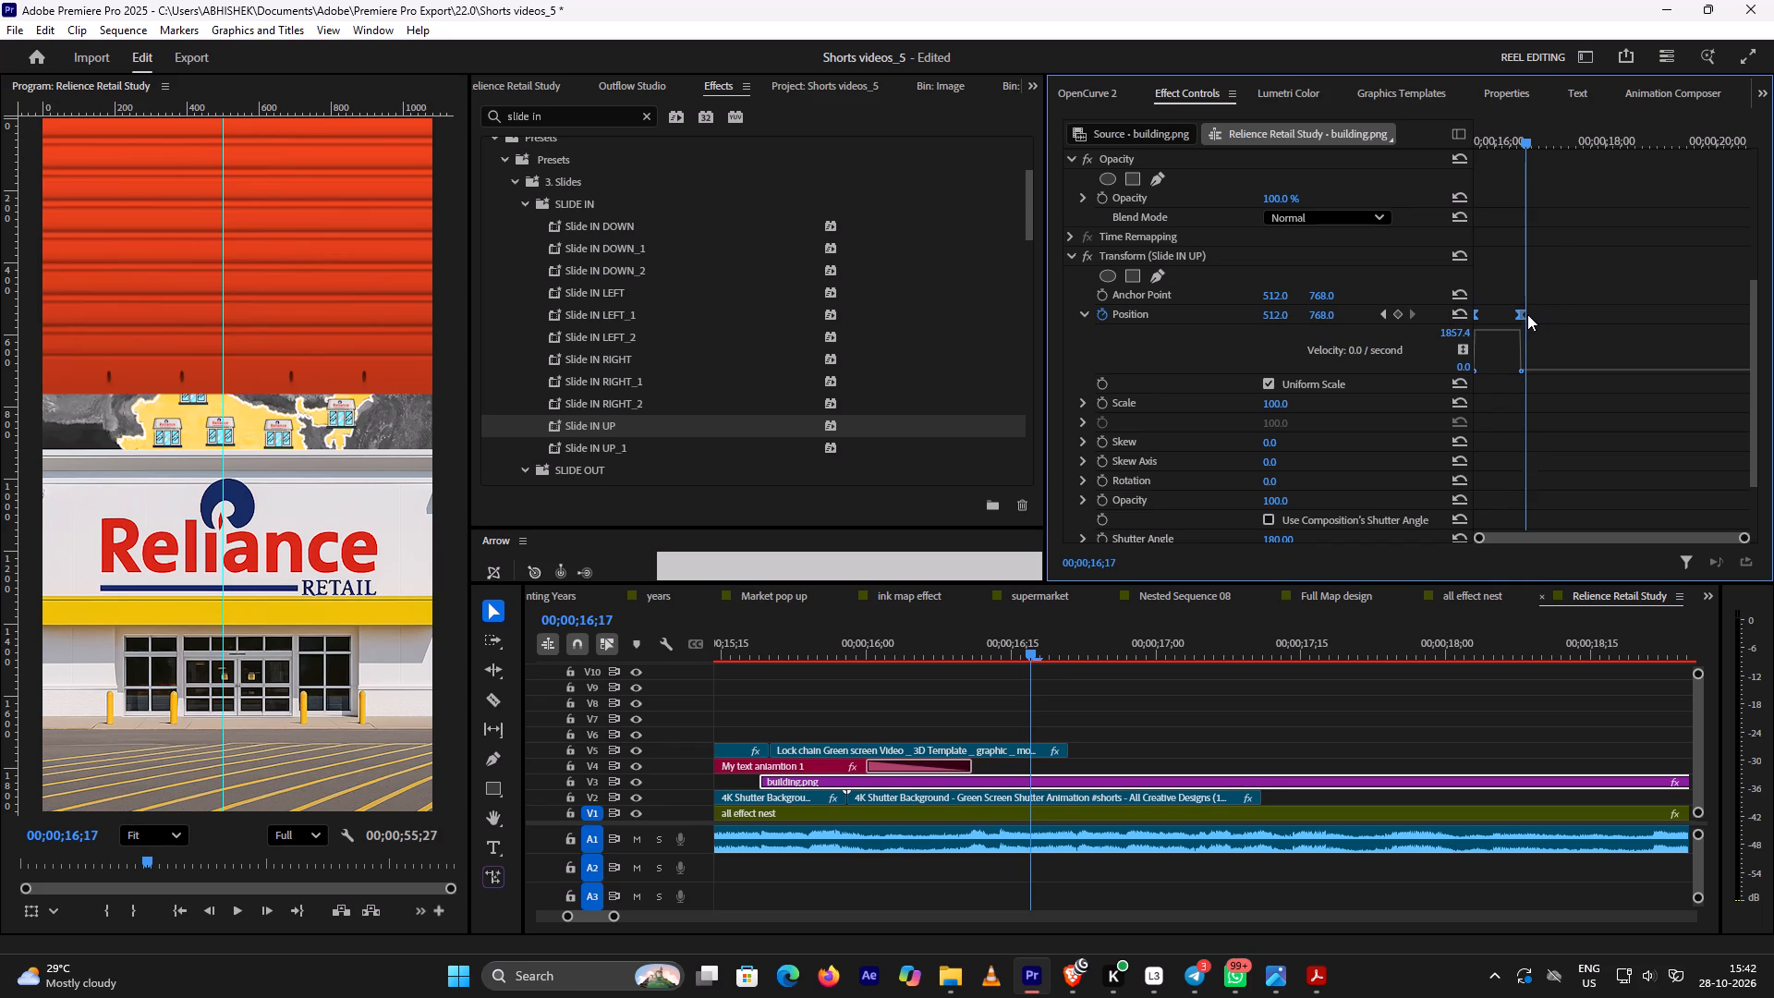
{"action": "right_click", "coordinate": [1514, 313]}
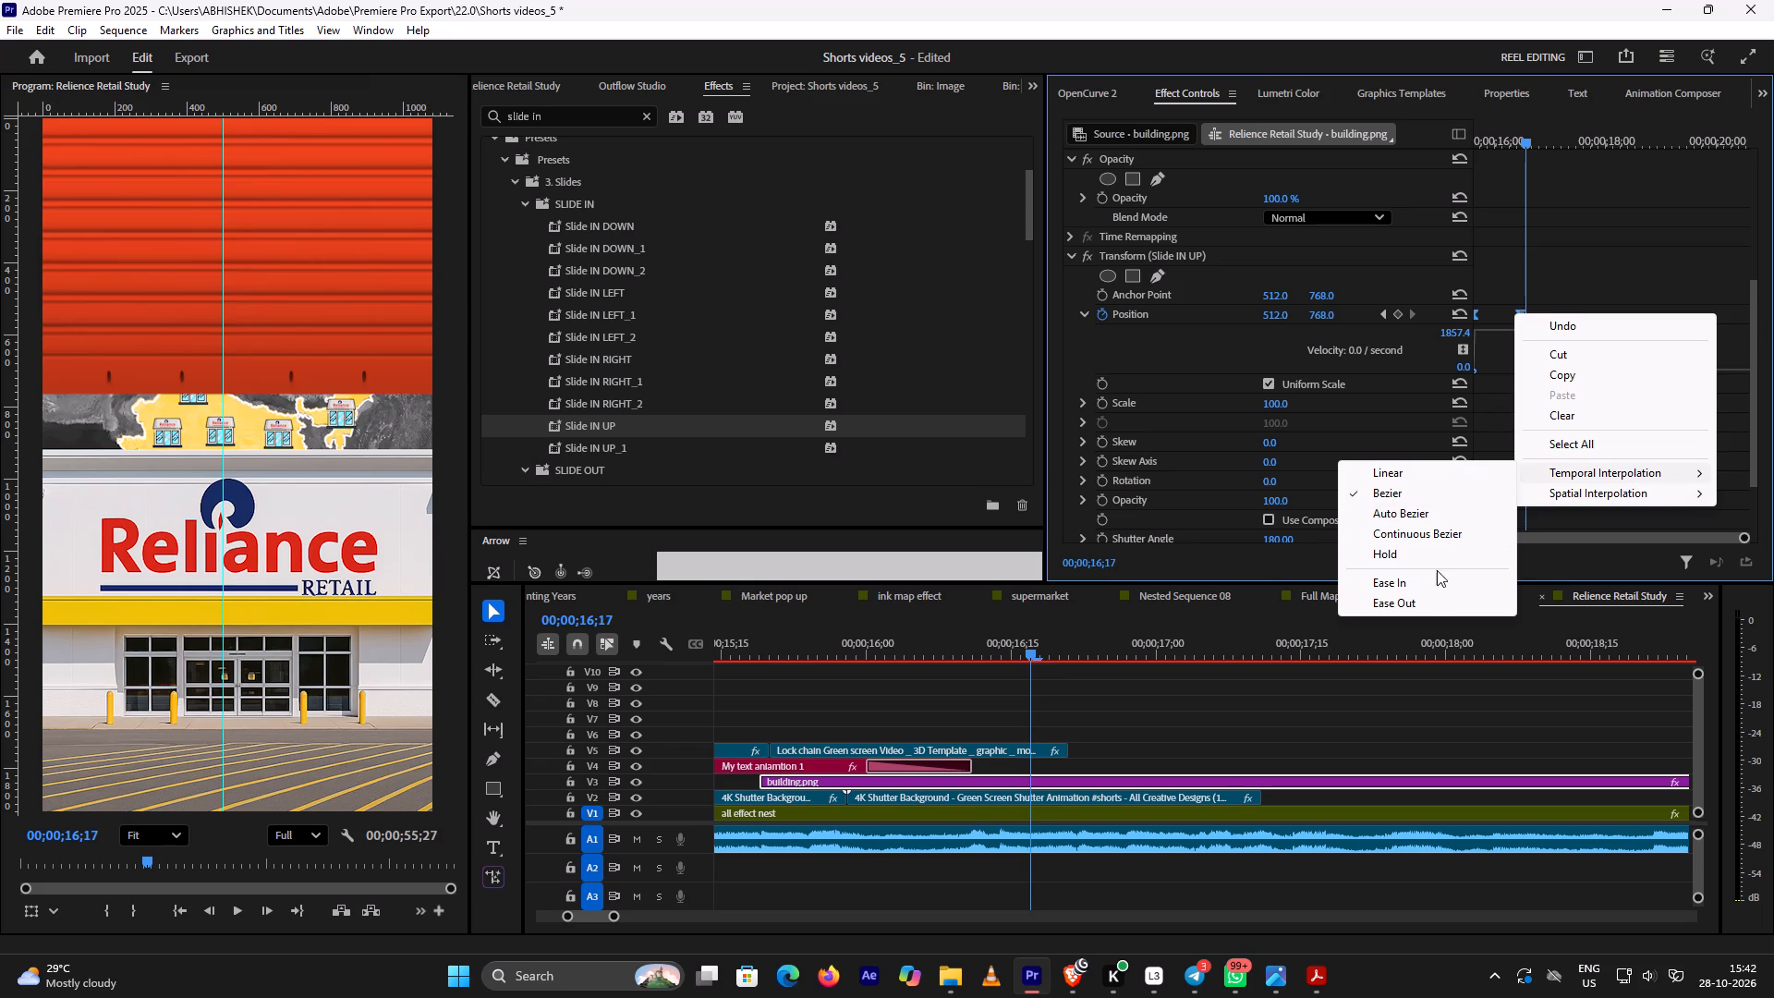
{"action": "left_click", "coordinate": [1421, 603]}
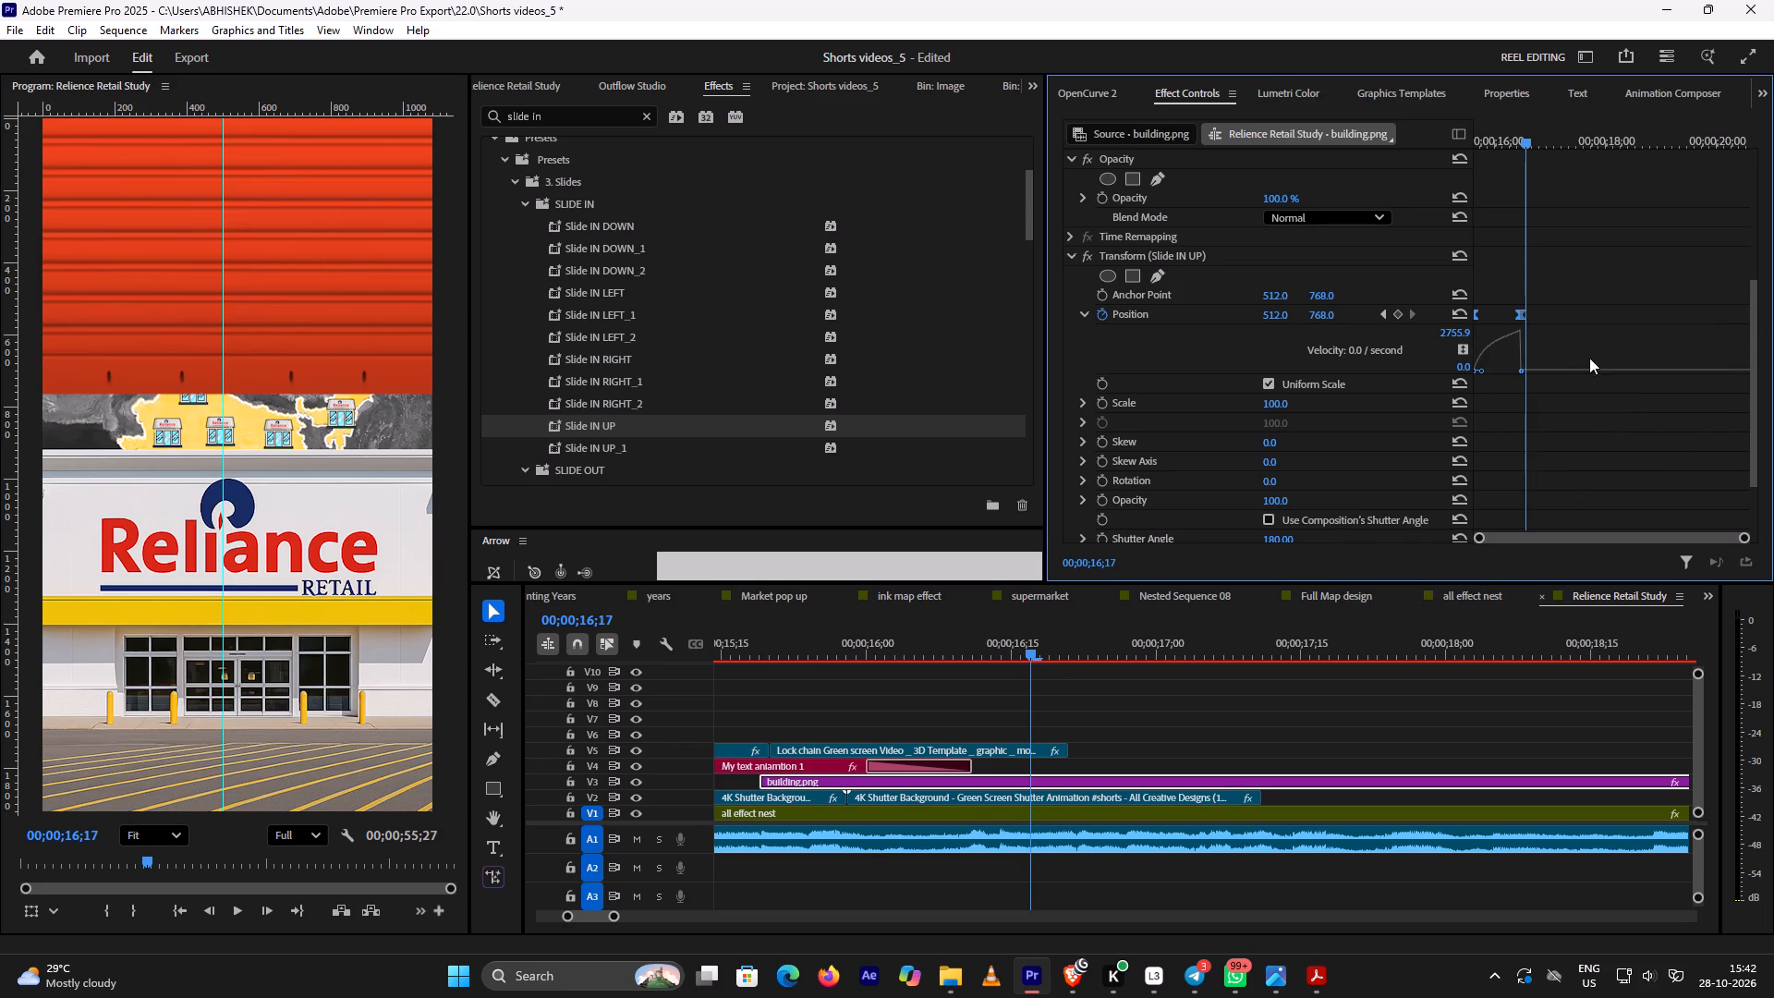
{"action": "right_click", "coordinate": [1514, 315]}
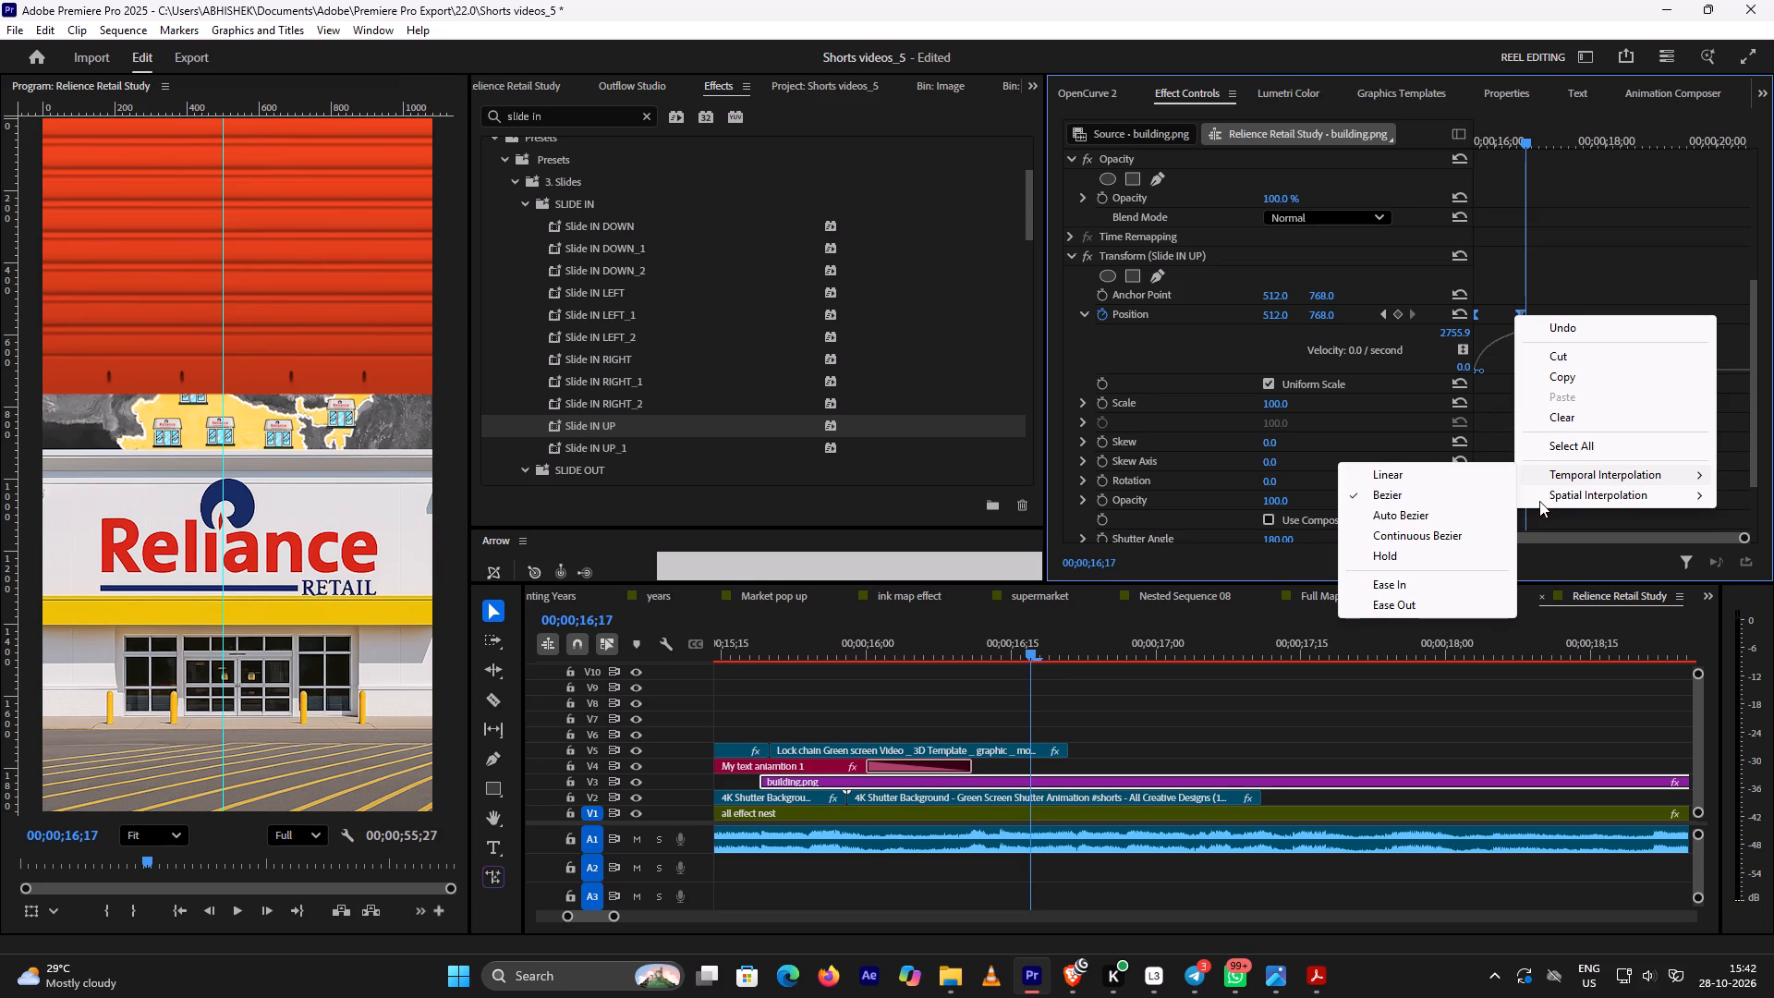
{"action": "left_click", "coordinate": [1448, 582]}
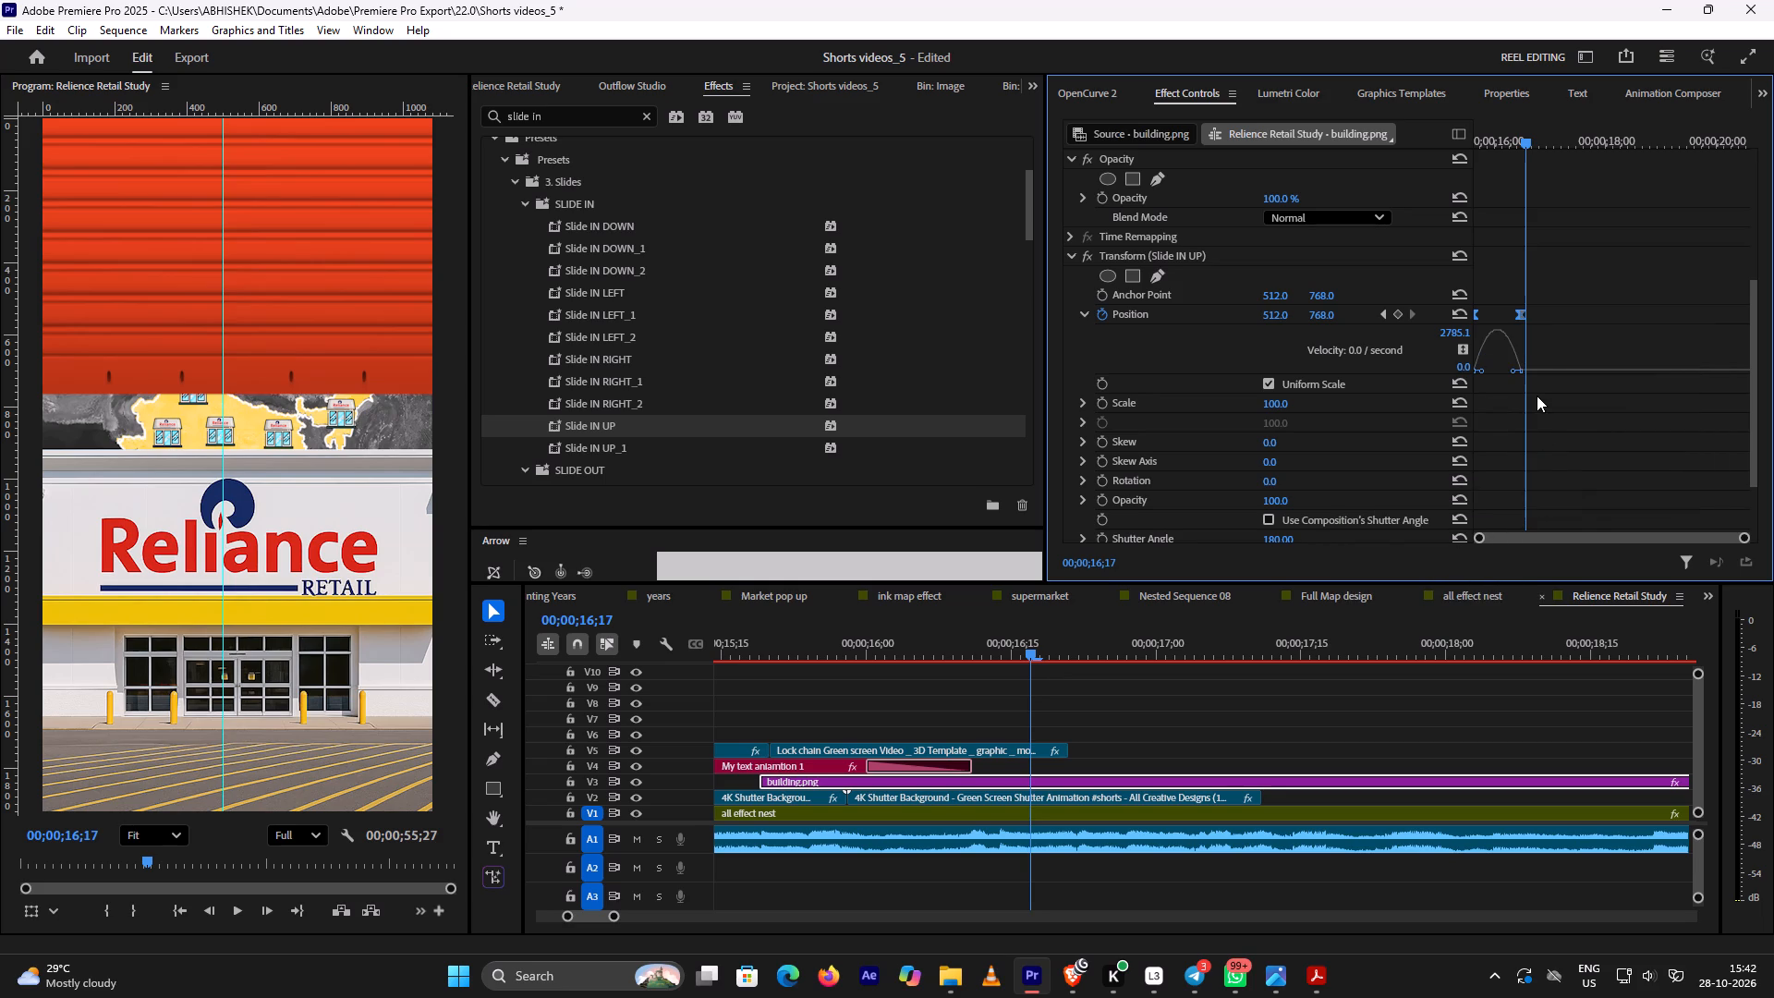
Scrub the building slide-up between 00;00;16;00 and 00;00;16;18 to check the eased motion against the opening shutter.
{"action": "left_click_drag", "start_coordinate": [1525, 140], "coordinate": [1511, 140]}
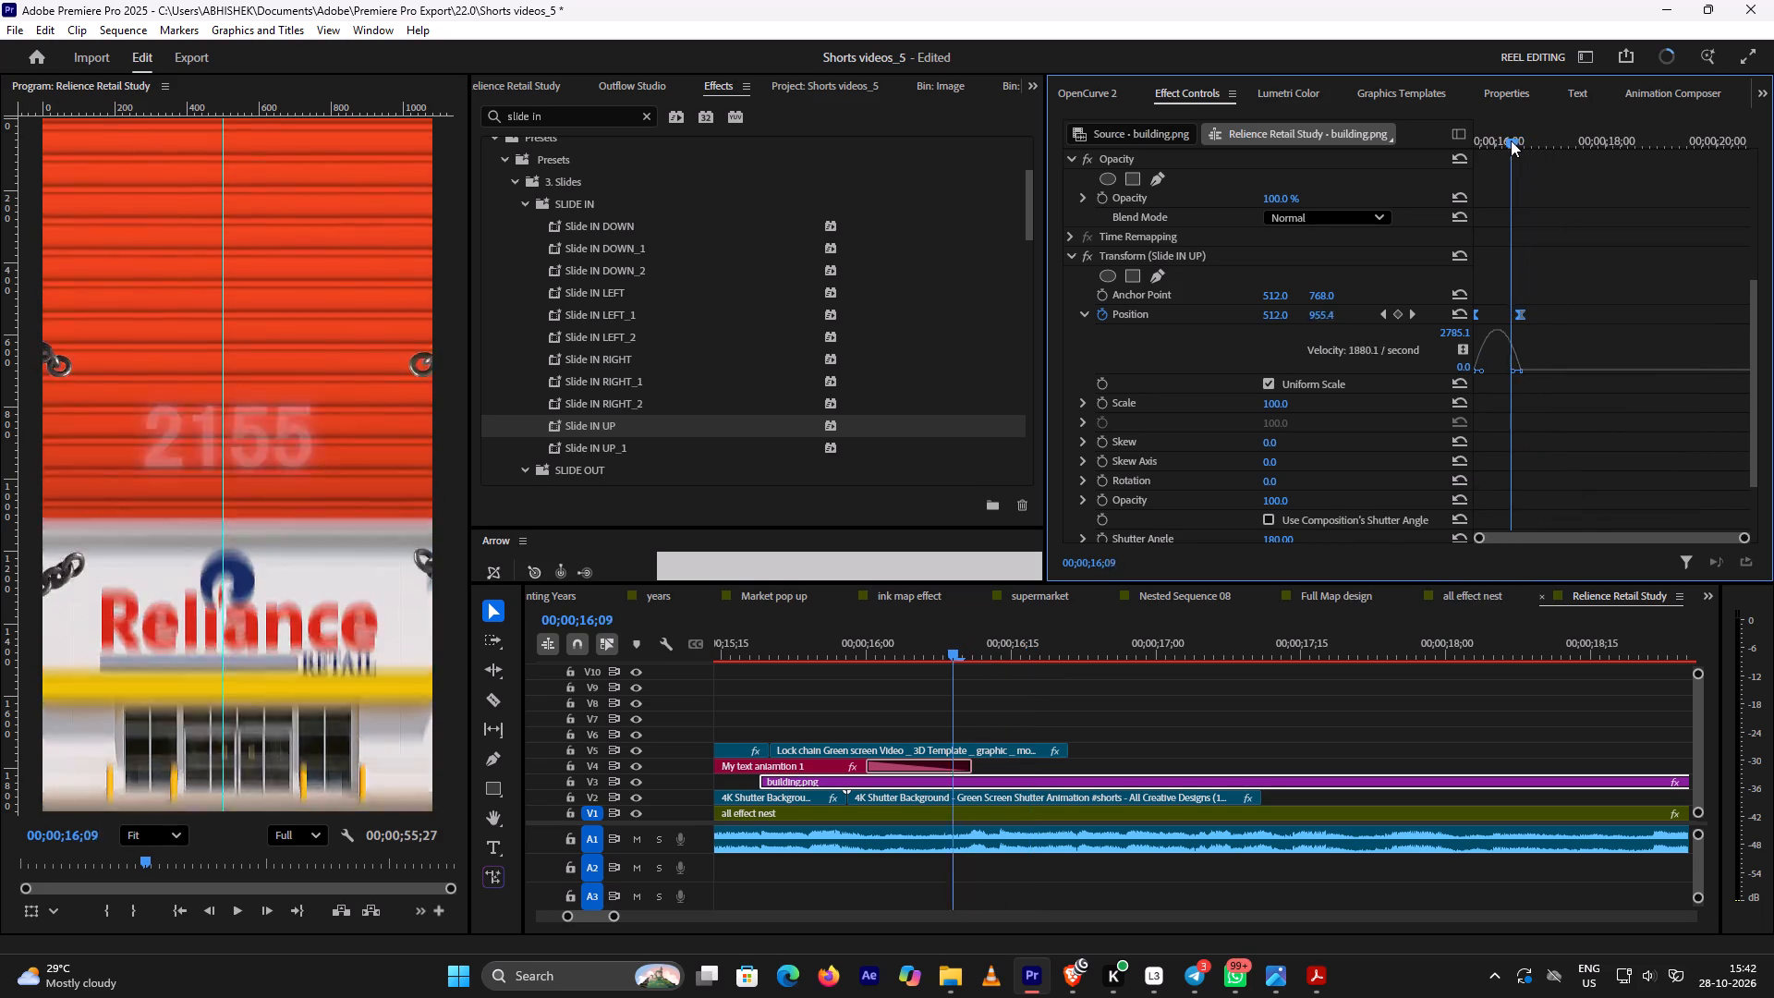
{"action": "left_click_drag", "start_coordinate": [1511, 140], "coordinate": [1495, 157]}
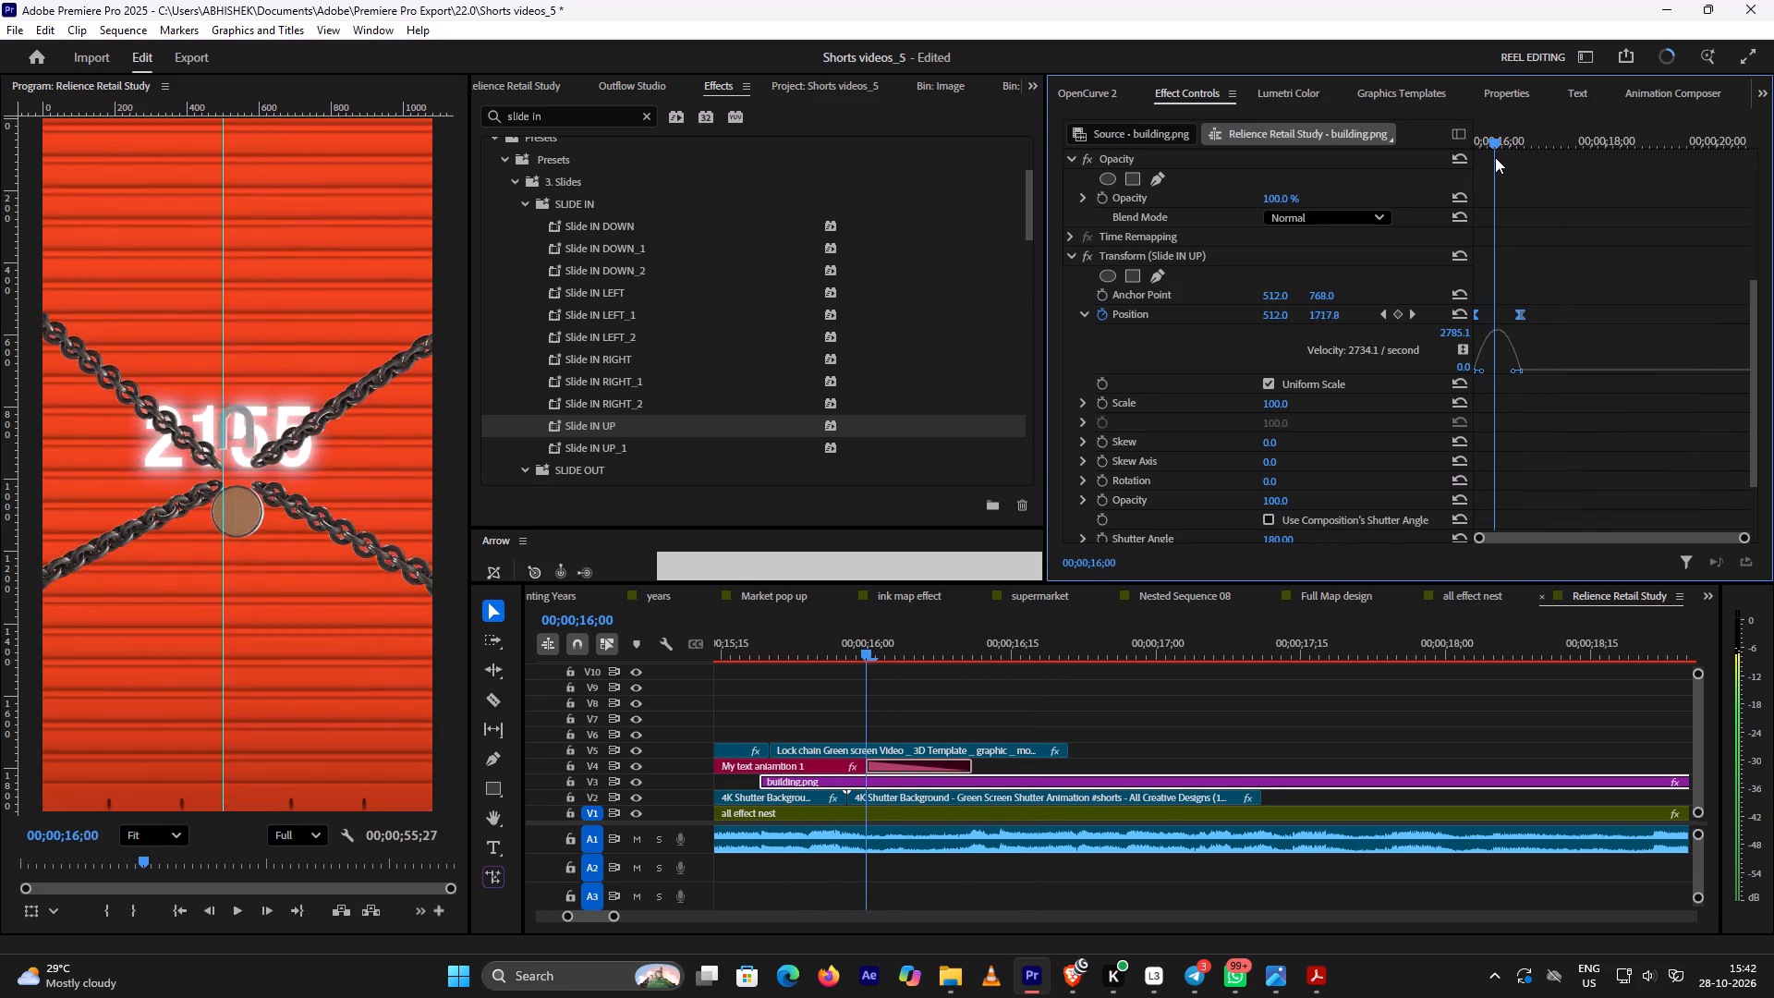
{"action": "left_click_drag", "start_coordinate": [1495, 157], "coordinate": [1528, 169]}
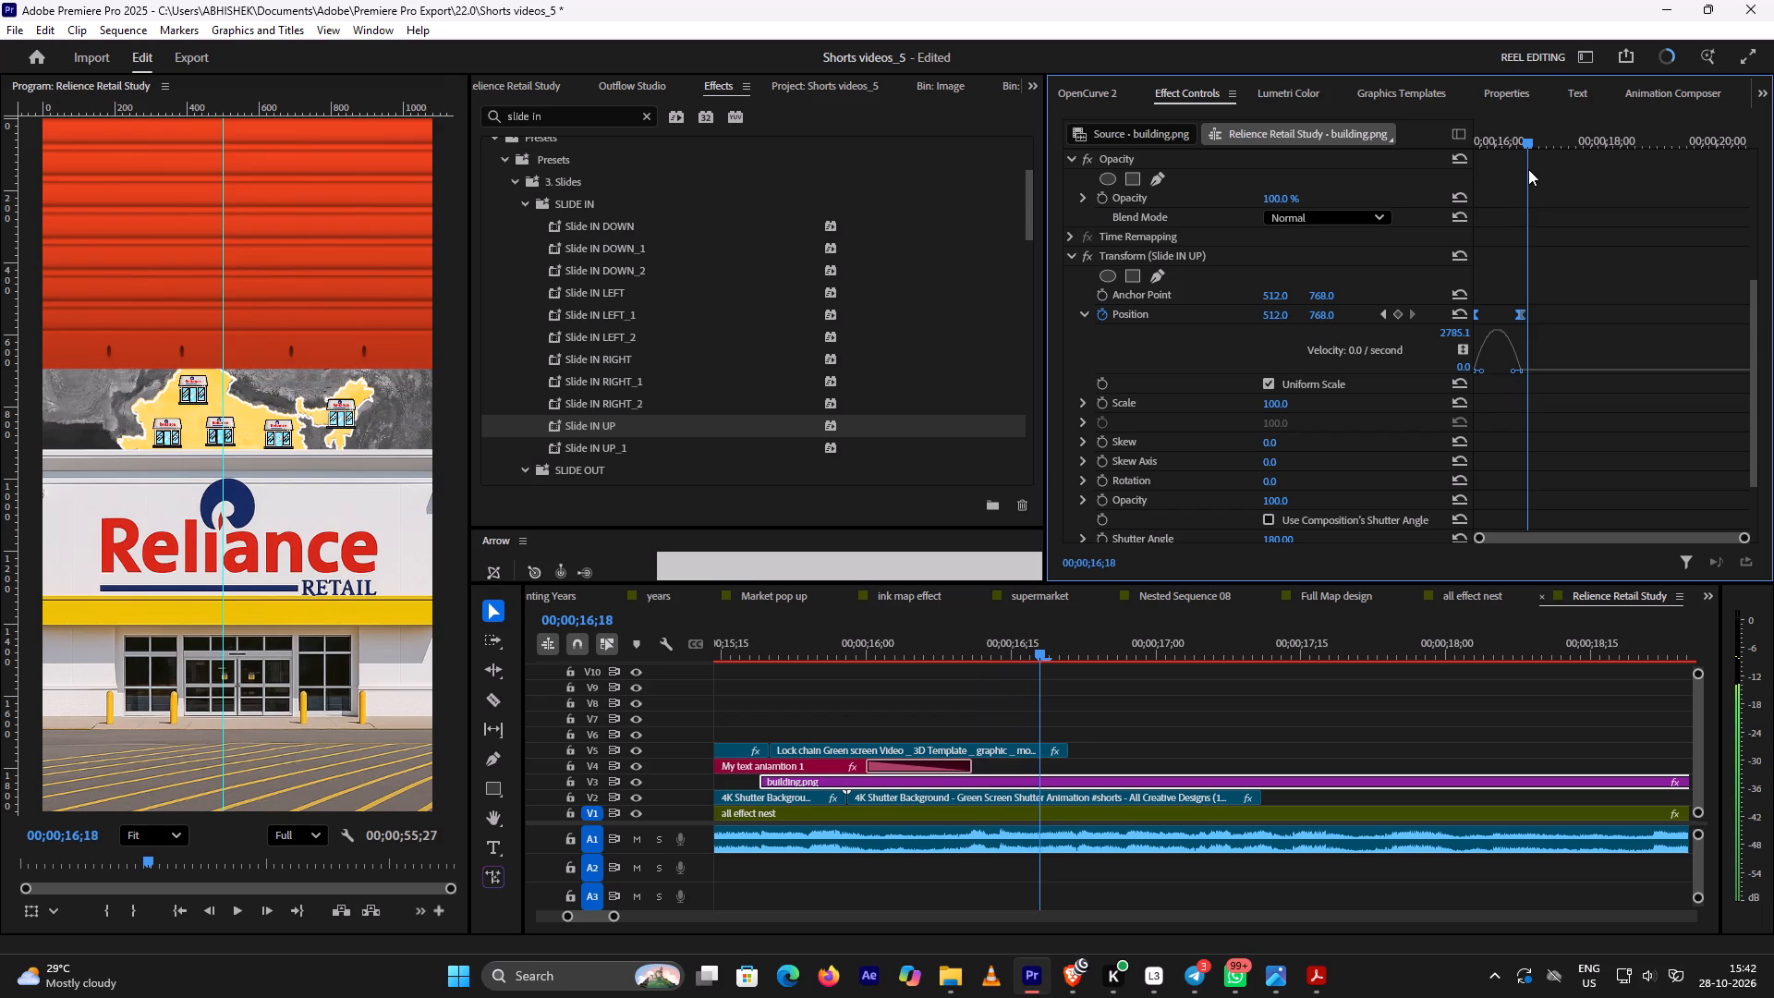
{"action": "left_click_drag", "start_coordinate": [1528, 169], "coordinate": [1497, 193]}
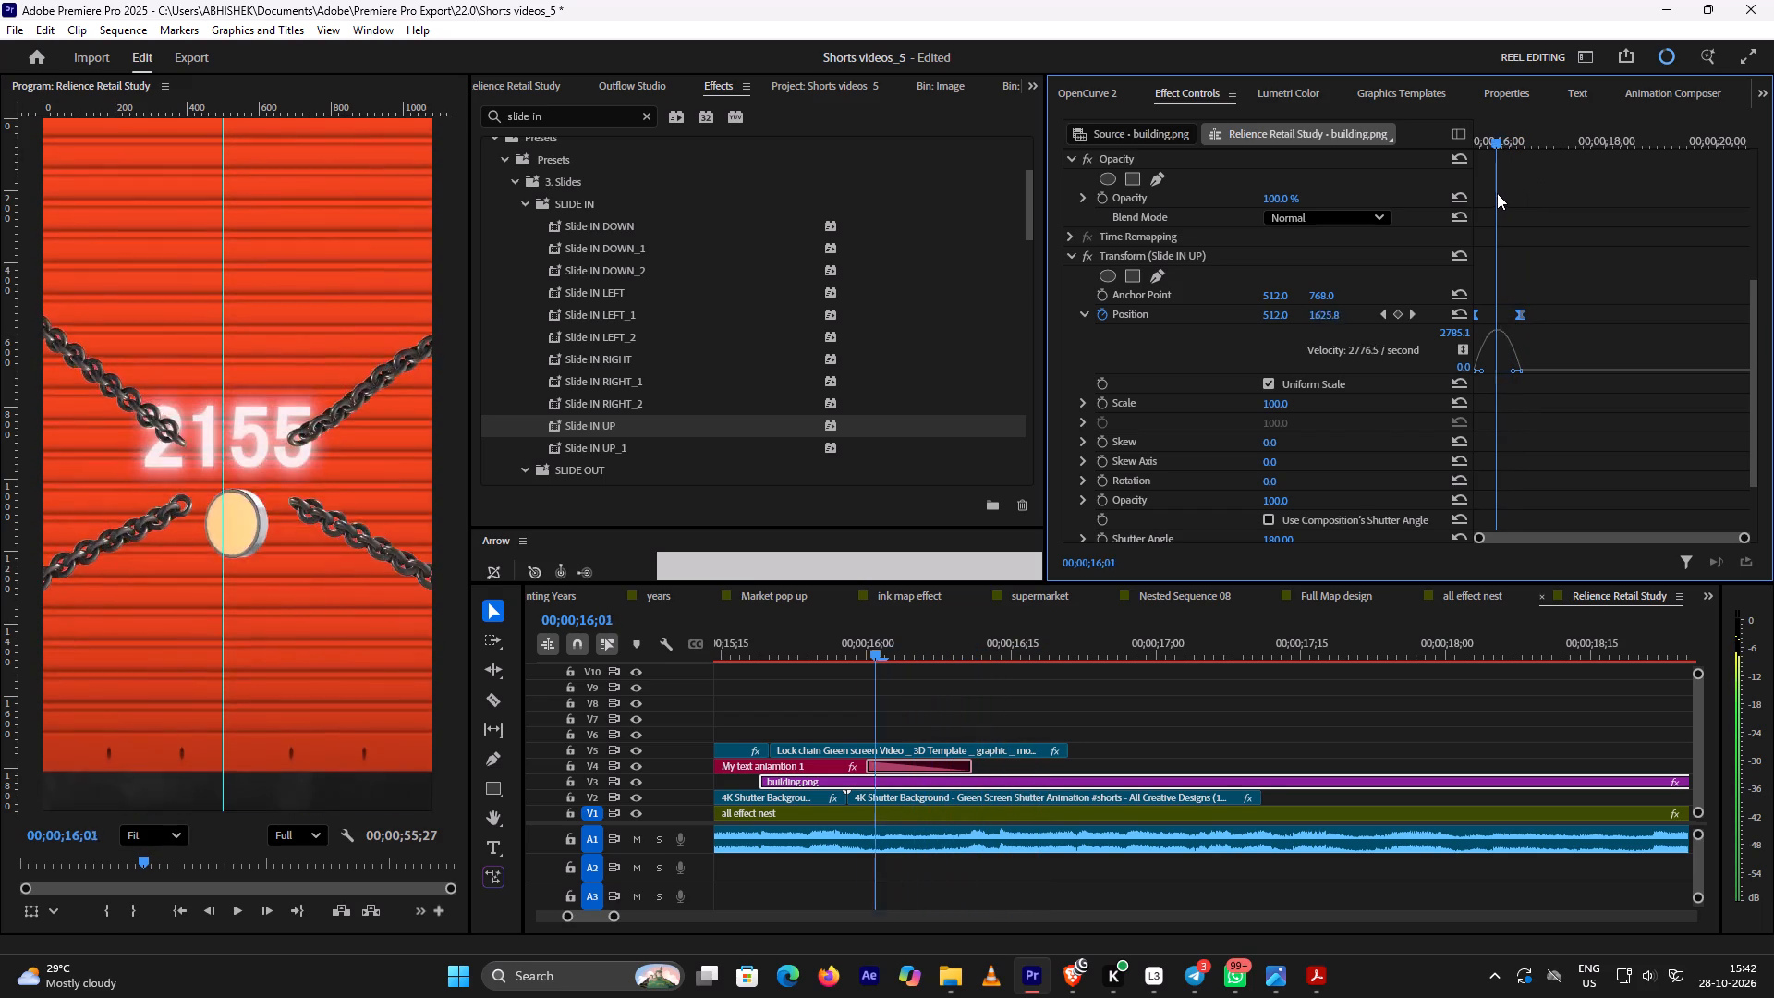
{"action": "left_click_drag", "start_coordinate": [1497, 193], "coordinate": [1495, 200]}
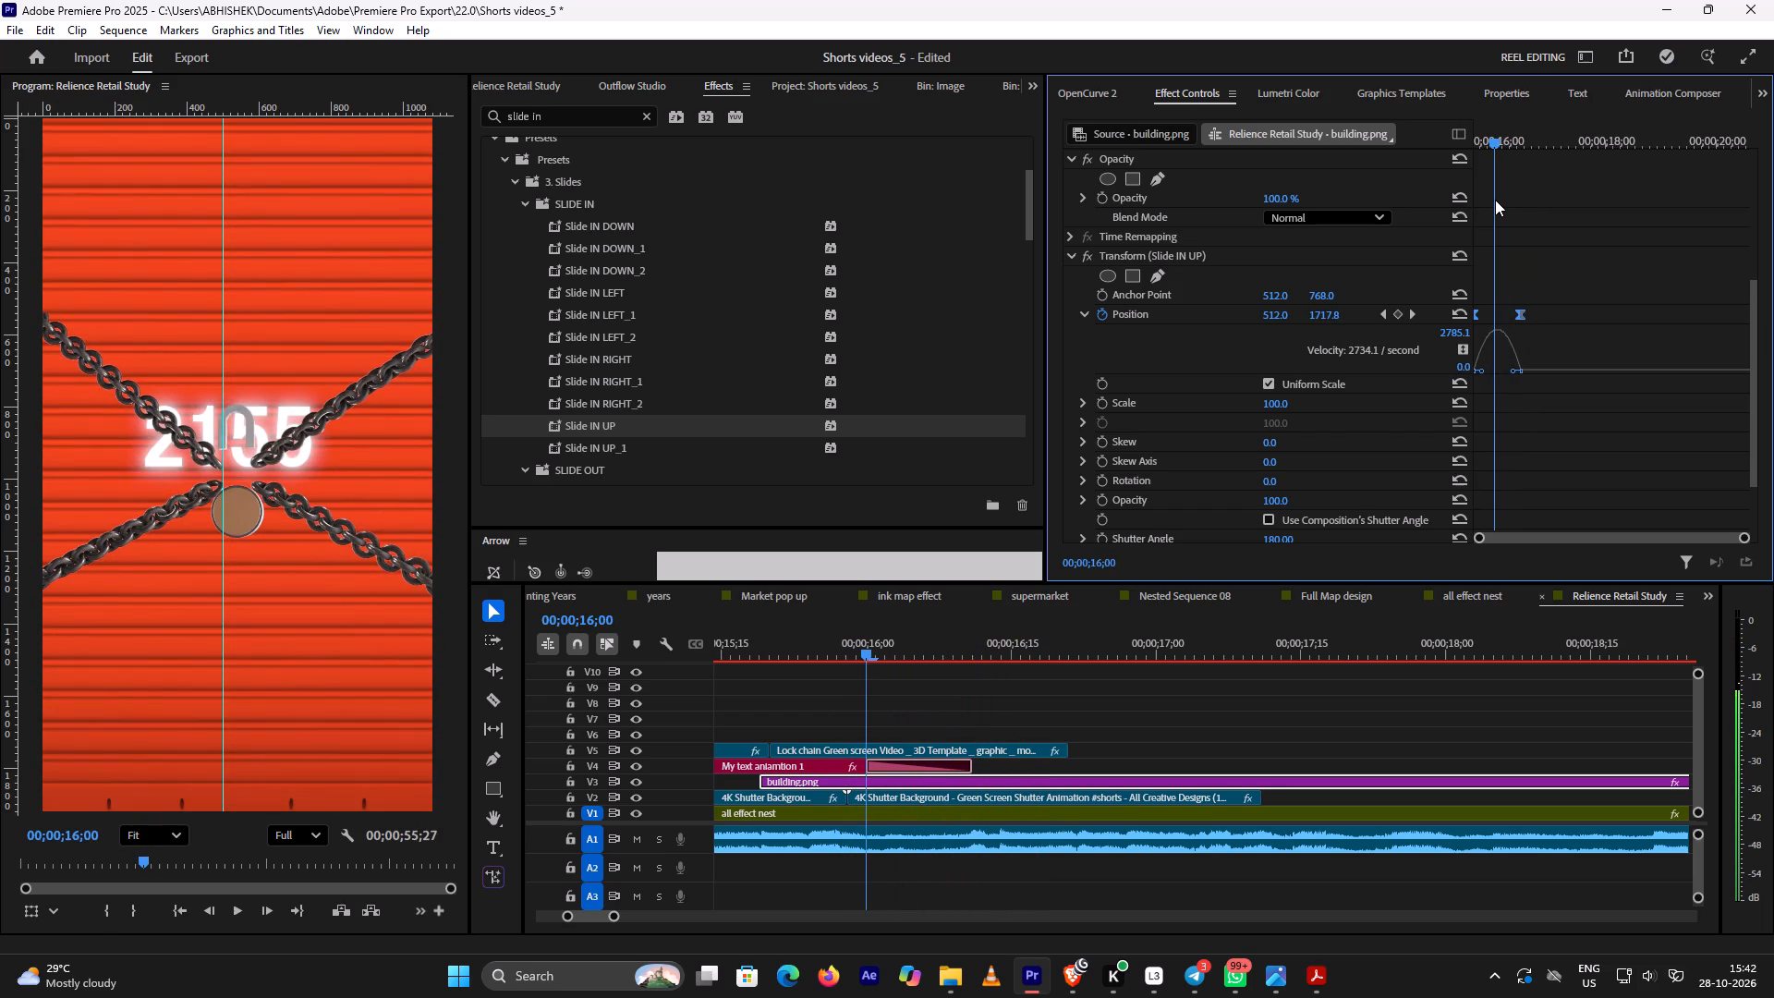
{"action": "left_click_drag", "start_coordinate": [1495, 200], "coordinate": [1506, 205]}
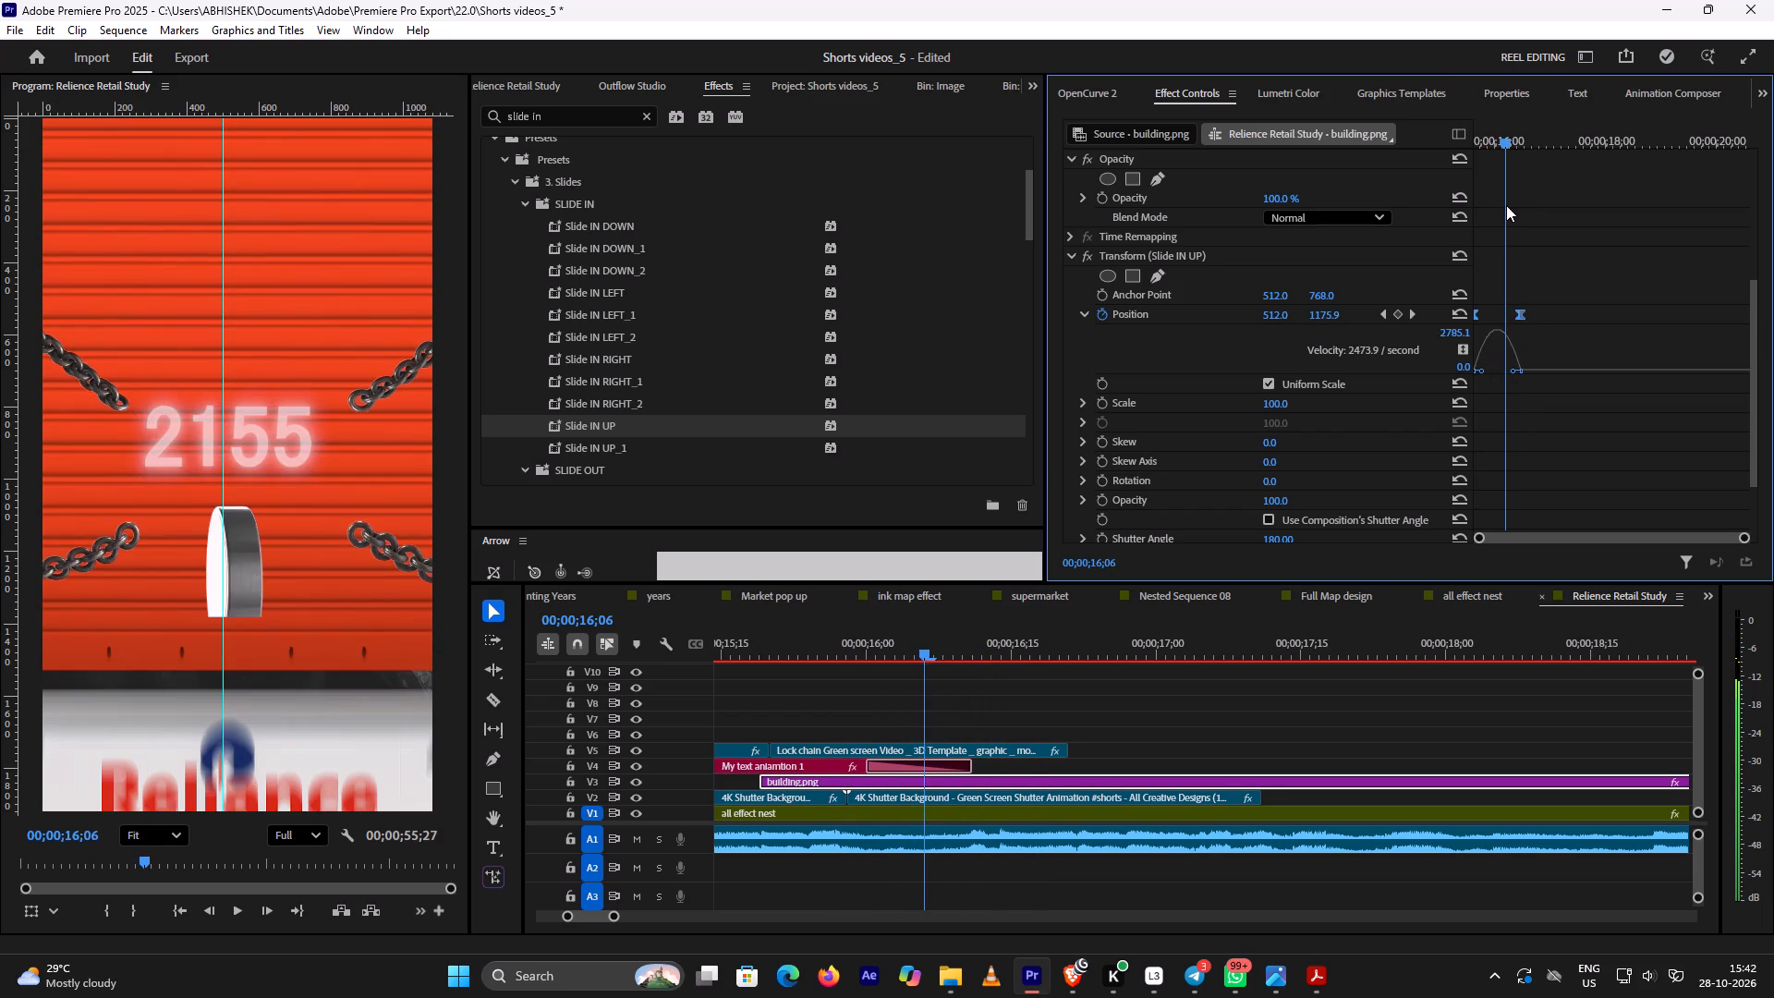
{"action": "left_click_drag", "start_coordinate": [1506, 205], "coordinate": [1519, 201]}
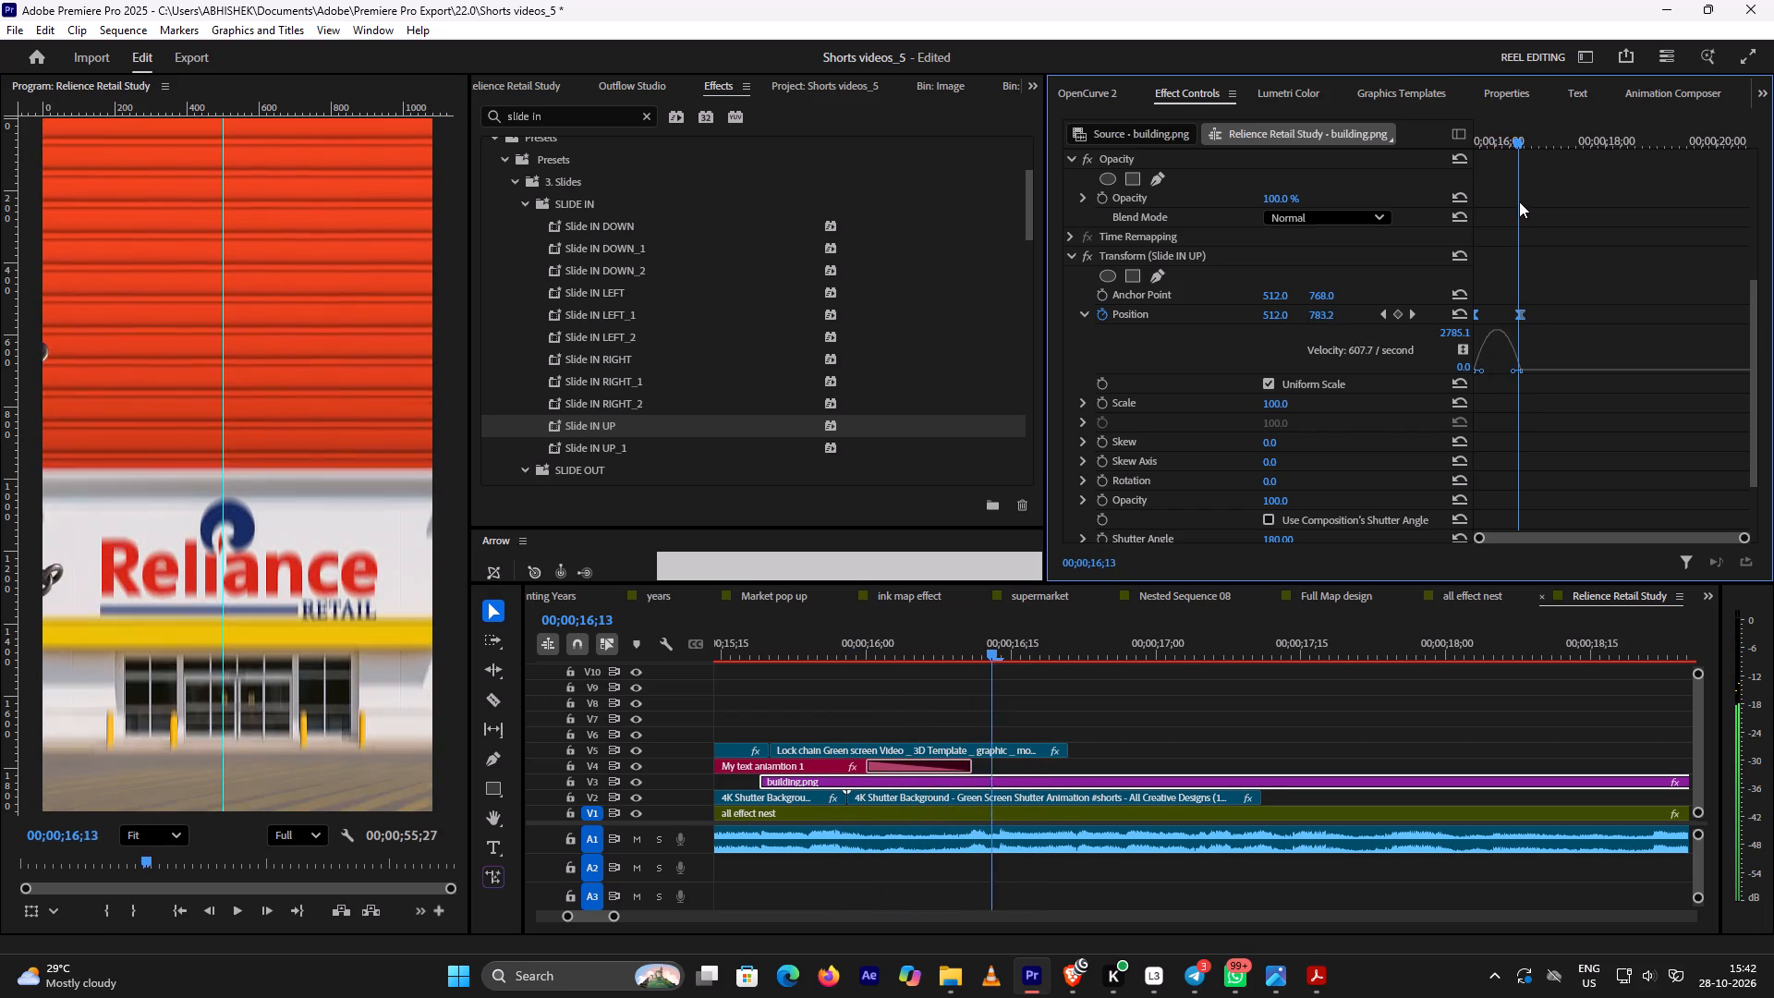
{"action": "left_click_drag", "start_coordinate": [1519, 201], "coordinate": [1520, 201]}
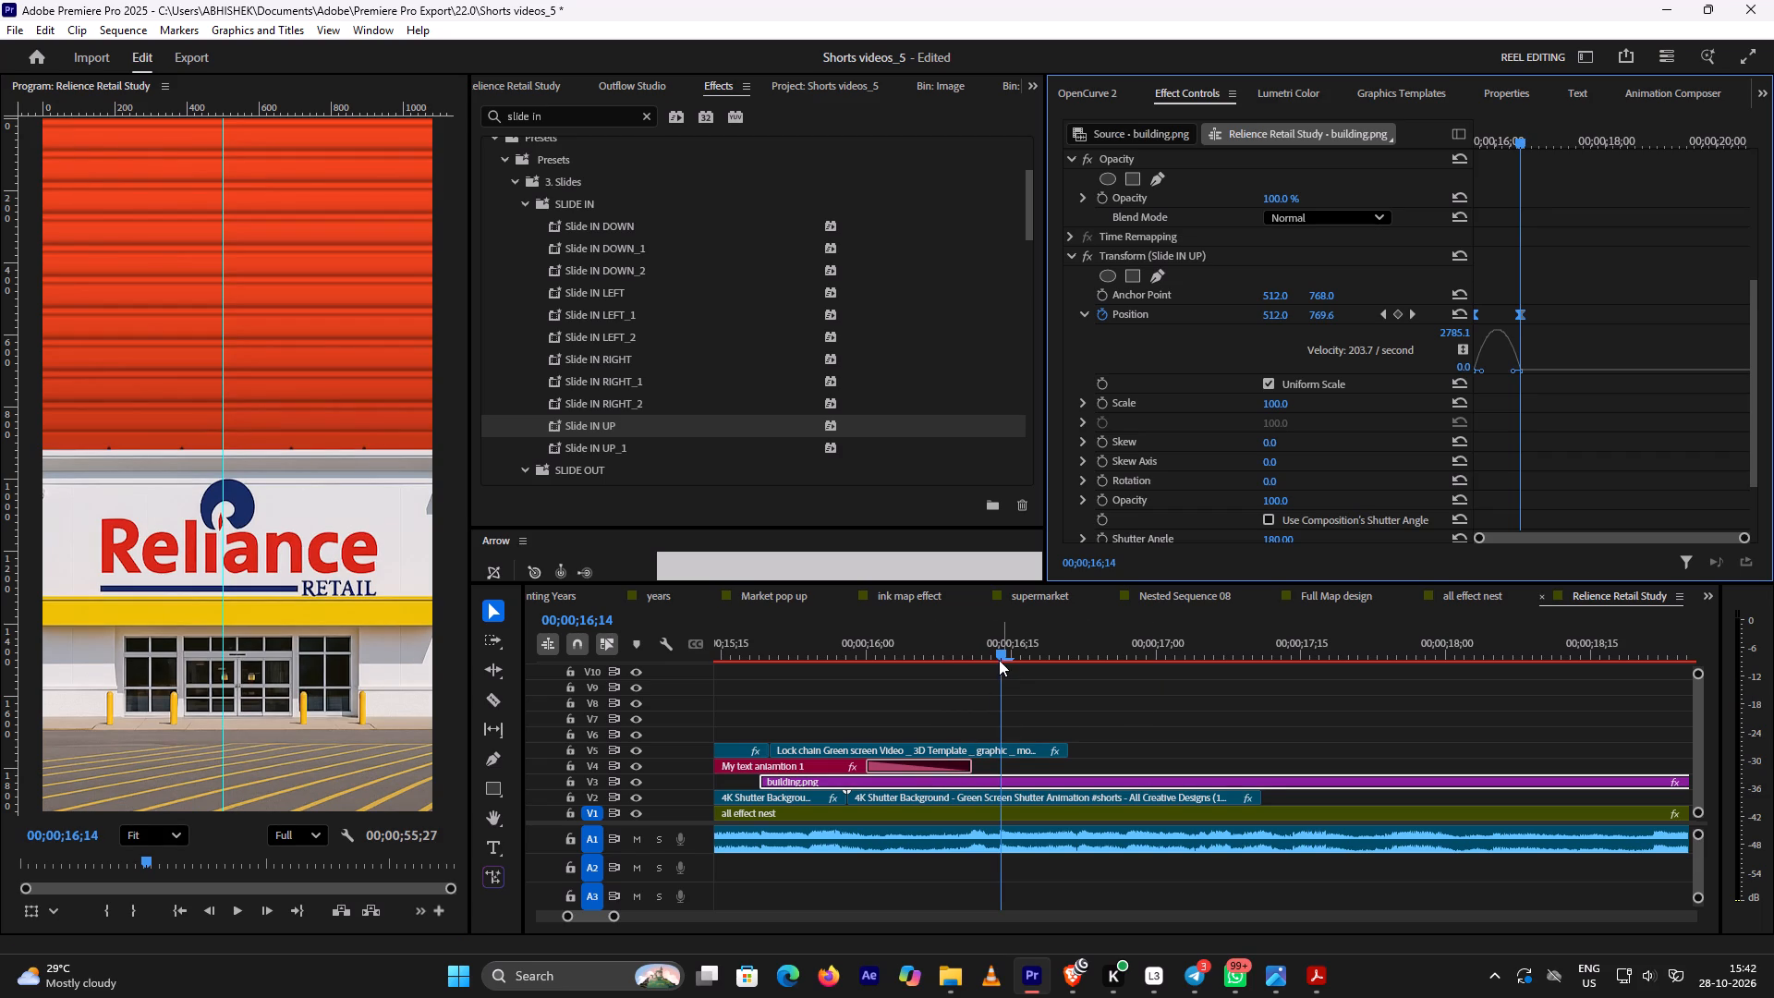
{"action": "left_click_drag", "start_coordinate": [999, 655], "coordinate": [979, 661]}
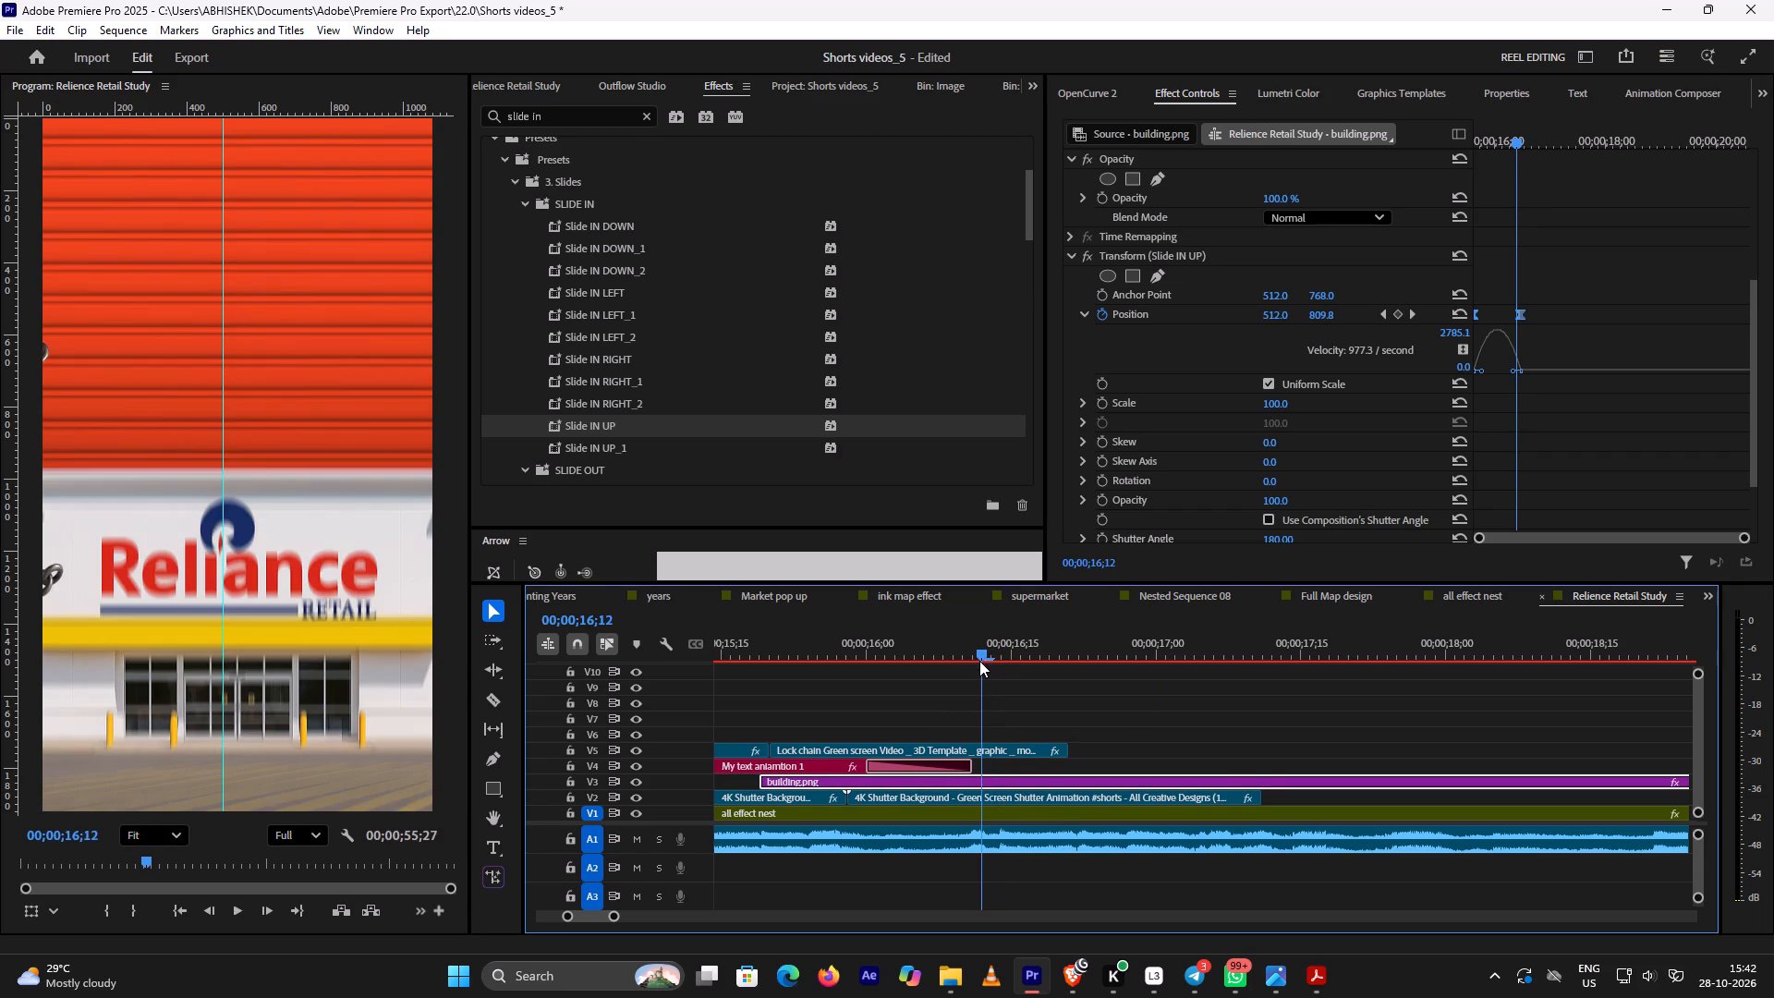
{"action": "left_click_drag", "start_coordinate": [979, 661], "coordinate": [966, 670]}
Retime the building.png clip on V3 against the shutter, moving it about three frames later and back about two frames.
{"action": "left_click_drag", "start_coordinate": [926, 781], "coordinate": [946, 781]}
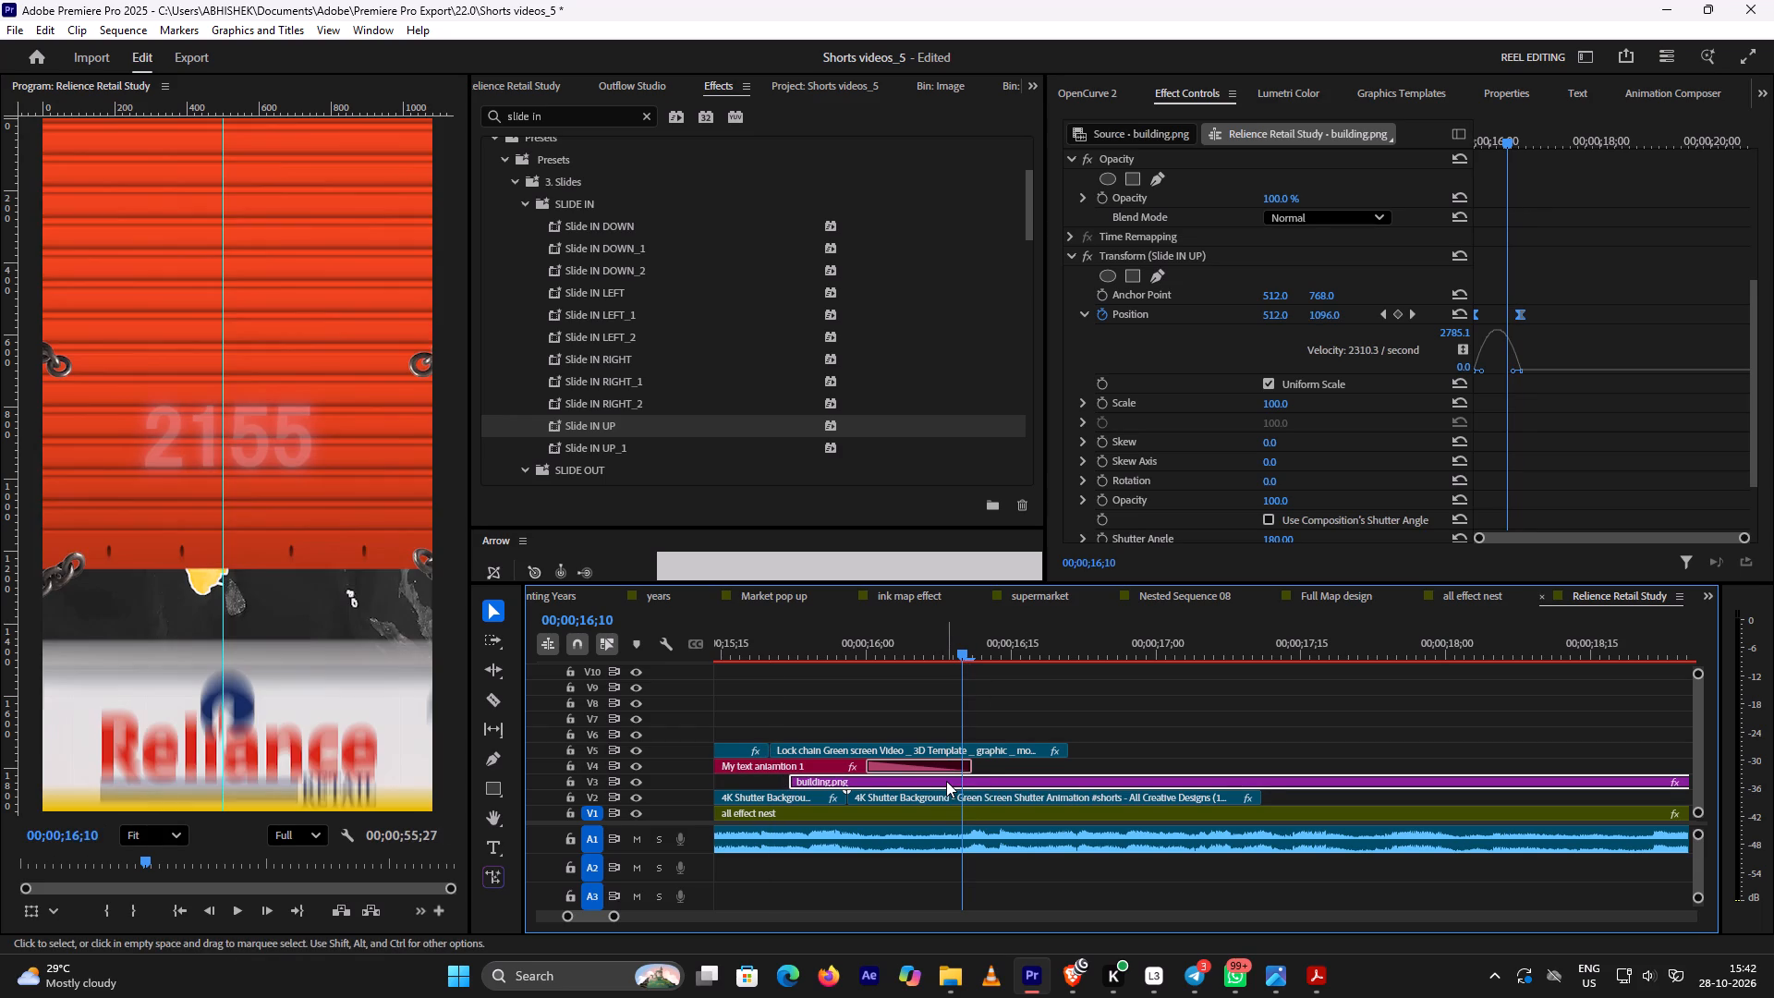
{"action": "left_click_drag", "start_coordinate": [959, 654], "coordinate": [966, 651]}
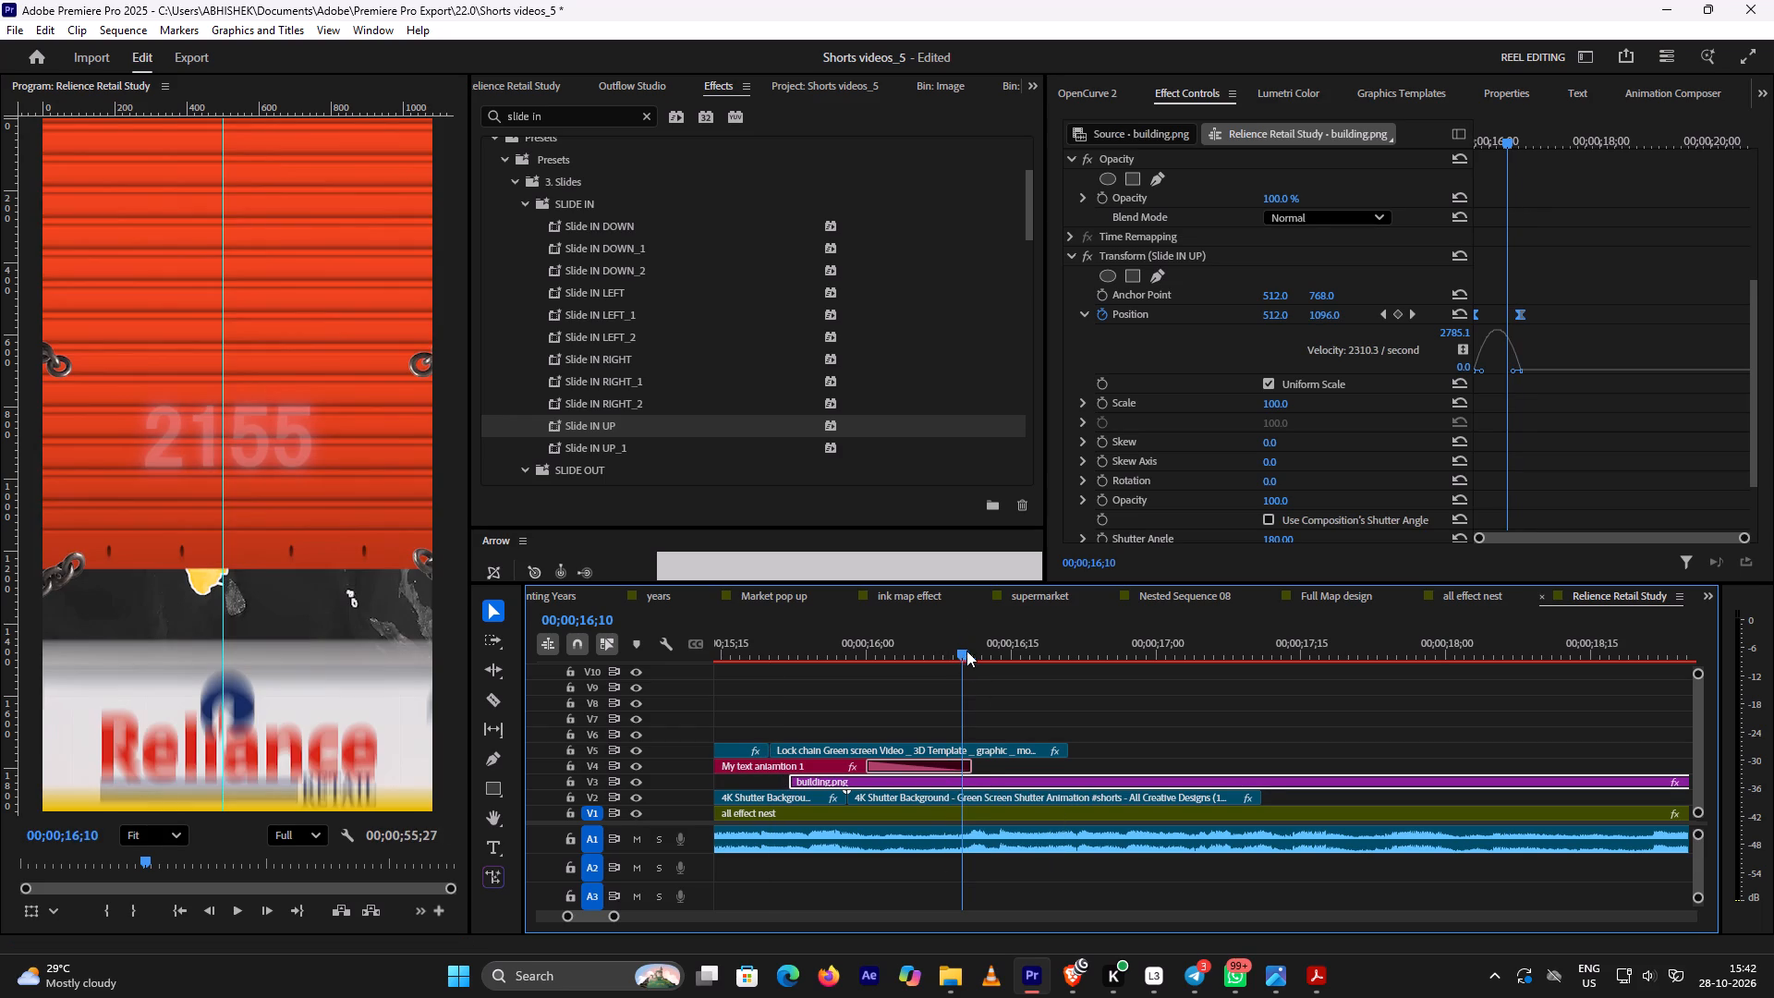
{"action": "left_click_drag", "start_coordinate": [966, 651], "coordinate": [1018, 651]}
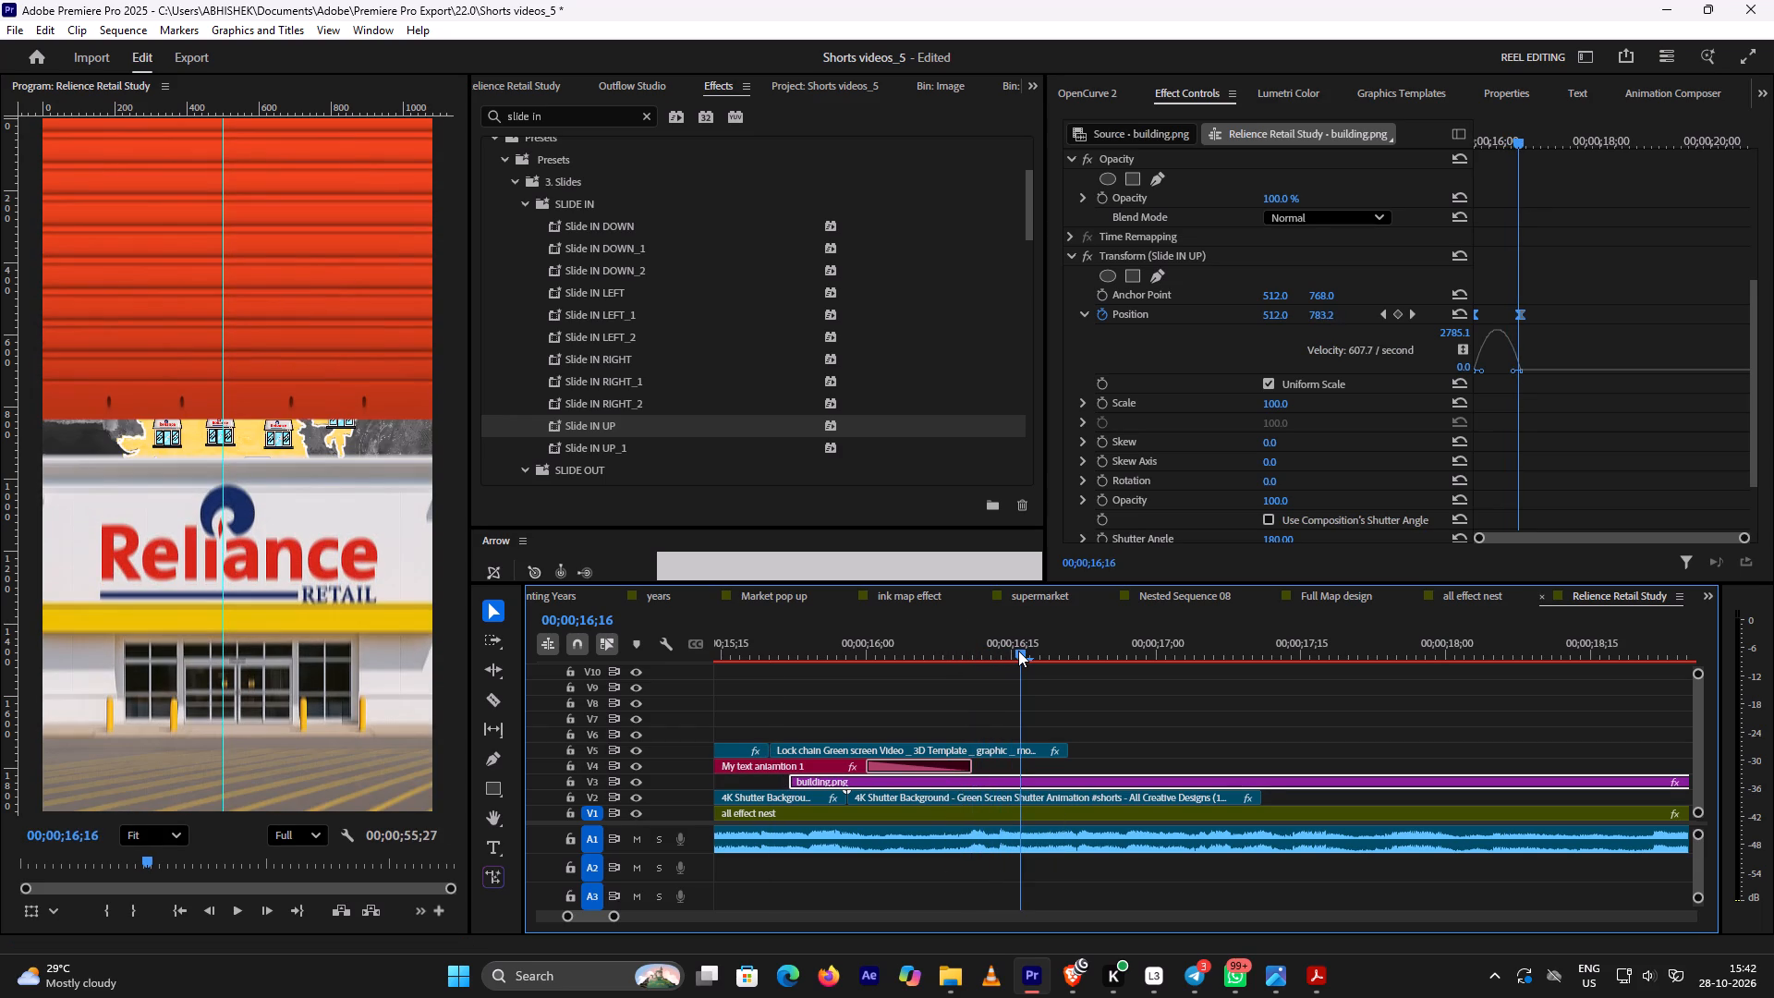
{"action": "left_click_drag", "start_coordinate": [1018, 651], "coordinate": [1017, 658]}
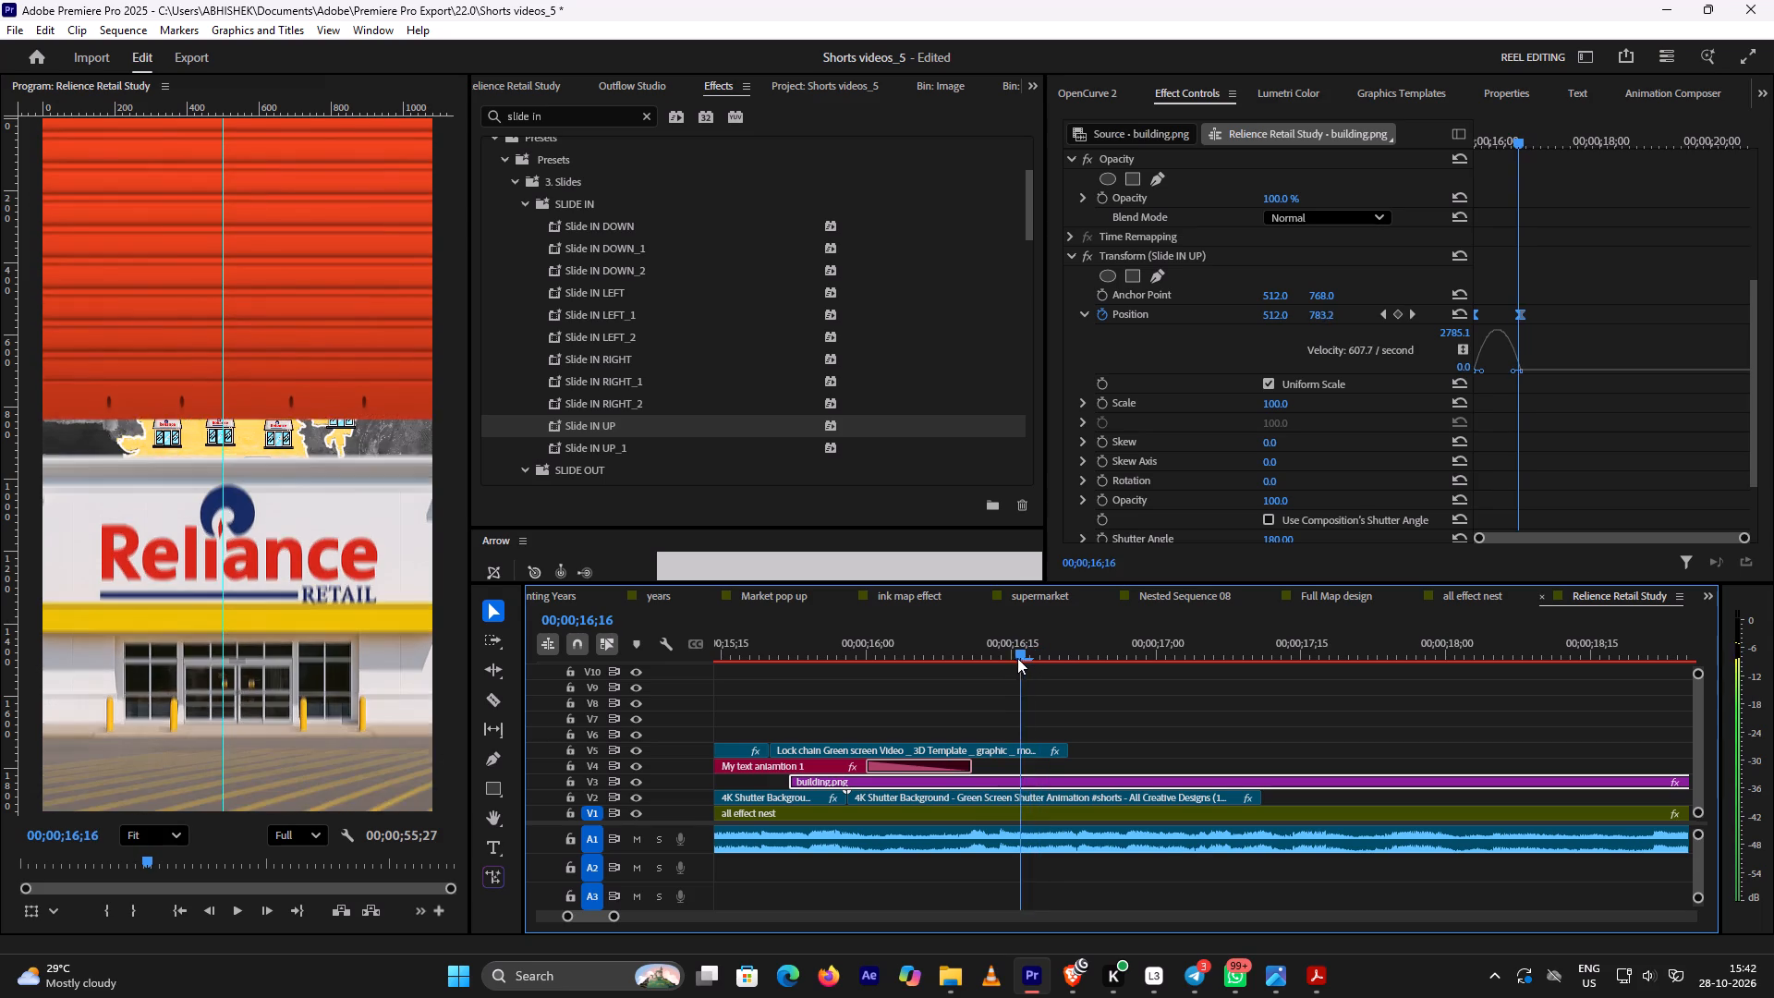
{"action": "left_click_drag", "start_coordinate": [1017, 658], "coordinate": [994, 666]}
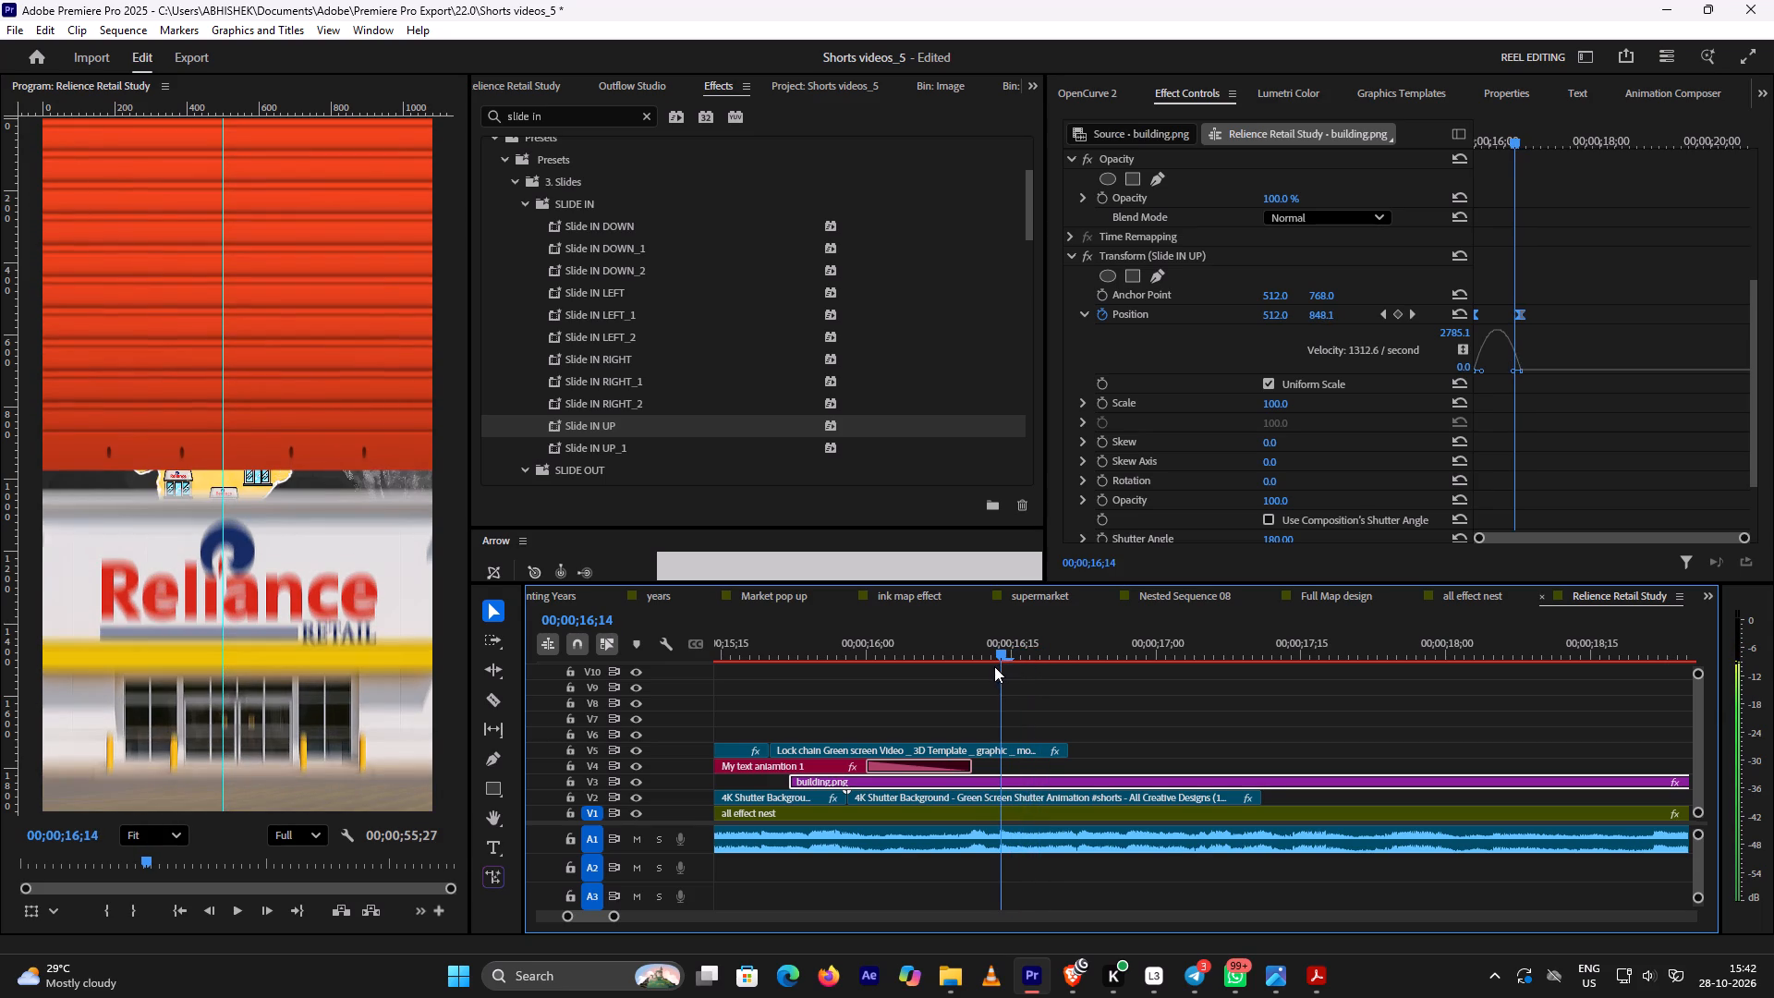
{"action": "left_click_drag", "start_coordinate": [994, 666], "coordinate": [991, 668]}
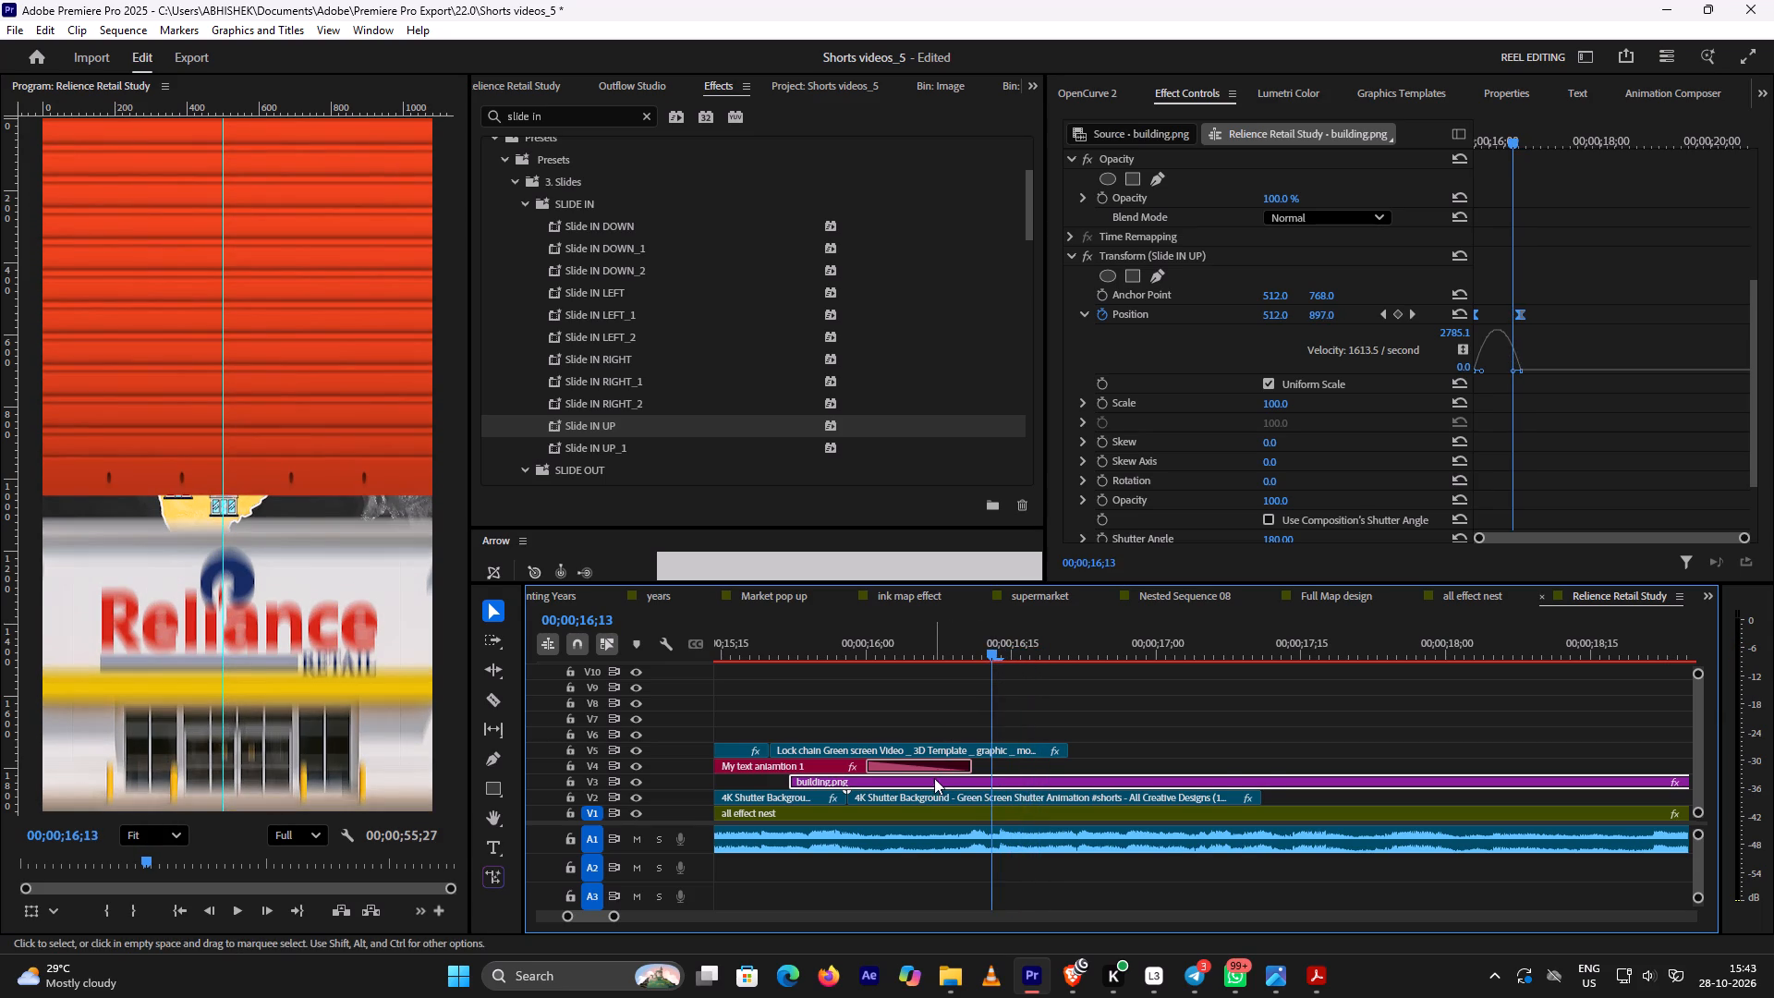
{"action": "left_click_drag", "start_coordinate": [934, 778], "coordinate": [921, 781]}
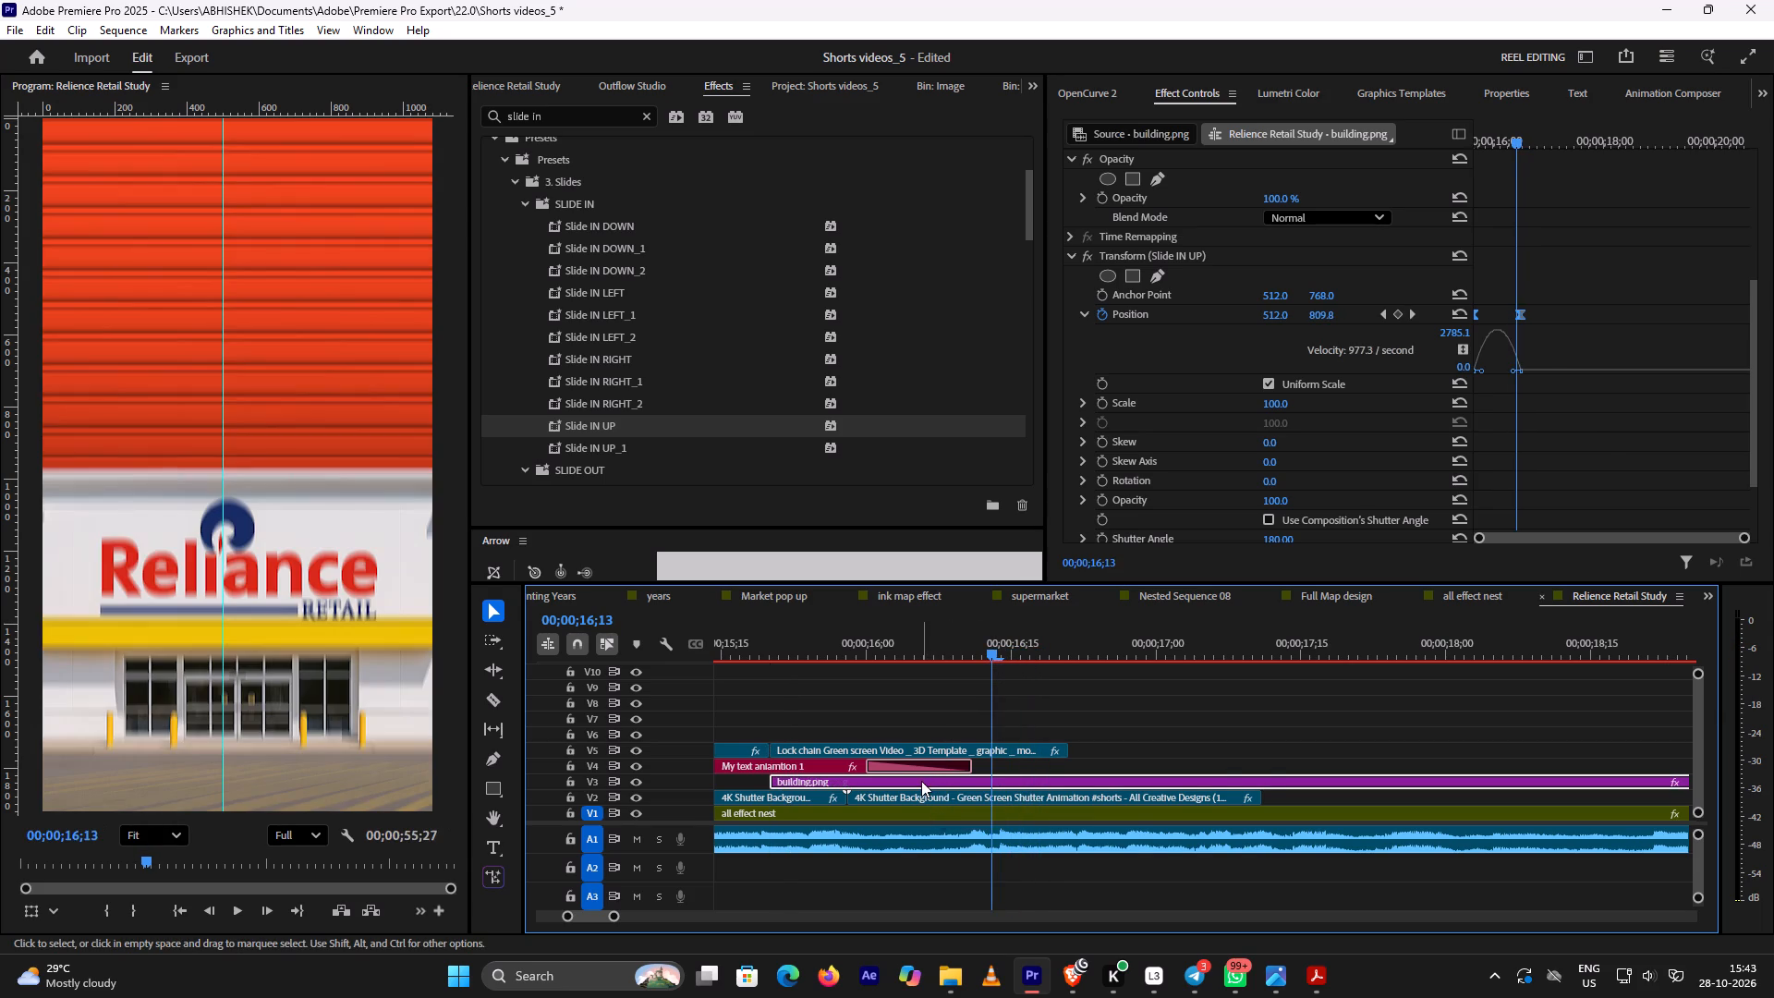
Play and scrub the shutter opening from about 00;00;15;27 to 00;00;16;28 to review the retimed building slide-up.
{"action": "left_click_drag", "start_coordinate": [988, 652], "coordinate": [981, 652]}
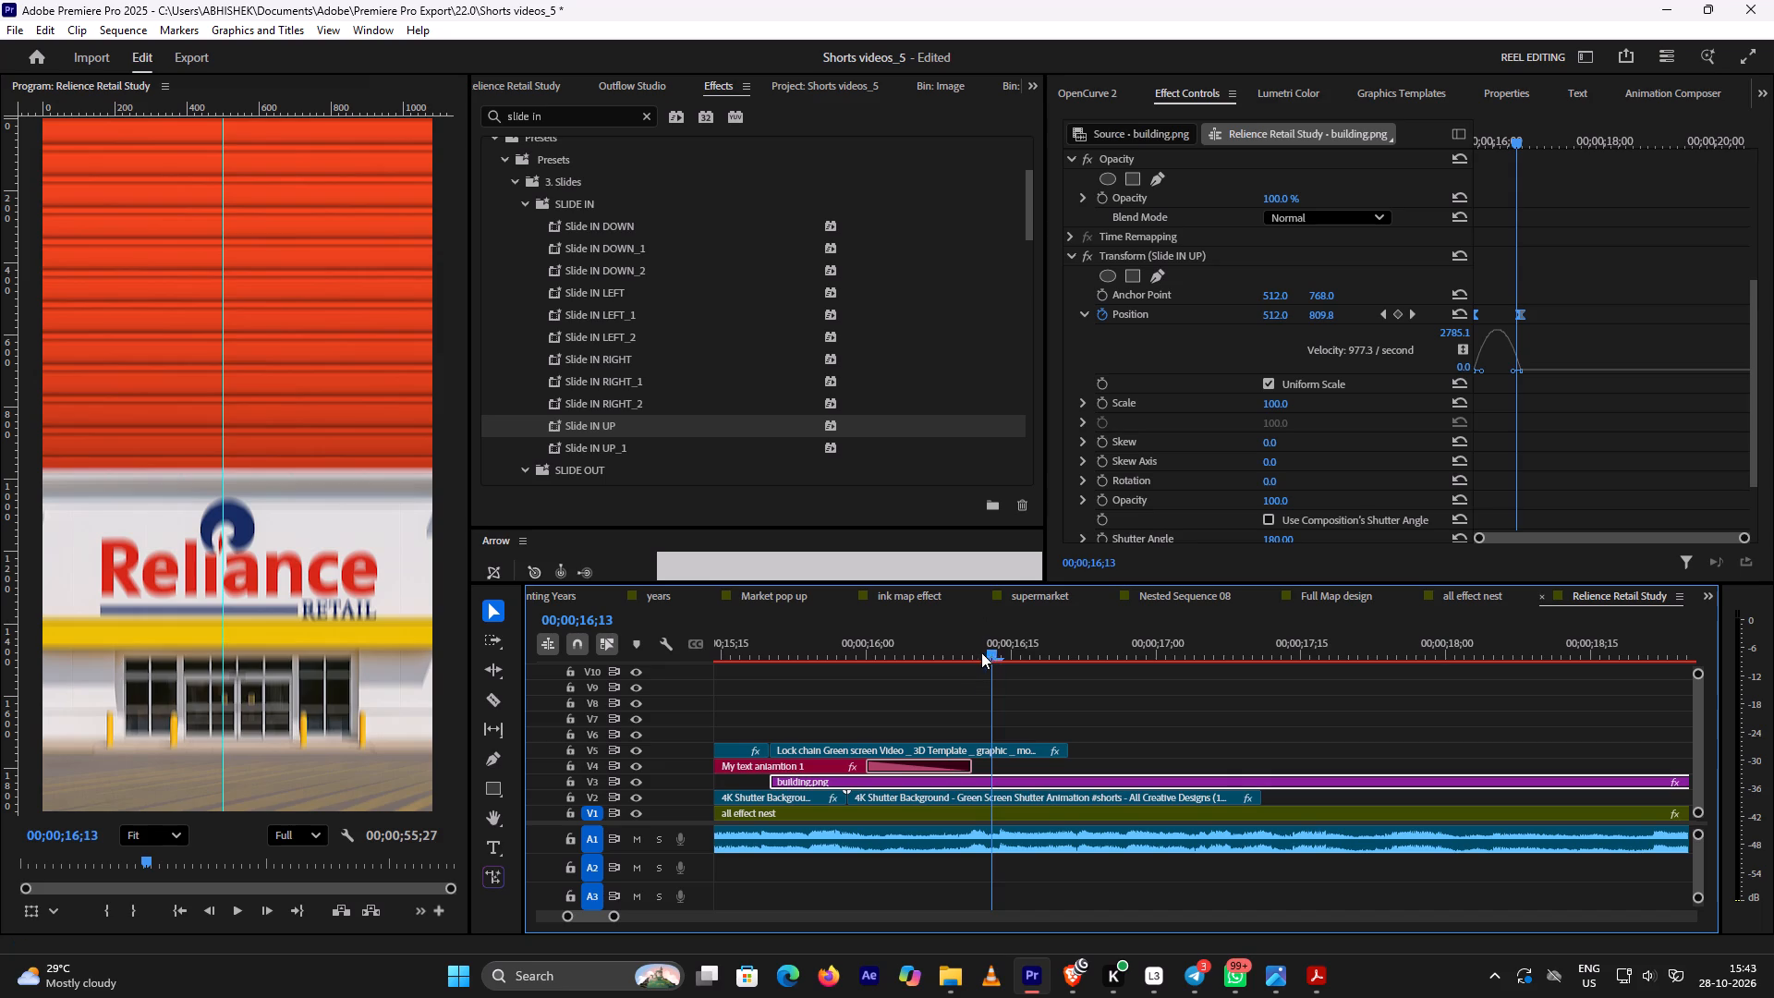
{"action": "left_click_drag", "start_coordinate": [981, 652], "coordinate": [1004, 675]}
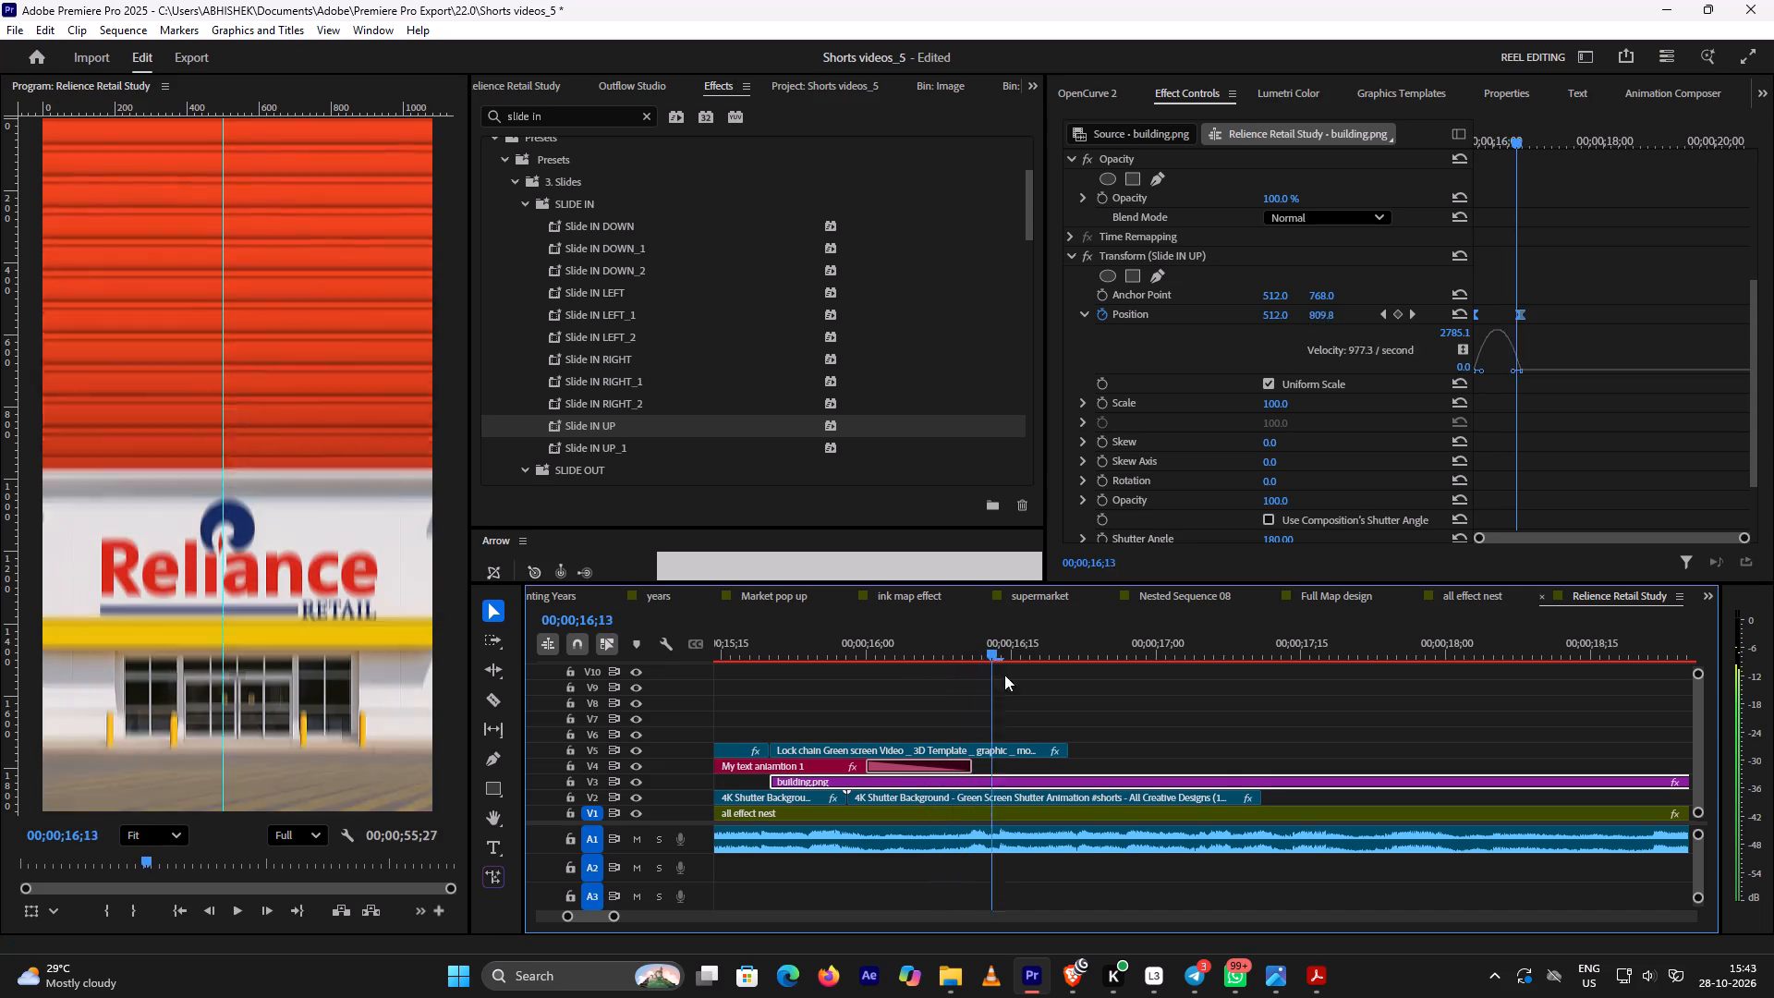
{"action": "left_click_drag", "start_coordinate": [1004, 675], "coordinate": [835, 685]}
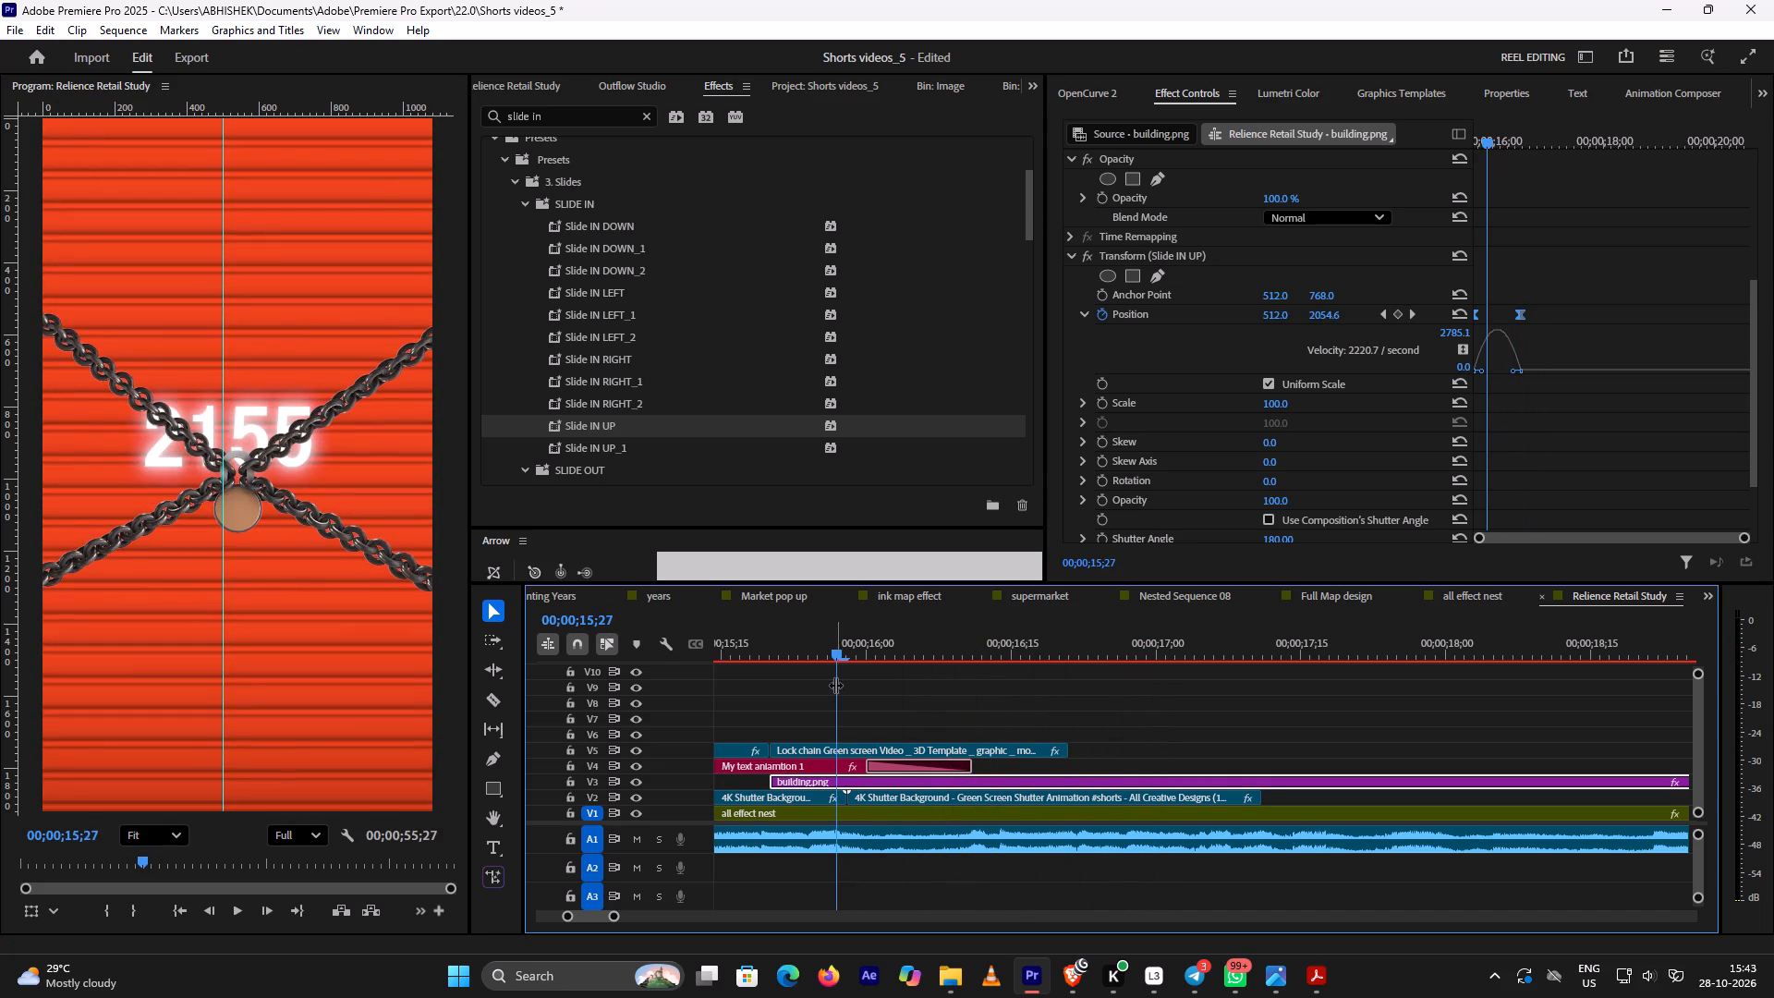
{"action": "key", "text": "space"}
{"action": "key", "text": "space"}
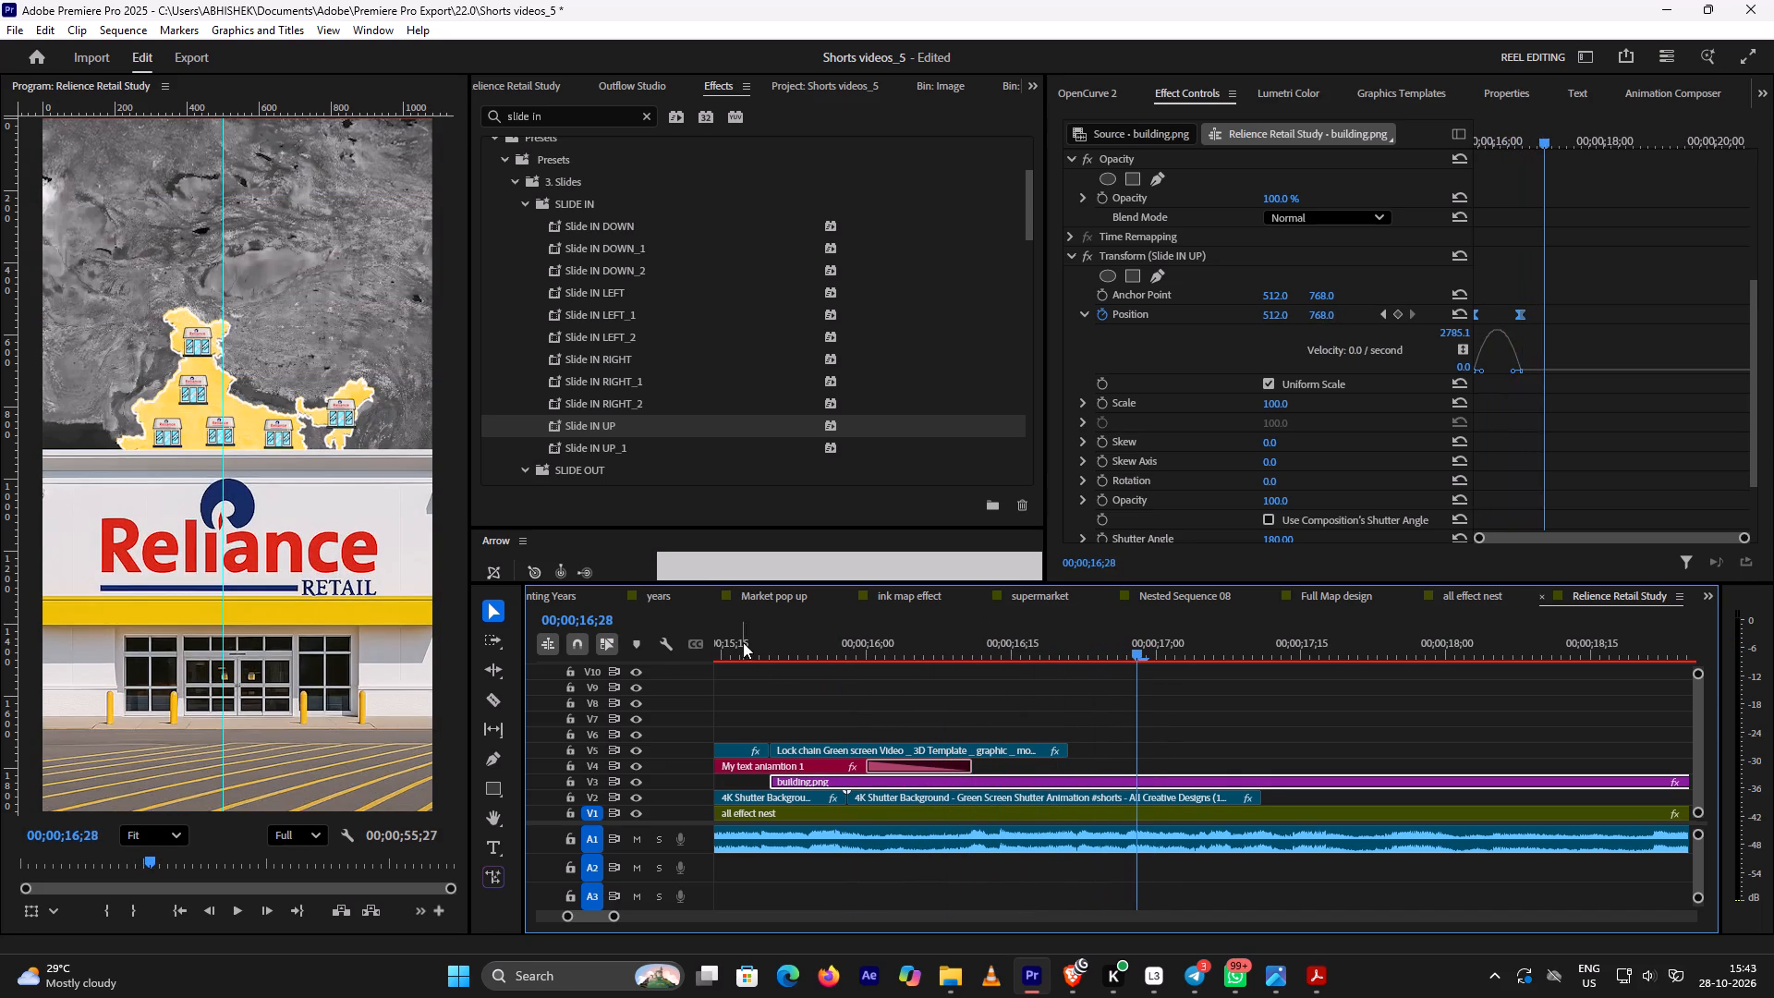
{"action": "left_click", "coordinate": [743, 642]}
{"action": "key", "text": "space"}
{"action": "key", "text": "space"}
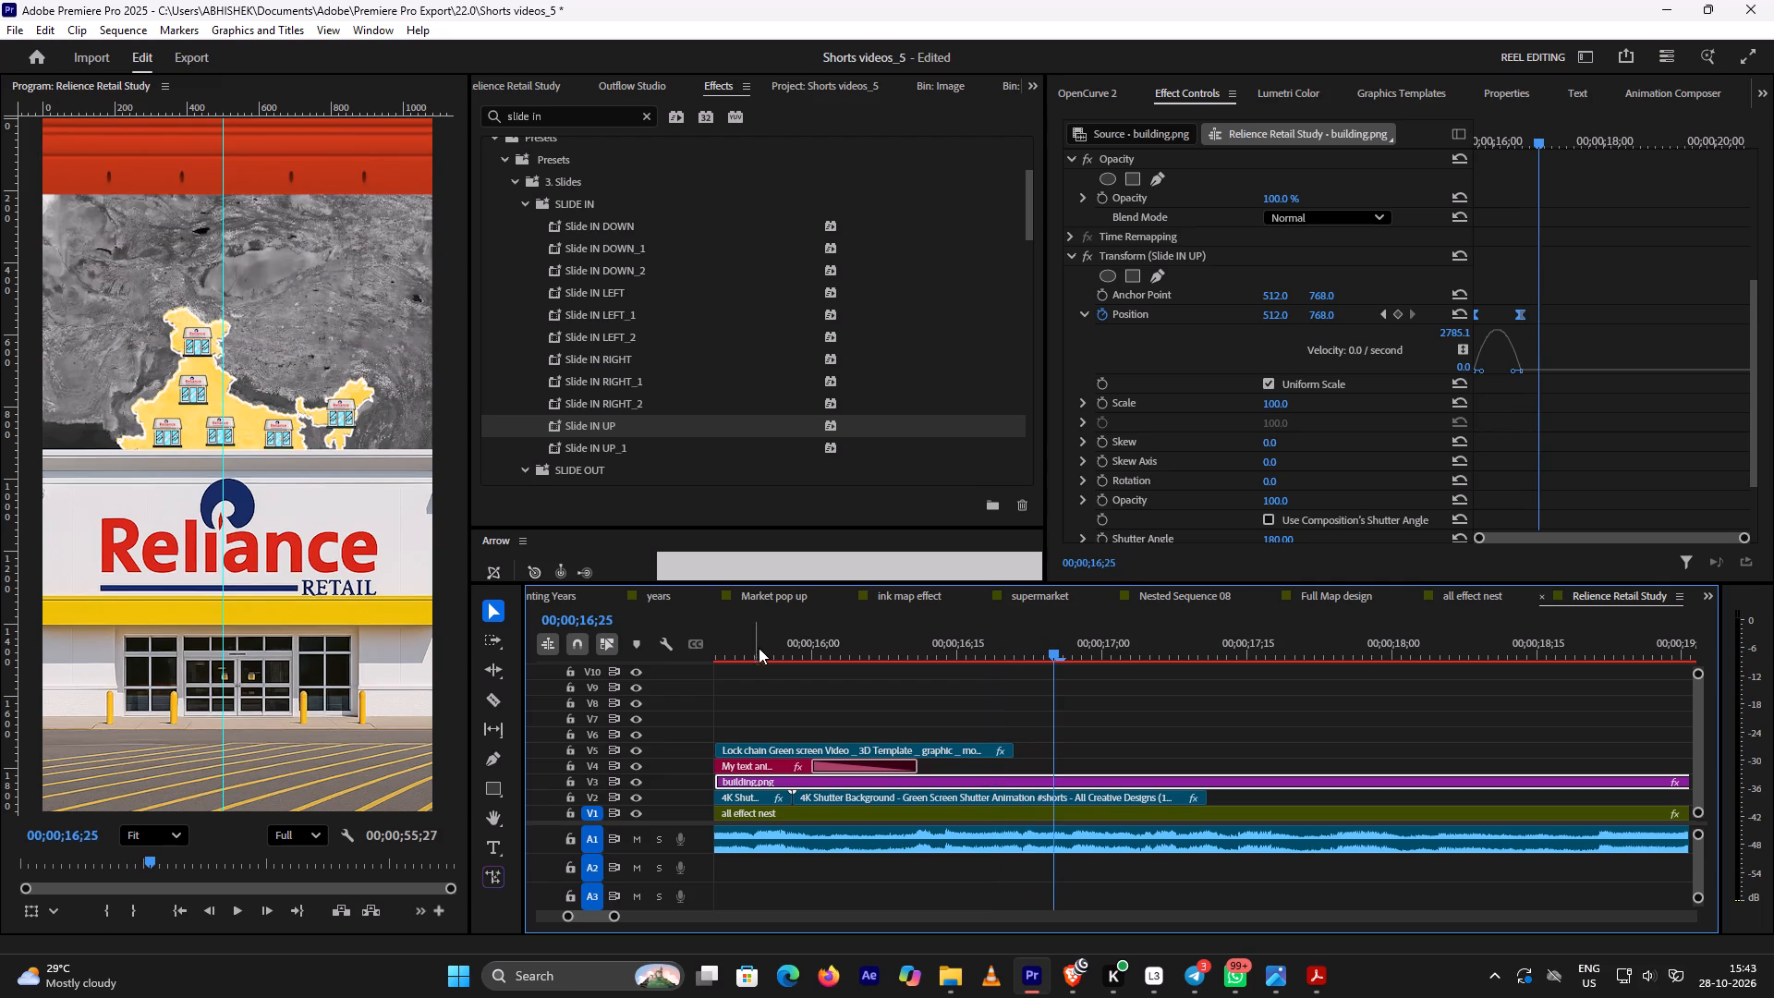
{"action": "left_click_drag", "start_coordinate": [1053, 651], "coordinate": [923, 652]}
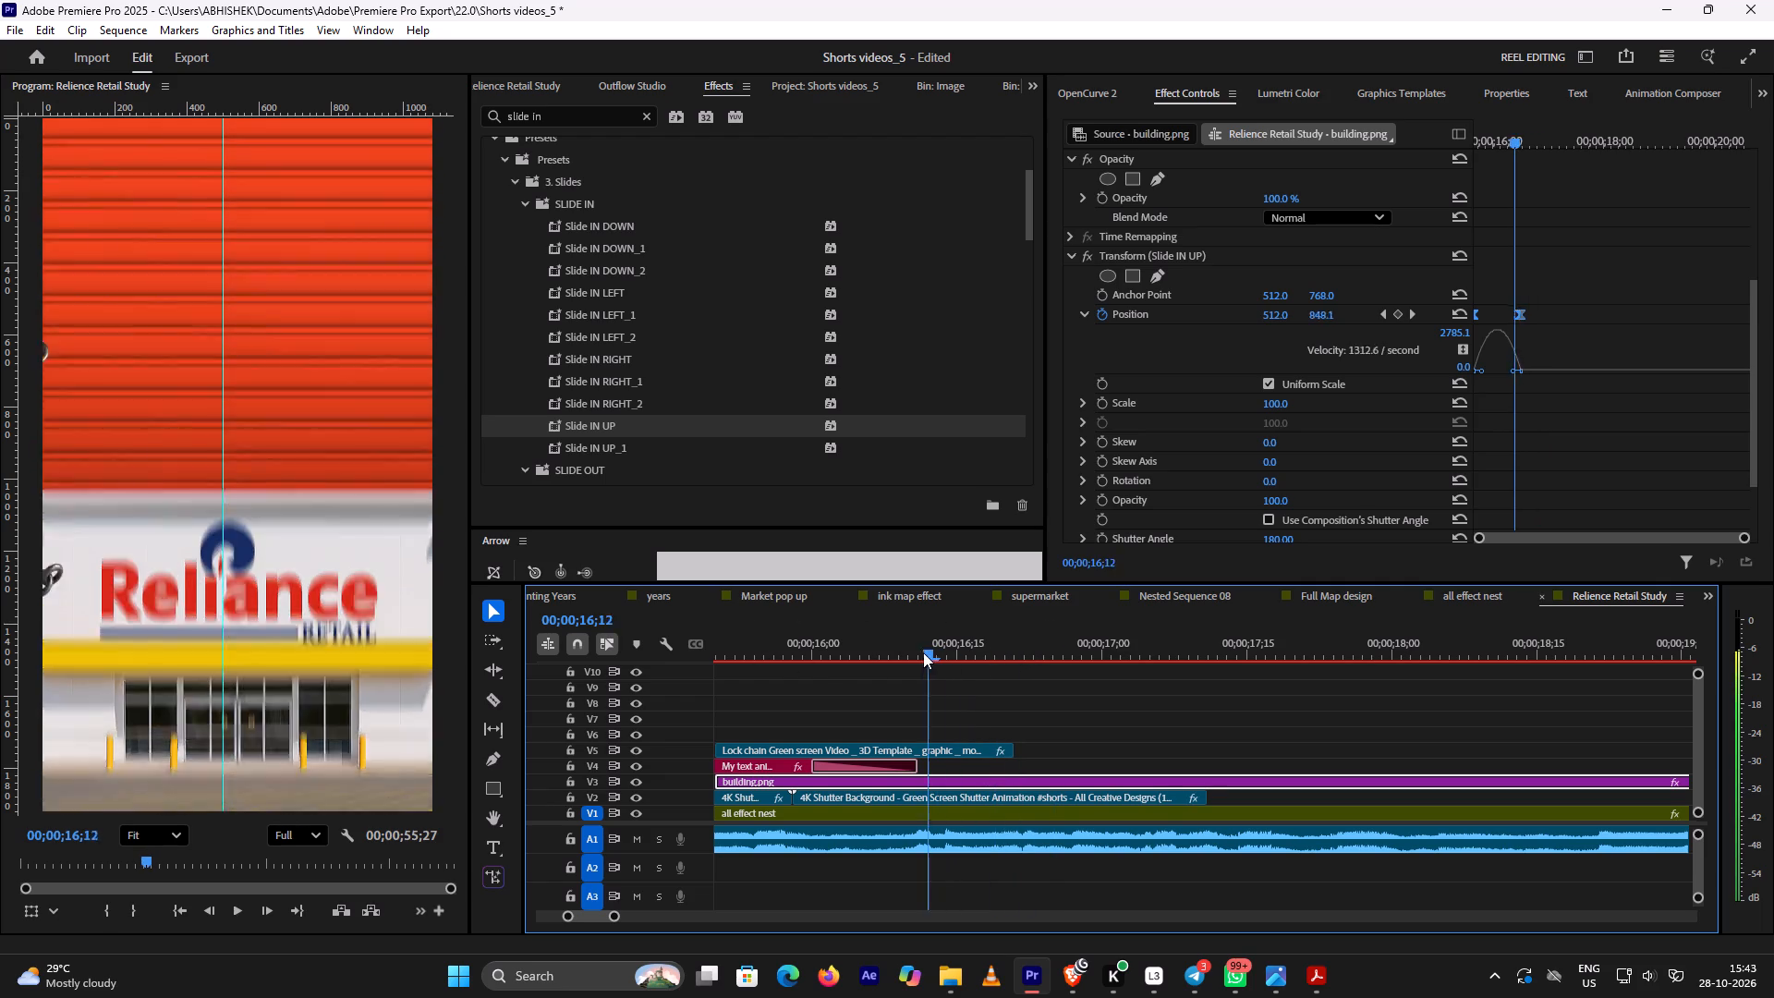
{"action": "left_click_drag", "start_coordinate": [923, 652], "coordinate": [846, 665]}
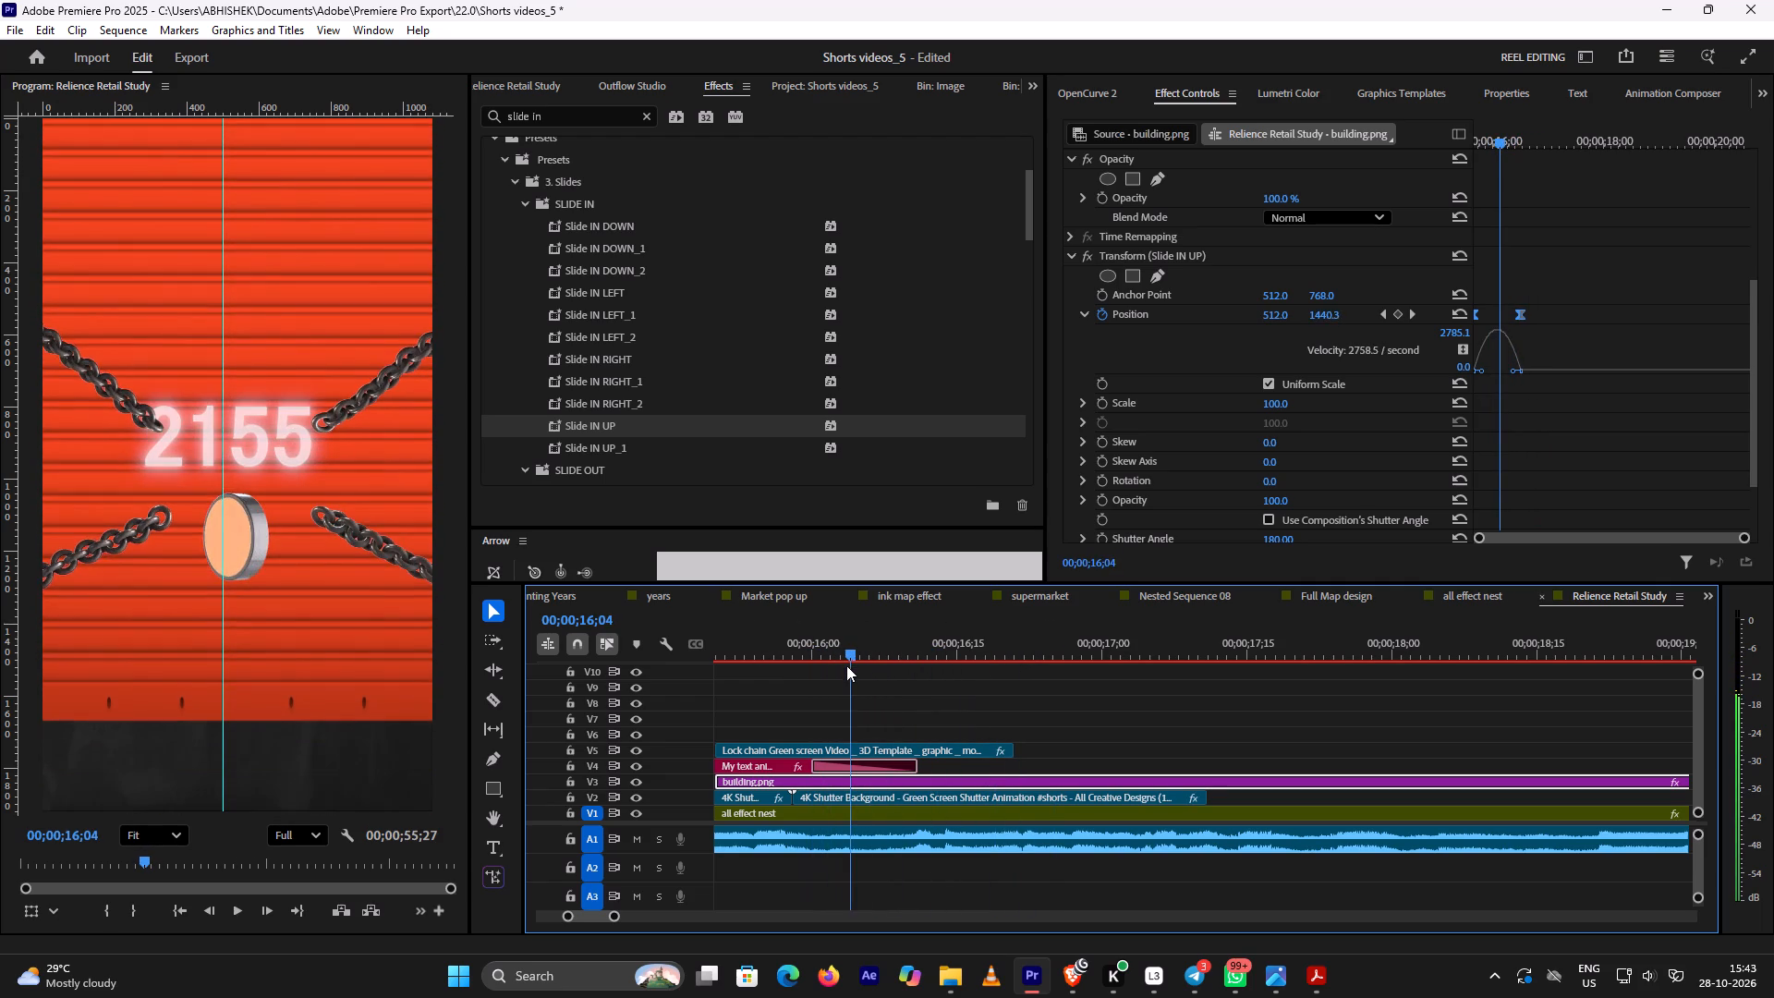
{"action": "left_click_drag", "start_coordinate": [846, 665], "coordinate": [869, 669]}
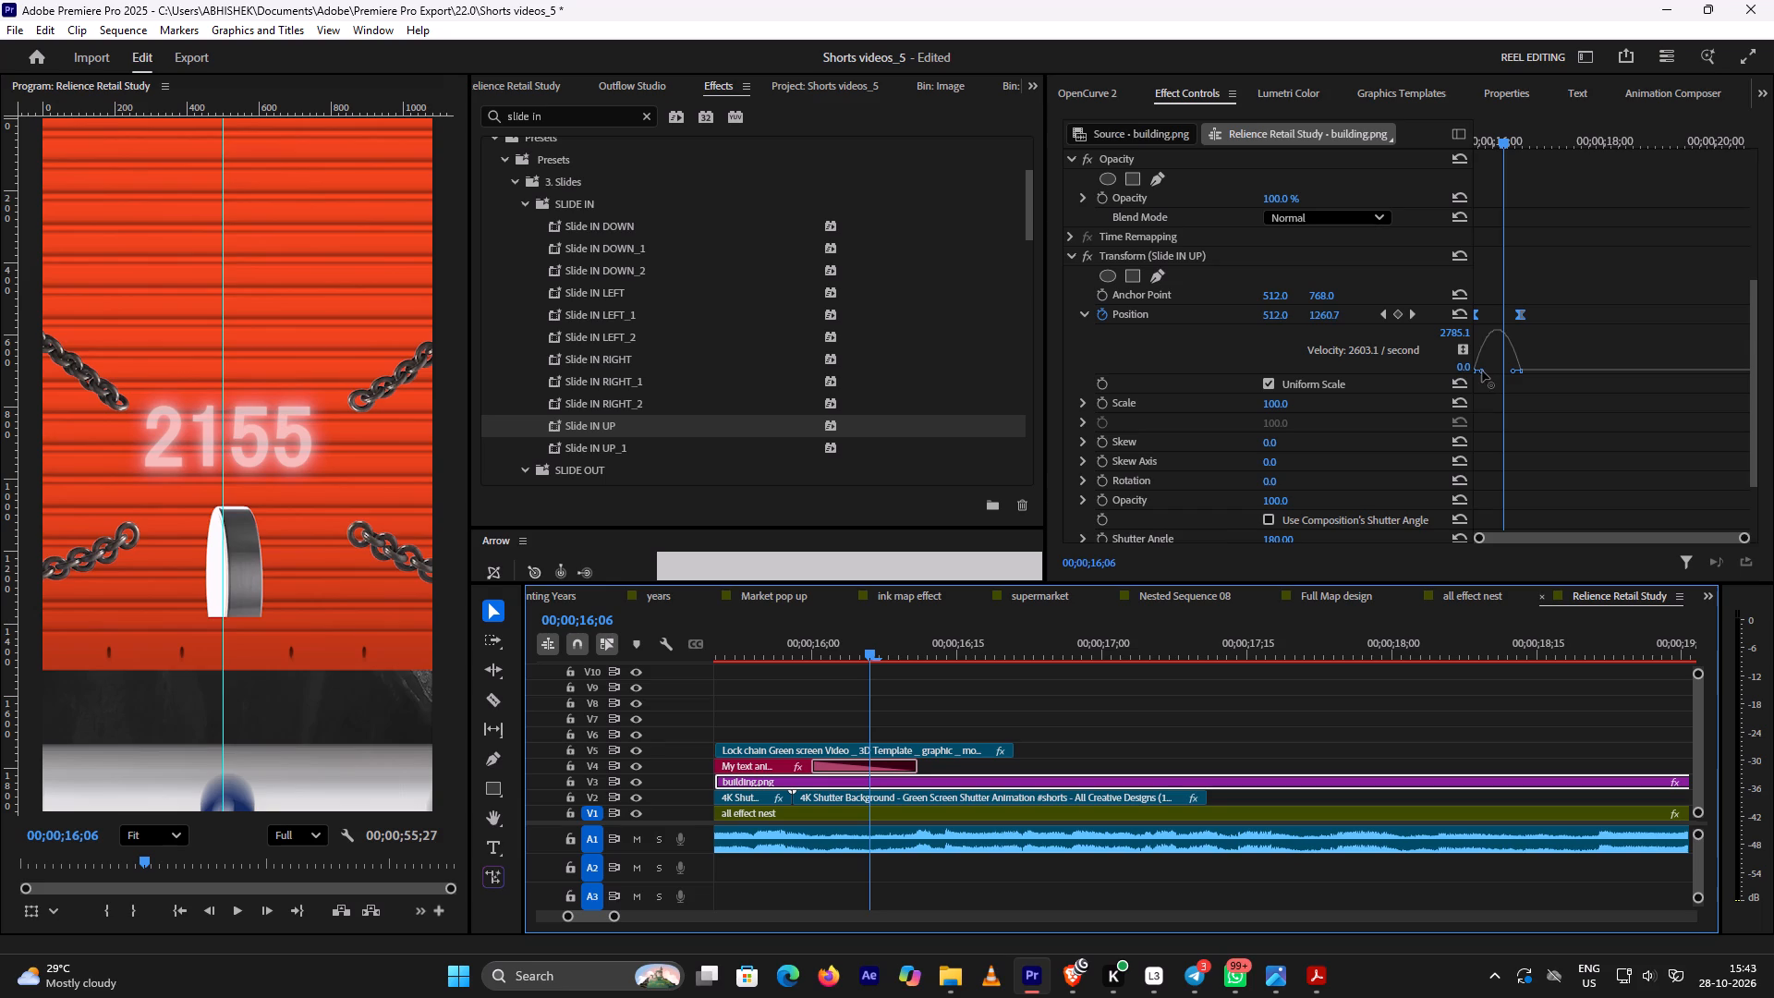
Lengthen the first Position keyframe's outgoing Bezier handle so the velocity peaks sharply near the end of the building's slide-up.
{"action": "left_click_drag", "start_coordinate": [1482, 369], "coordinate": [1502, 368]}
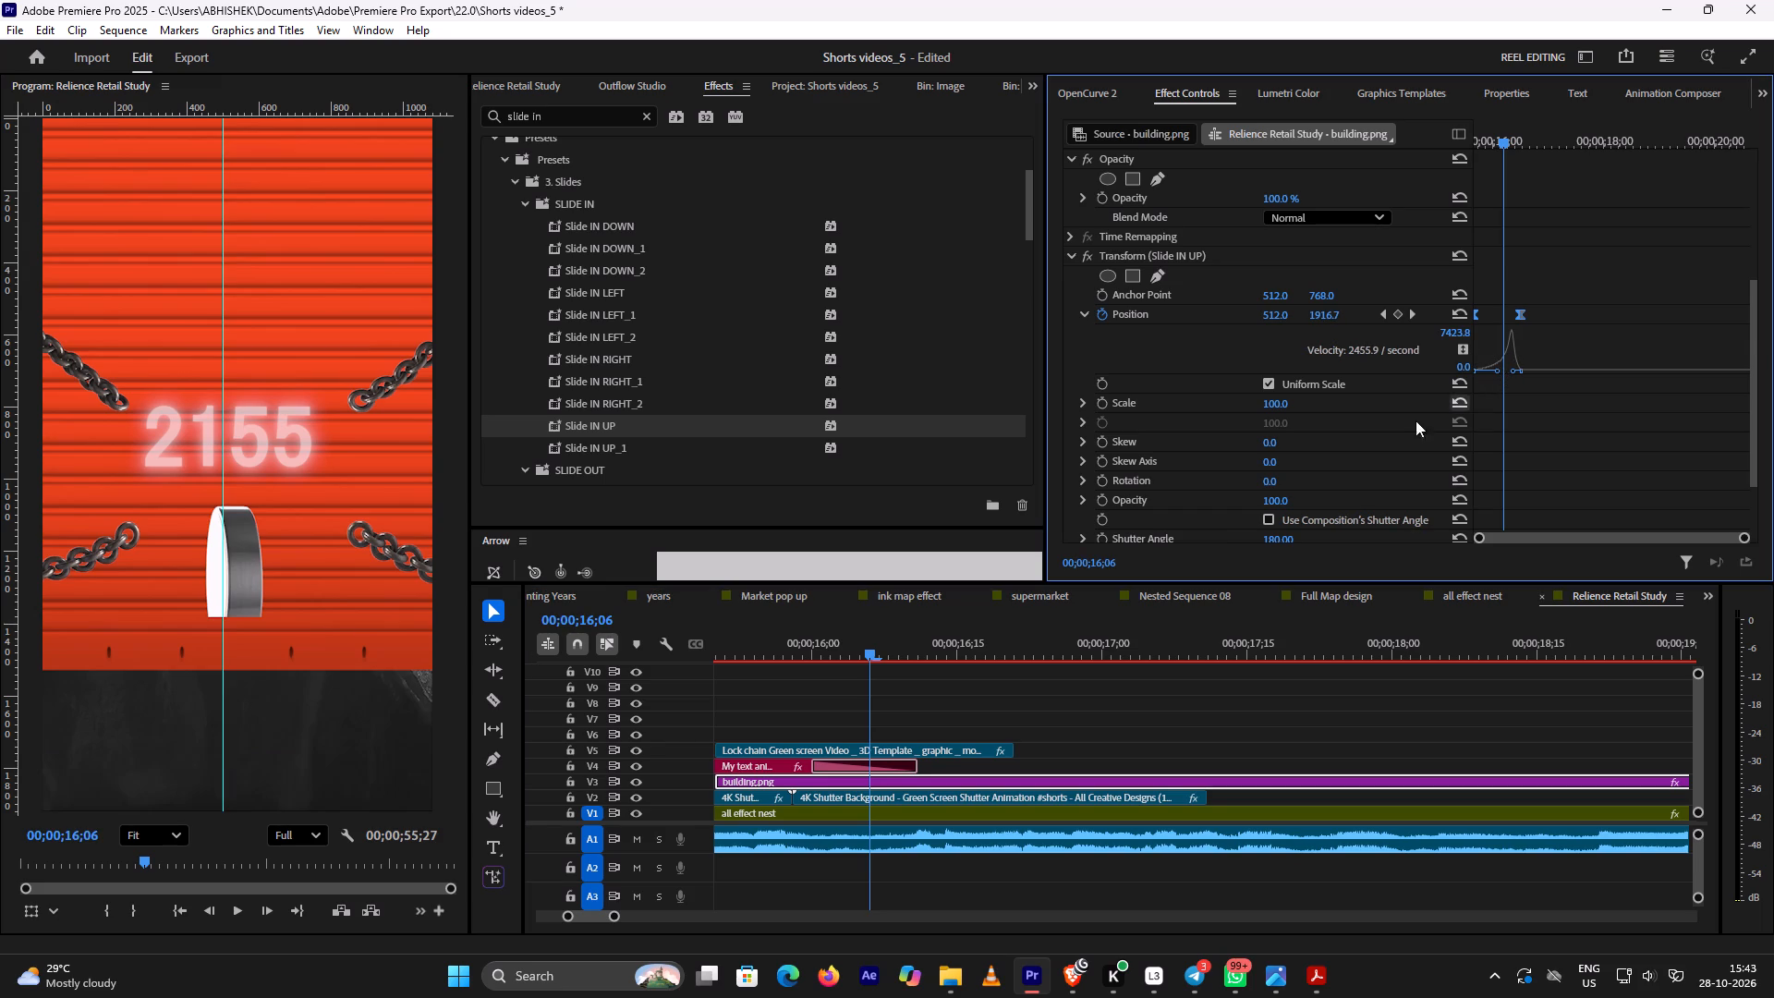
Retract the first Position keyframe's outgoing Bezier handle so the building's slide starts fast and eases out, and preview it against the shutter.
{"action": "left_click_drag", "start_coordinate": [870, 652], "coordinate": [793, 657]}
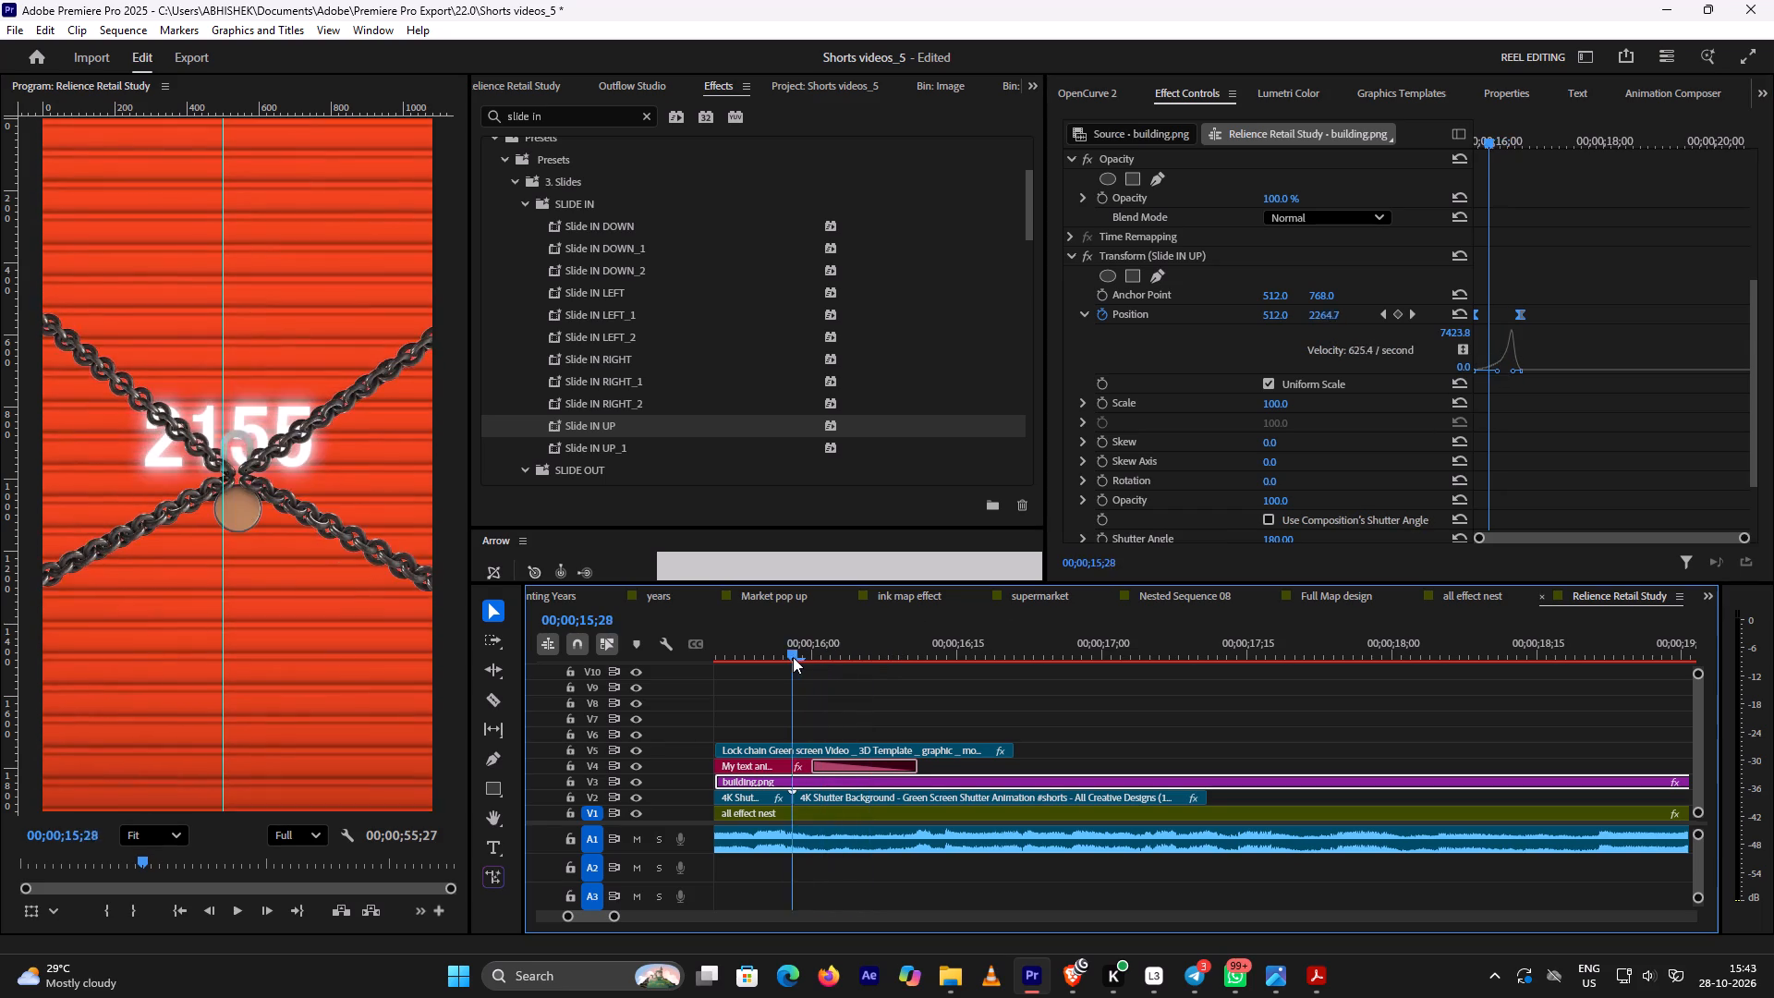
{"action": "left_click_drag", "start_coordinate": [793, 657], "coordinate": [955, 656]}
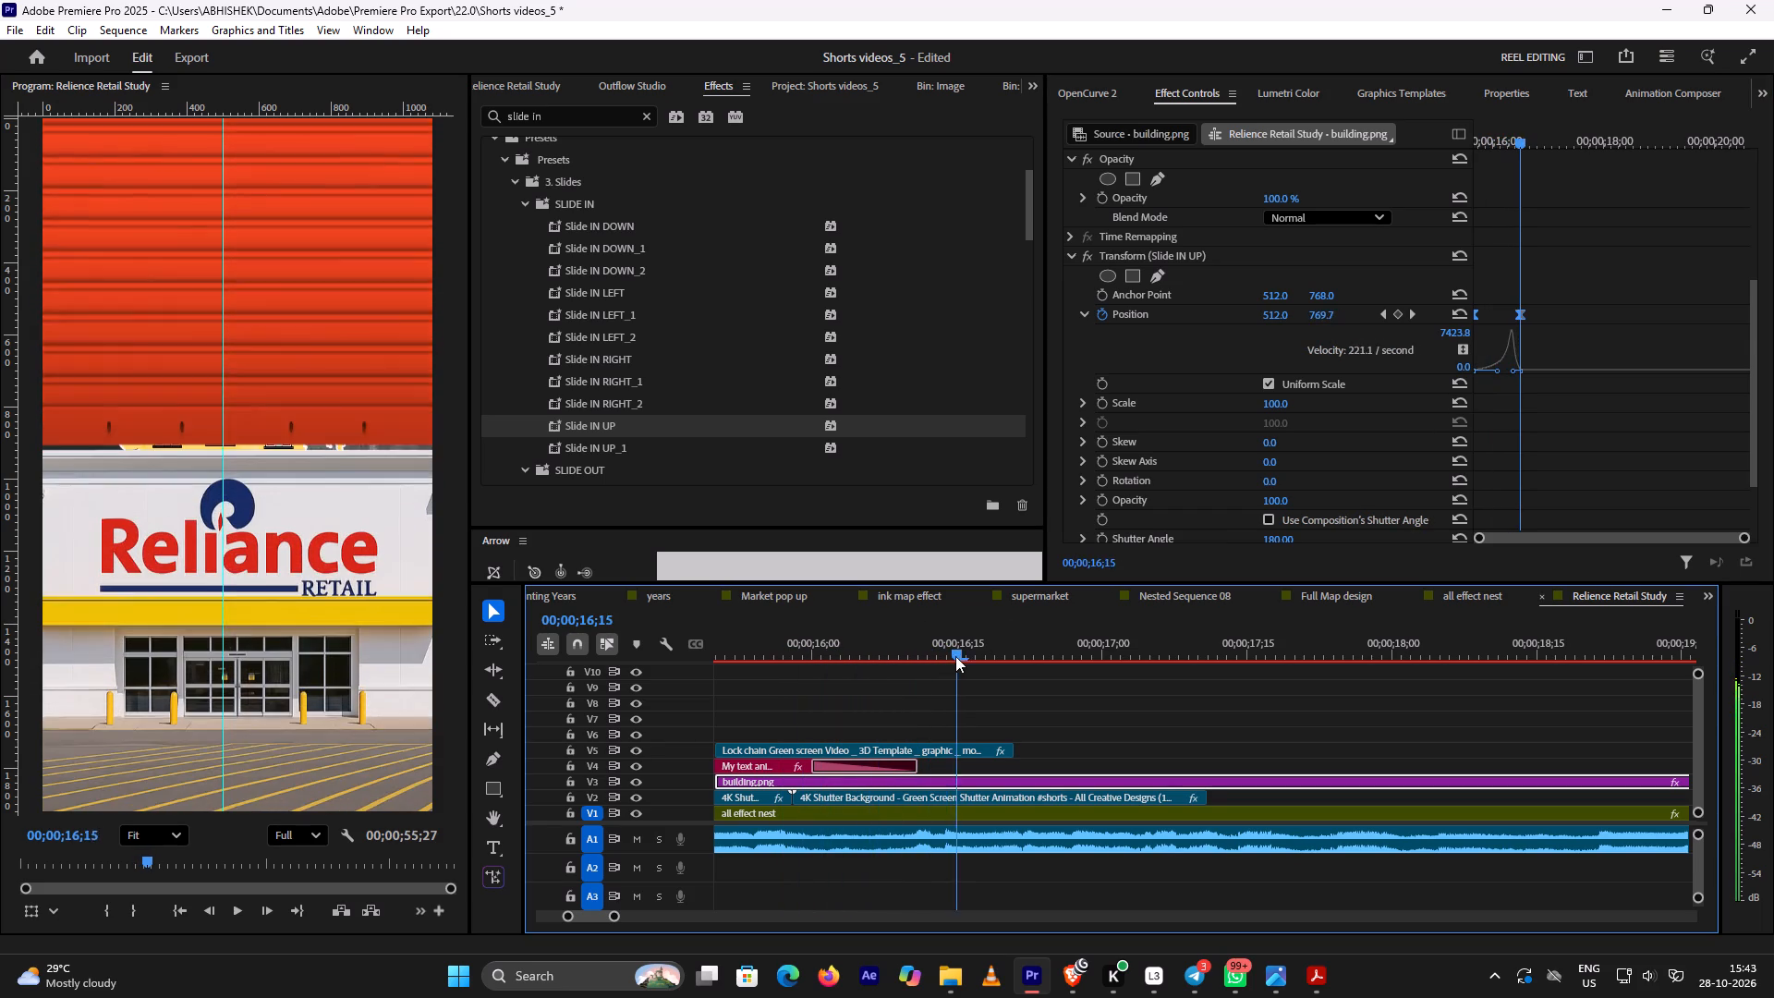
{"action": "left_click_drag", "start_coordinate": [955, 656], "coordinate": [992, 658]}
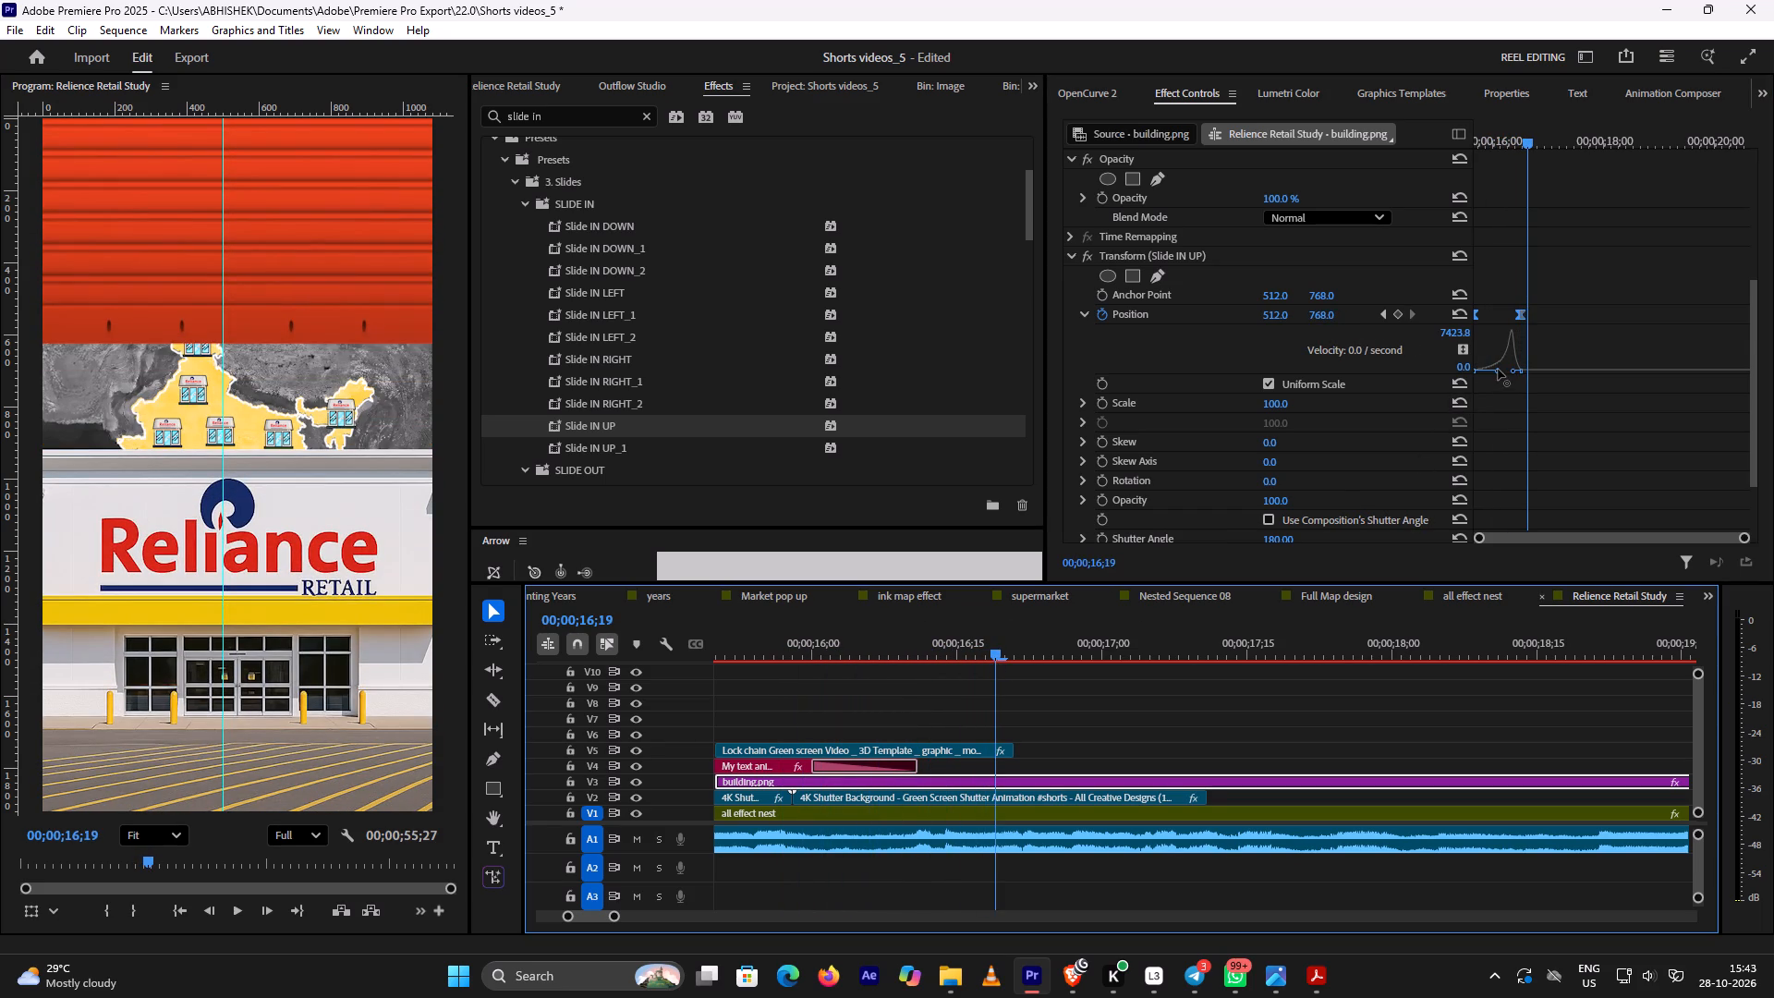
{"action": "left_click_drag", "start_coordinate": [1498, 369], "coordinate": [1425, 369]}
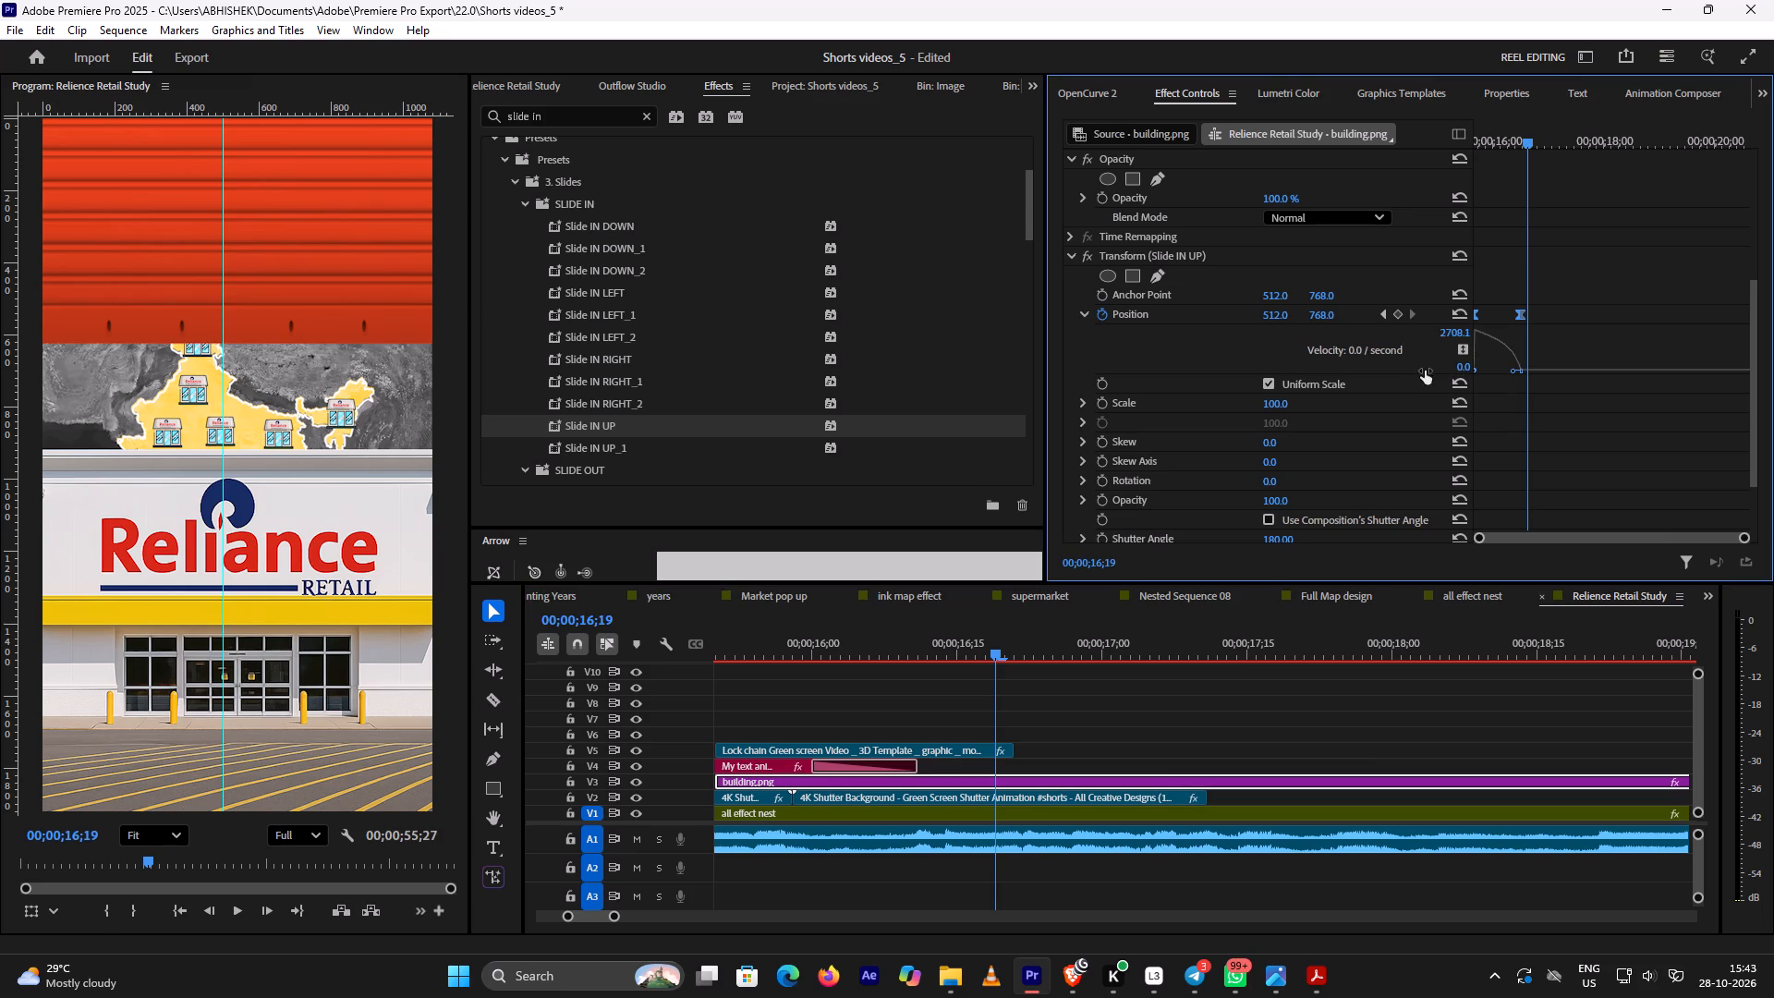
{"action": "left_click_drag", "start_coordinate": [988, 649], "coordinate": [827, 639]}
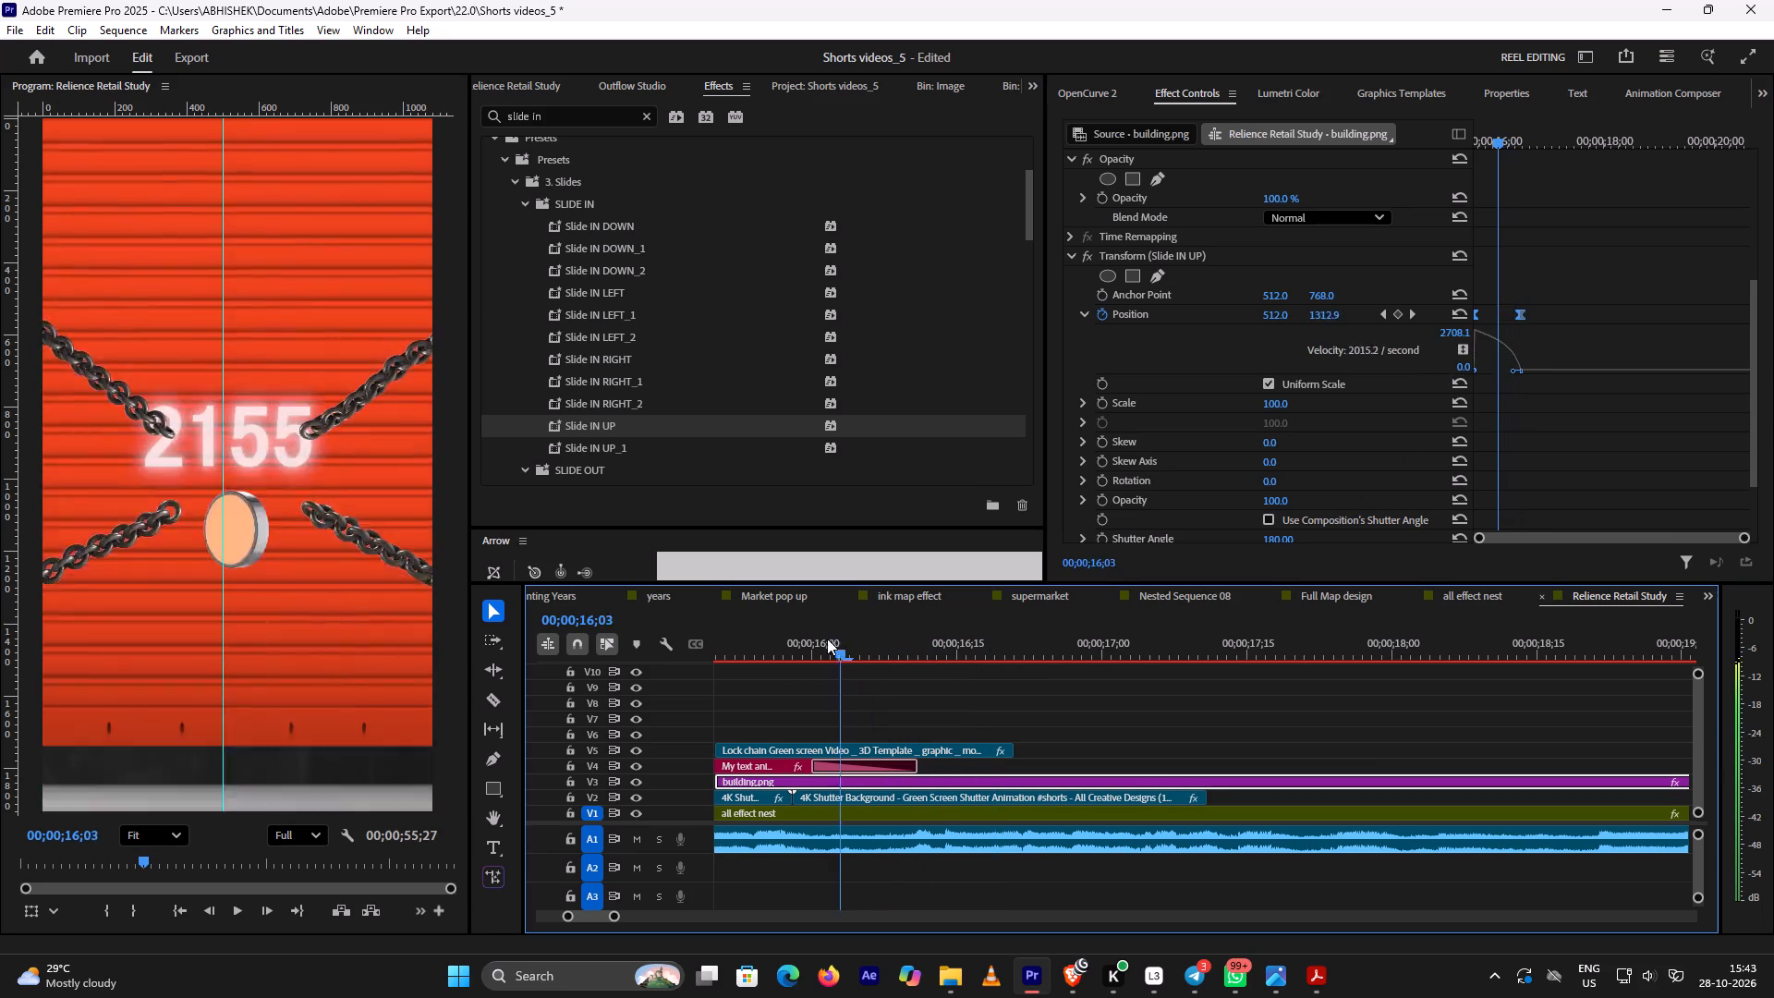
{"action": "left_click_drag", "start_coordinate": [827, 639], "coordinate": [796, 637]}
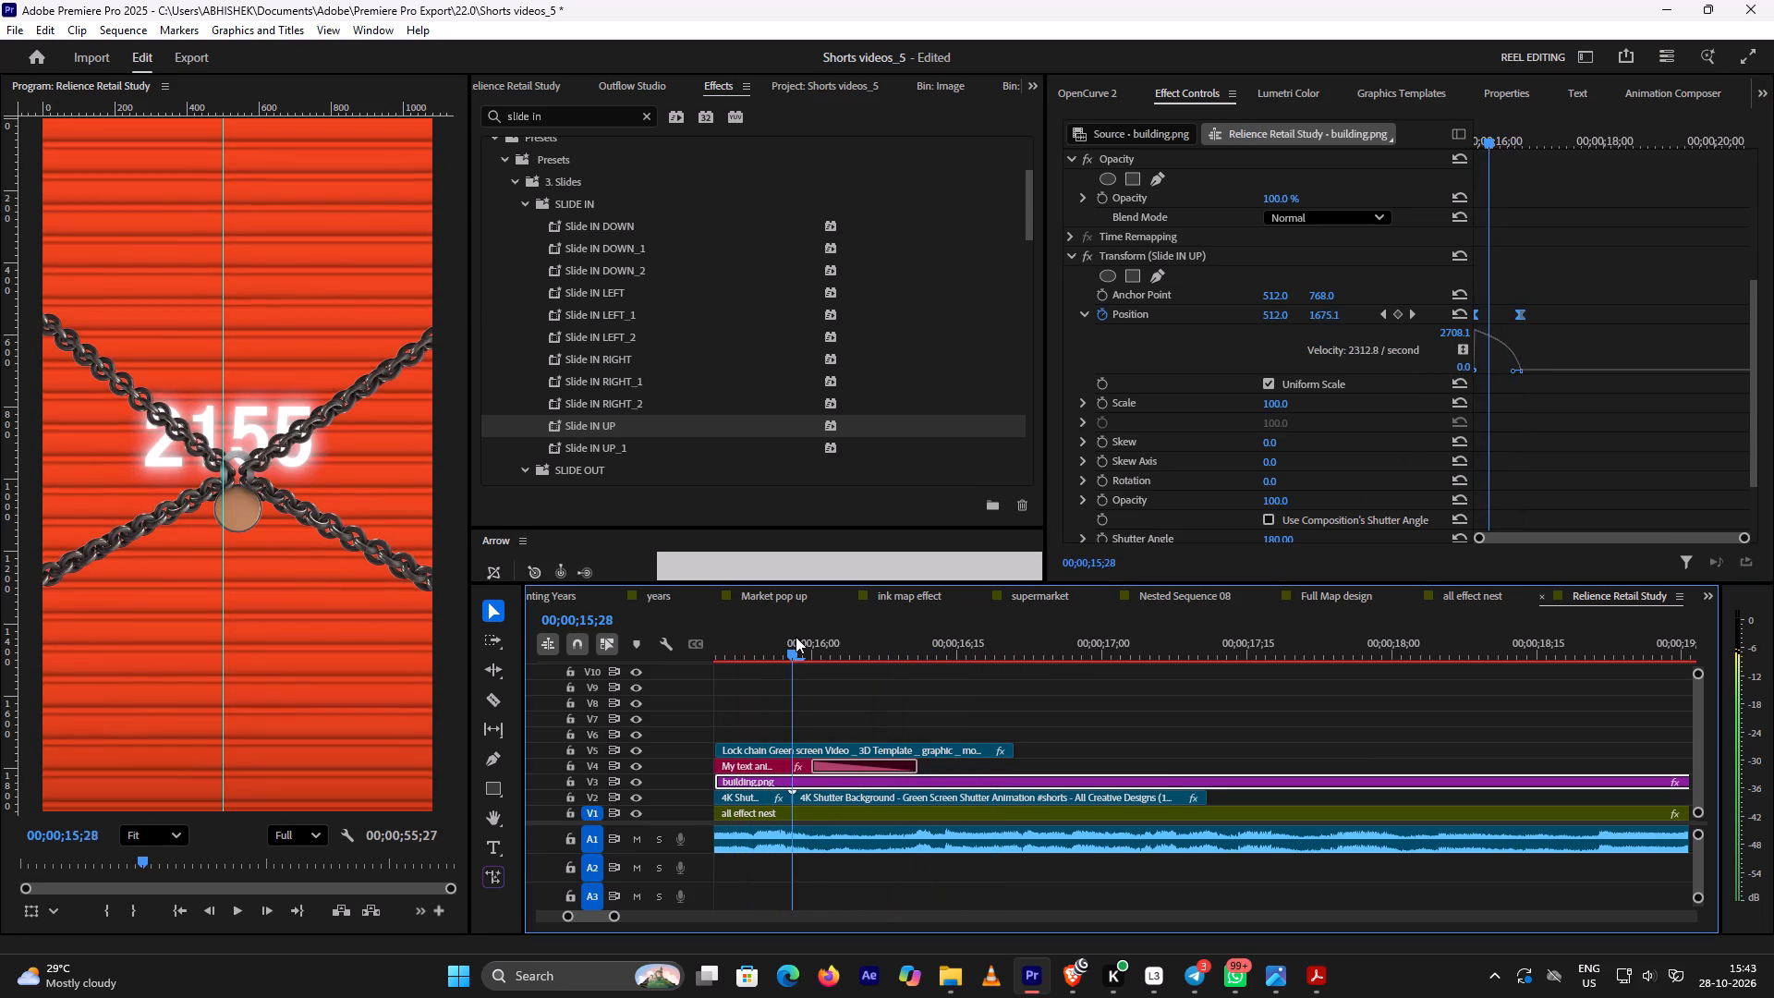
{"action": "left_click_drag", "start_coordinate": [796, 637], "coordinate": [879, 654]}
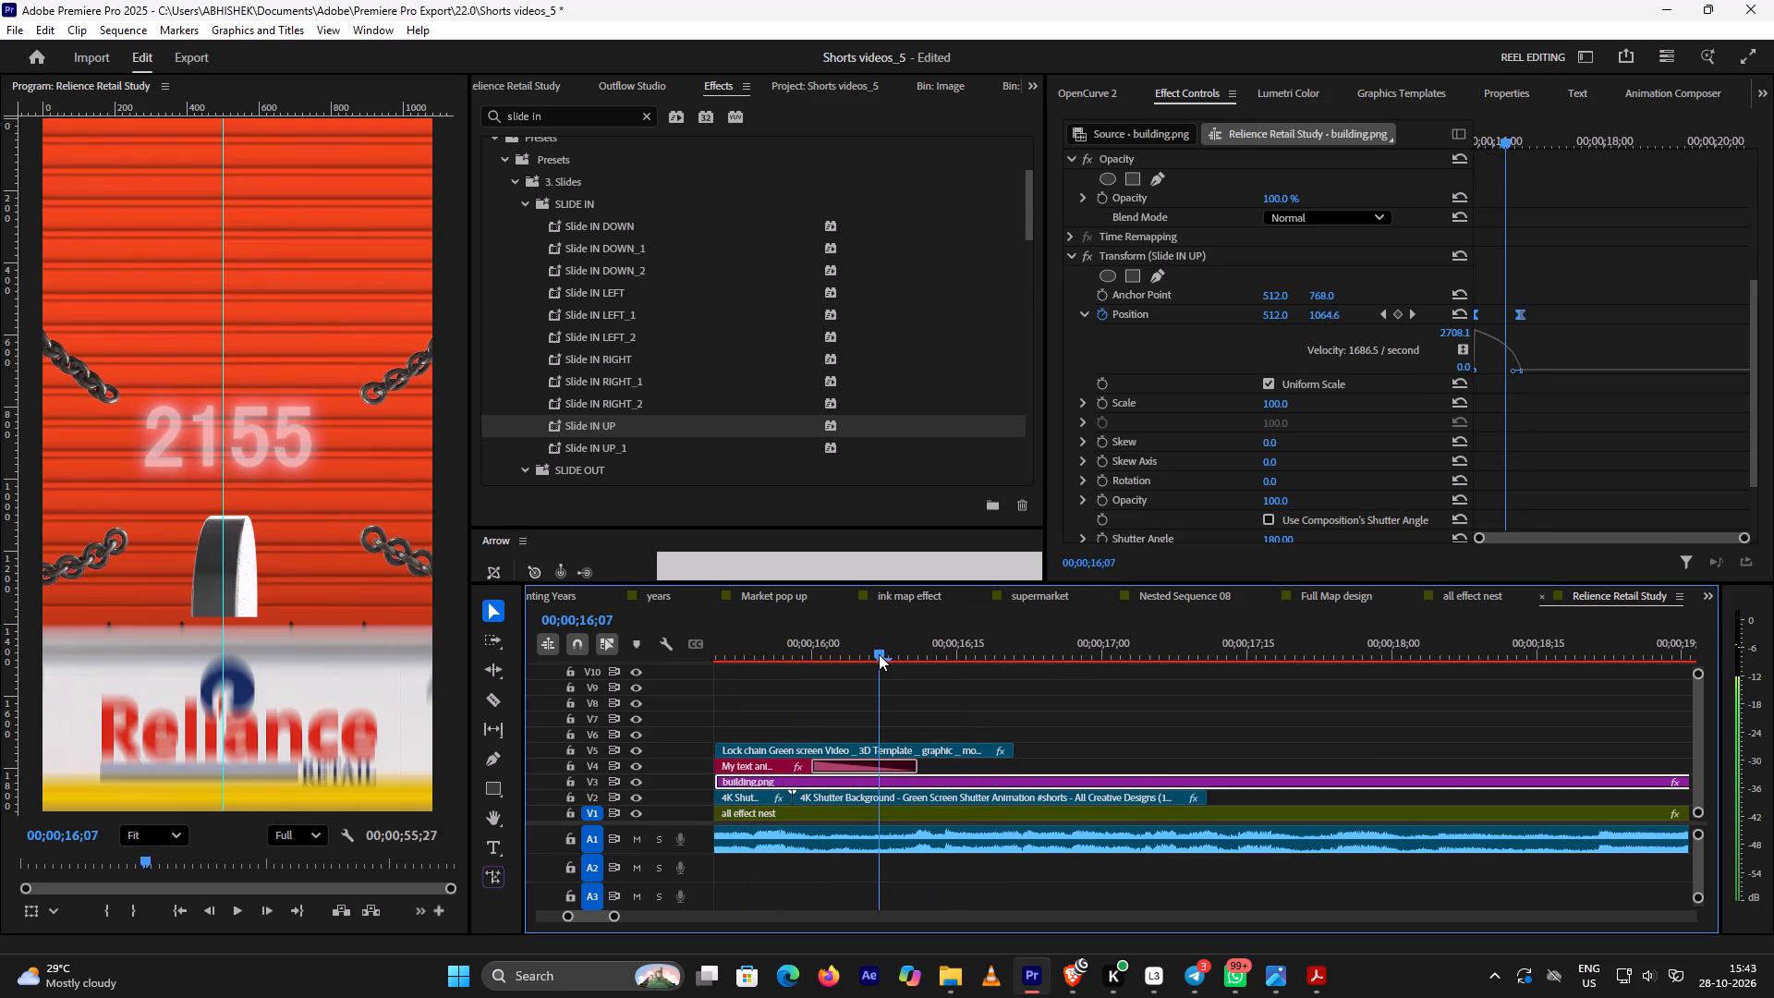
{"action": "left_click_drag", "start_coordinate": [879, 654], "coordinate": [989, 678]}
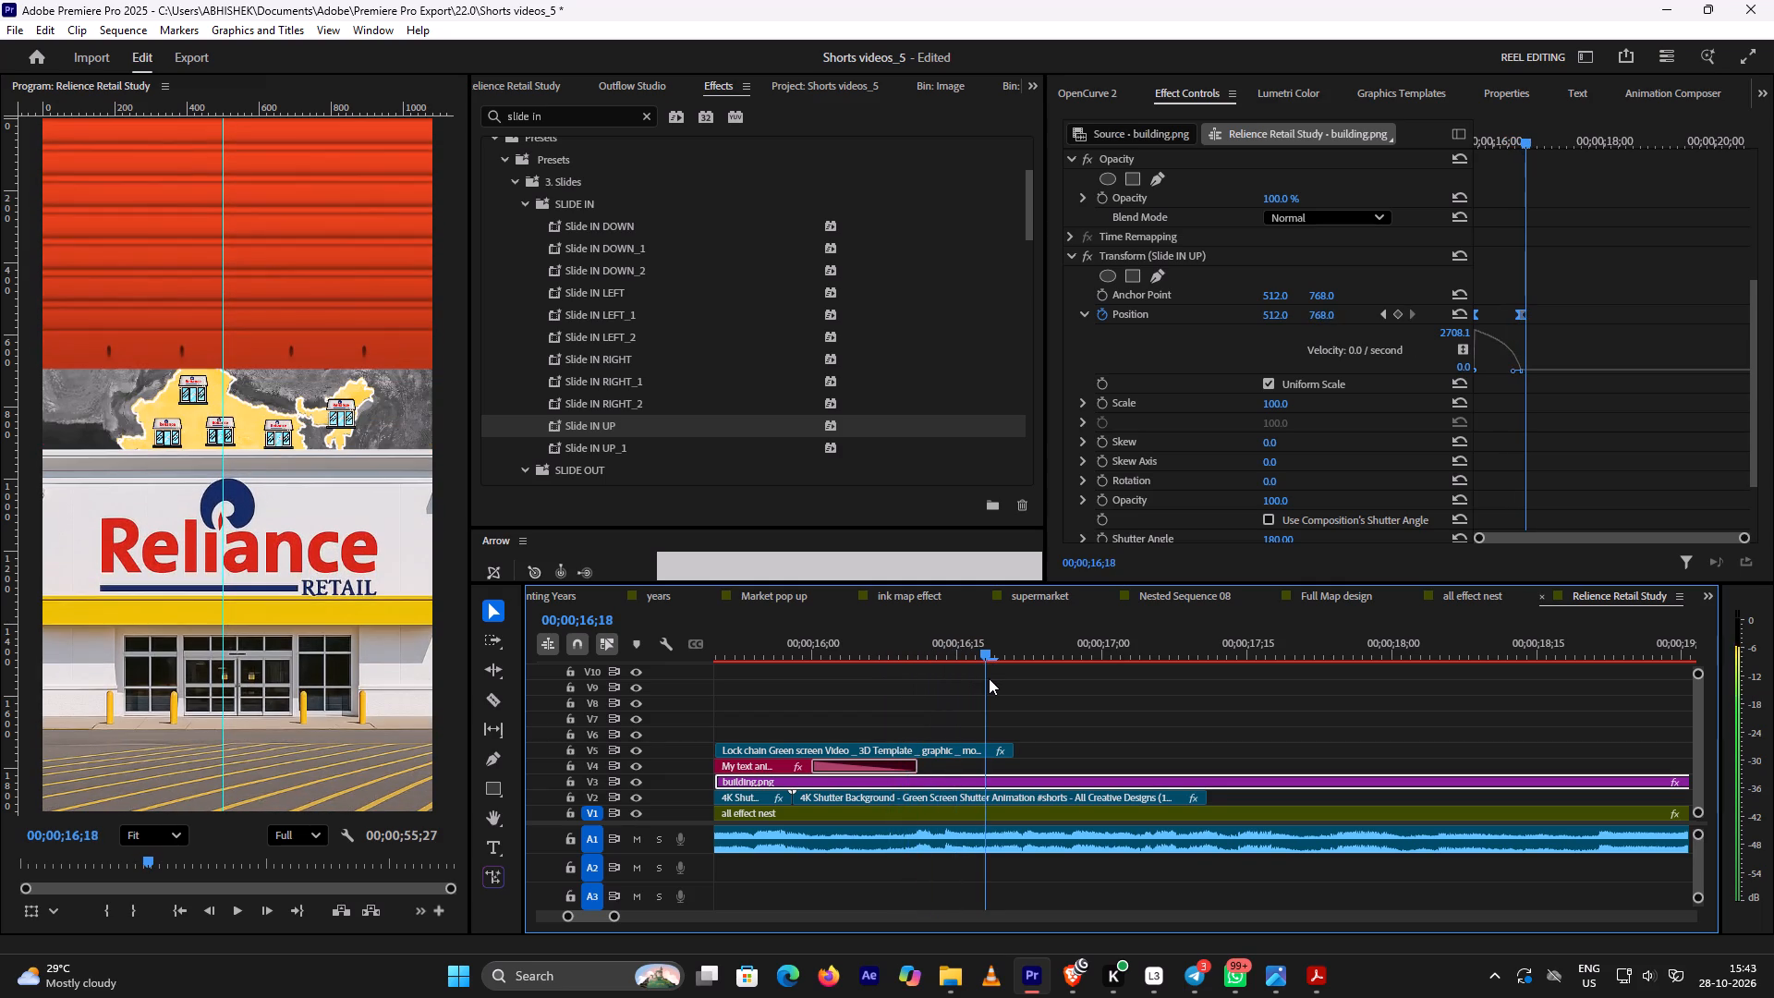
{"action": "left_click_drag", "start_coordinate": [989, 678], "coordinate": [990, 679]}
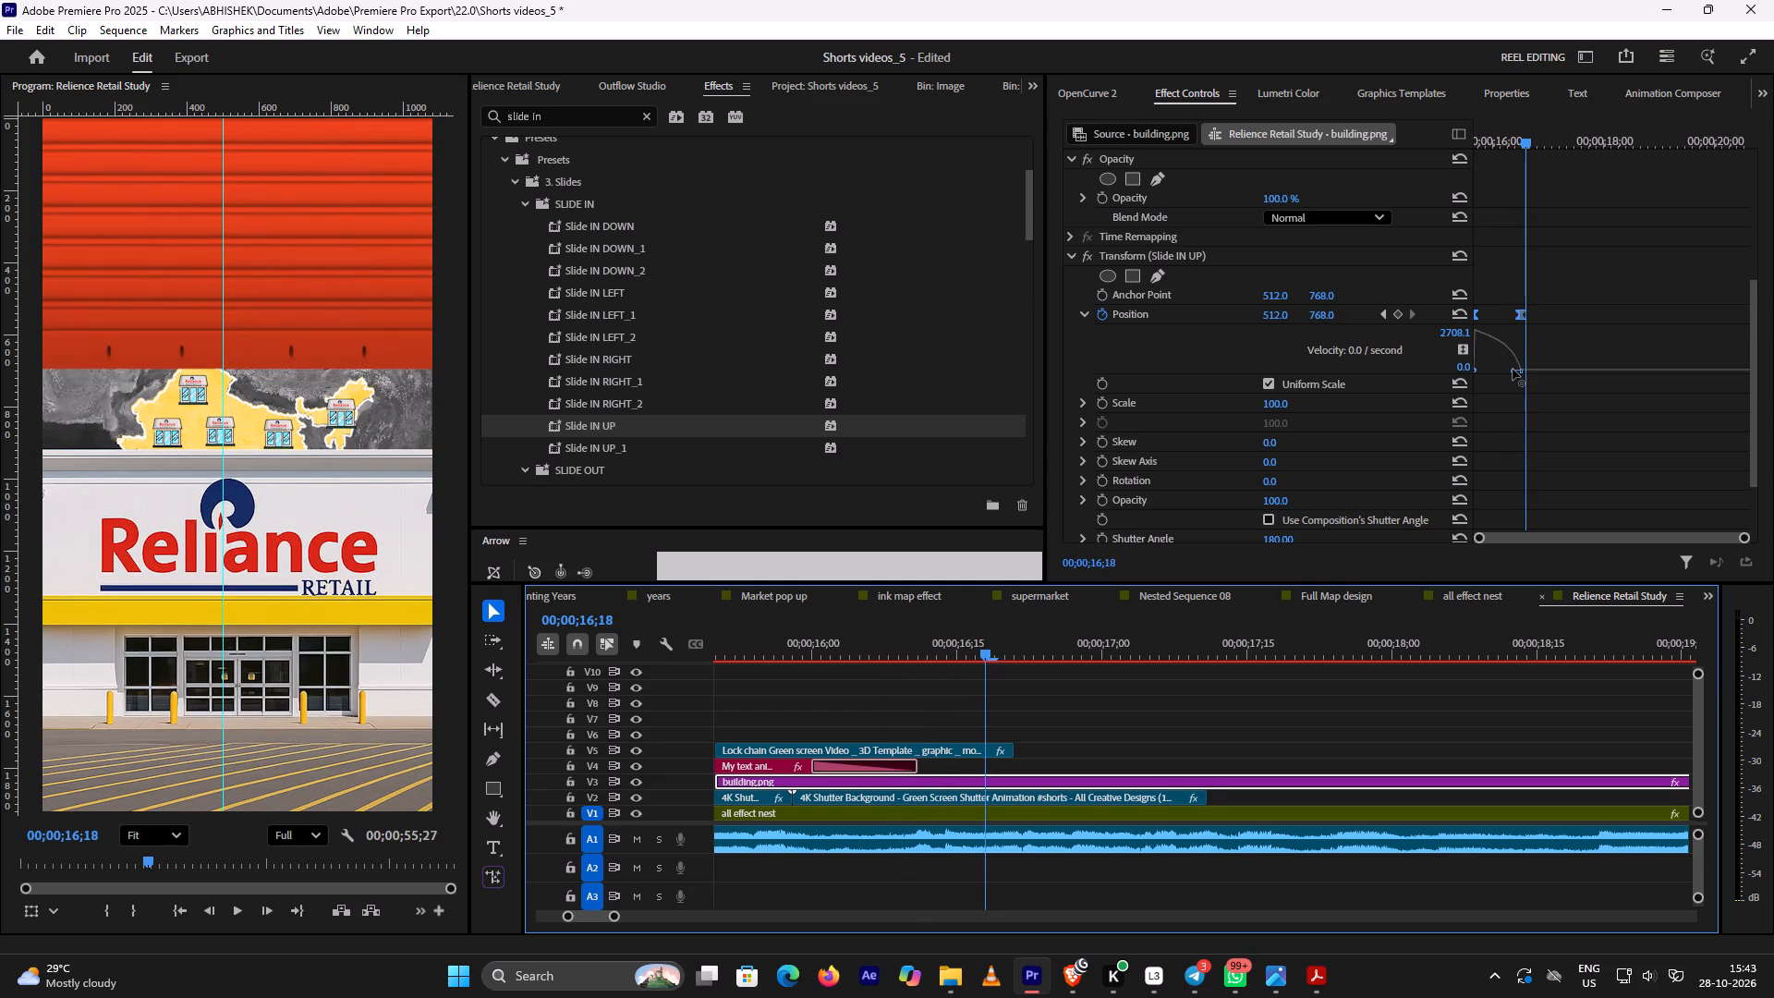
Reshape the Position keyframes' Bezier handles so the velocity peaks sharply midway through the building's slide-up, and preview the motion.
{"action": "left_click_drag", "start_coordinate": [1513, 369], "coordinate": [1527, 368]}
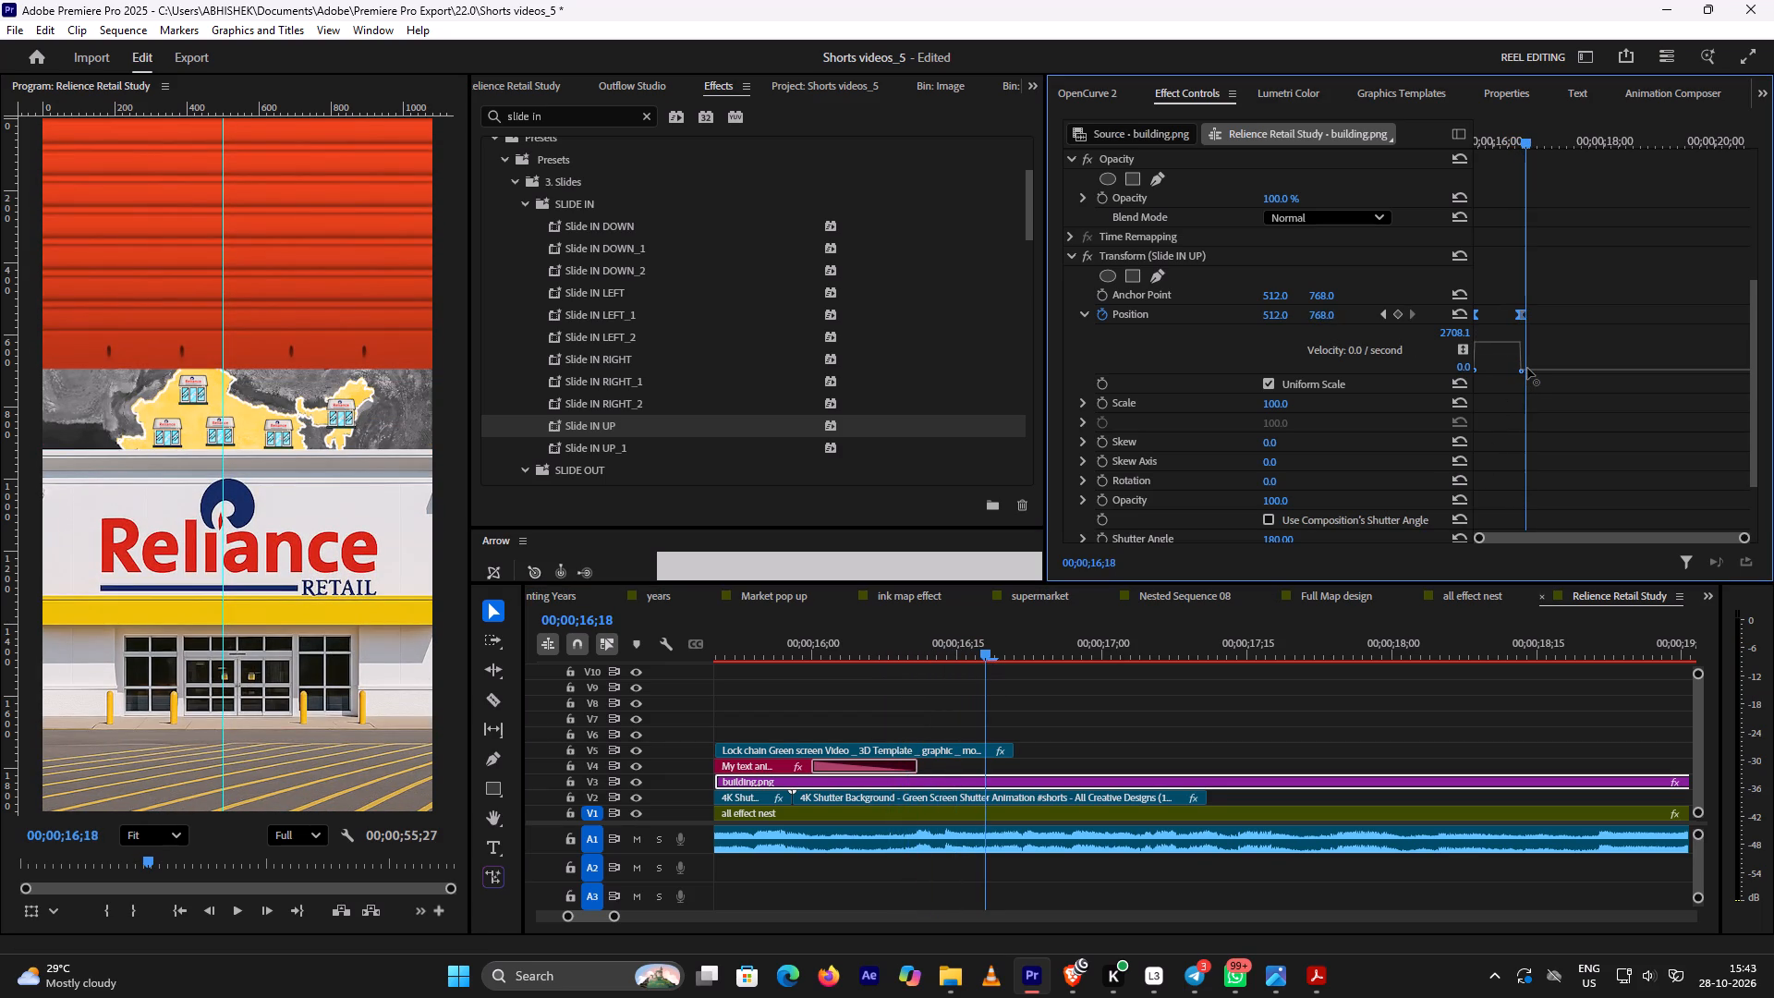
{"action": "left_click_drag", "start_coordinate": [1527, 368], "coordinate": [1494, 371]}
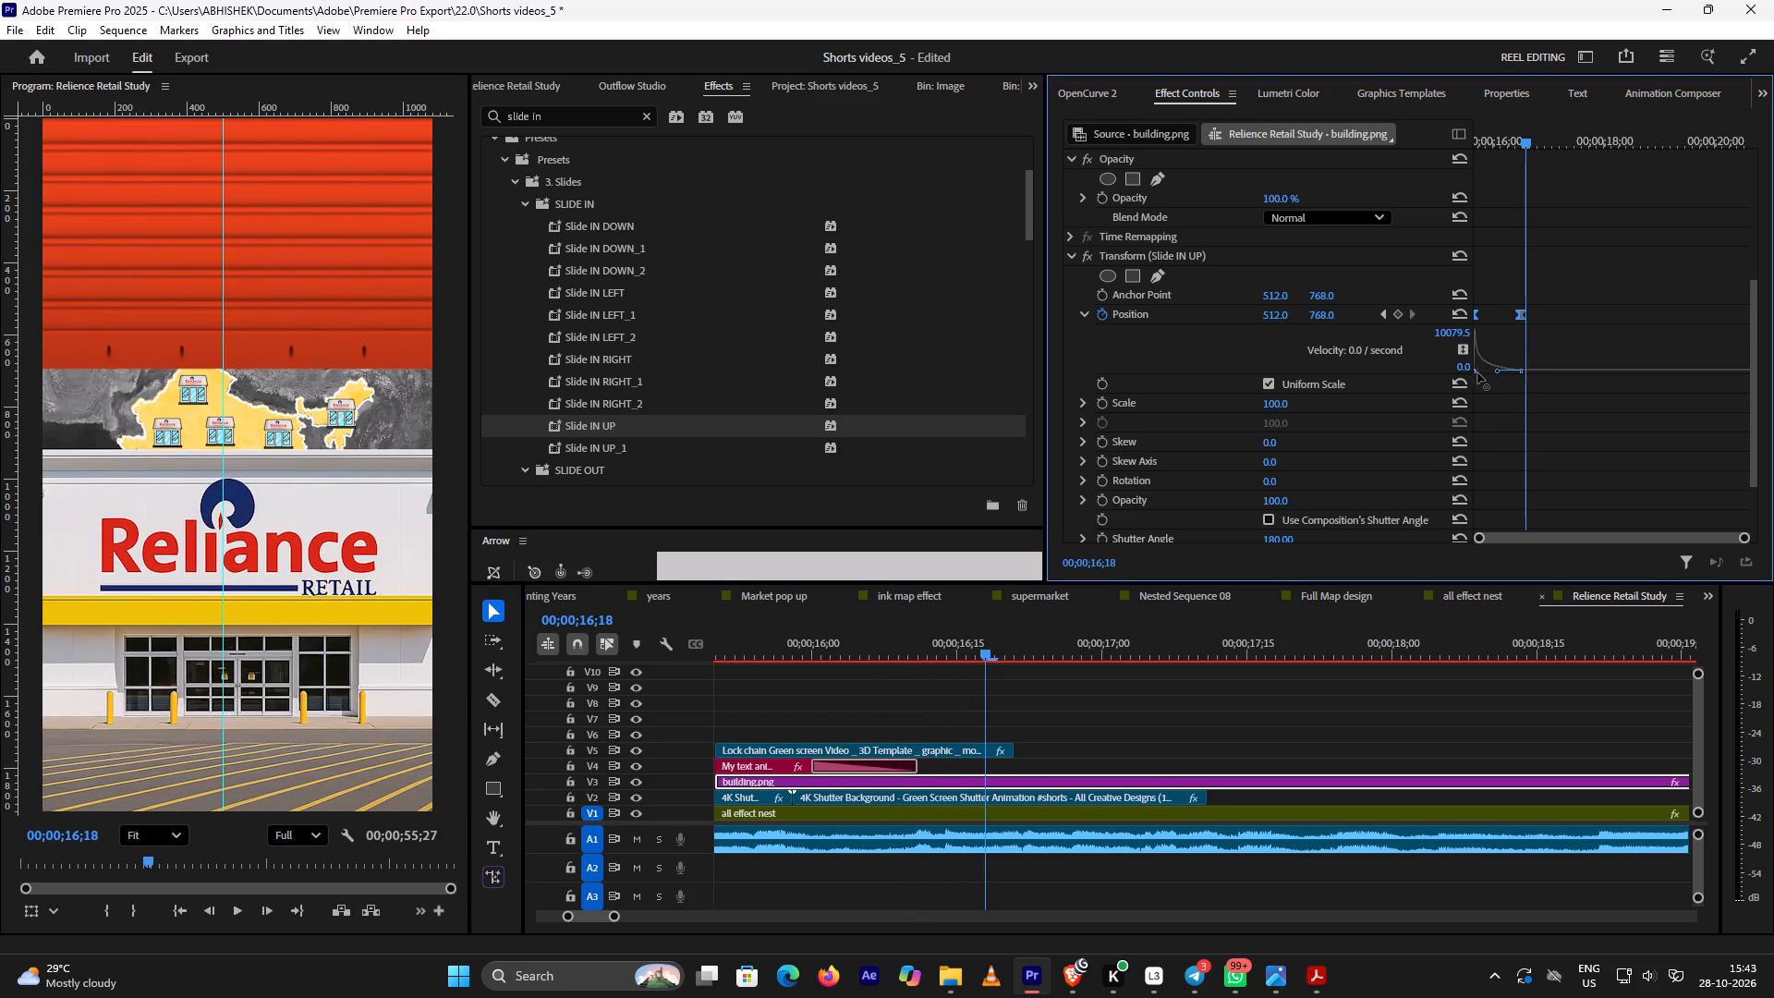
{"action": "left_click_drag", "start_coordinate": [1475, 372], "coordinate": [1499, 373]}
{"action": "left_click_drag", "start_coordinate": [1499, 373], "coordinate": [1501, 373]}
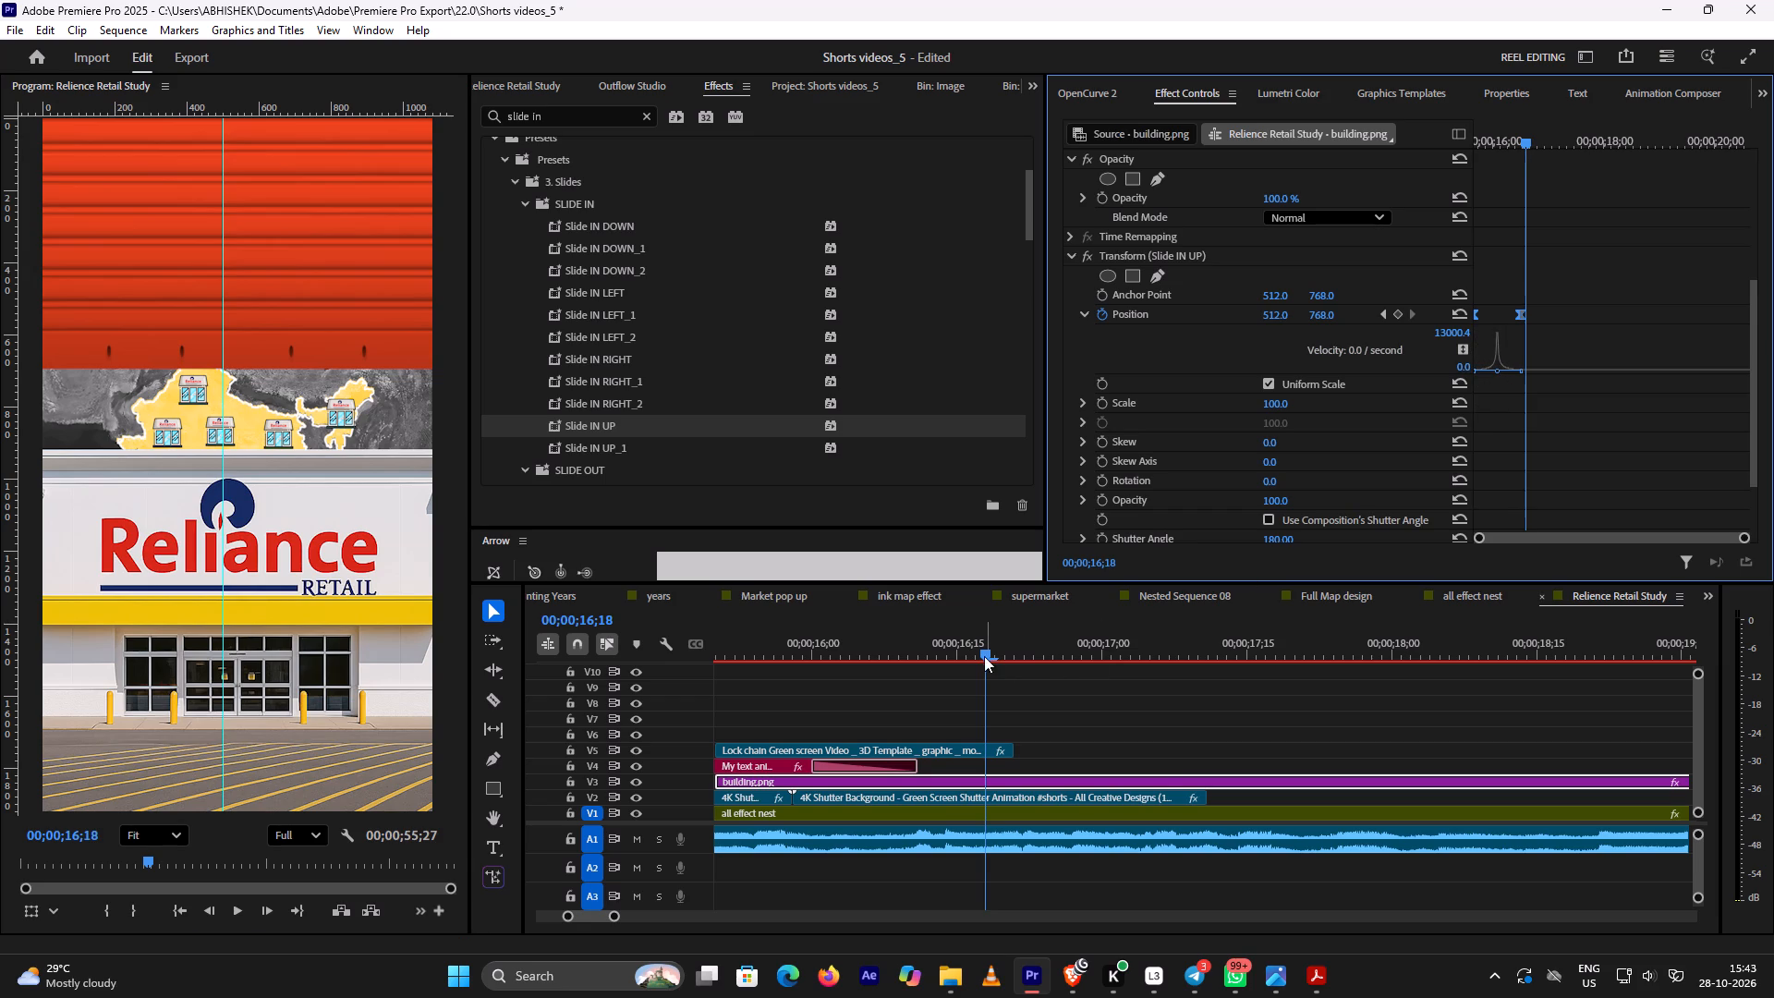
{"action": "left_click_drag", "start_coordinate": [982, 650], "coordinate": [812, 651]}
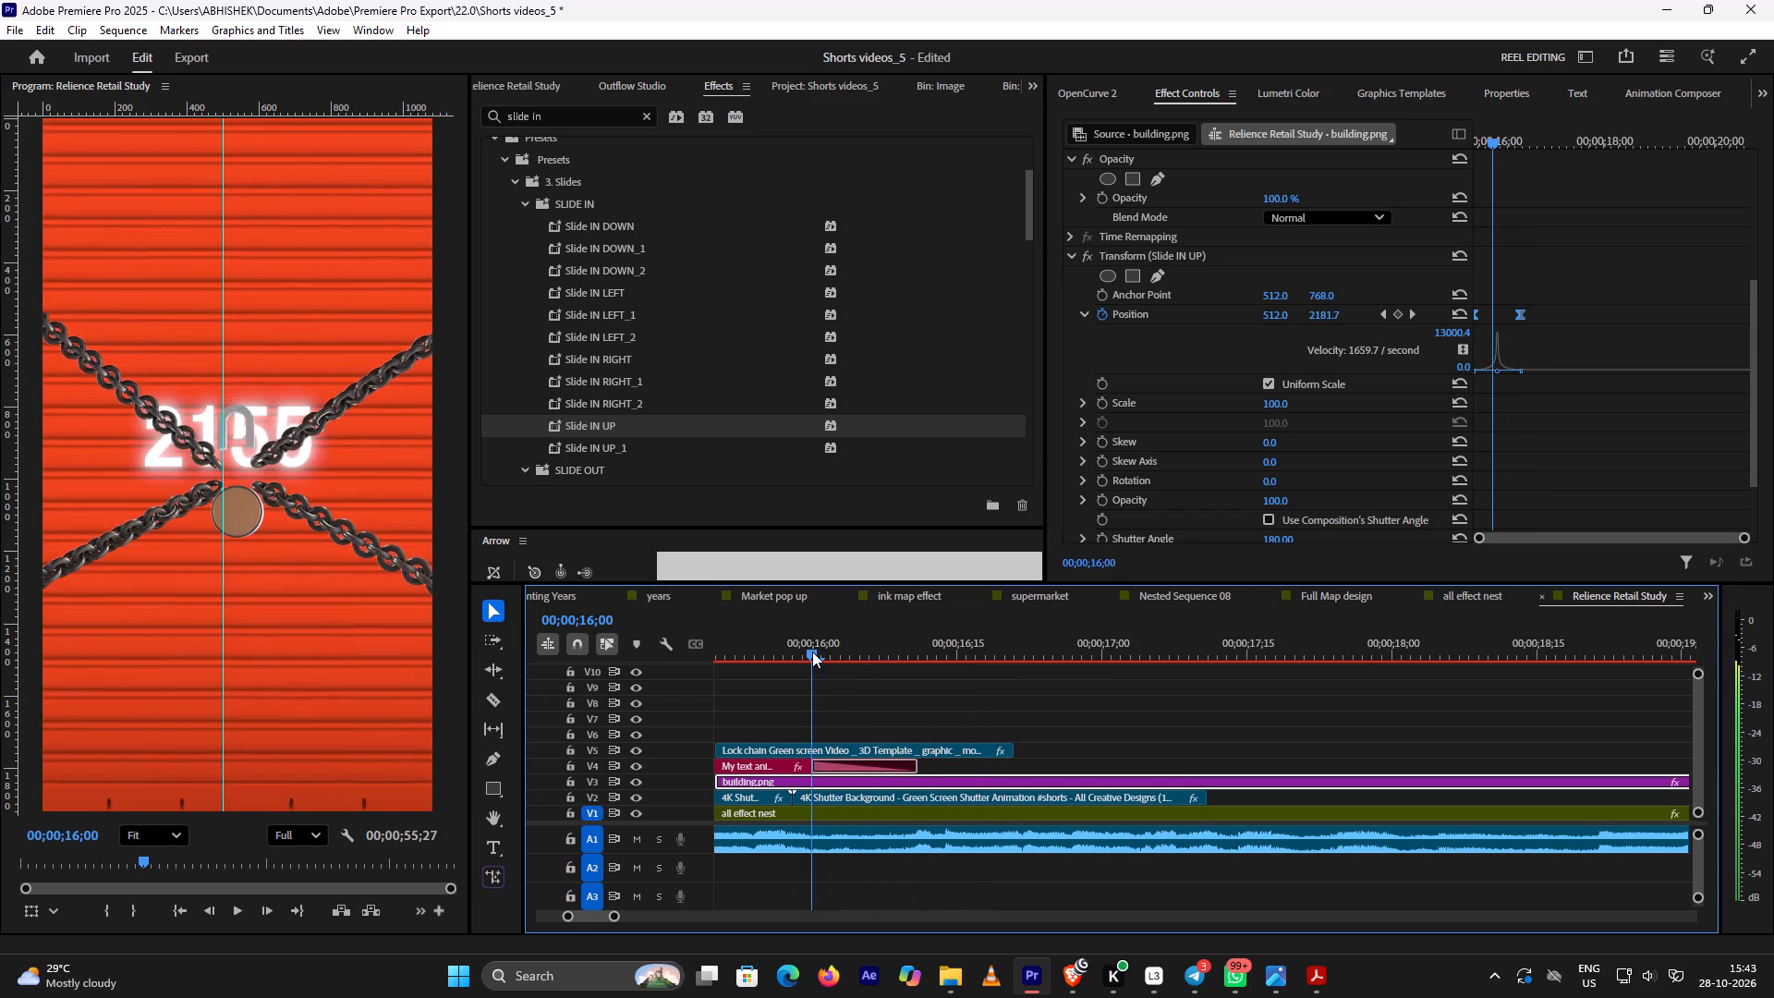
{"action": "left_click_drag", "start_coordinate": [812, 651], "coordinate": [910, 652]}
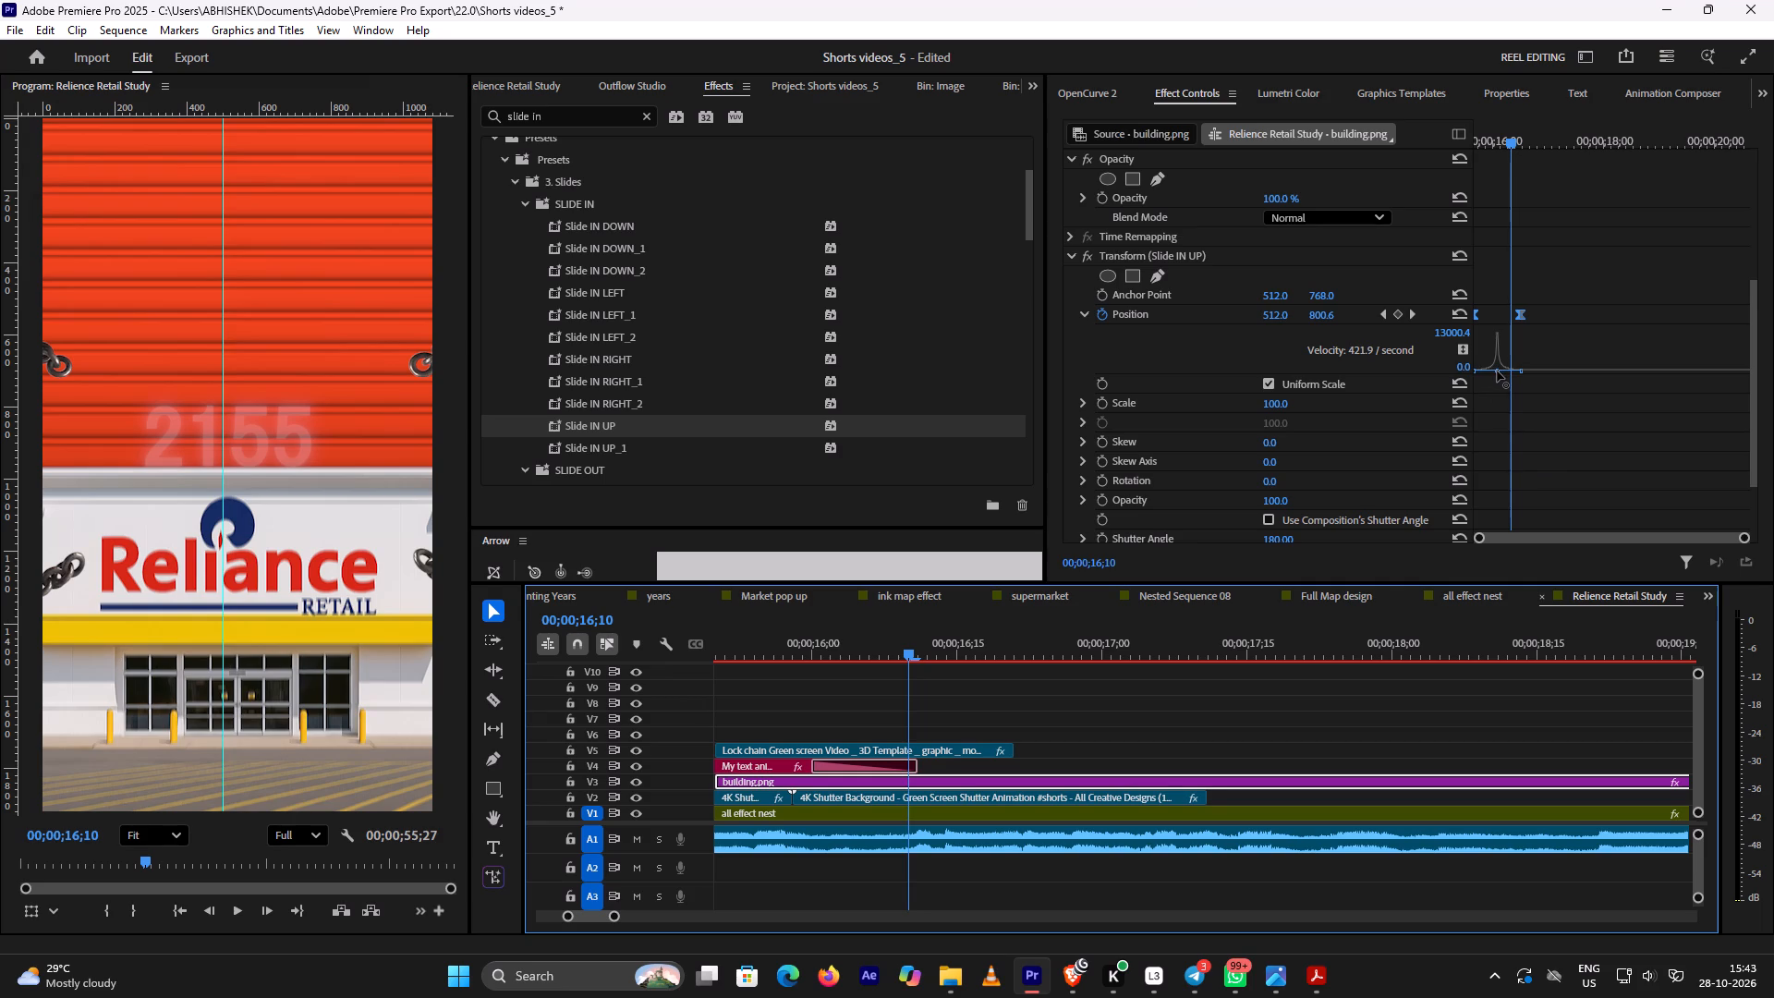
Retract both Position keyframes' Bezier handles so the building slides up at a constant velocity.
{"action": "left_click_drag", "start_coordinate": [1497, 371], "coordinate": [1418, 378]}
{"action": "left_click_drag", "start_coordinate": [1497, 371], "coordinate": [1521, 370]}
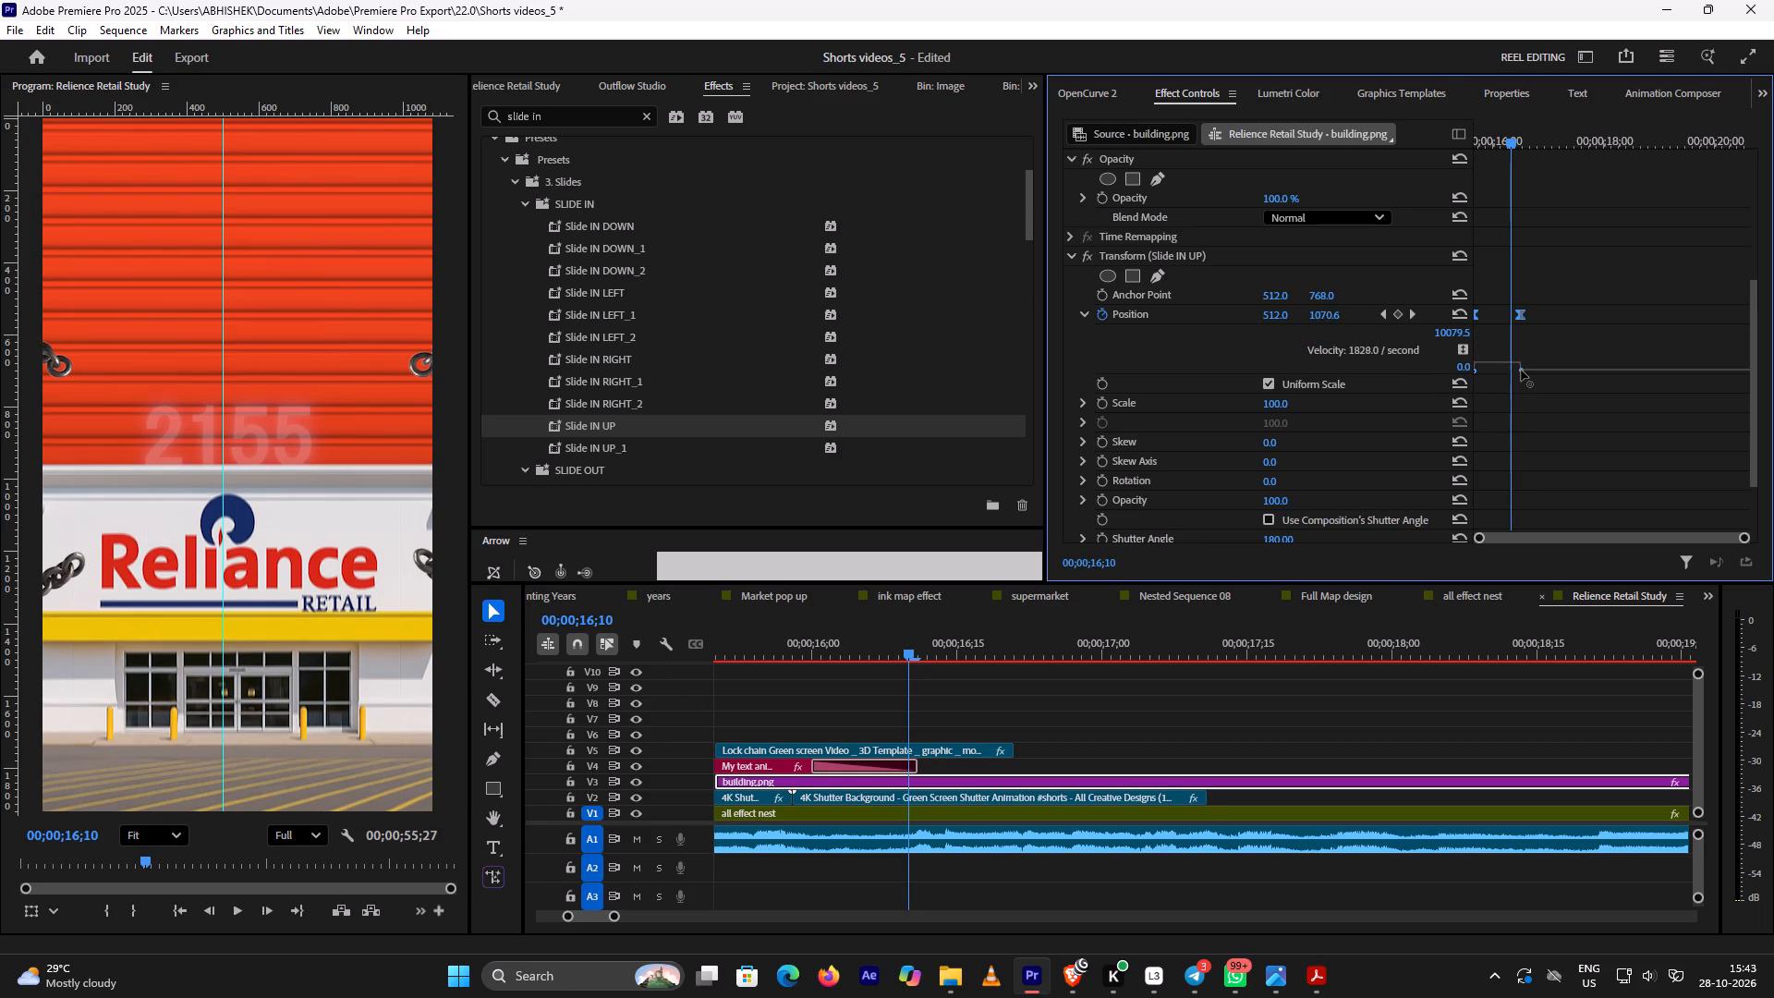
{"action": "left_click_drag", "start_coordinate": [1521, 370], "coordinate": [1591, 370]}
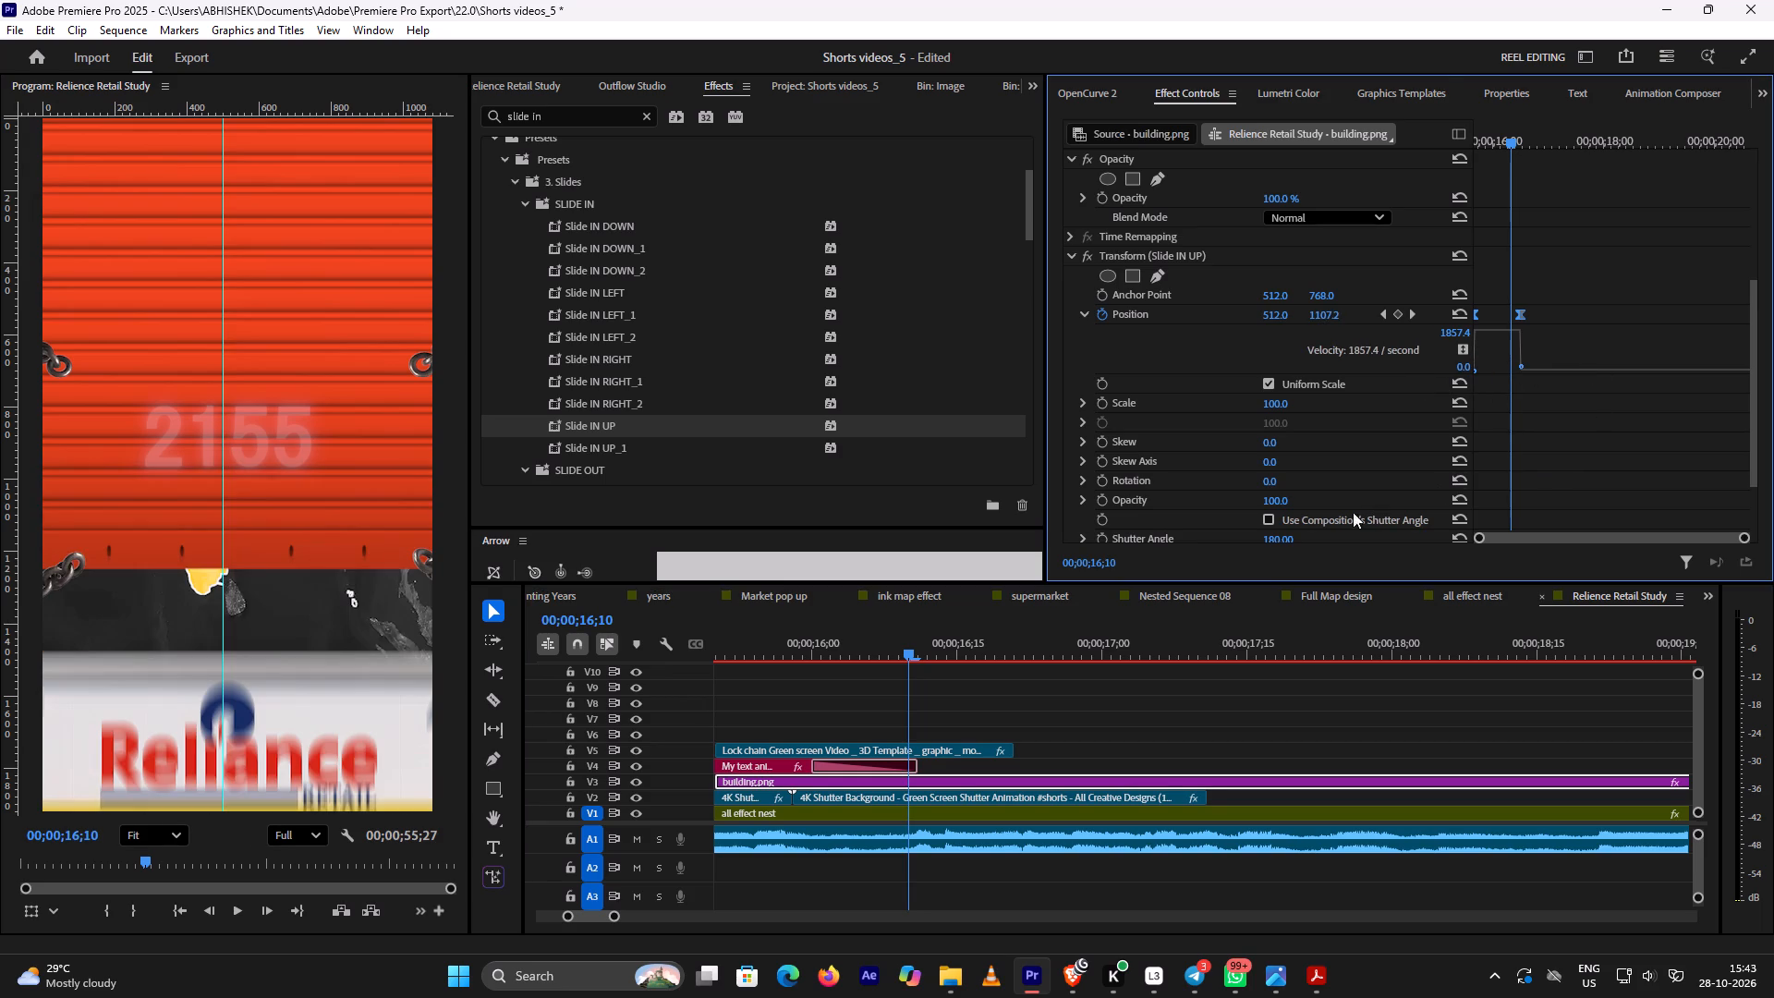
Scrub between 00;00;16;01 and 00;00;16;18 to check the constant-speed building slide-up against the opening shutter.
{"action": "left_click_drag", "start_coordinate": [908, 650], "coordinate": [854, 650]}
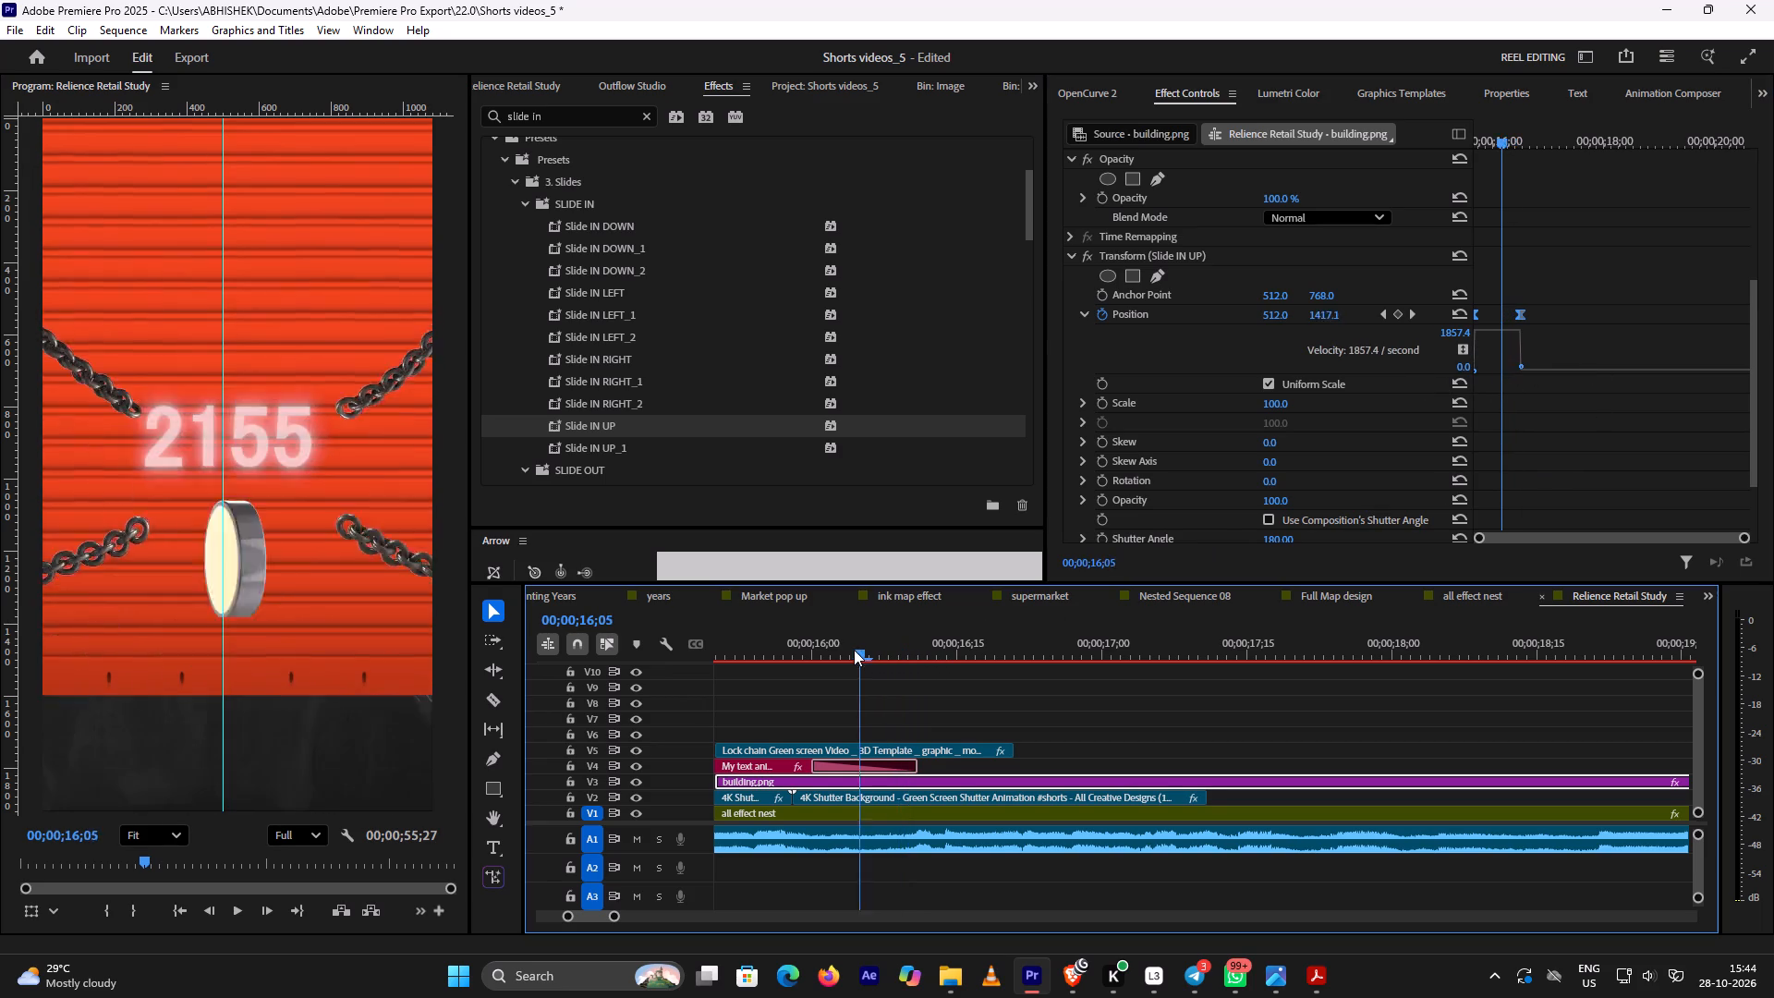
{"action": "left_click_drag", "start_coordinate": [854, 650], "coordinate": [872, 660]}
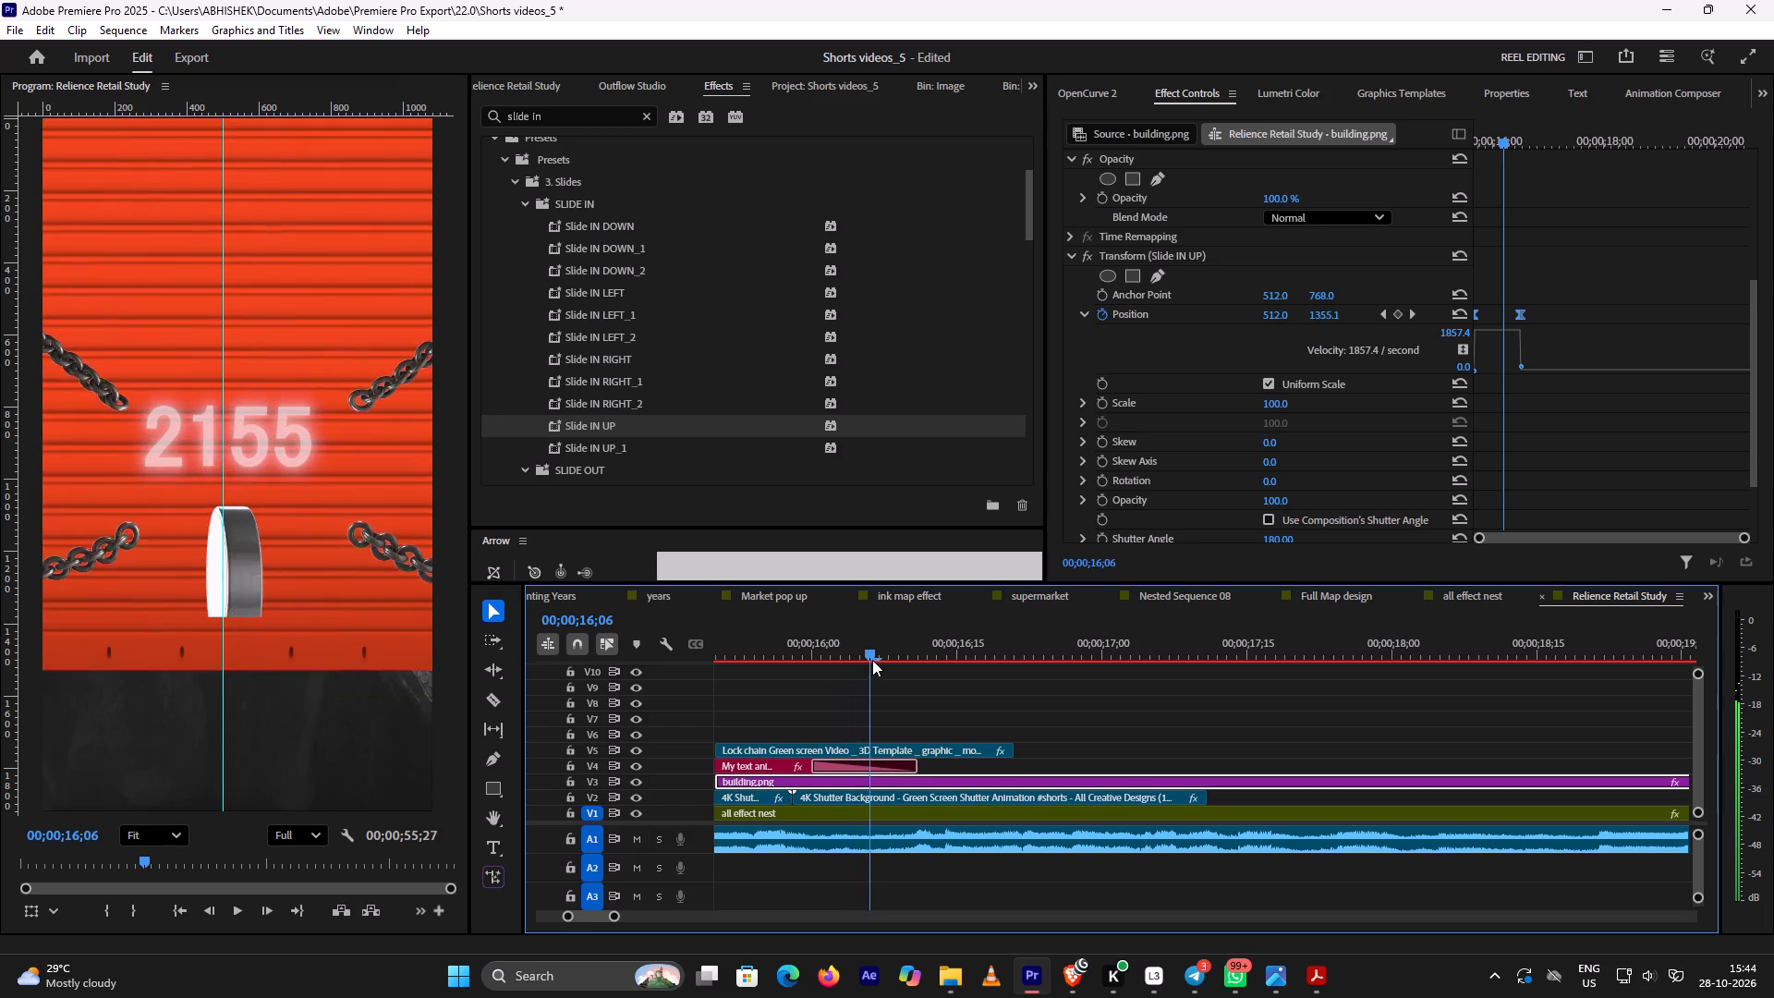
{"action": "left_click_drag", "start_coordinate": [872, 660], "coordinate": [981, 663]}
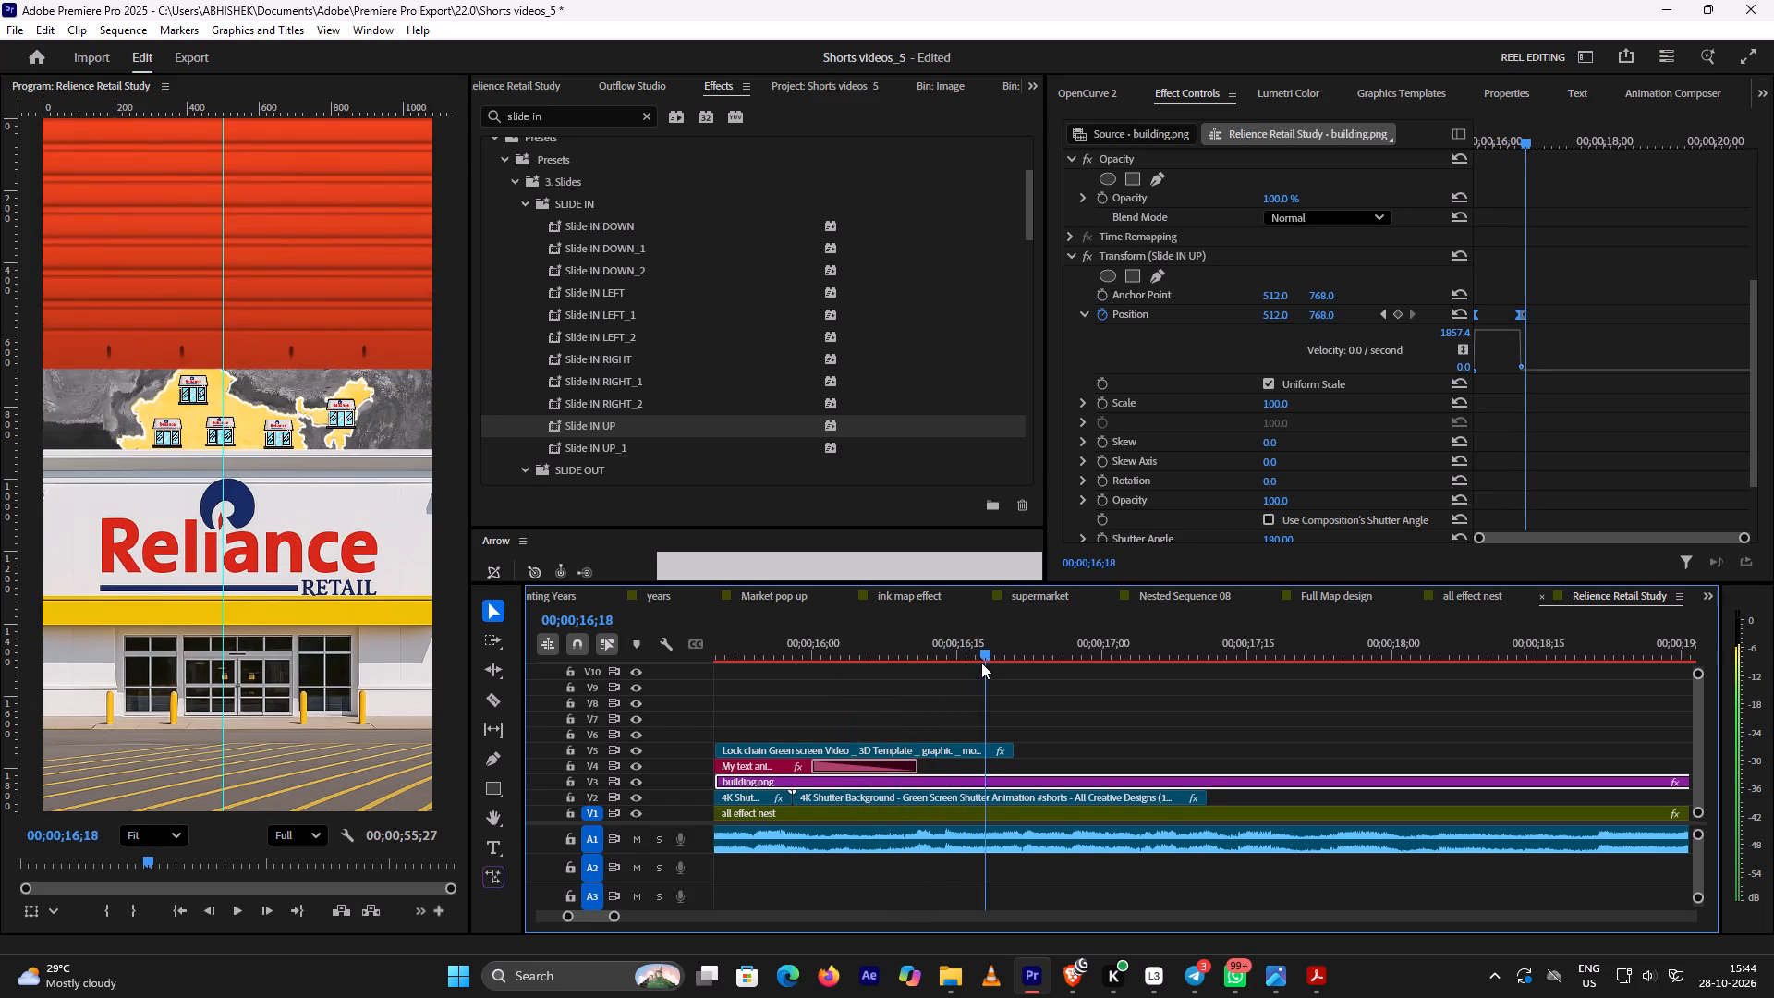
{"action": "left_click_drag", "start_coordinate": [981, 663], "coordinate": [875, 664]}
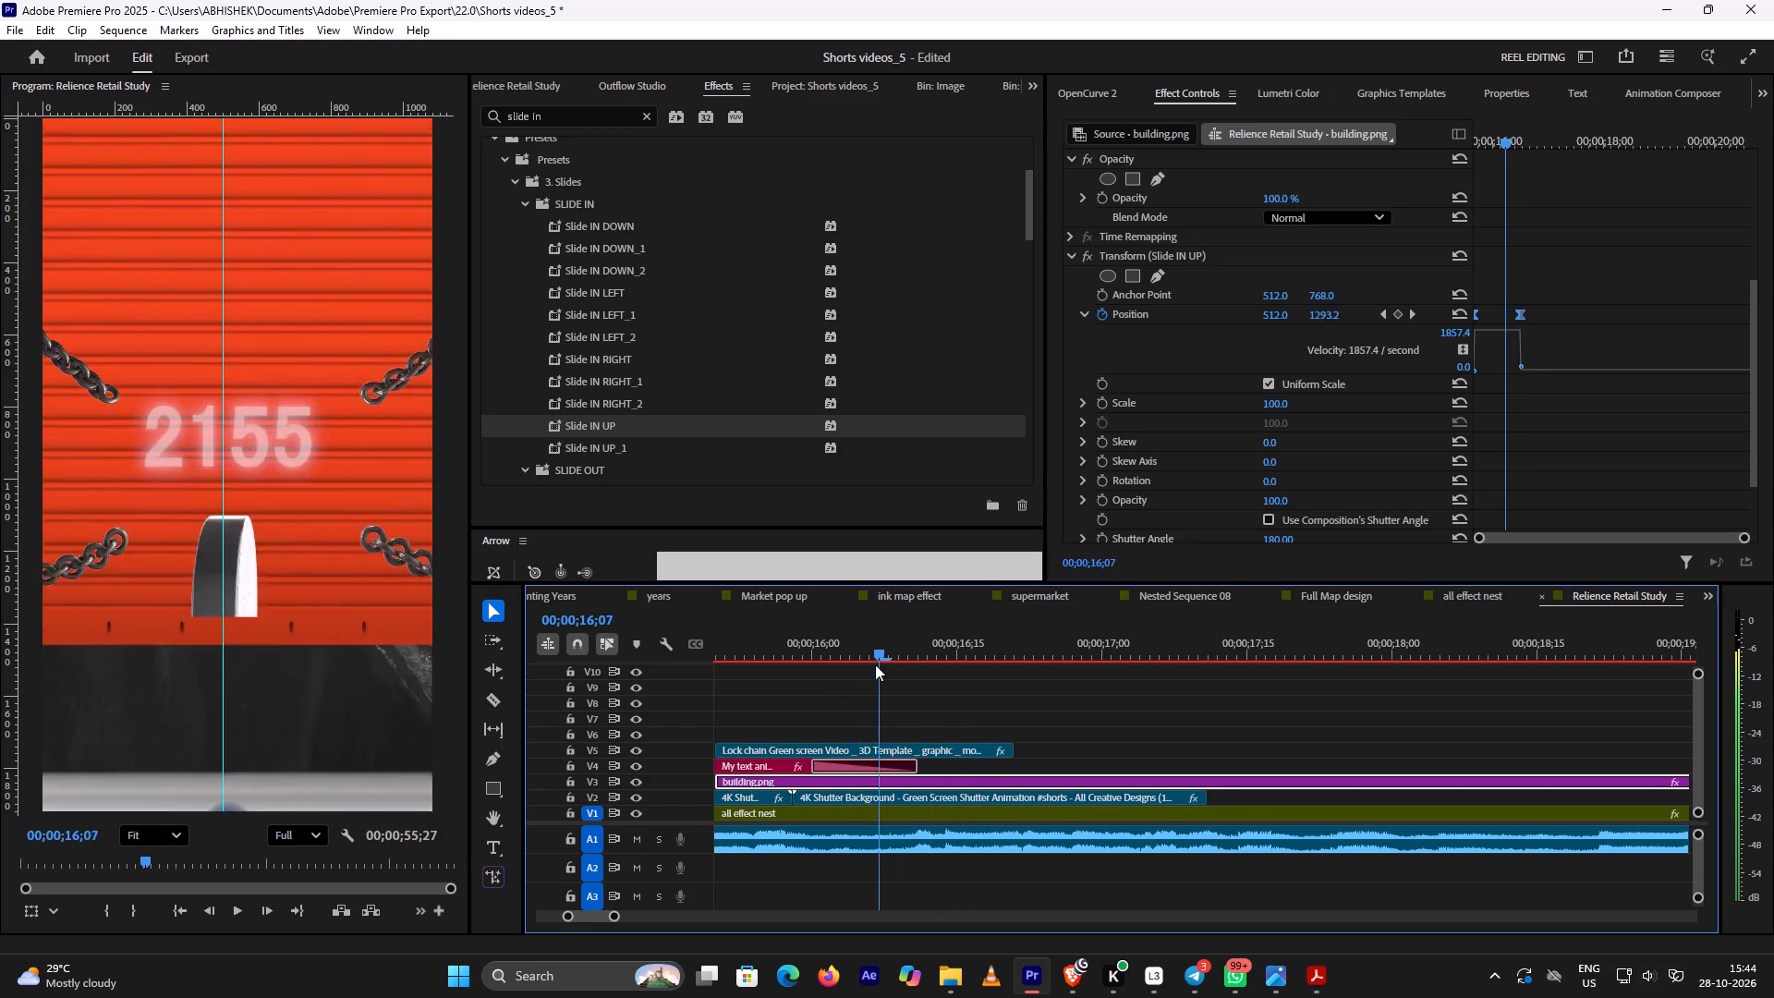
{"action": "left_click_drag", "start_coordinate": [875, 664], "coordinate": [824, 670]}
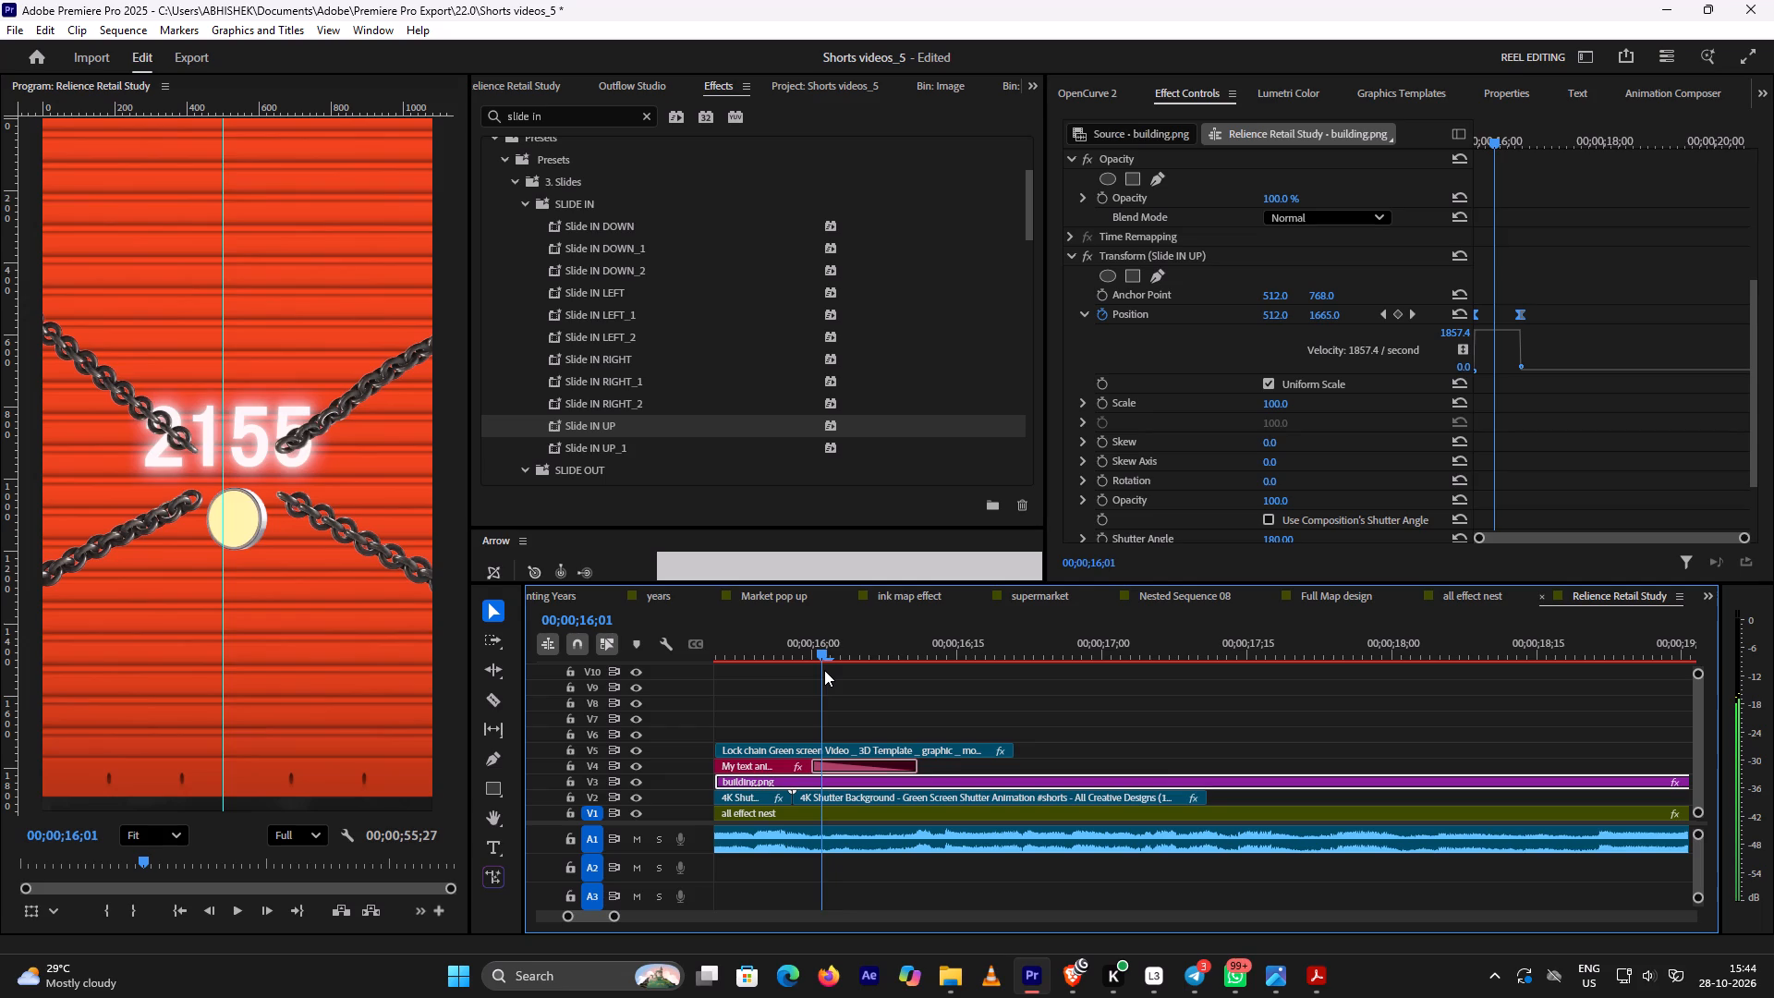
{"action": "left_click_drag", "start_coordinate": [824, 670], "coordinate": [844, 680]}
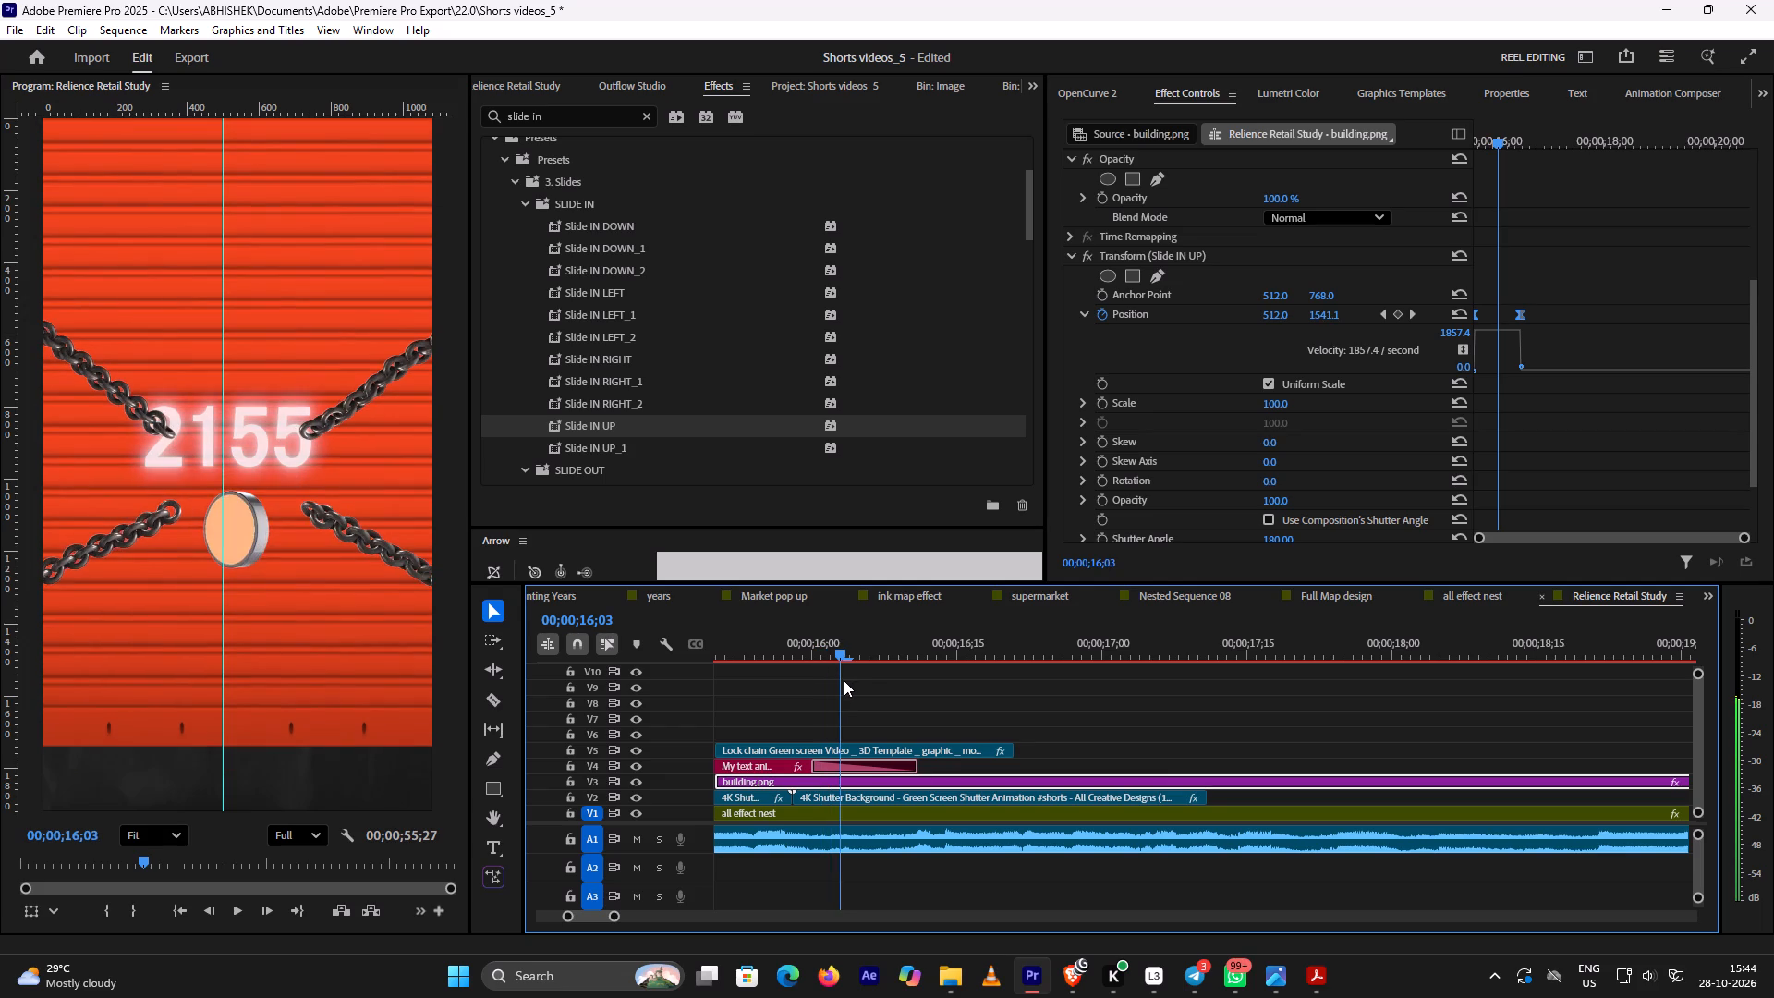
{"action": "left_click_drag", "start_coordinate": [844, 680], "coordinate": [851, 685]}
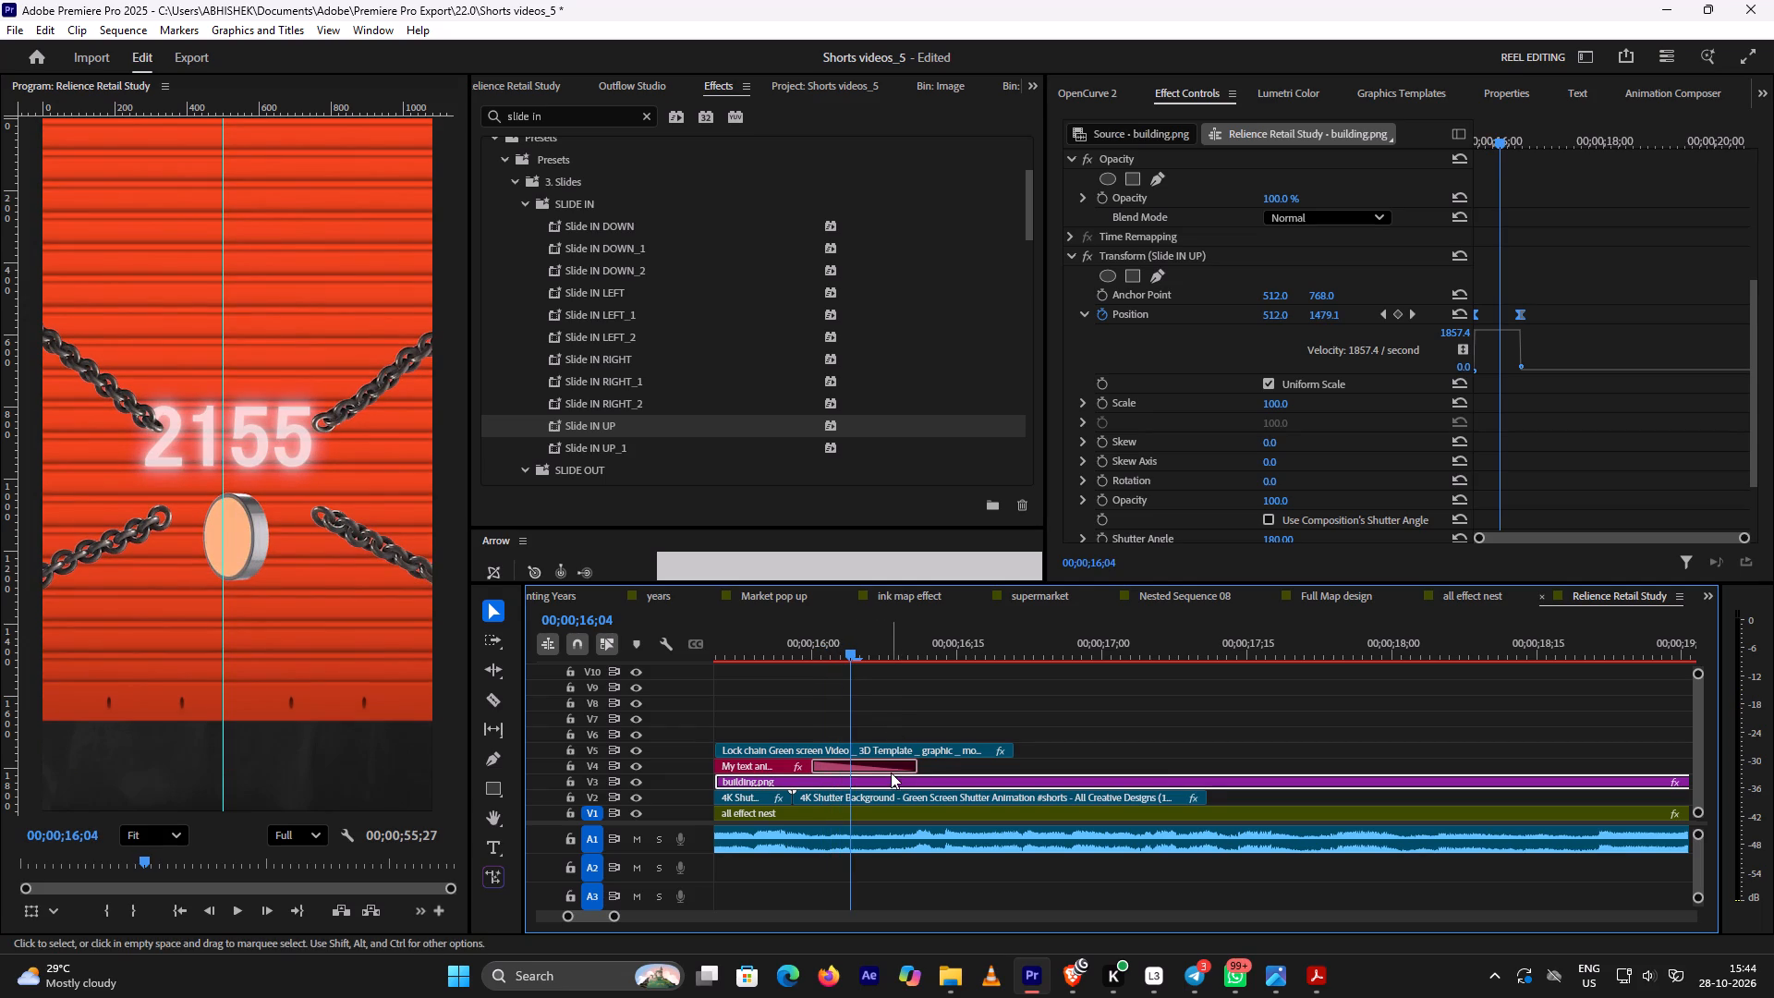
Move the building.png clip on V3 eight frames earlier, then three frames later, so it starts at about 00;00;15;15.
{"action": "left_click_drag", "start_coordinate": [889, 778], "coordinate": [845, 773]}
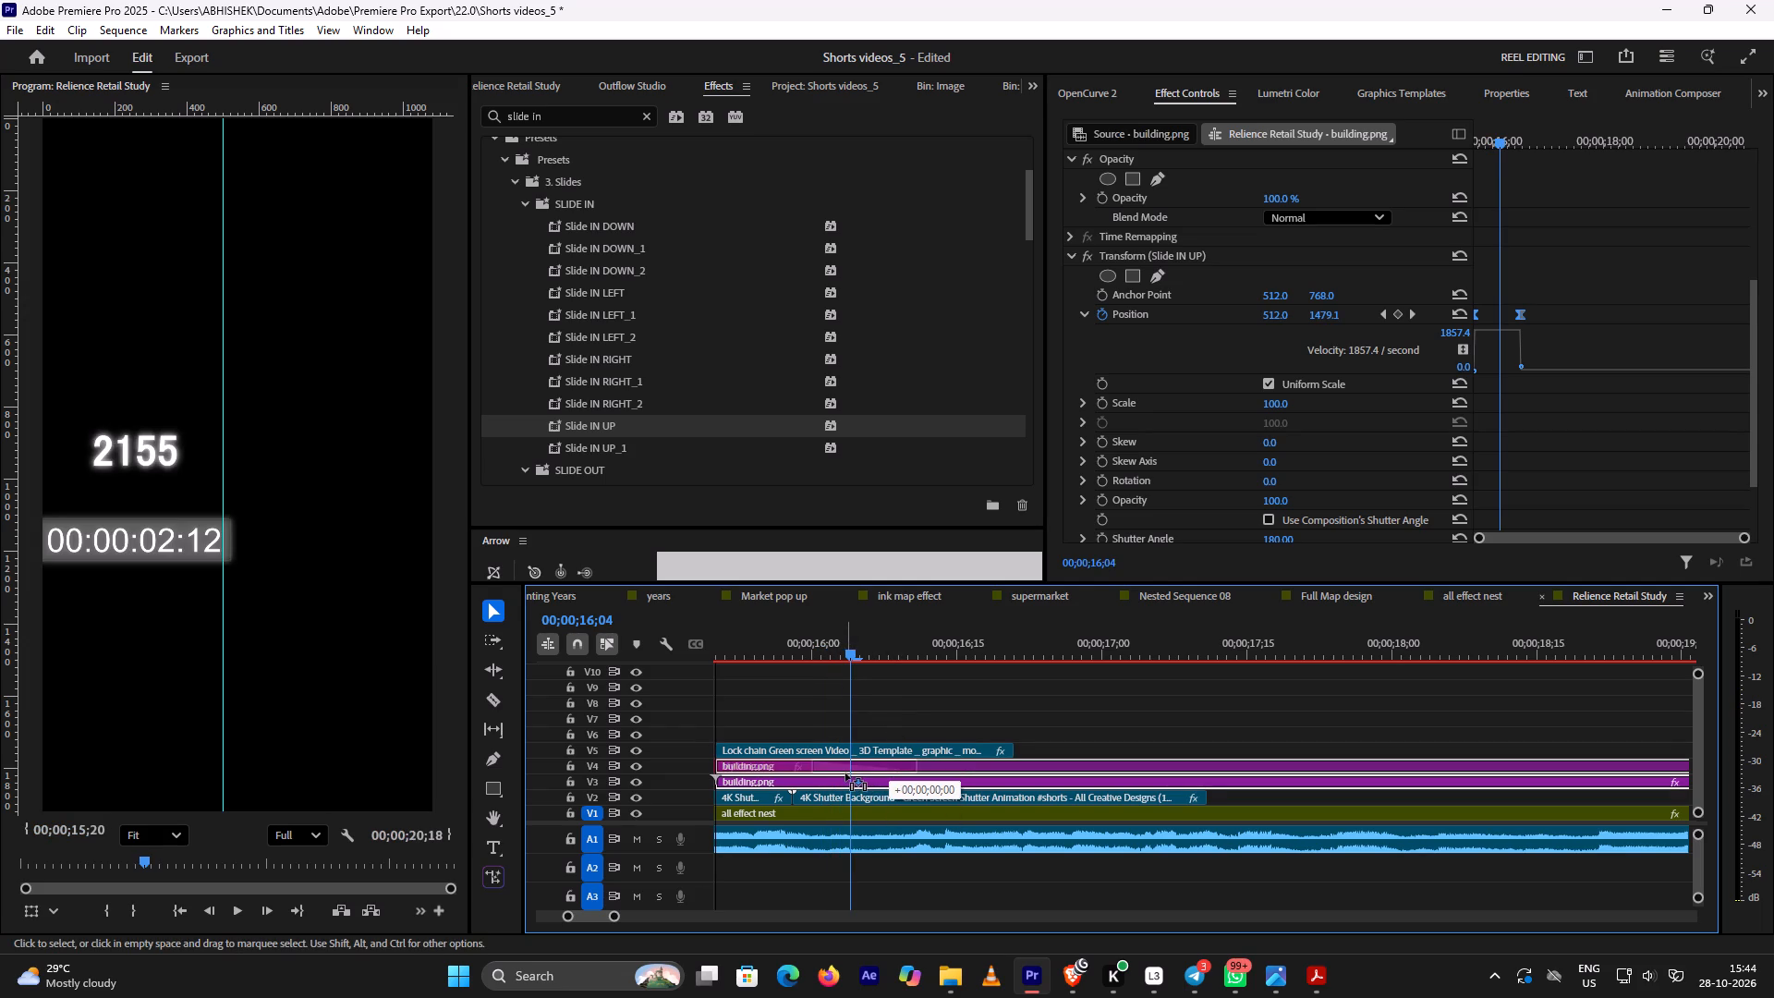
{"action": "left_click_drag", "start_coordinate": [845, 773], "coordinate": [812, 778]}
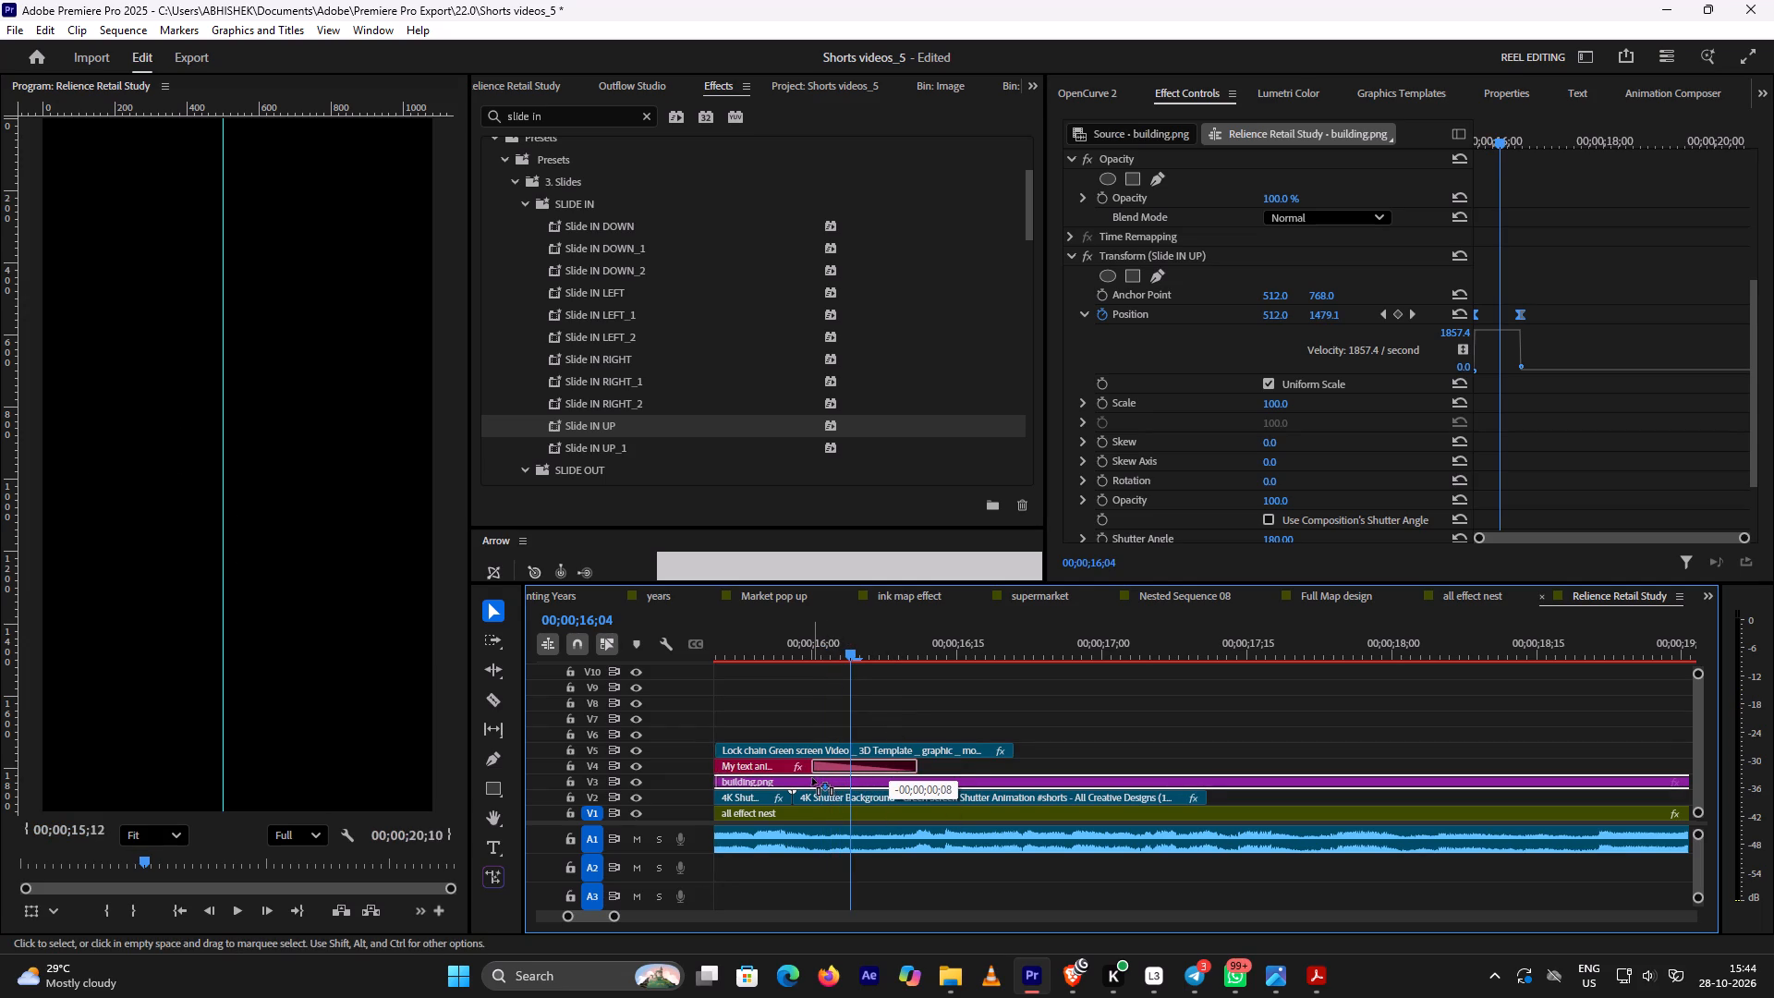
{"action": "left_click_drag", "start_coordinate": [812, 778], "coordinate": [811, 778]}
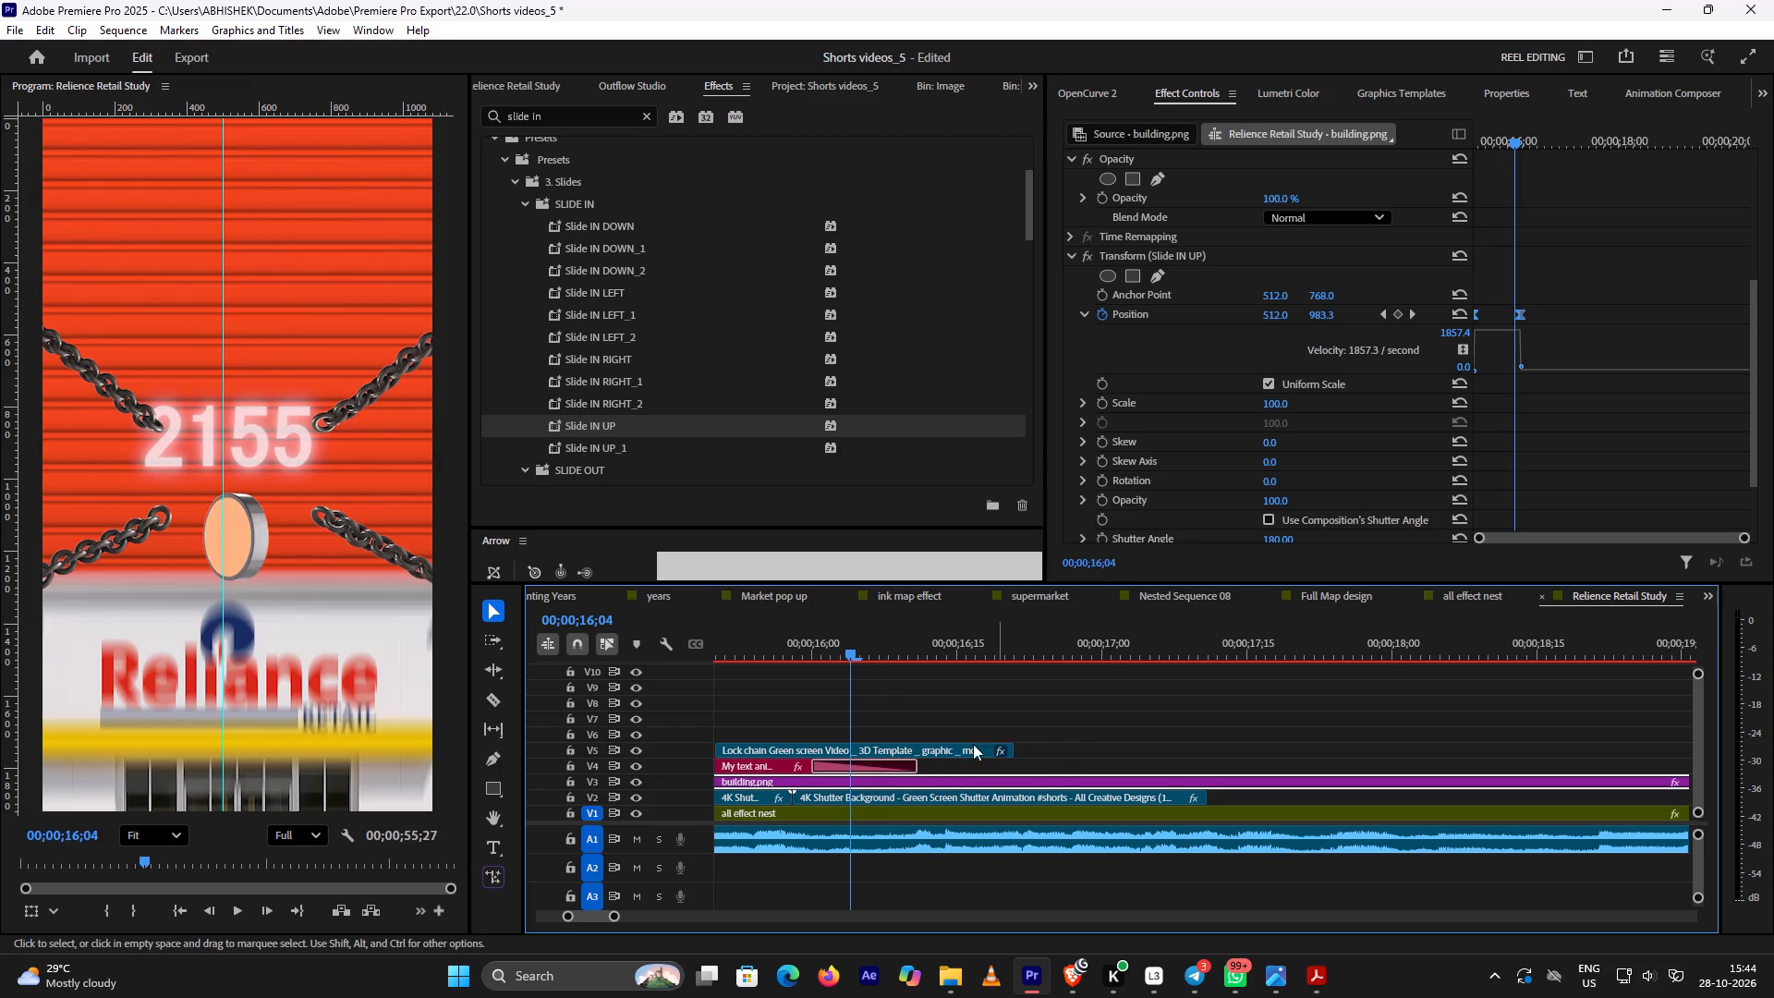
{"action": "scroll", "coordinate": [1041, 779], "scroll_direction": "up", "scroll_amount": 10}
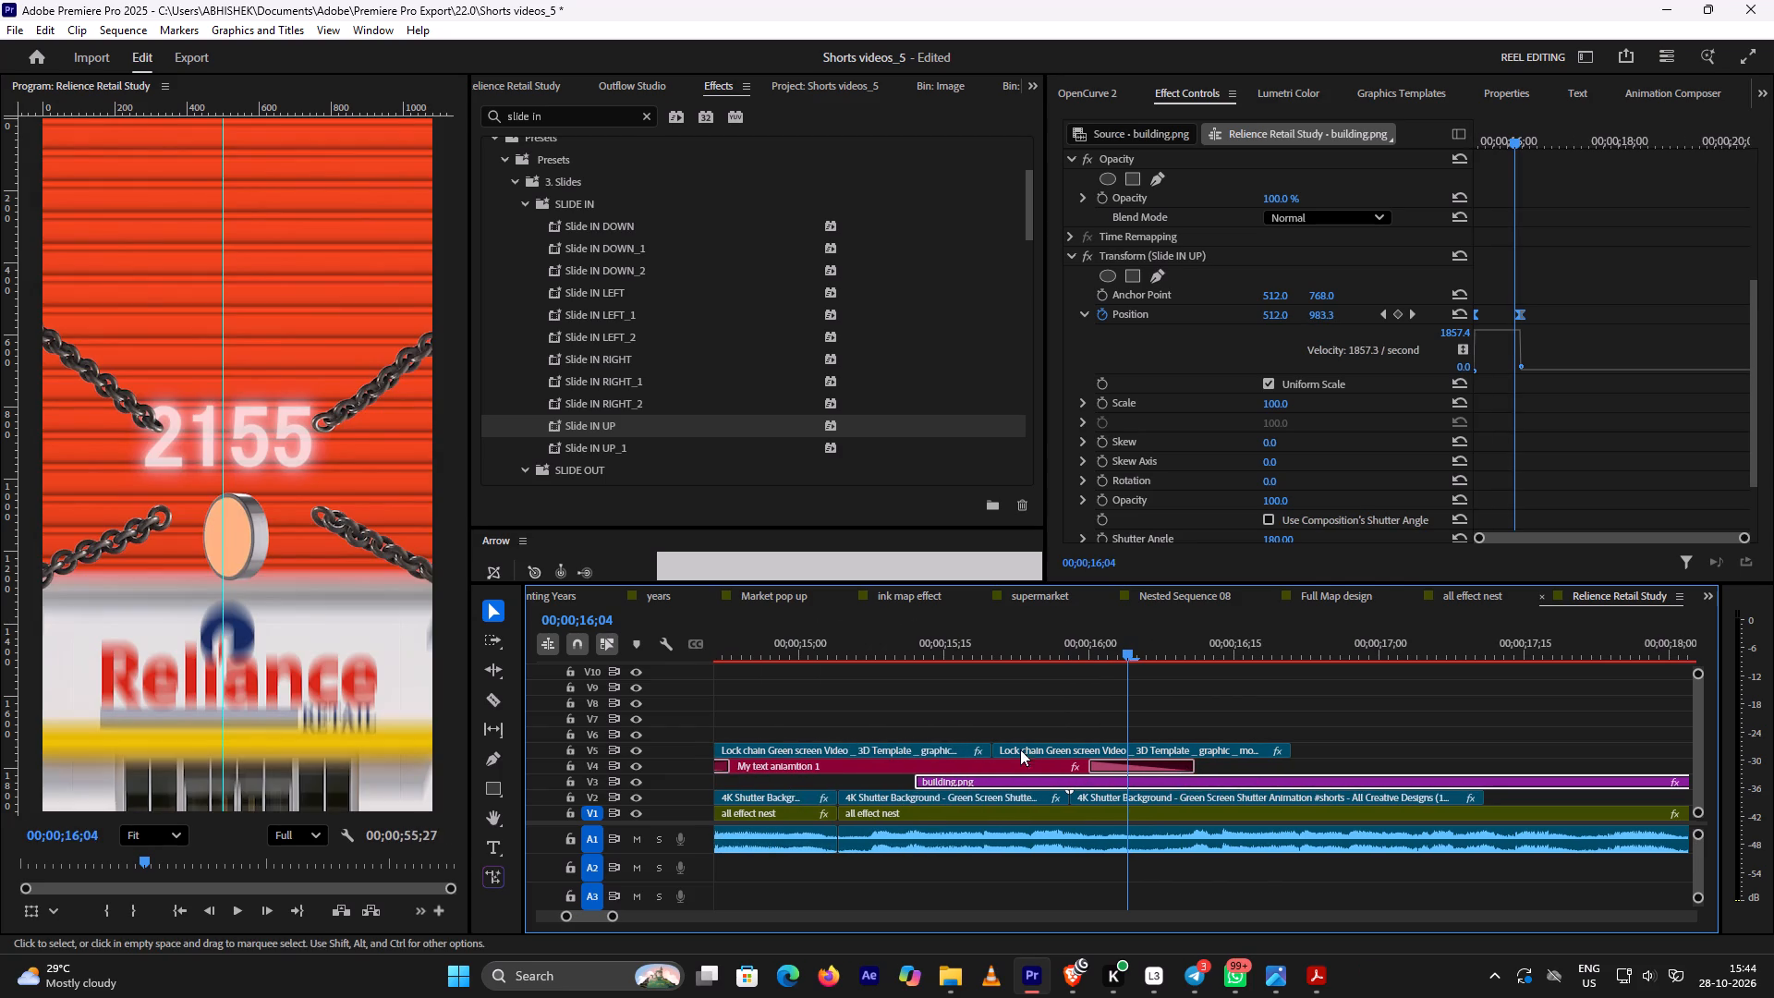
{"action": "left_click_drag", "start_coordinate": [992, 782], "coordinate": [1009, 781]}
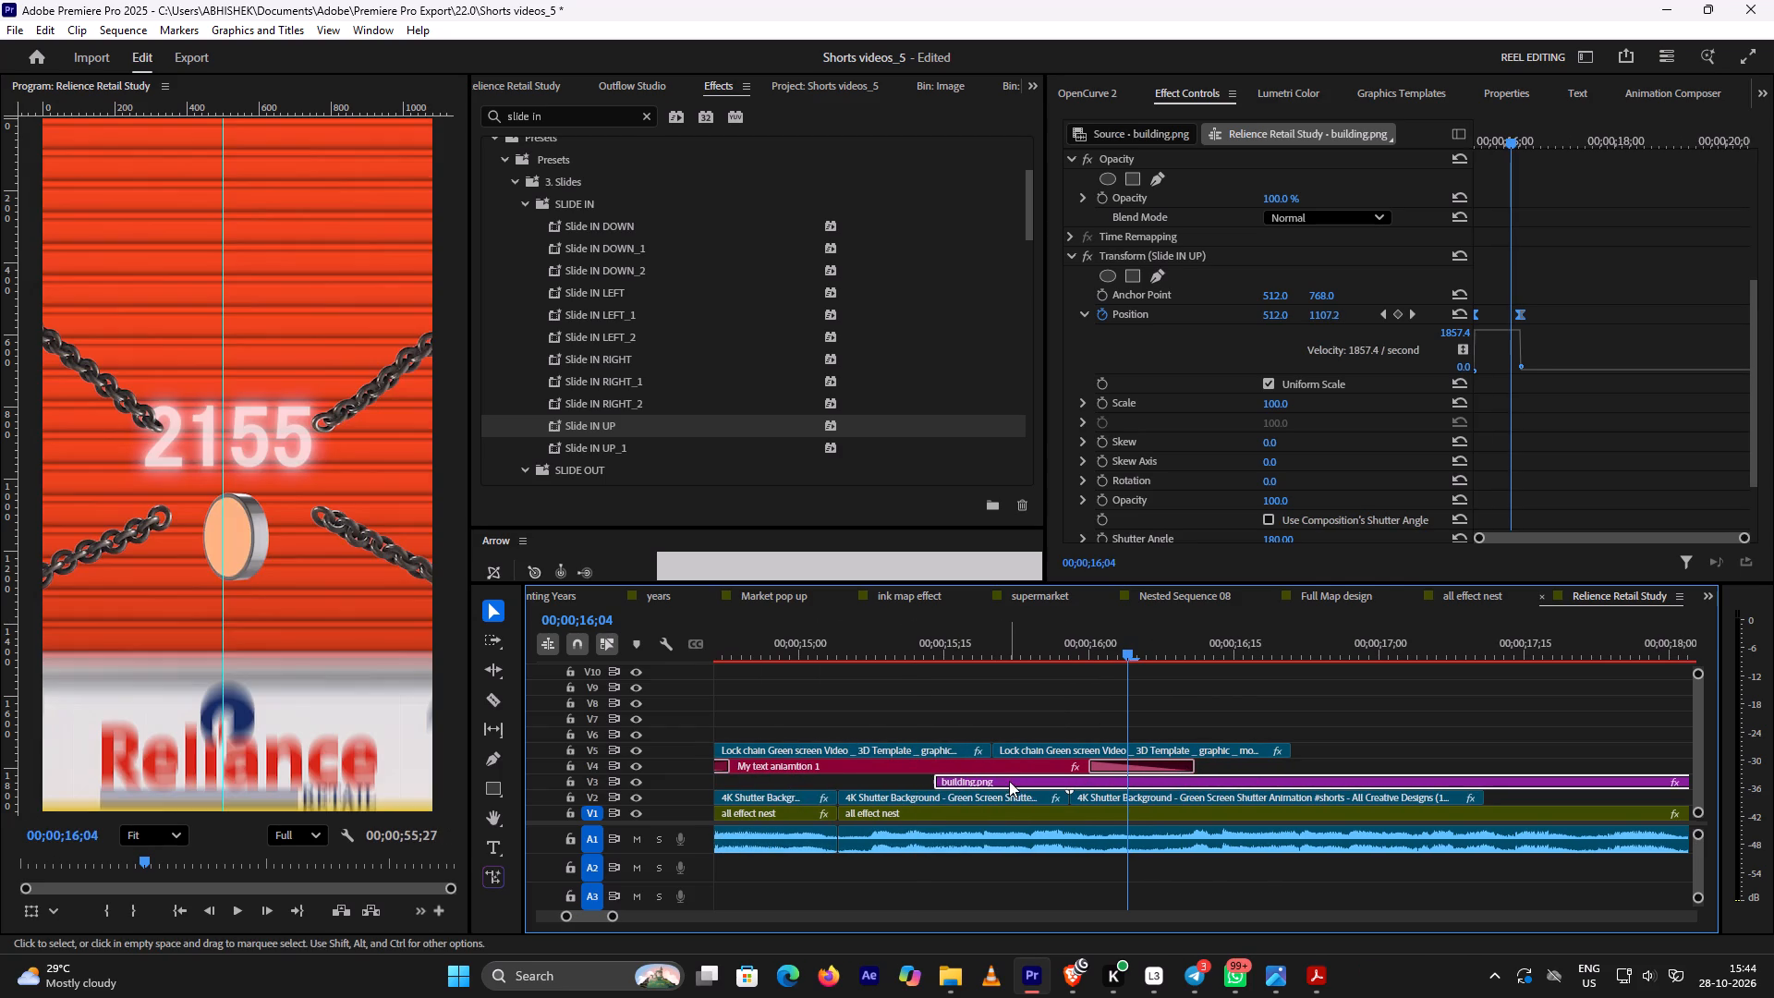
{"action": "left_click_drag", "start_coordinate": [1001, 775], "coordinate": [1013, 775]}
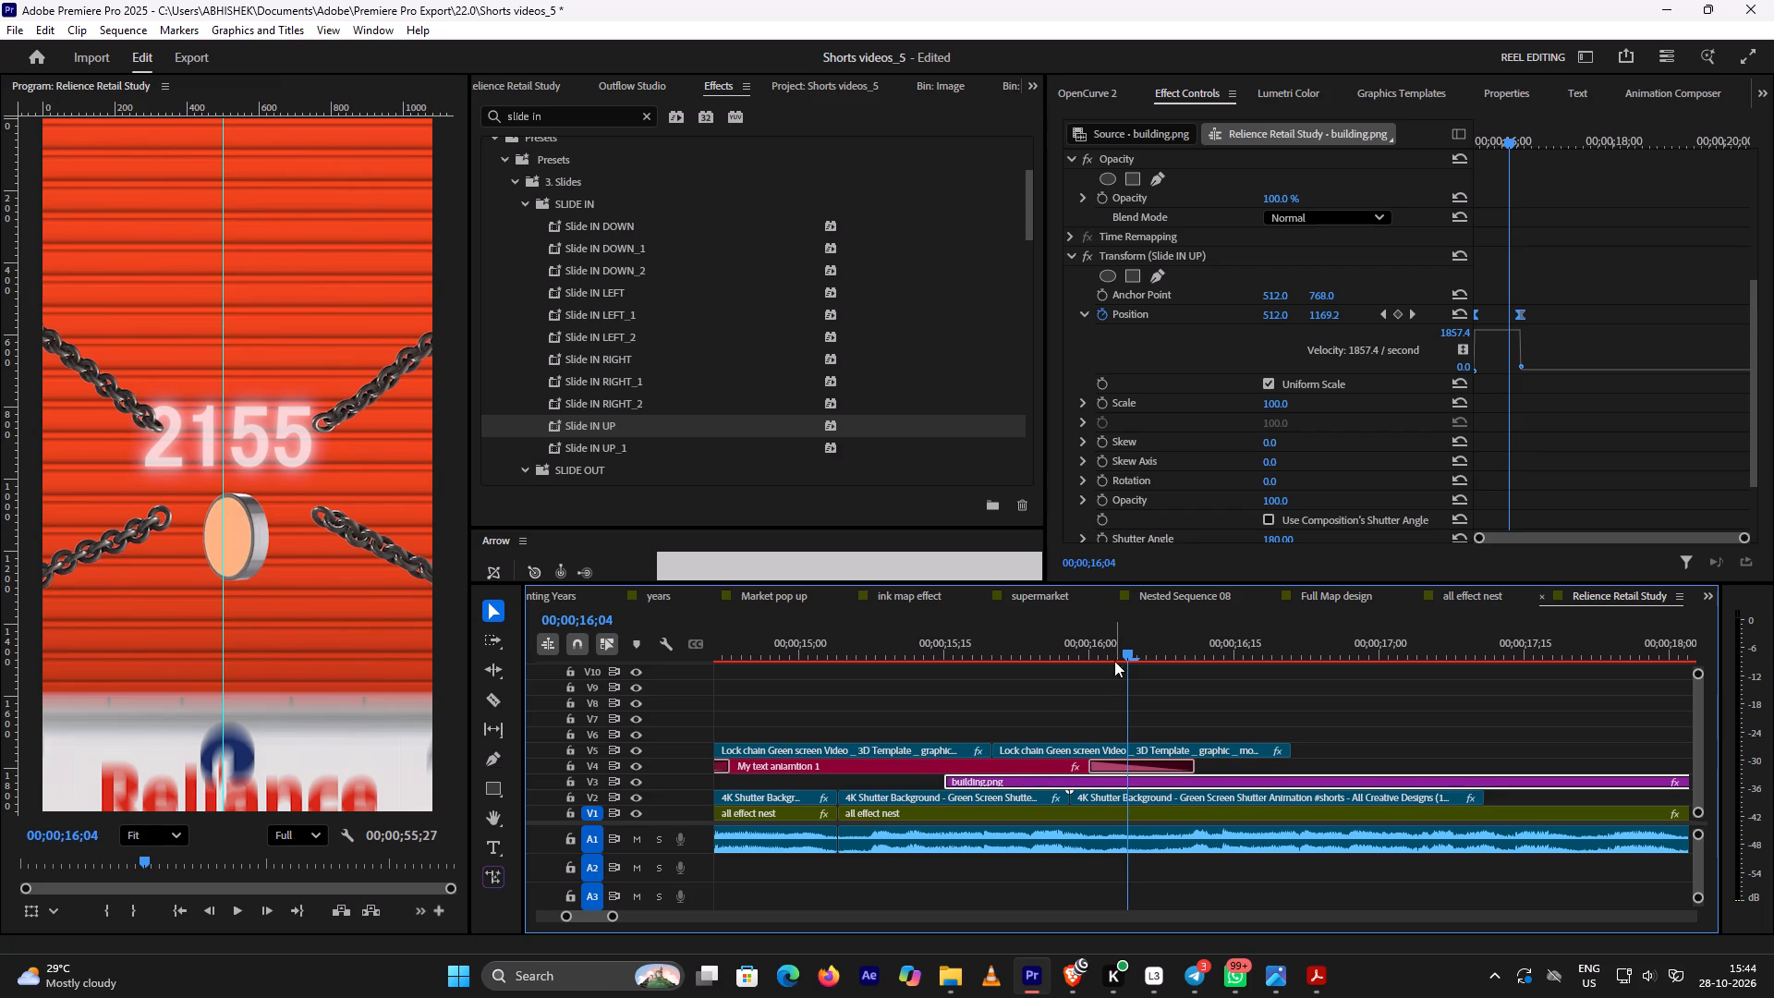
Scrub between 00;00;16;02 and 00;00;16;14 to check the retimed building slide-up against the rising shutter.
{"action": "left_click_drag", "start_coordinate": [1121, 651], "coordinate": [1110, 658]}
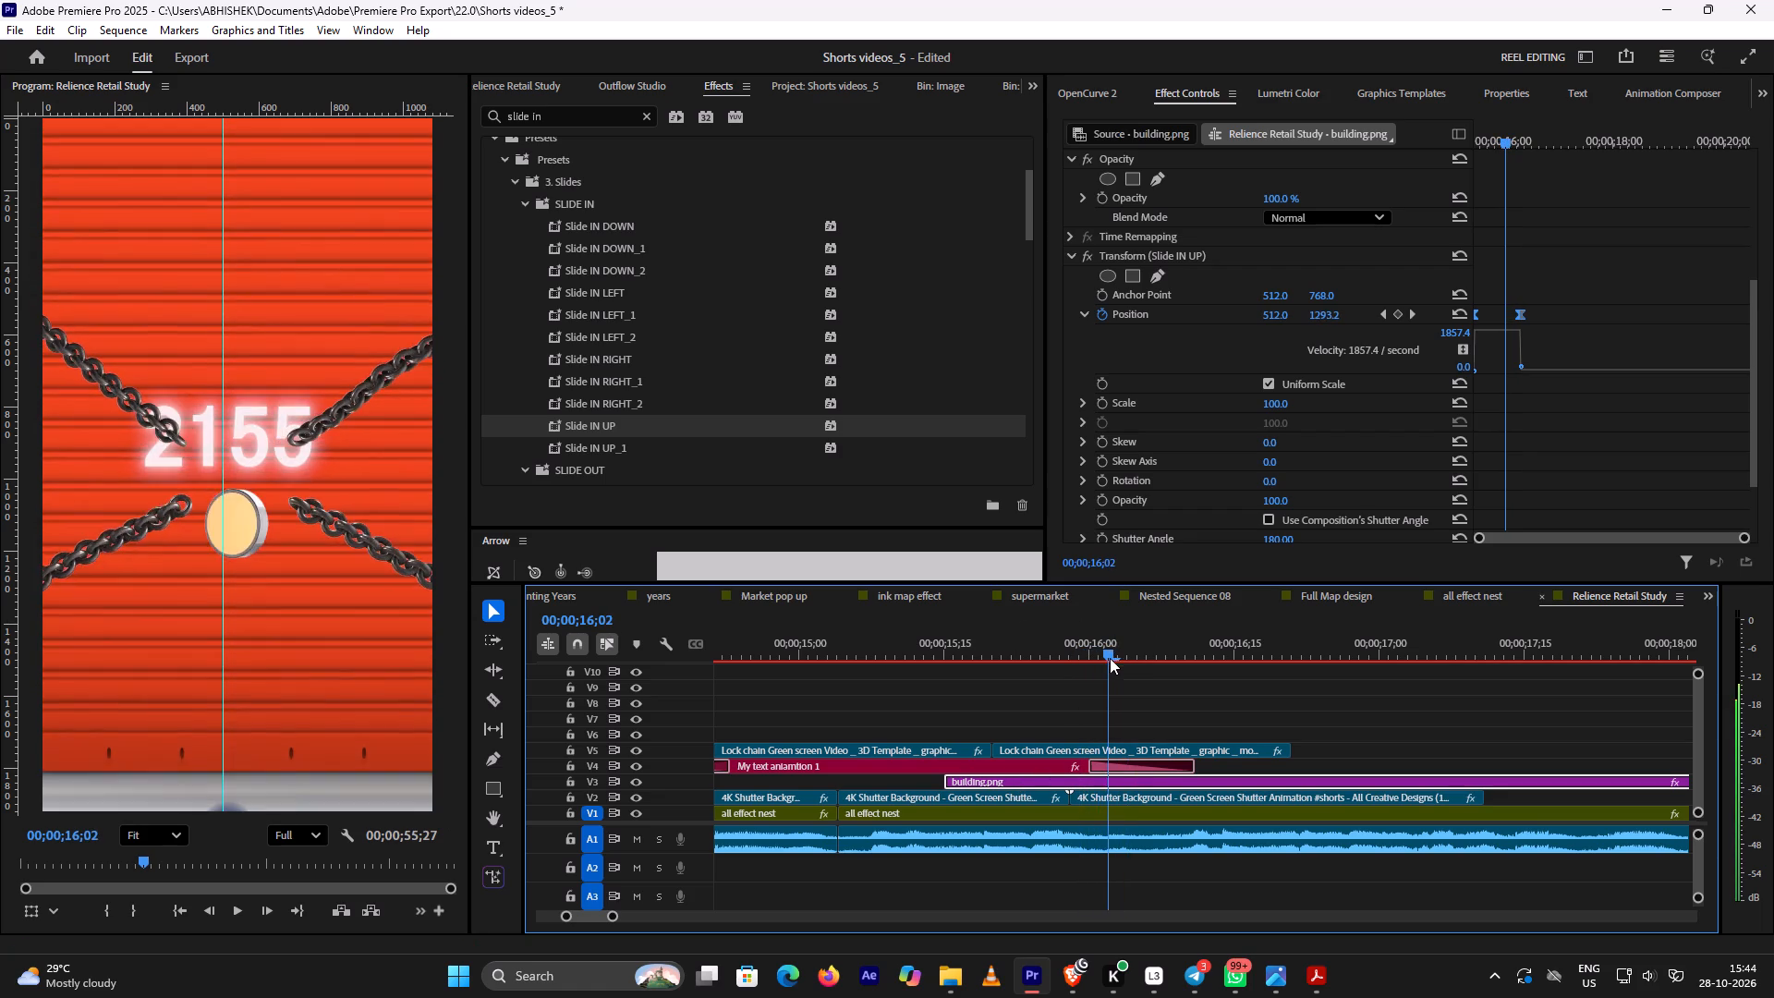
{"action": "left_click_drag", "start_coordinate": [1110, 658], "coordinate": [1207, 666]}
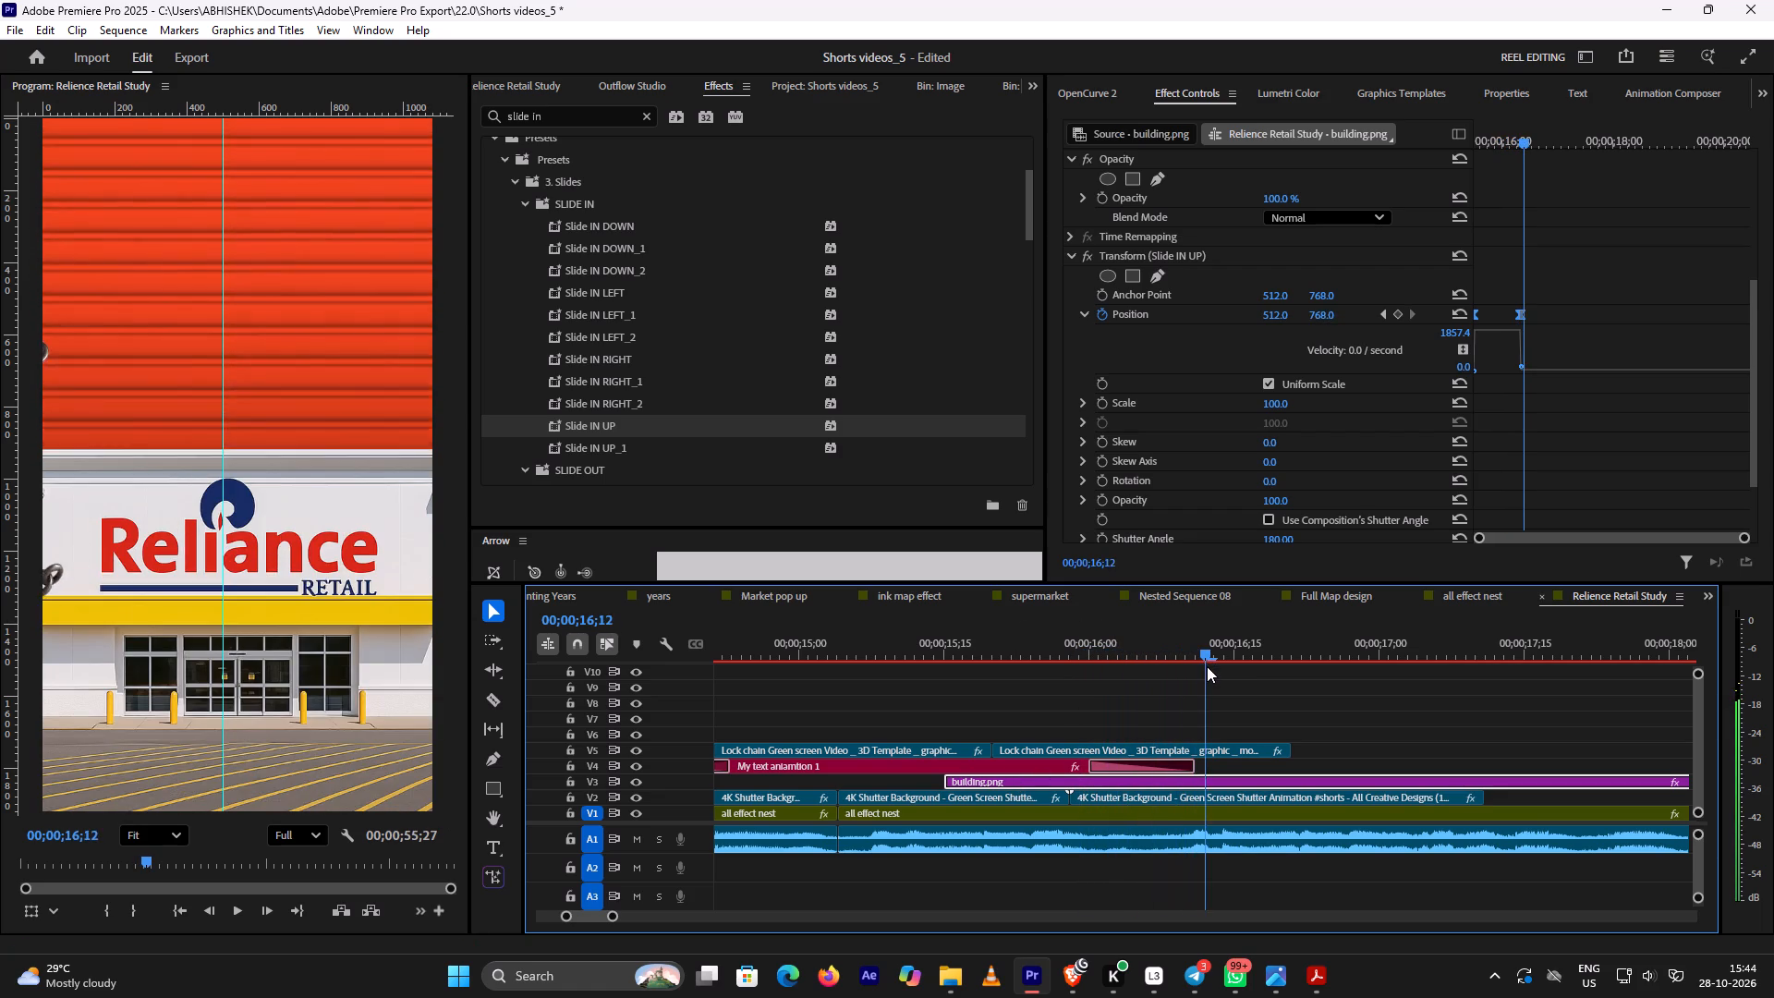
{"action": "left_click_drag", "start_coordinate": [1207, 666], "coordinate": [1229, 679]}
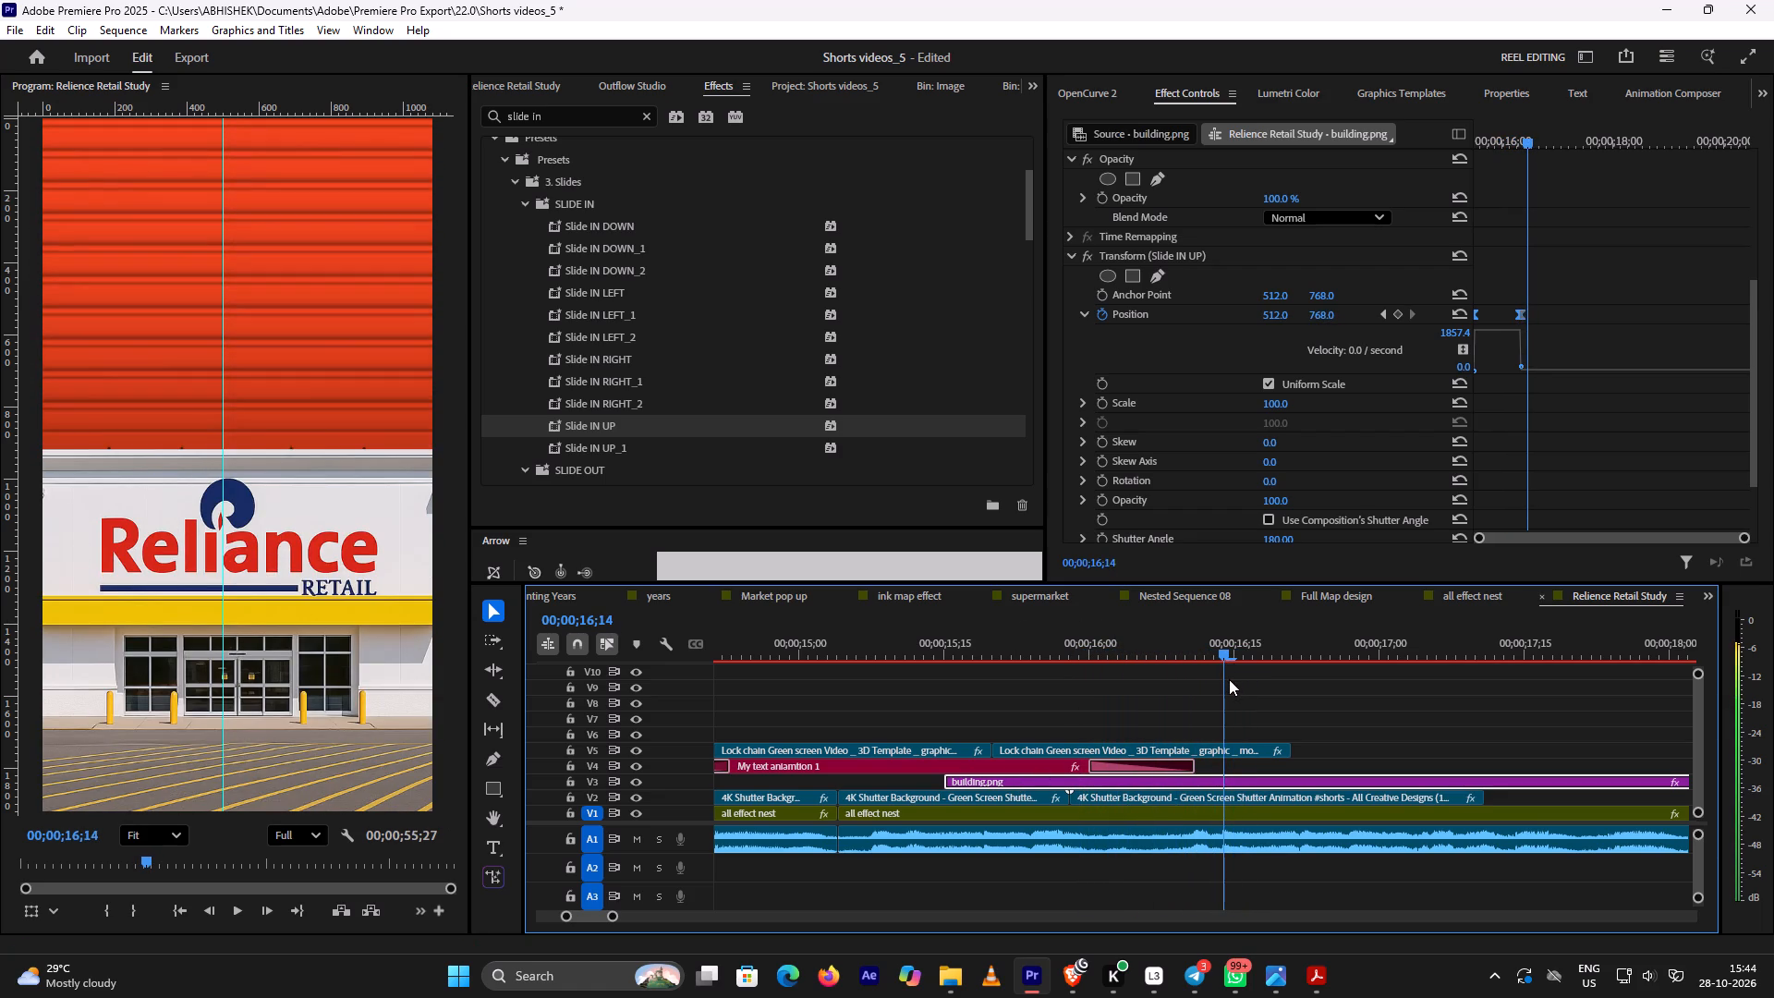
{"action": "left_click_drag", "start_coordinate": [1229, 679], "coordinate": [1193, 697]}
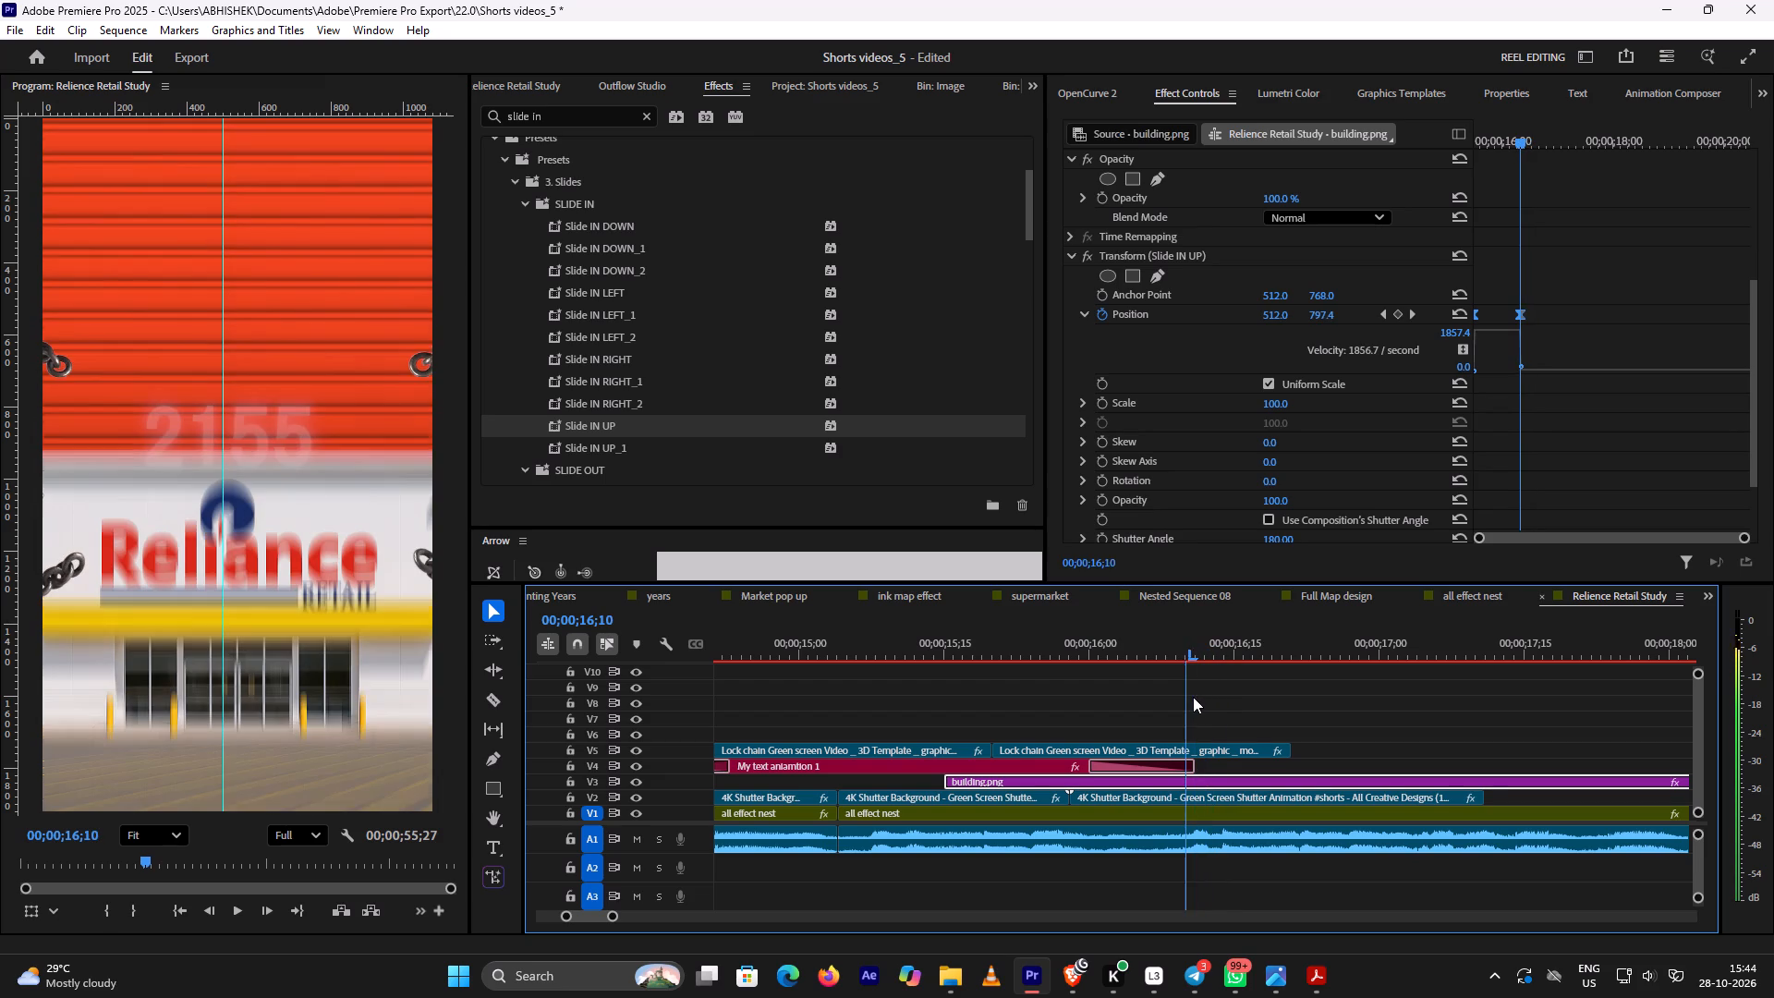
{"action": "left_click_drag", "start_coordinate": [1193, 697], "coordinate": [1170, 700]}
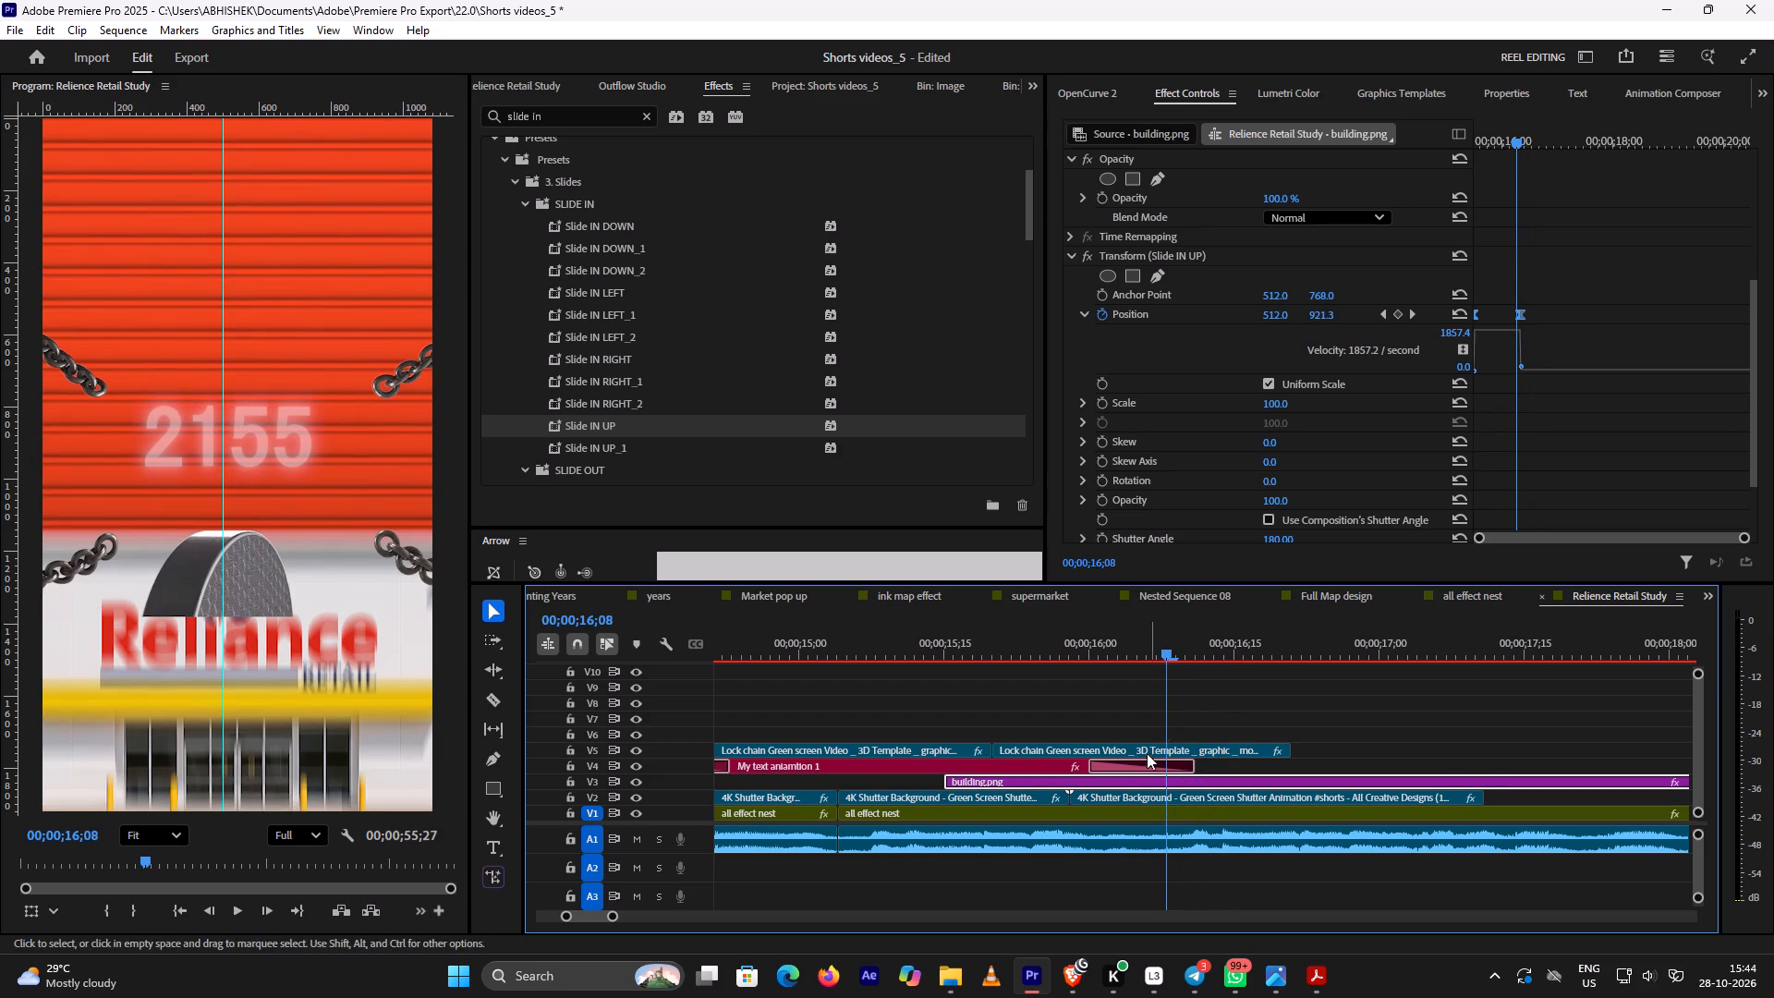
Move the building.png clip on V3 two frames later so it starts at 00;00;15;17.
{"action": "left_click_drag", "start_coordinate": [1129, 782], "coordinate": [1143, 776]}
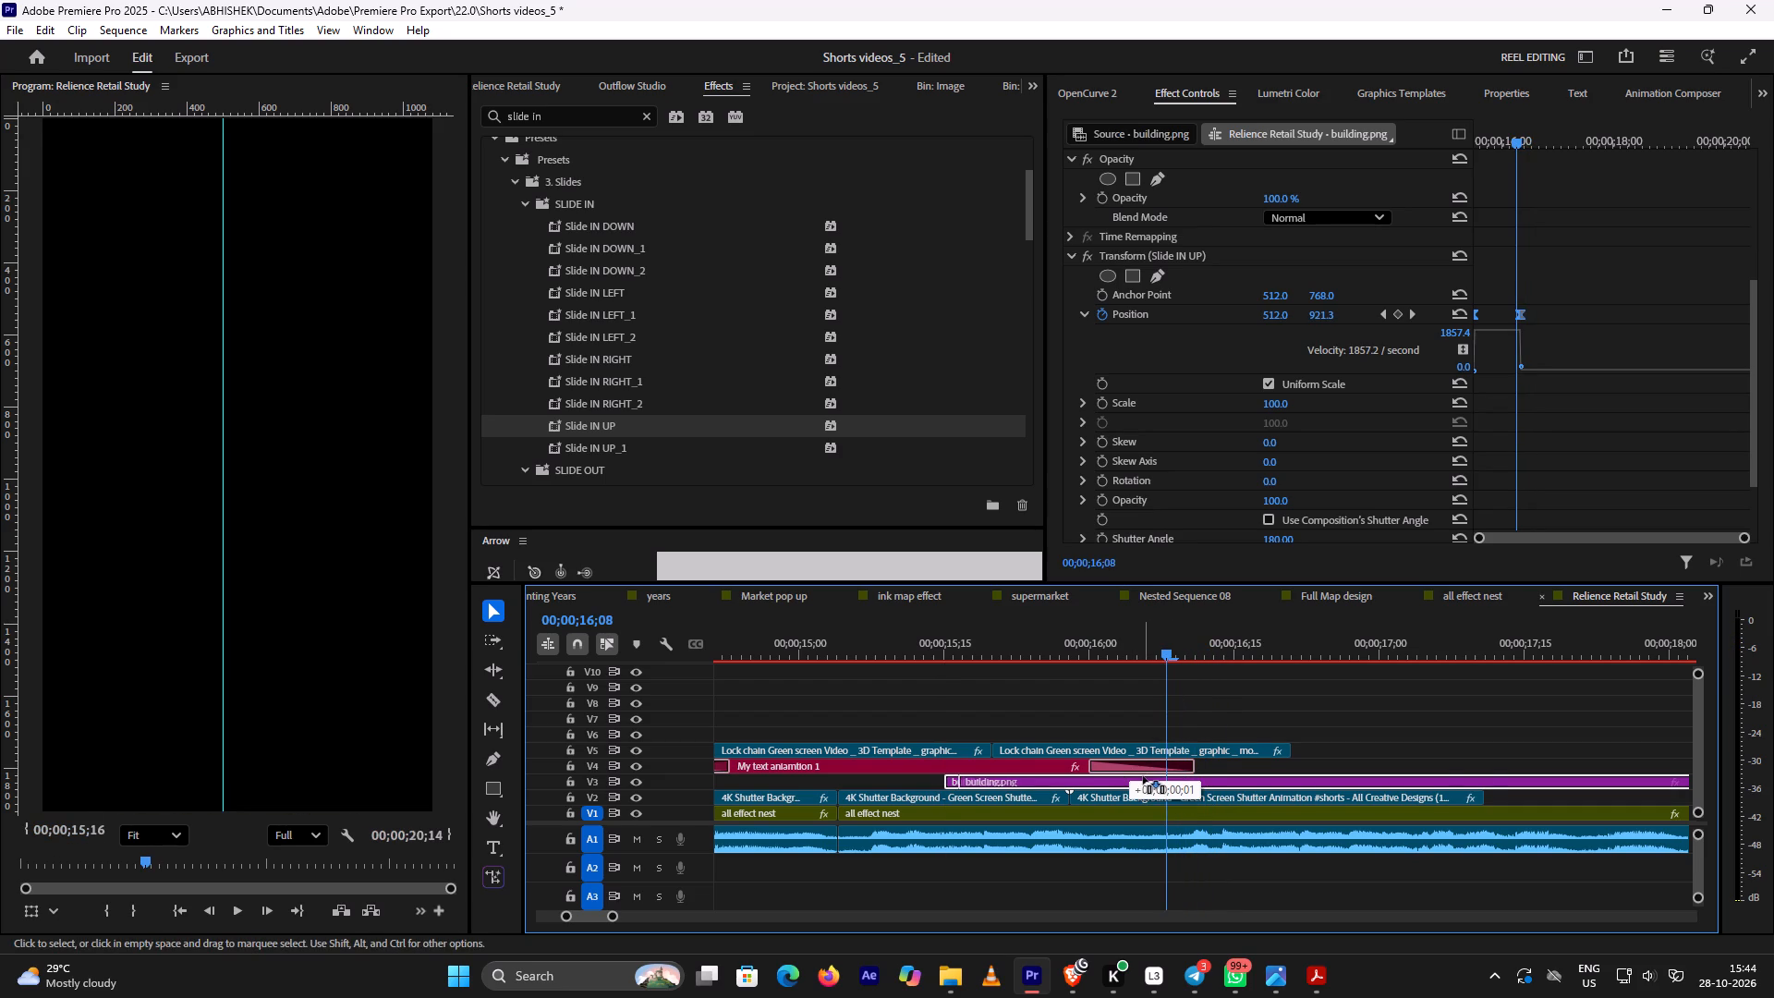
{"action": "left_click_drag", "start_coordinate": [1143, 776], "coordinate": [1145, 775]}
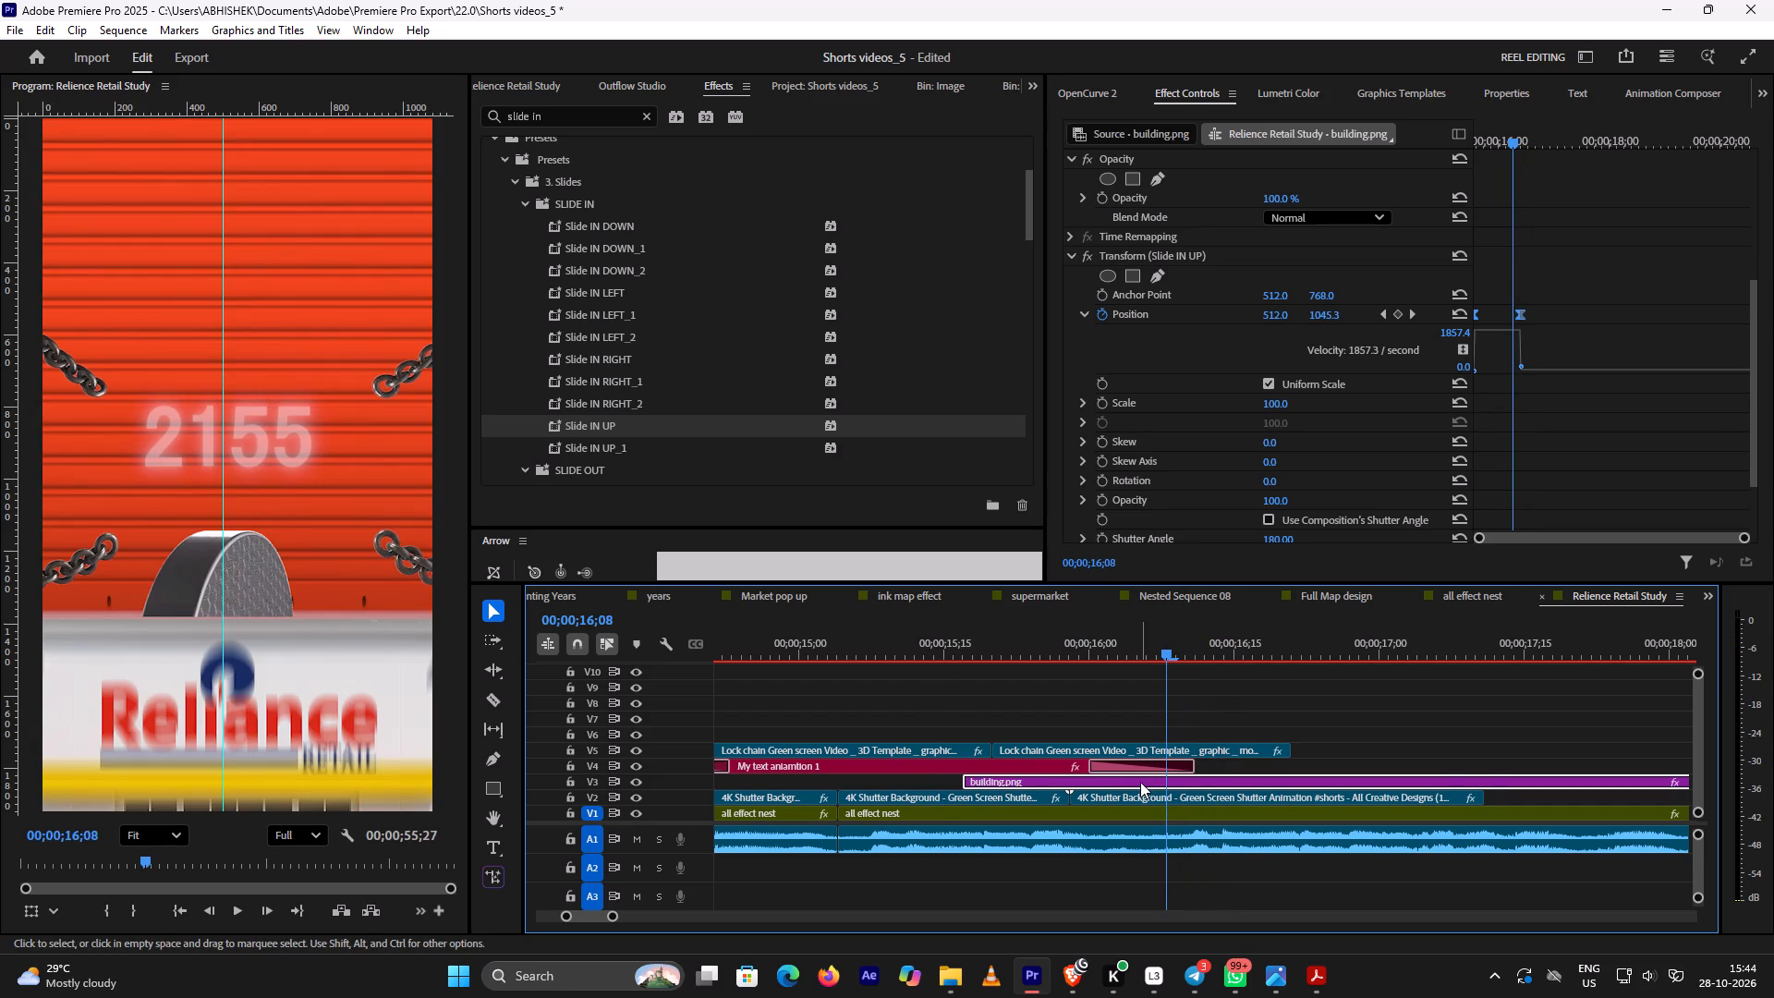
{"action": "left_click_drag", "start_coordinate": [1140, 782], "coordinate": [1153, 782]}
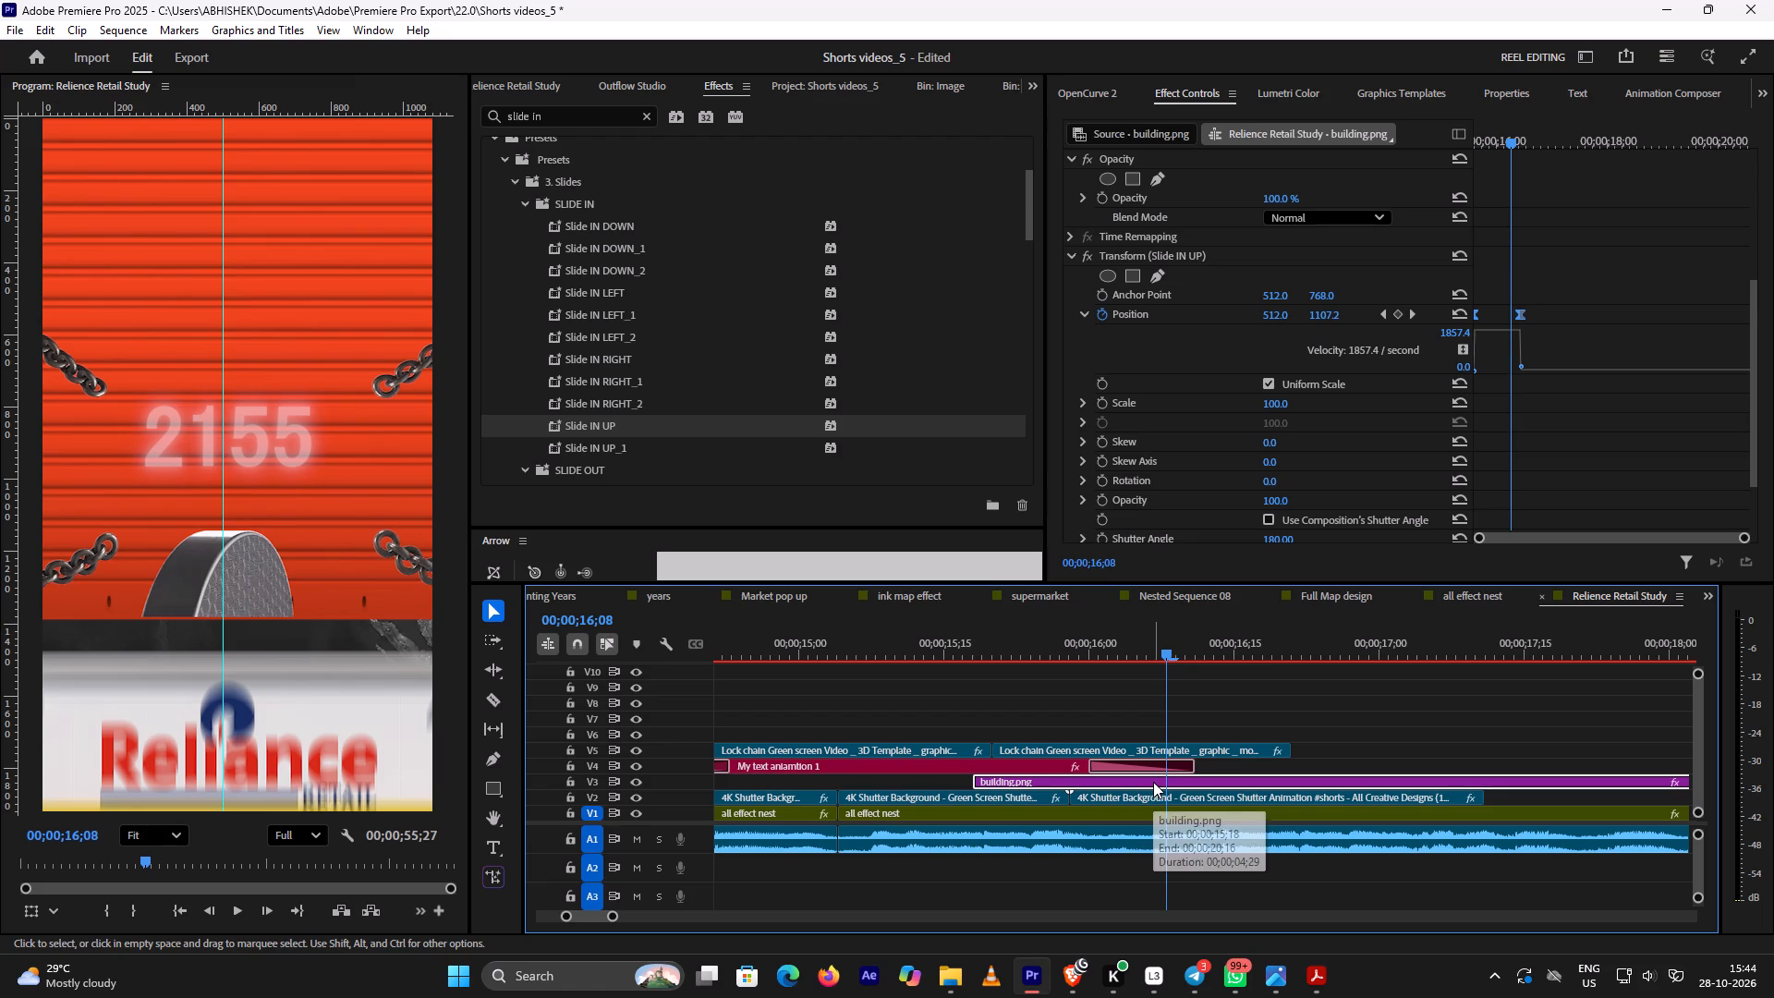
{"action": "left_click_drag", "start_coordinate": [1153, 782], "coordinate": [1142, 783]}
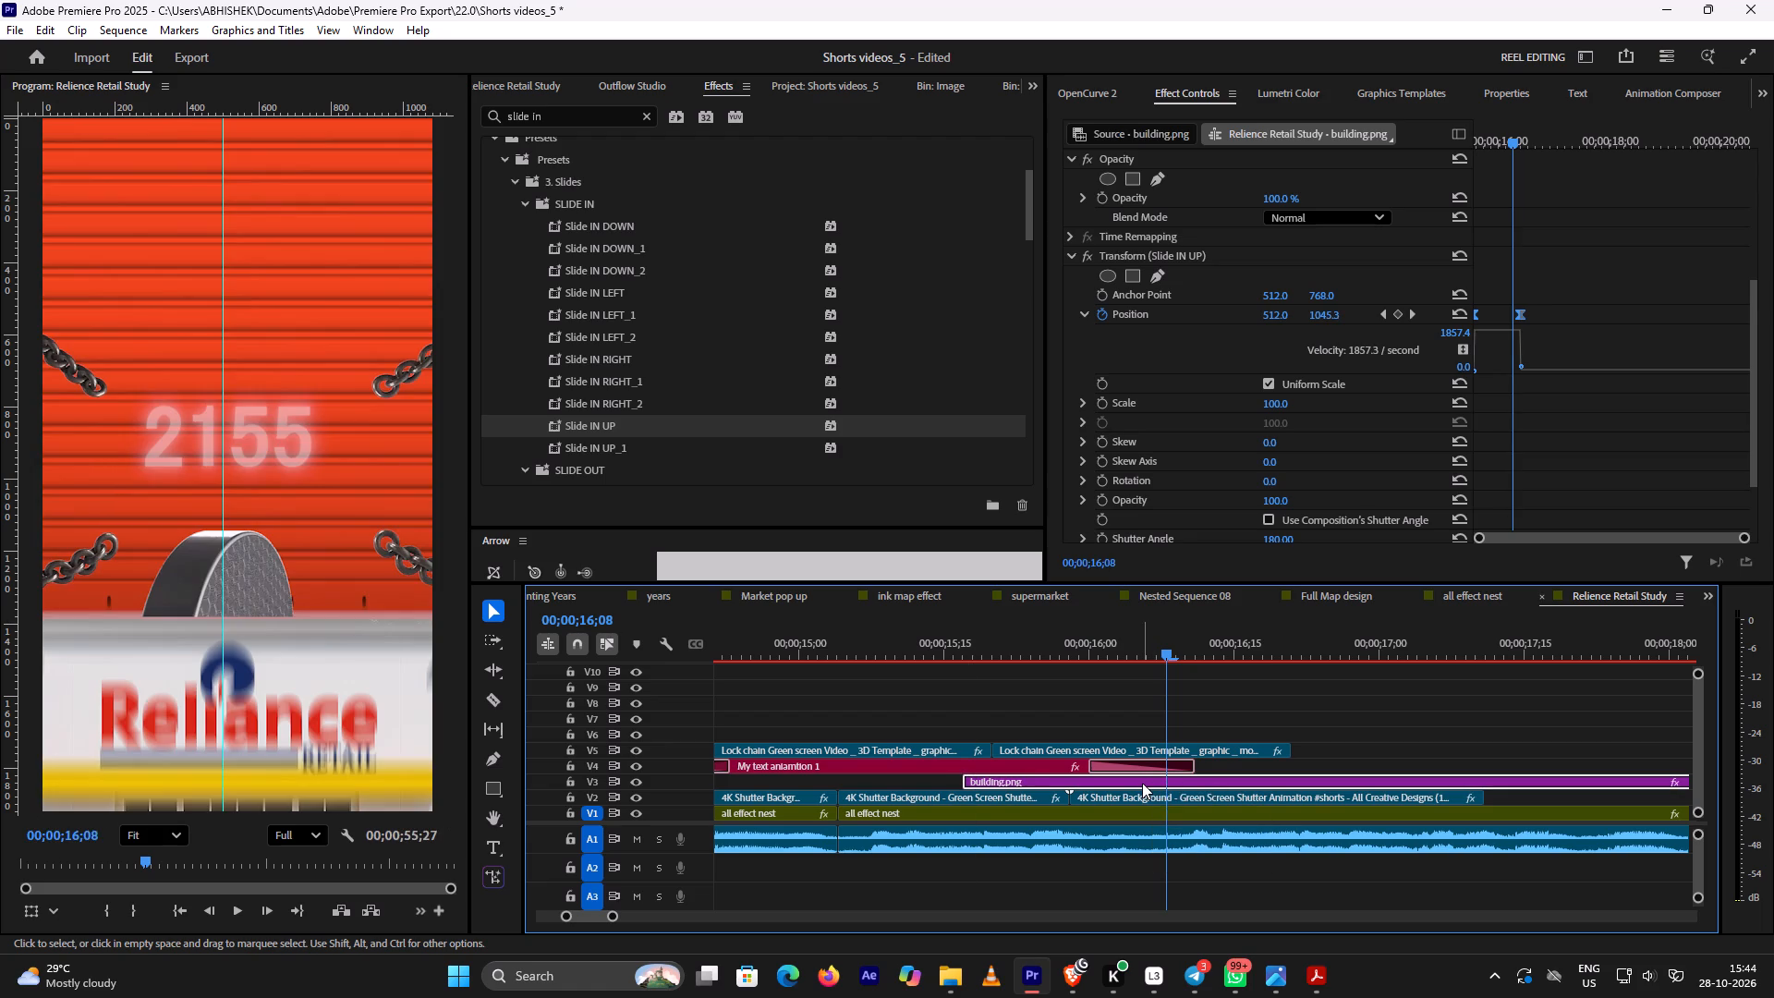
Scrub between 00;00;16;02 and 00;00;16;10 to check the building's slide-up against the rising shutter.
{"action": "left_click_drag", "start_coordinate": [1165, 658], "coordinate": [1104, 657]}
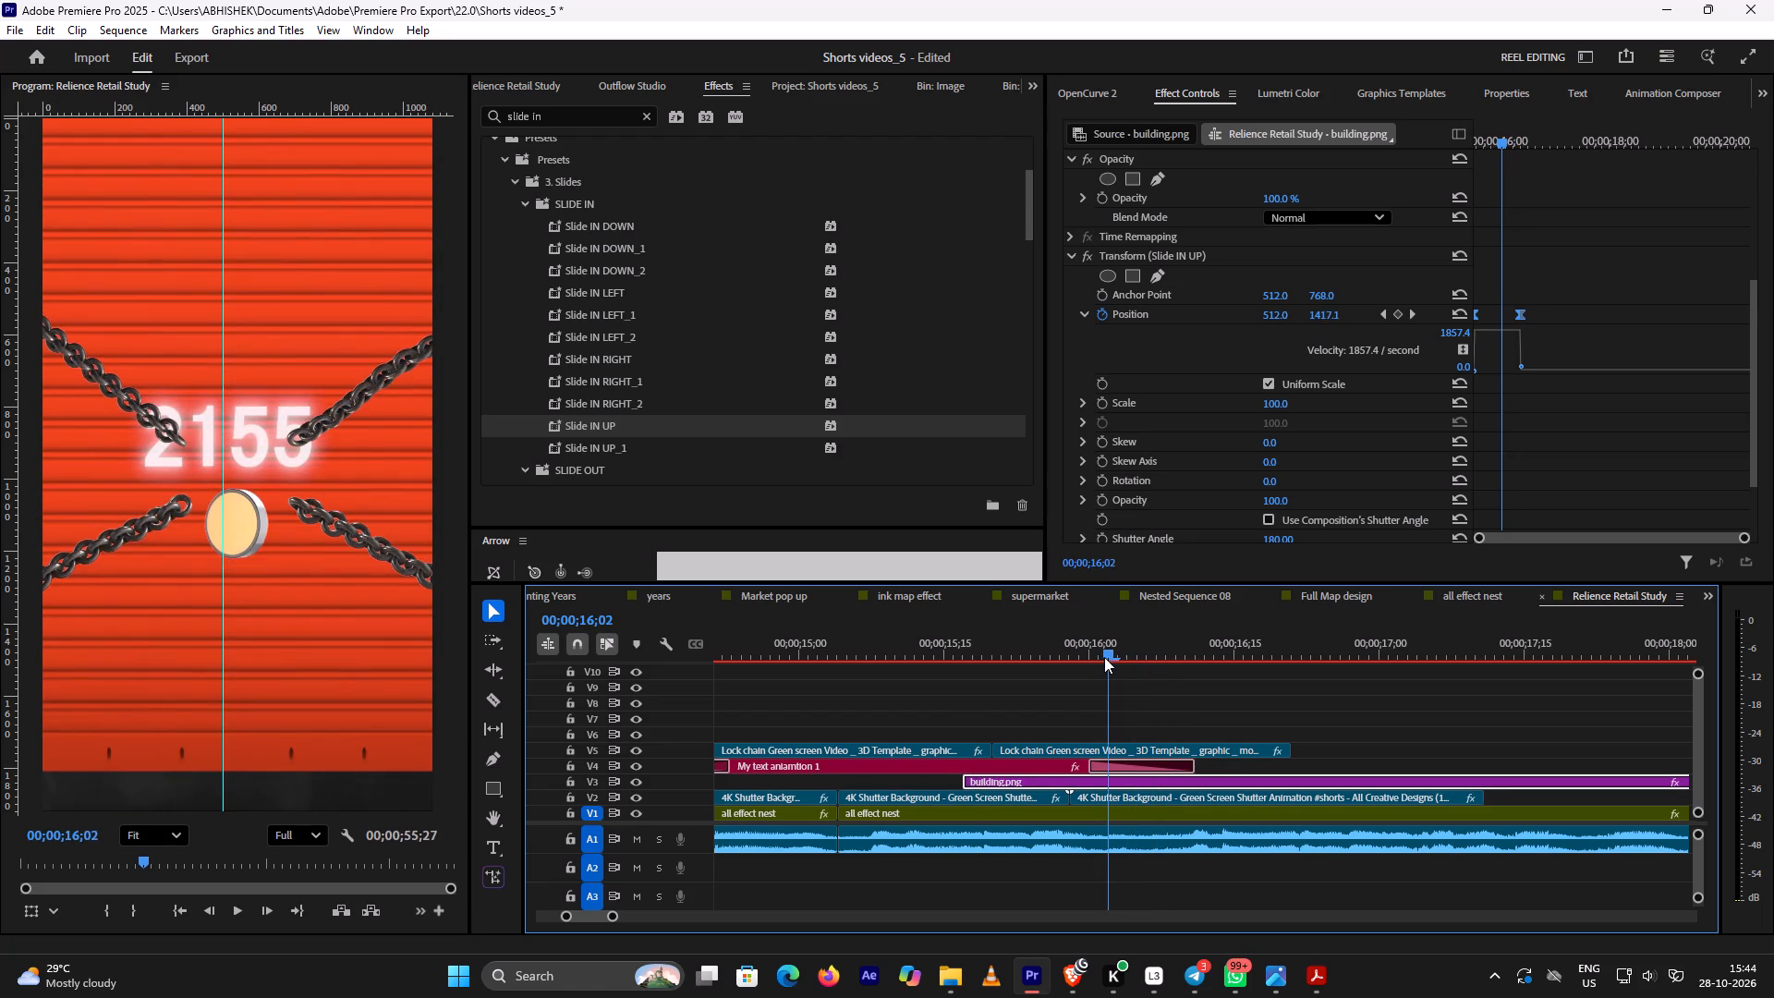
{"action": "left_click_drag", "start_coordinate": [1104, 657], "coordinate": [1182, 669]}
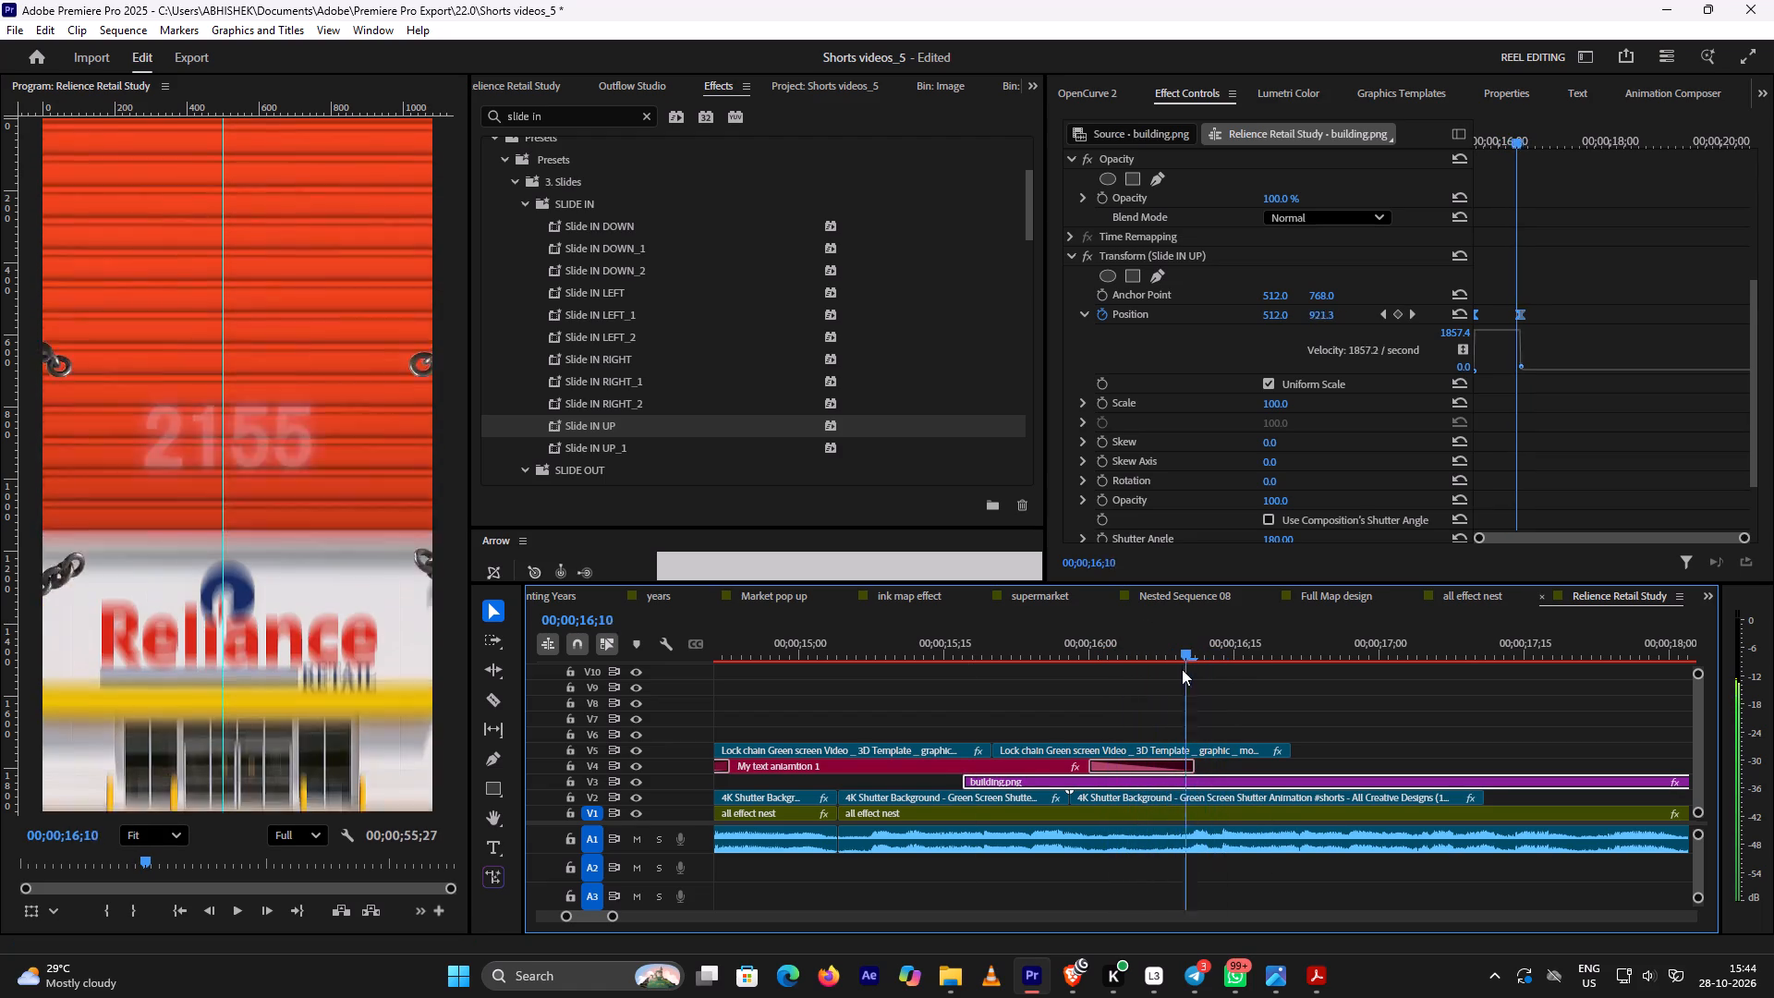
{"action": "left_click_drag", "start_coordinate": [1182, 669], "coordinate": [1161, 682]}
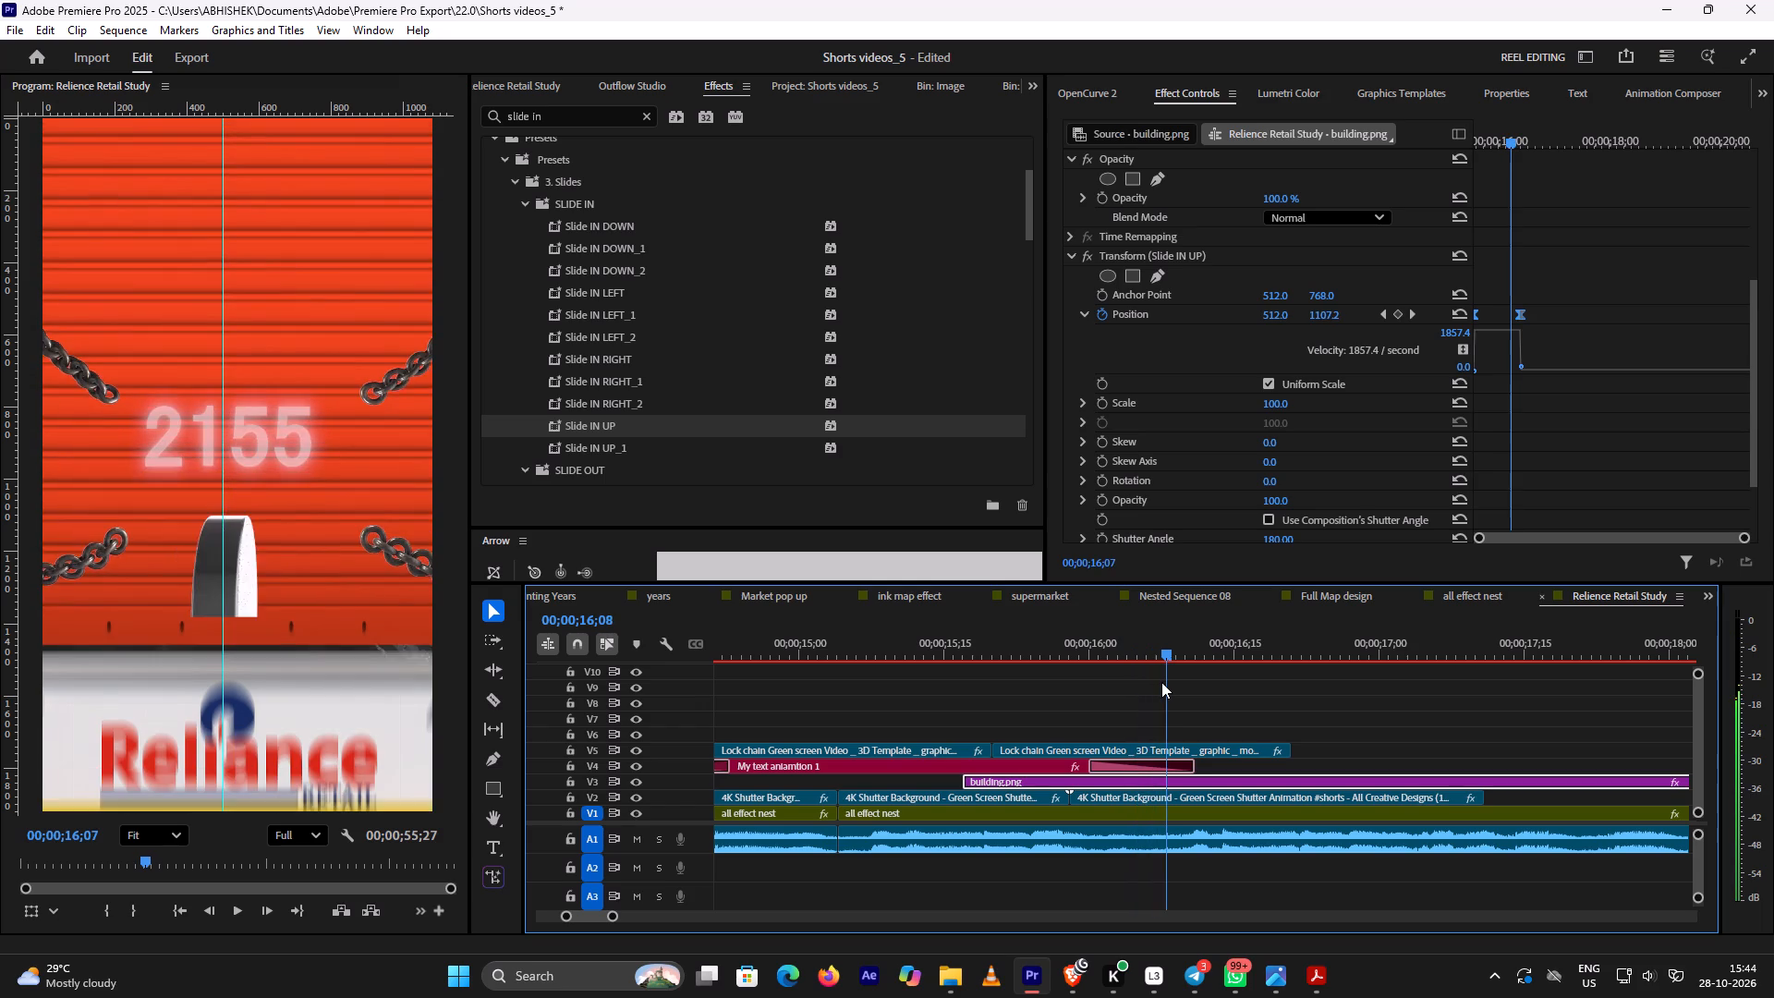
{"action": "left_click_drag", "start_coordinate": [1161, 682], "coordinate": [1165, 682]}
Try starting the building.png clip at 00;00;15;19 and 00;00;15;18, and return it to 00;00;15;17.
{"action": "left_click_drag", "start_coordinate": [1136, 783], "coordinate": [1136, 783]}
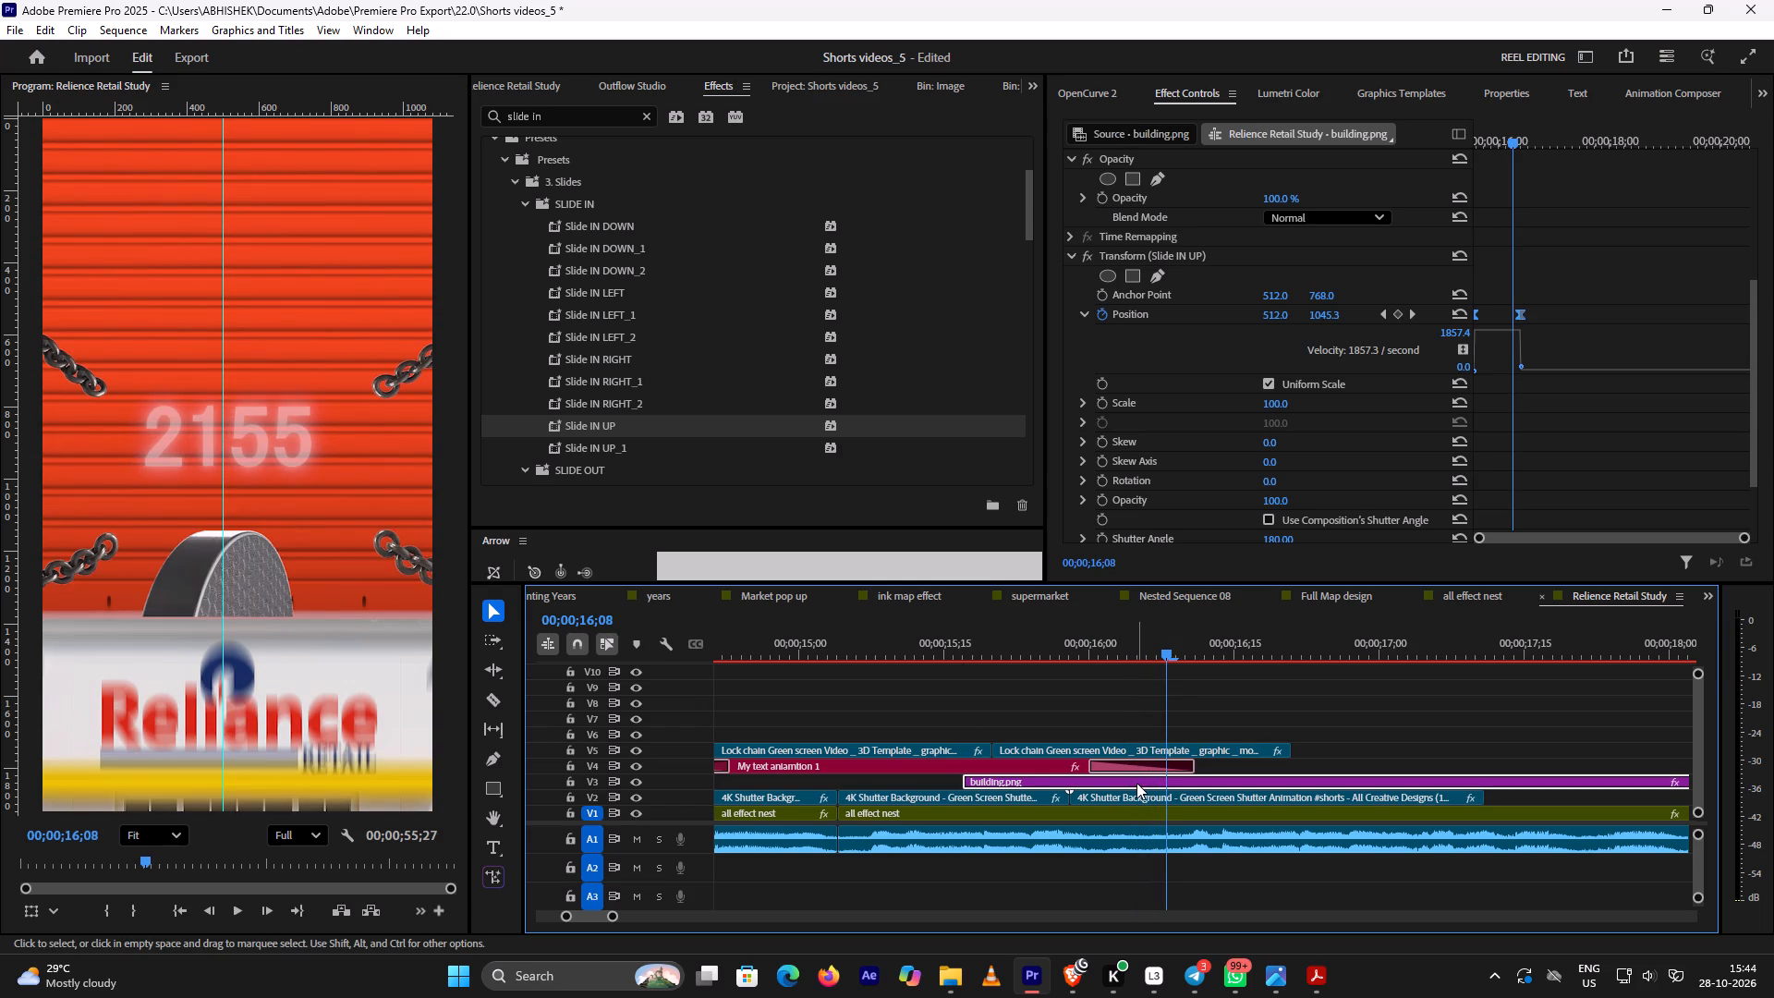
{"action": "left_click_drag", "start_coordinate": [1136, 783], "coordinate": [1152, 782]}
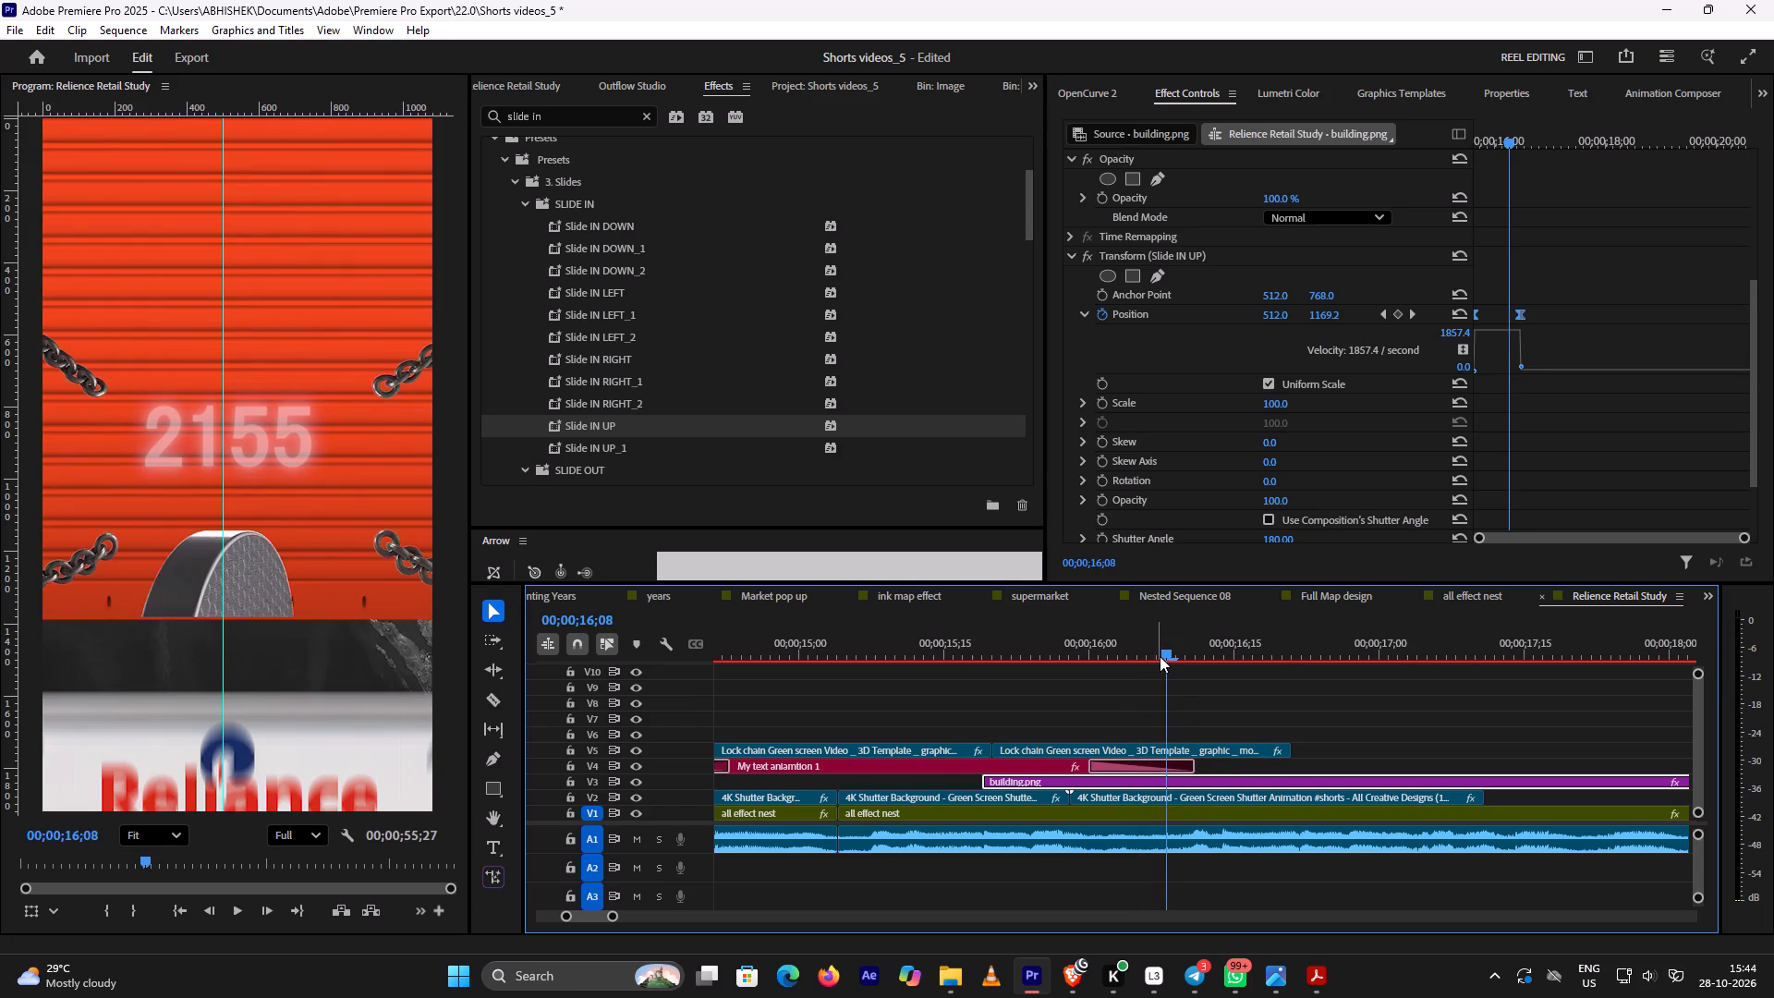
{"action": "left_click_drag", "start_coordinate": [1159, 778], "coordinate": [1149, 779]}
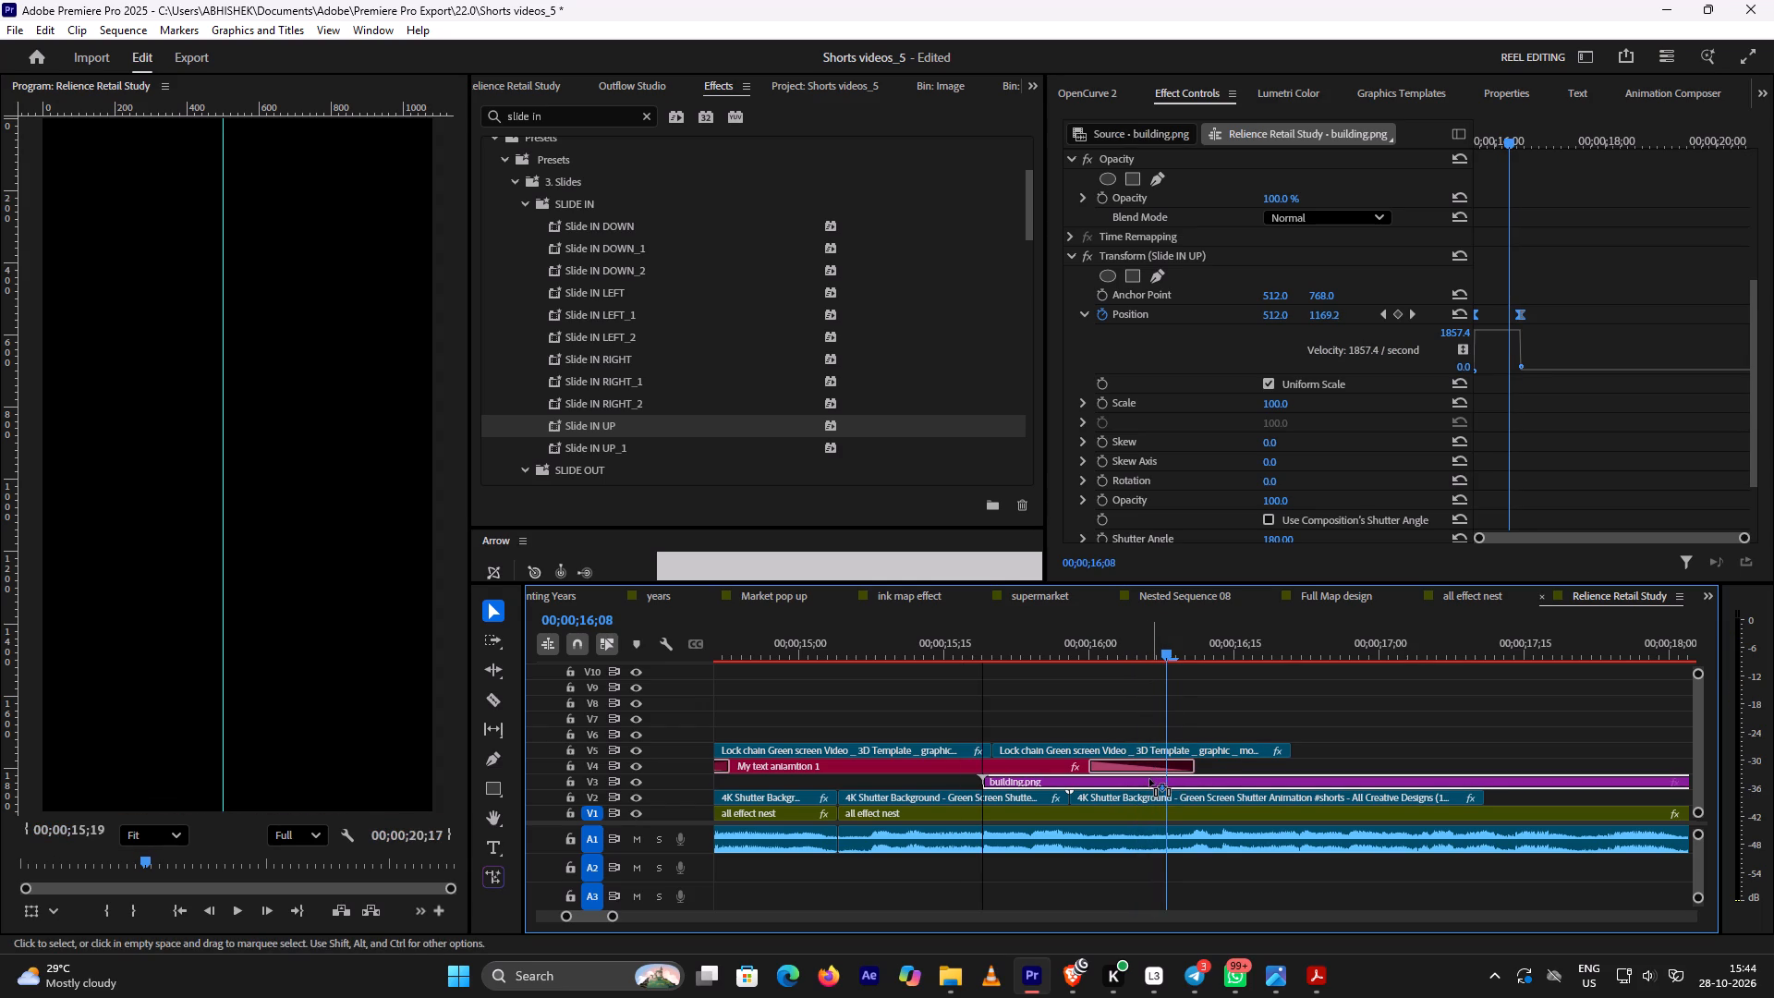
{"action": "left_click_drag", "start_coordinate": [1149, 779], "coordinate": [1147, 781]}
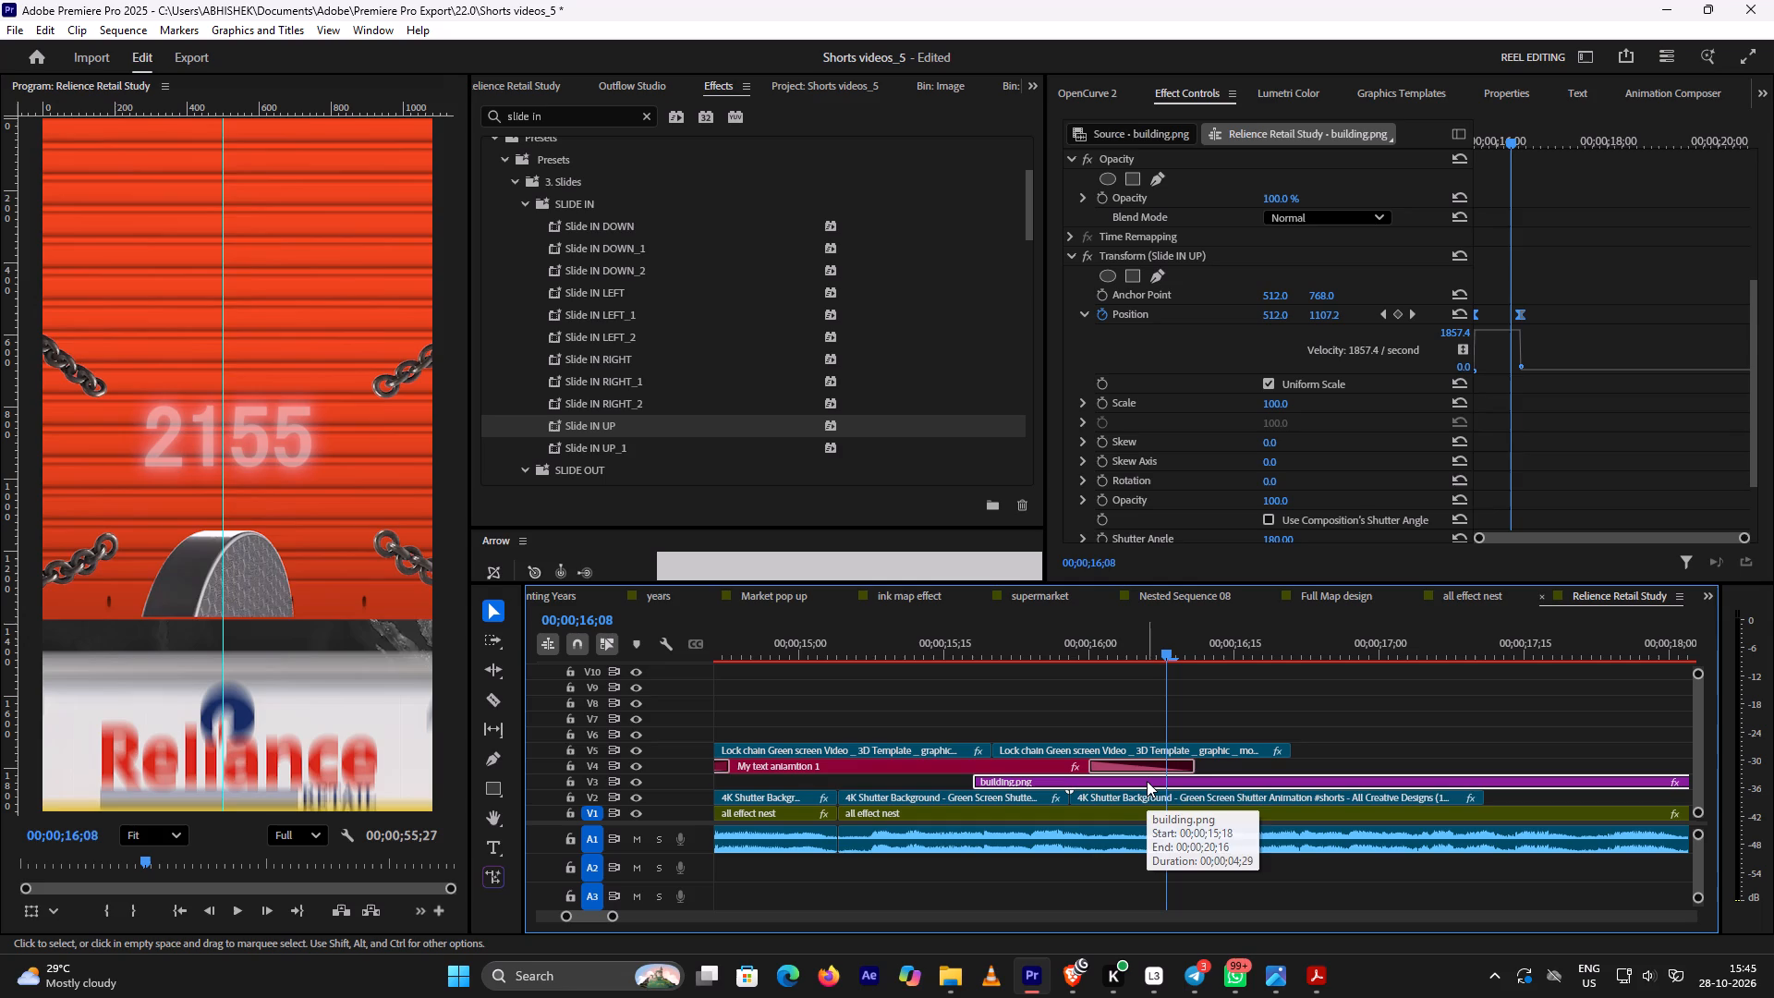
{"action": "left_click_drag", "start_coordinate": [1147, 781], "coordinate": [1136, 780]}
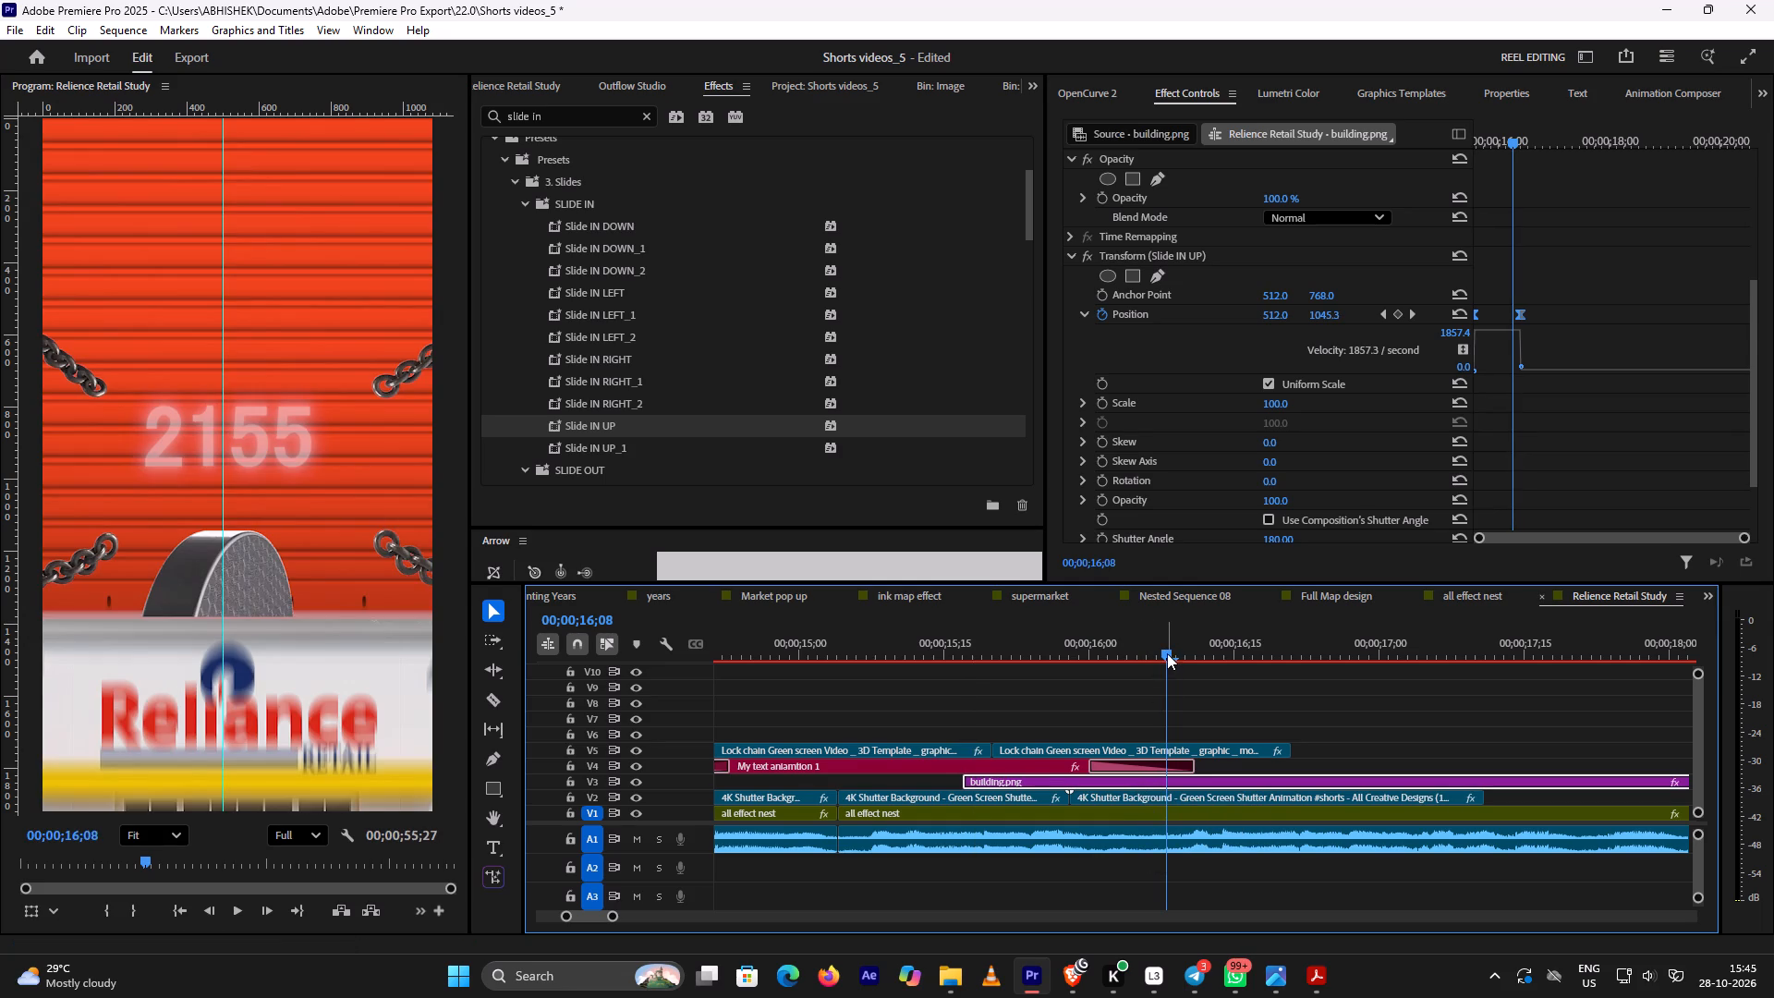
Scrub and repeatedly play the shutter opening from about 00;00;15;15 to review the building's slide-up timing.
{"action": "left_click_drag", "start_coordinate": [1167, 653], "coordinate": [1265, 661]}
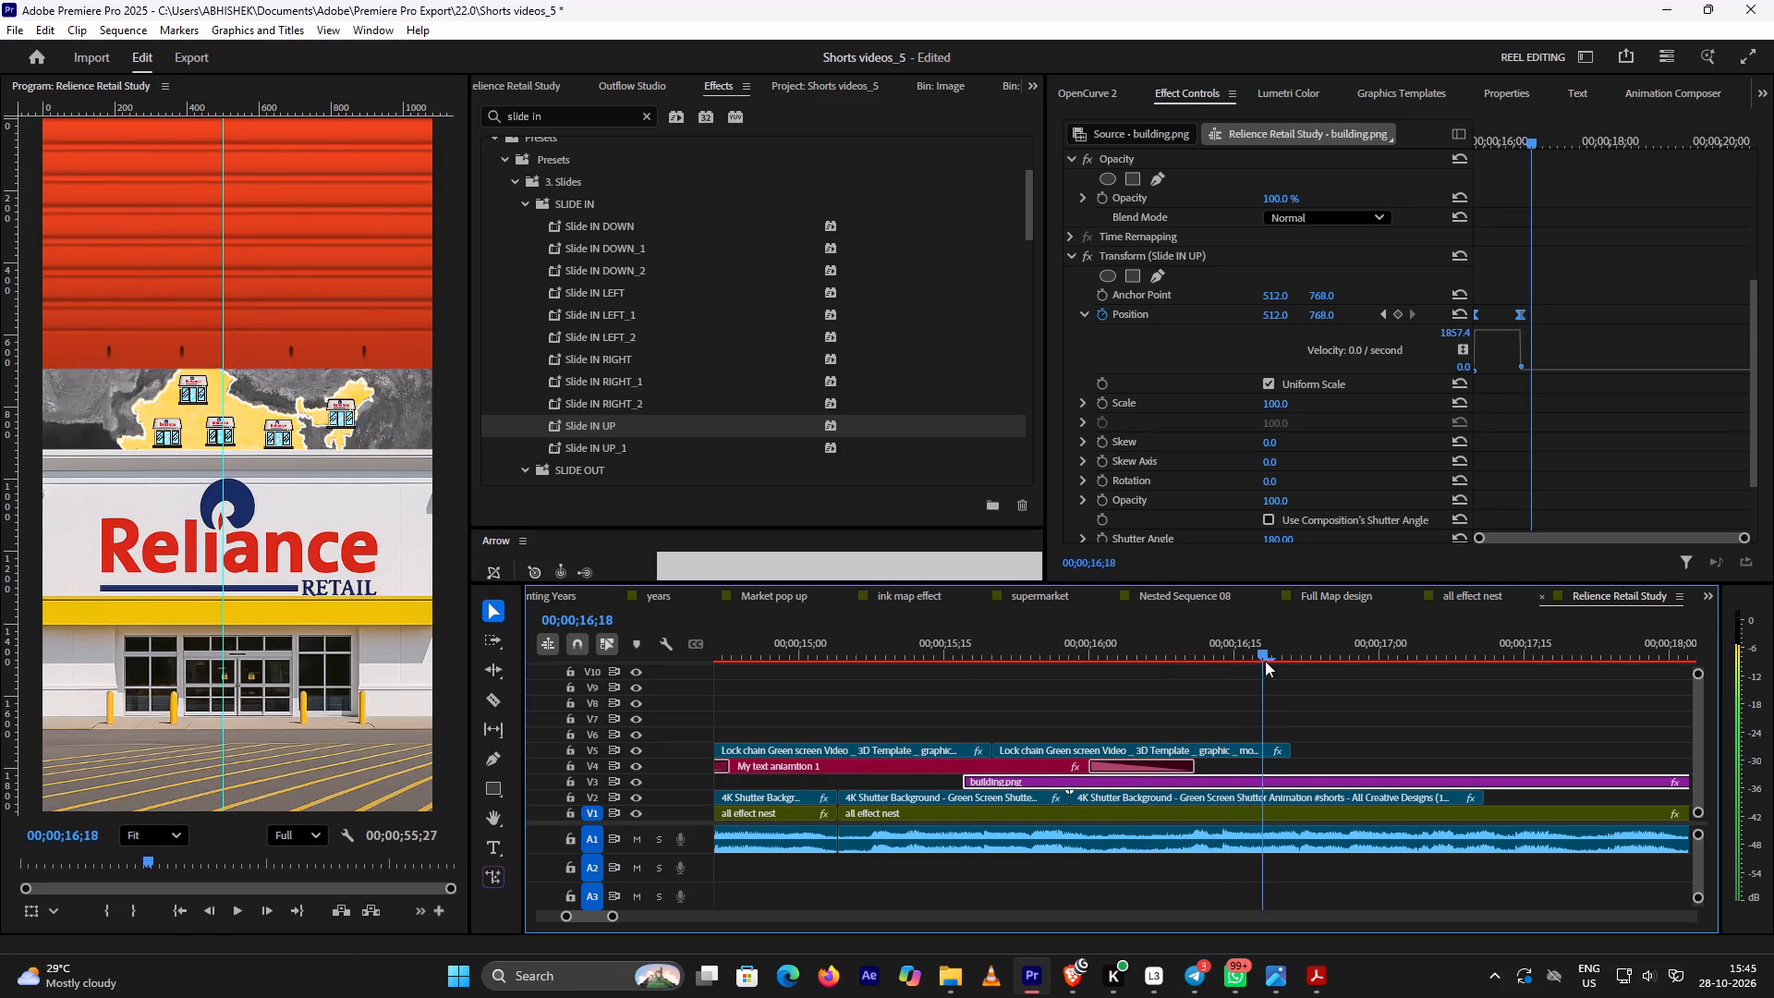
{"action": "left_click_drag", "start_coordinate": [1265, 661], "coordinate": [962, 638]}
{"action": "key", "text": "space"}
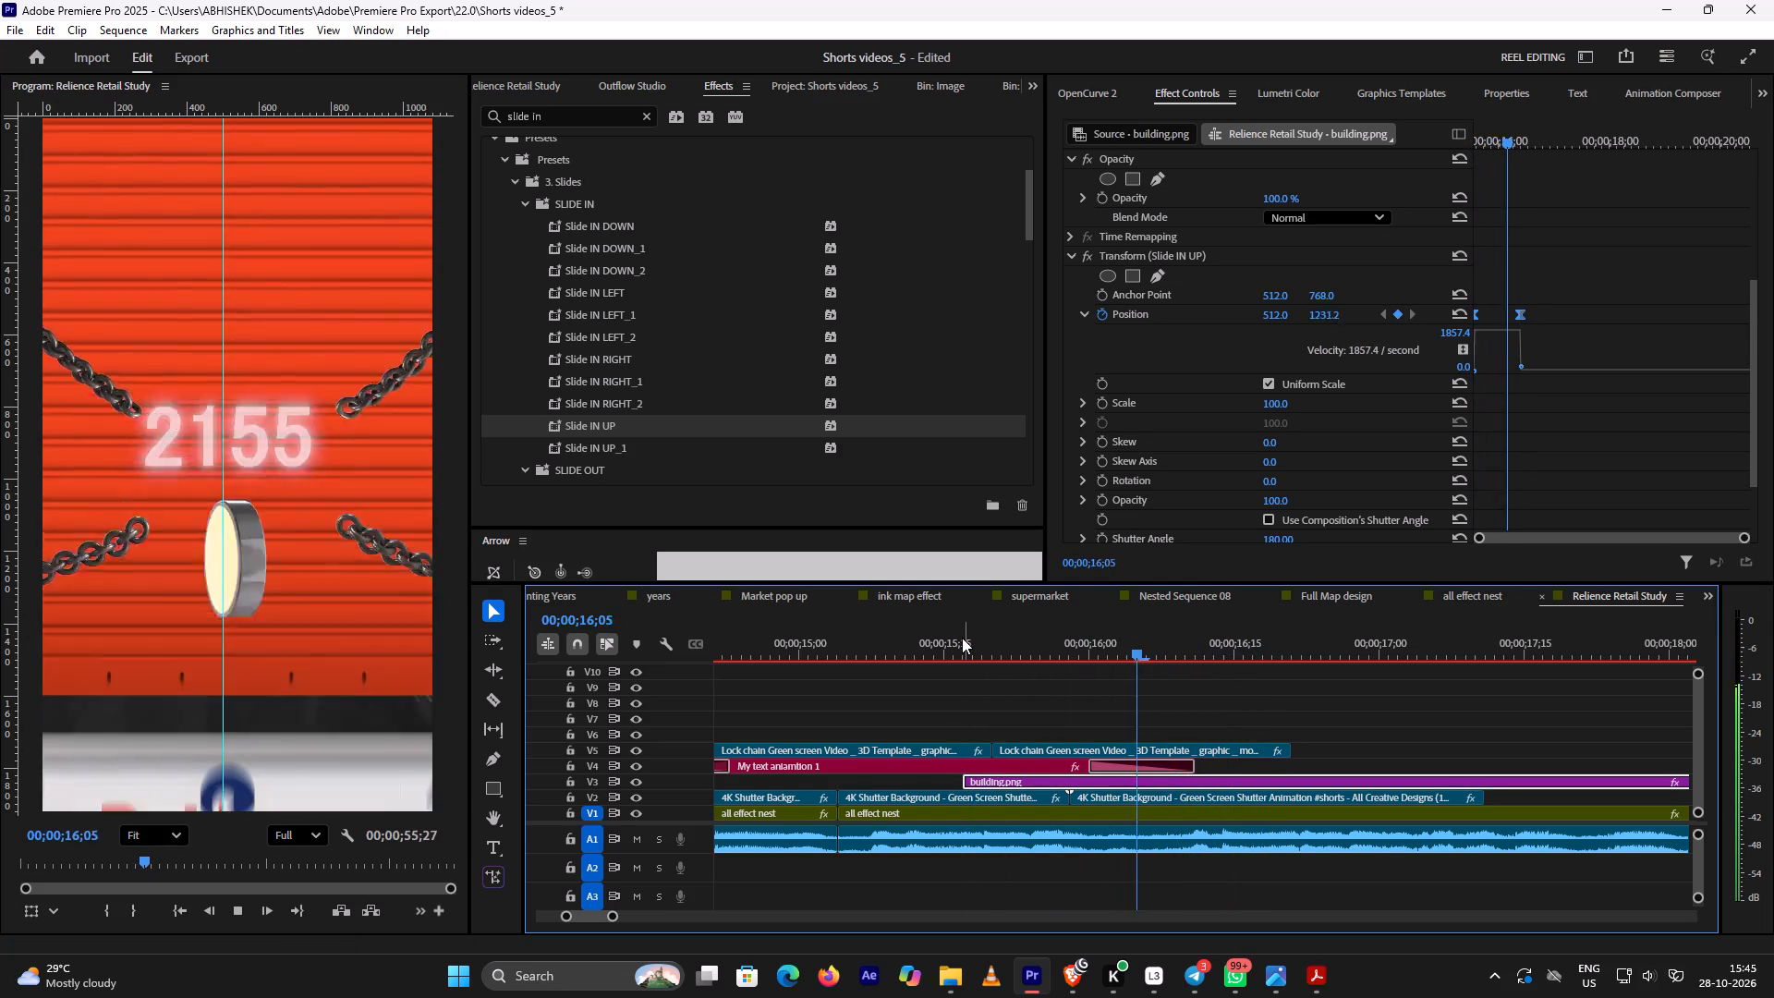
{"action": "key", "text": "space"}
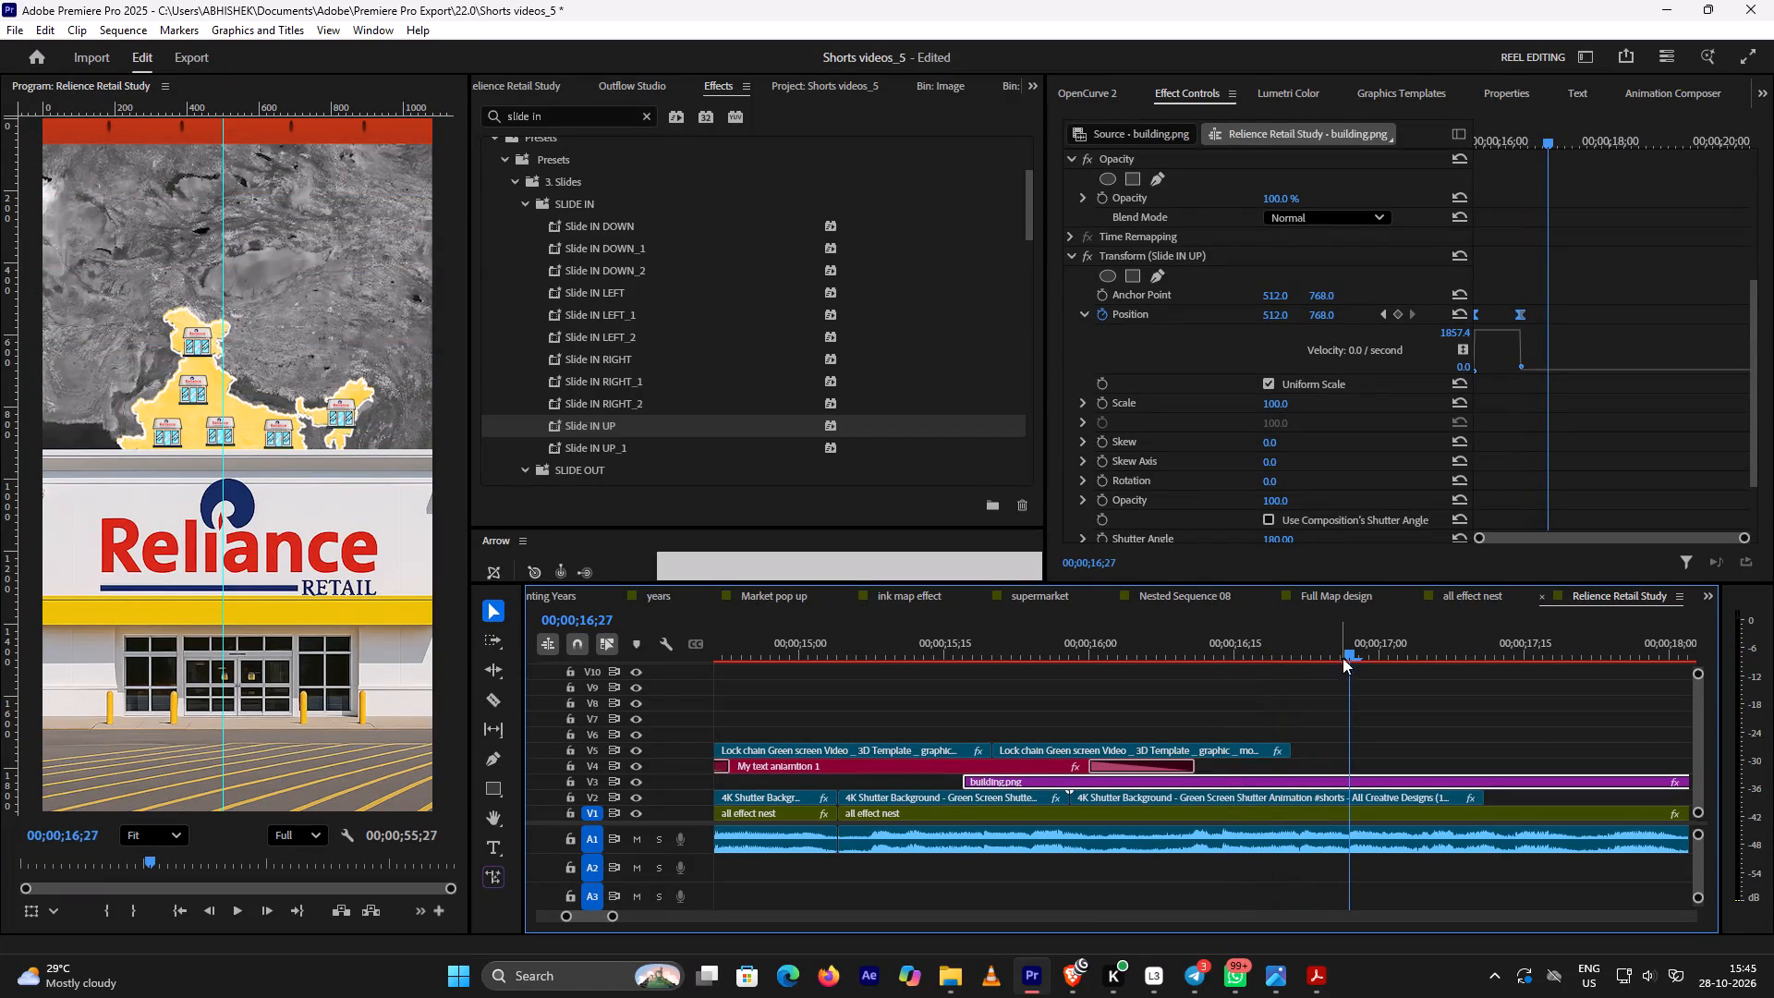
{"action": "left_click_drag", "start_coordinate": [1351, 656], "coordinate": [890, 648]}
{"action": "key", "text": "space"}
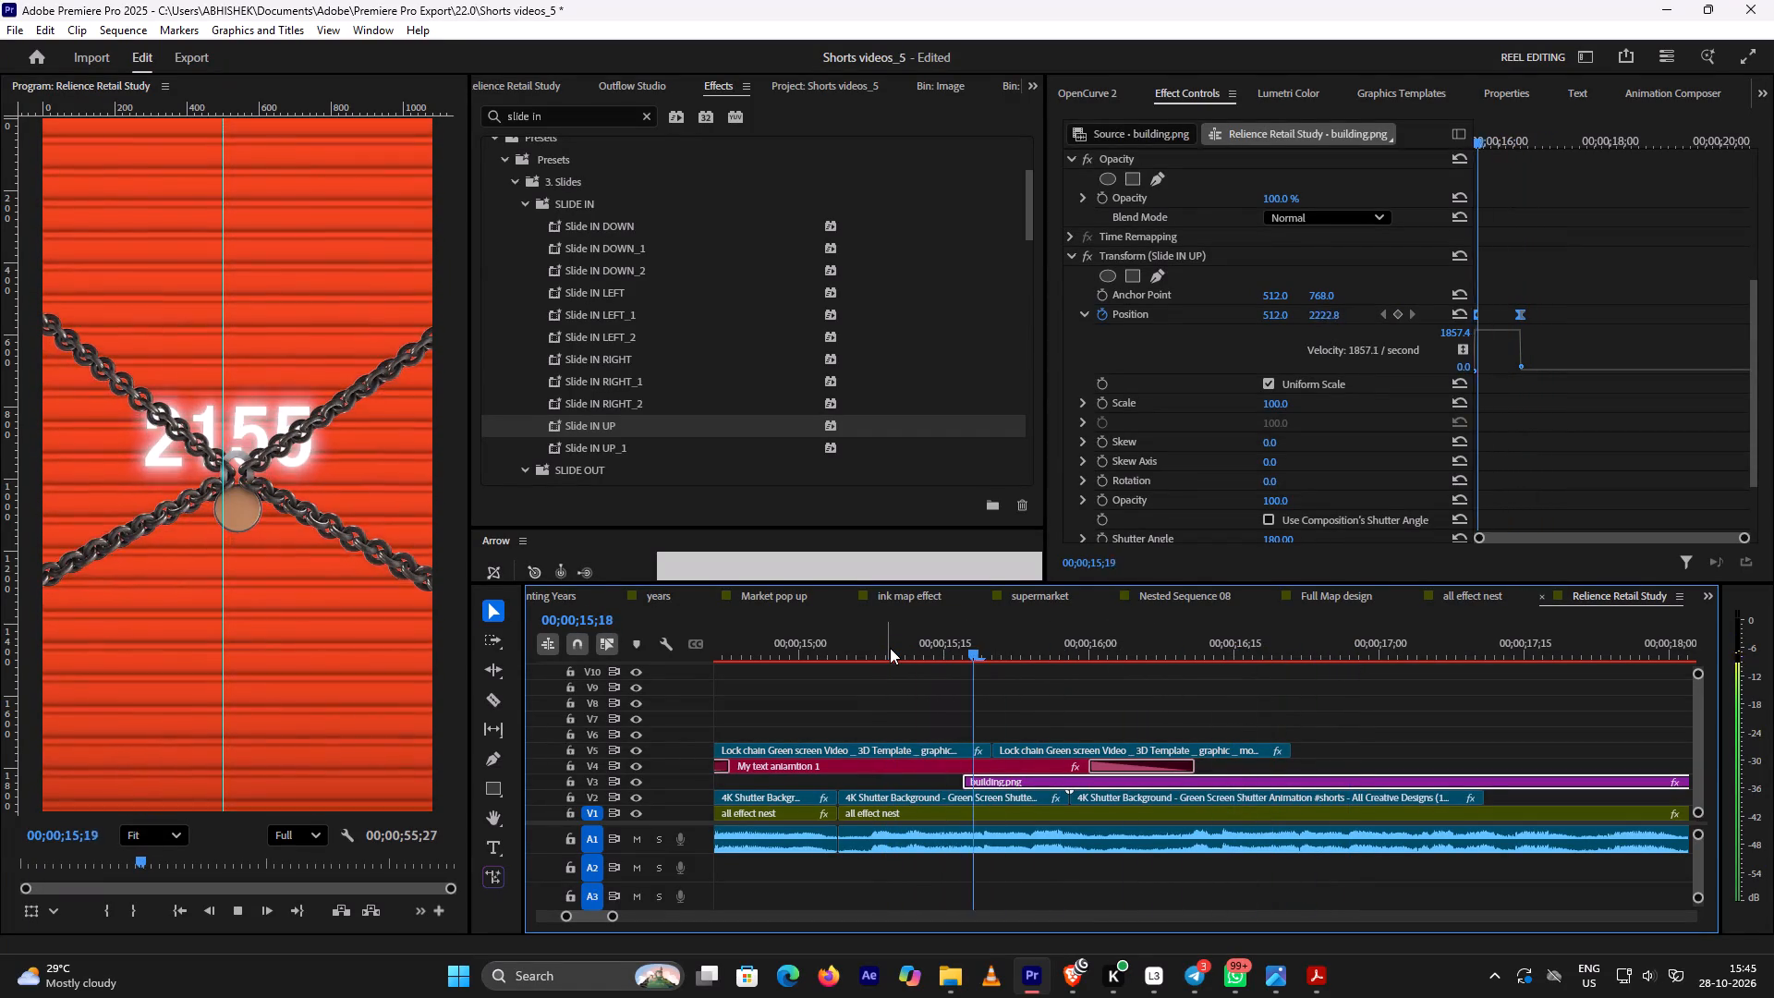
{"action": "key", "text": "space"}
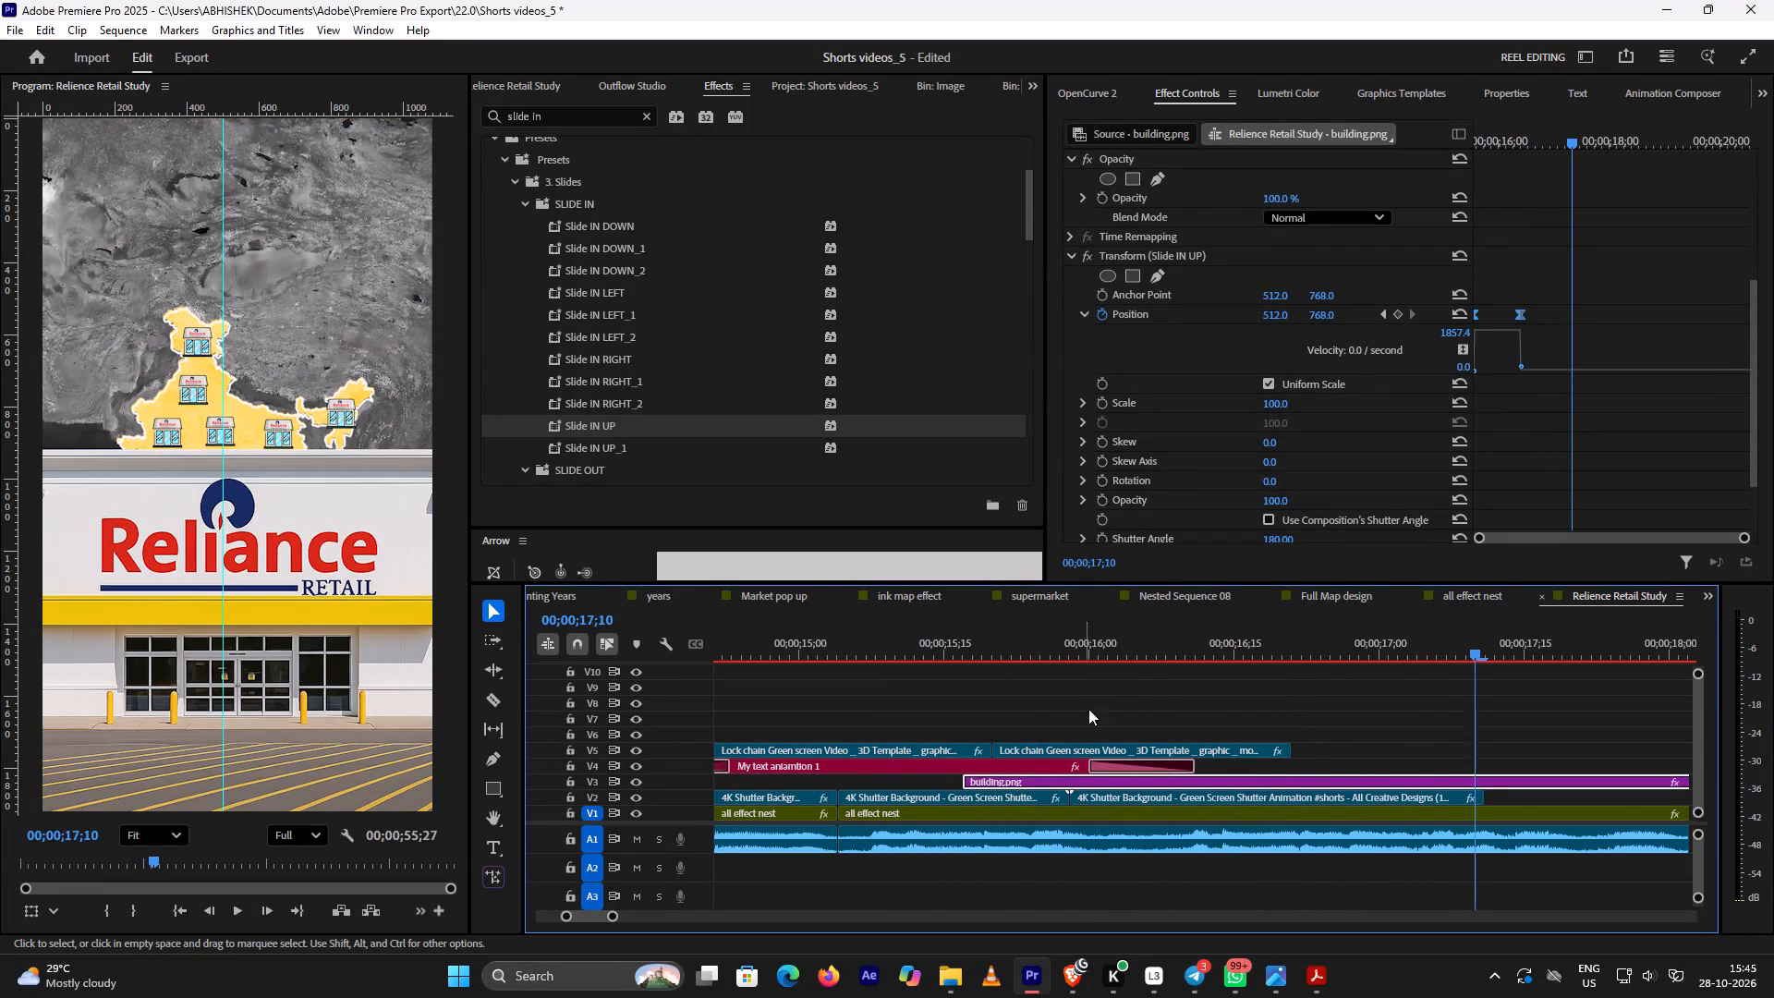
{"action": "left_click", "coordinate": [968, 645]}
{"action": "key", "text": "space"}
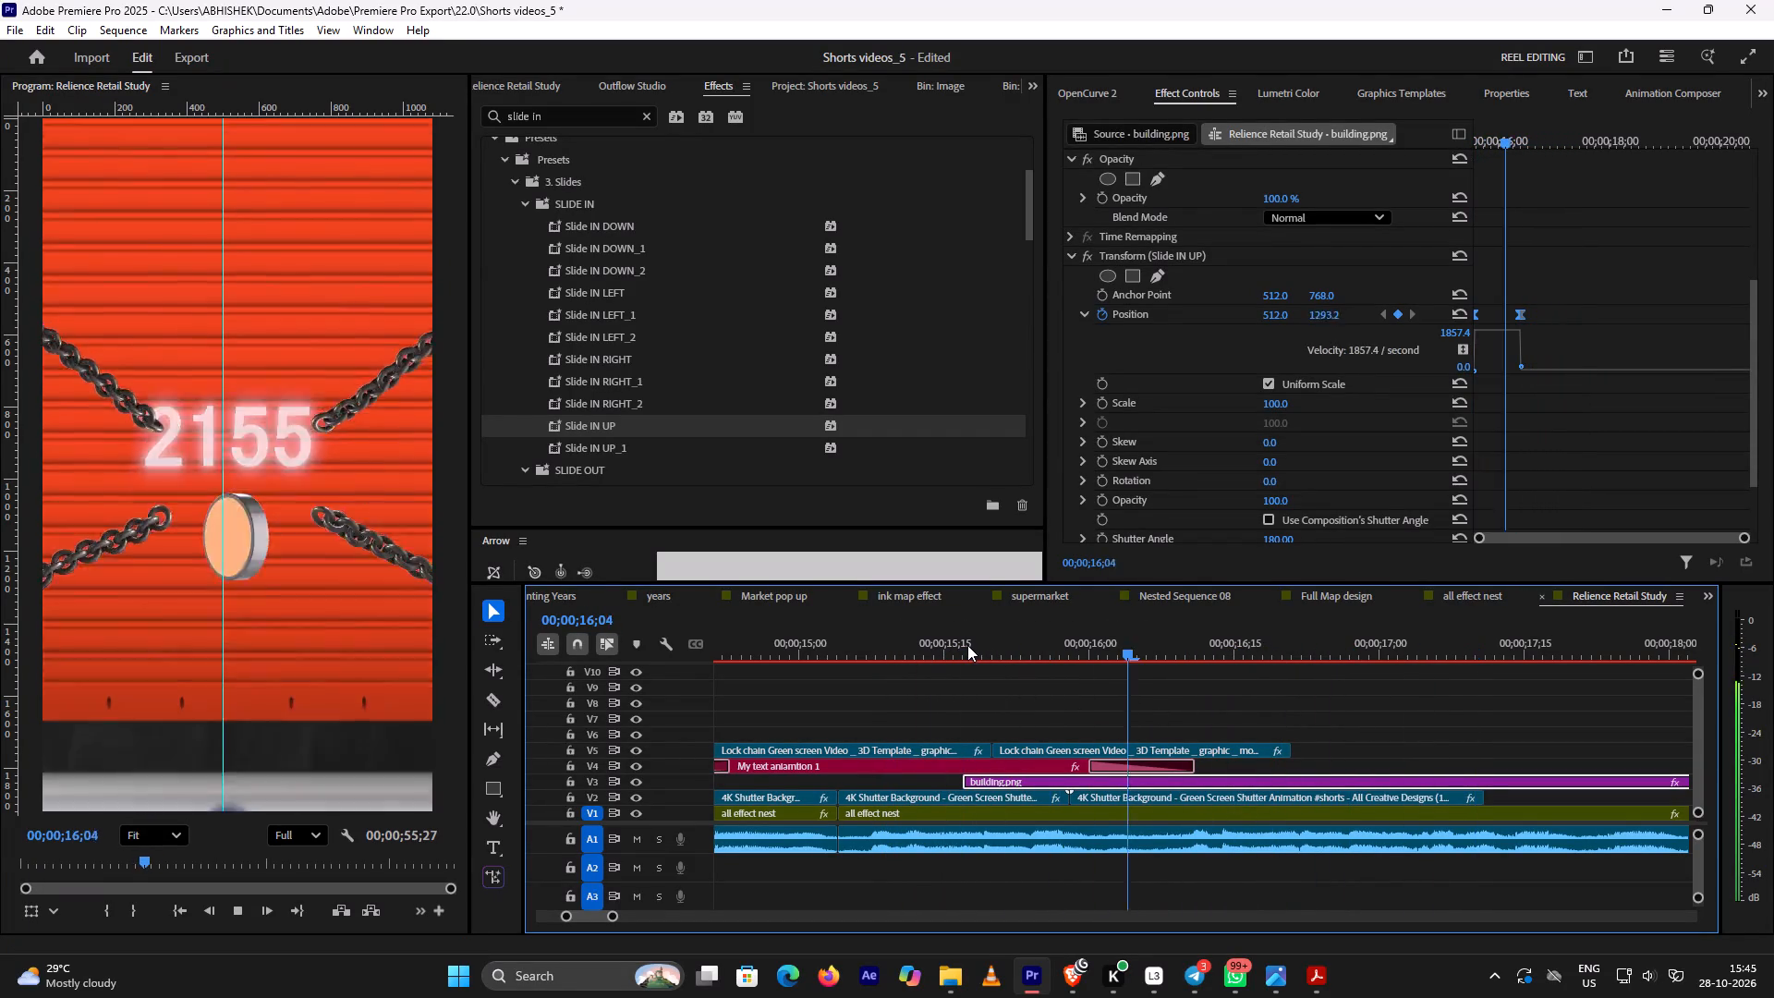
{"action": "key", "text": "space"}
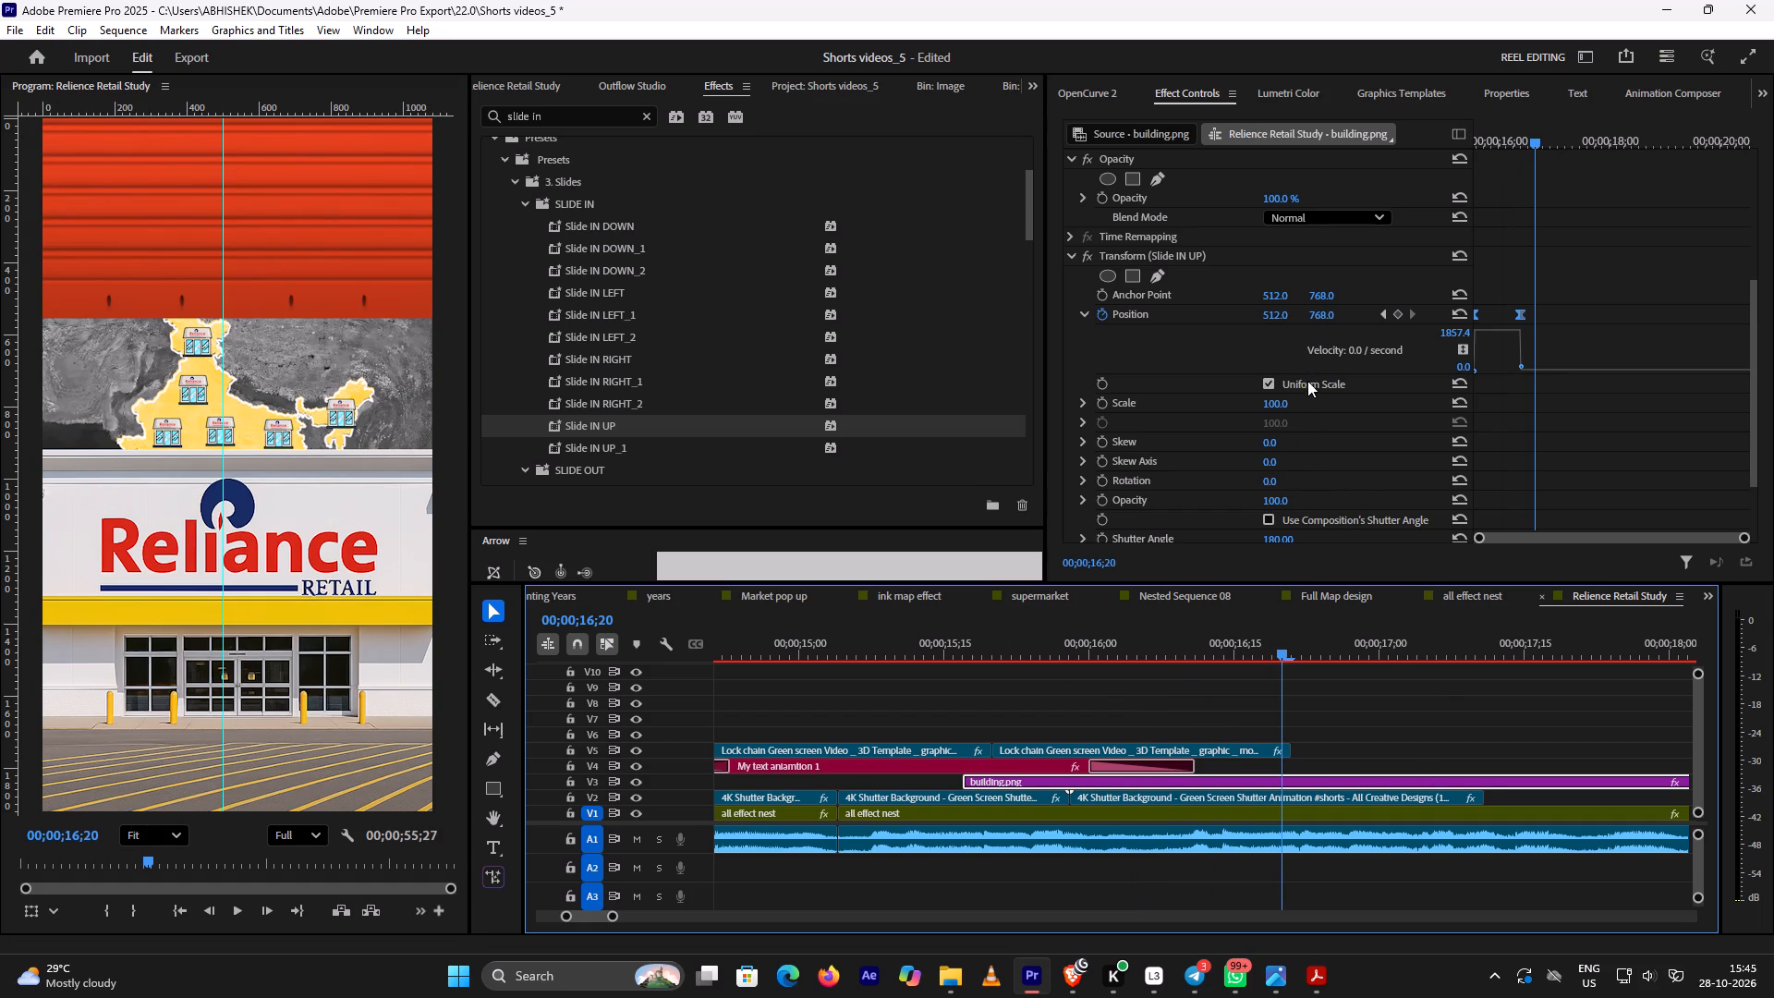
Set the Shutter Angle of the building's Transform (Slide IN UP) effect to 360.
{"action": "scroll", "coordinate": [1337, 518], "scroll_direction": "down", "scroll_amount": 12}
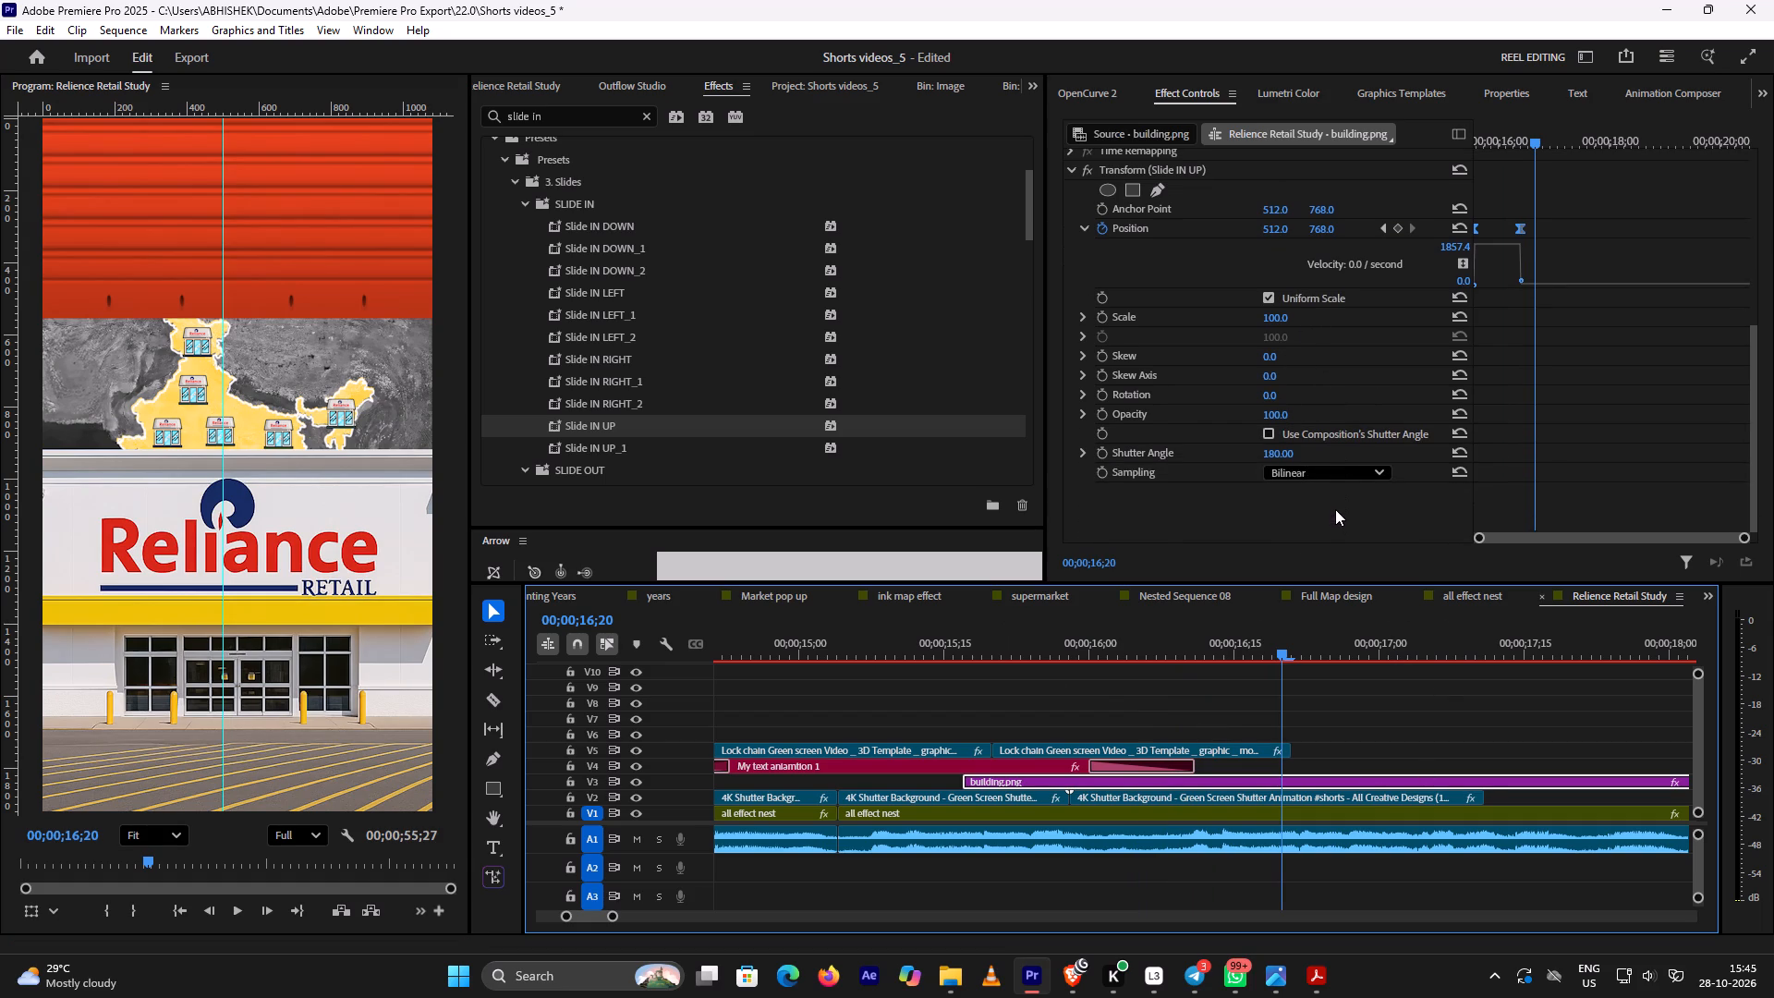
{"action": "left_click", "coordinate": [1282, 452]}
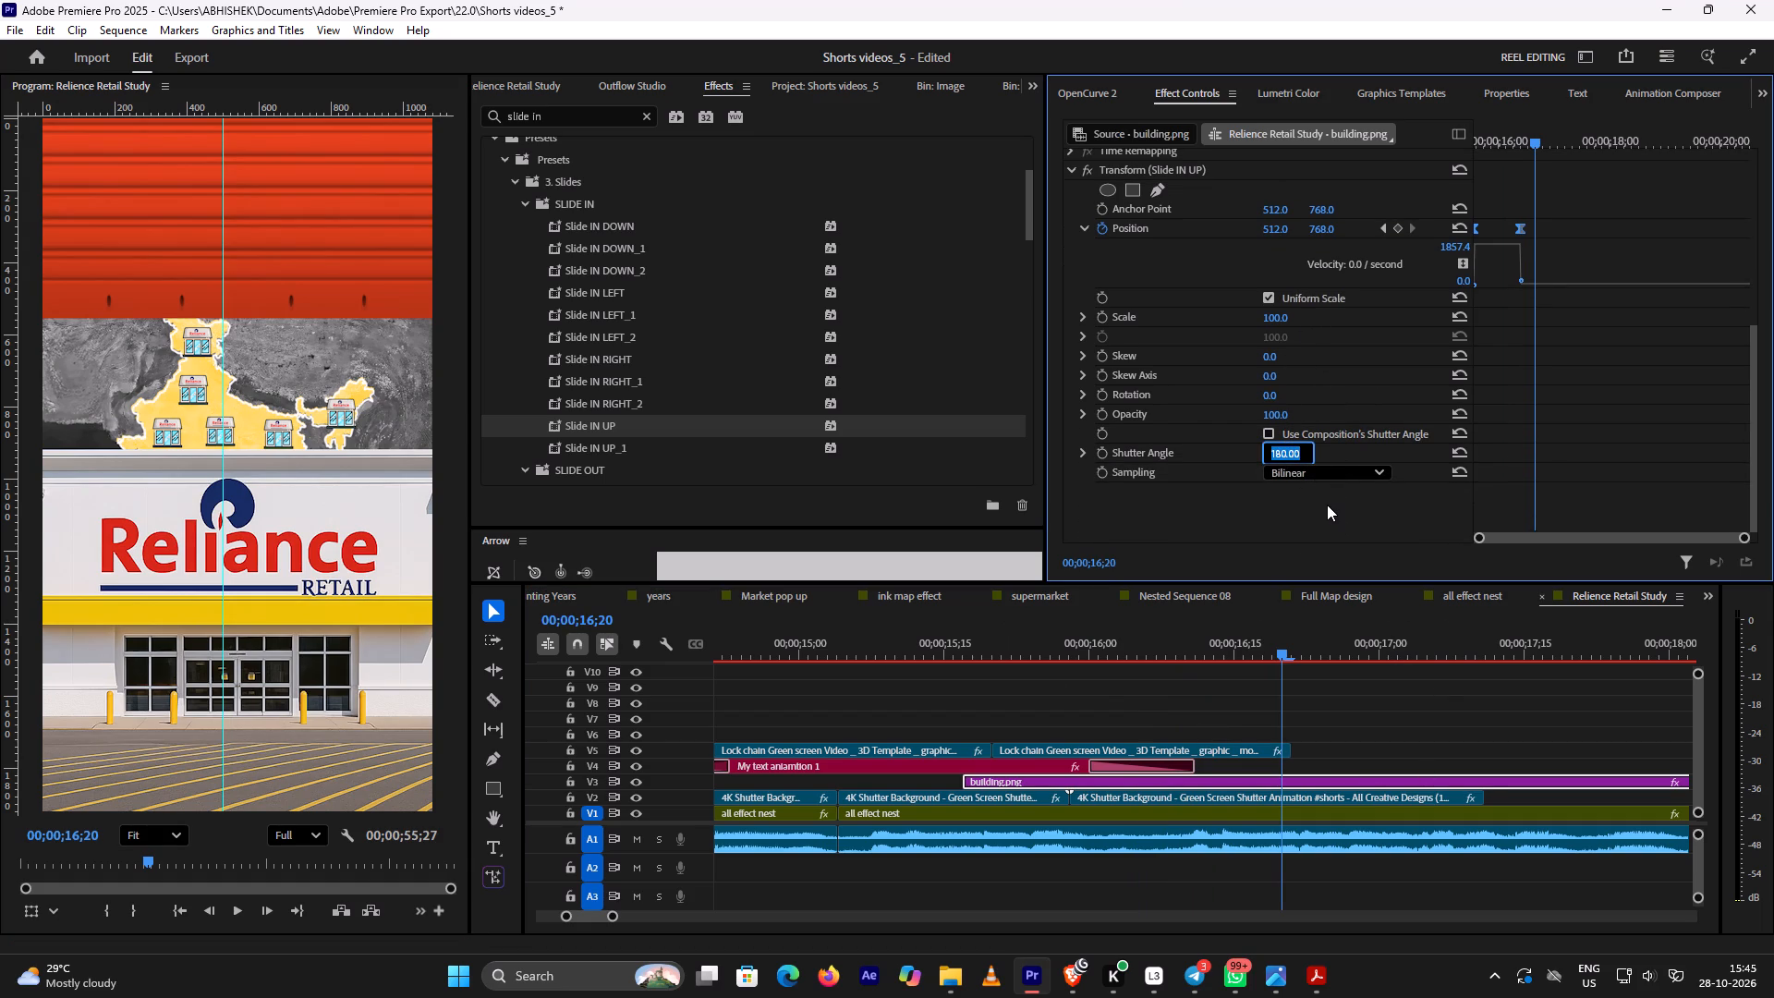
{"action": "key", "text": "3"}
{"action": "key", "text": "6"}
{"action": "key", "text": "0"}
{"action": "key", "text": "Return"}
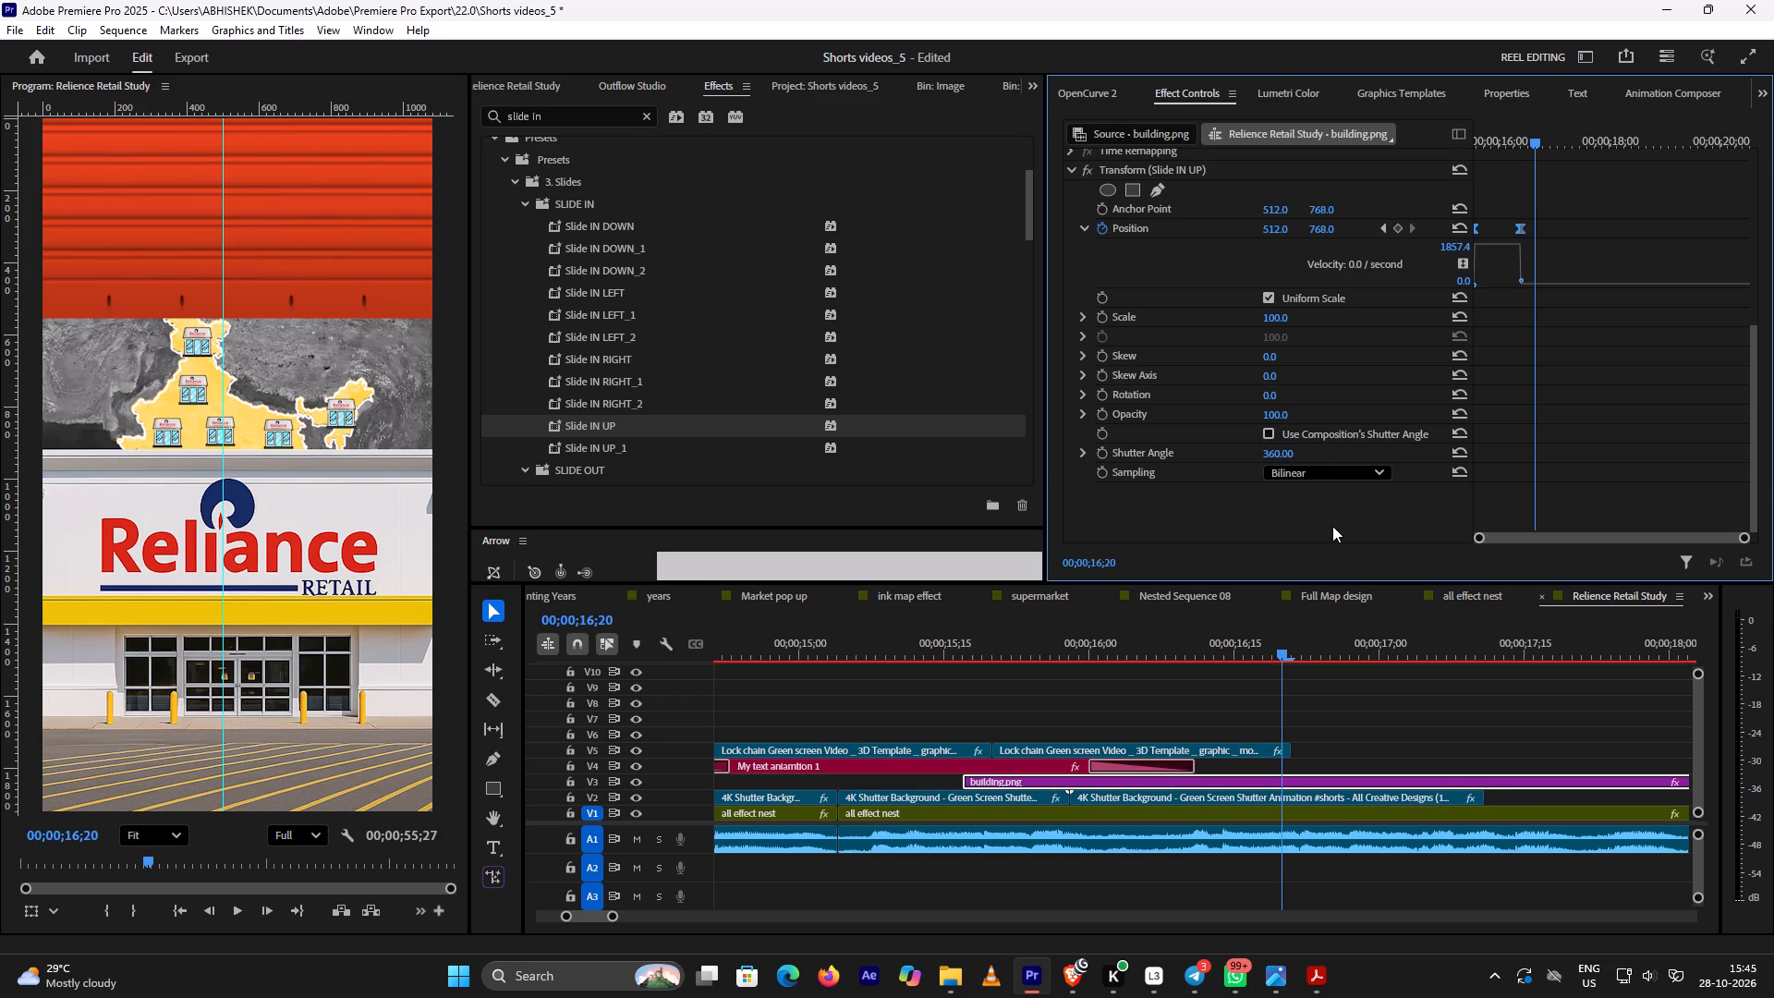
Scrub from 00;00;15;18 to 00;00;16;11 to check the building's motion blur during the slide-up.
{"action": "left_click", "coordinate": [967, 648]}
{"action": "left_click_drag", "start_coordinate": [964, 649], "coordinate": [971, 649]}
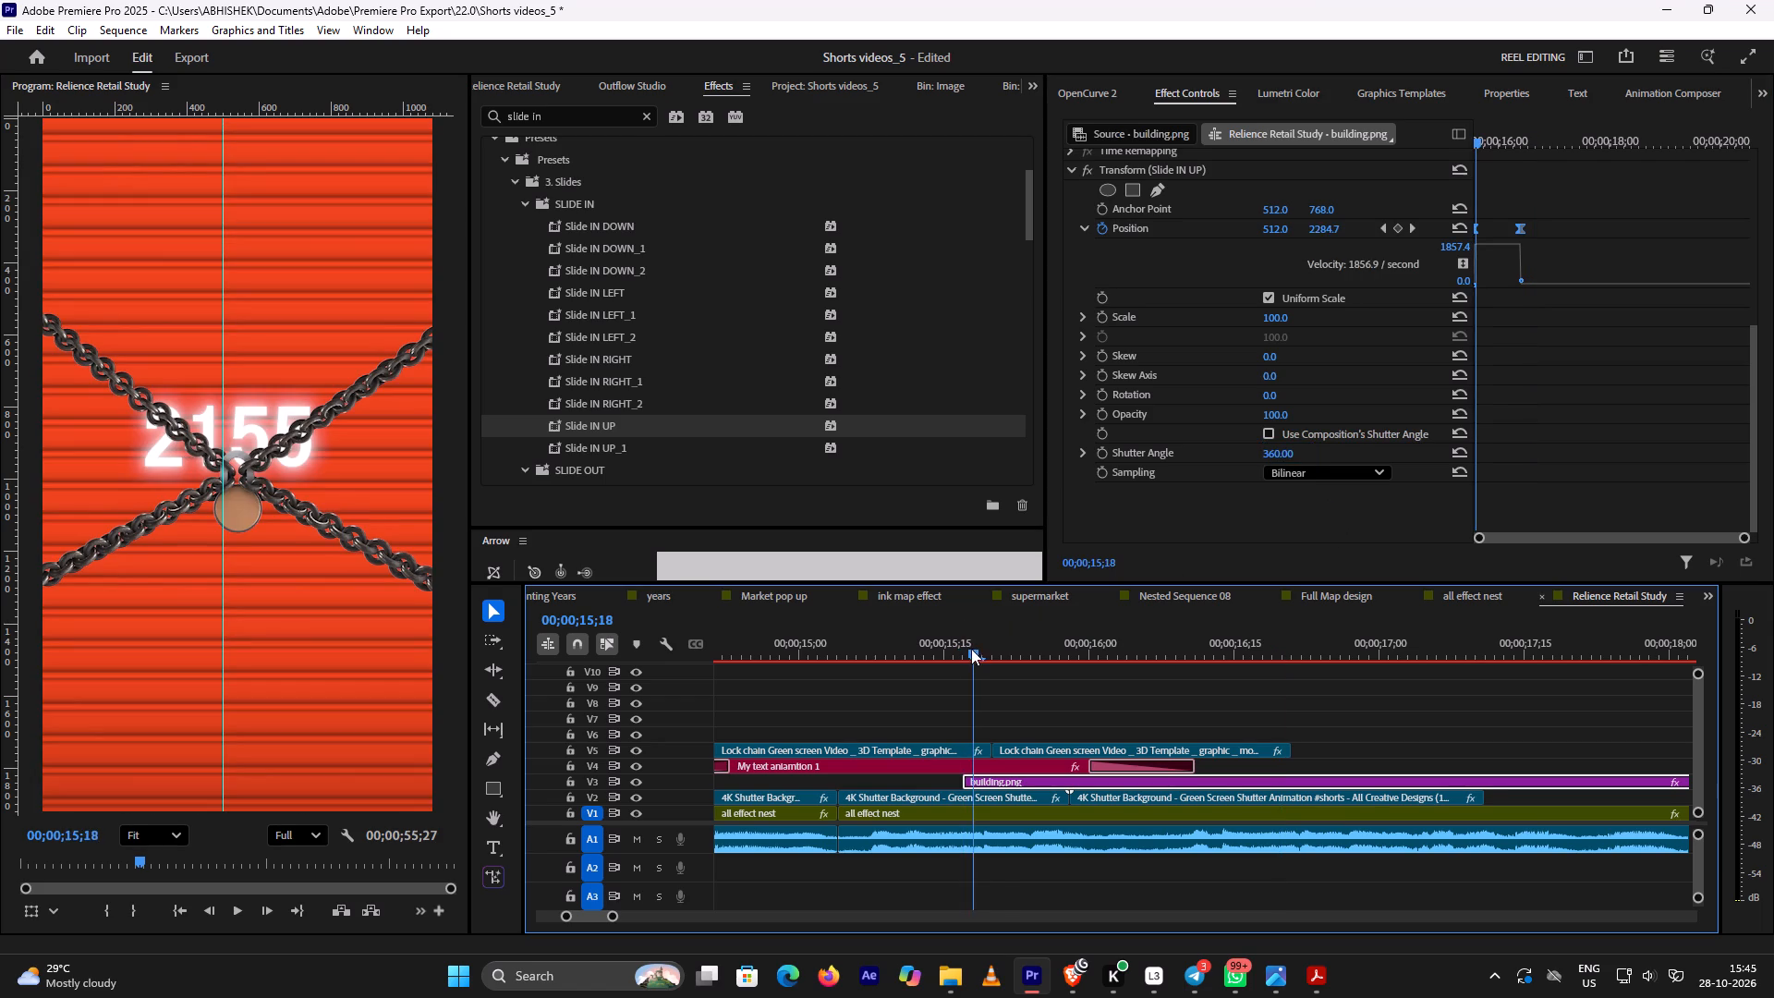
{"action": "left_click_drag", "start_coordinate": [971, 649], "coordinate": [1079, 670]}
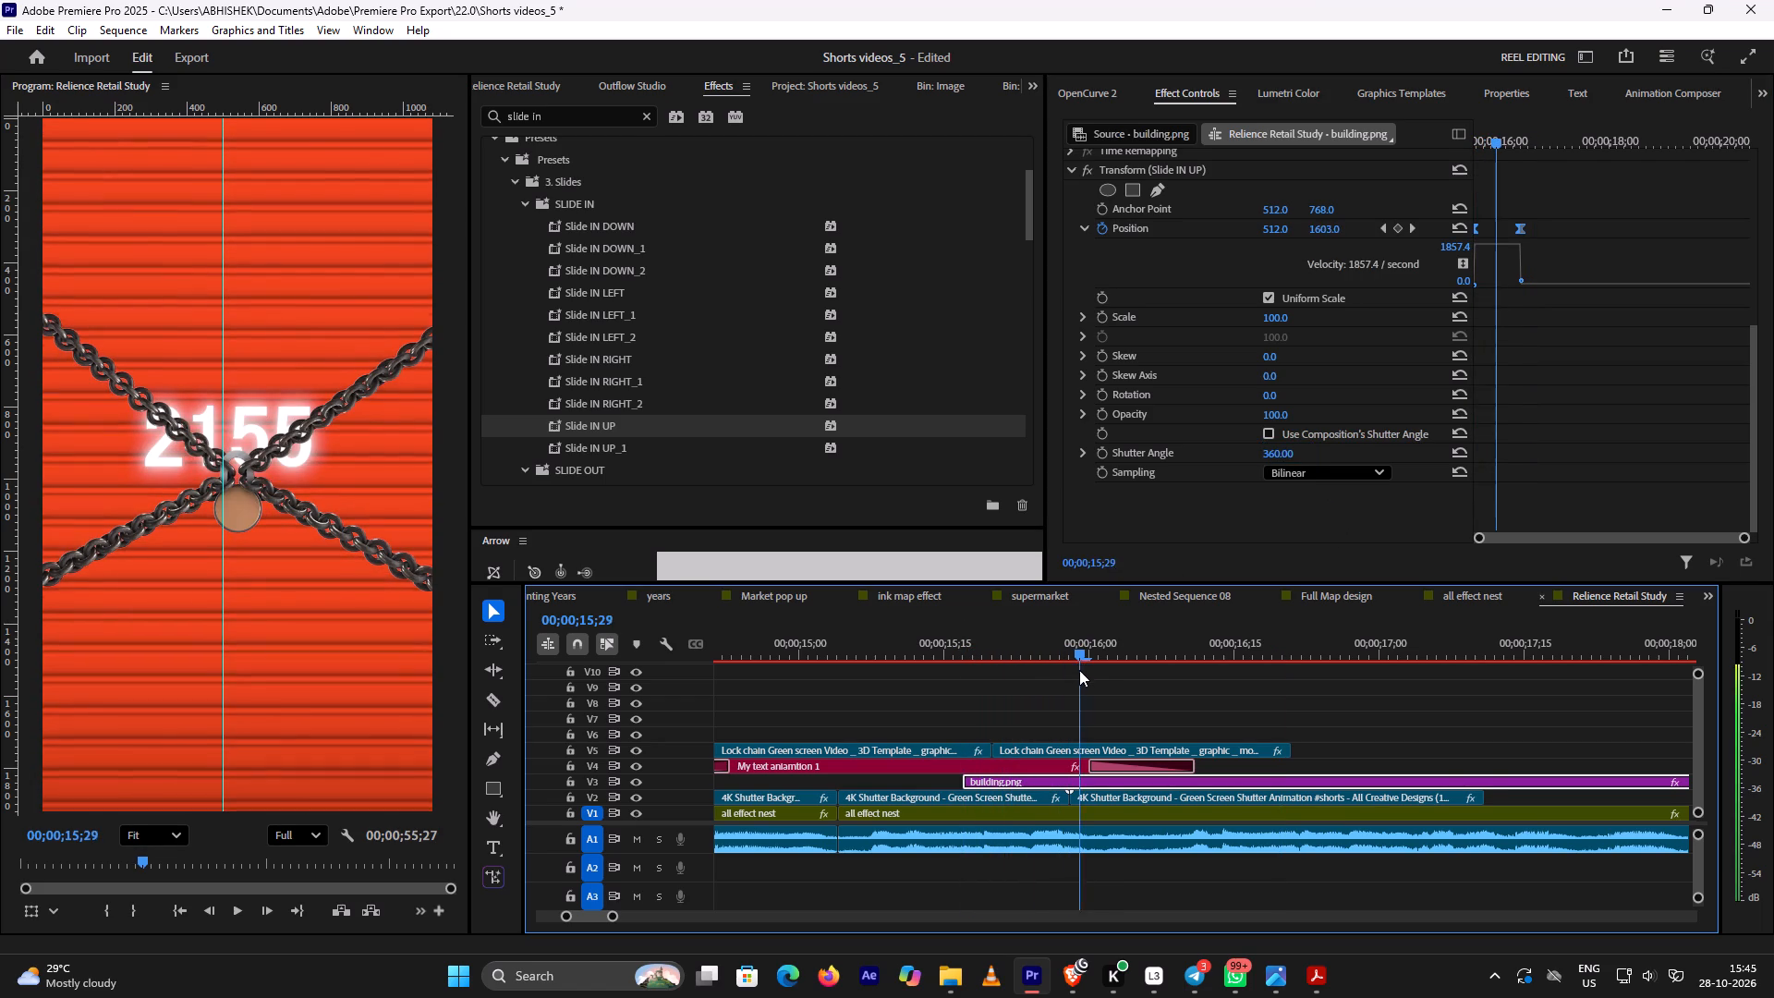
{"action": "left_click_drag", "start_coordinate": [1079, 670], "coordinate": [1163, 688]}
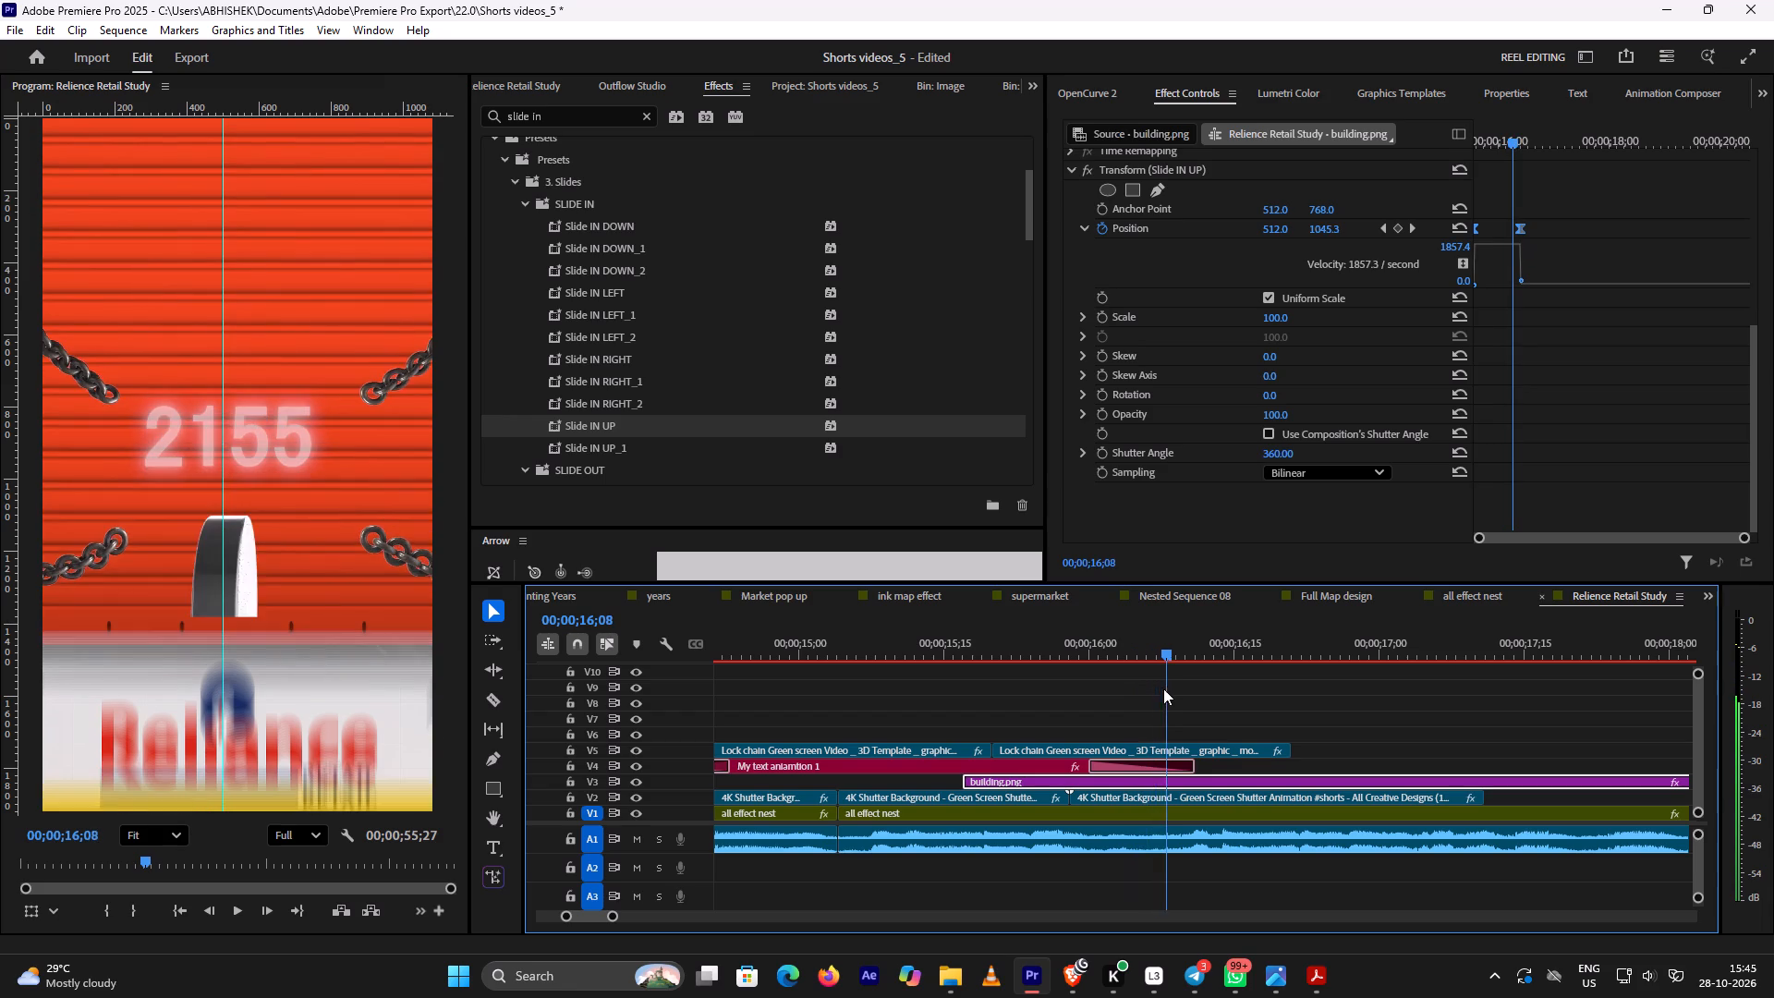
{"action": "left_click_drag", "start_coordinate": [1163, 688], "coordinate": [1196, 696]}
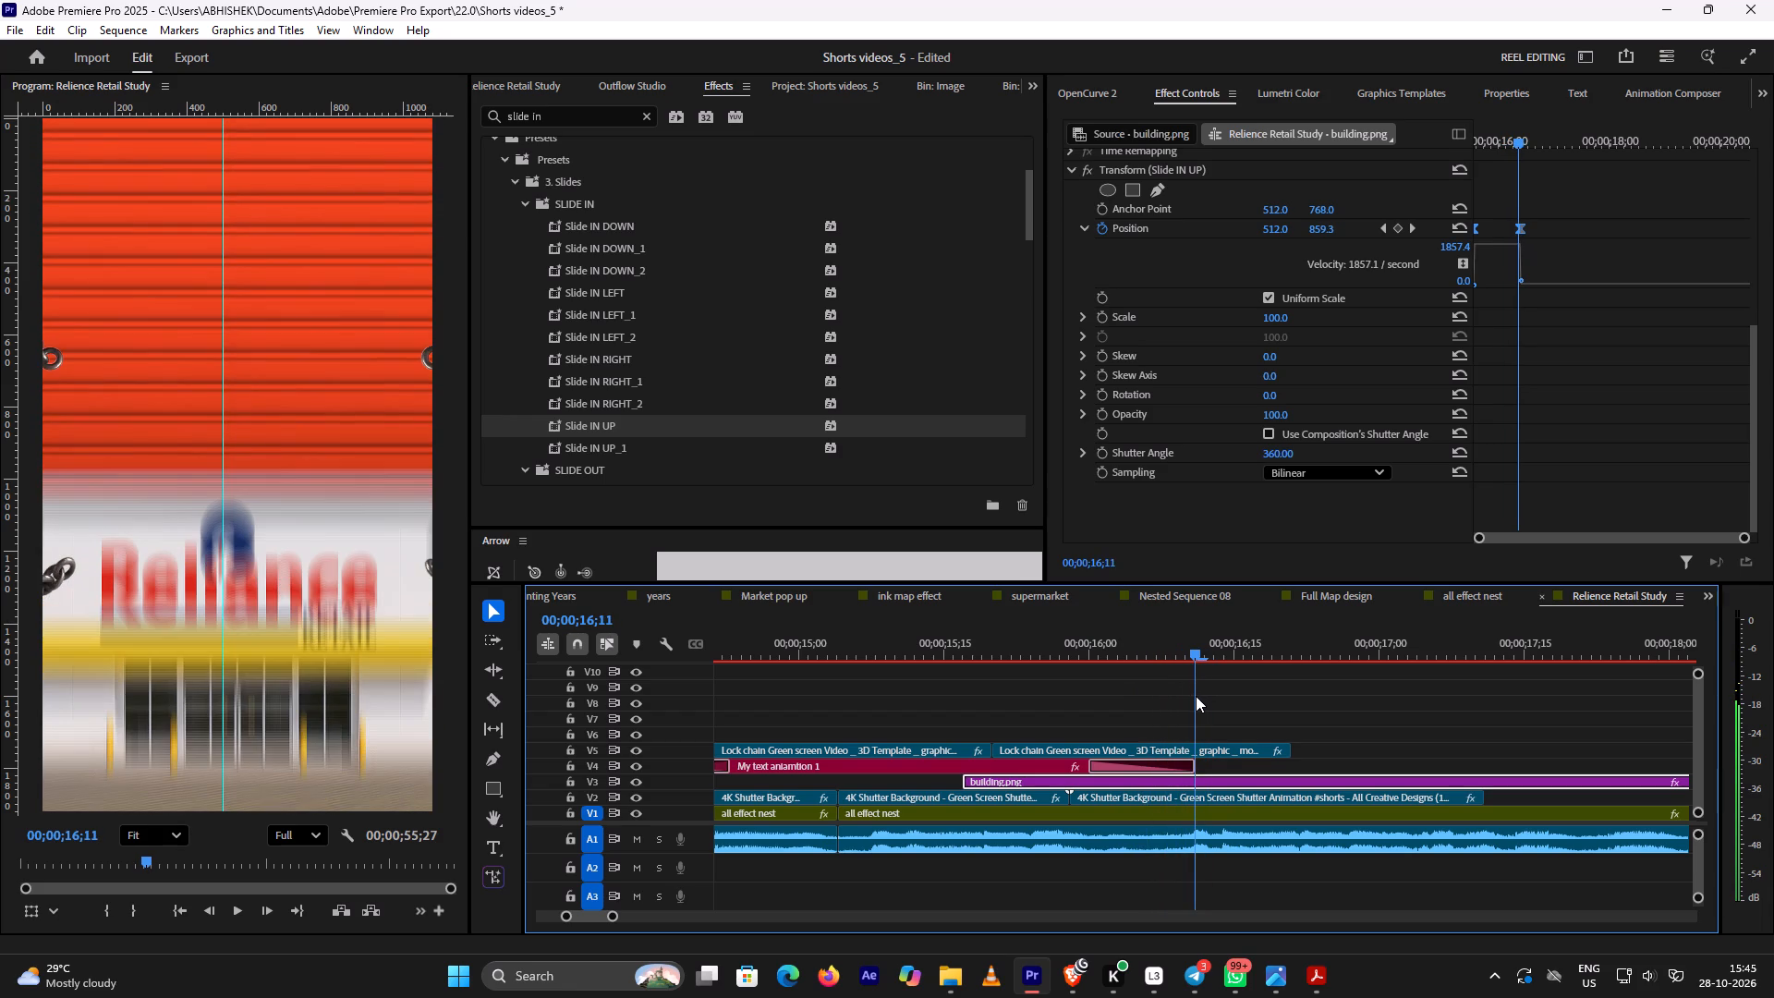
{"action": "left_click_drag", "start_coordinate": [1196, 696], "coordinate": [1192, 701]}
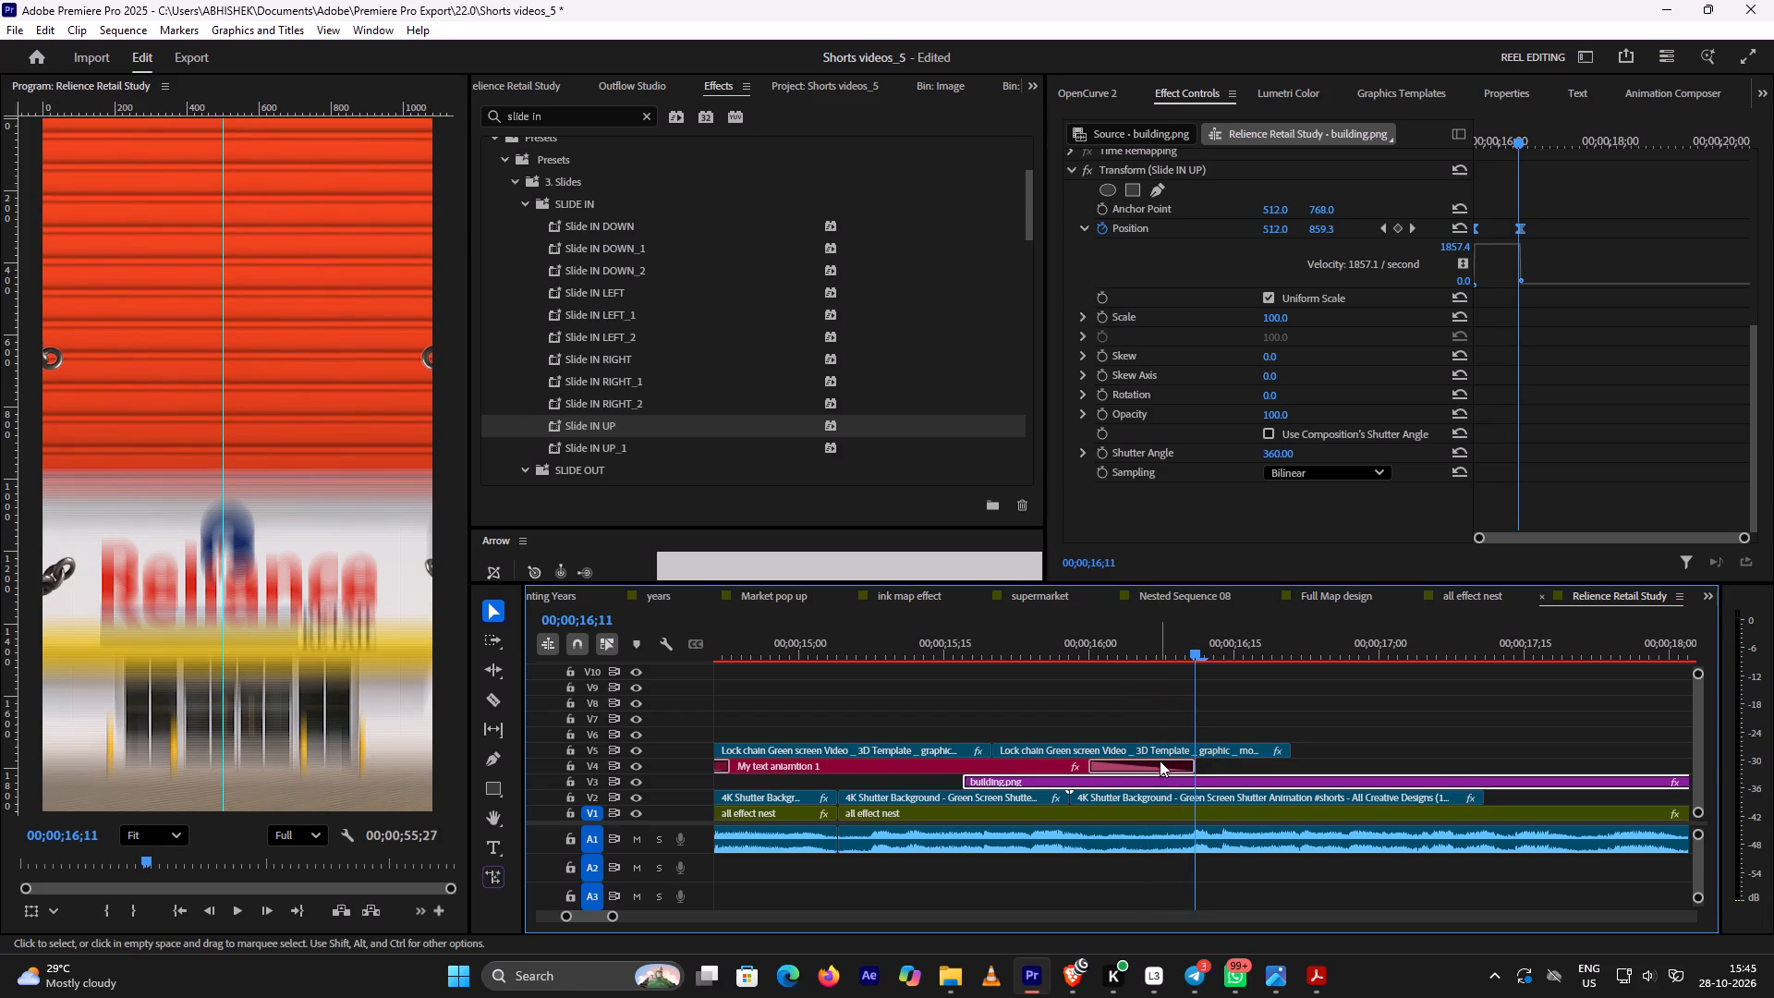
Move the building.png clip on V3 one frame later so it starts at 00;00;15;18.
{"action": "left_click", "coordinate": [1160, 783]}
{"action": "left_click_drag", "start_coordinate": [1160, 783], "coordinate": [1168, 781]}
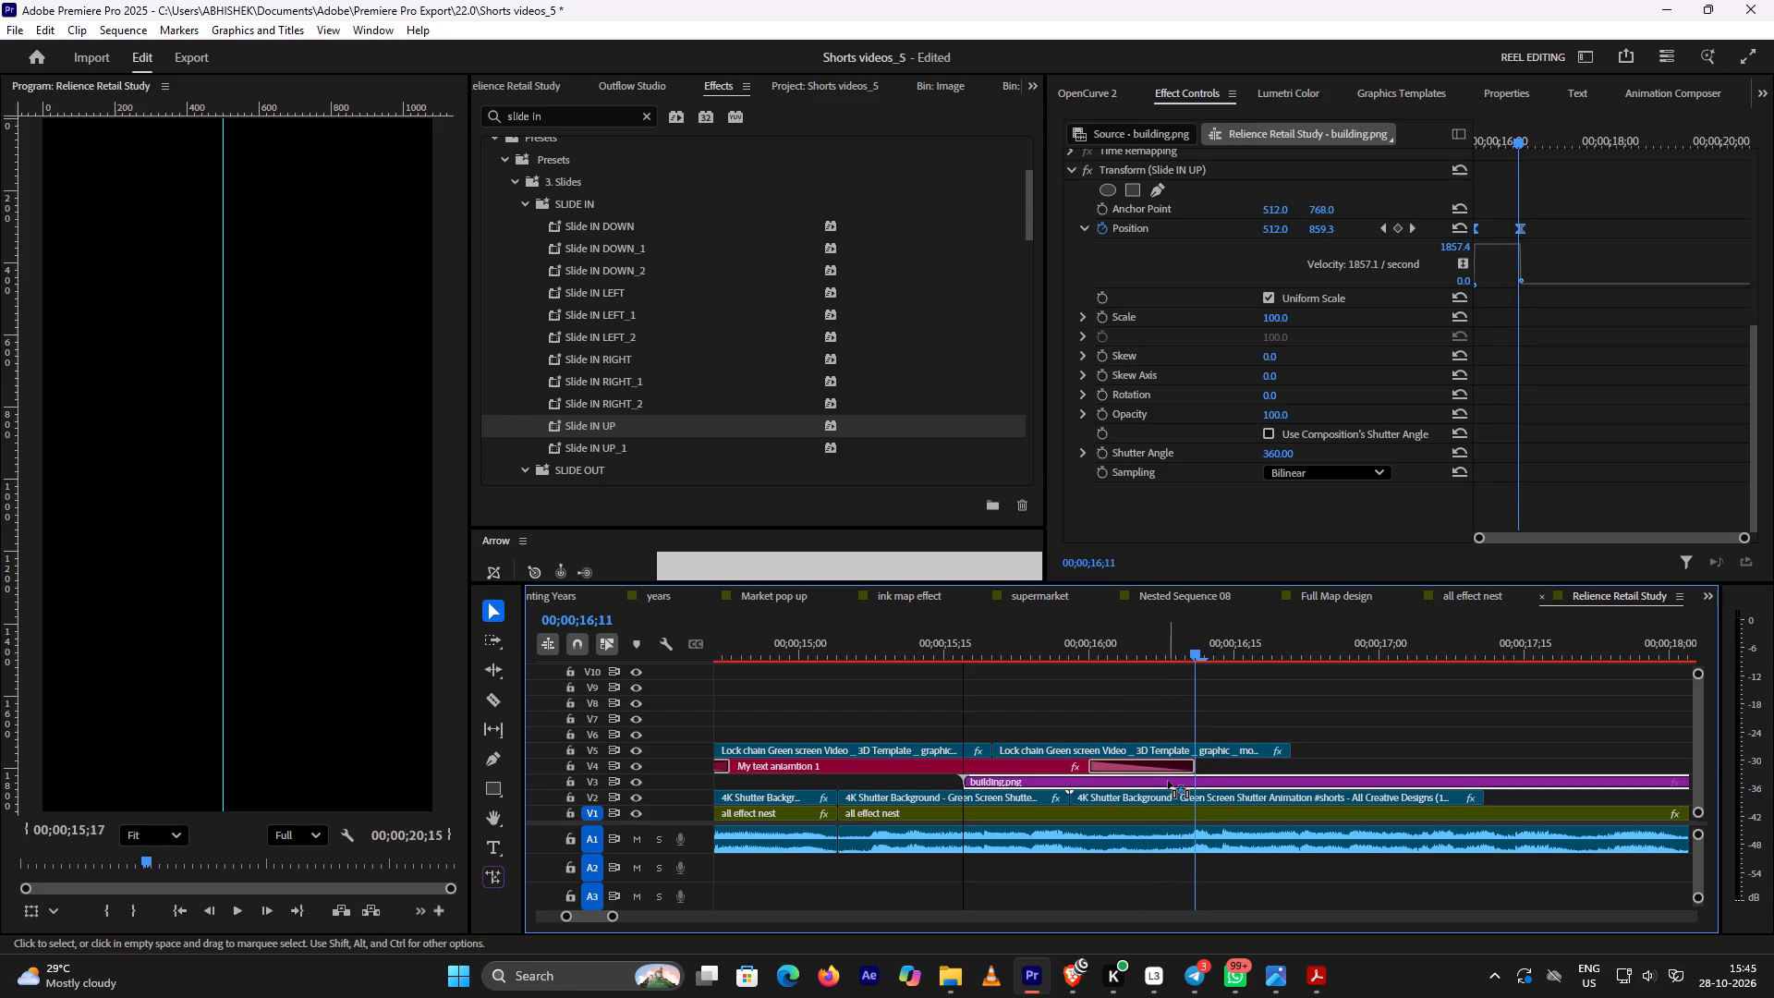
{"action": "left_click_drag", "start_coordinate": [1168, 781], "coordinate": [1174, 780]}
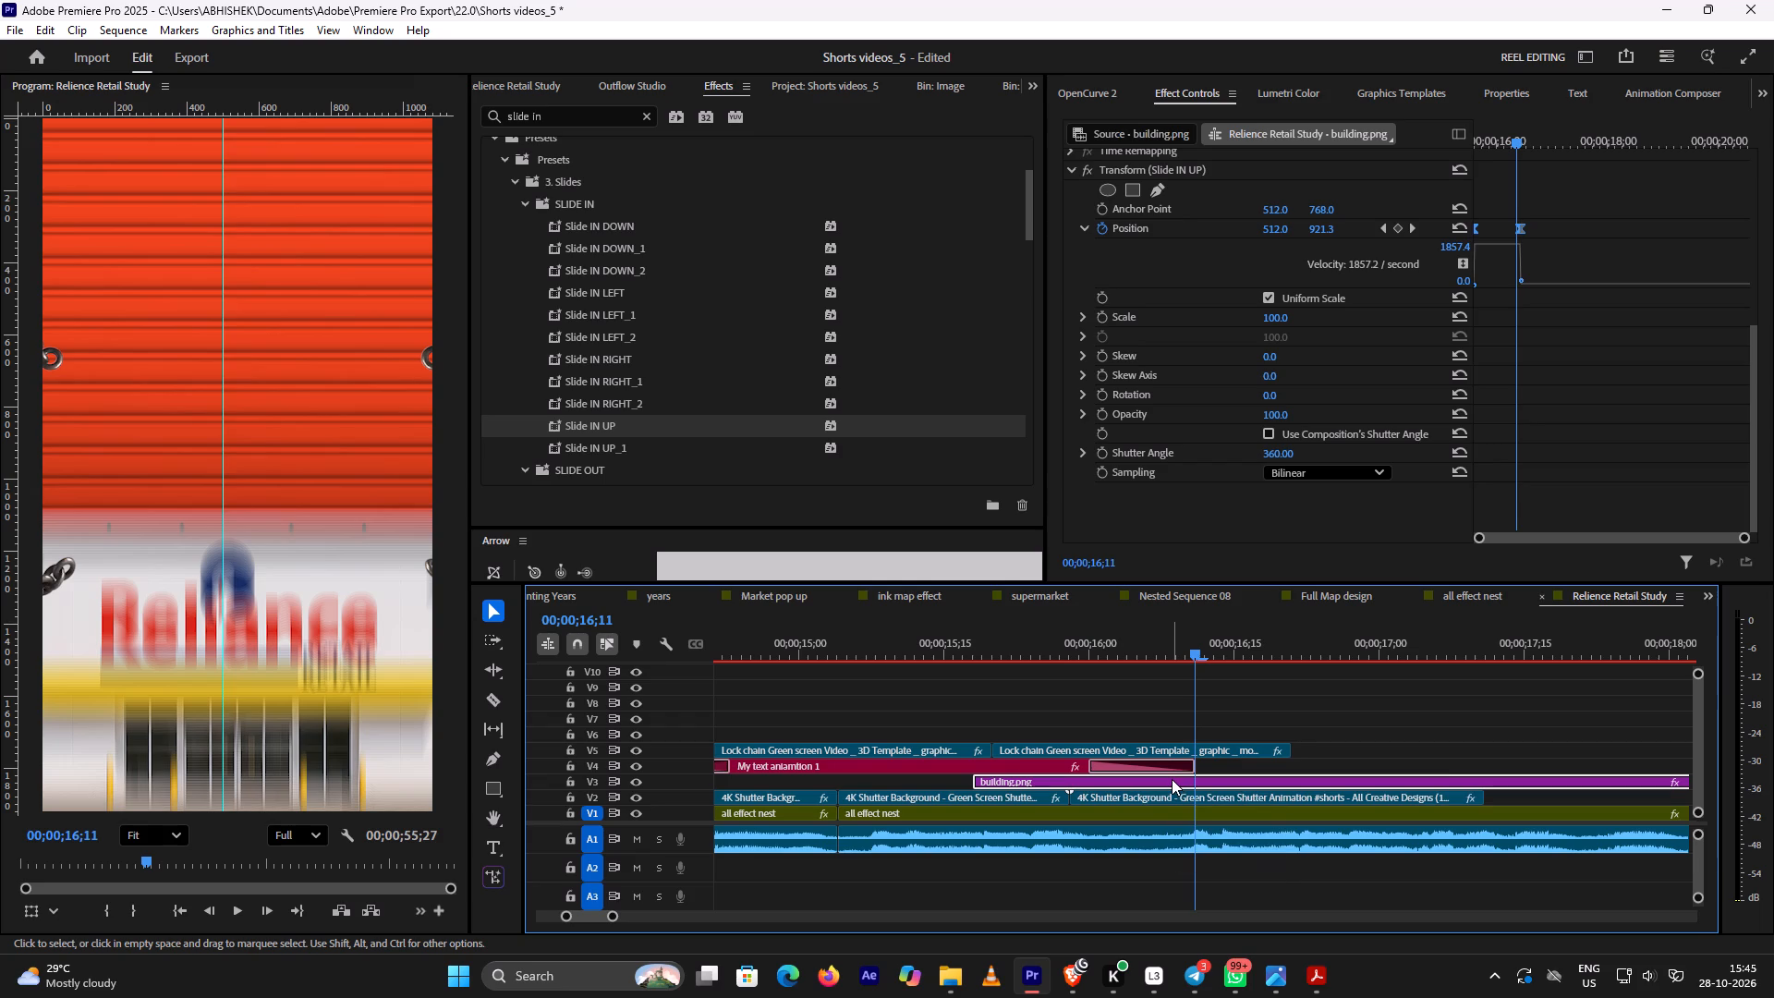
{"action": "left_click_drag", "start_coordinate": [1172, 779], "coordinate": [1183, 778]}
{"action": "left_click_drag", "start_coordinate": [1183, 778], "coordinate": [1177, 779]}
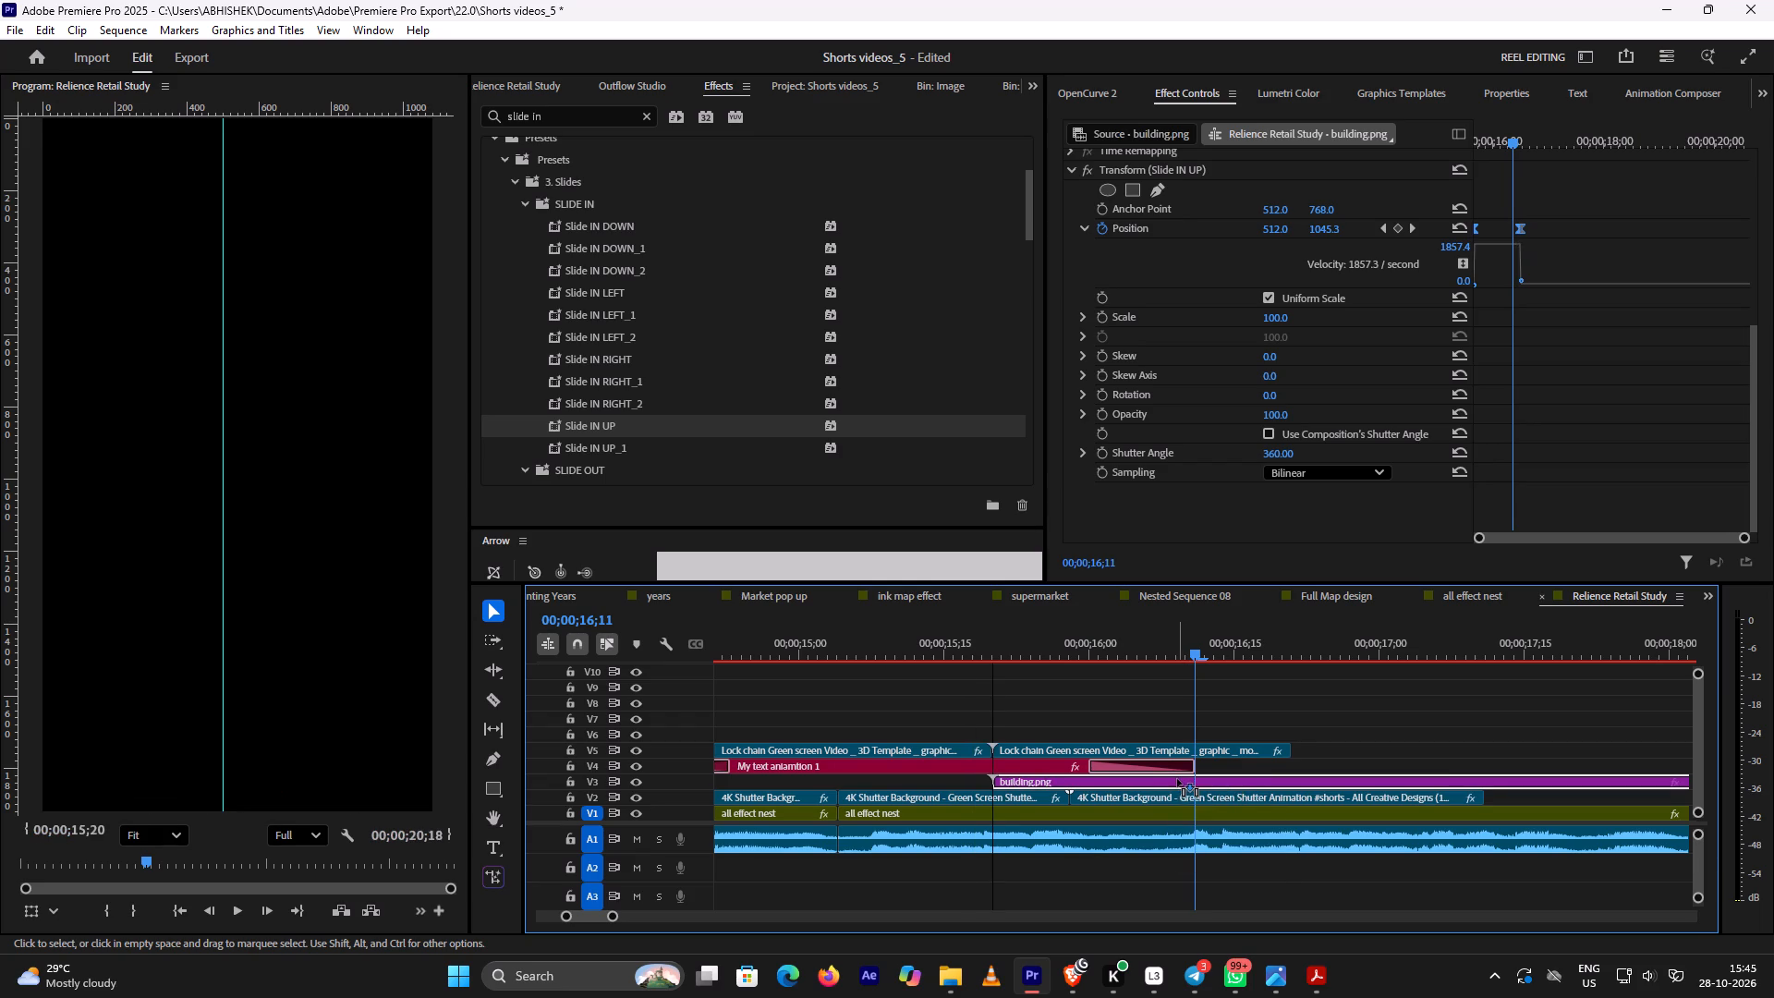
{"action": "left_click_drag", "start_coordinate": [1177, 779], "coordinate": [1171, 784]}
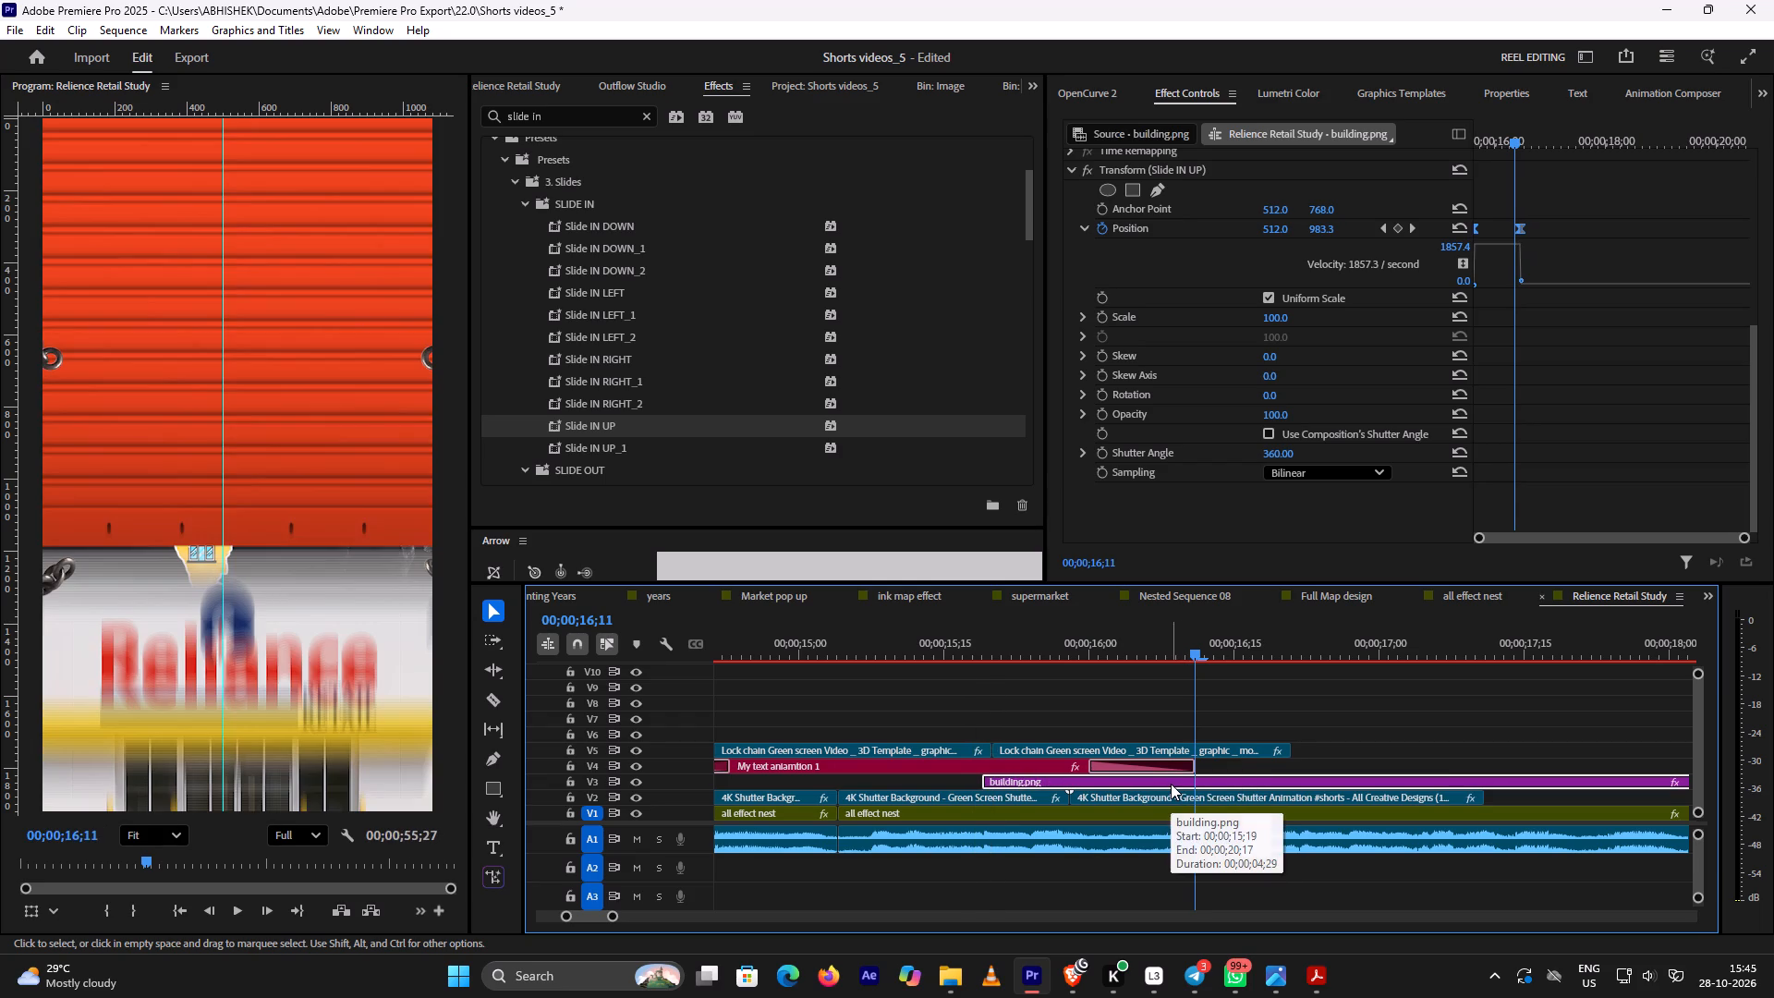
{"action": "left_click_drag", "start_coordinate": [1171, 784], "coordinate": [1169, 791]}
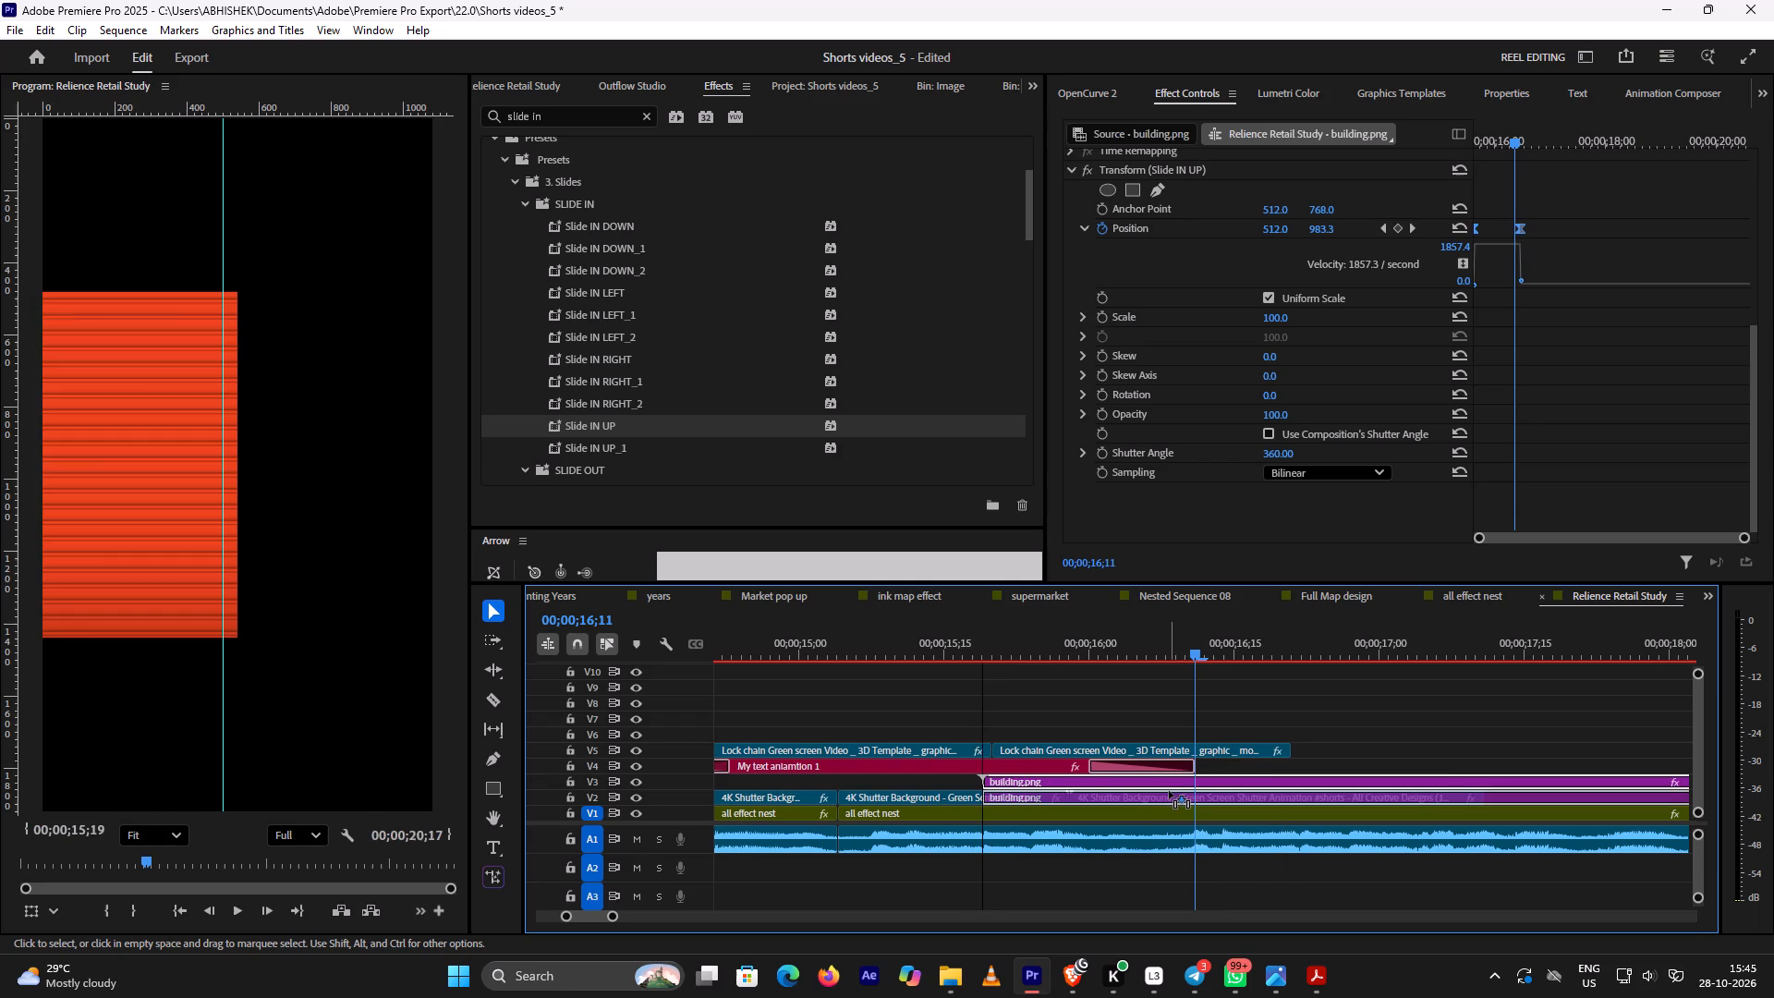
{"action": "left_click_drag", "start_coordinate": [1169, 791], "coordinate": [1158, 789]}
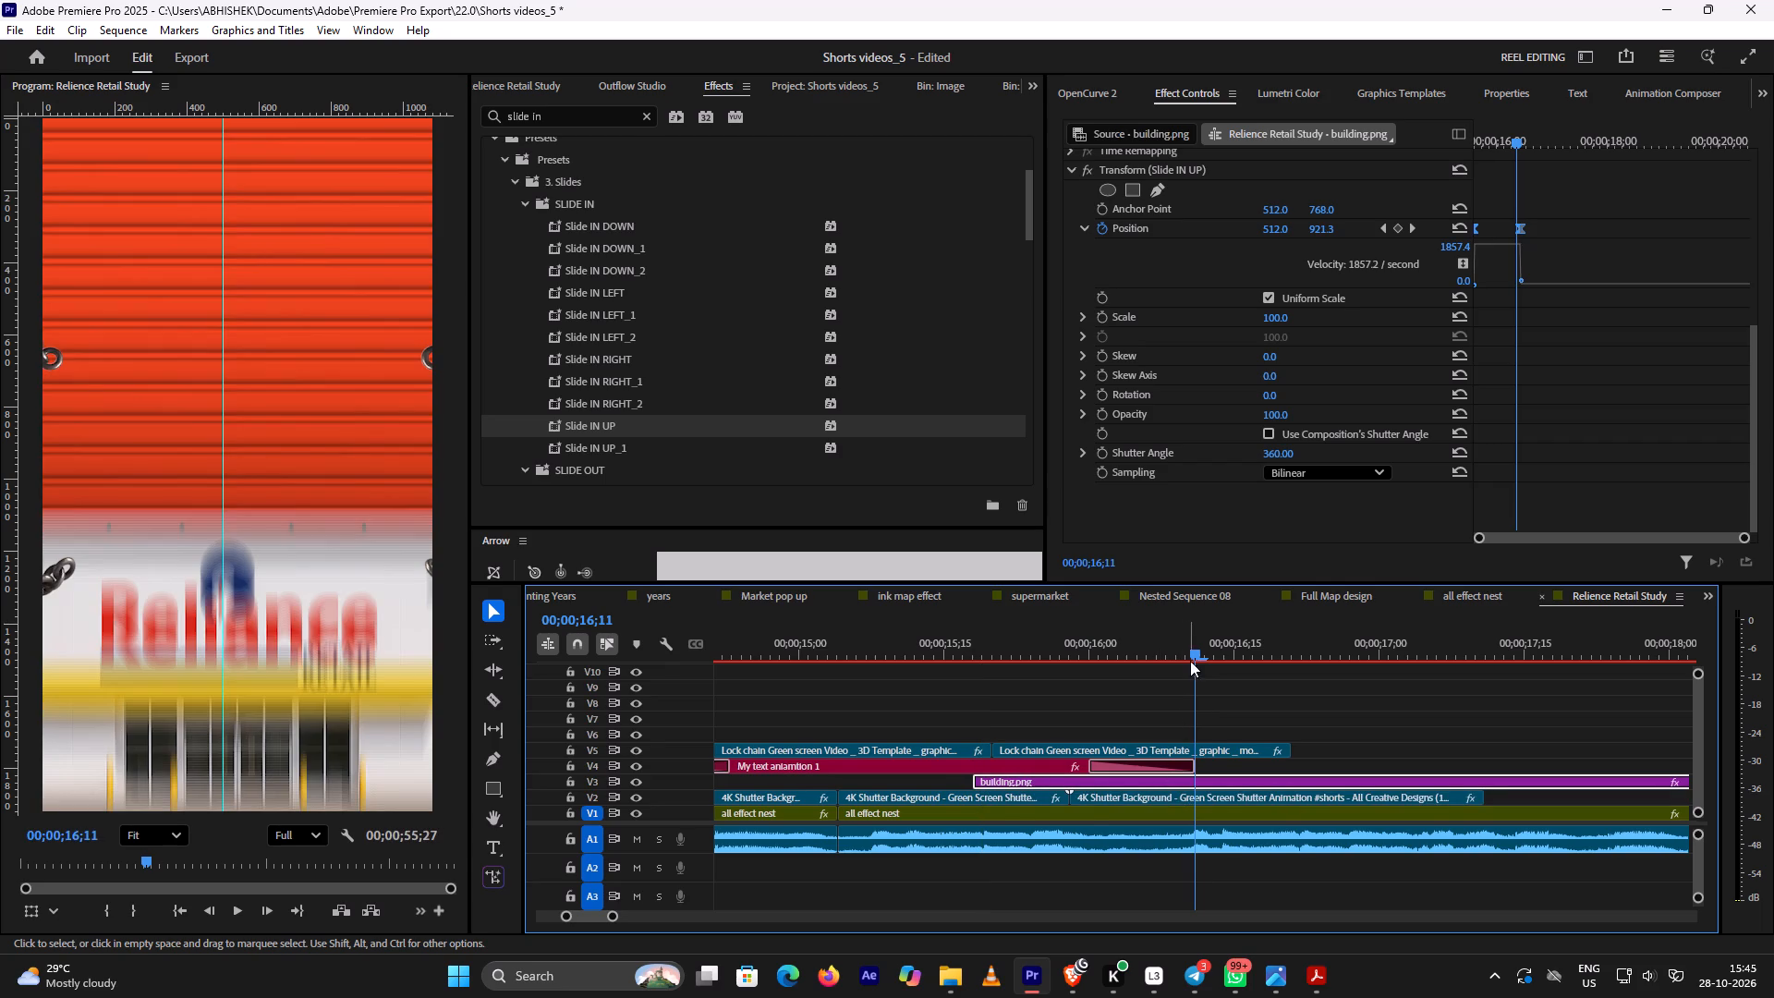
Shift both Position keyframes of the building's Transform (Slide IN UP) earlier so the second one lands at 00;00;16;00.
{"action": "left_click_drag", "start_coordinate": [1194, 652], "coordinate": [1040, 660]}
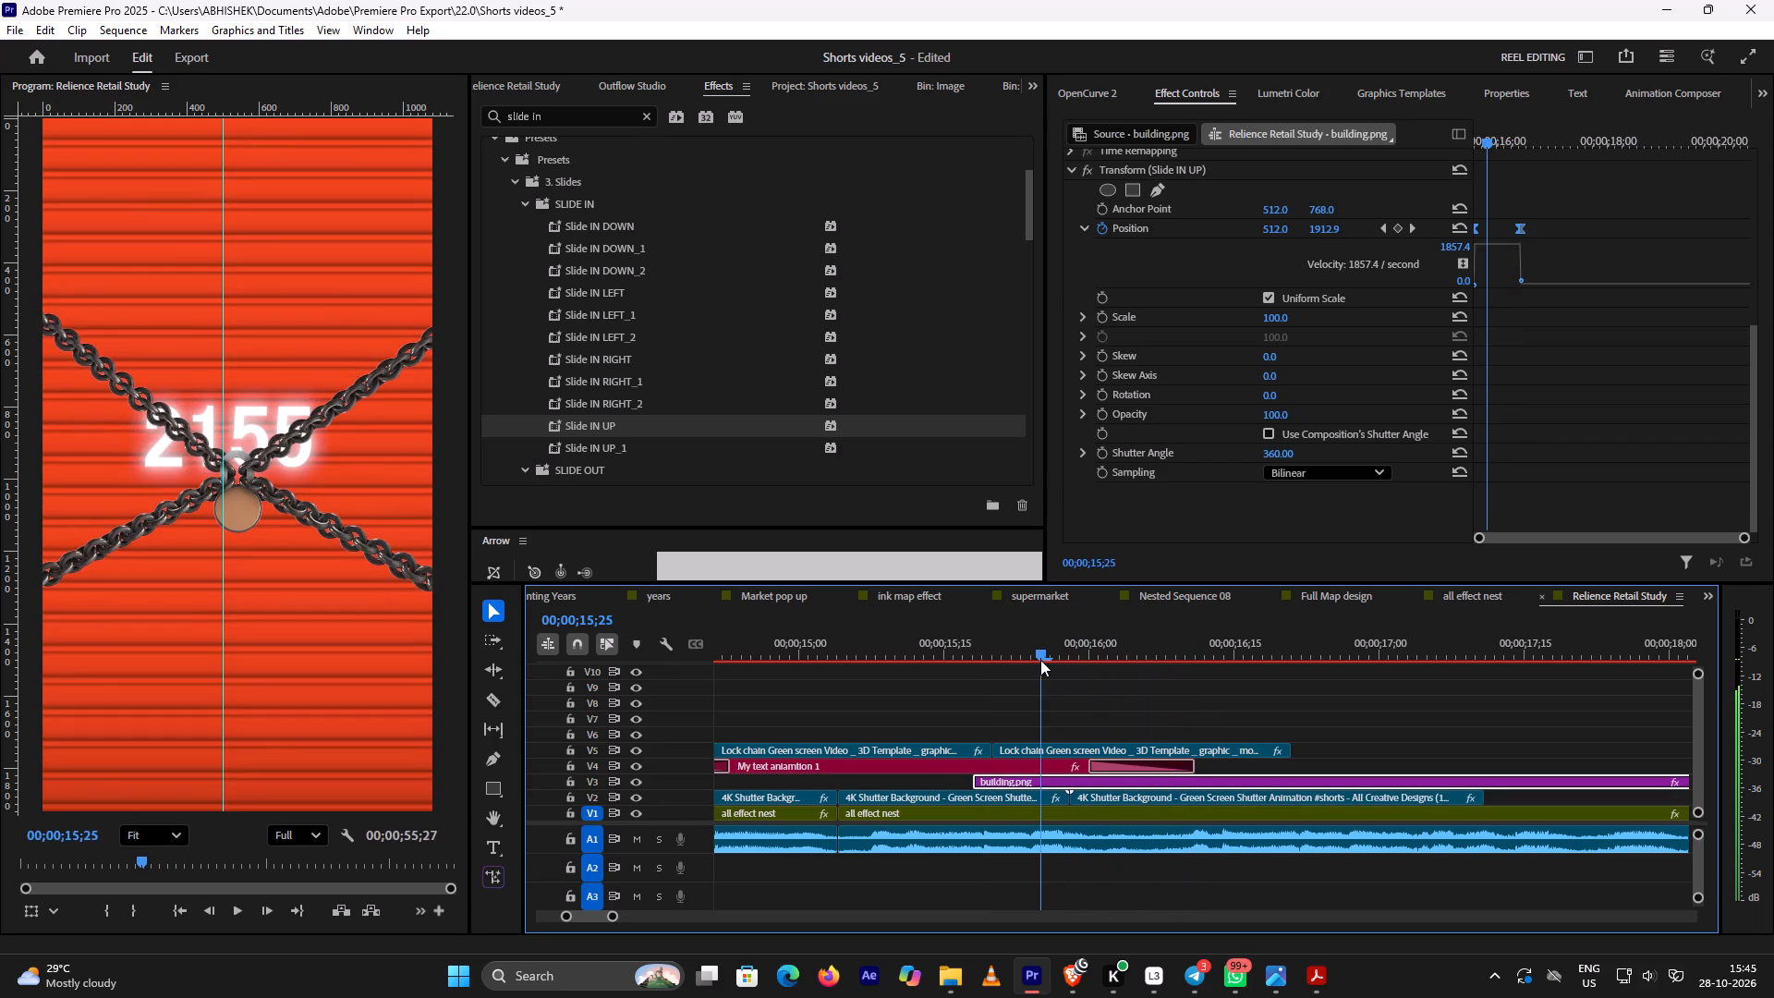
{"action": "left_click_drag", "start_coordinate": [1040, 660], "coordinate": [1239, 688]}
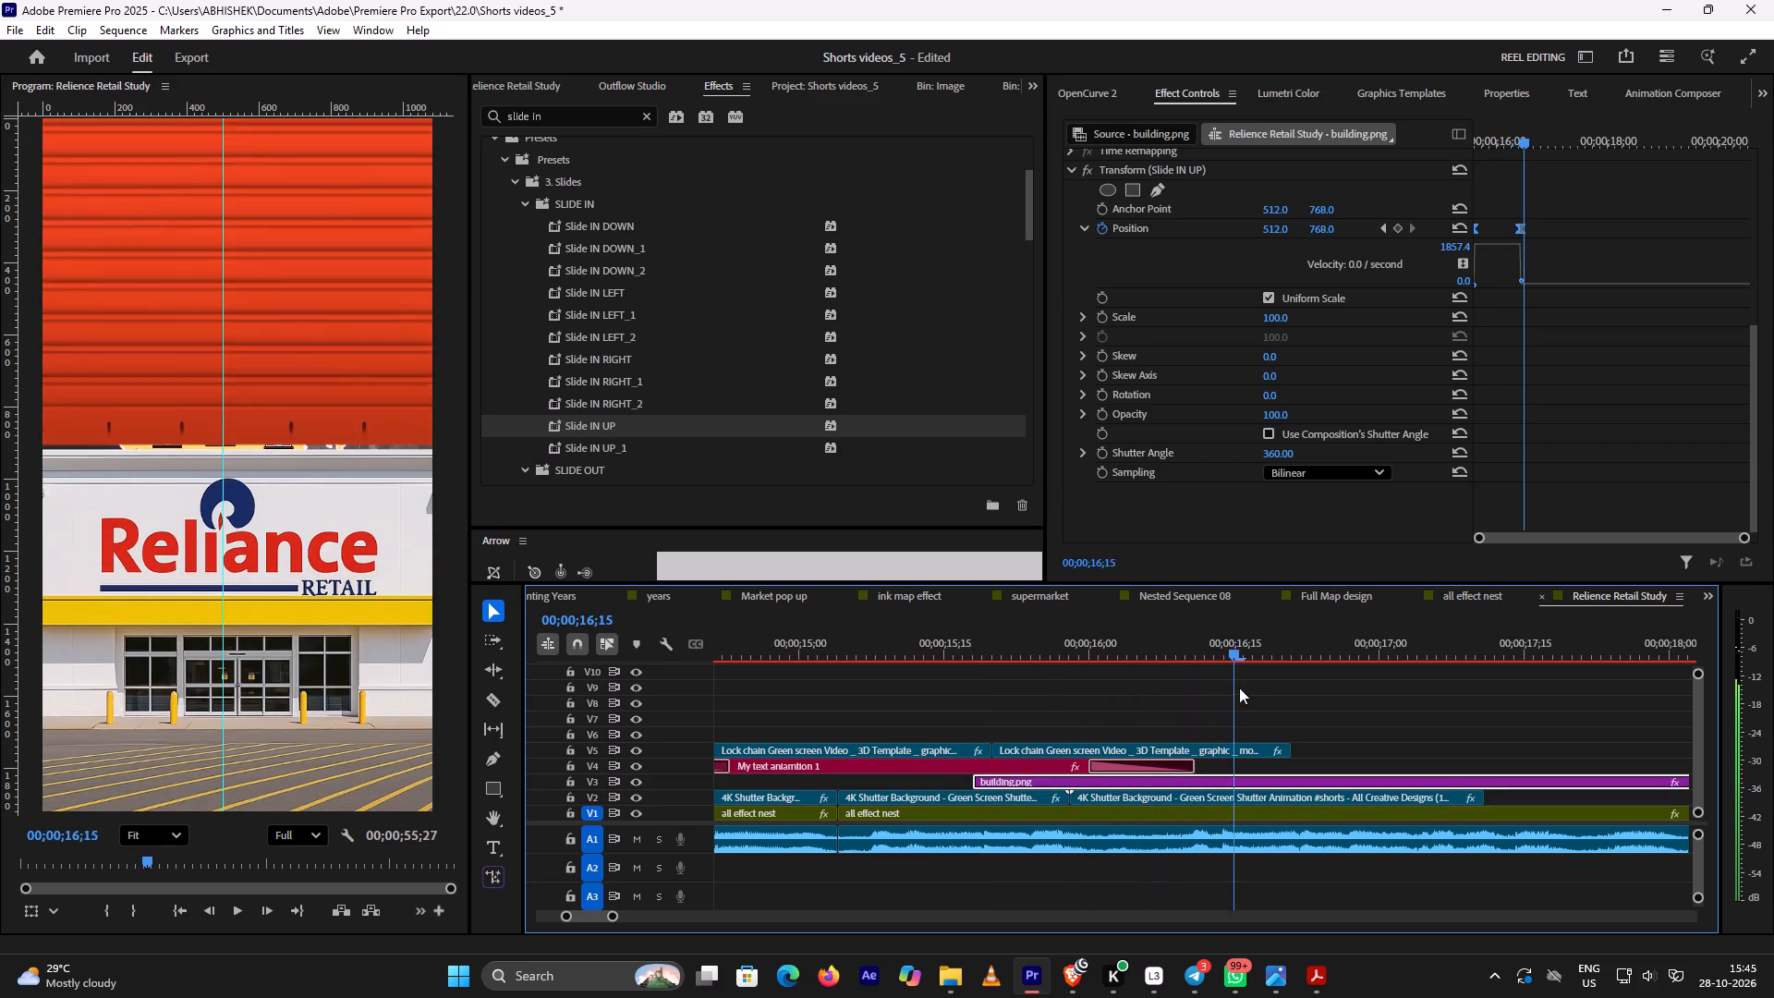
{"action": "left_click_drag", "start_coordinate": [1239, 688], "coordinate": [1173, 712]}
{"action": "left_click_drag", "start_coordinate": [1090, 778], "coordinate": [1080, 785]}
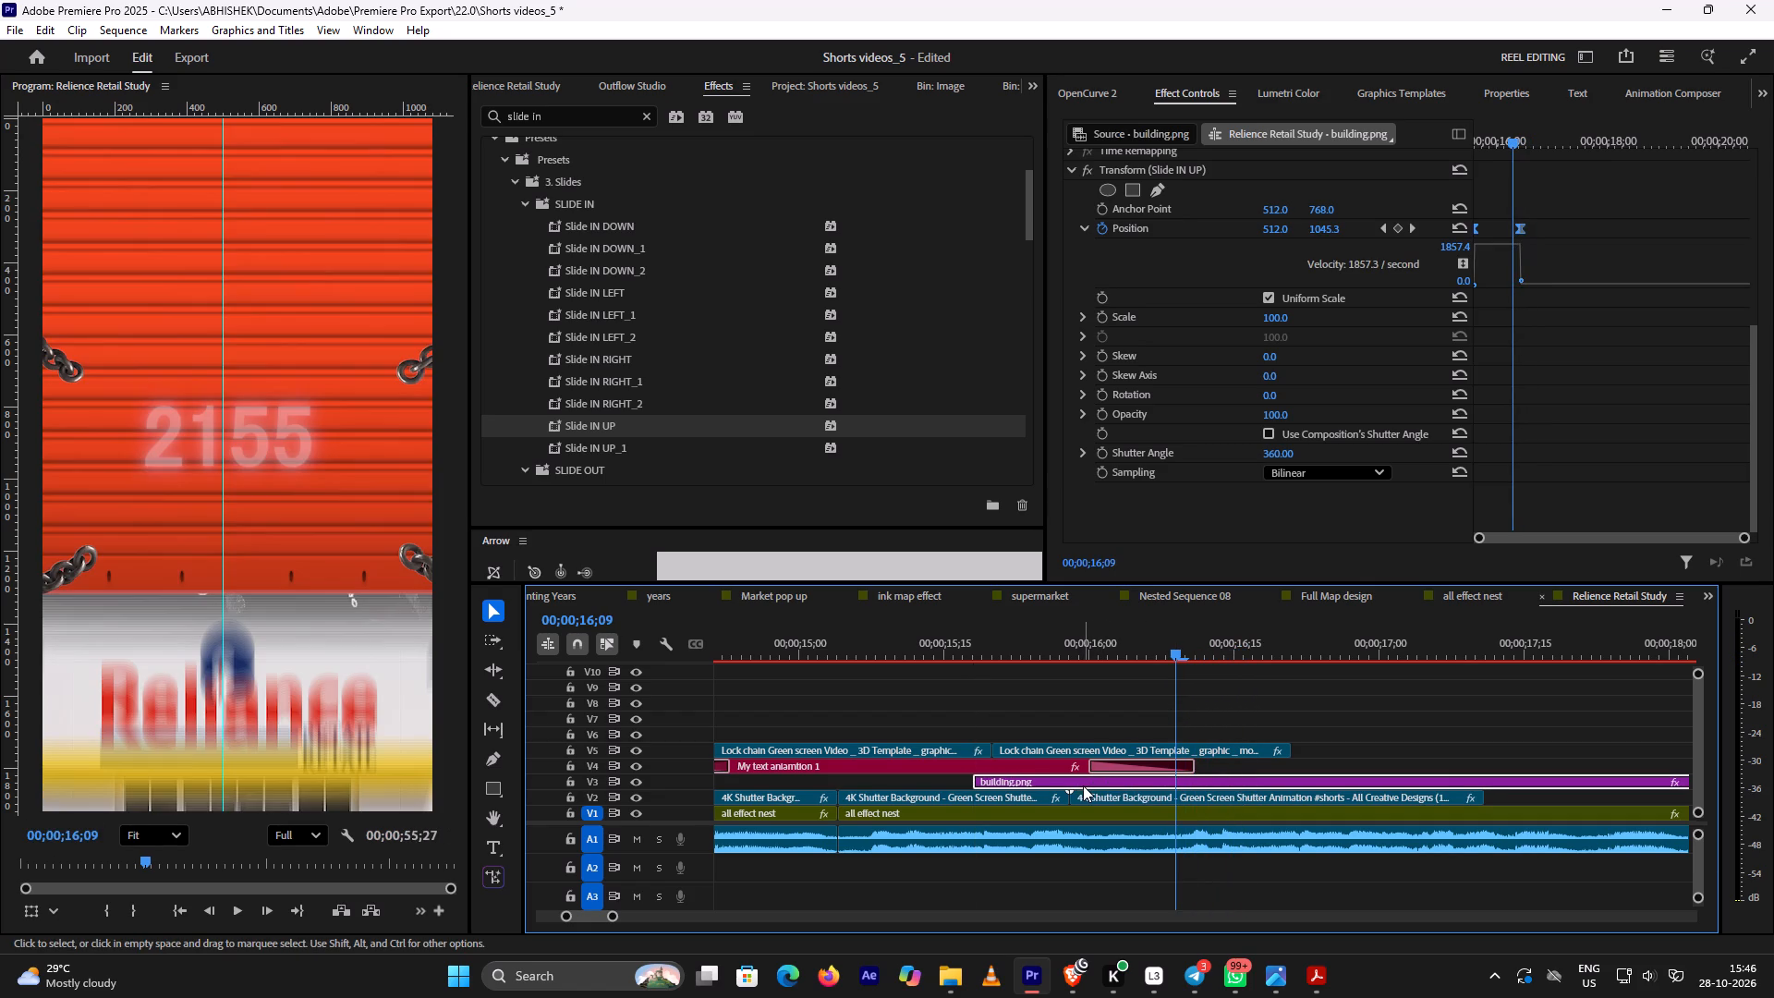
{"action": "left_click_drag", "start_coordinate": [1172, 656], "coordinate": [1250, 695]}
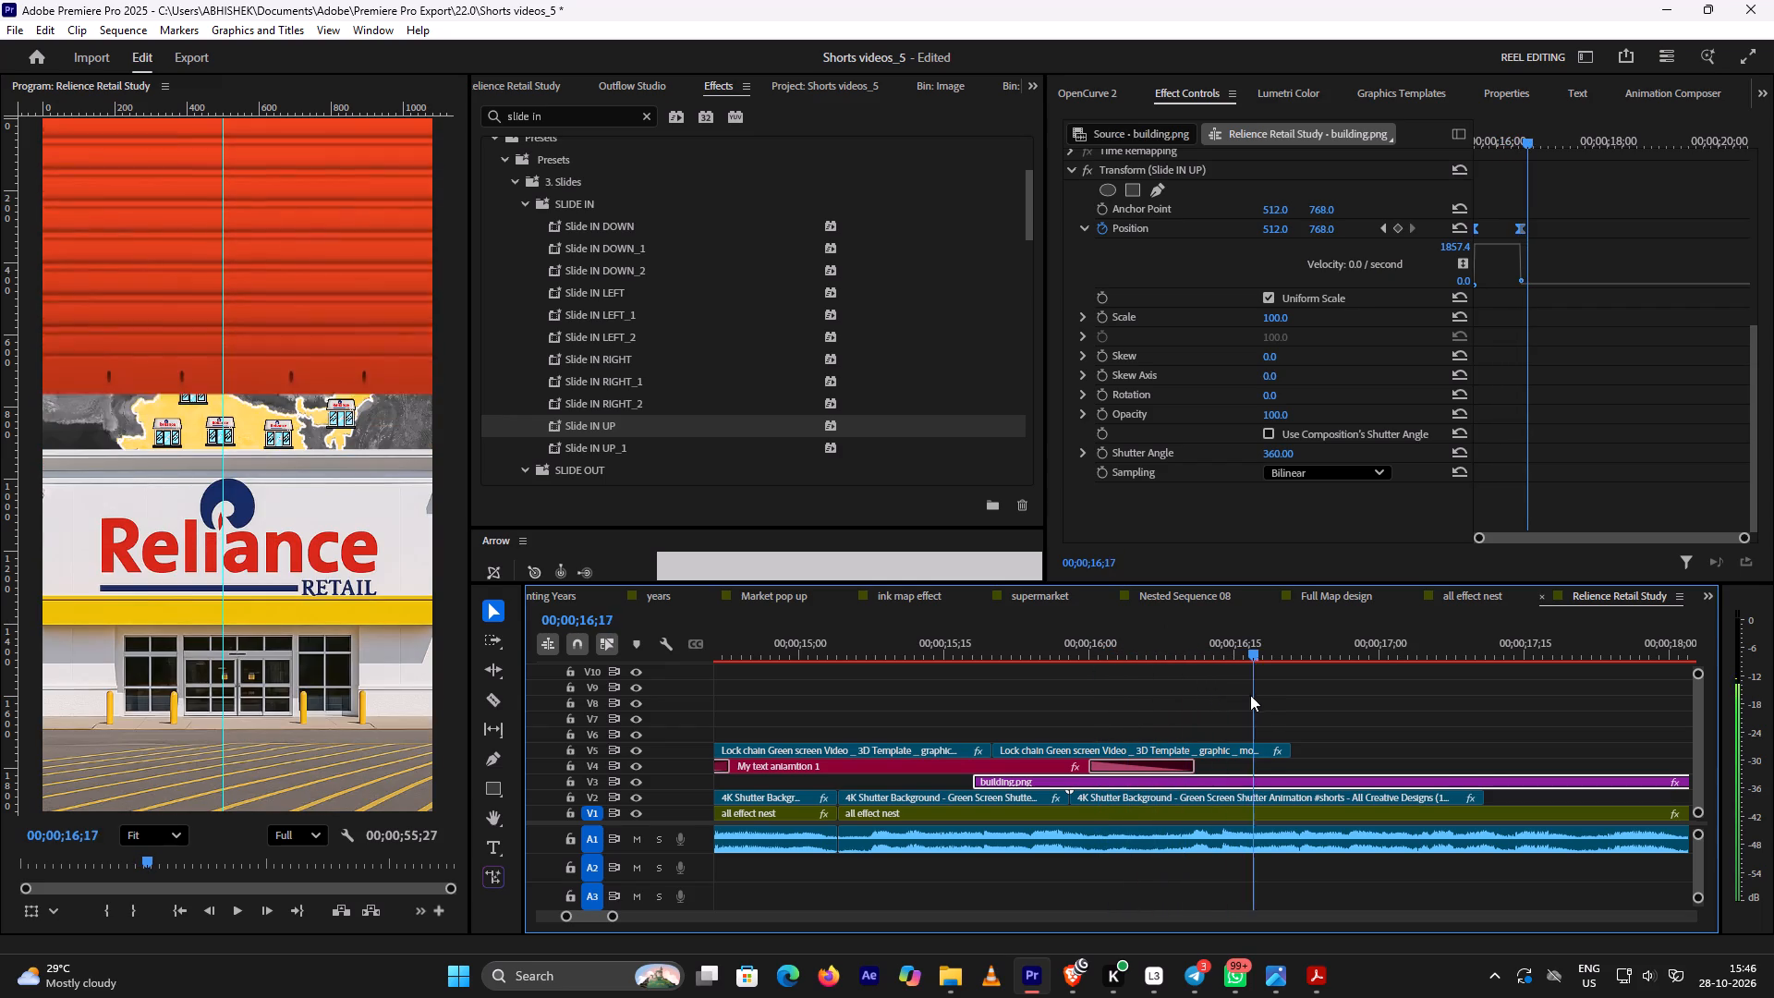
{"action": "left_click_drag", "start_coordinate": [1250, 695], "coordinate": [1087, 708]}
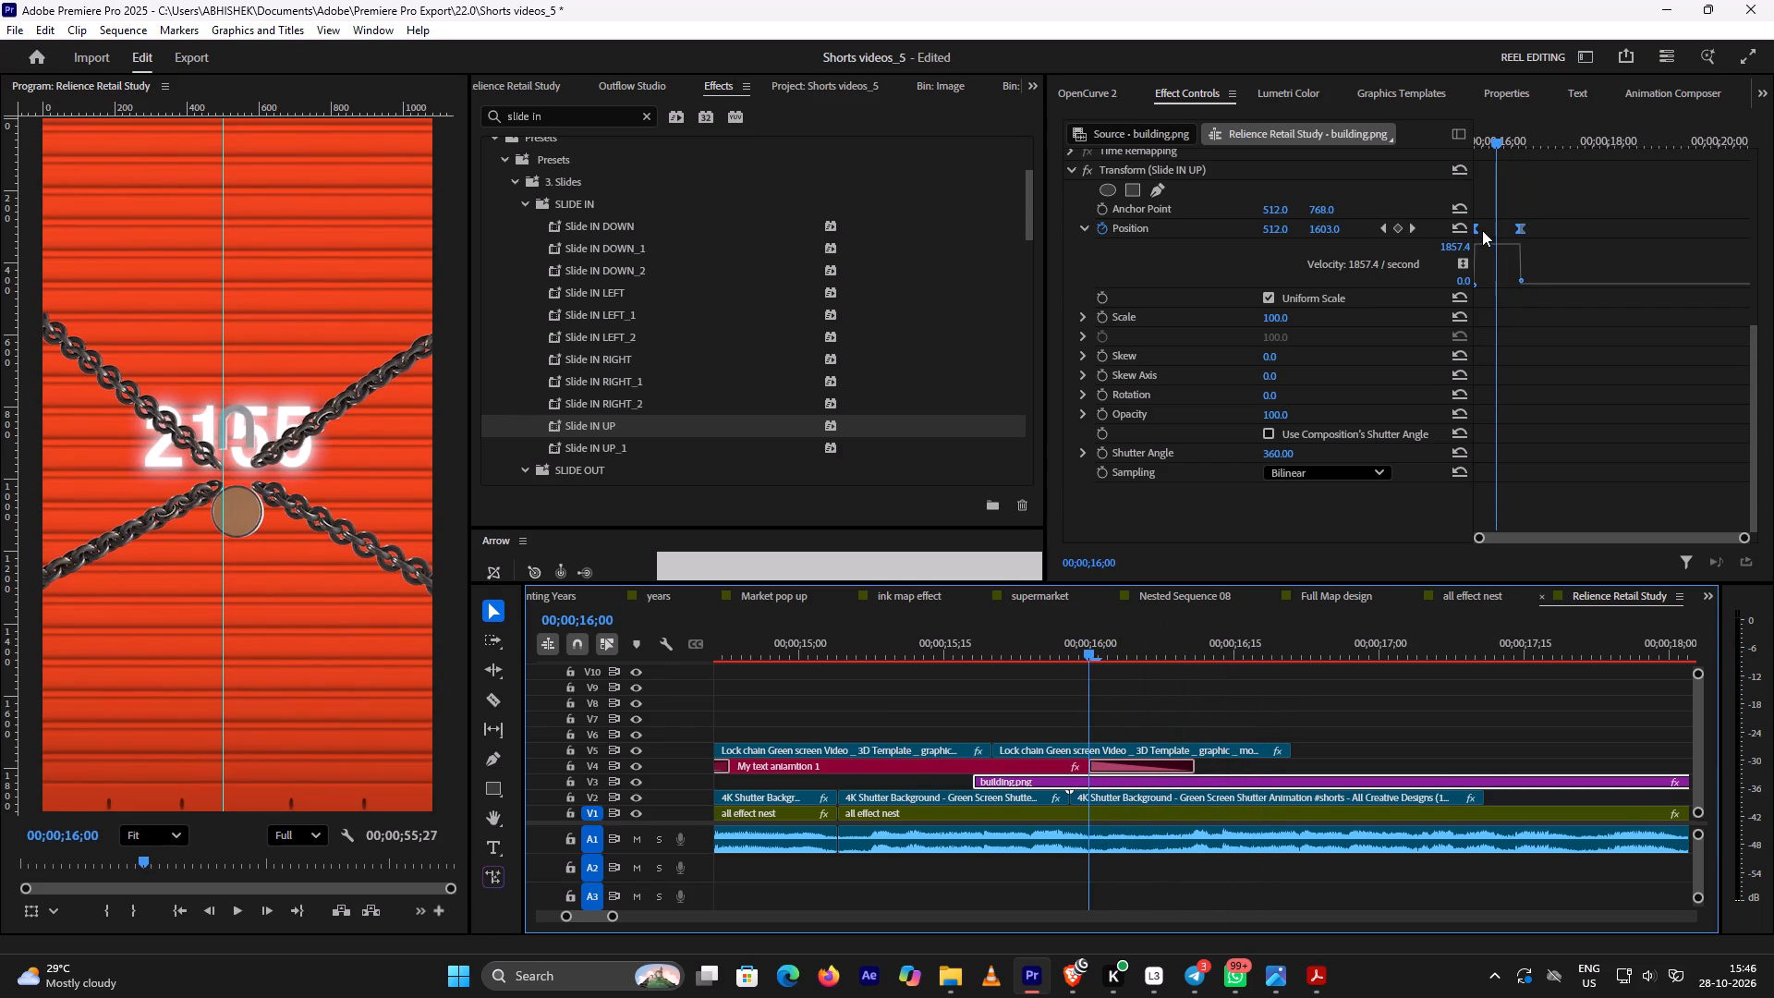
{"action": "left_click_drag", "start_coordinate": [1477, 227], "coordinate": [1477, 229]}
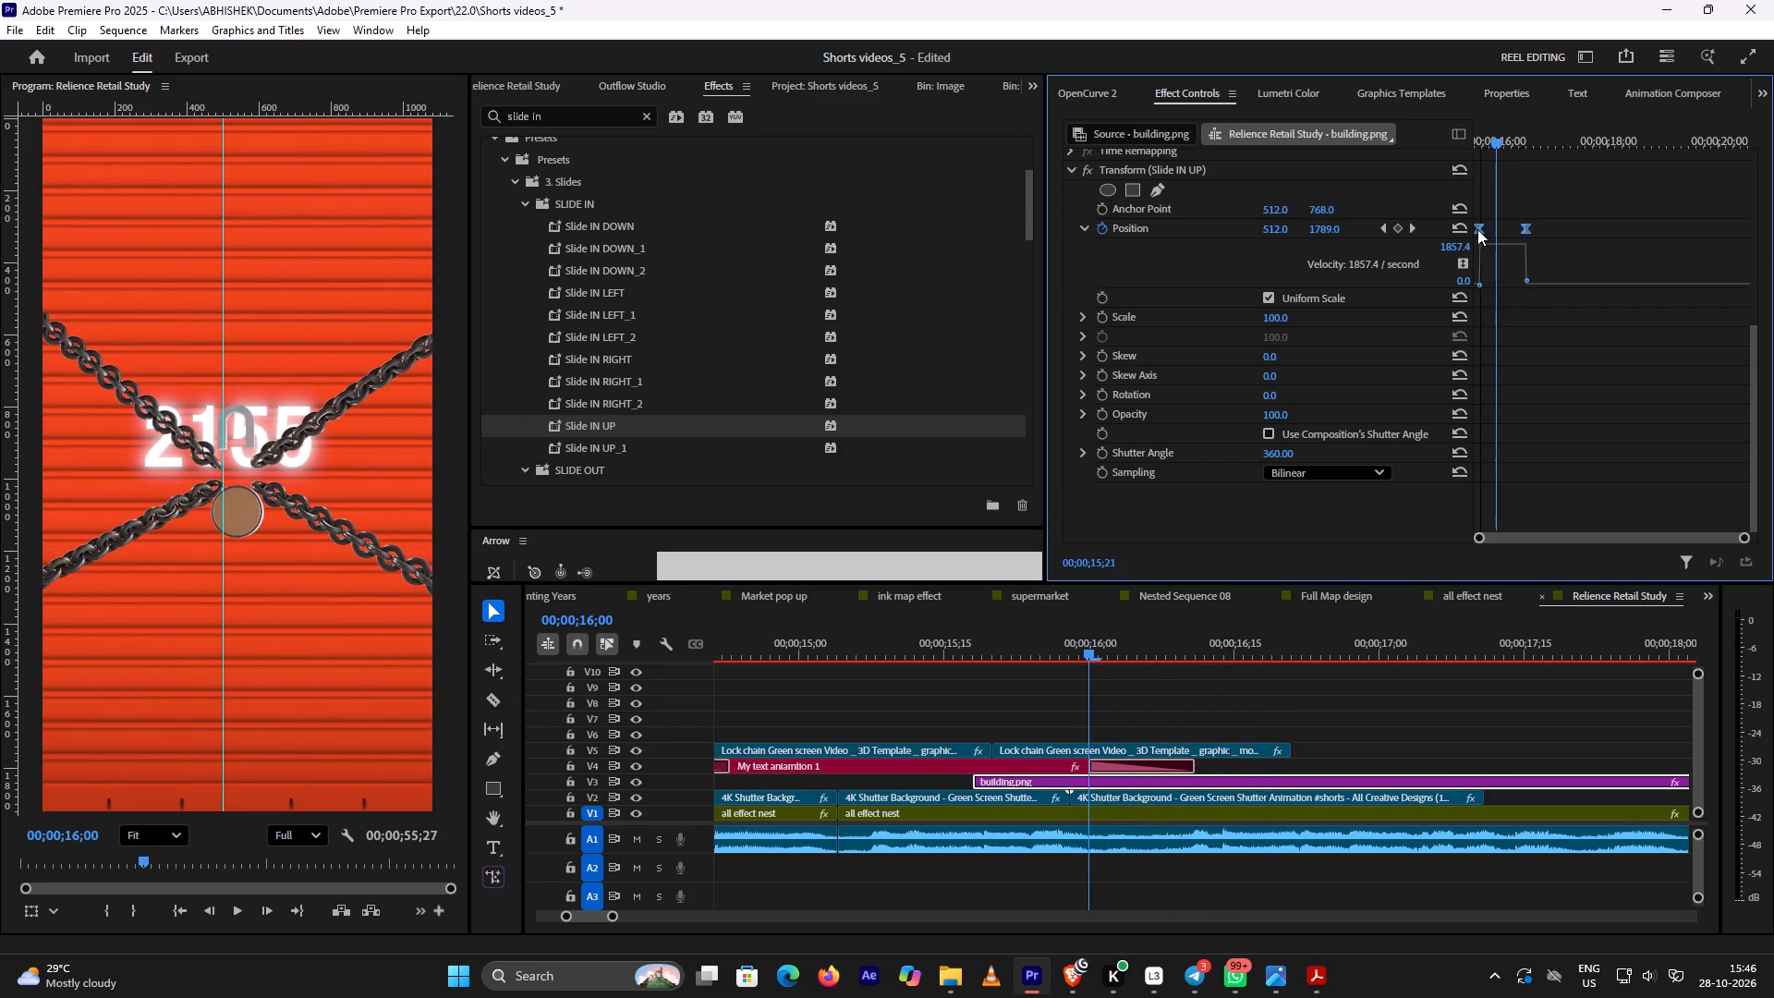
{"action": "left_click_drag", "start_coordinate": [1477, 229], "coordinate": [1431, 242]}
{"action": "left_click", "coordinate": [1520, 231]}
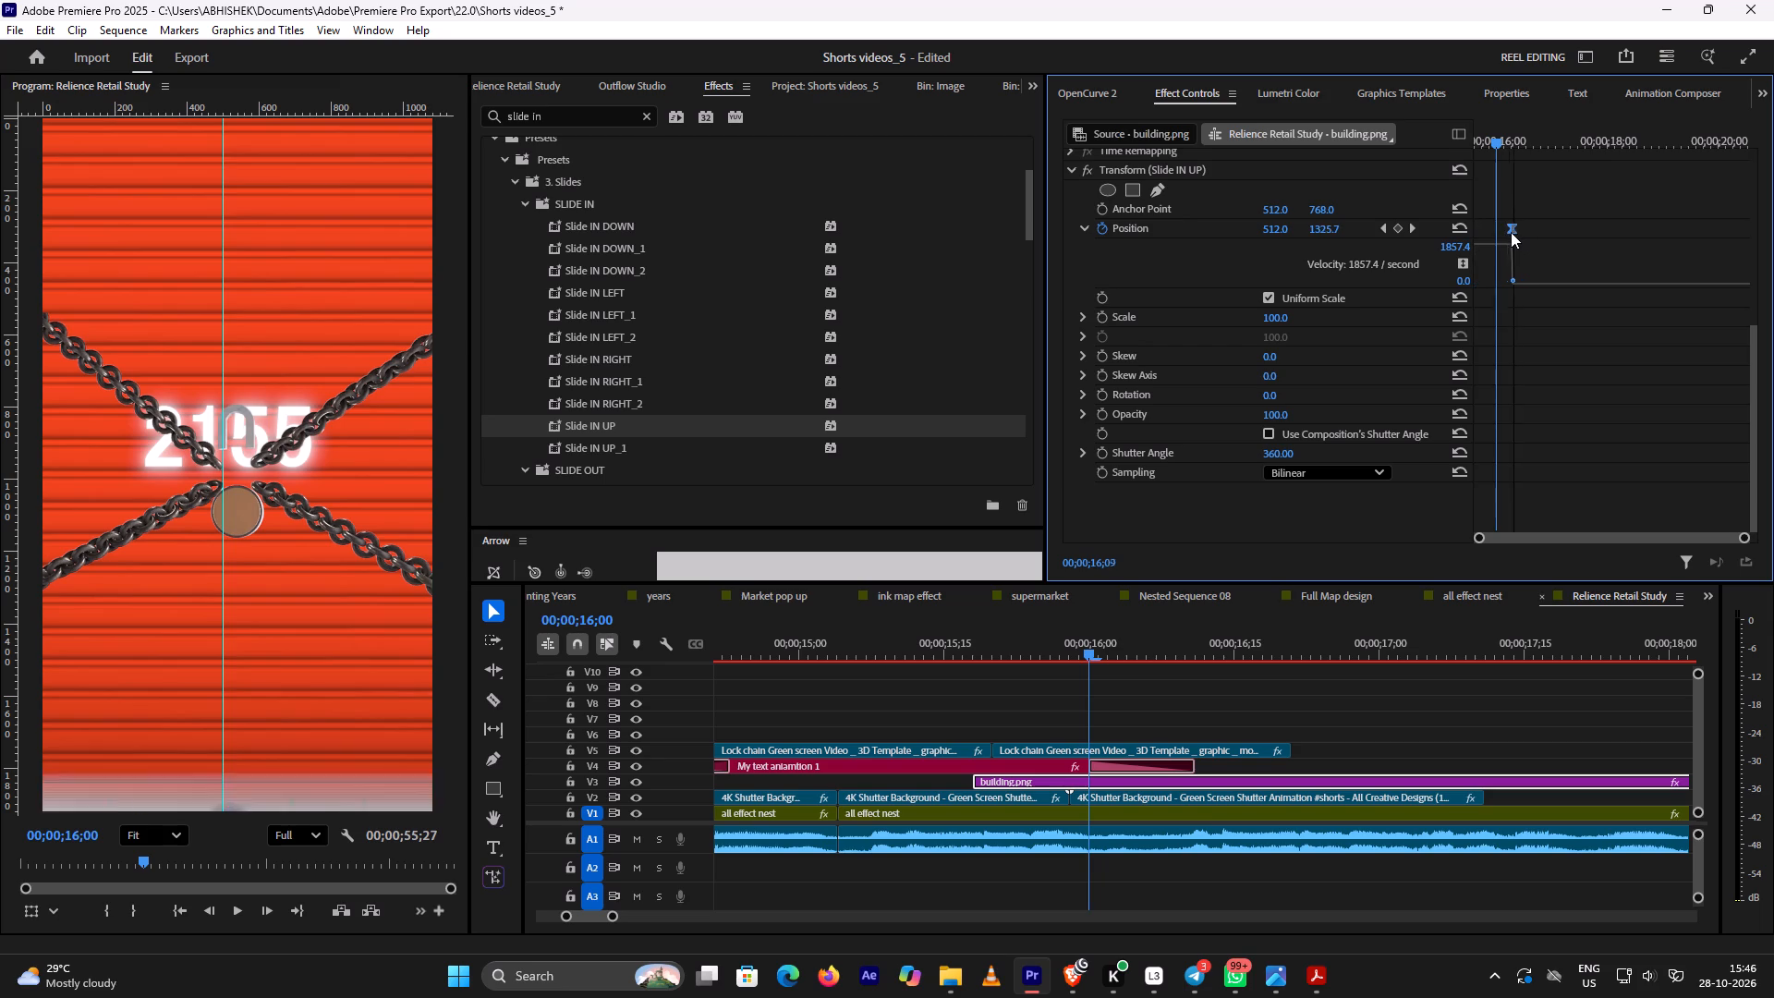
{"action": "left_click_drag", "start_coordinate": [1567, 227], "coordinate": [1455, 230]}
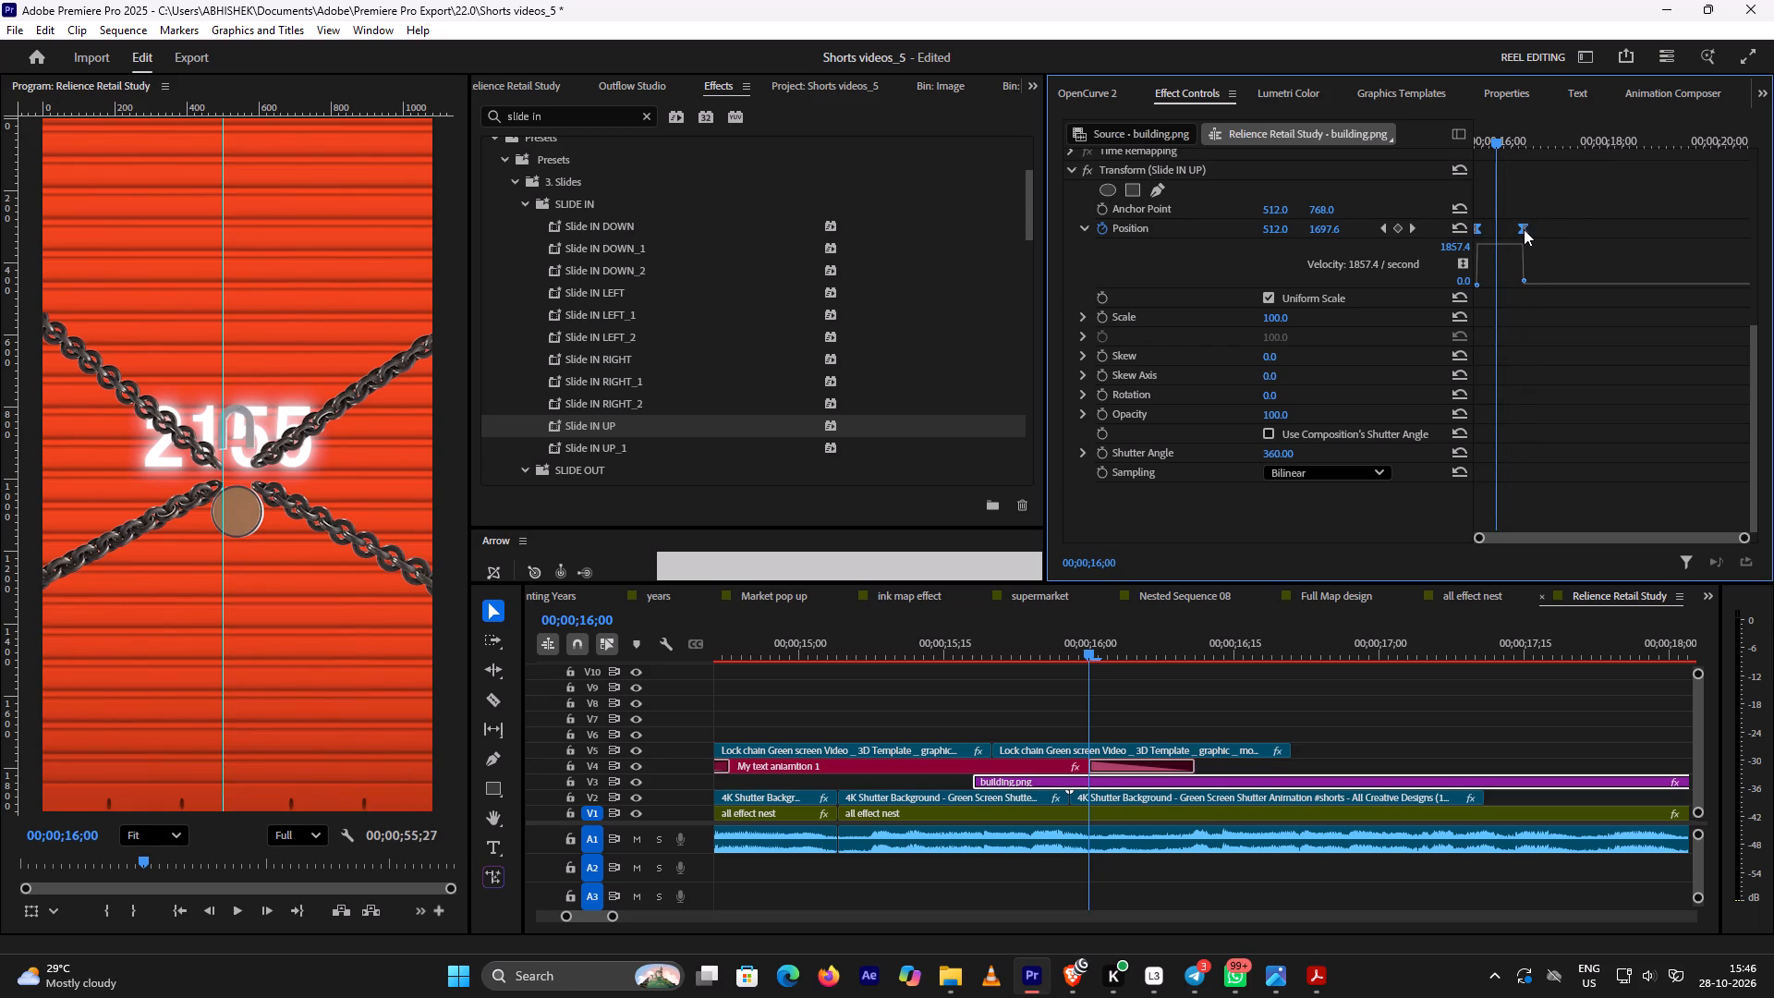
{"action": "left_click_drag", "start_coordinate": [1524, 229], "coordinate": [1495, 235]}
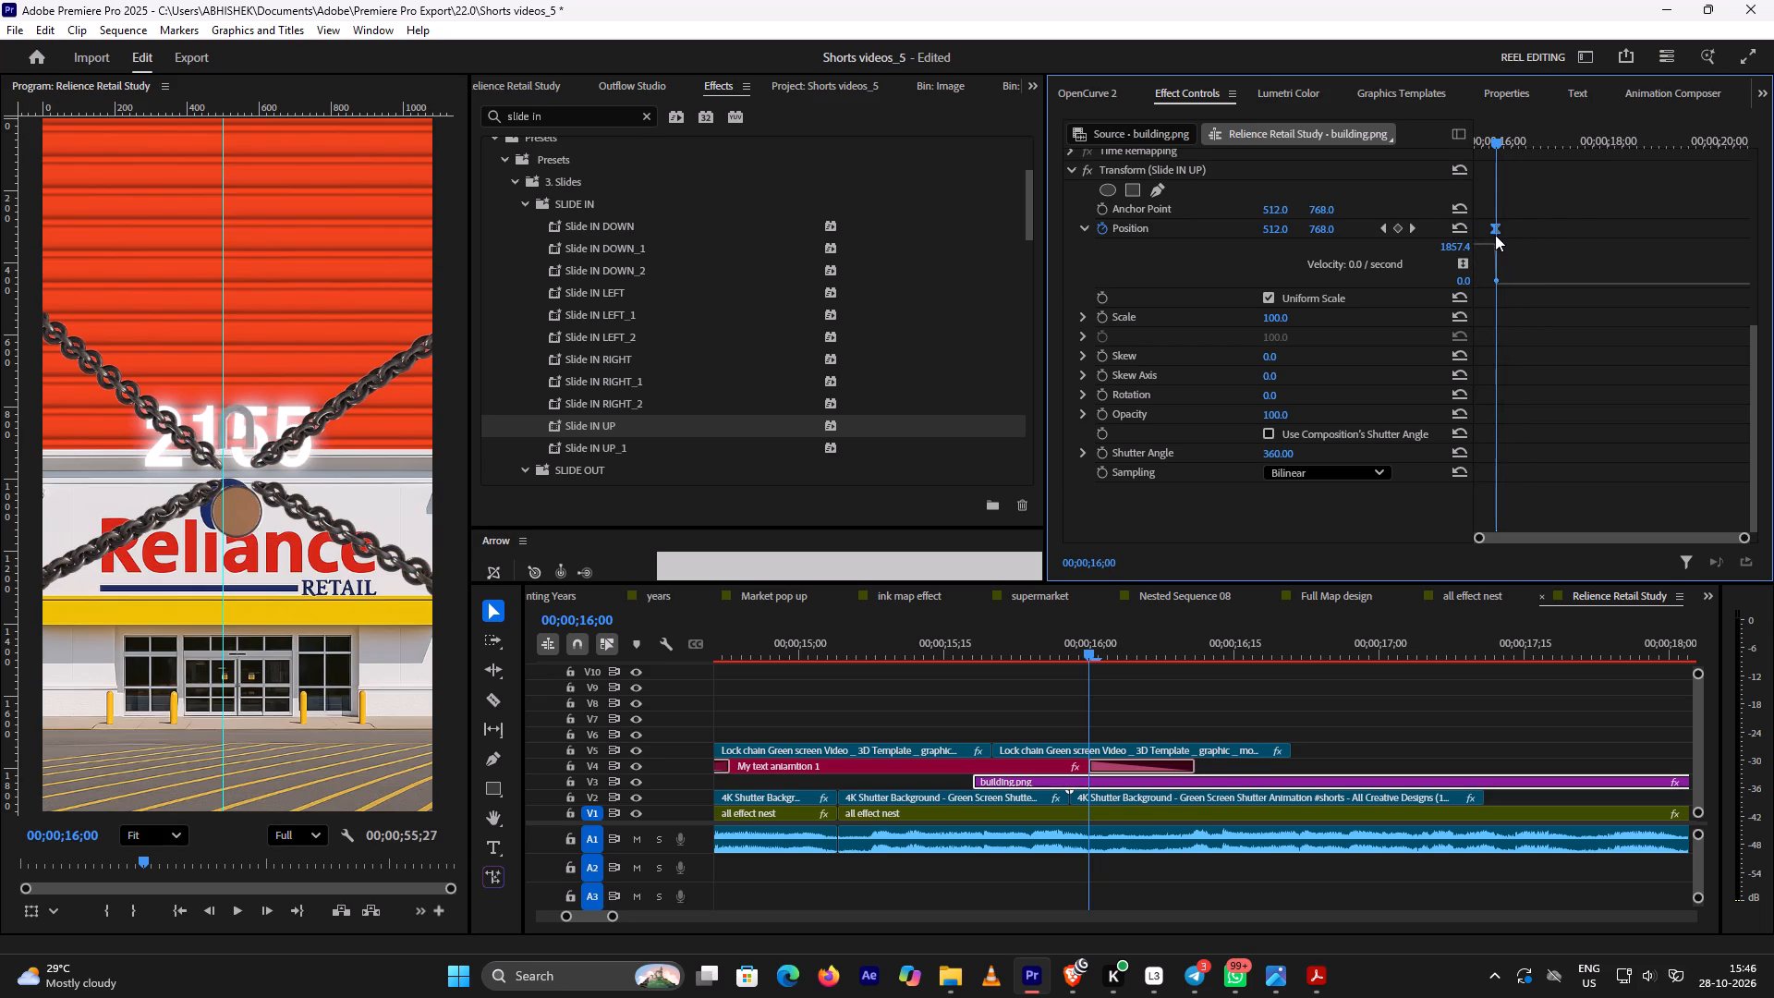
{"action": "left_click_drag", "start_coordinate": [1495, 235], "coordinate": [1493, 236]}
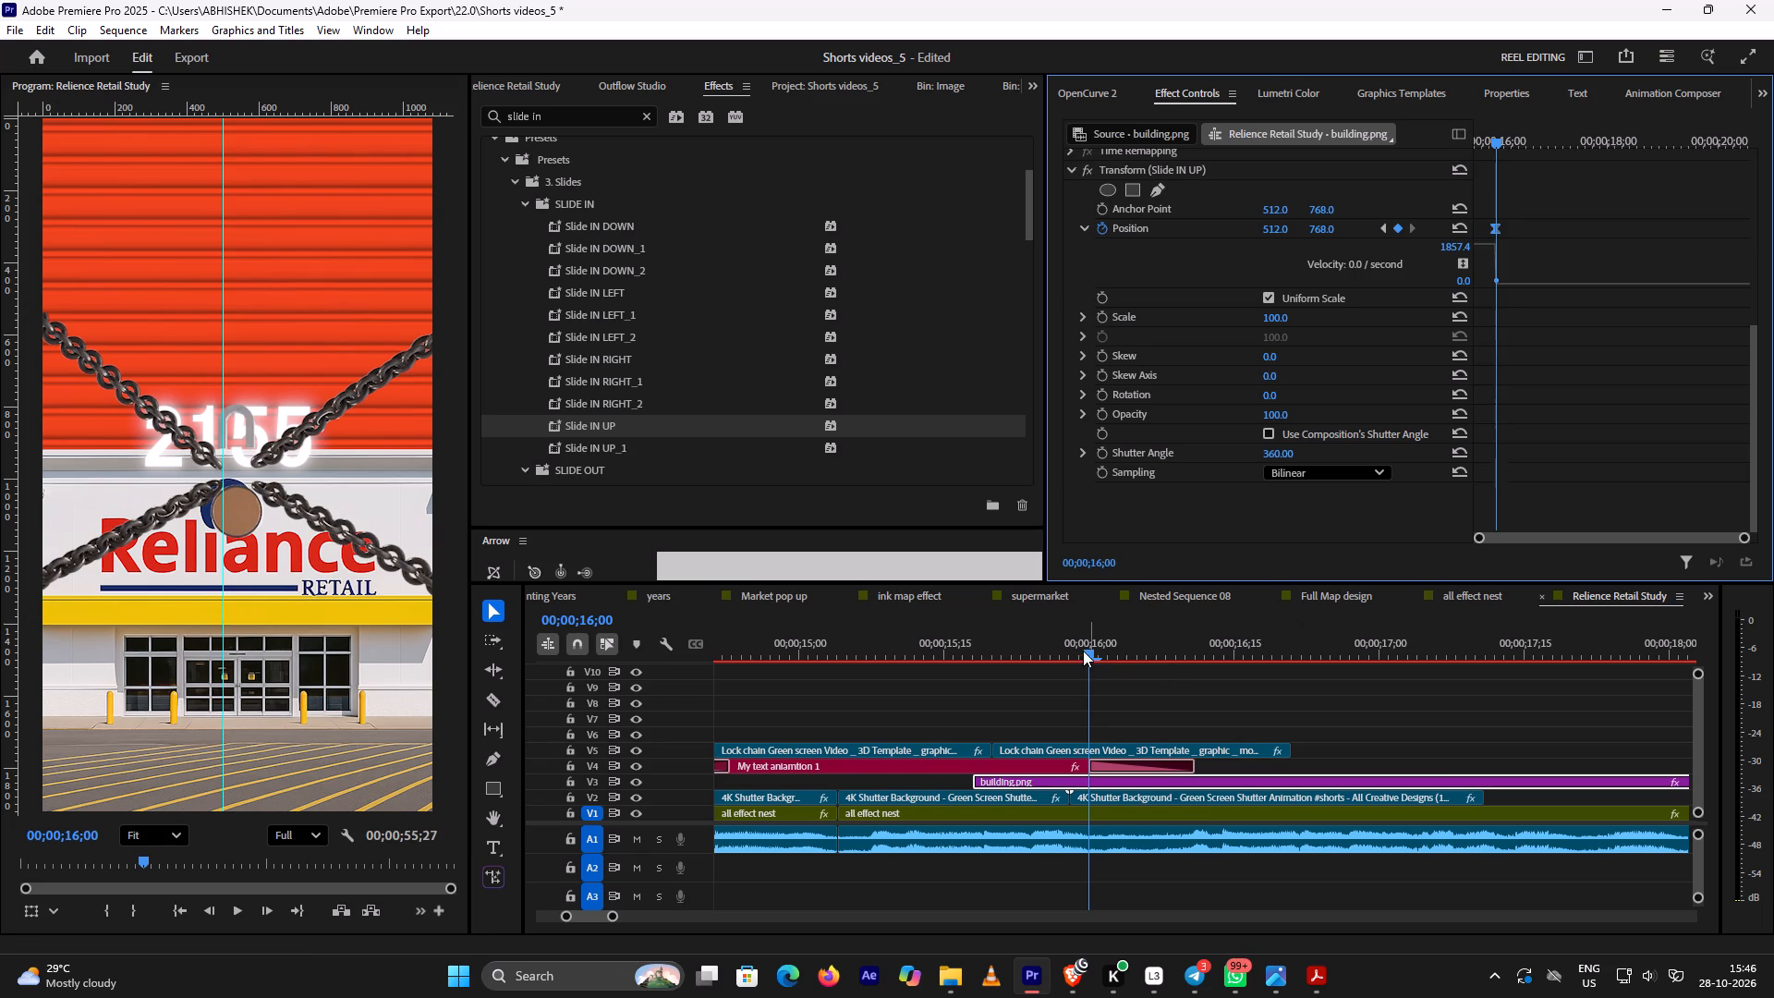
Scrub and play from about 00;00;15;14 through the shutter opening to review the building's earlier slide-up.
{"action": "left_click_drag", "start_coordinate": [1086, 650], "coordinate": [993, 652]}
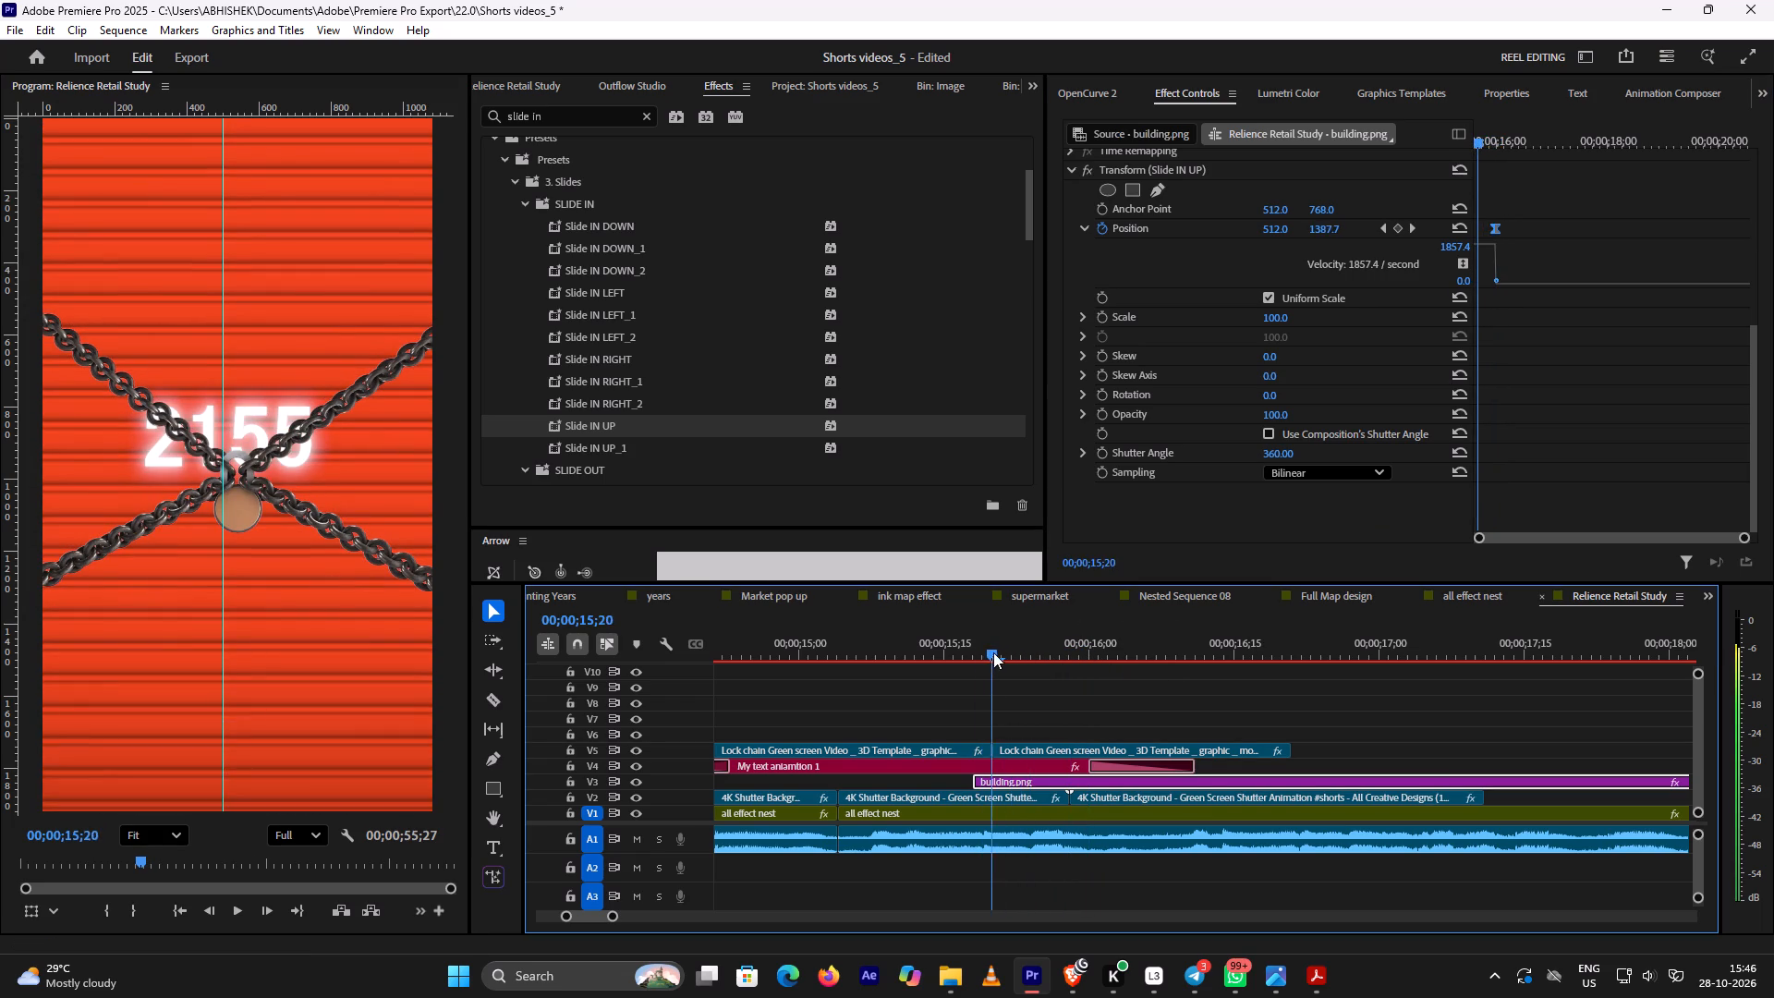
{"action": "left_click_drag", "start_coordinate": [993, 652], "coordinate": [1014, 658]}
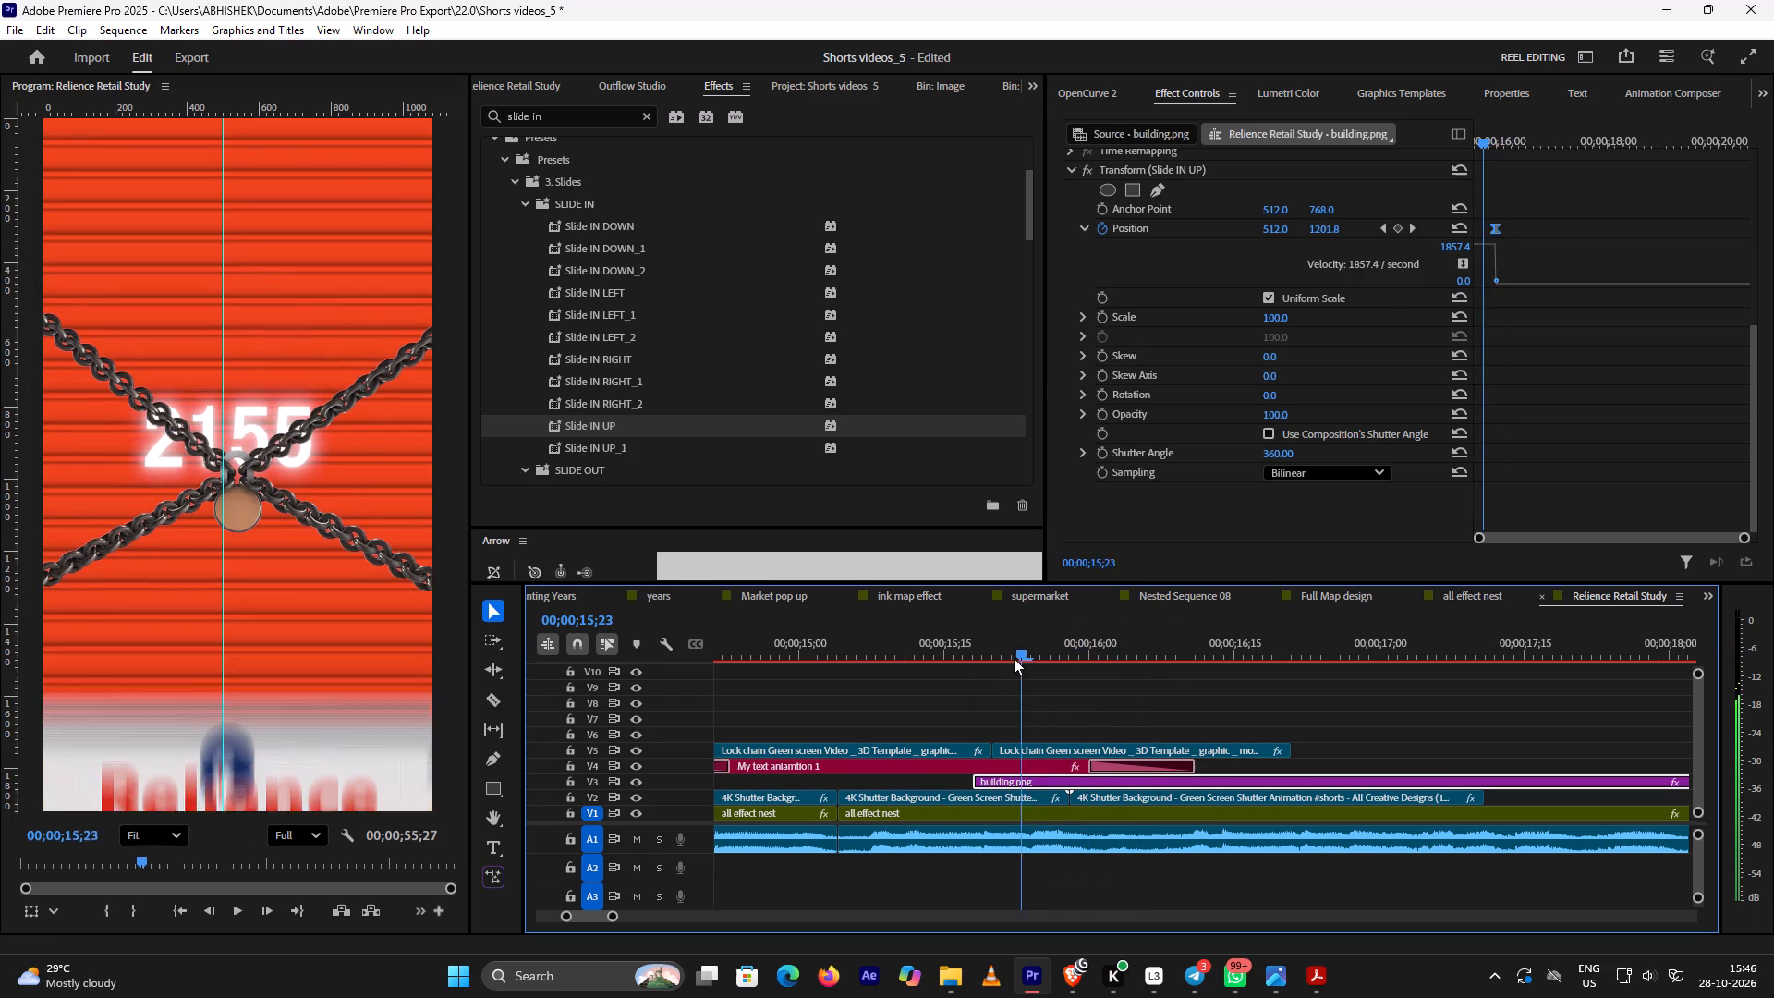
{"action": "left_click_drag", "start_coordinate": [1014, 658], "coordinate": [952, 659]}
{"action": "key", "text": "space"}
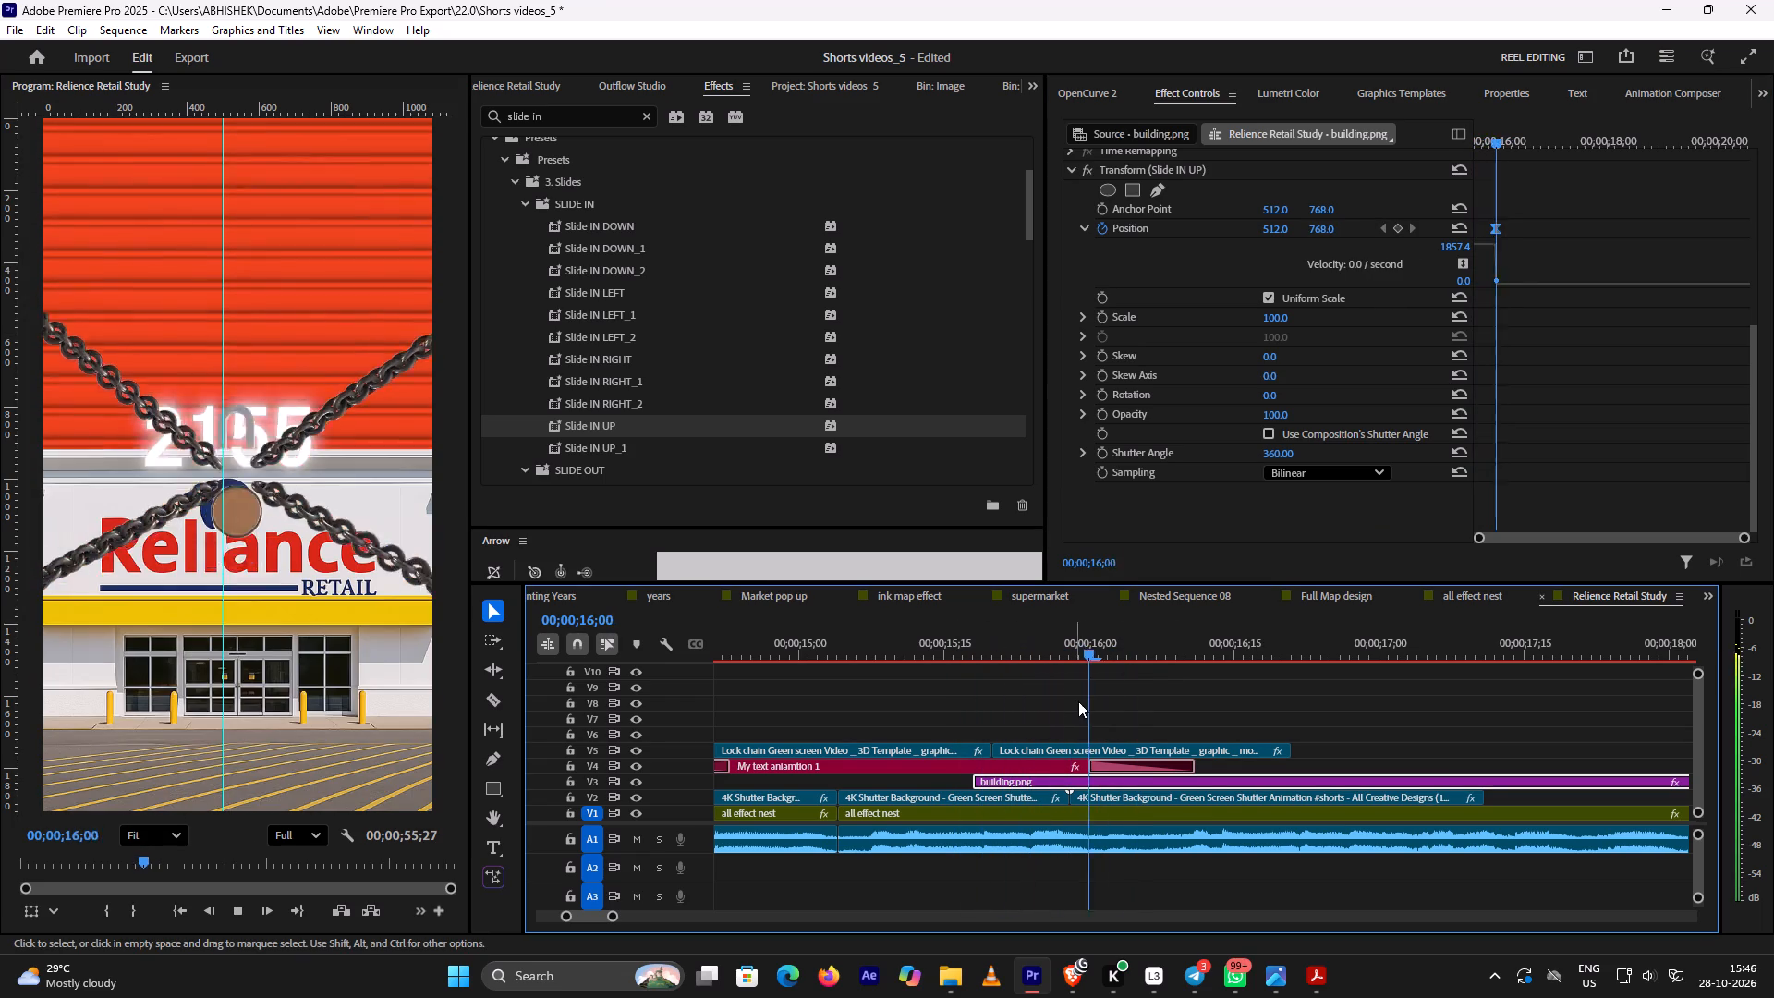
{"action": "key", "text": "space"}
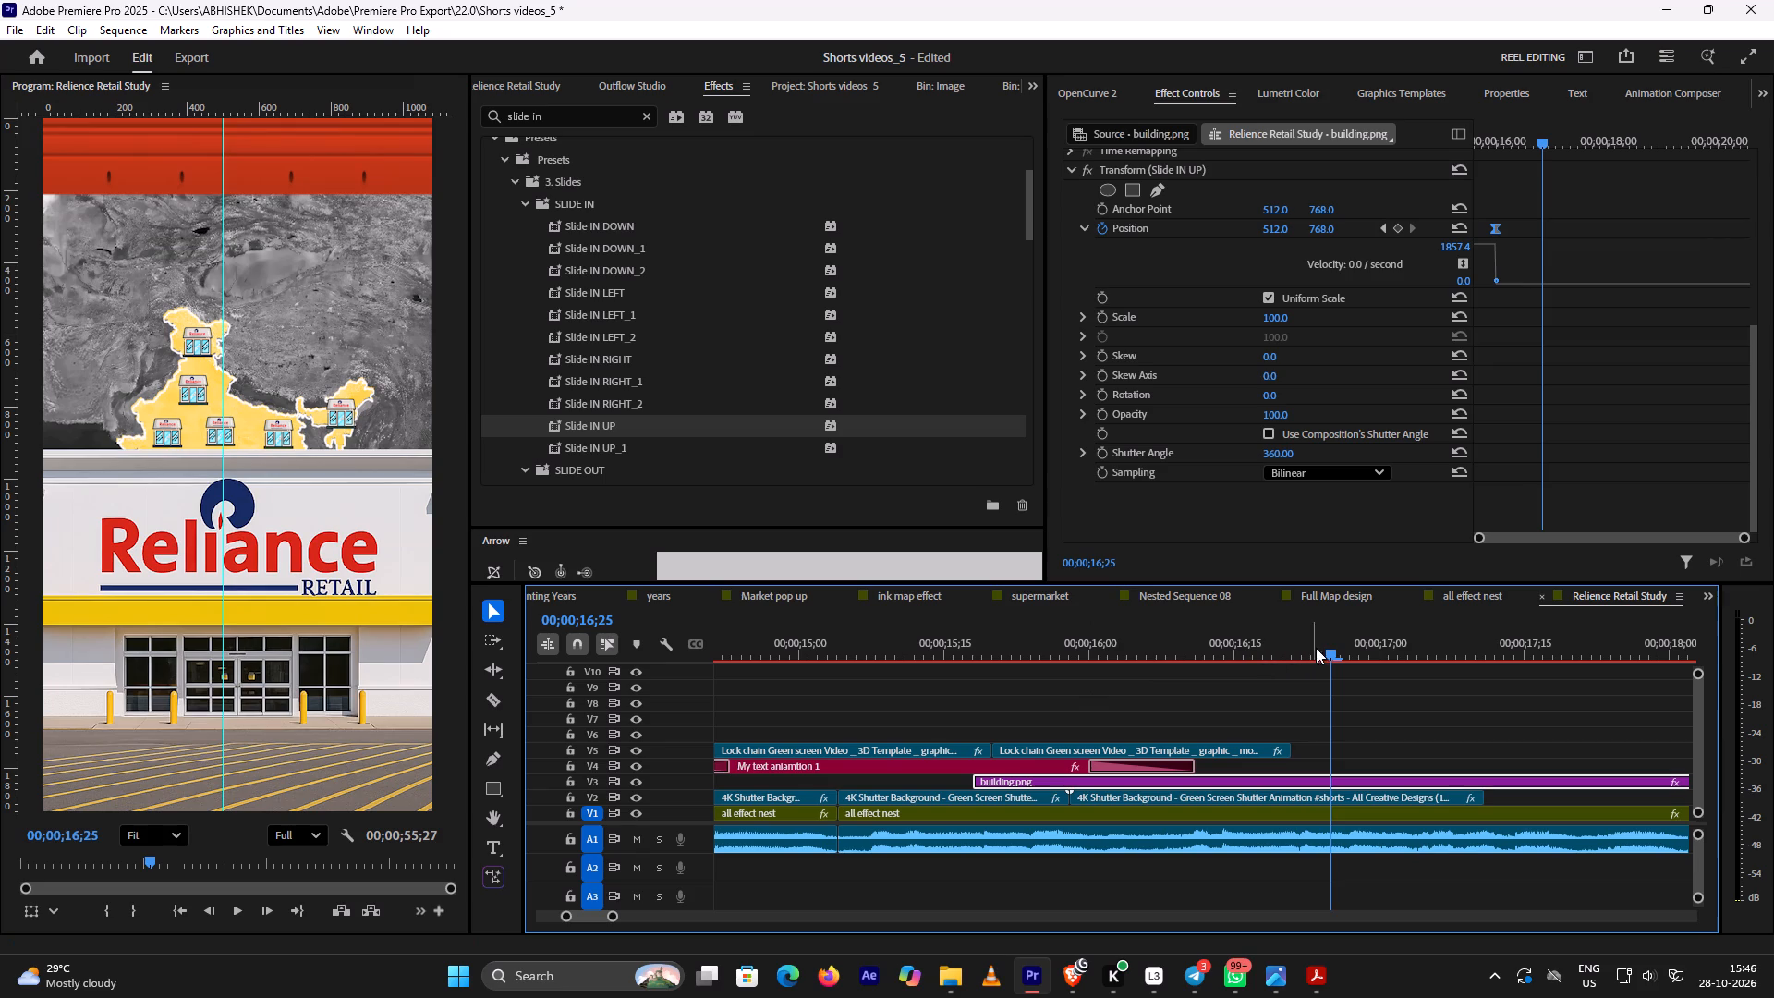
{"action": "left_click_drag", "start_coordinate": [1328, 649], "coordinate": [930, 688]}
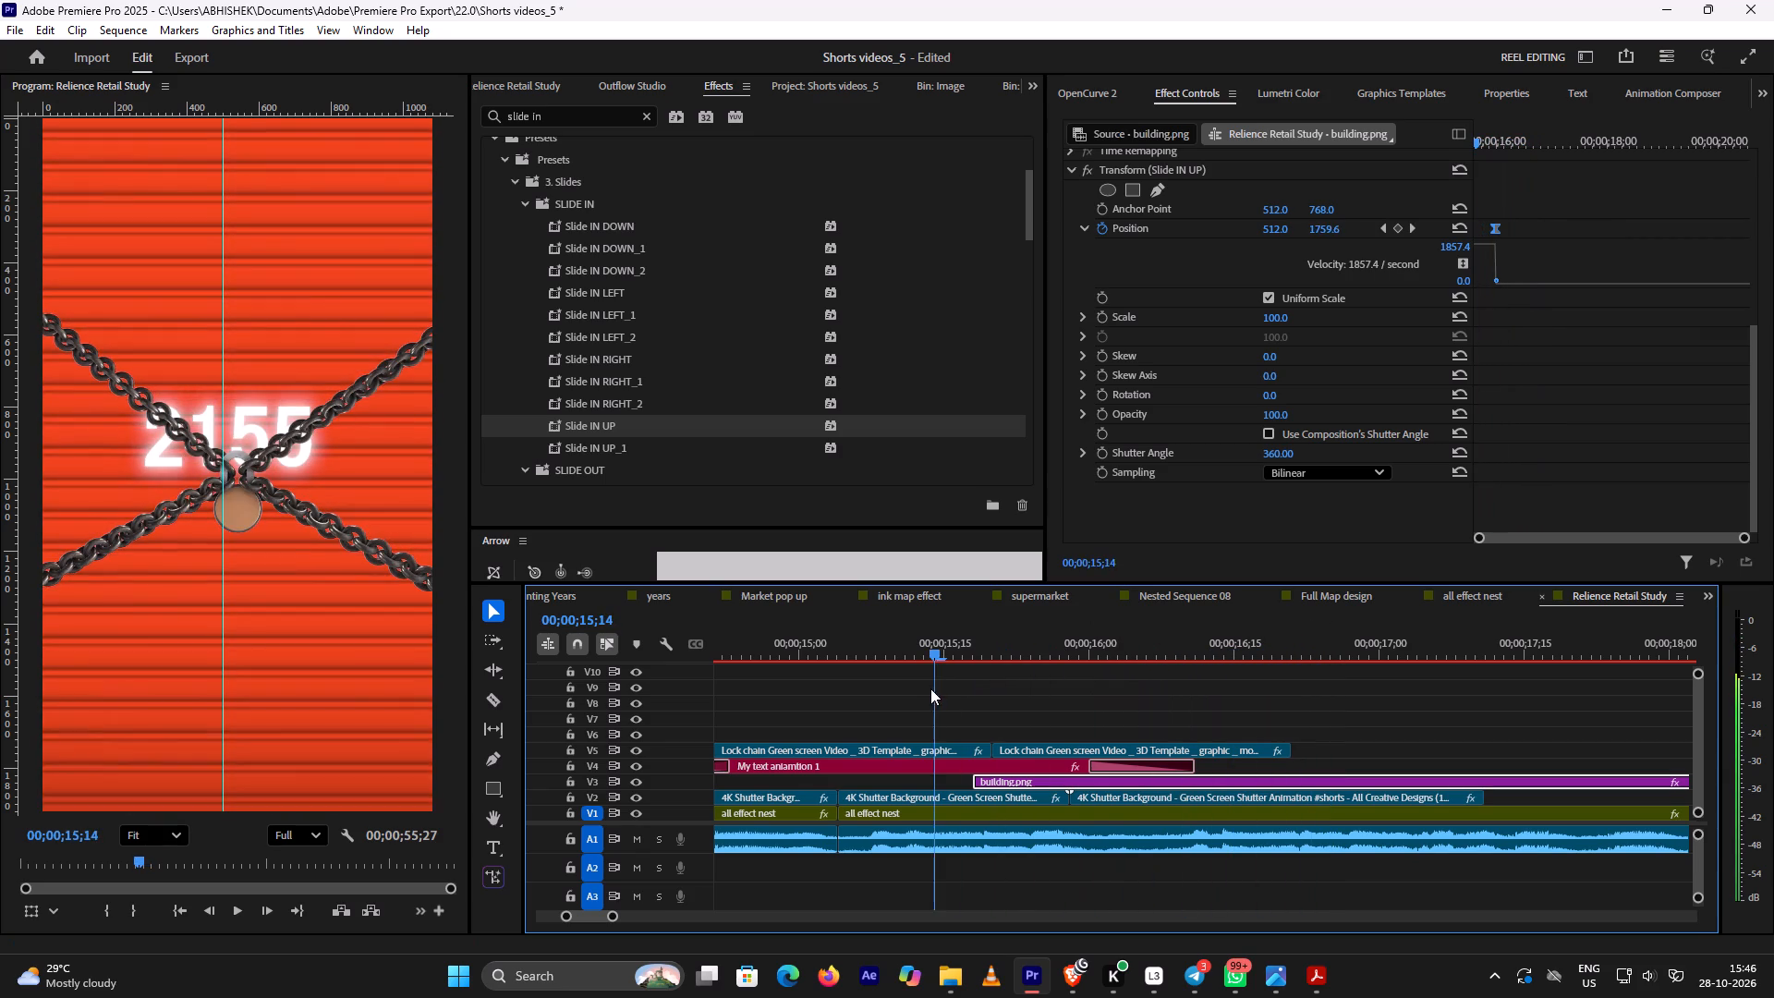
{"action": "left_click_drag", "start_coordinate": [930, 688], "coordinate": [1136, 693]}
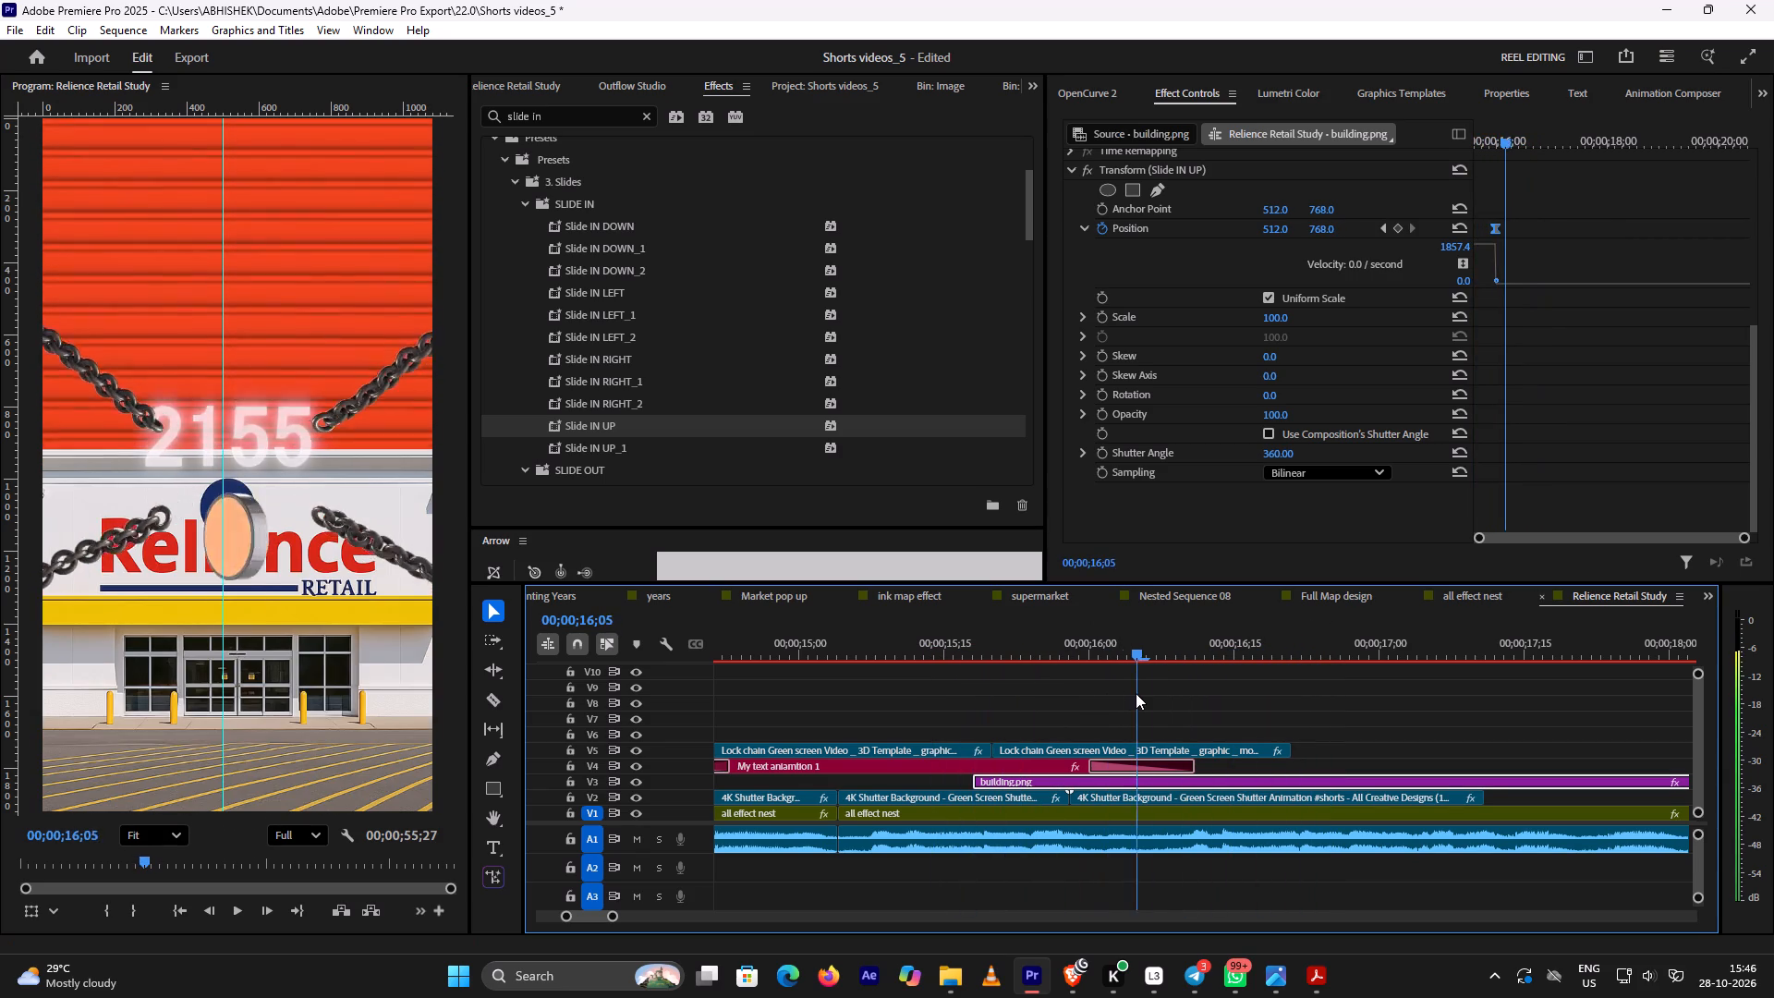
{"action": "left_click_drag", "start_coordinate": [1136, 693], "coordinate": [1150, 694]}
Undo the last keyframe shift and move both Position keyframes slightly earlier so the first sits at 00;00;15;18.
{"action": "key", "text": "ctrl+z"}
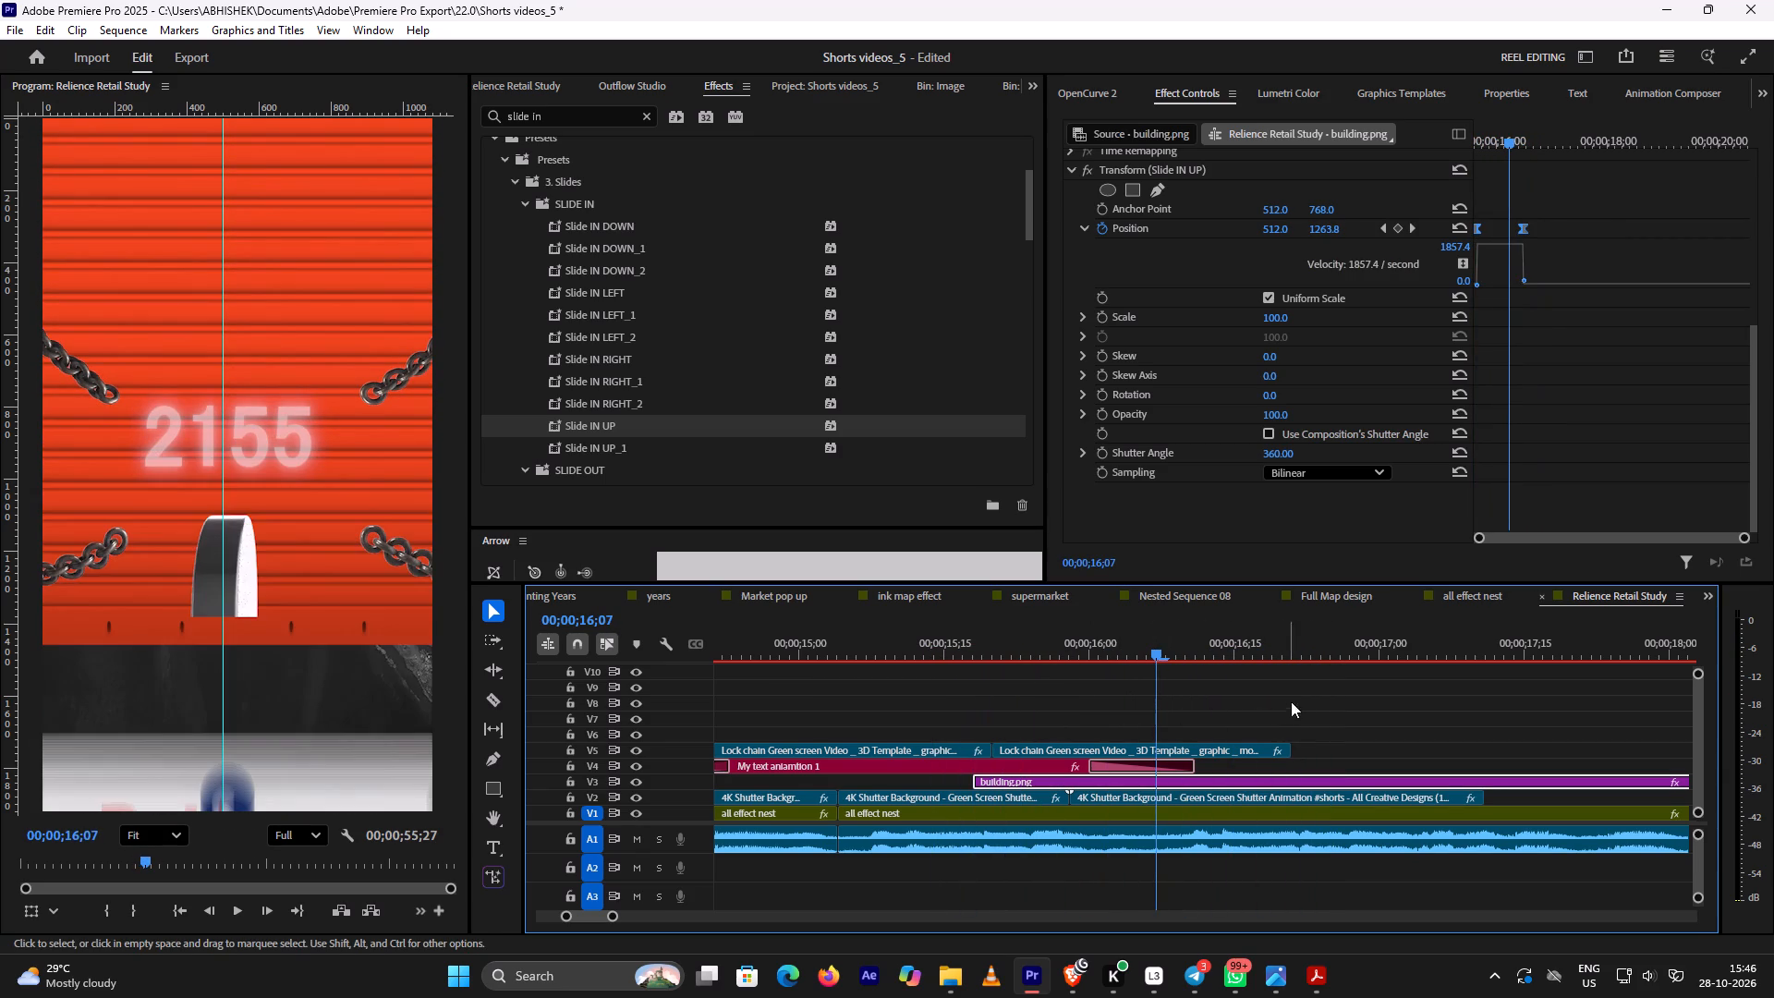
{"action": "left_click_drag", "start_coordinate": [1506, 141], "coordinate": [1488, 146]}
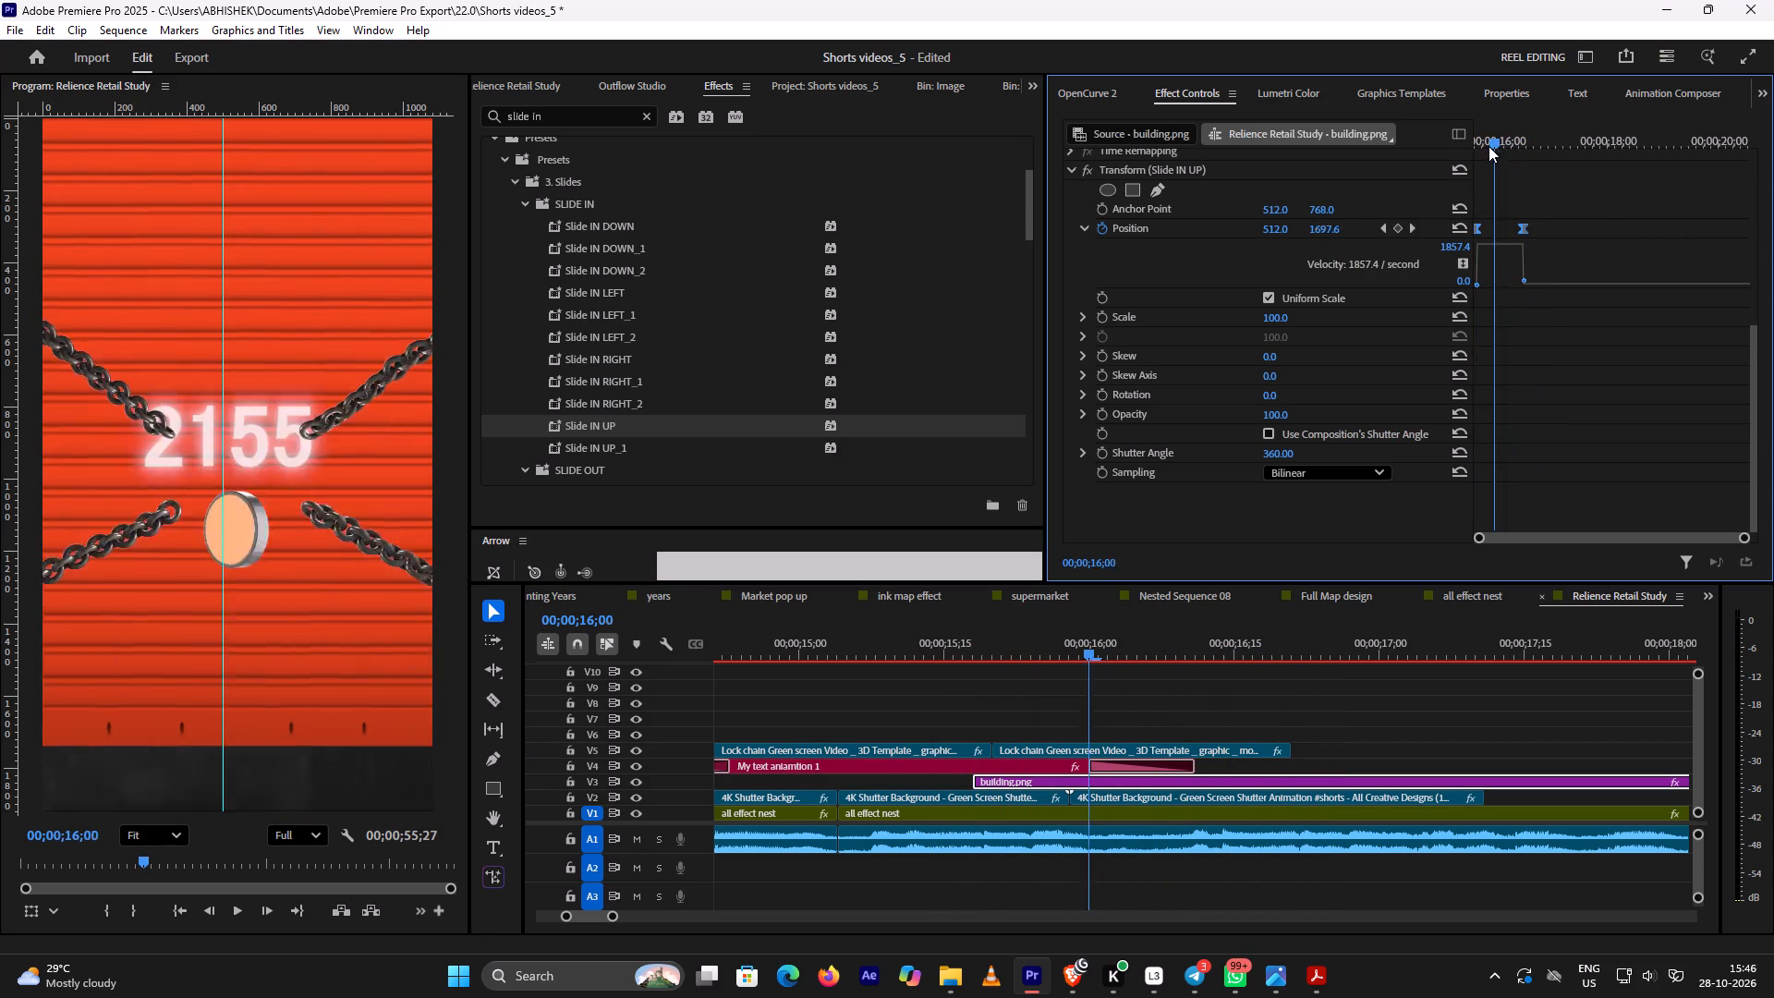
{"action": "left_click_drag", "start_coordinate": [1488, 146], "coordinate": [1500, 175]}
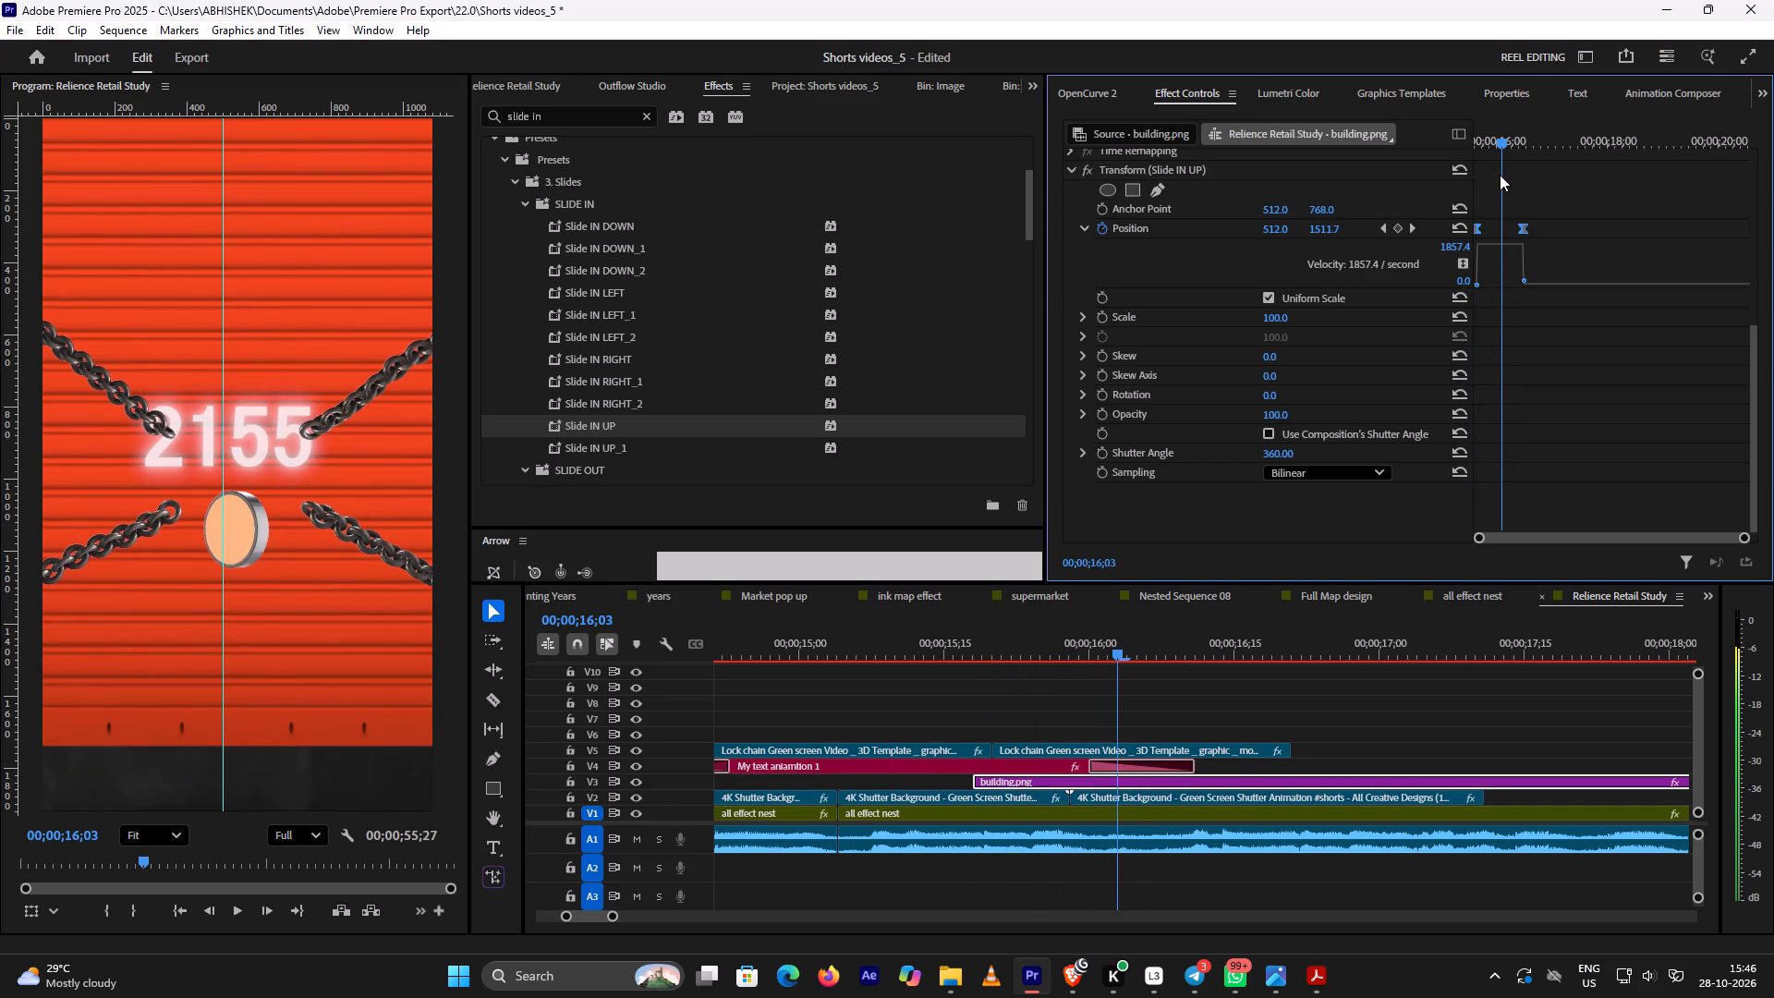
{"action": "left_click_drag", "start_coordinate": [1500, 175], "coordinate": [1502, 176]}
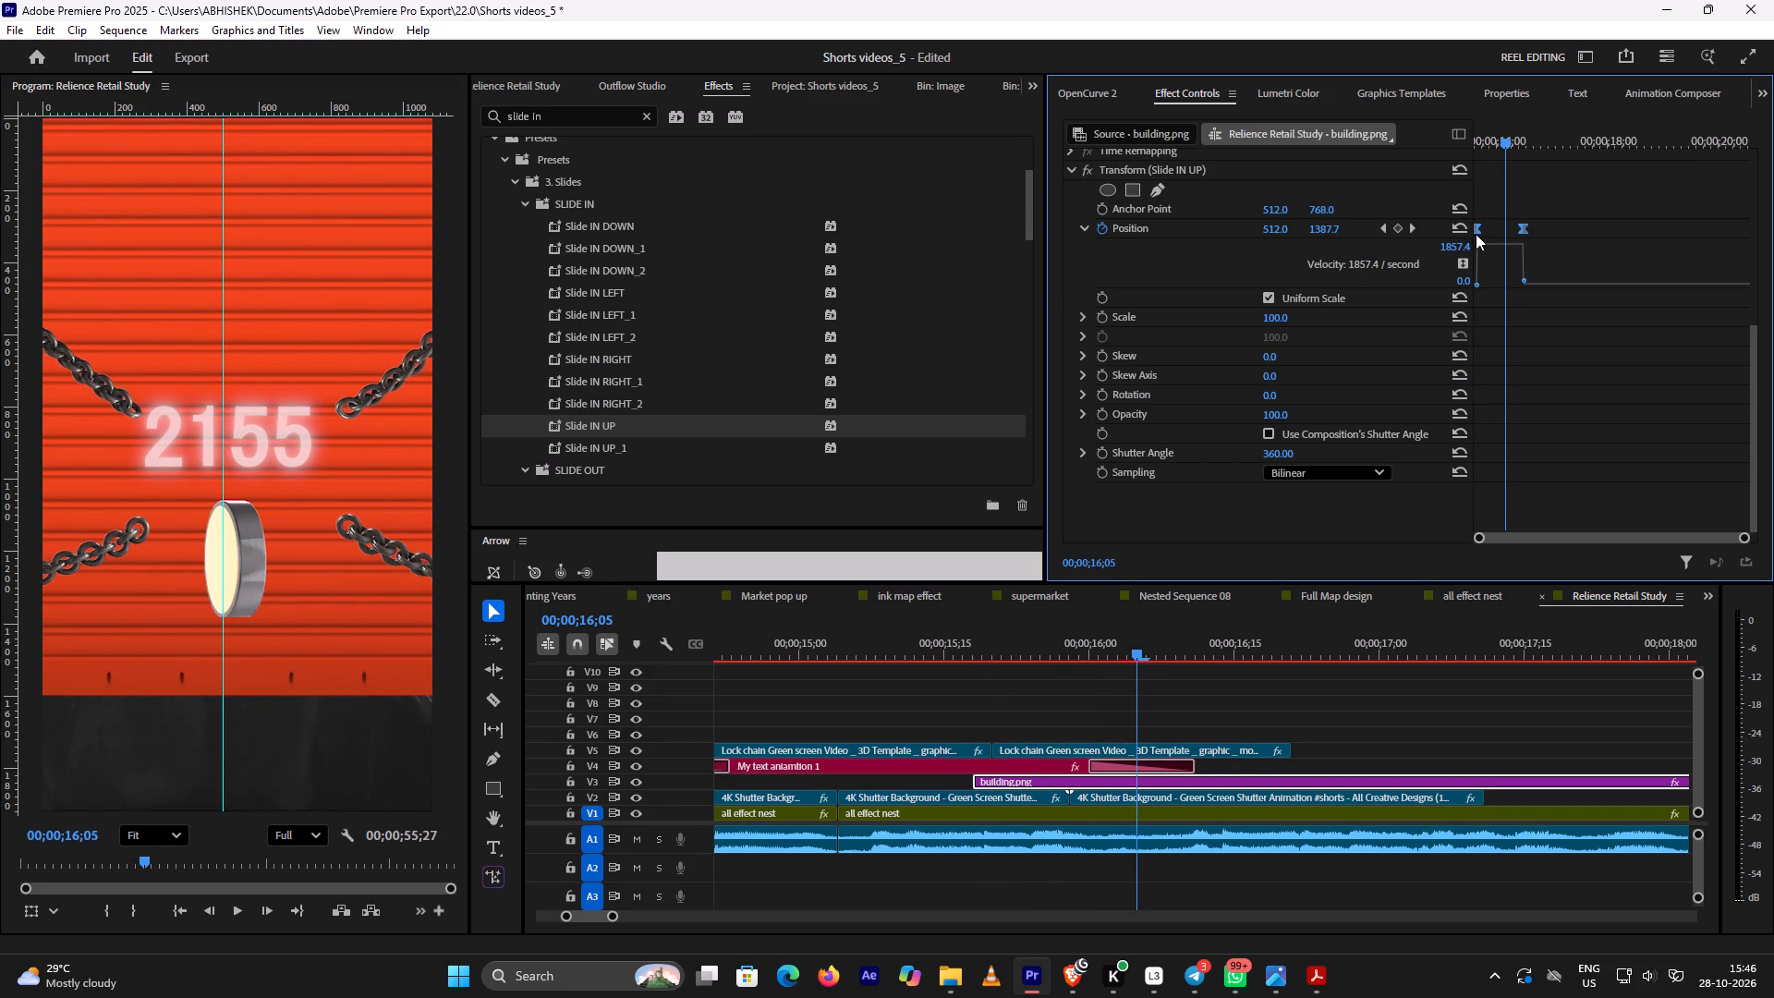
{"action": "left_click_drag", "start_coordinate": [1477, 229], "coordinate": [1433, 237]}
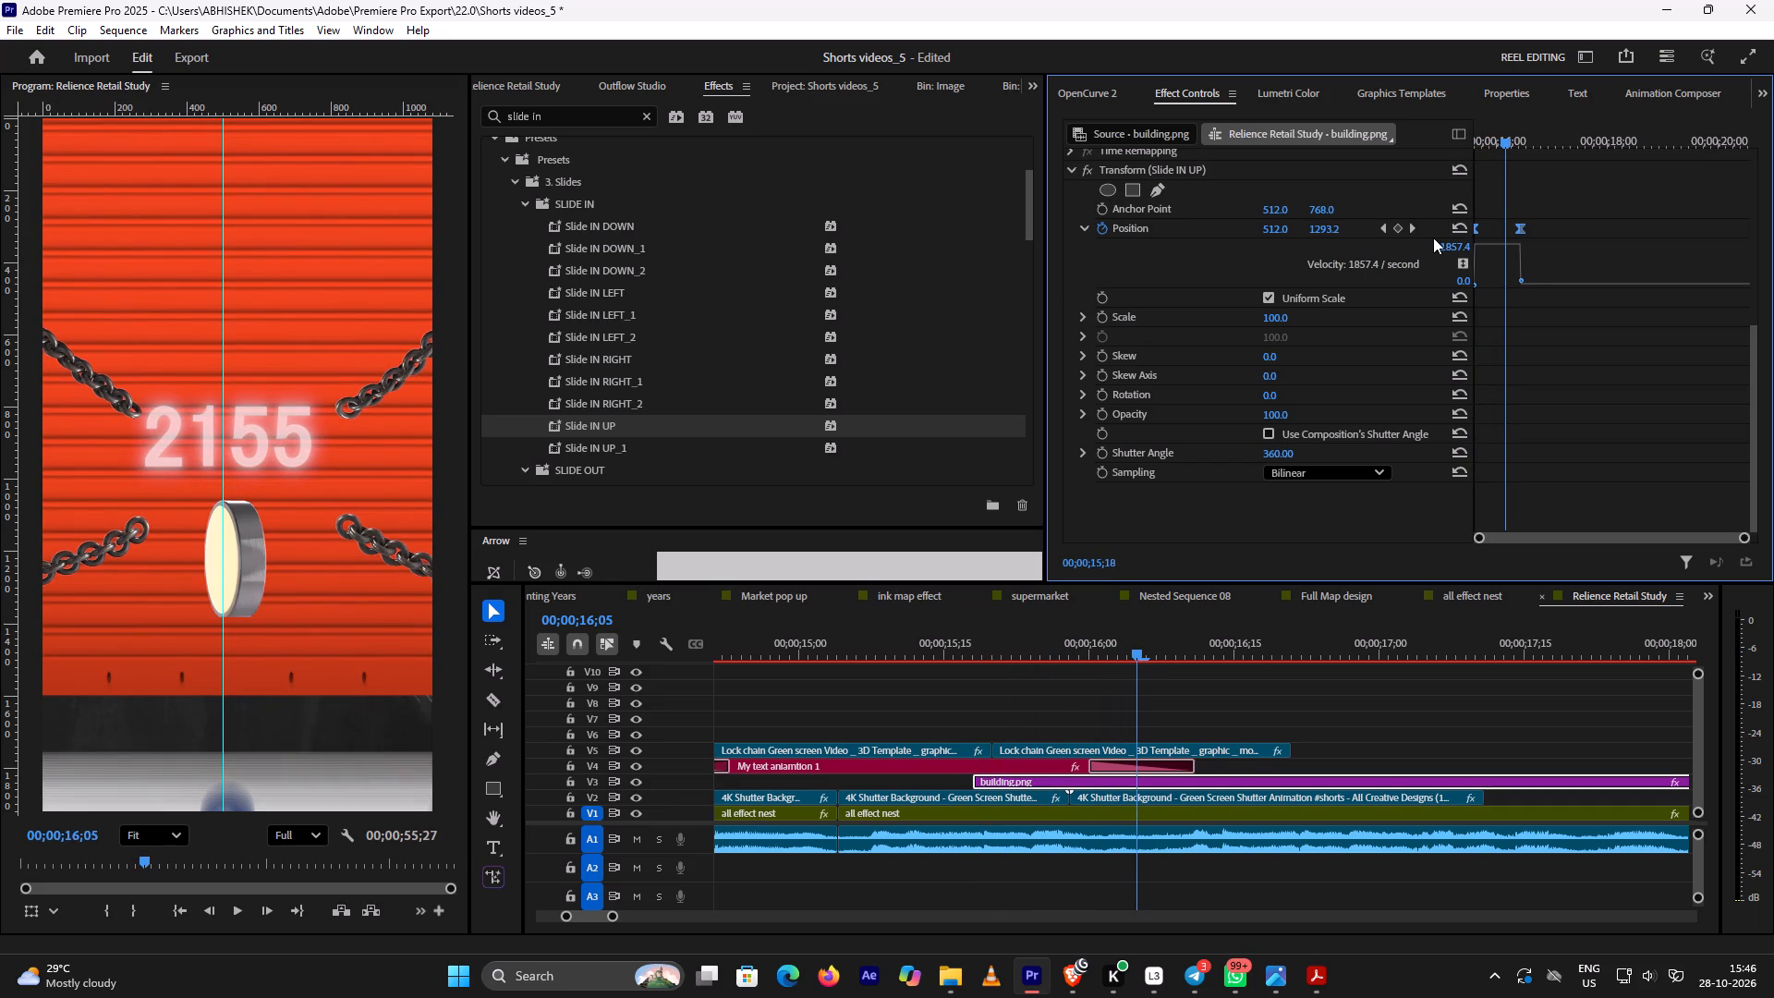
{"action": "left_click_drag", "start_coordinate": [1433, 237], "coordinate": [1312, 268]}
Move only the second Position keyframe of the building's Transform (Slide IN UP) to 00;00;16;22.
{"action": "left_click_drag", "start_coordinate": [1503, 141], "coordinate": [1492, 144]}
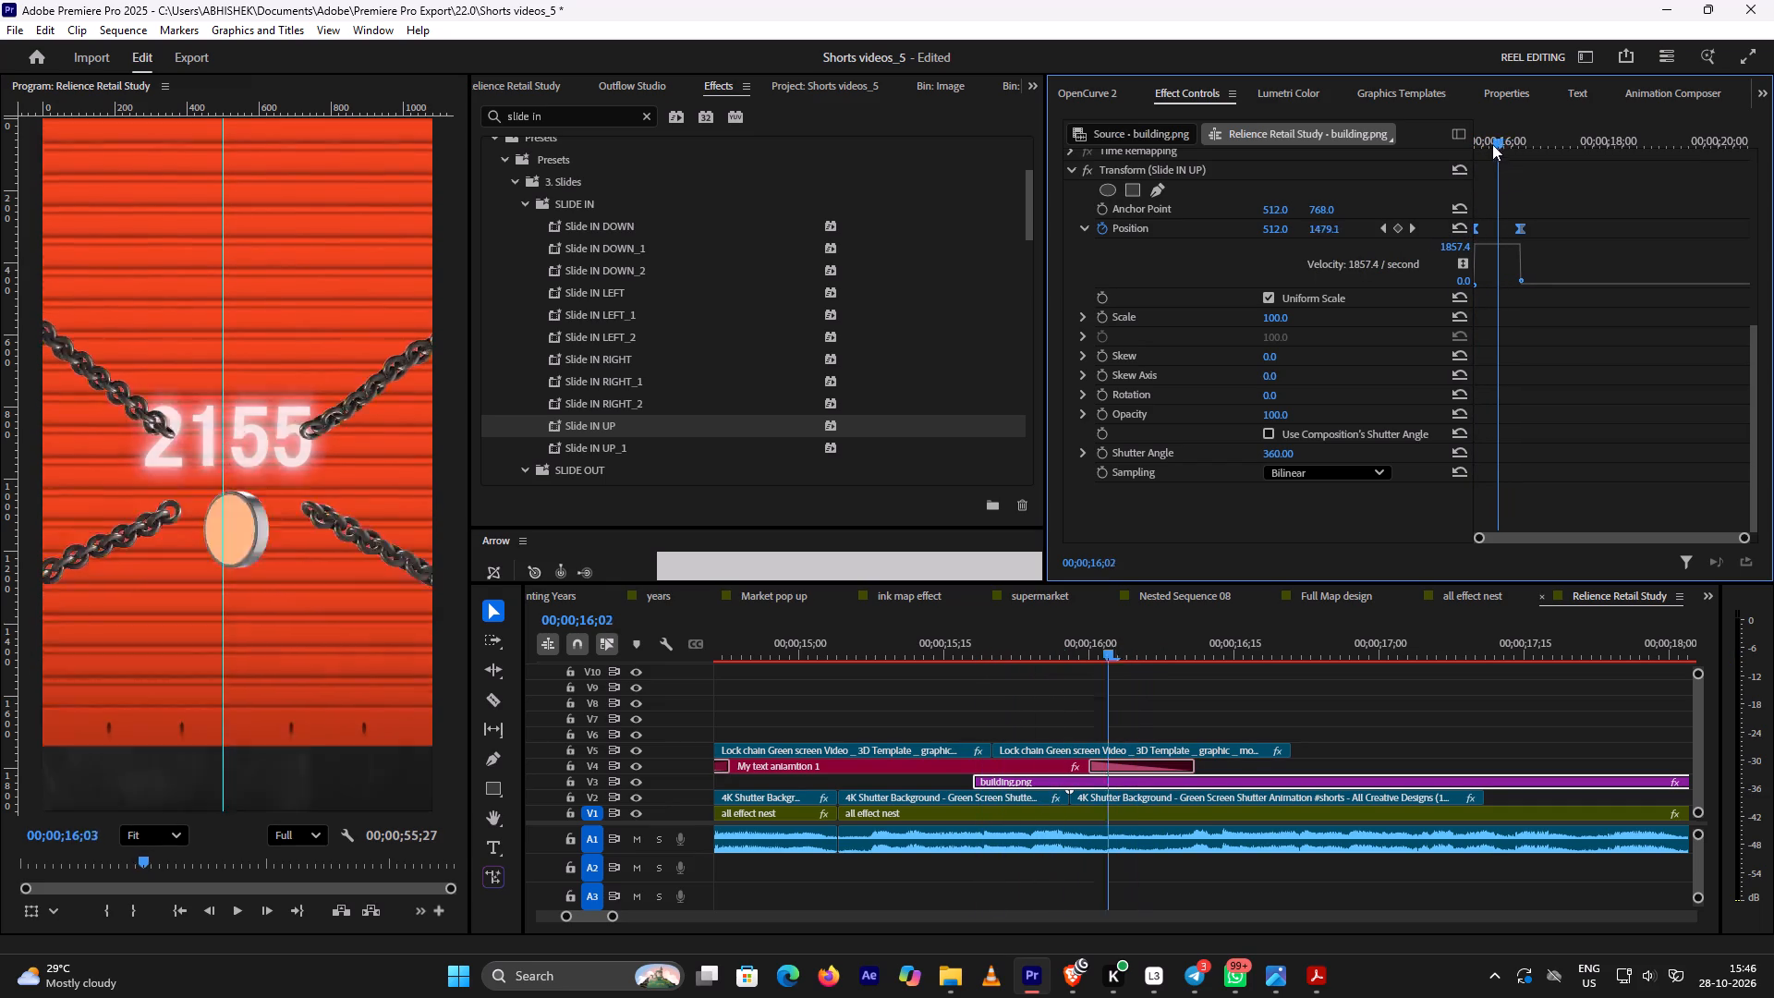
{"action": "left_click_drag", "start_coordinate": [1492, 144], "coordinate": [1476, 165]}
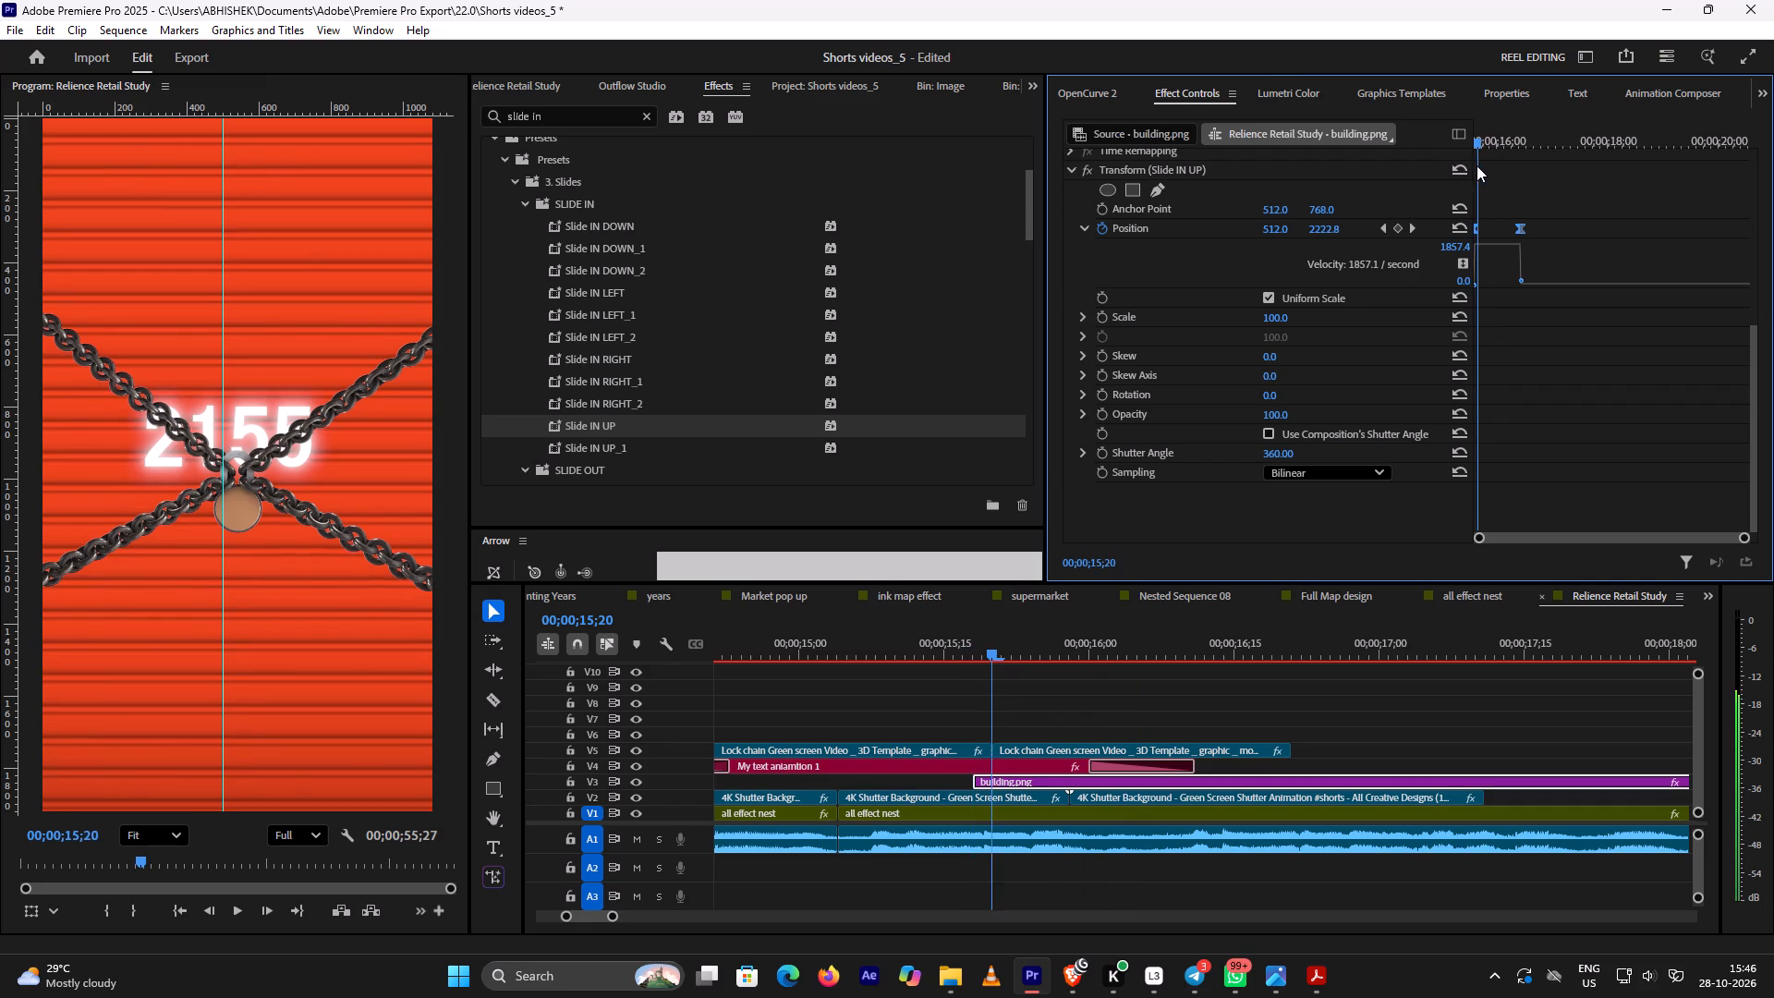
{"action": "left_click_drag", "start_coordinate": [1476, 165], "coordinate": [1502, 160]}
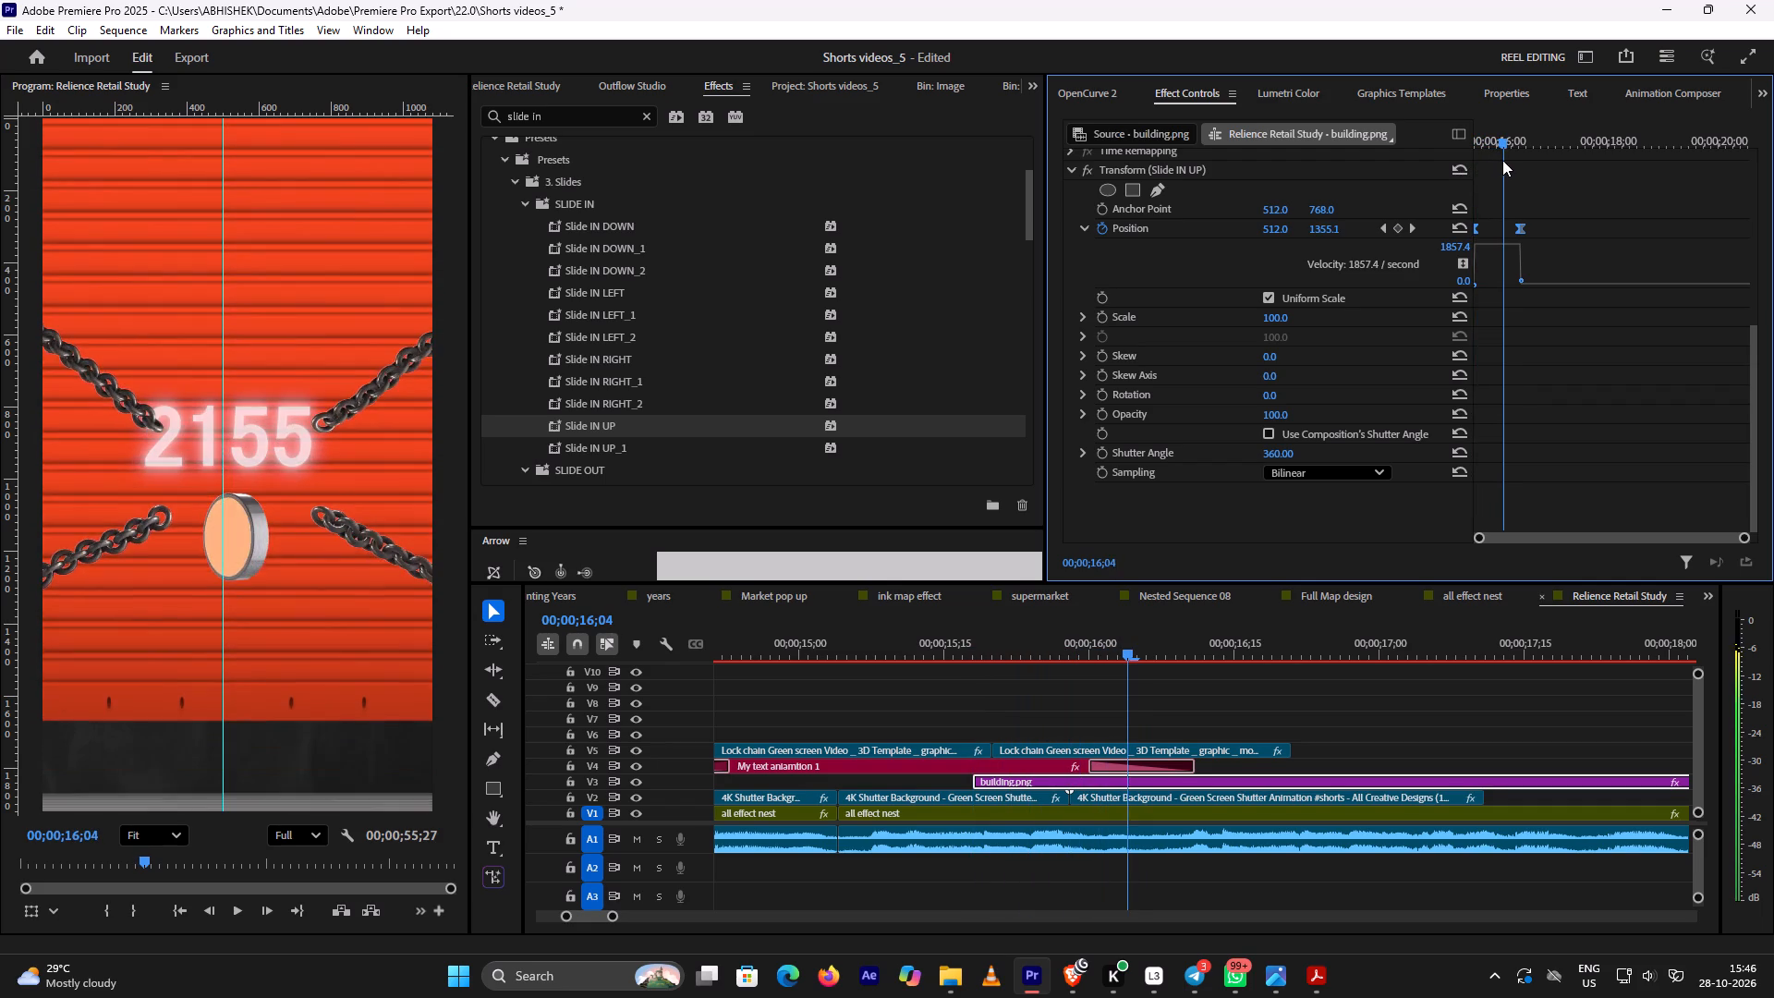
{"action": "left_click_drag", "start_coordinate": [1502, 160], "coordinate": [1519, 157]}
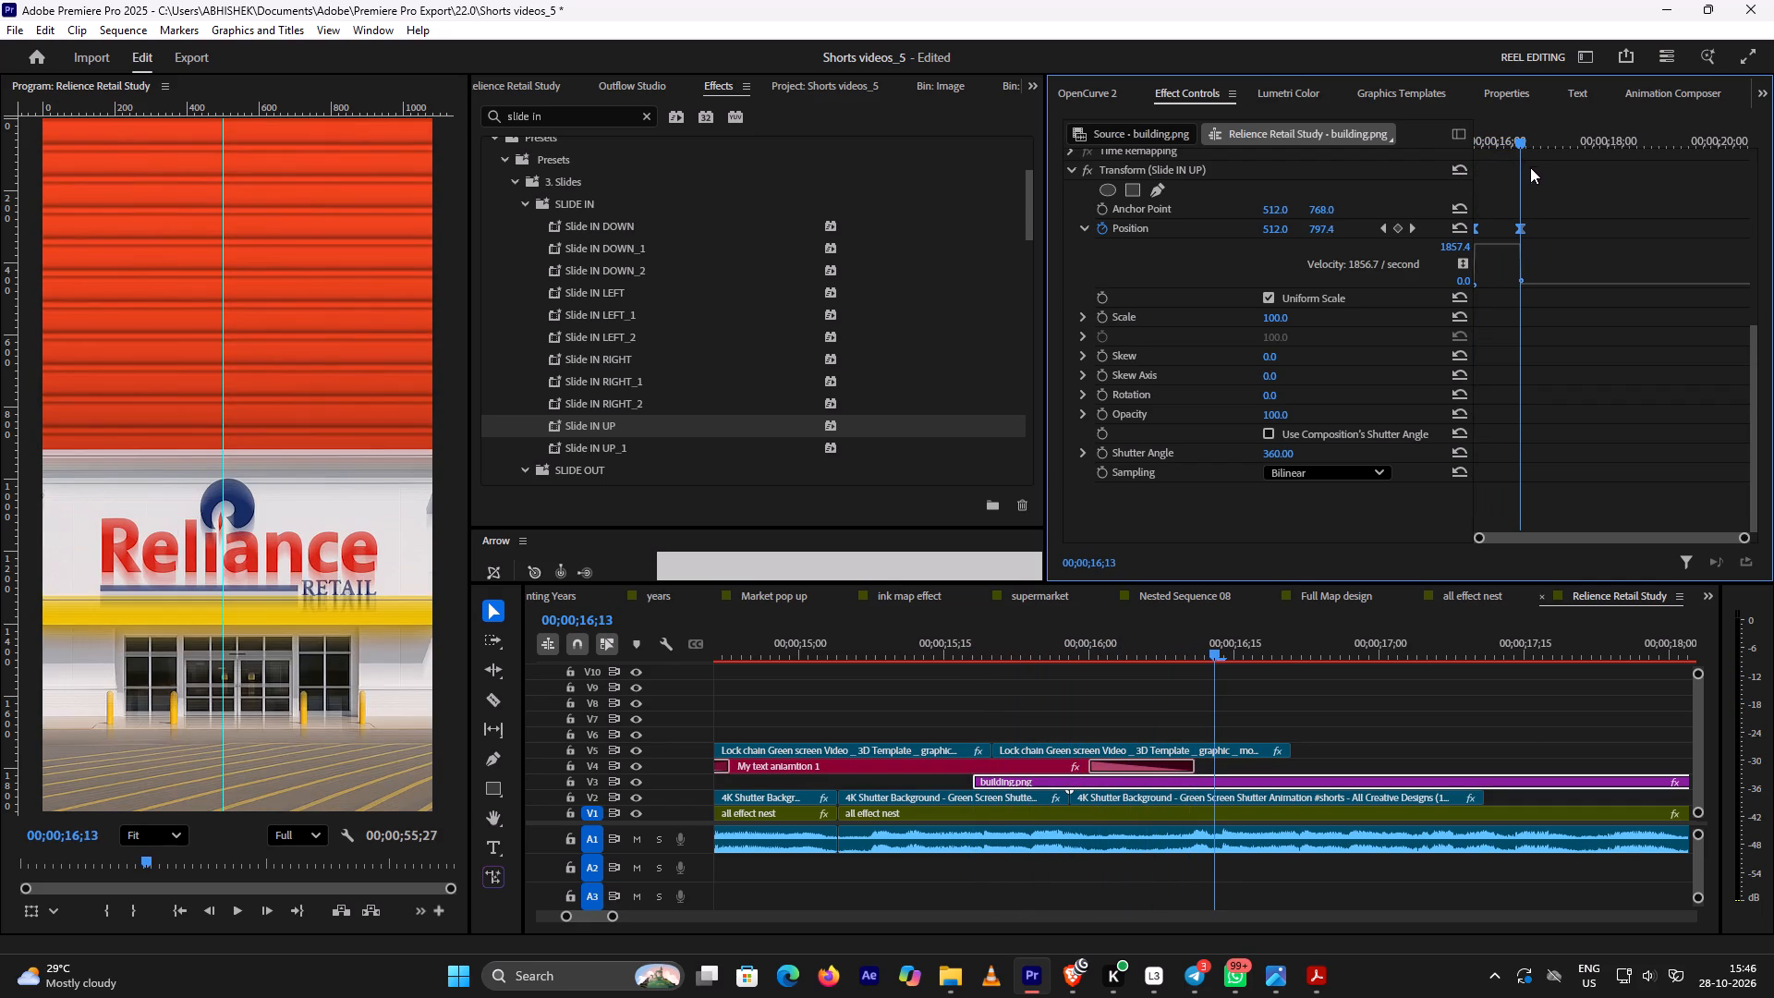
{"action": "left_click", "coordinate": [1532, 225]}
{"action": "left_click_drag", "start_coordinate": [1517, 230], "coordinate": [1530, 227]}
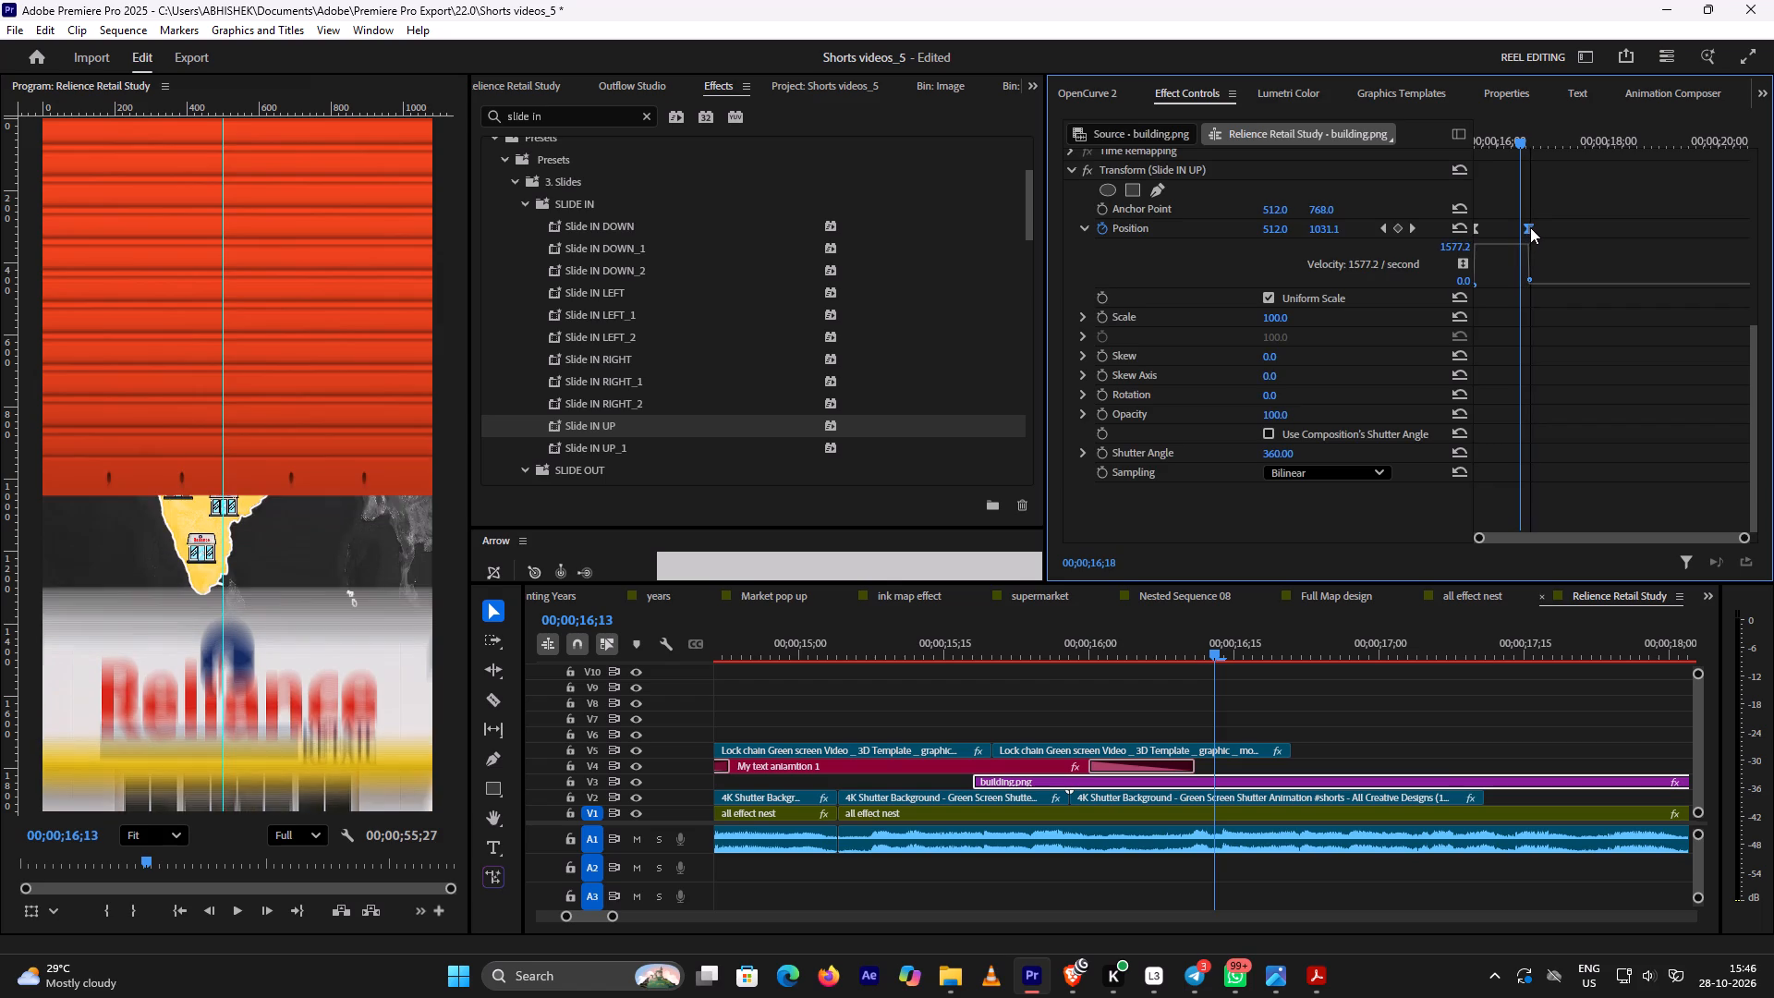
{"action": "left_click_drag", "start_coordinate": [1530, 227], "coordinate": [1537, 225]}
Check the building's slide-up against the opening shutter and move the building.png clip earlier so it starts at 00;00;15;11.
{"action": "left_click_drag", "start_coordinate": [1521, 143], "coordinate": [1496, 149]}
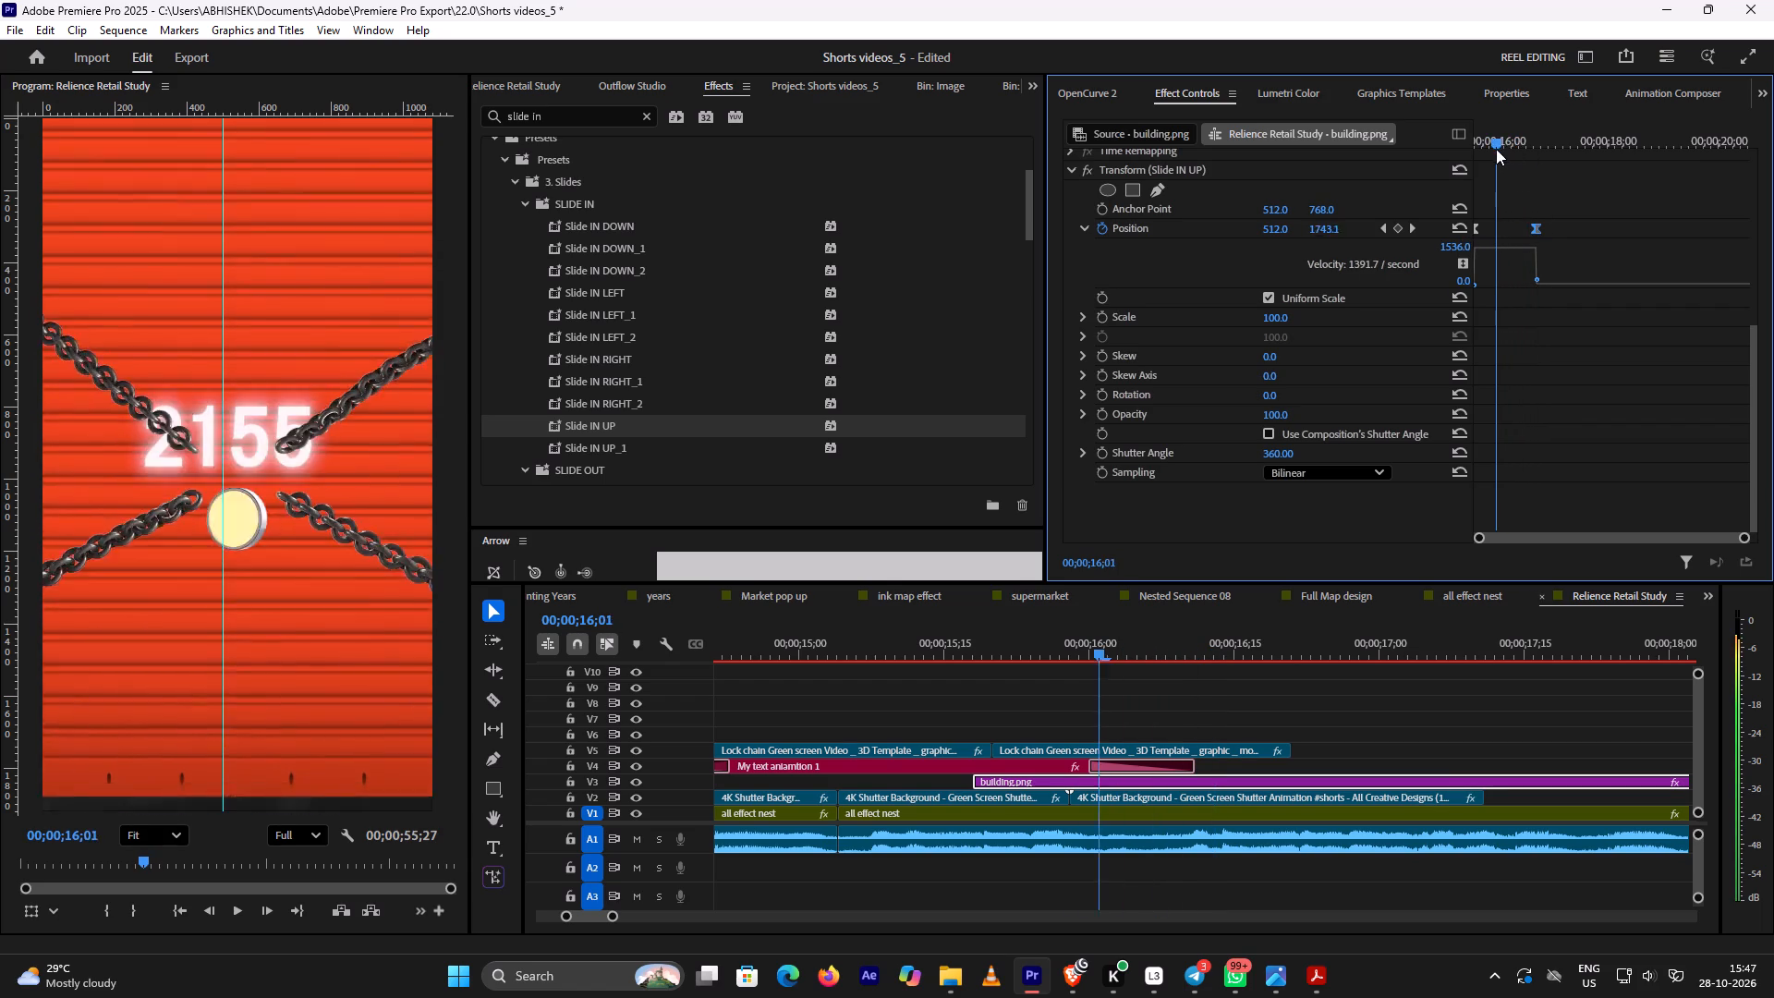
{"action": "left_click_drag", "start_coordinate": [1496, 149], "coordinate": [1541, 164]}
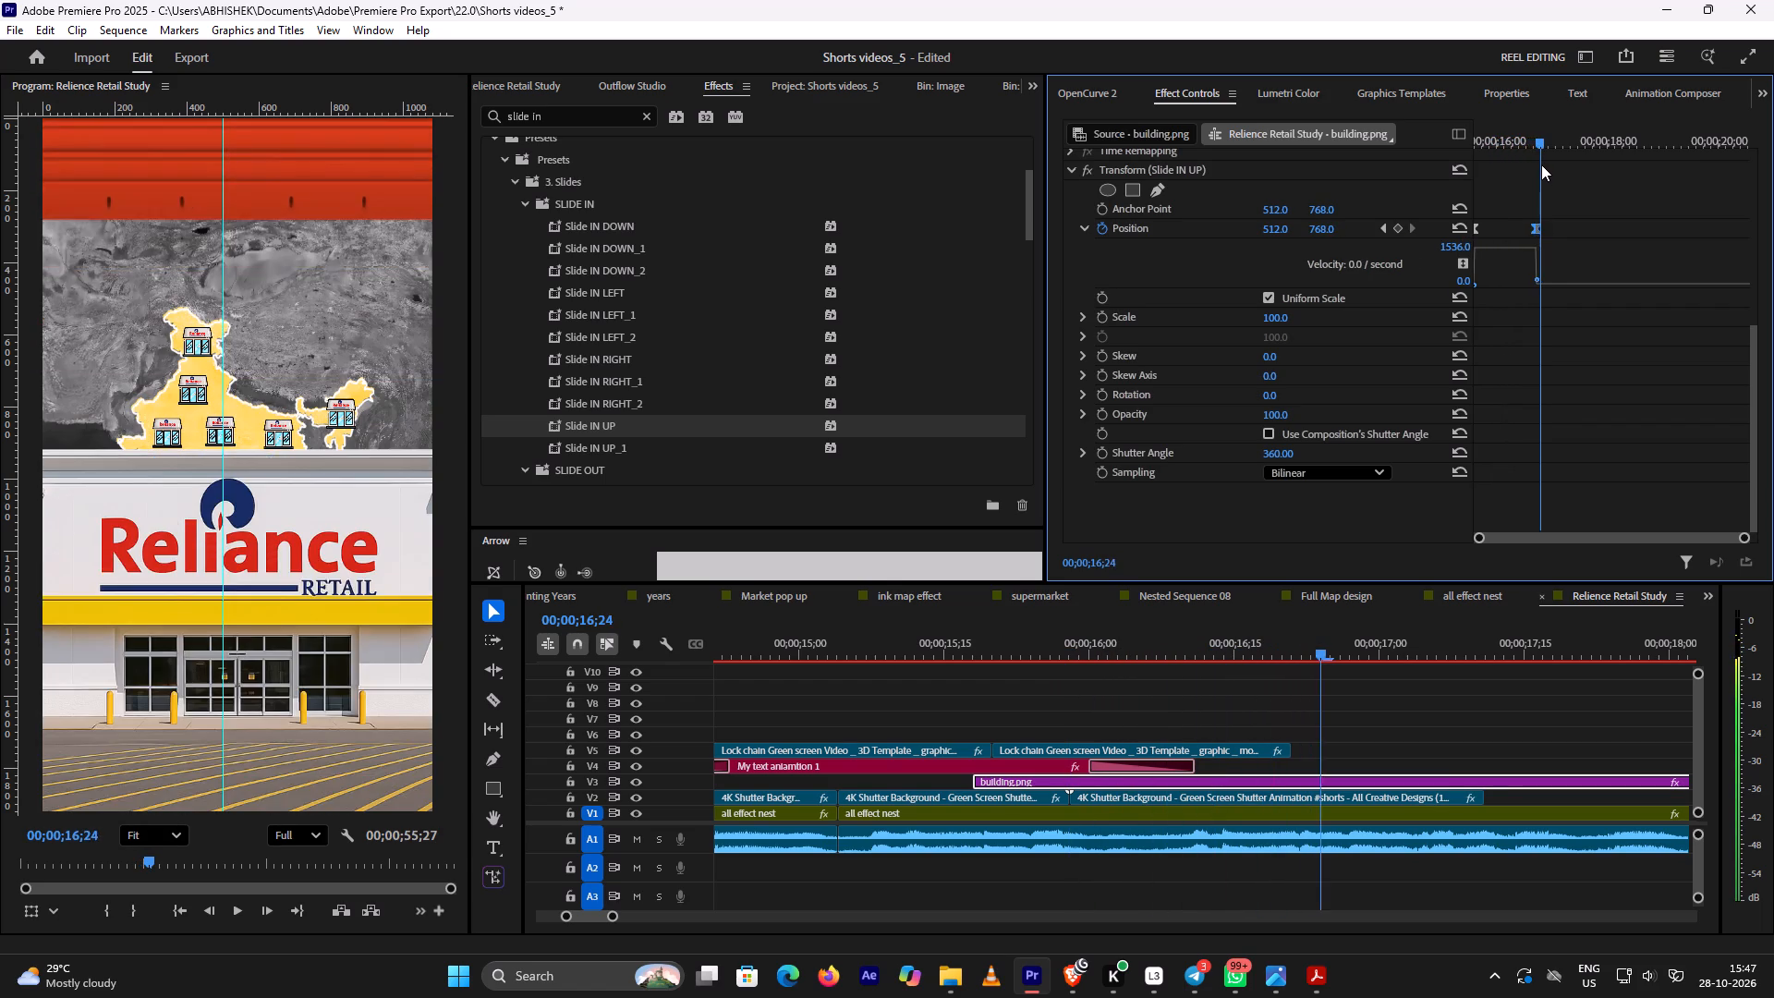
{"action": "left_click_drag", "start_coordinate": [1541, 164], "coordinate": [1539, 176]}
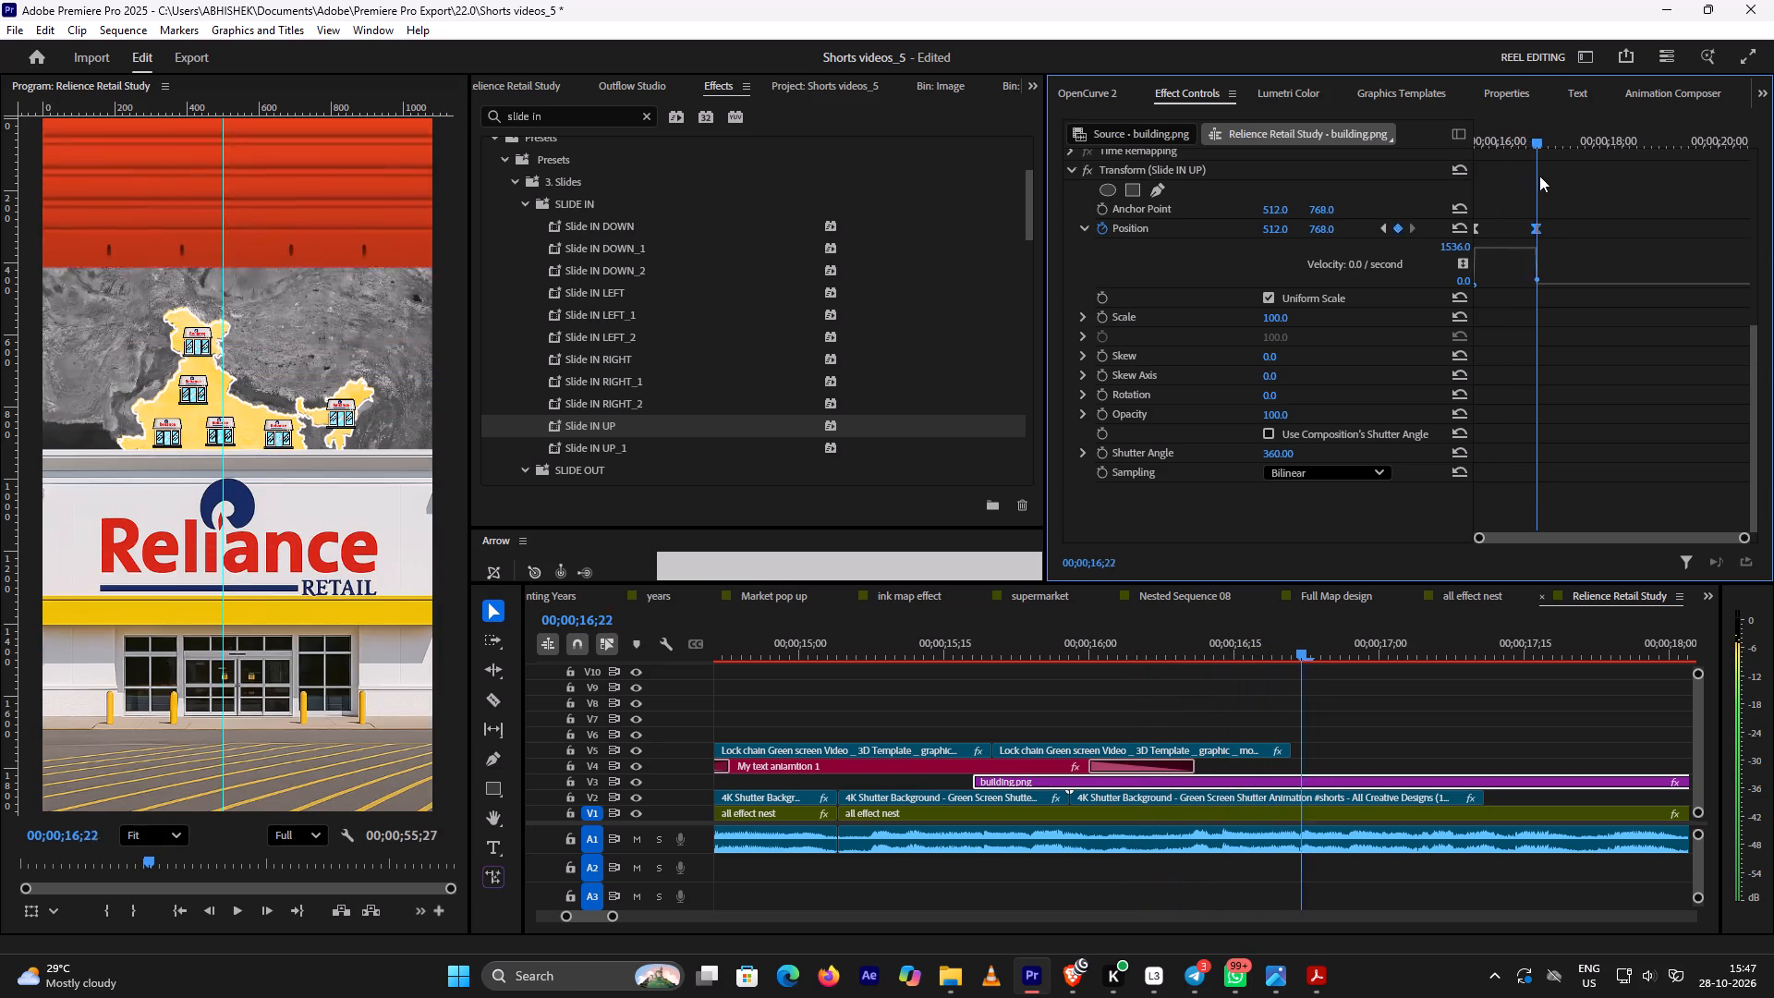
{"action": "left_click_drag", "start_coordinate": [1539, 176], "coordinate": [1507, 194]}
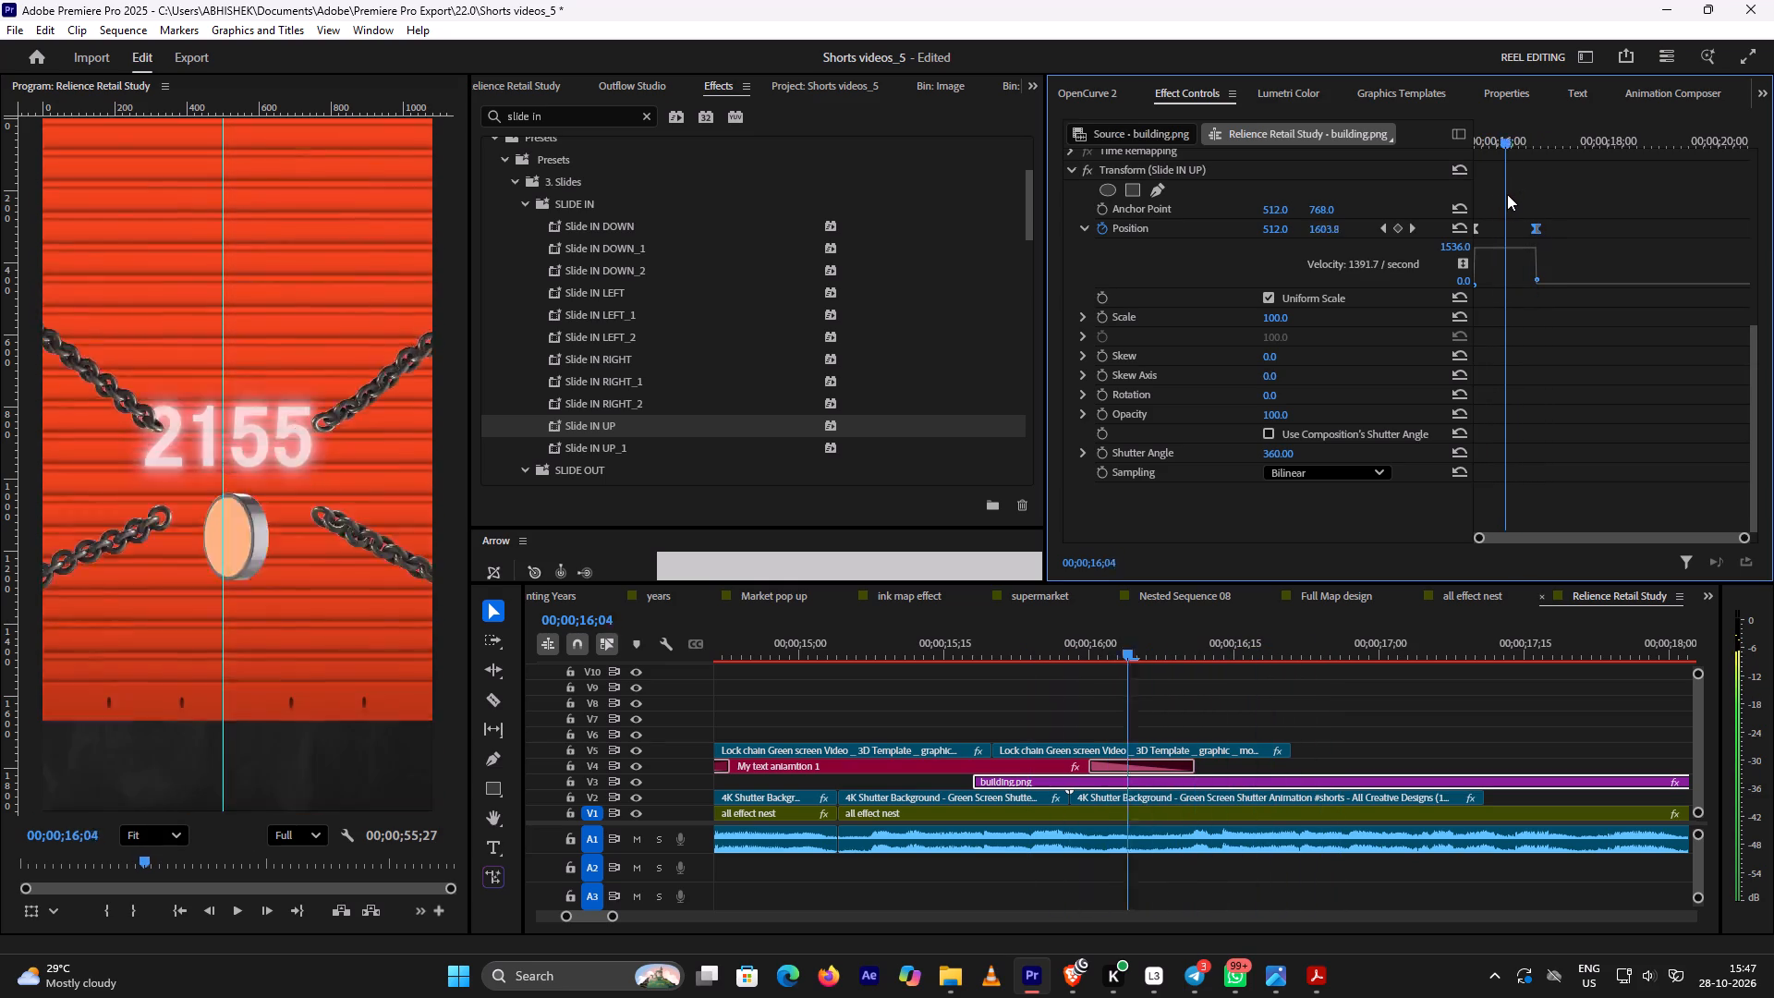
{"action": "left_click_drag", "start_coordinate": [1507, 194], "coordinate": [1520, 195]}
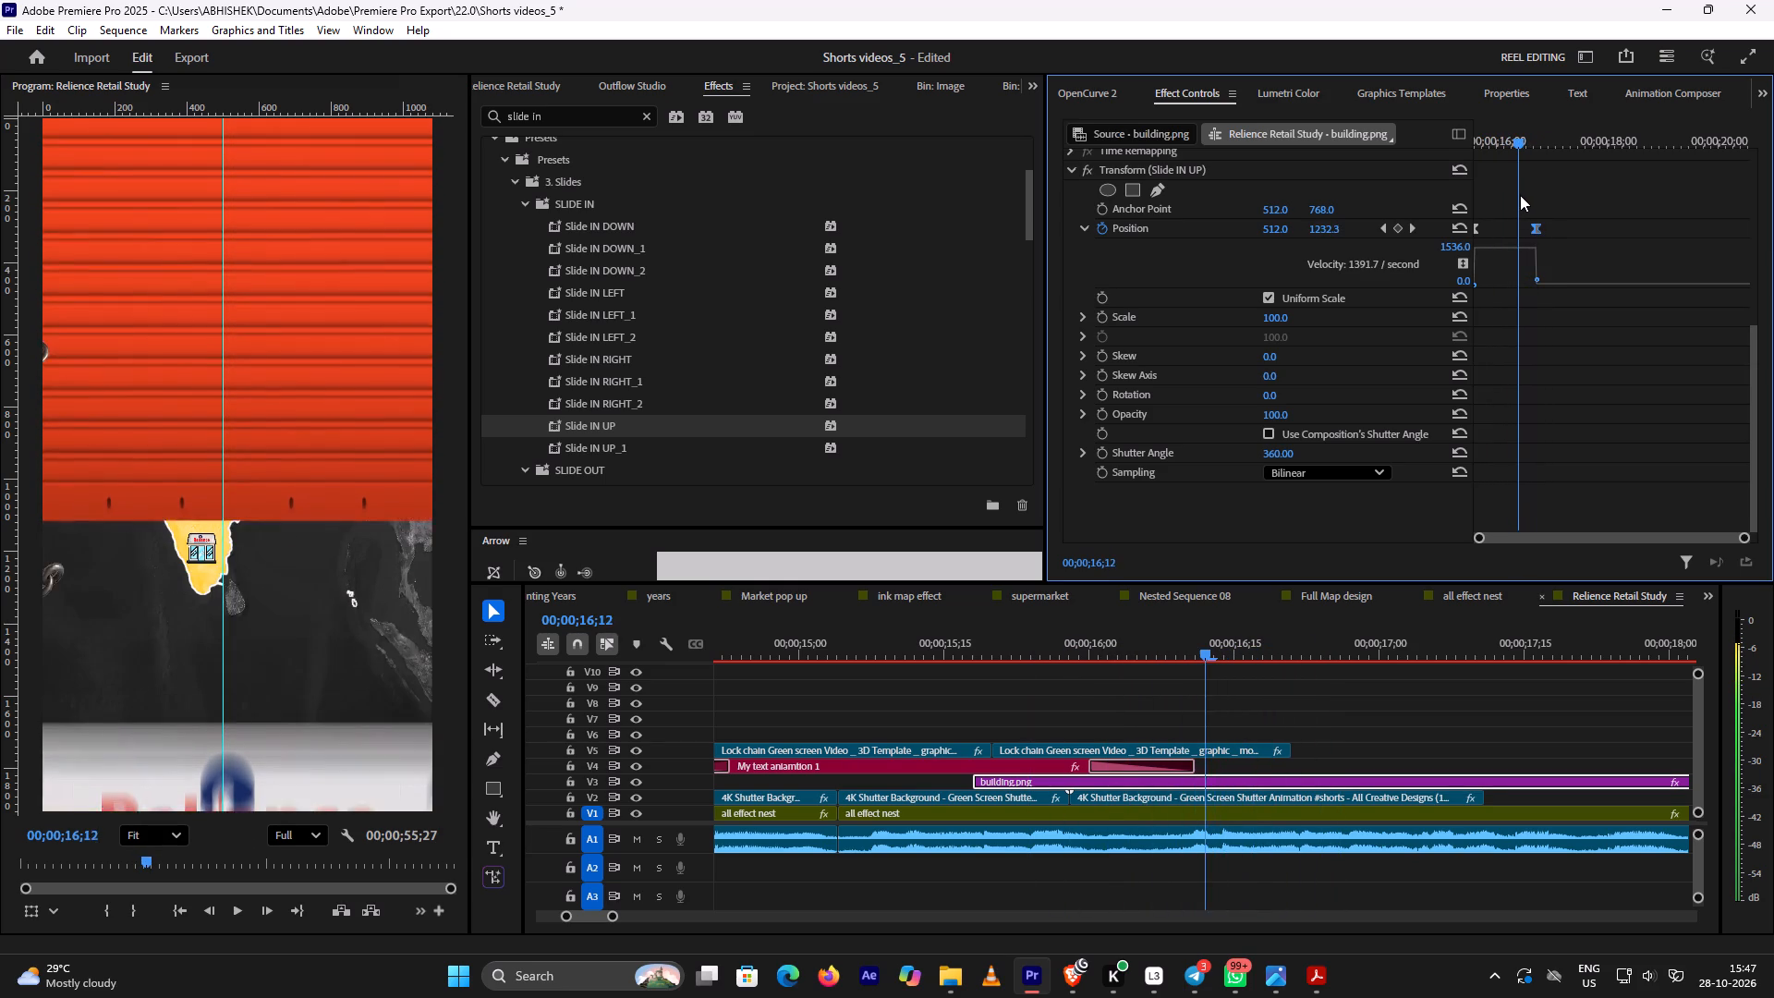
{"action": "left_click_drag", "start_coordinate": [1520, 195], "coordinate": [1517, 198]}
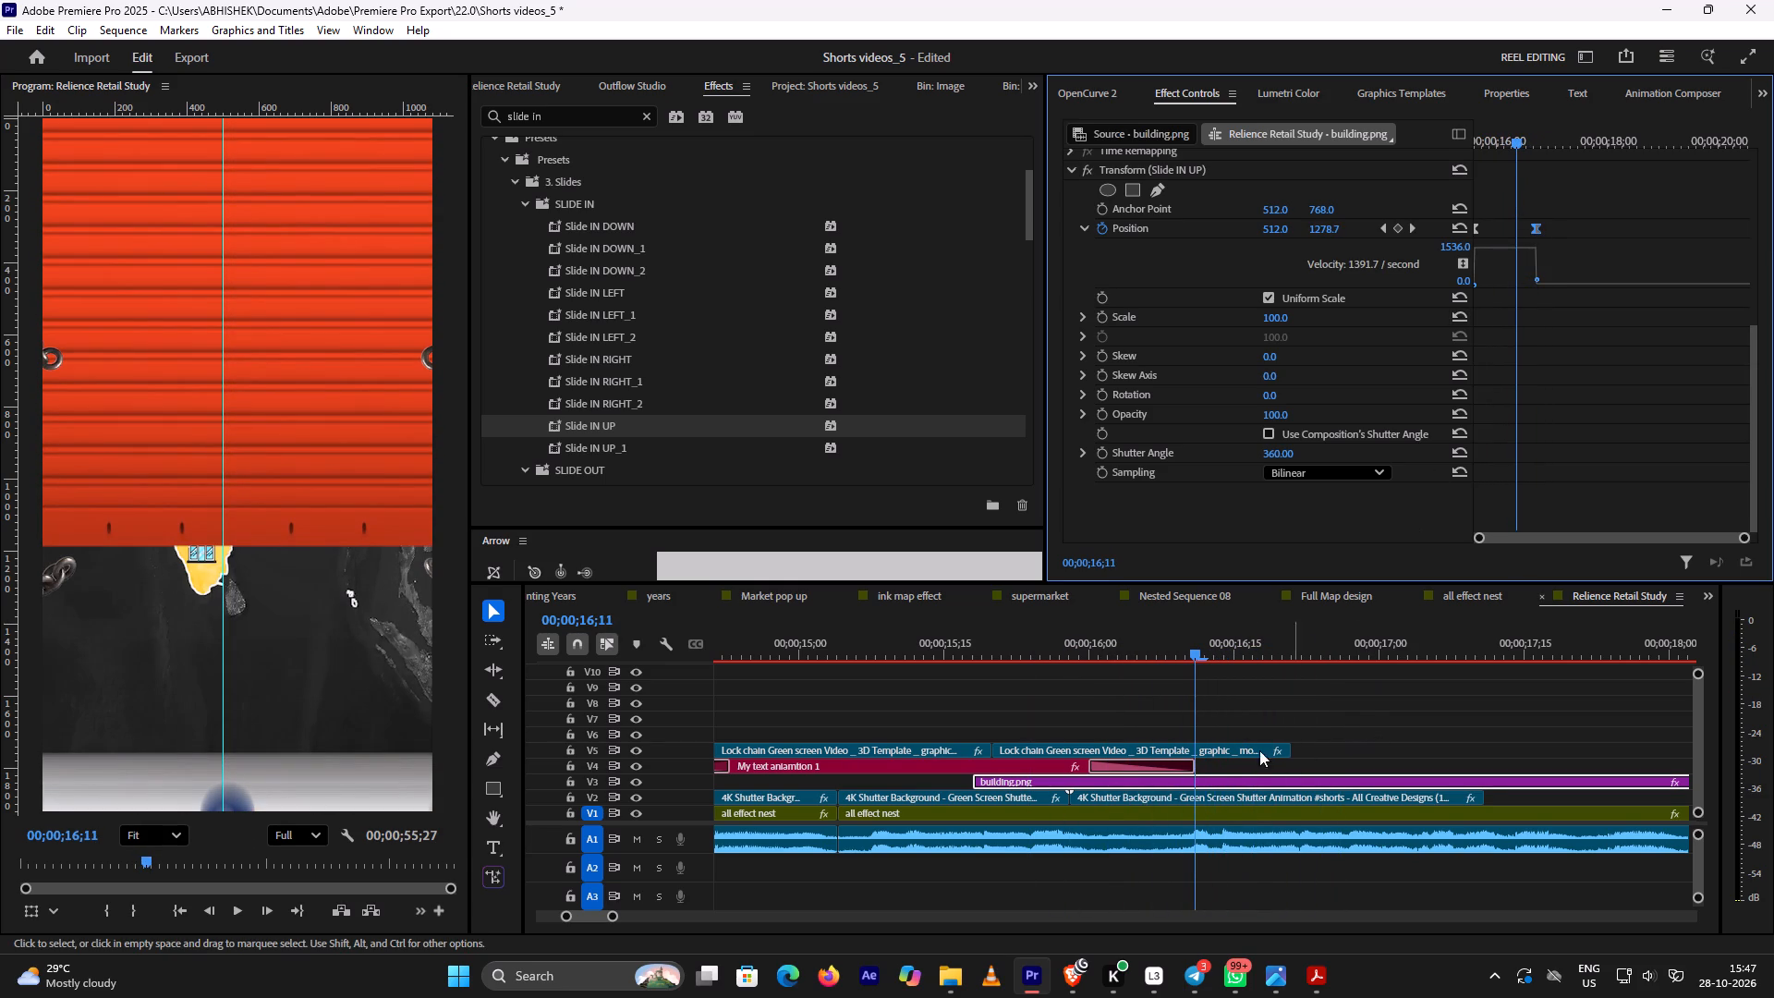
{"action": "left_click_drag", "start_coordinate": [1168, 784], "coordinate": [1130, 784]}
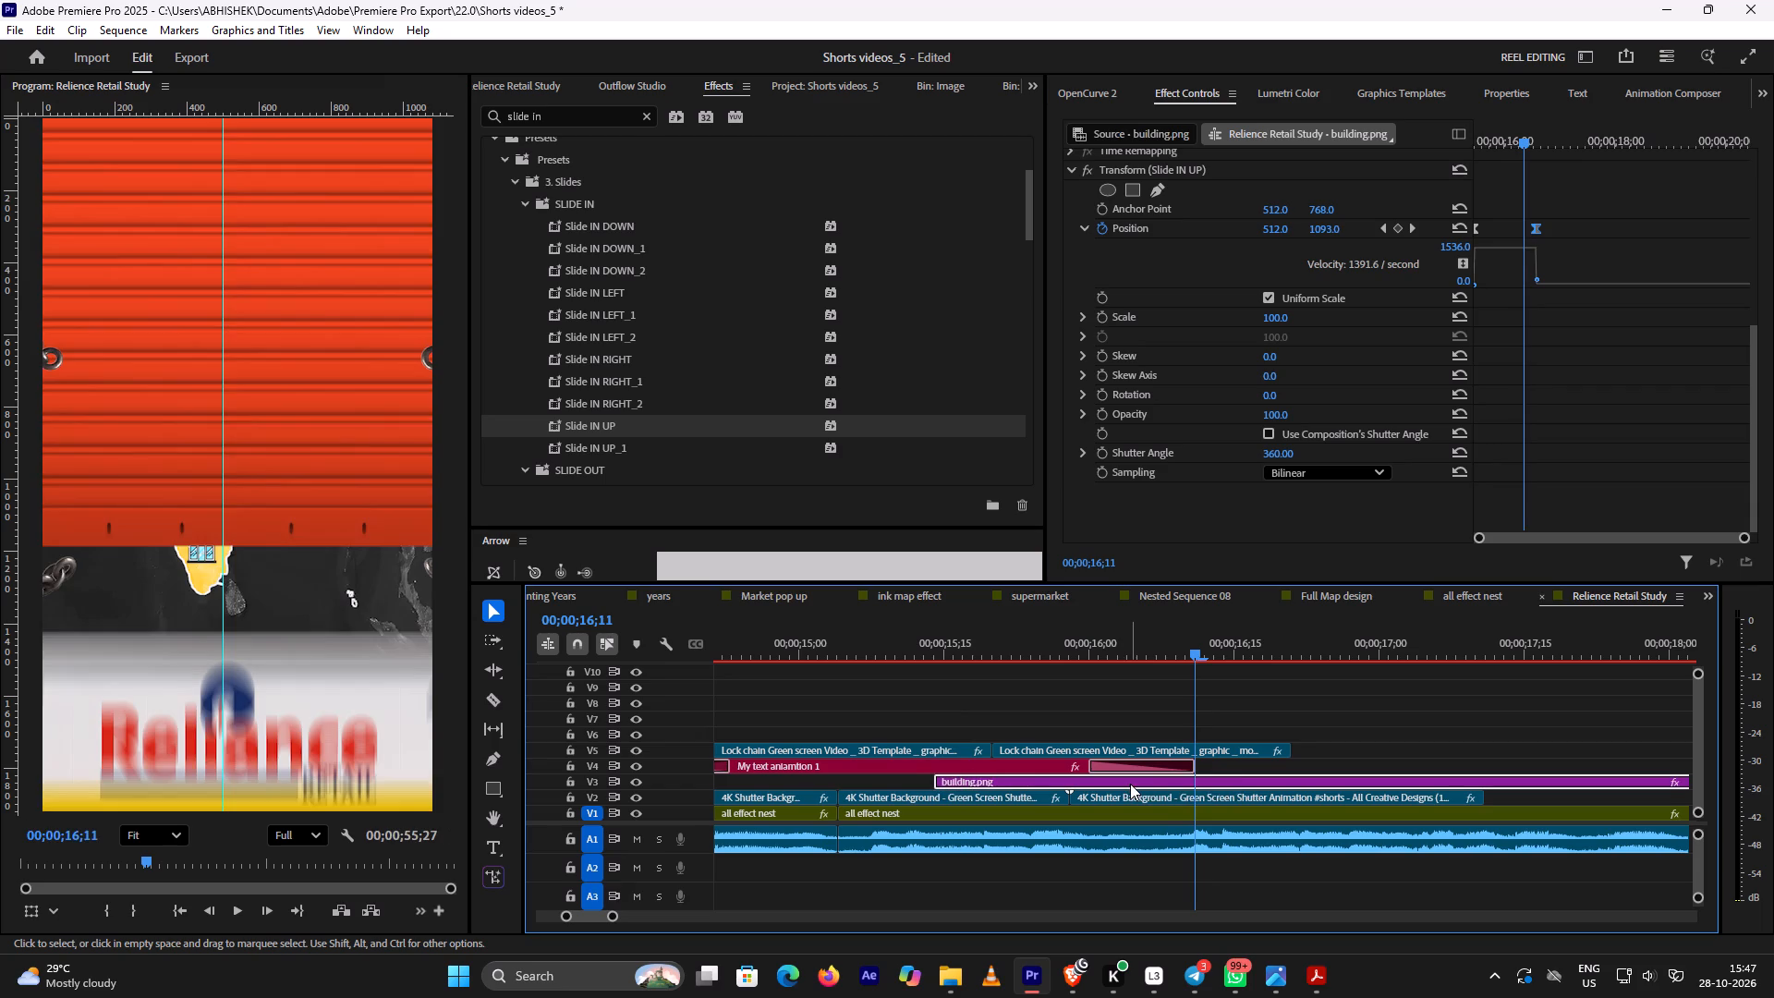
{"action": "left_click_drag", "start_coordinate": [1130, 784], "coordinate": [1118, 786]}
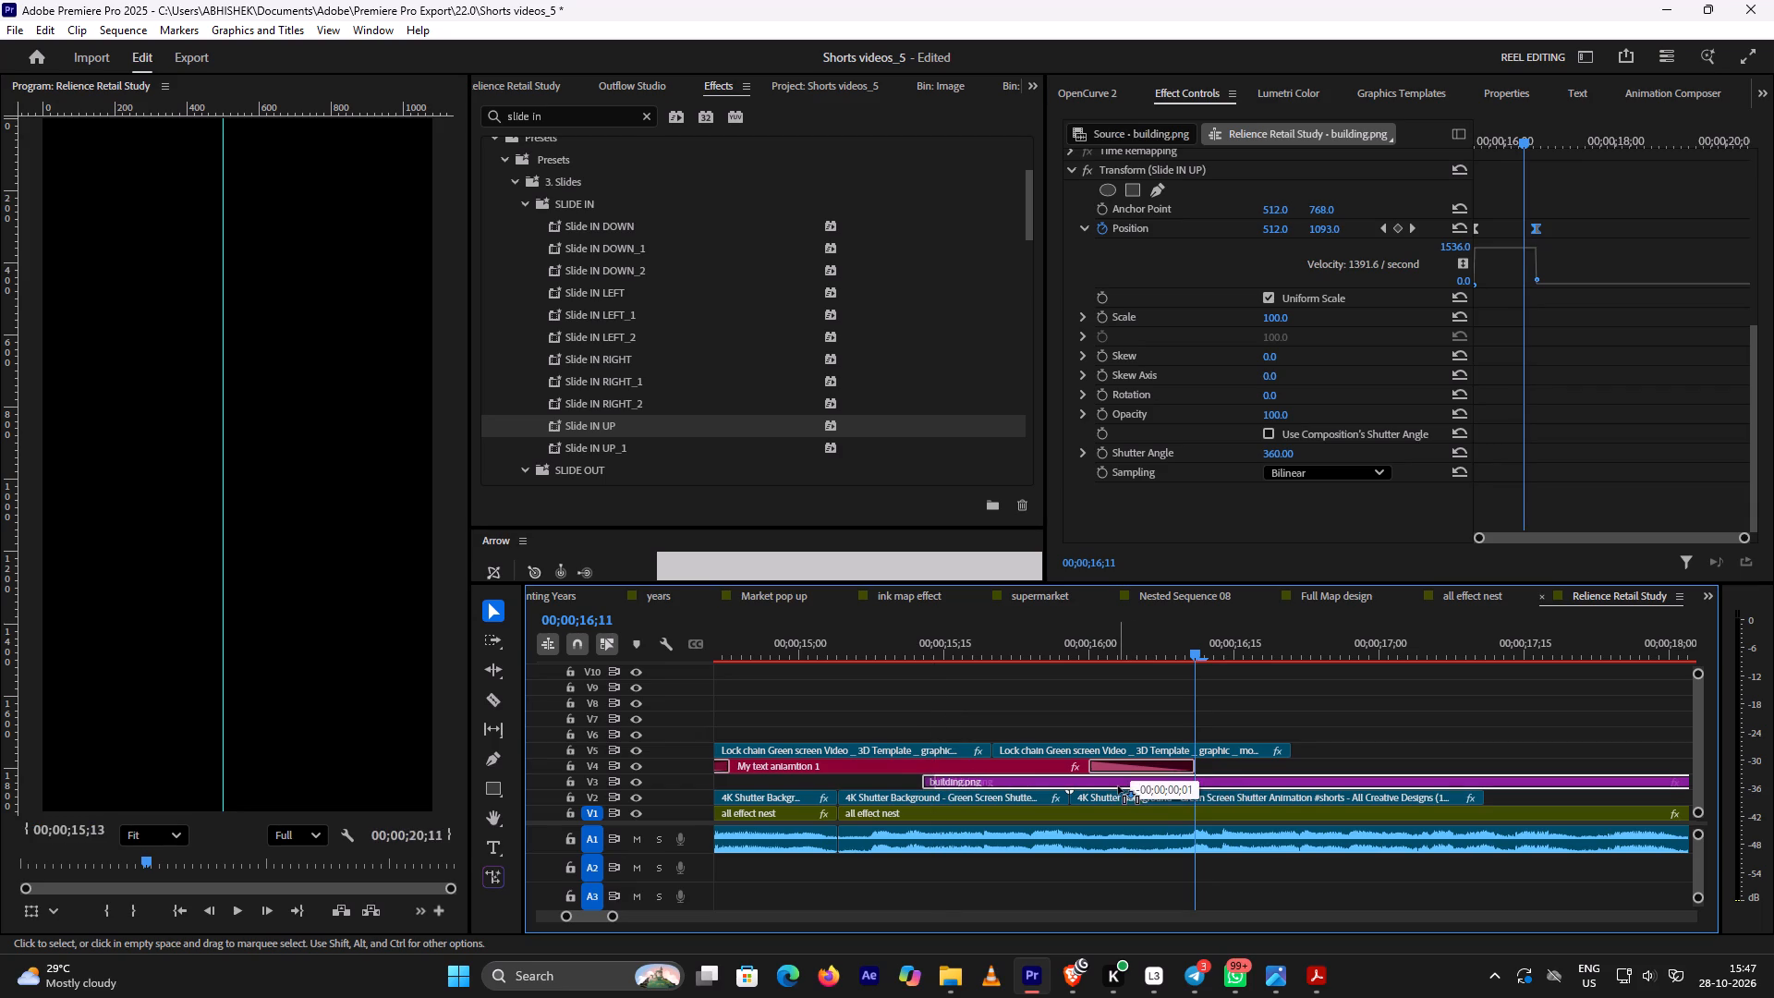
{"action": "left_click_drag", "start_coordinate": [1118, 786], "coordinate": [1117, 786]}
{"action": "left_click_drag", "start_coordinate": [1118, 786], "coordinate": [1113, 784]}
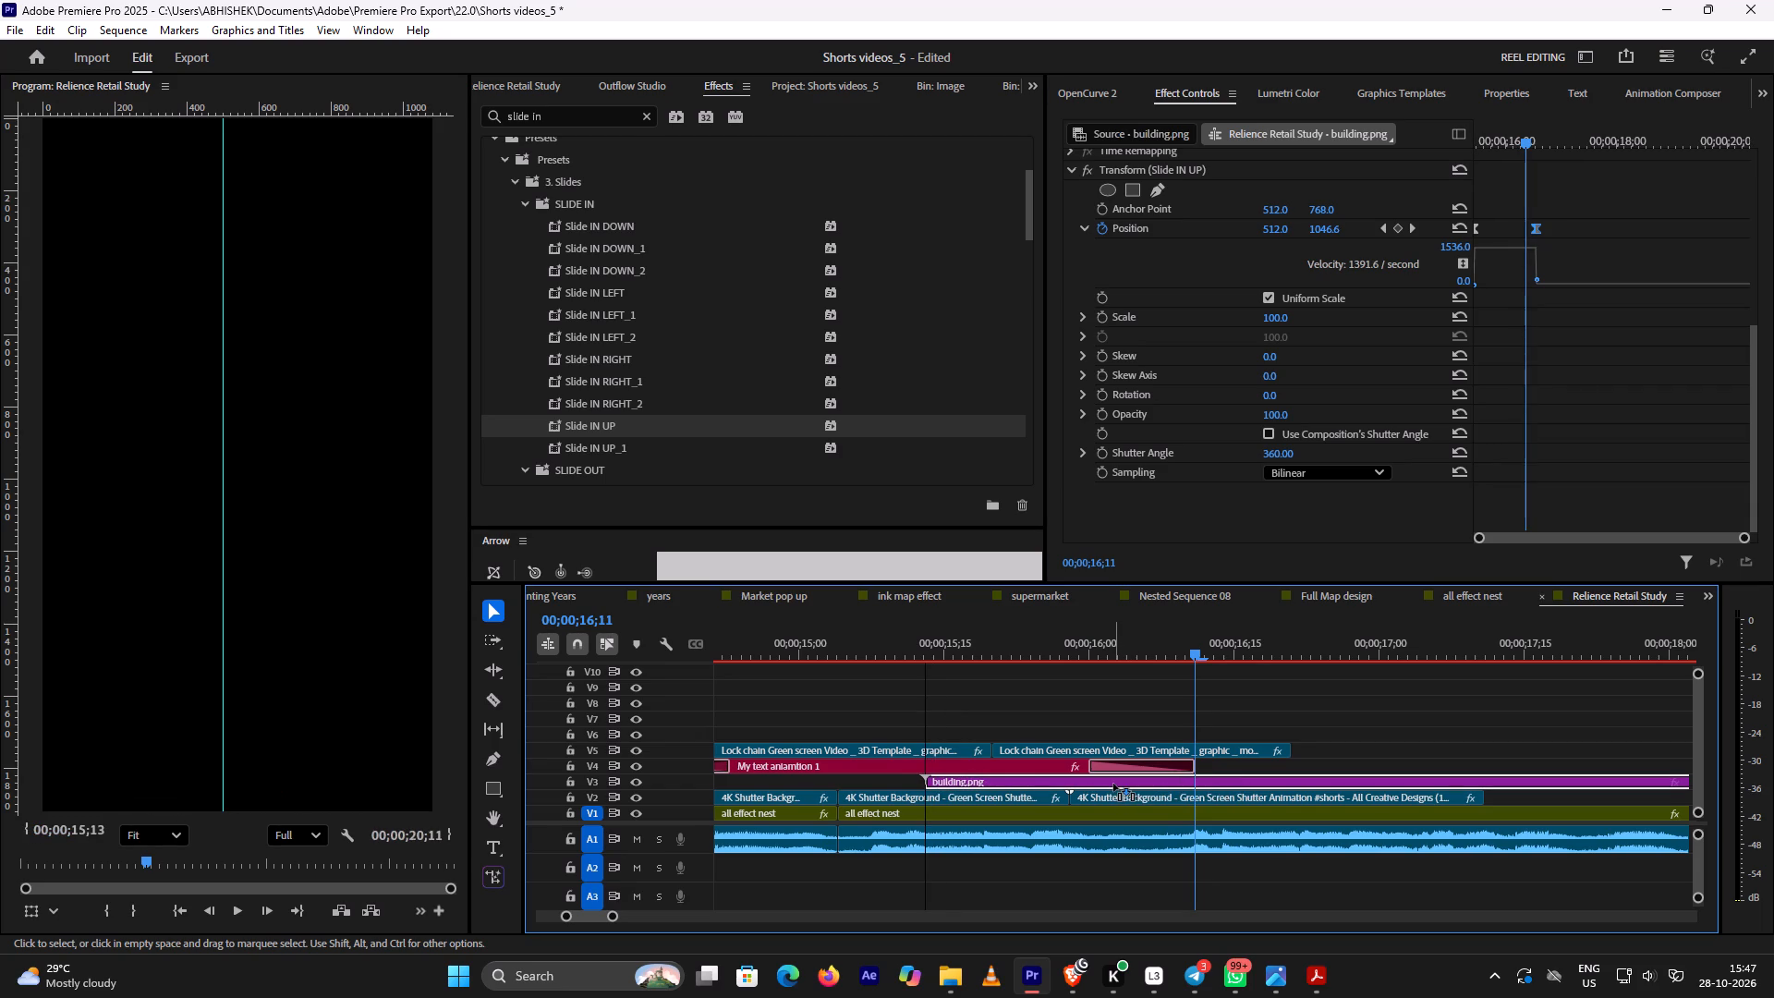
{"action": "left_click_drag", "start_coordinate": [1113, 784], "coordinate": [1106, 786]}
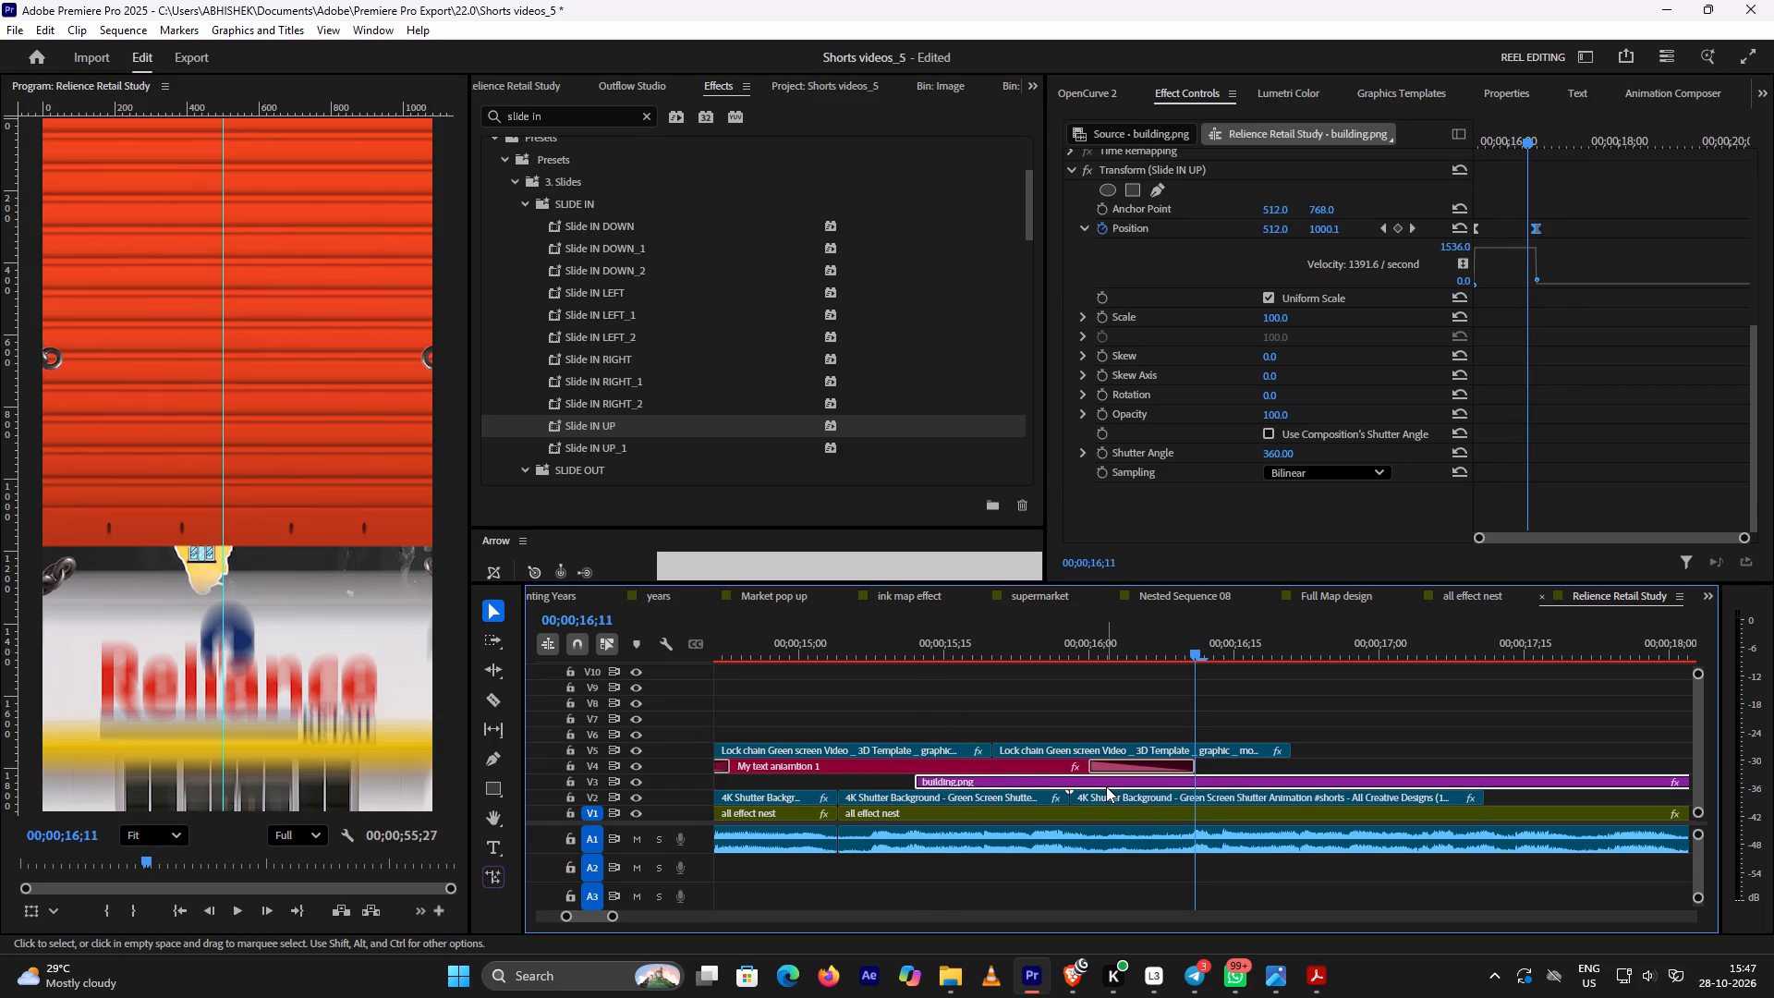
{"action": "left_click_drag", "start_coordinate": [1106, 786], "coordinate": [1094, 786]}
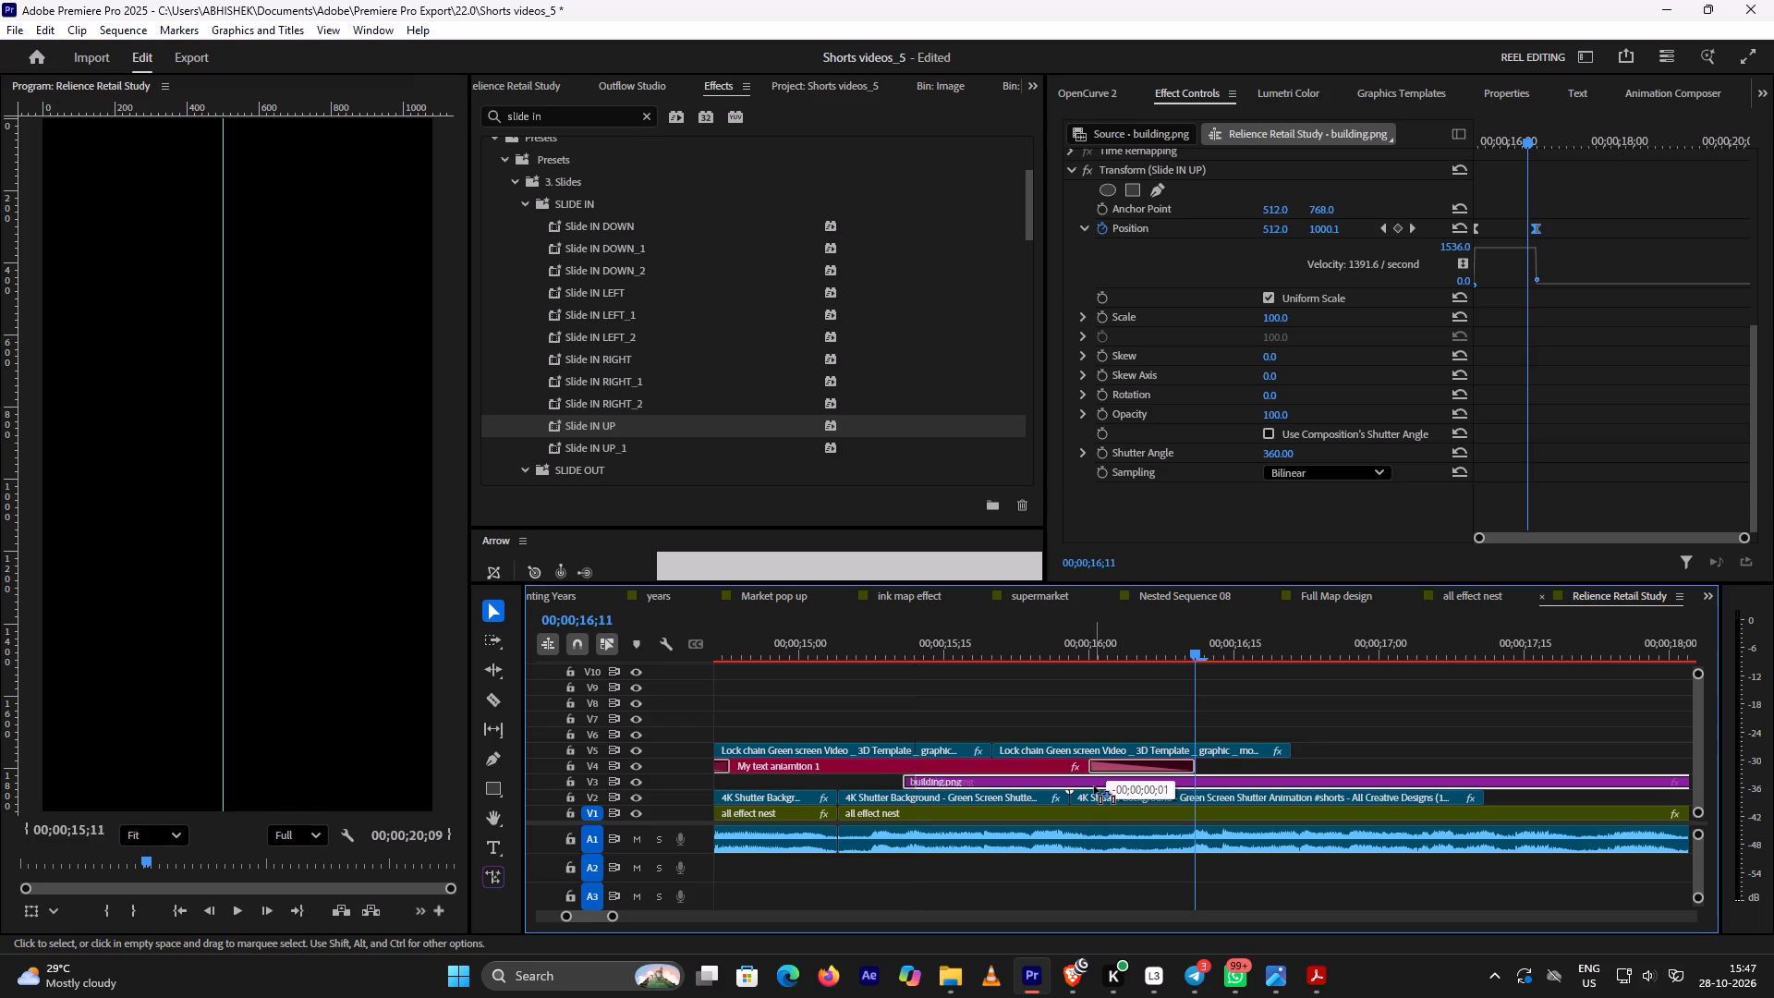
{"action": "left_click_drag", "start_coordinate": [1094, 786], "coordinate": [1093, 786]}
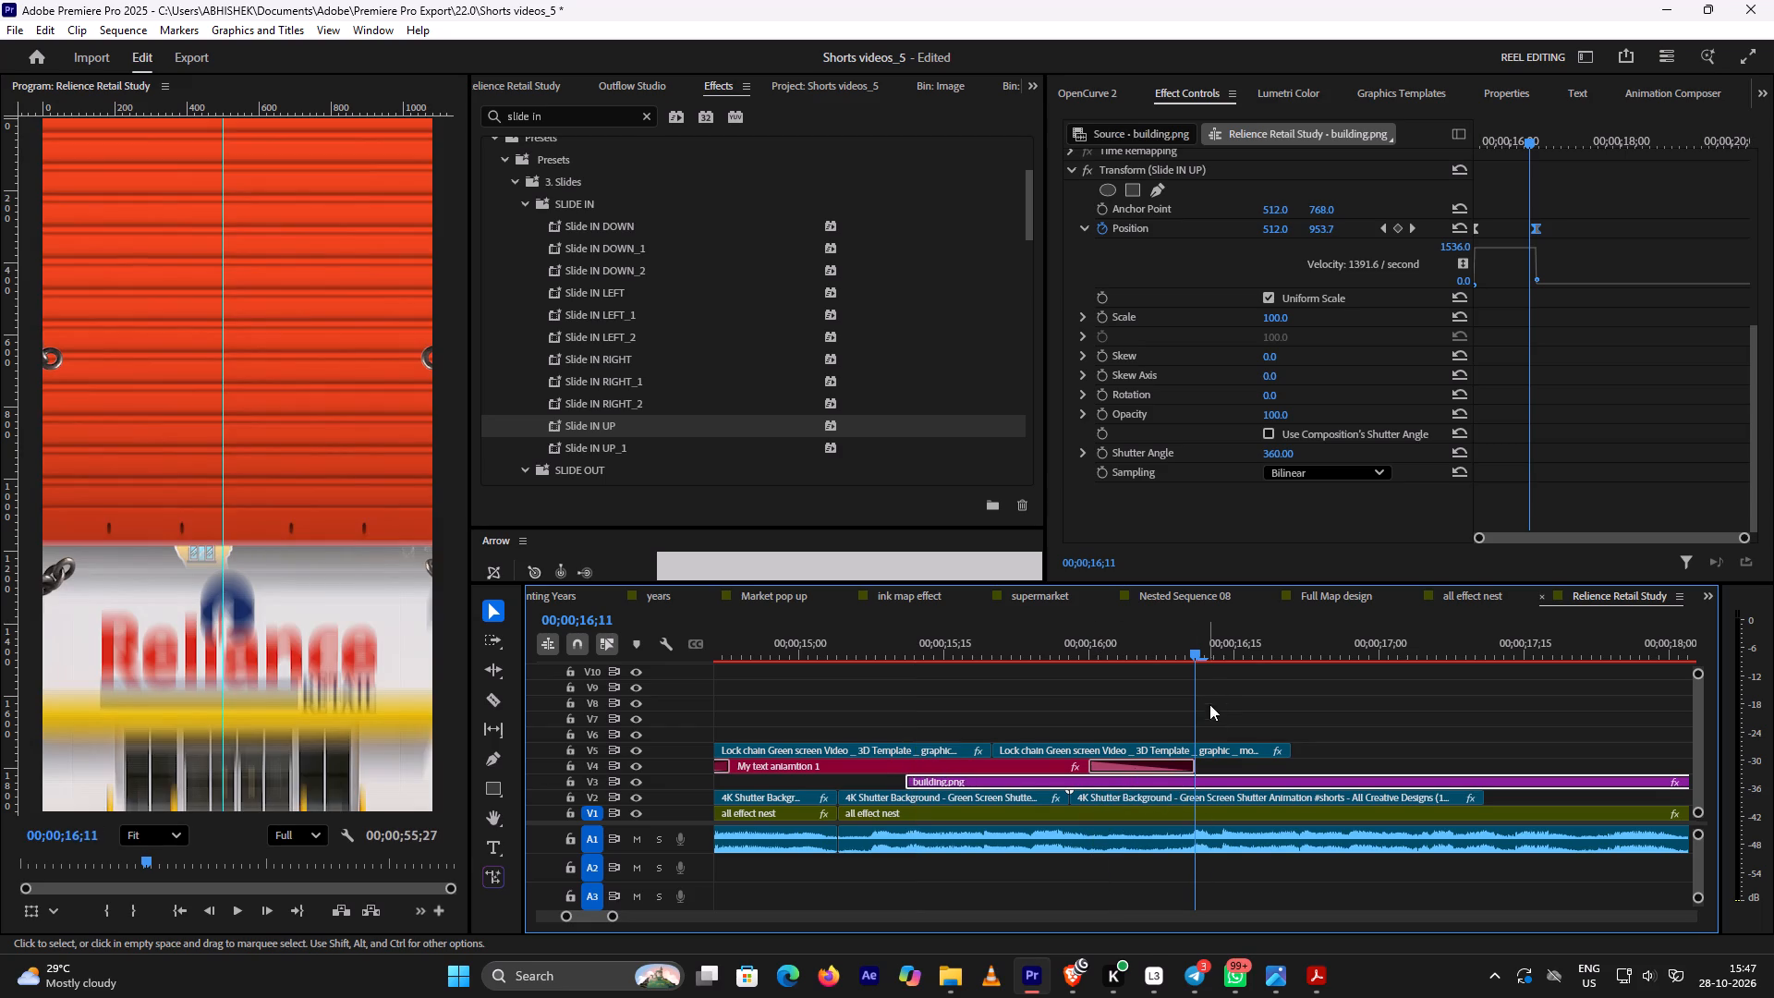
Recheck the slide-up around 00;00;16;00 and nudge the building.png clip one frame earlier.
{"action": "left_click_drag", "start_coordinate": [1188, 651], "coordinate": [1100, 665]}
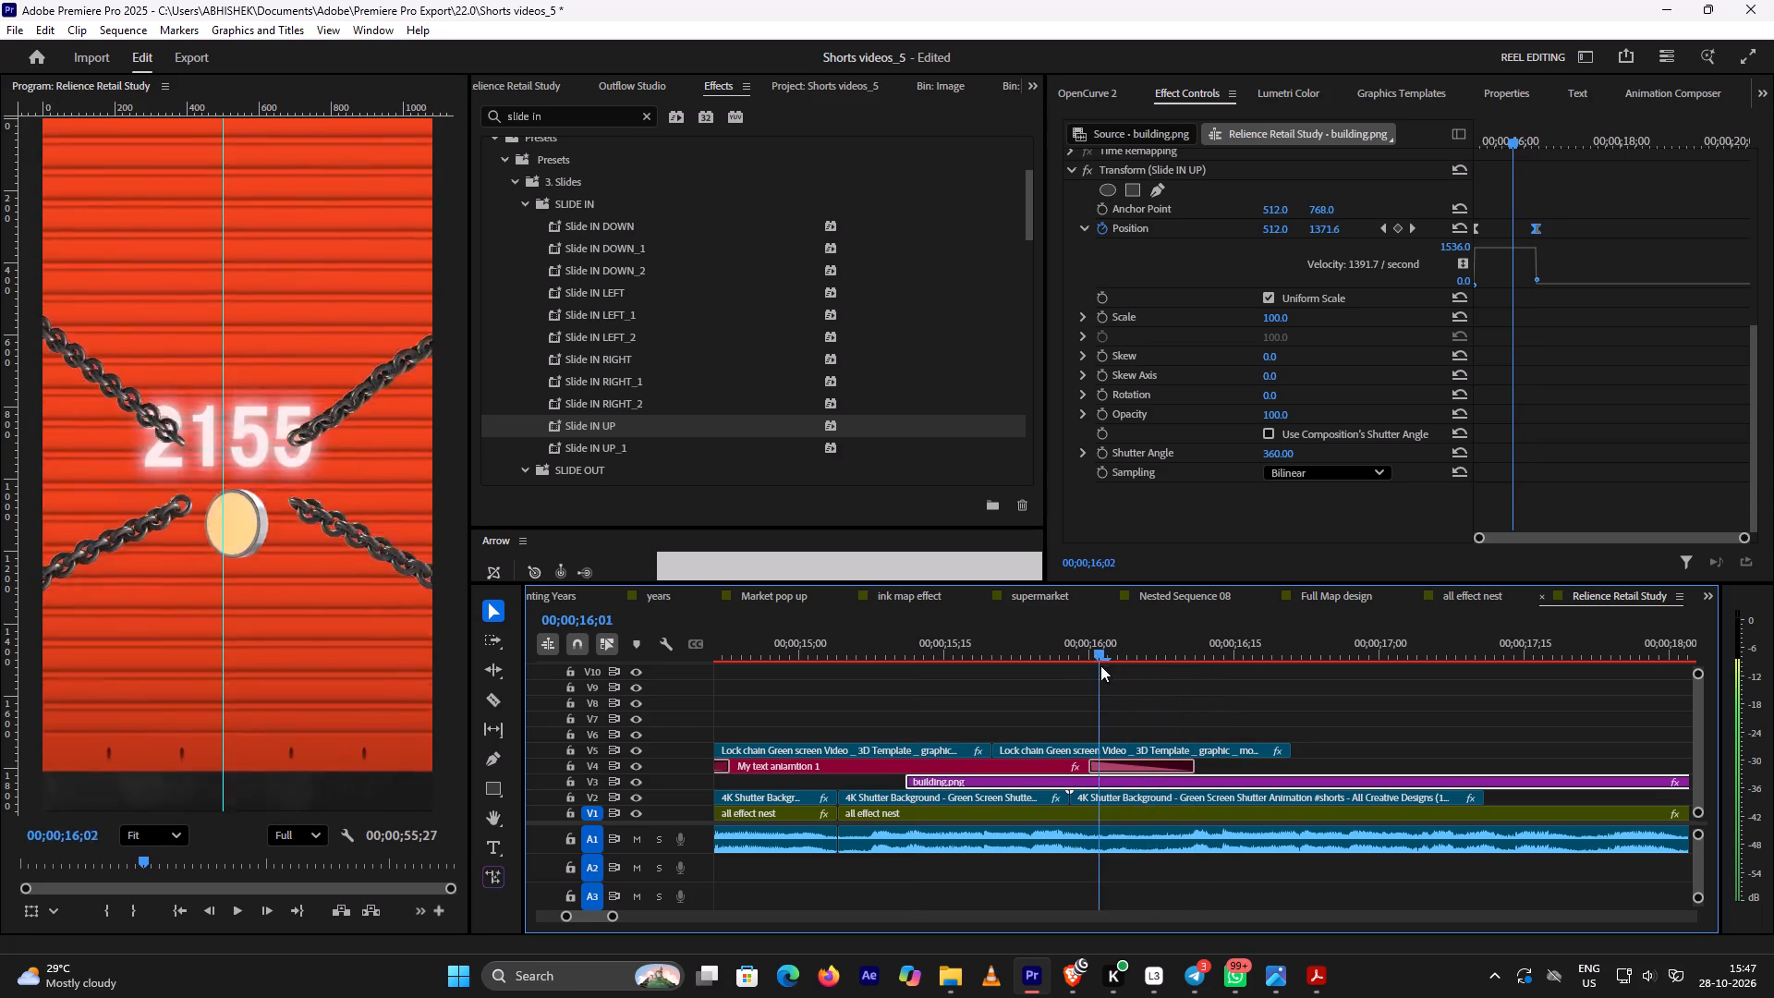
{"action": "left_click_drag", "start_coordinate": [1100, 665], "coordinate": [1246, 672]}
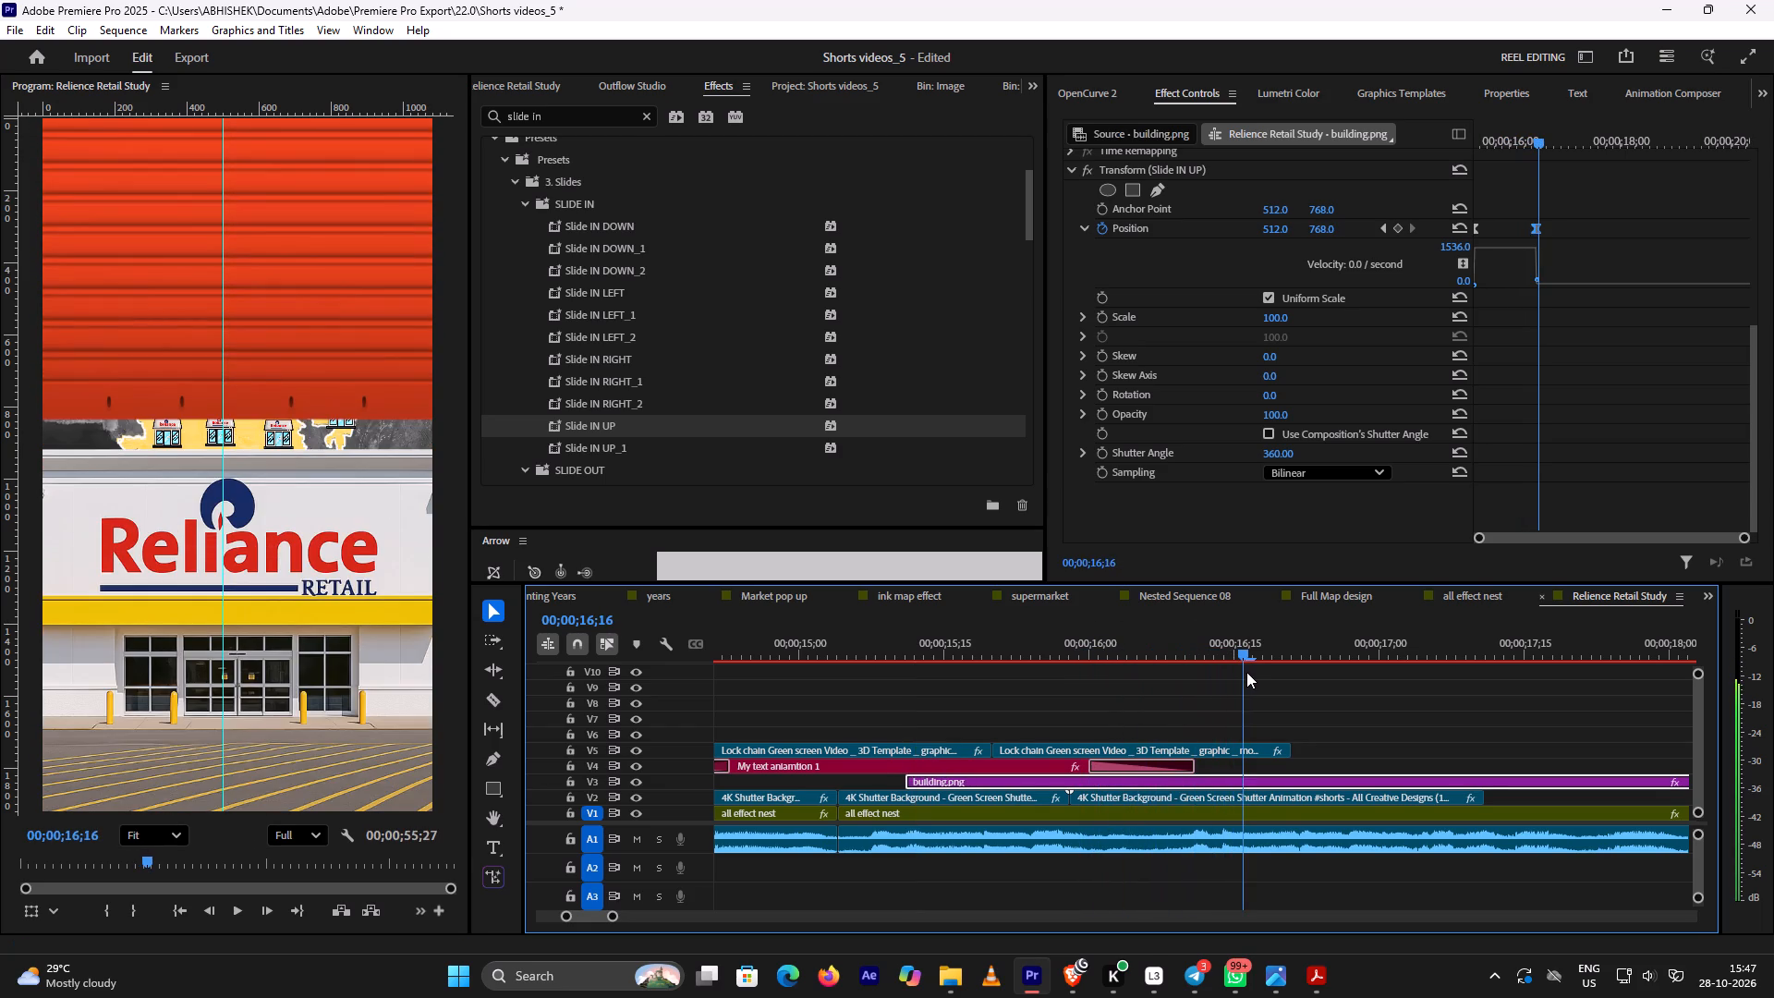
{"action": "left_click_drag", "start_coordinate": [1246, 672], "coordinate": [1087, 690]}
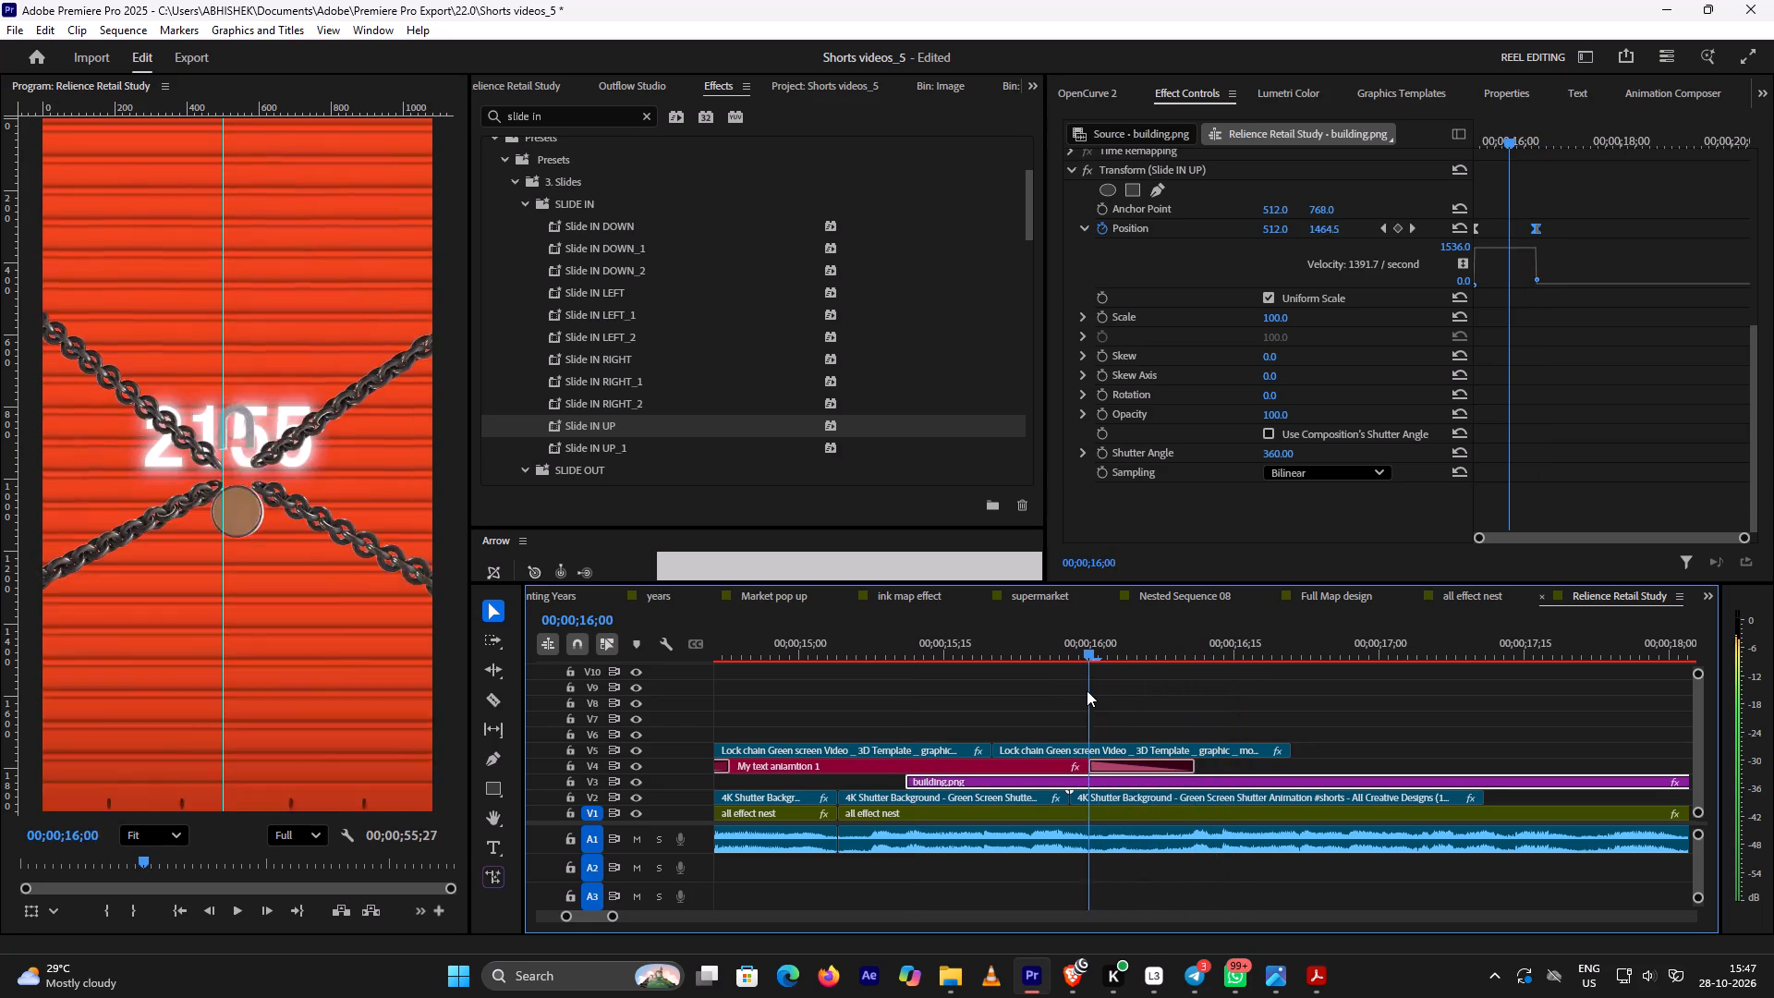
{"action": "left_click_drag", "start_coordinate": [1087, 690], "coordinate": [1094, 702]}
{"action": "left_click_drag", "start_coordinate": [1148, 781], "coordinate": [1146, 780]}
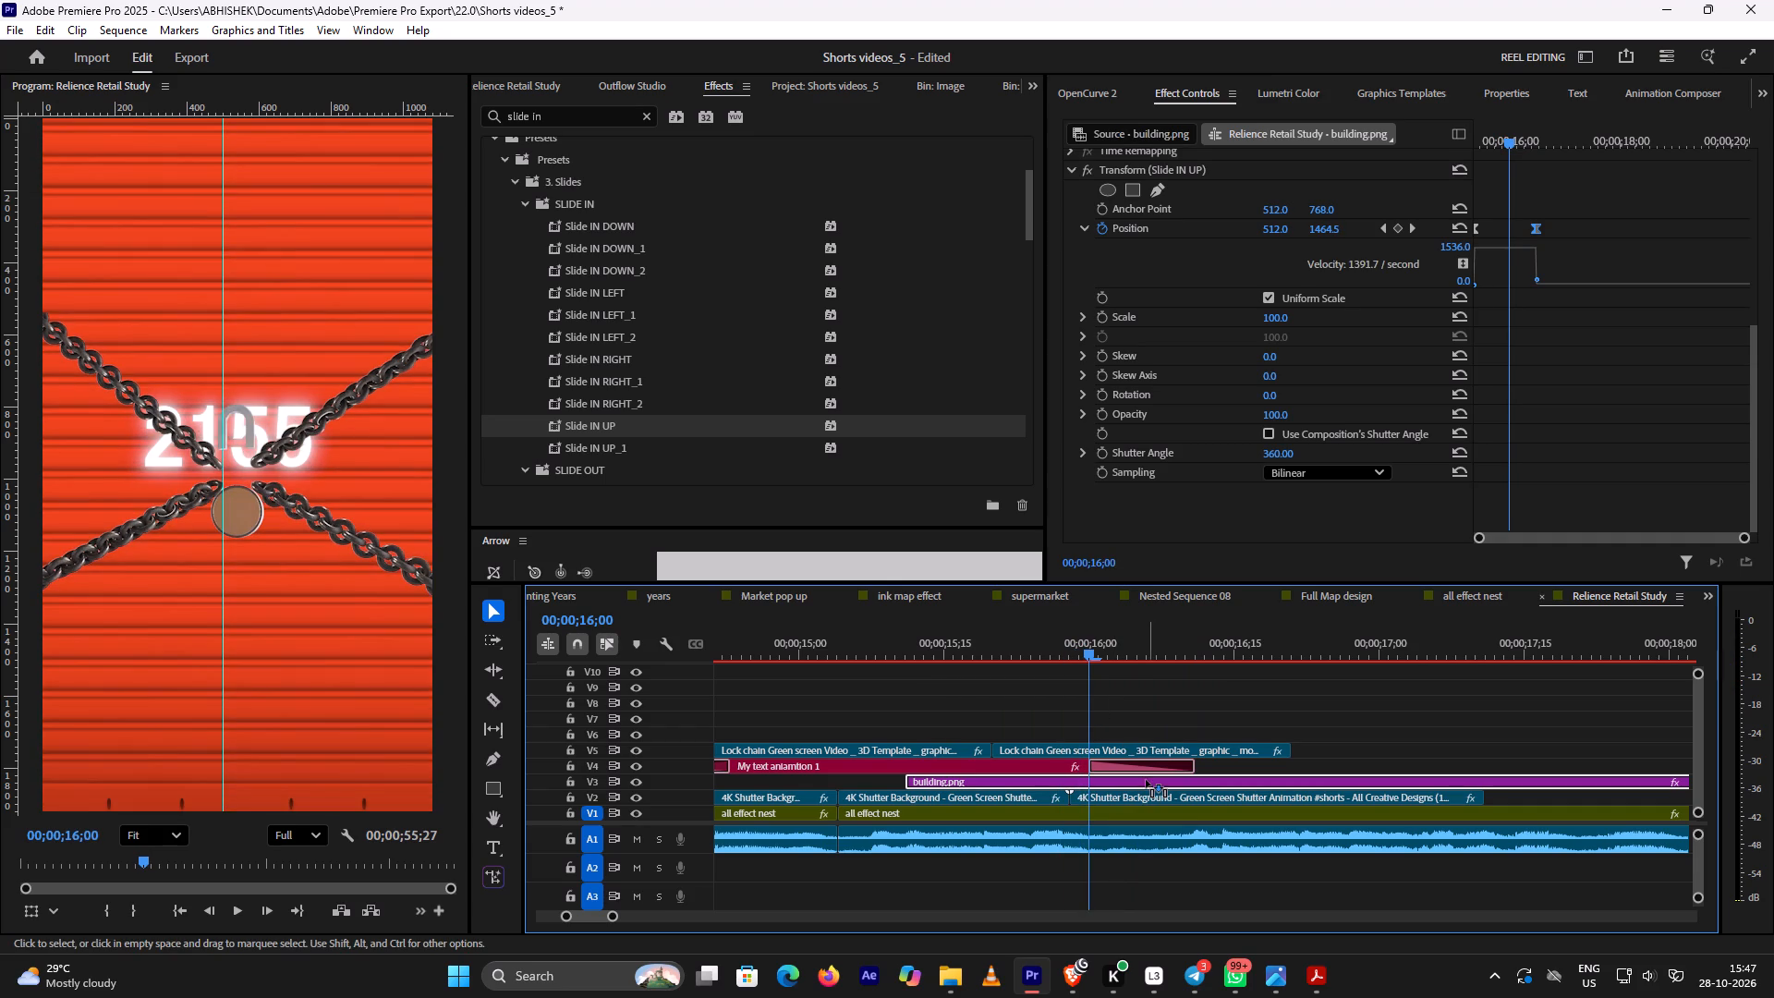
{"action": "left_click_drag", "start_coordinate": [1146, 780], "coordinate": [1136, 786]}
Scrub and play the shutter opening from about 00;00;15;11 to review the building's slide-up timing.
{"action": "left_click_drag", "start_coordinate": [1087, 651], "coordinate": [1021, 659]}
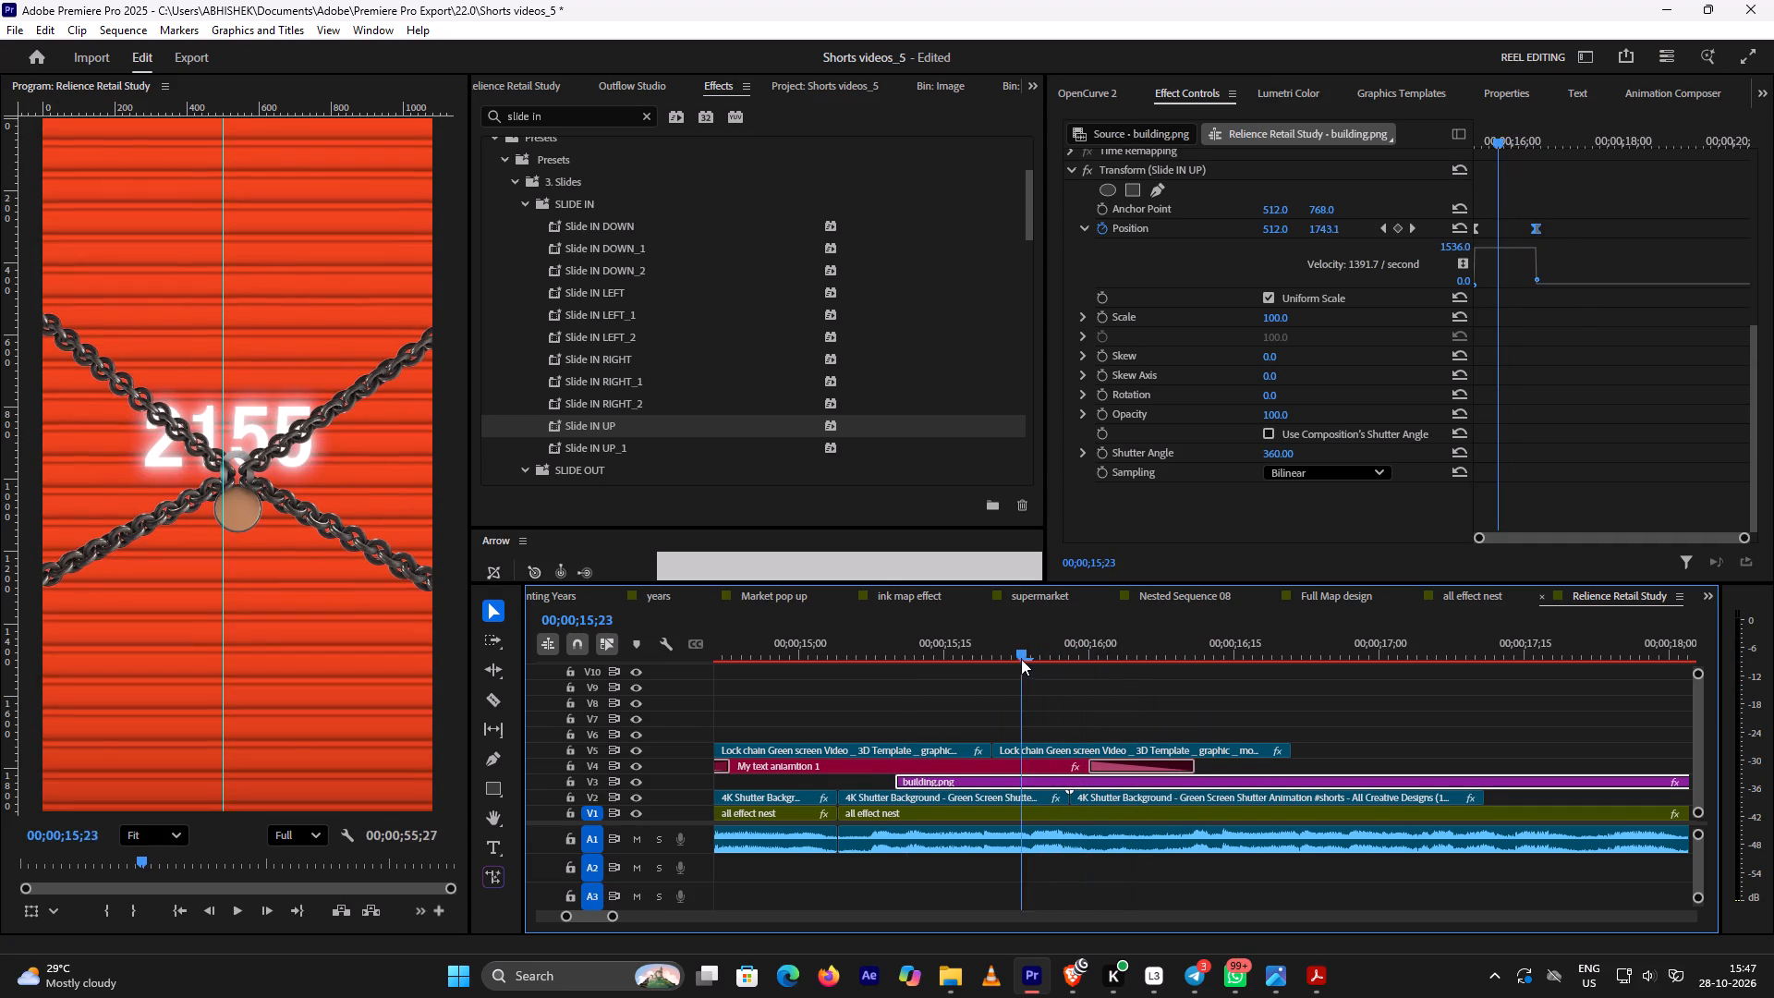
{"action": "left_click_drag", "start_coordinate": [1021, 659], "coordinate": [1185, 685]}
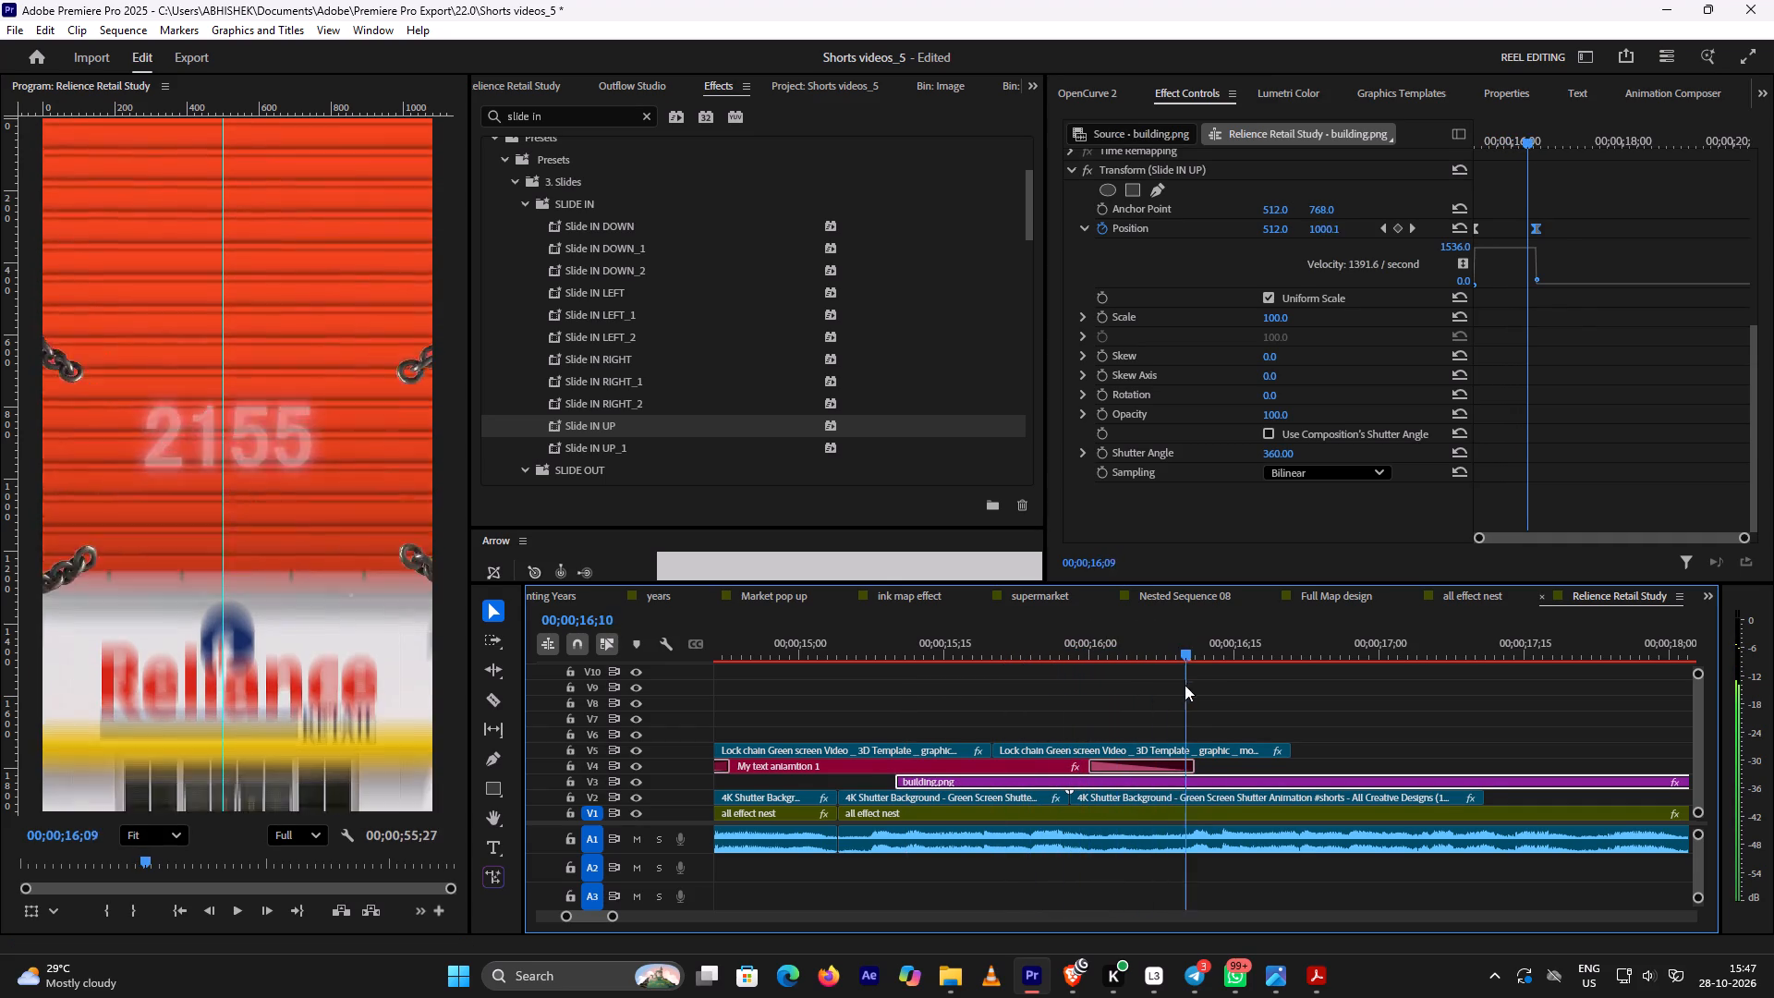
{"action": "left_click_drag", "start_coordinate": [1185, 685], "coordinate": [922, 678]}
{"action": "key", "text": "space"}
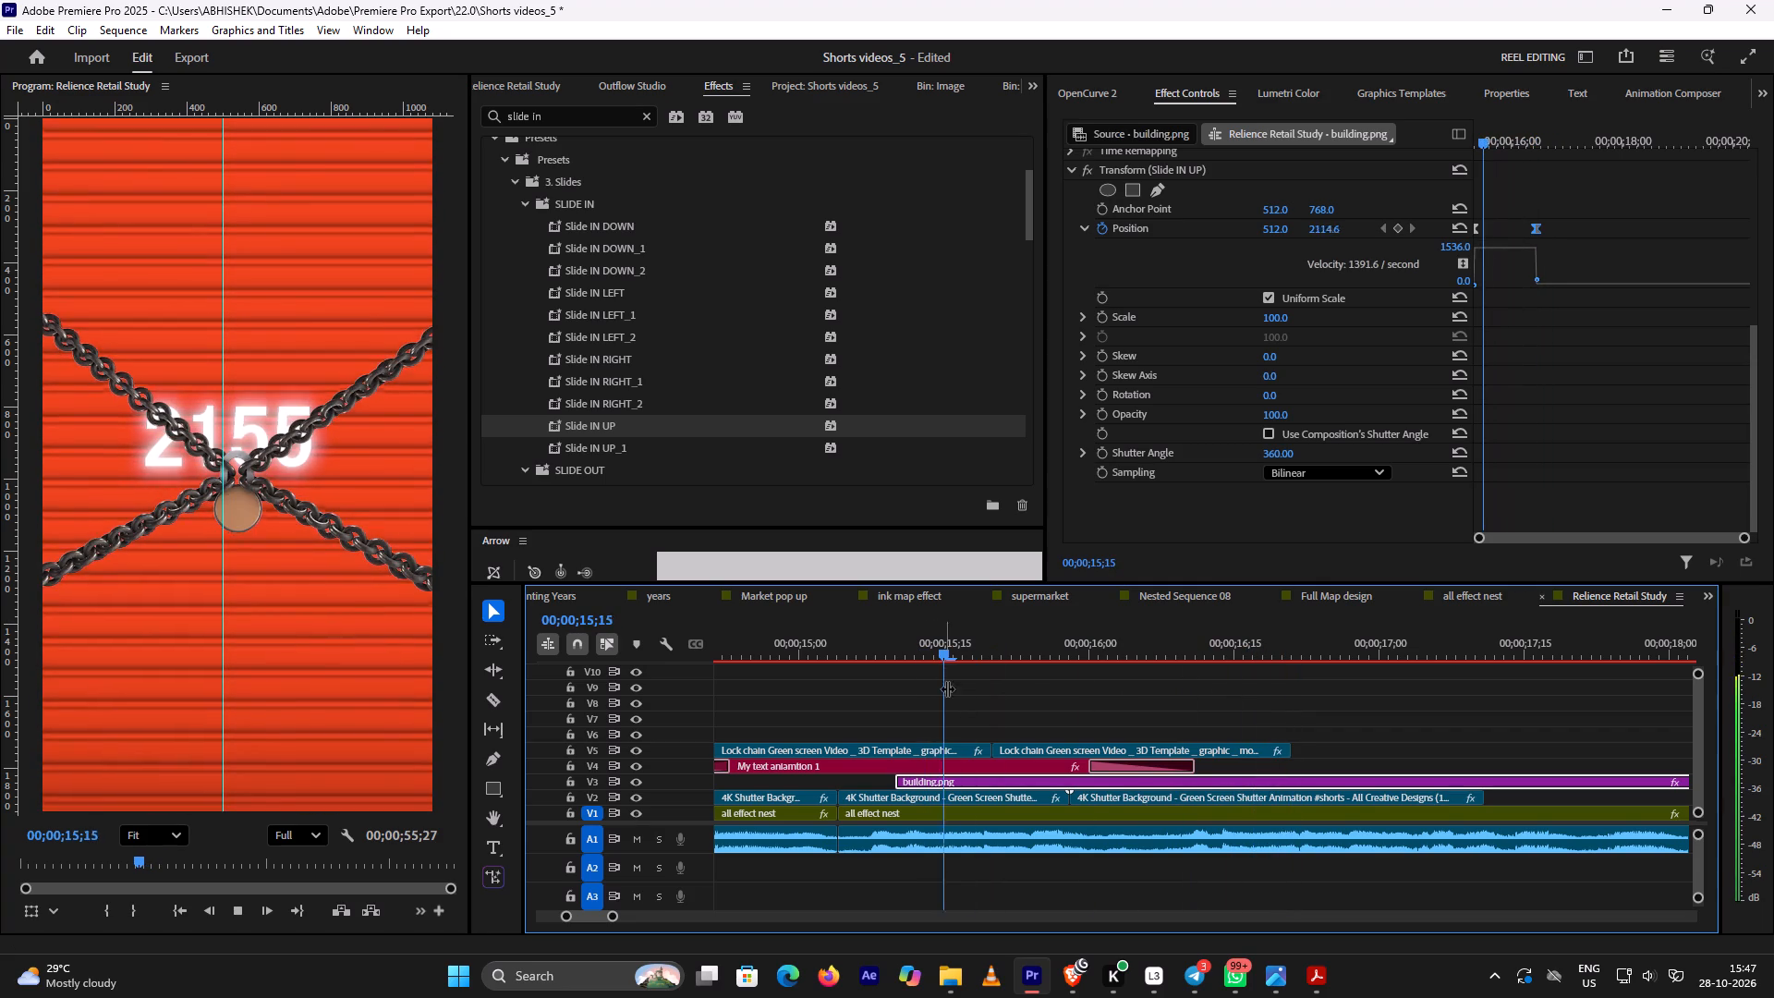
{"action": "key", "text": "space"}
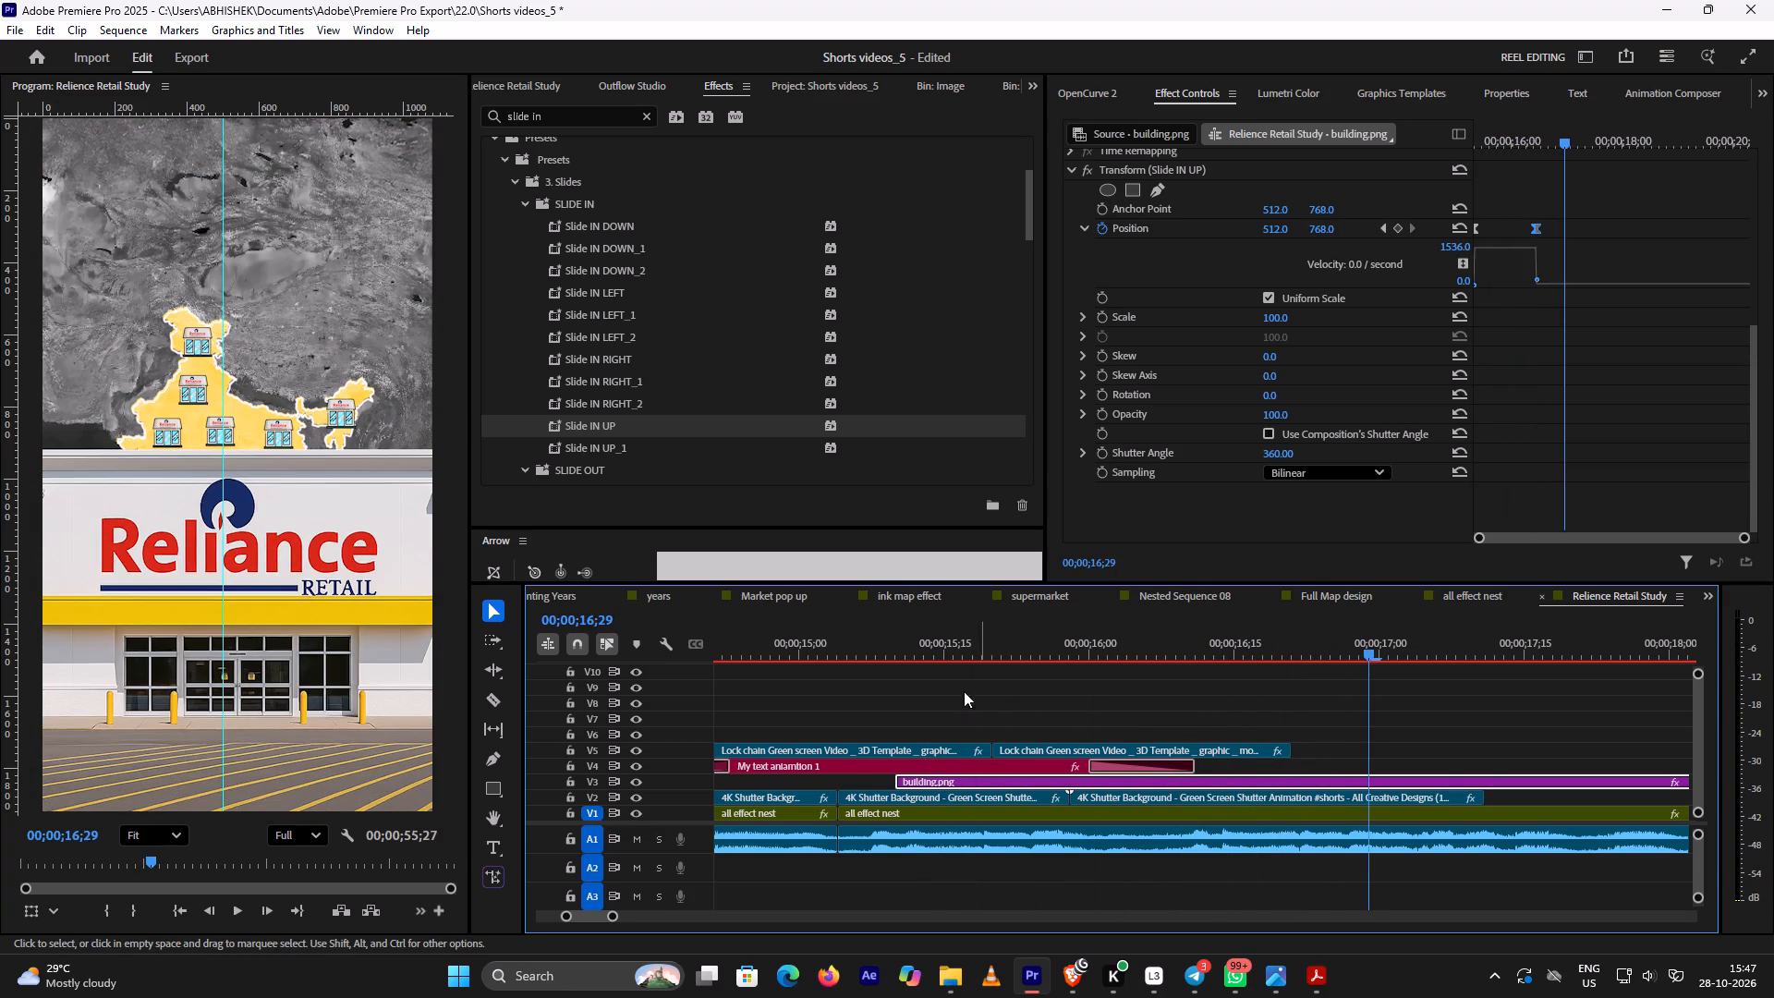
{"action": "left_click", "coordinate": [907, 644]}
{"action": "key", "text": "space"}
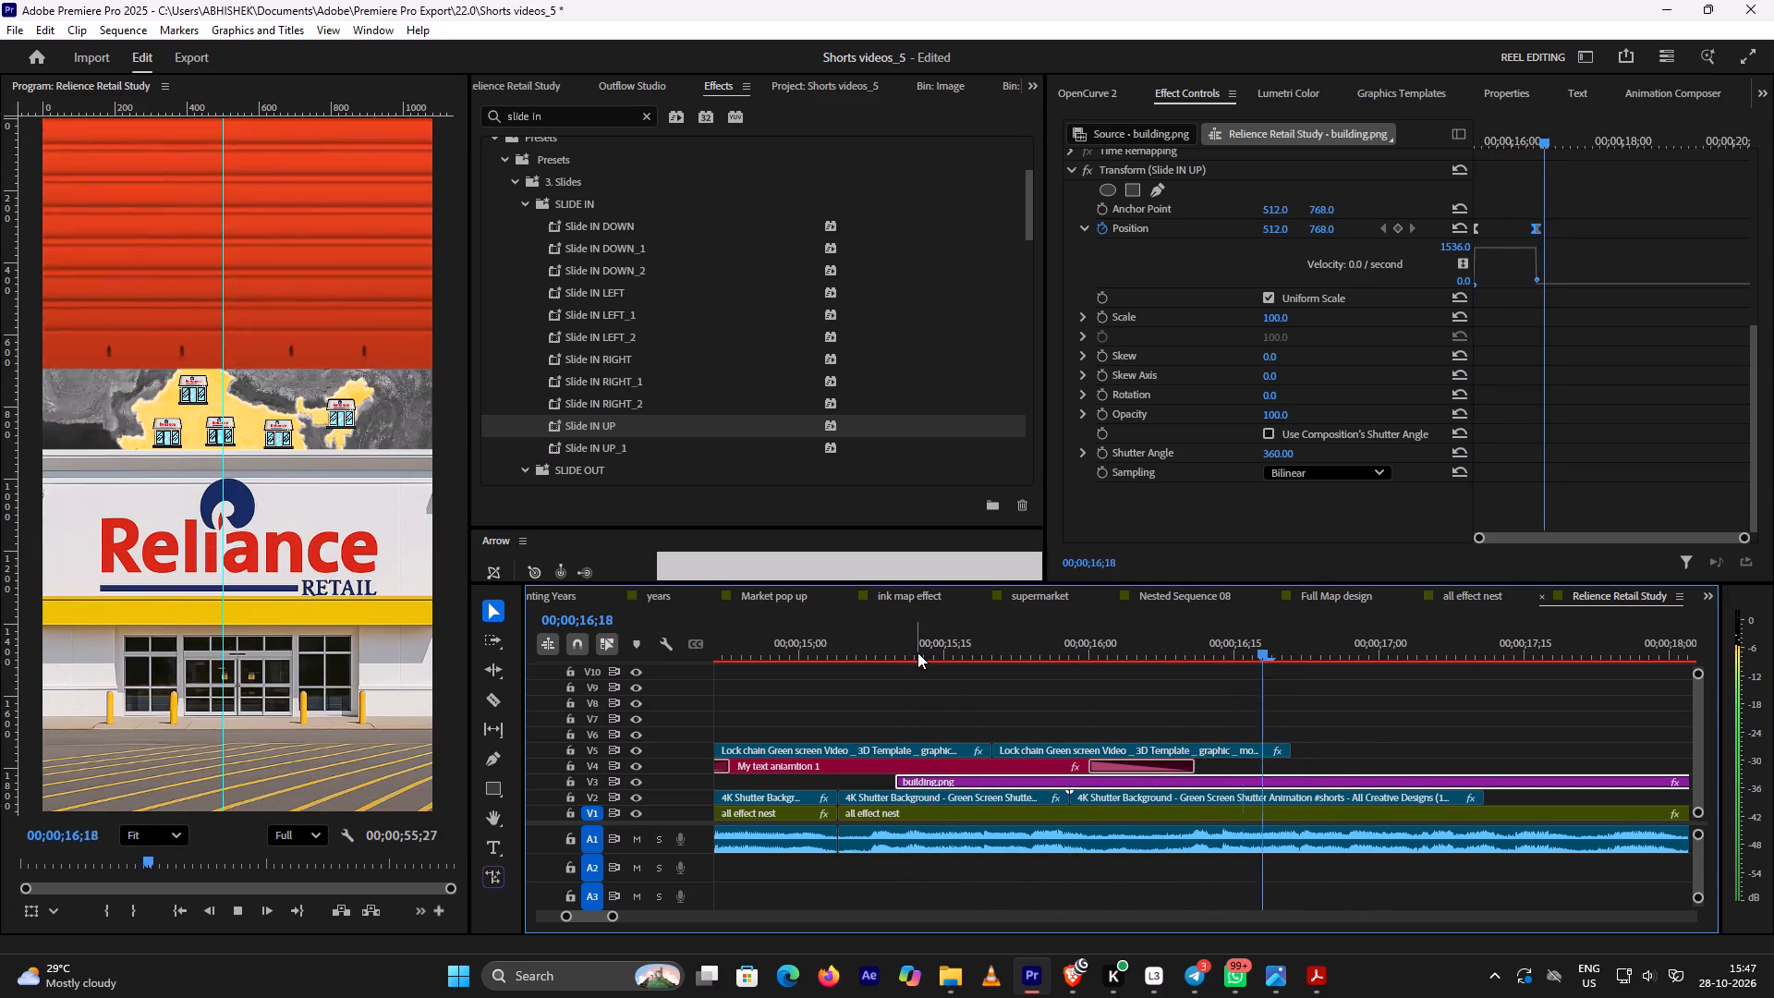
{"action": "key", "text": "space"}
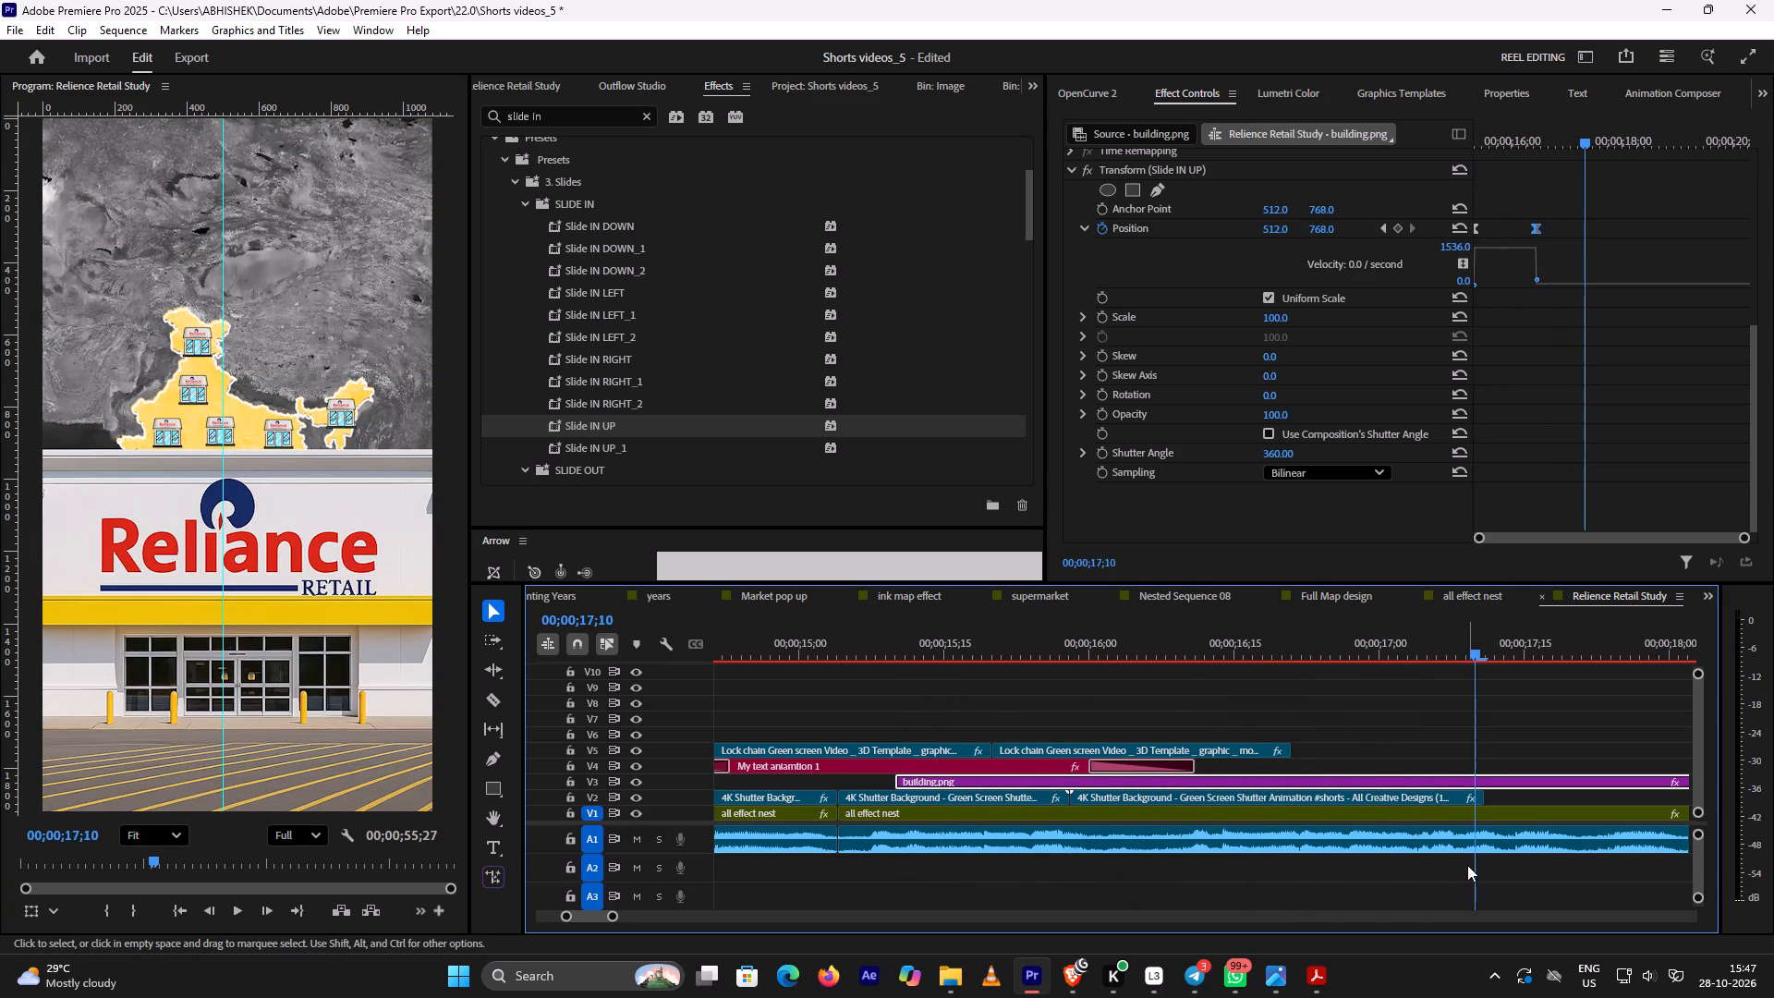
Switch to the YouTube tutorial in Brave and watch the next part, covering the Color Matte behind the building.
{"action": "left_click", "coordinate": [1069, 968]}
{"action": "key", "text": "space"}
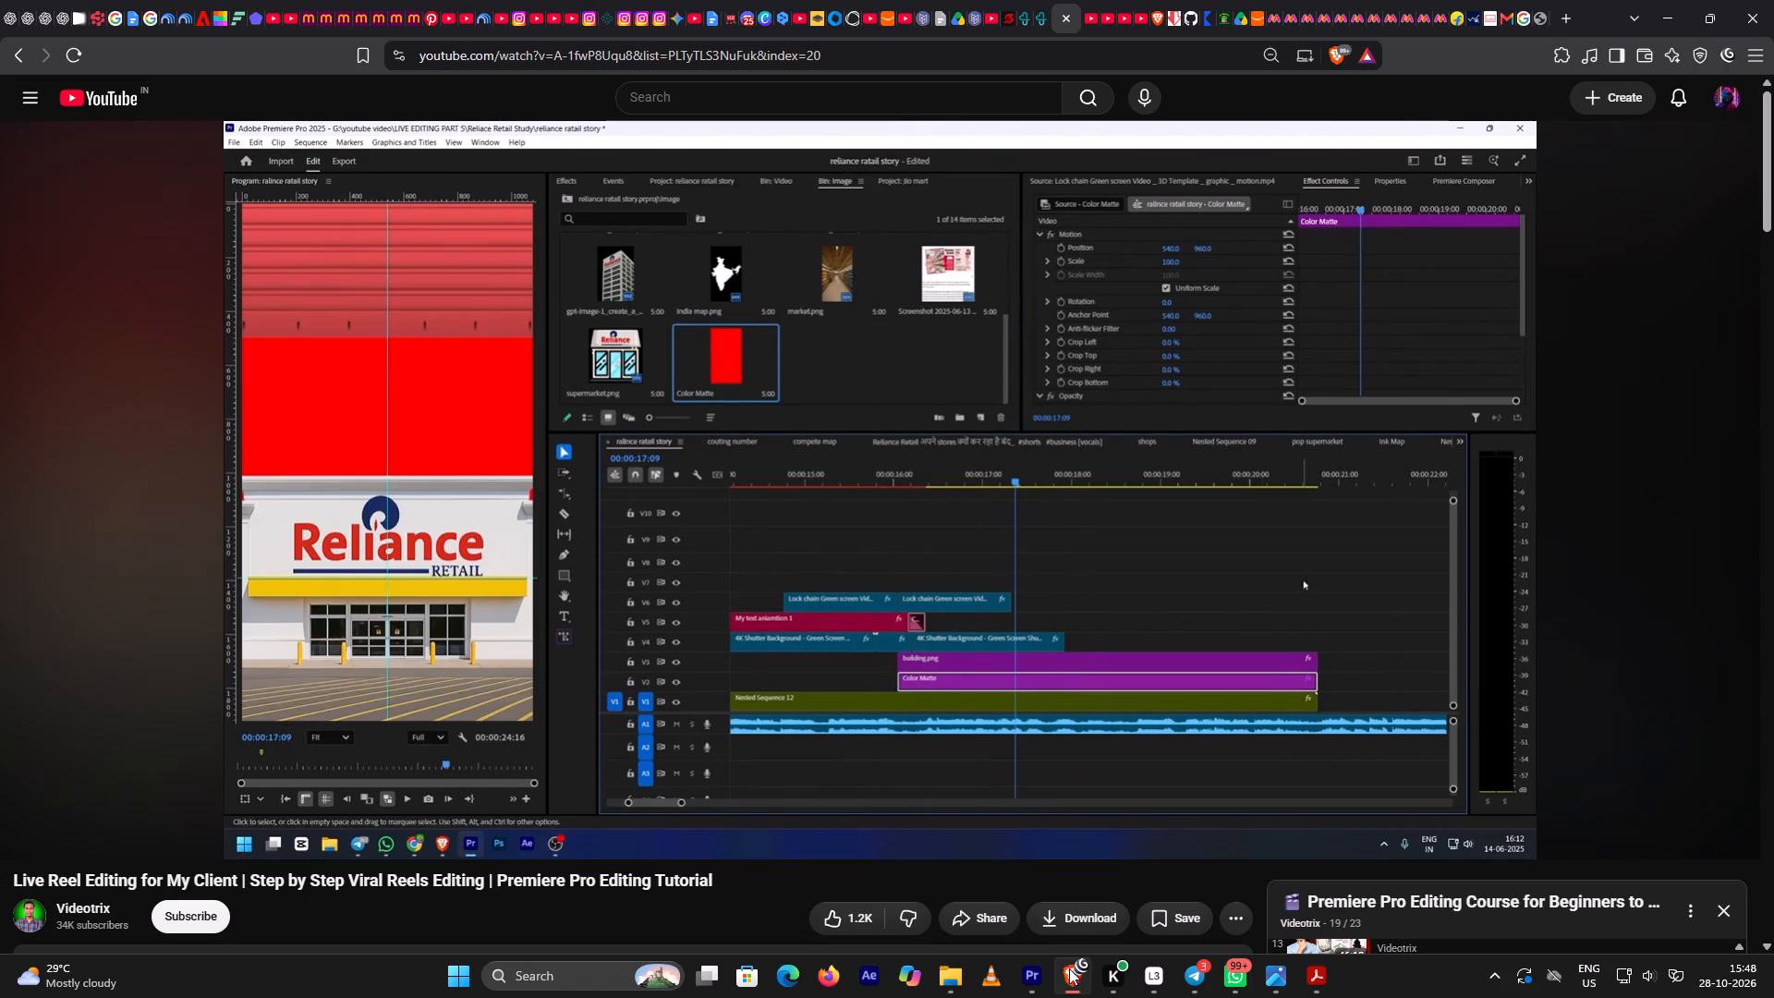
{"action": "key", "text": "space"}
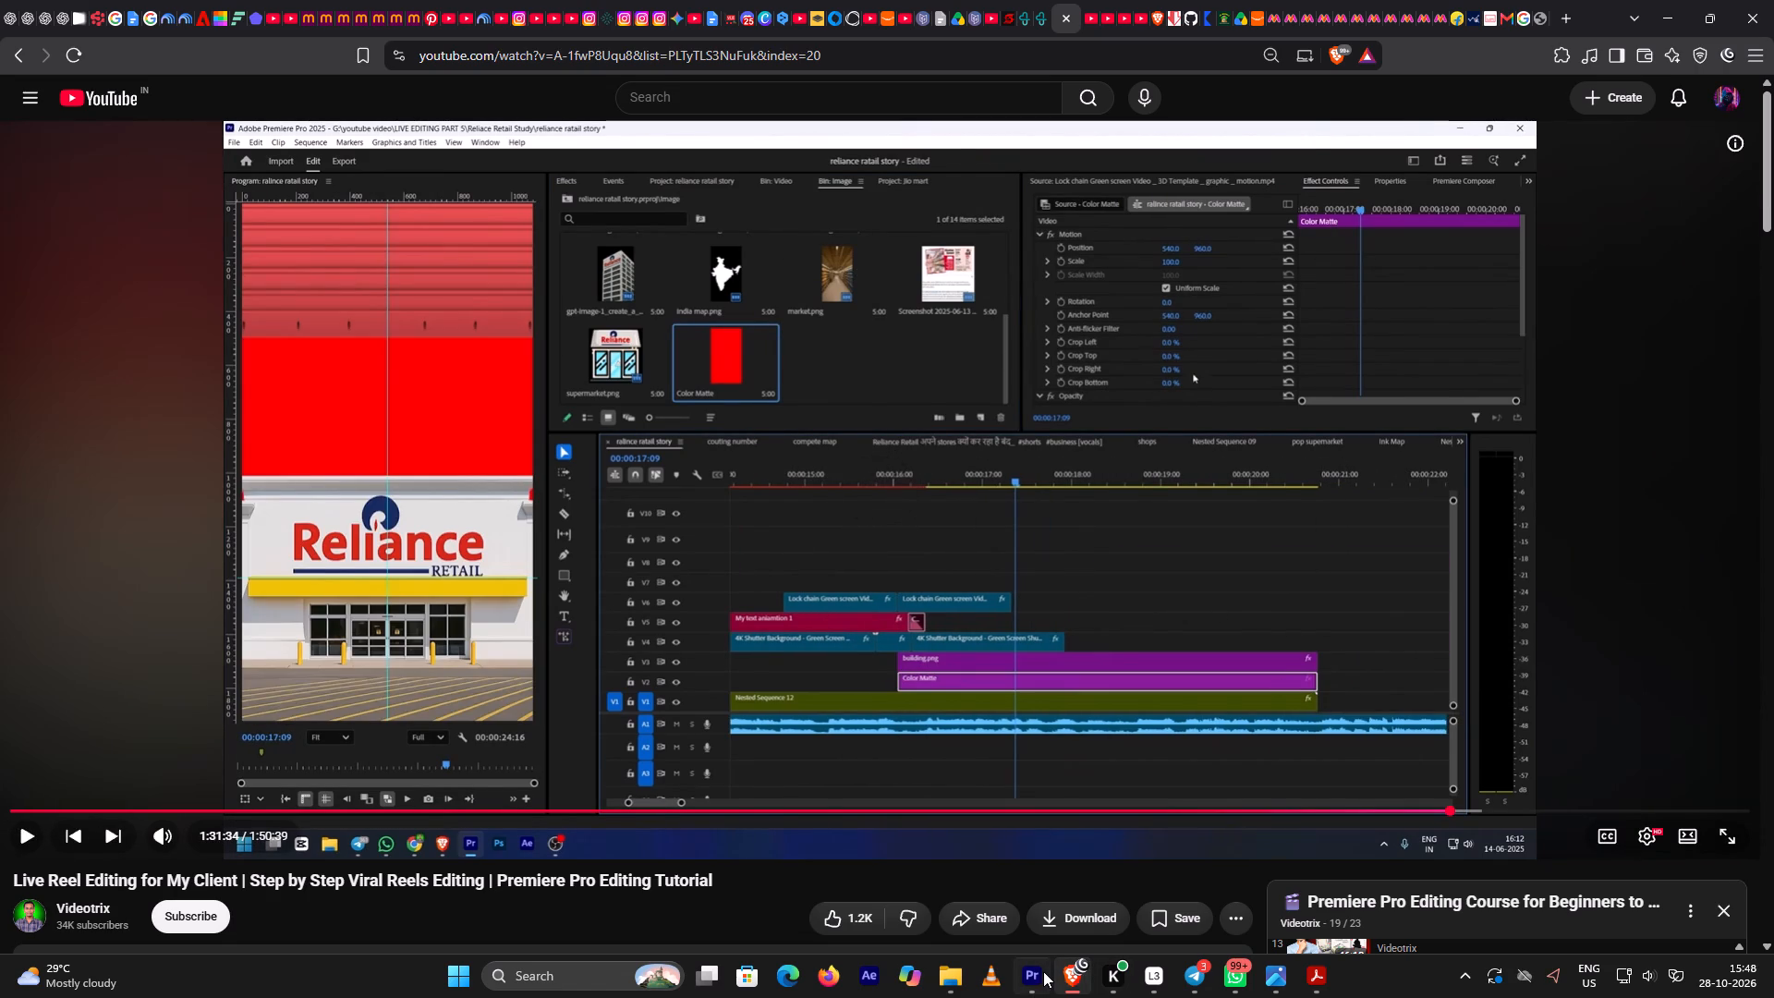
Back in Premiere Pro, move building.png, the lock chain and text animation clips, and the short purple pair after 00;00;13;00 up one track.
{"action": "left_click", "coordinate": [1043, 971]}
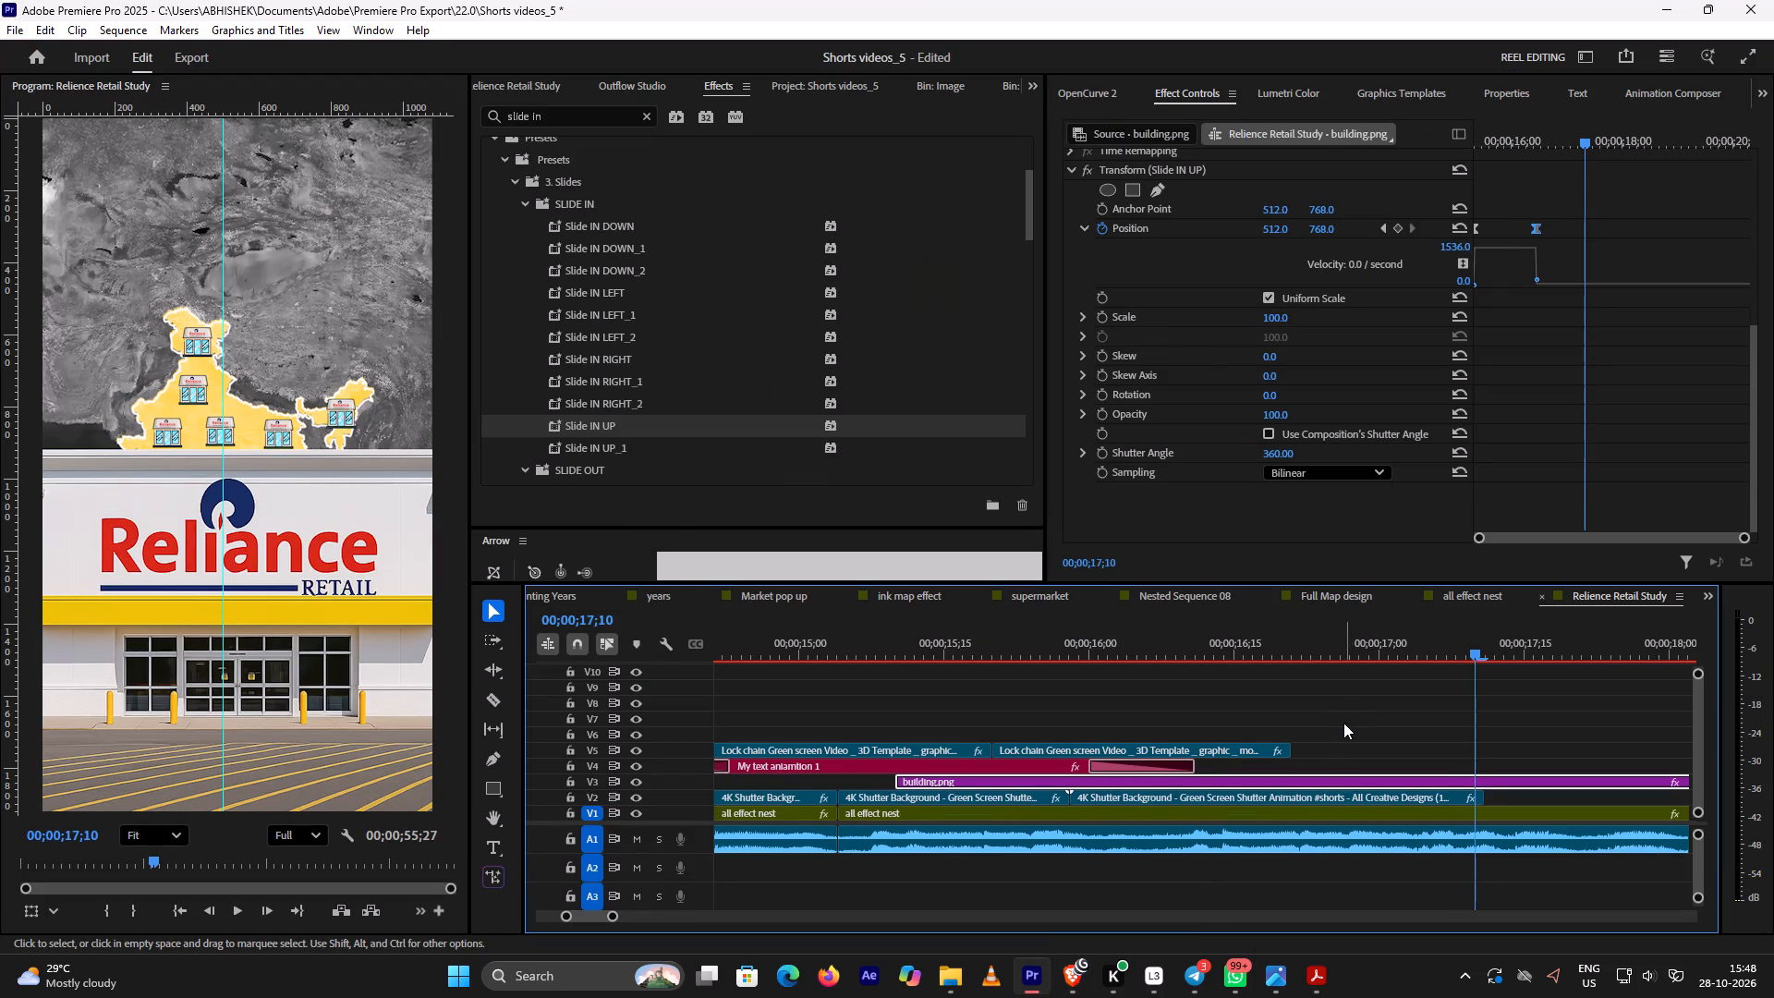
{"action": "scroll", "coordinate": [1342, 723], "scroll_direction": "down", "scroll_amount": 4, "text": "ctrl"}
{"action": "scroll", "coordinate": [1378, 731], "scroll_direction": "down", "scroll_amount": 8, "text": "alt"}
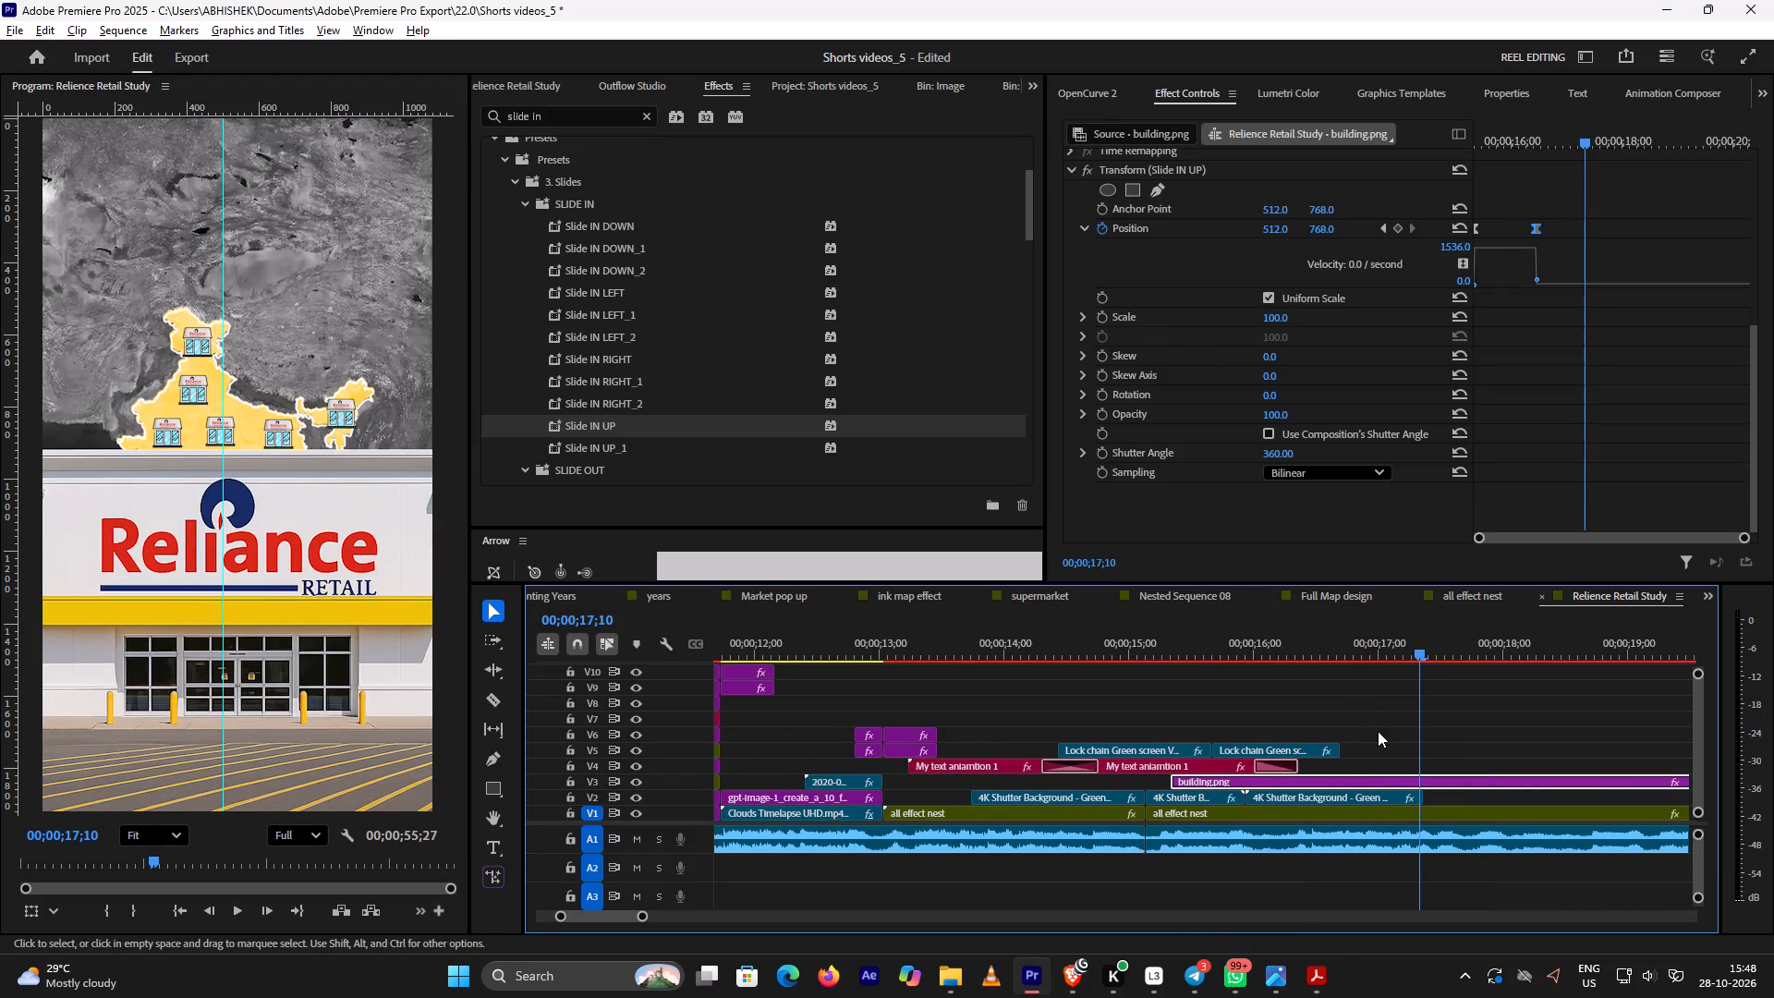
{"action": "scroll", "coordinate": [1463, 729], "scroll_direction": "down", "scroll_amount": 2, "text": "alt"}
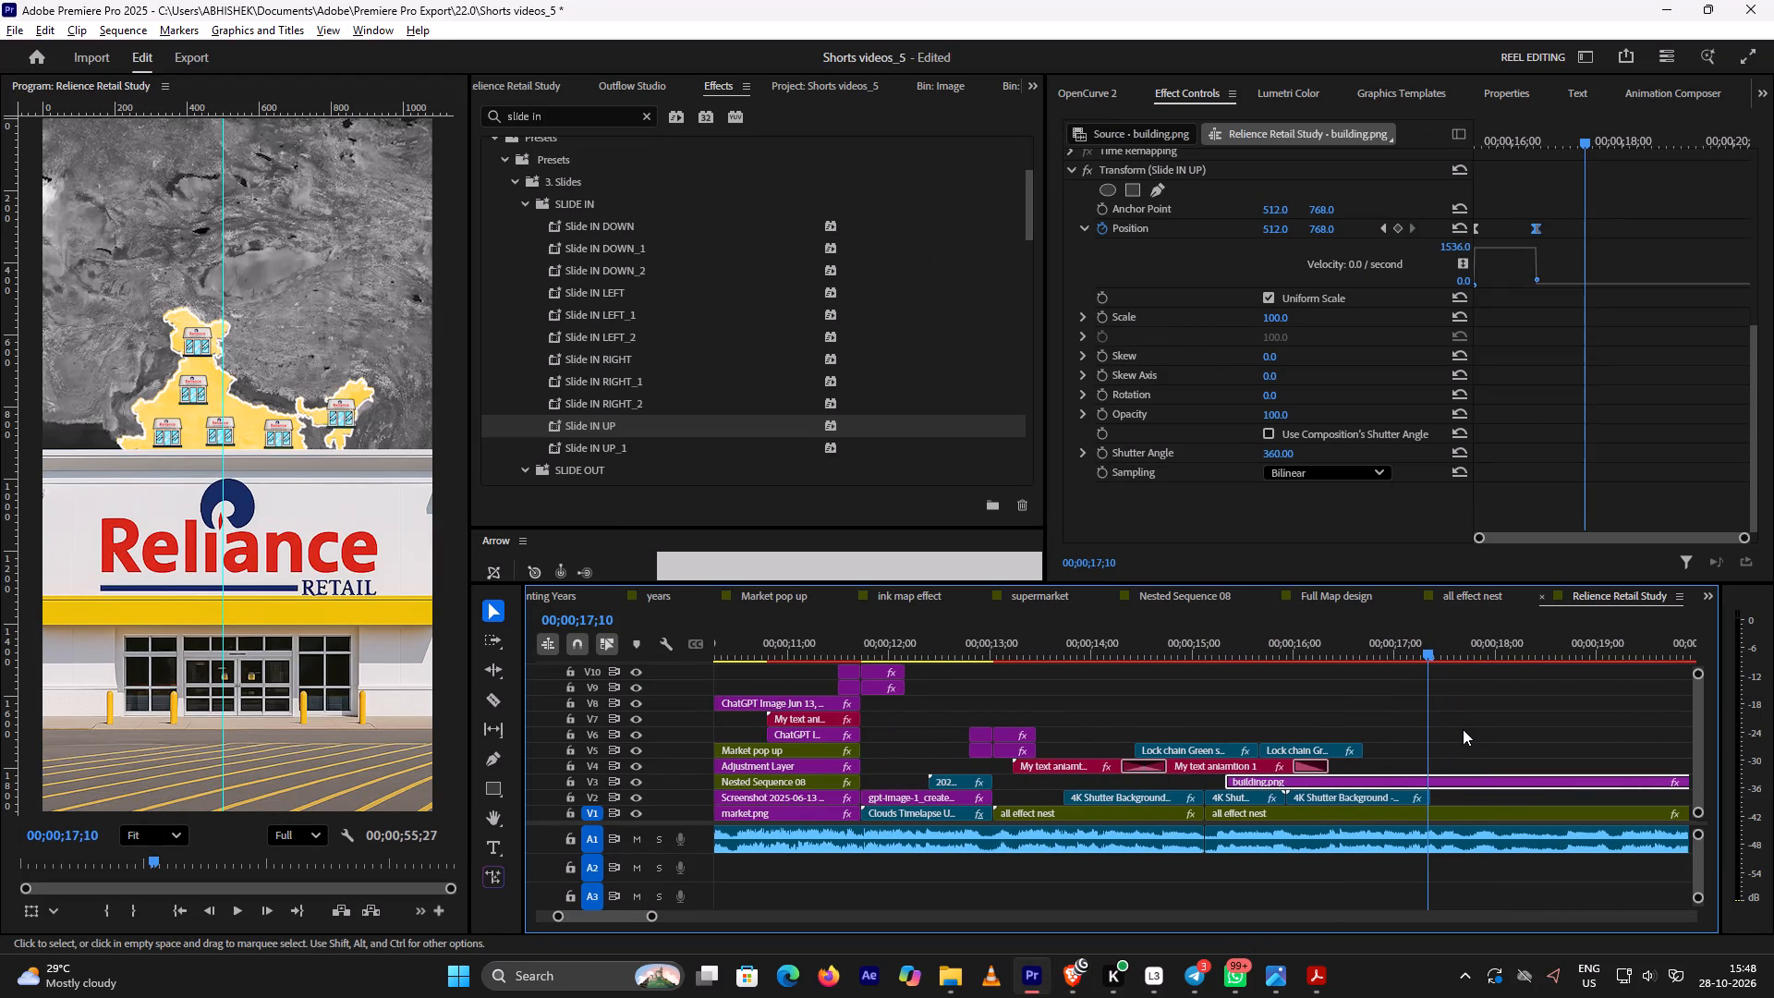
{"action": "left_click_drag", "start_coordinate": [1468, 726], "coordinate": [1437, 784]}
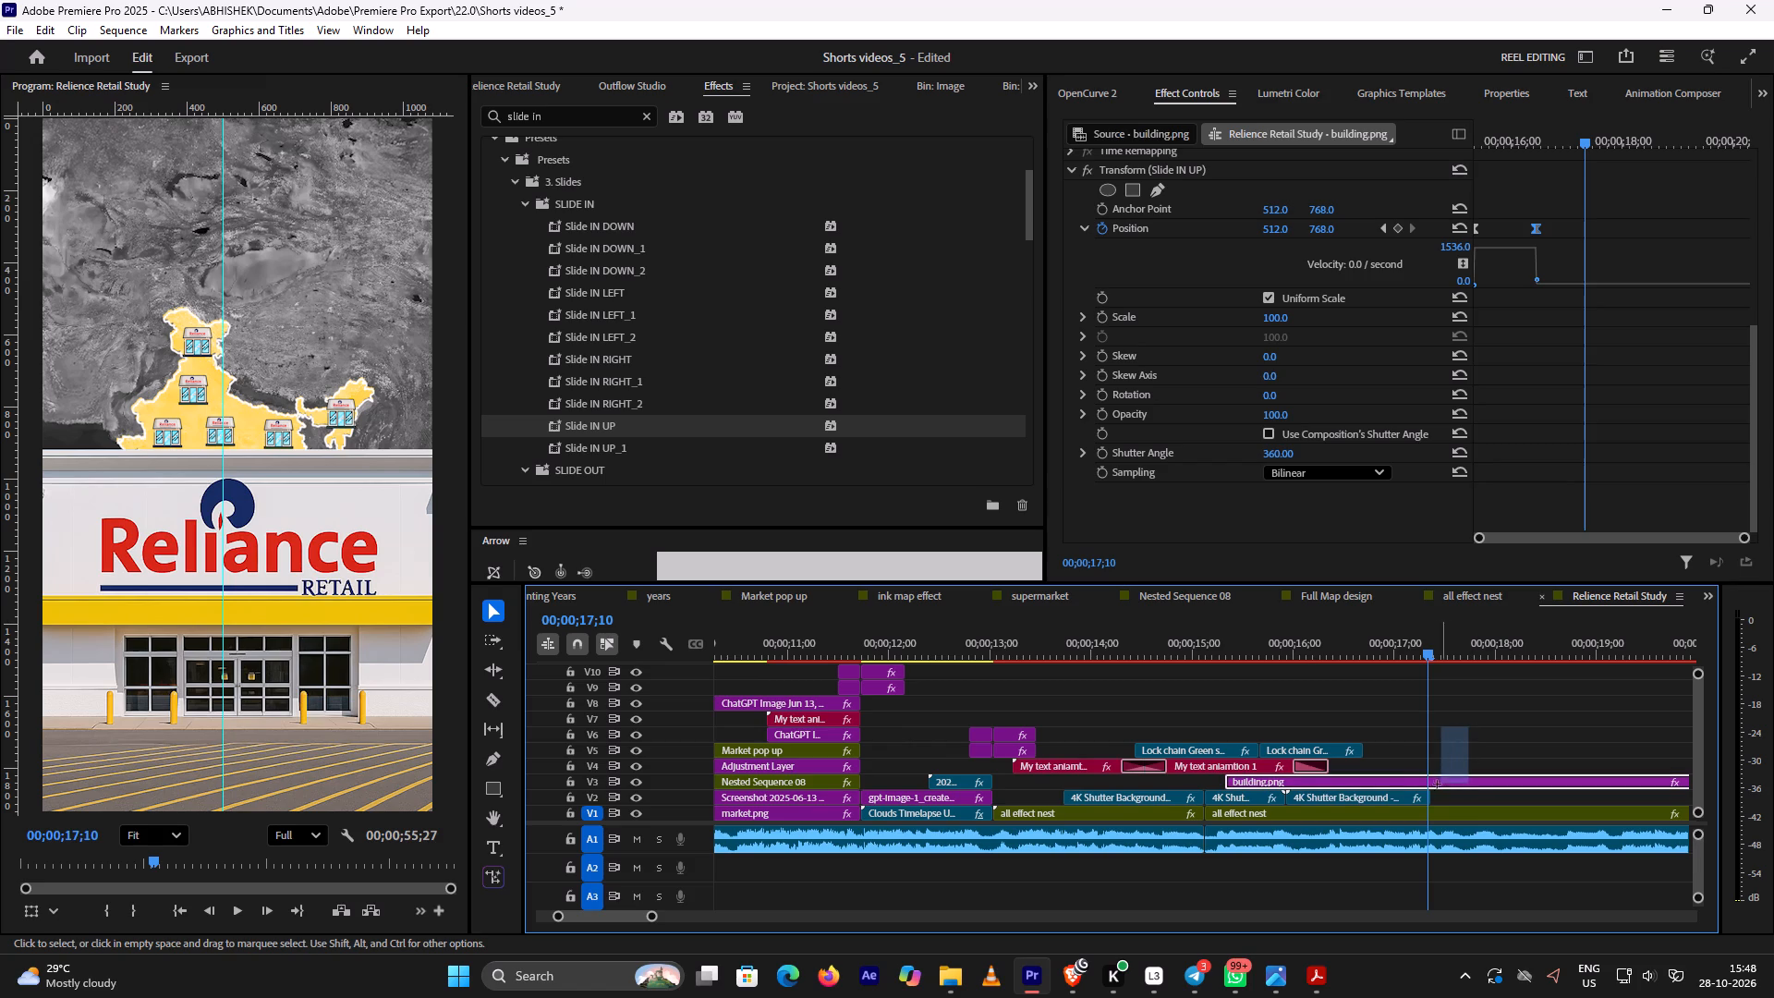
{"action": "left_click_drag", "start_coordinate": [1437, 784], "coordinate": [1096, 779]}
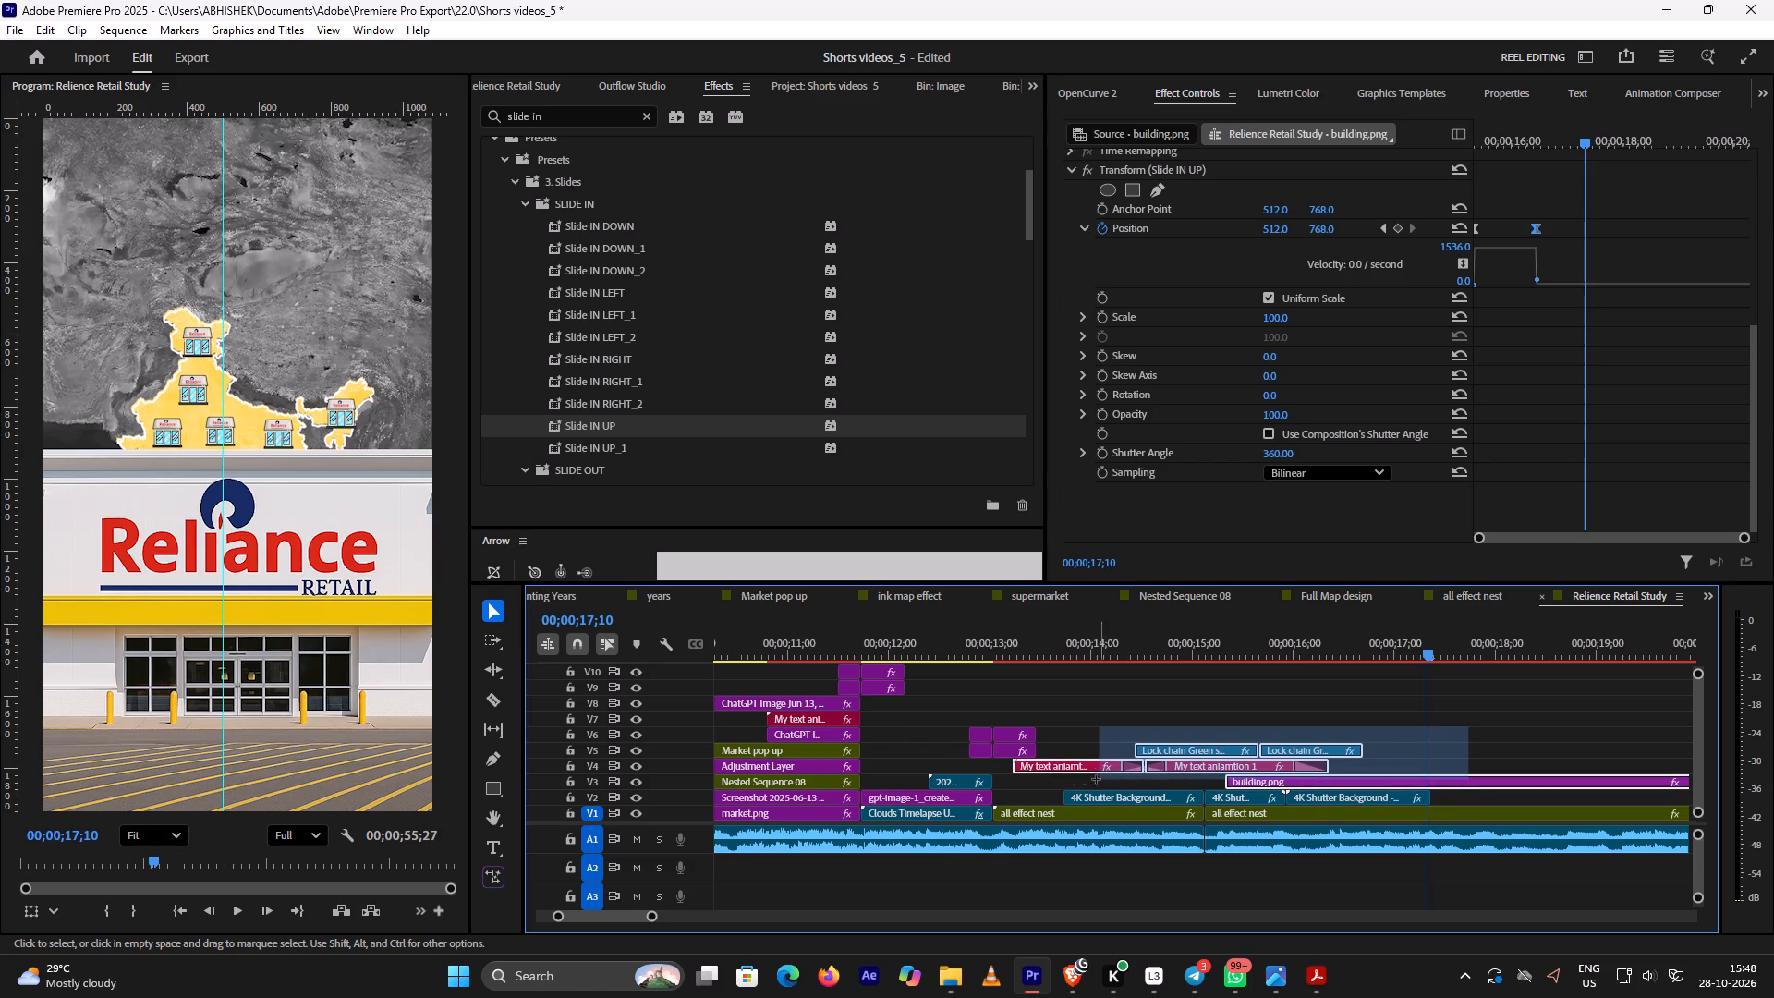
{"action": "left_click_drag", "start_coordinate": [1096, 779], "coordinate": [1034, 781]}
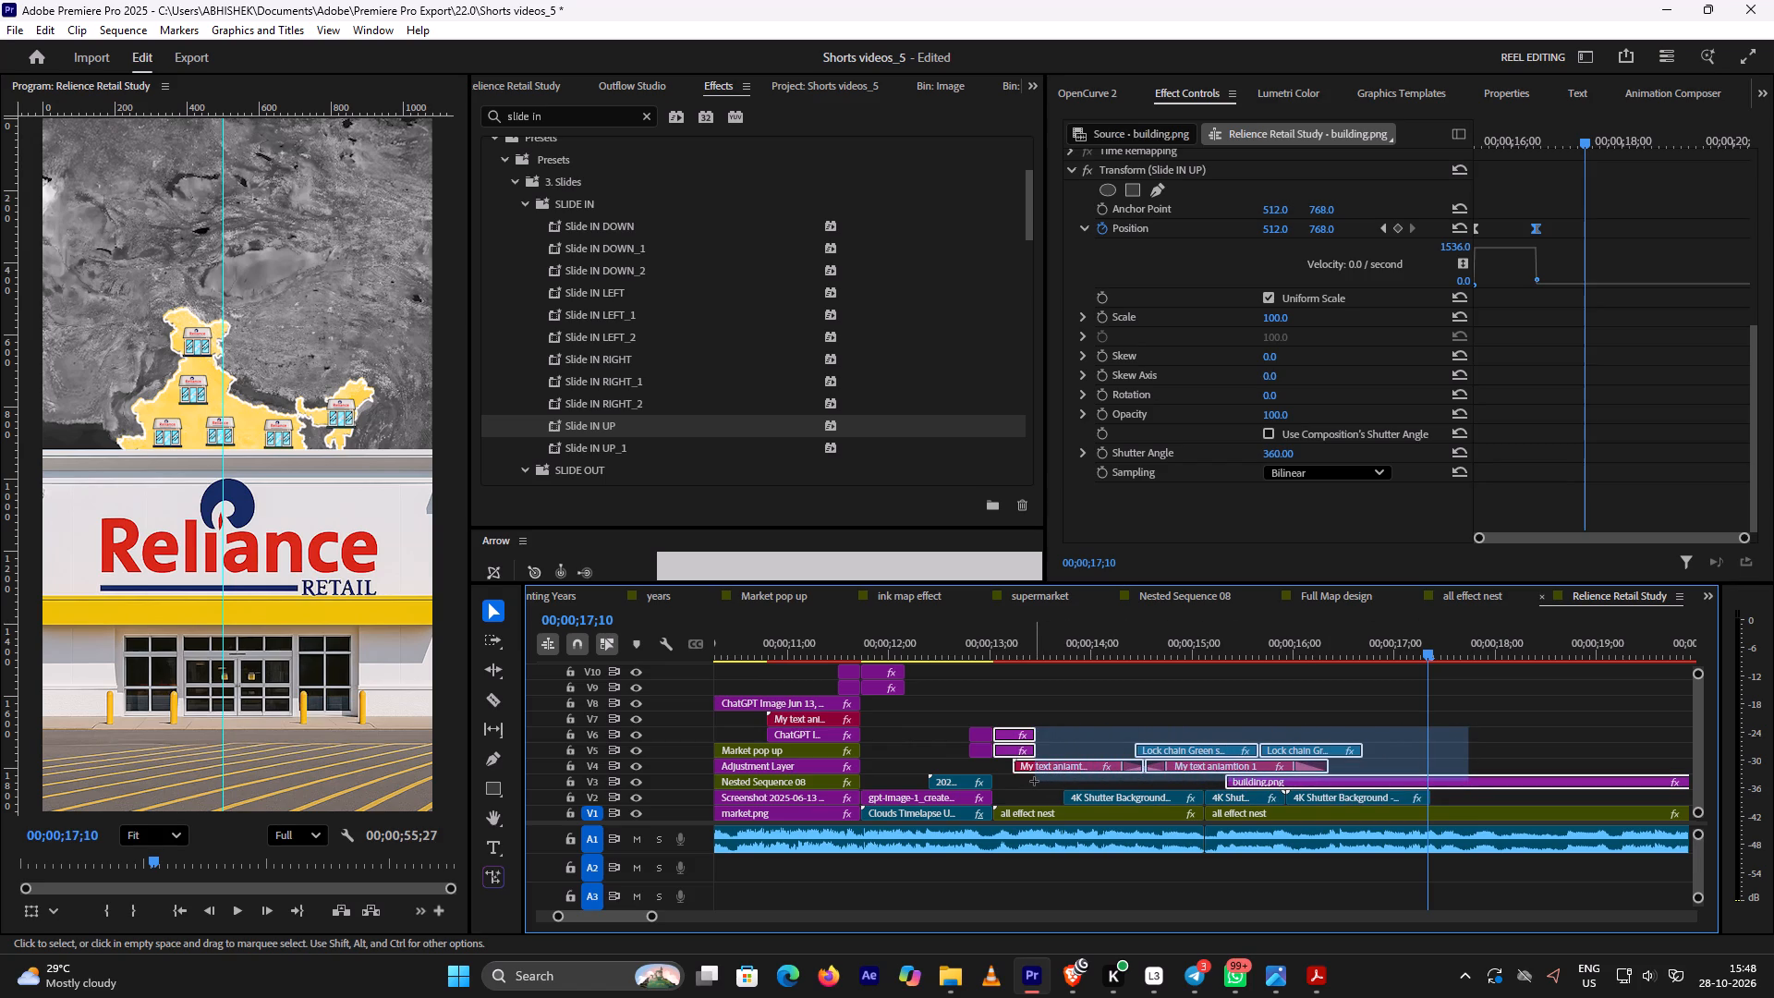
{"action": "left_click_drag", "start_coordinate": [1034, 781], "coordinate": [1025, 784]}
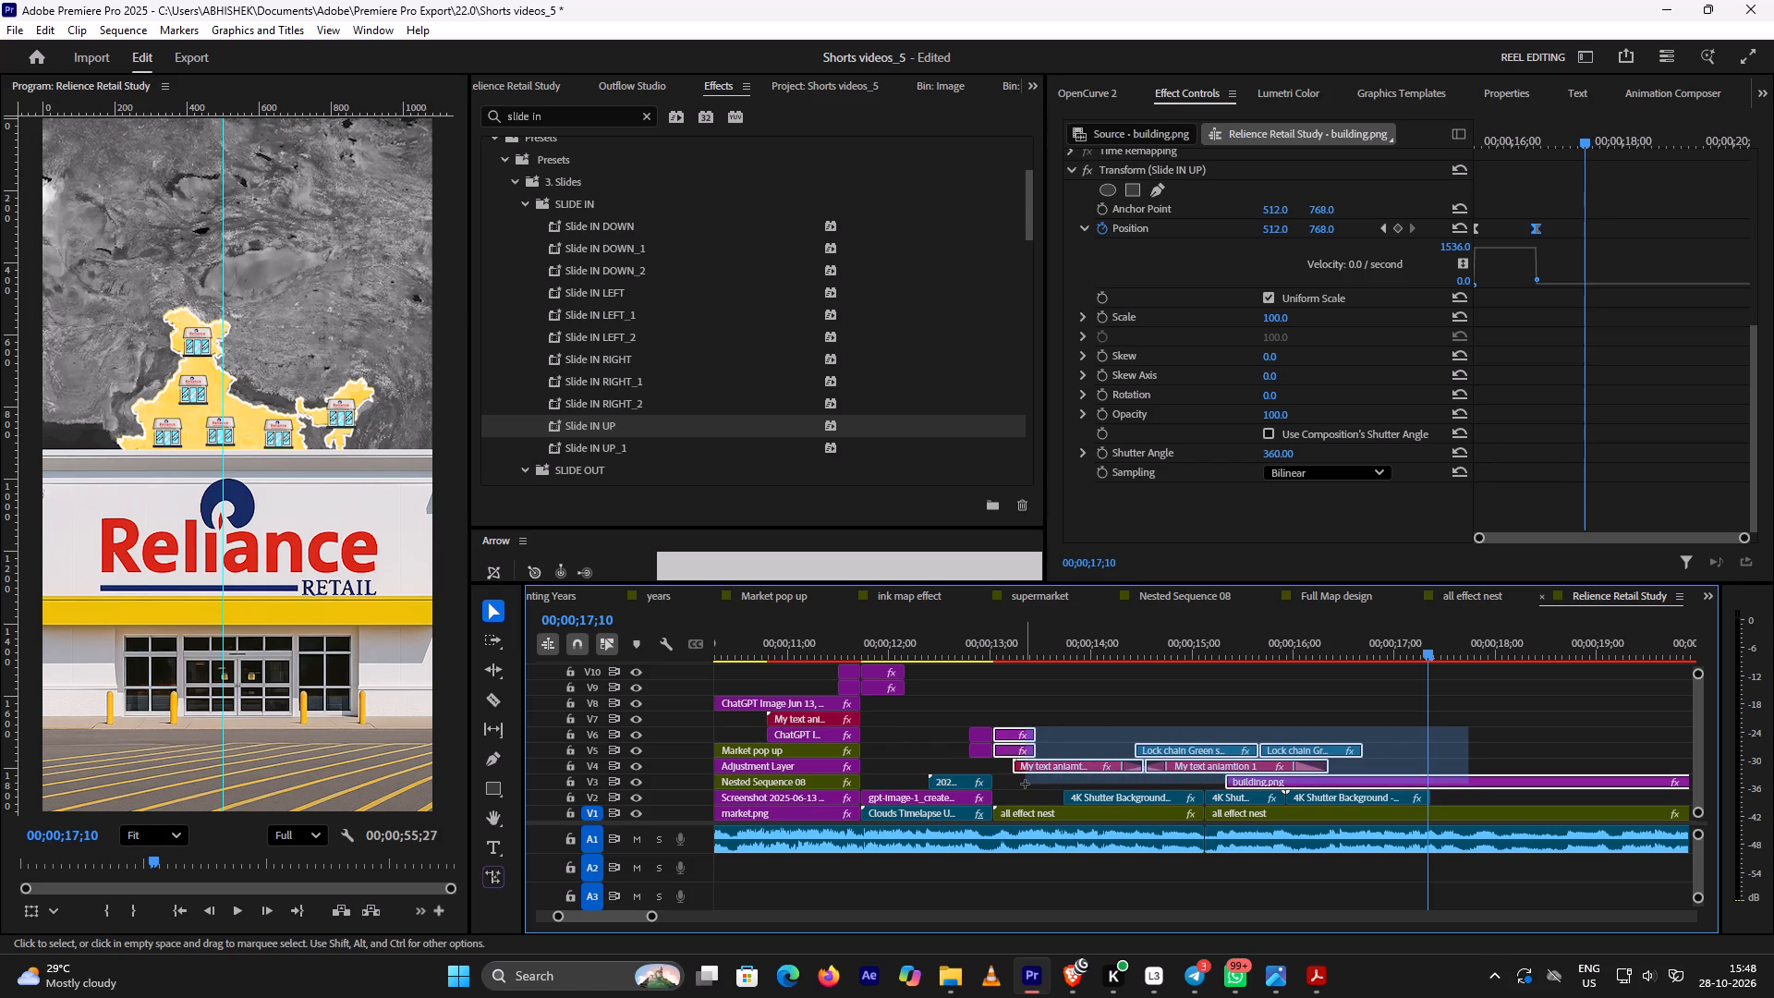
{"action": "left_click_drag", "start_coordinate": [1025, 784], "coordinate": [1011, 789]}
{"action": "left_click_drag", "start_coordinate": [1241, 782], "coordinate": [1241, 781]}
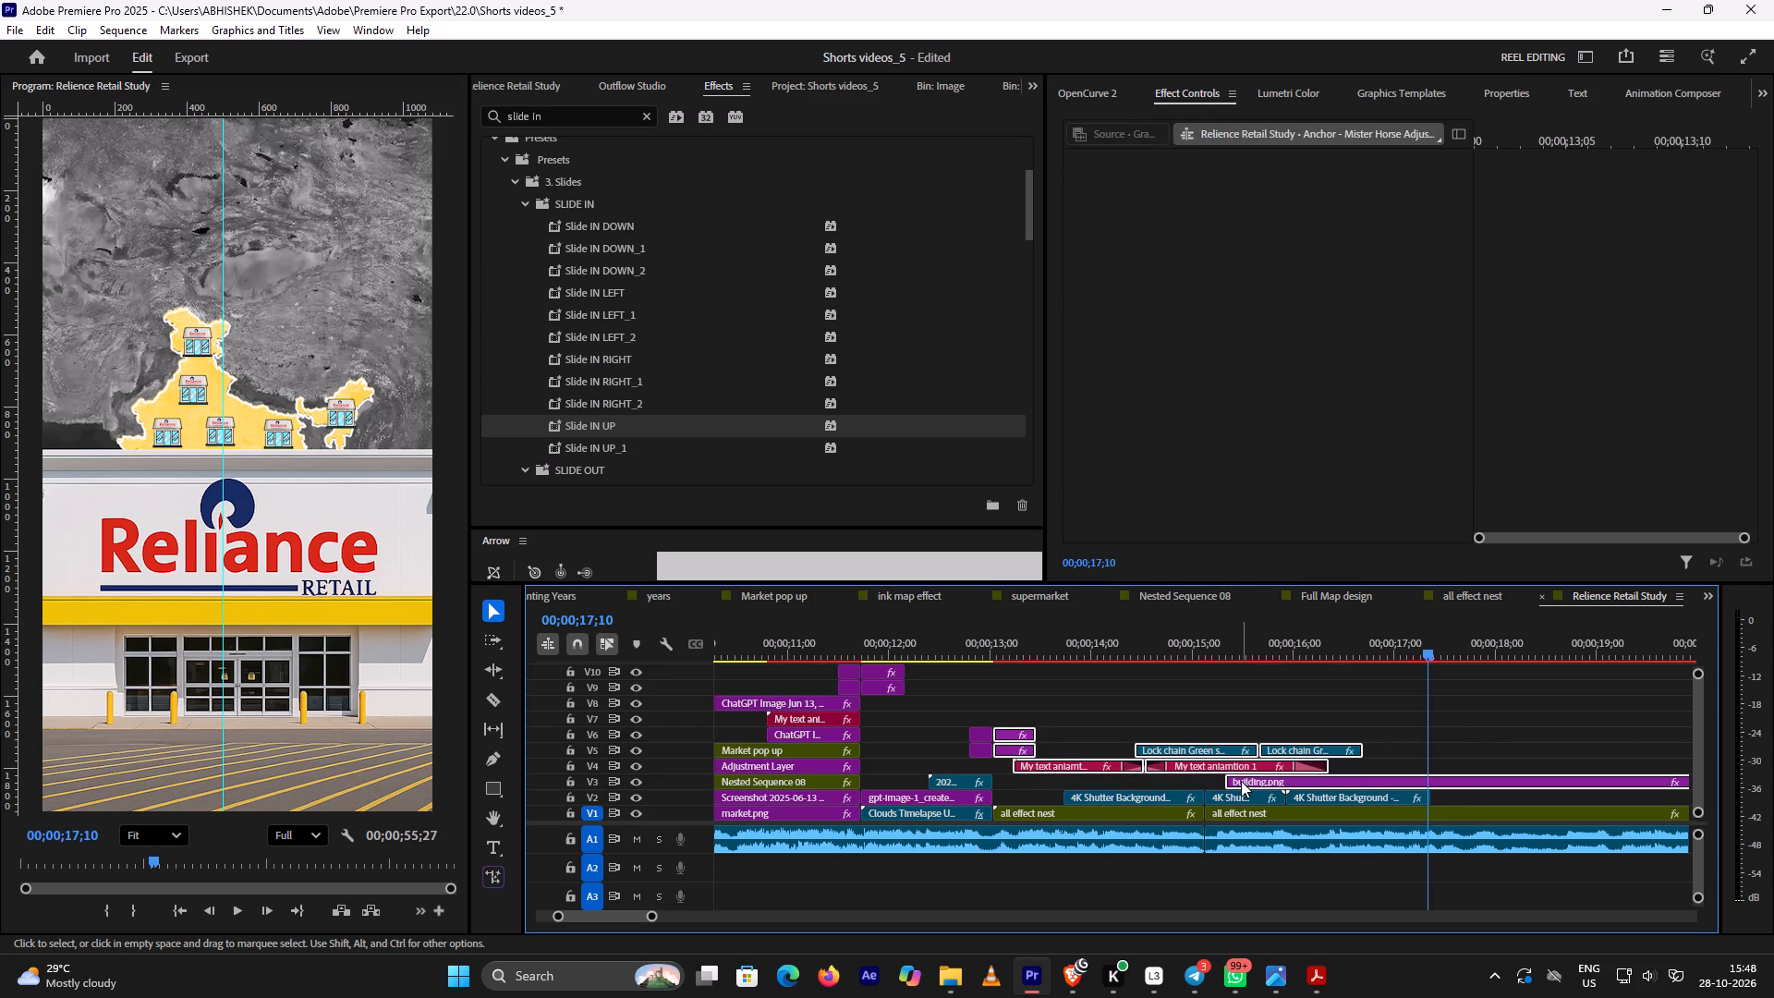
{"action": "left_click_drag", "start_coordinate": [1241, 781], "coordinate": [1237, 772]}
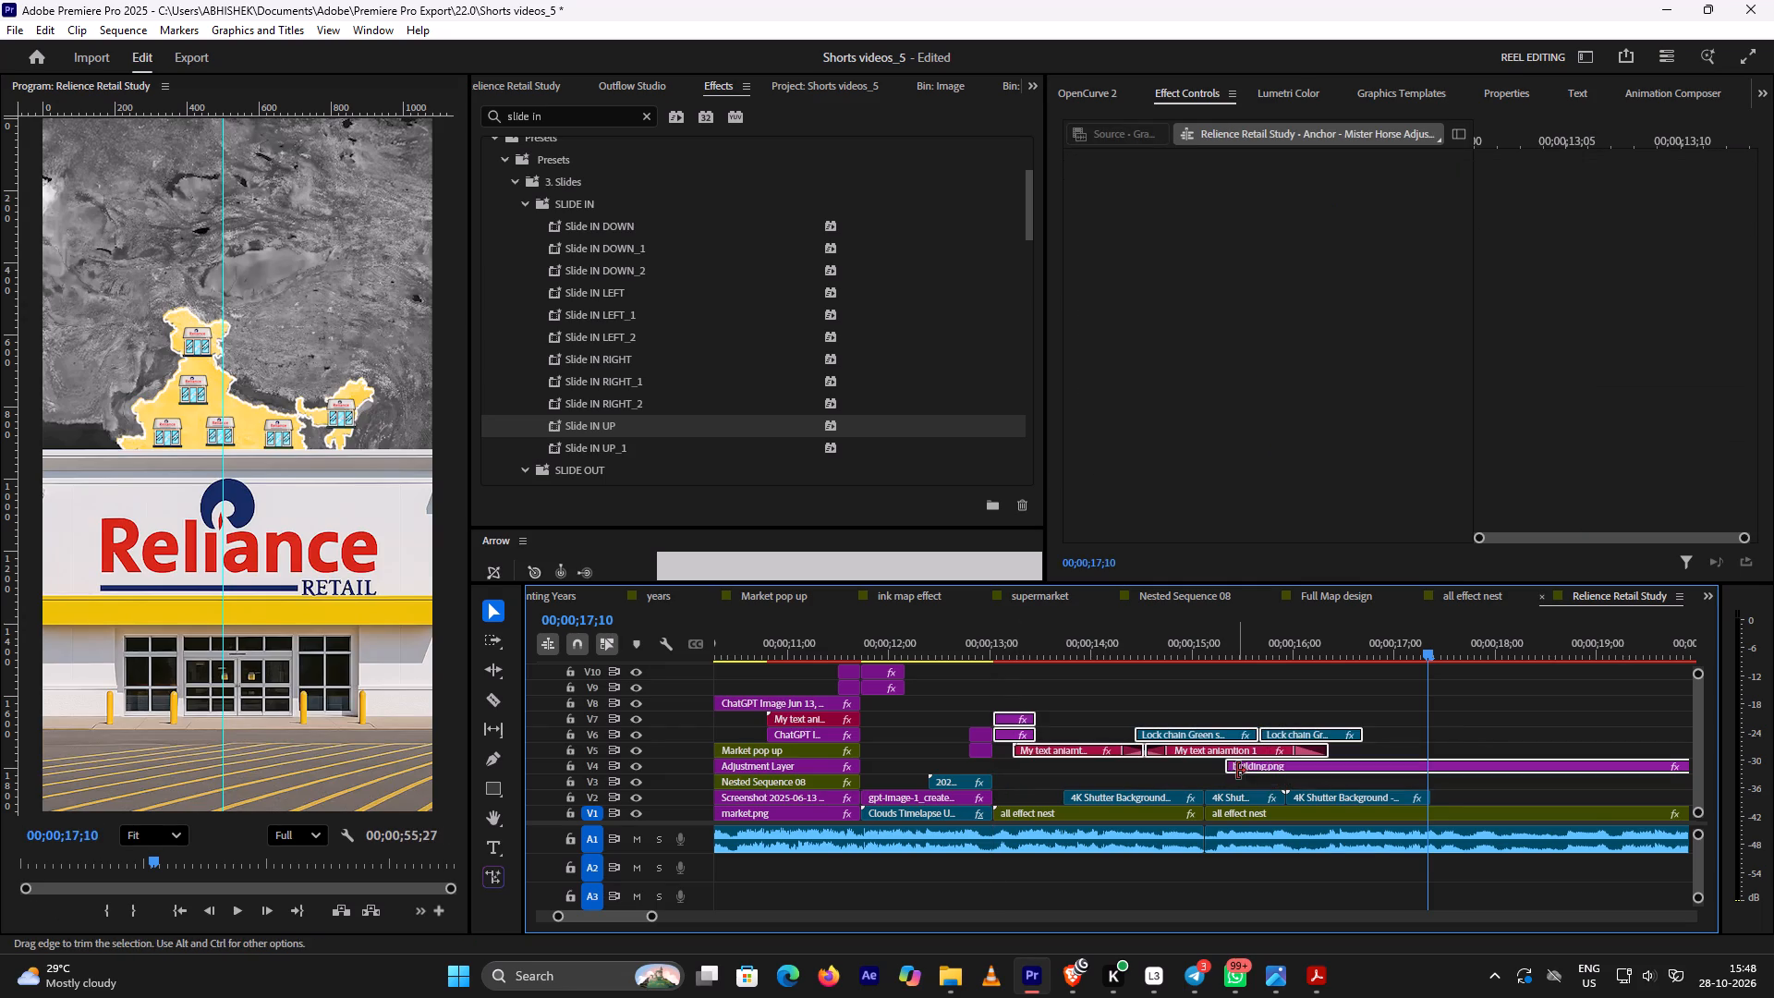
Move the two short purple clips just before 00;00;13;00 up one track, onto V6 and V7.
{"action": "left_click_drag", "start_coordinate": [923, 719], "coordinate": [972, 749]}
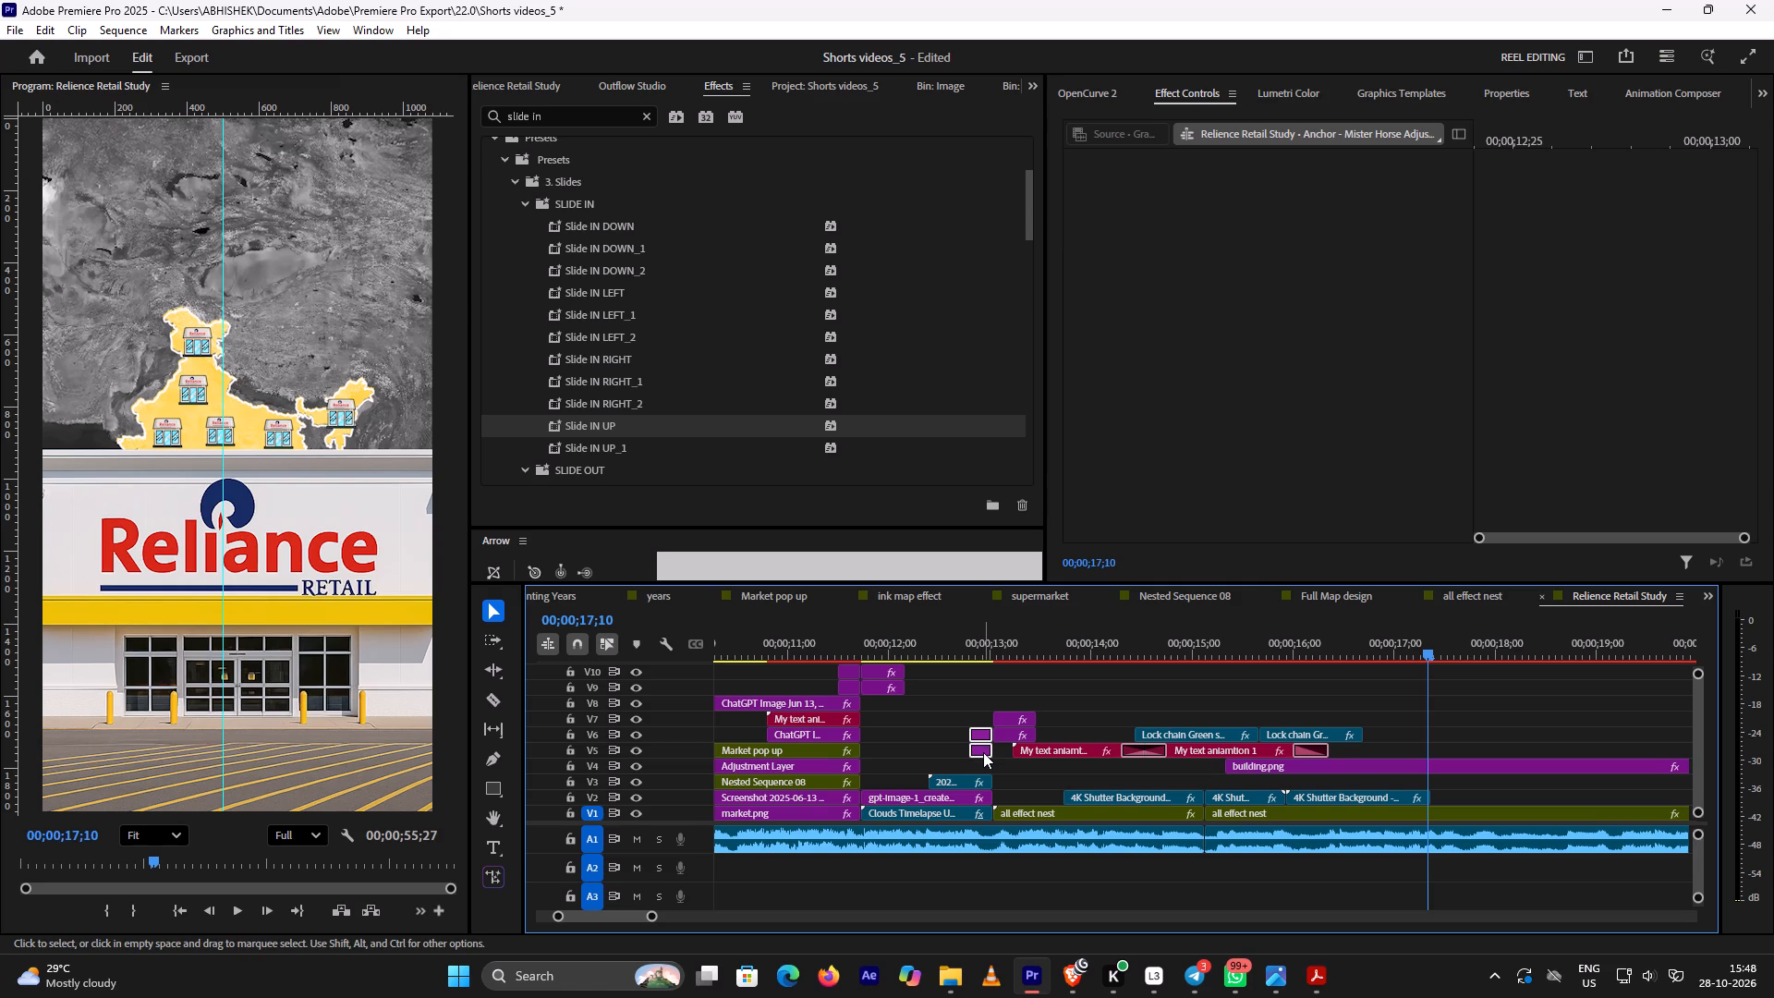
{"action": "left_click_drag", "start_coordinate": [984, 752], "coordinate": [982, 740]}
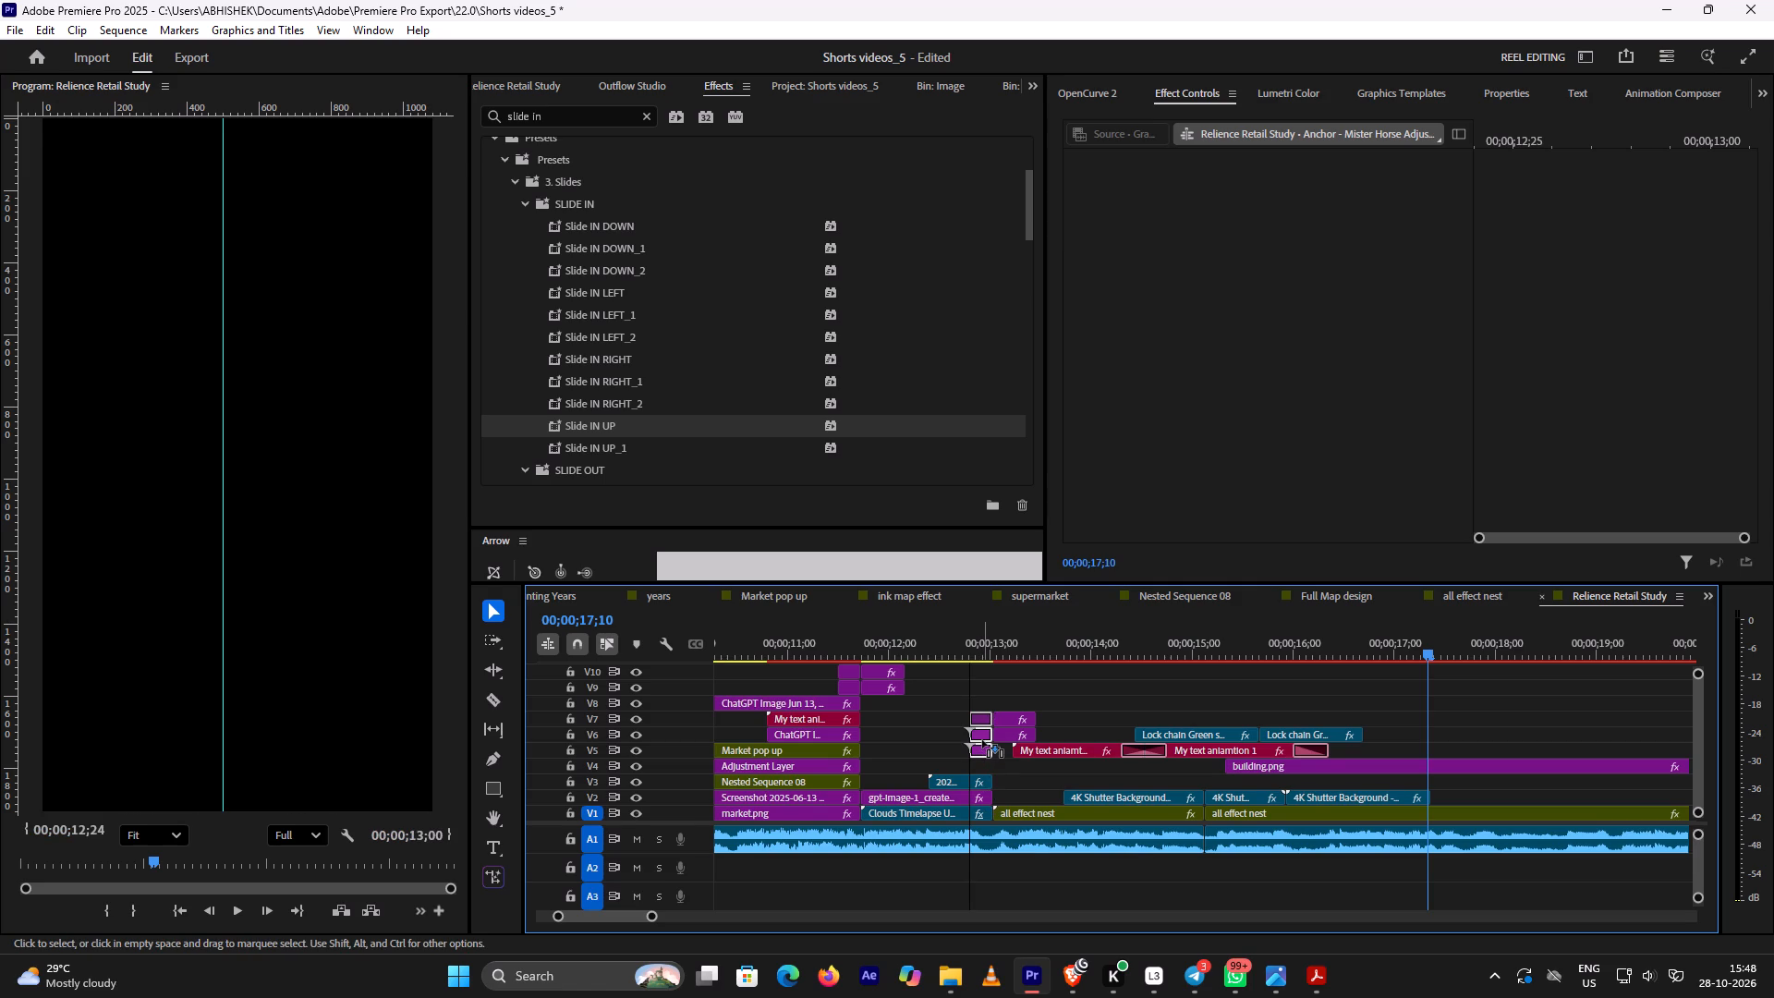
{"action": "left_click_drag", "start_coordinate": [982, 740], "coordinate": [982, 739]}
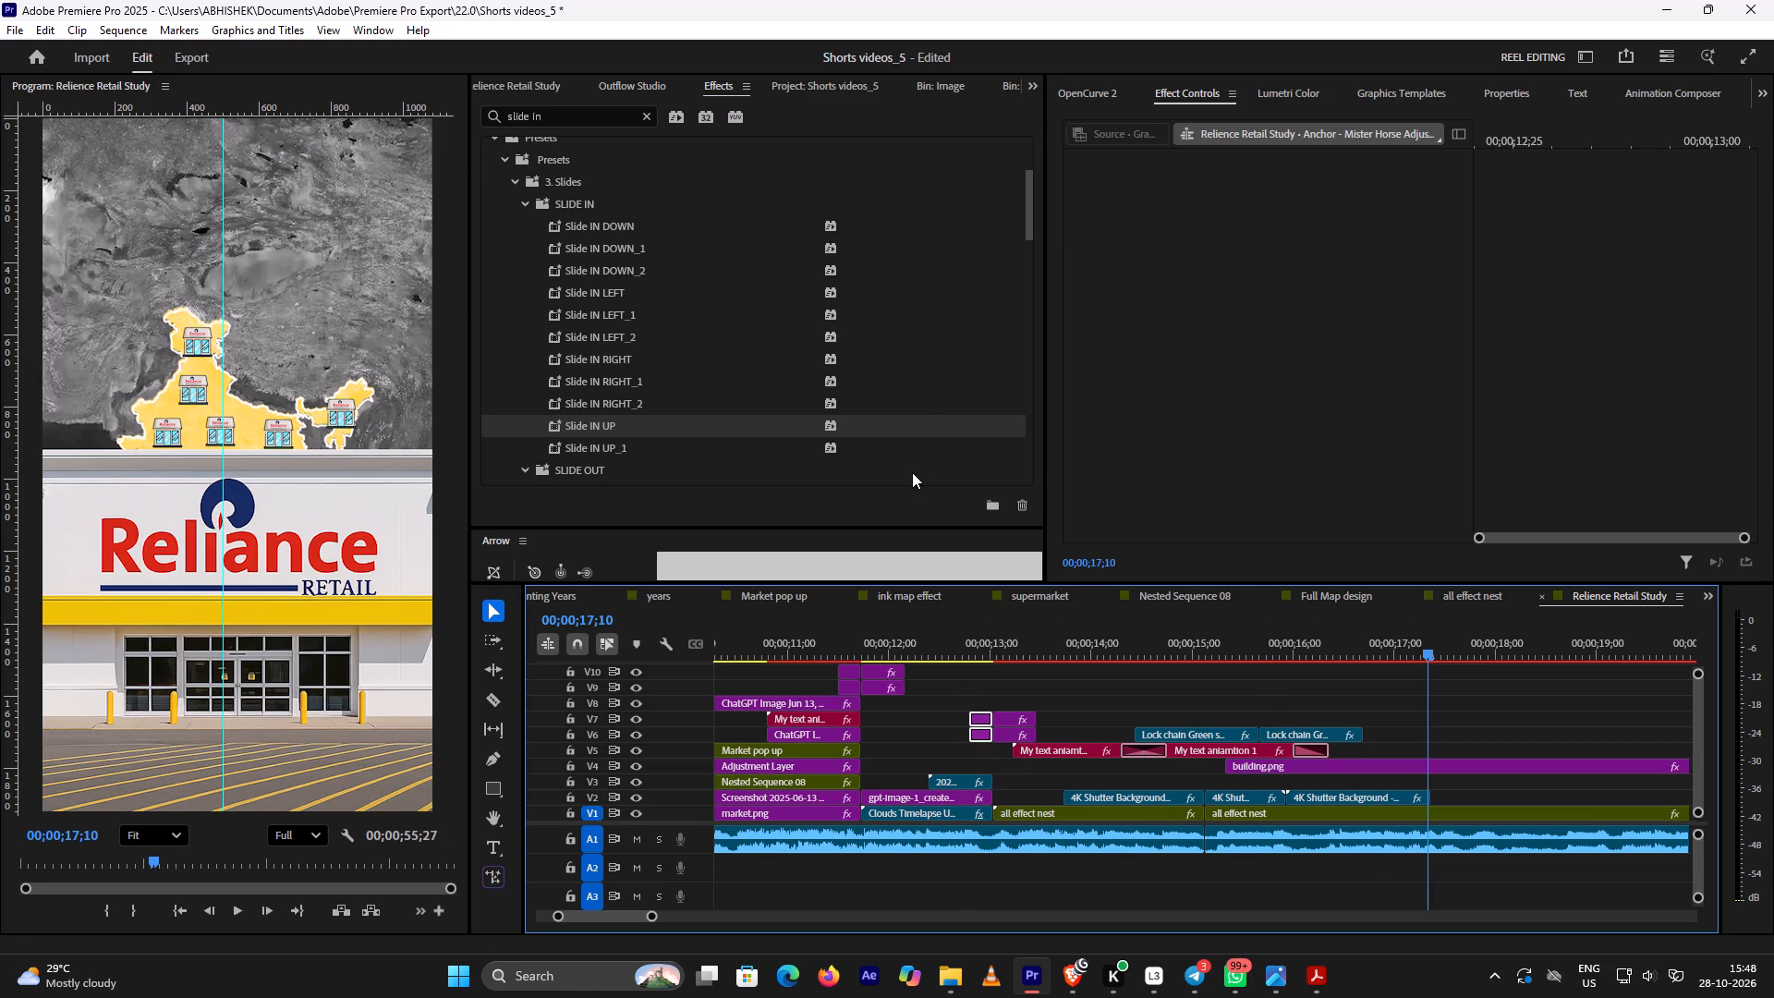
Place the red Color Matte from the Video bin on V3 beneath building.png, starting at 00;00;15;10.
{"action": "scroll", "coordinate": [962, 84], "scroll_direction": "down", "scroll_amount": 3}
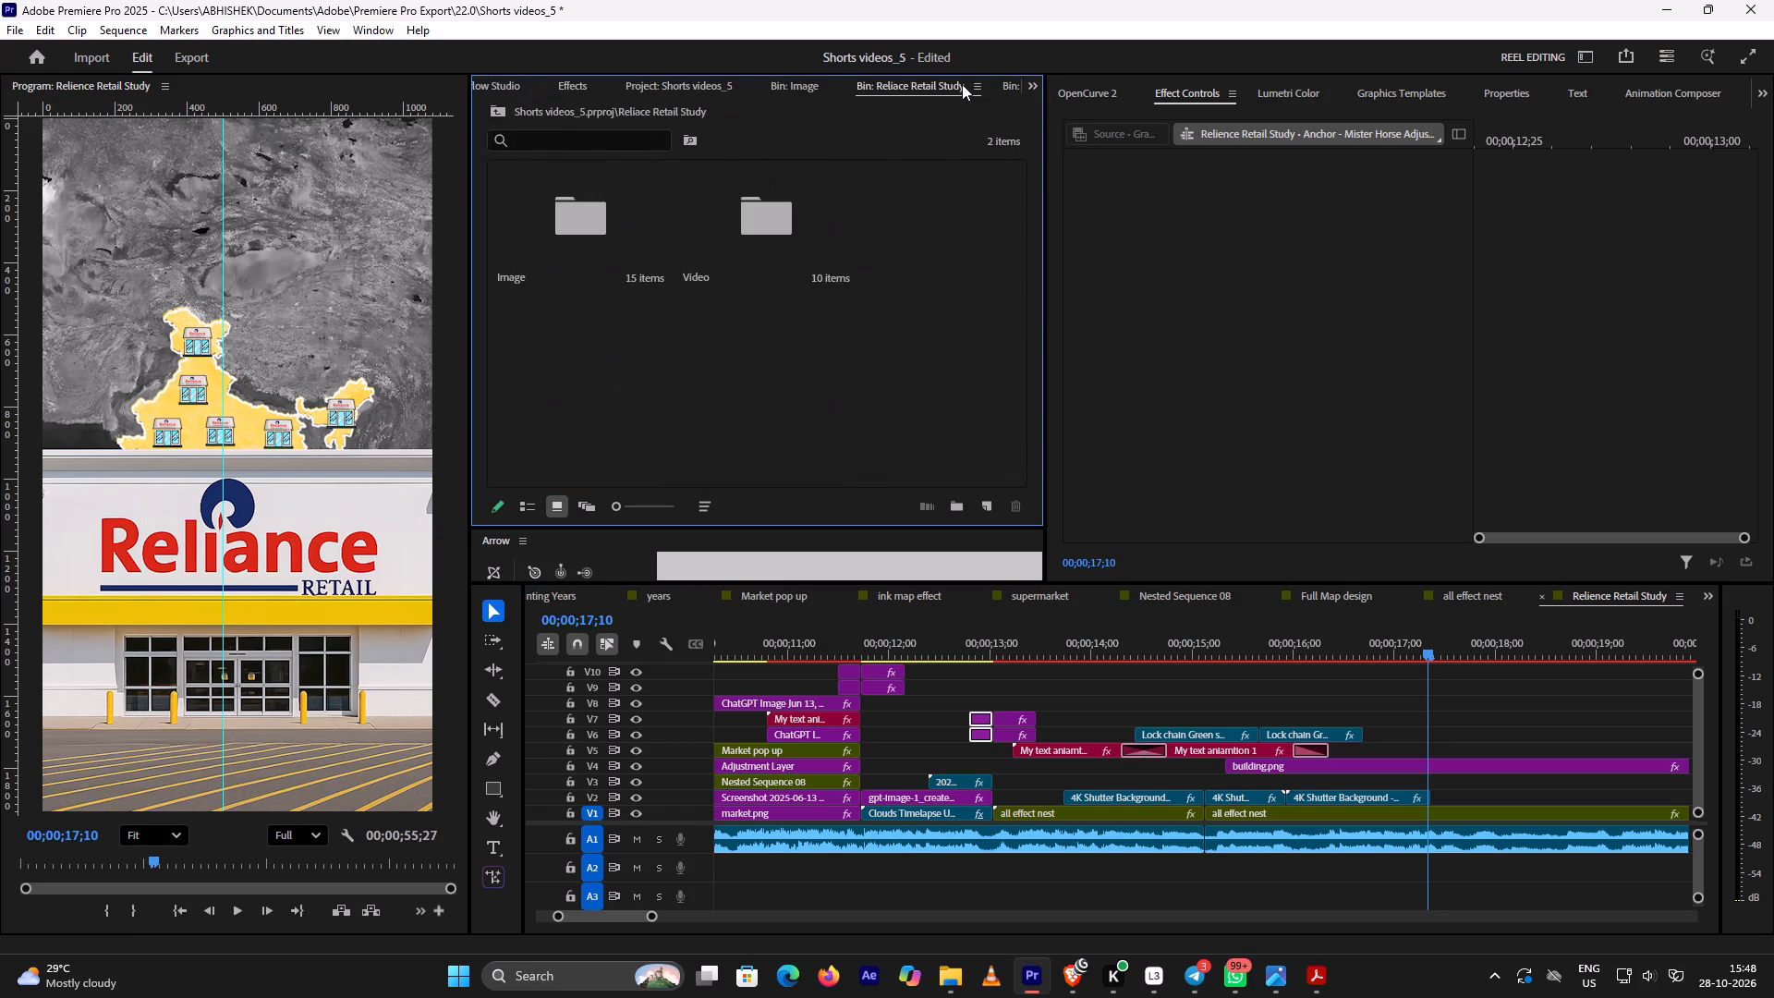
{"action": "scroll", "coordinate": [962, 84], "scroll_direction": "down", "scroll_amount": 3}
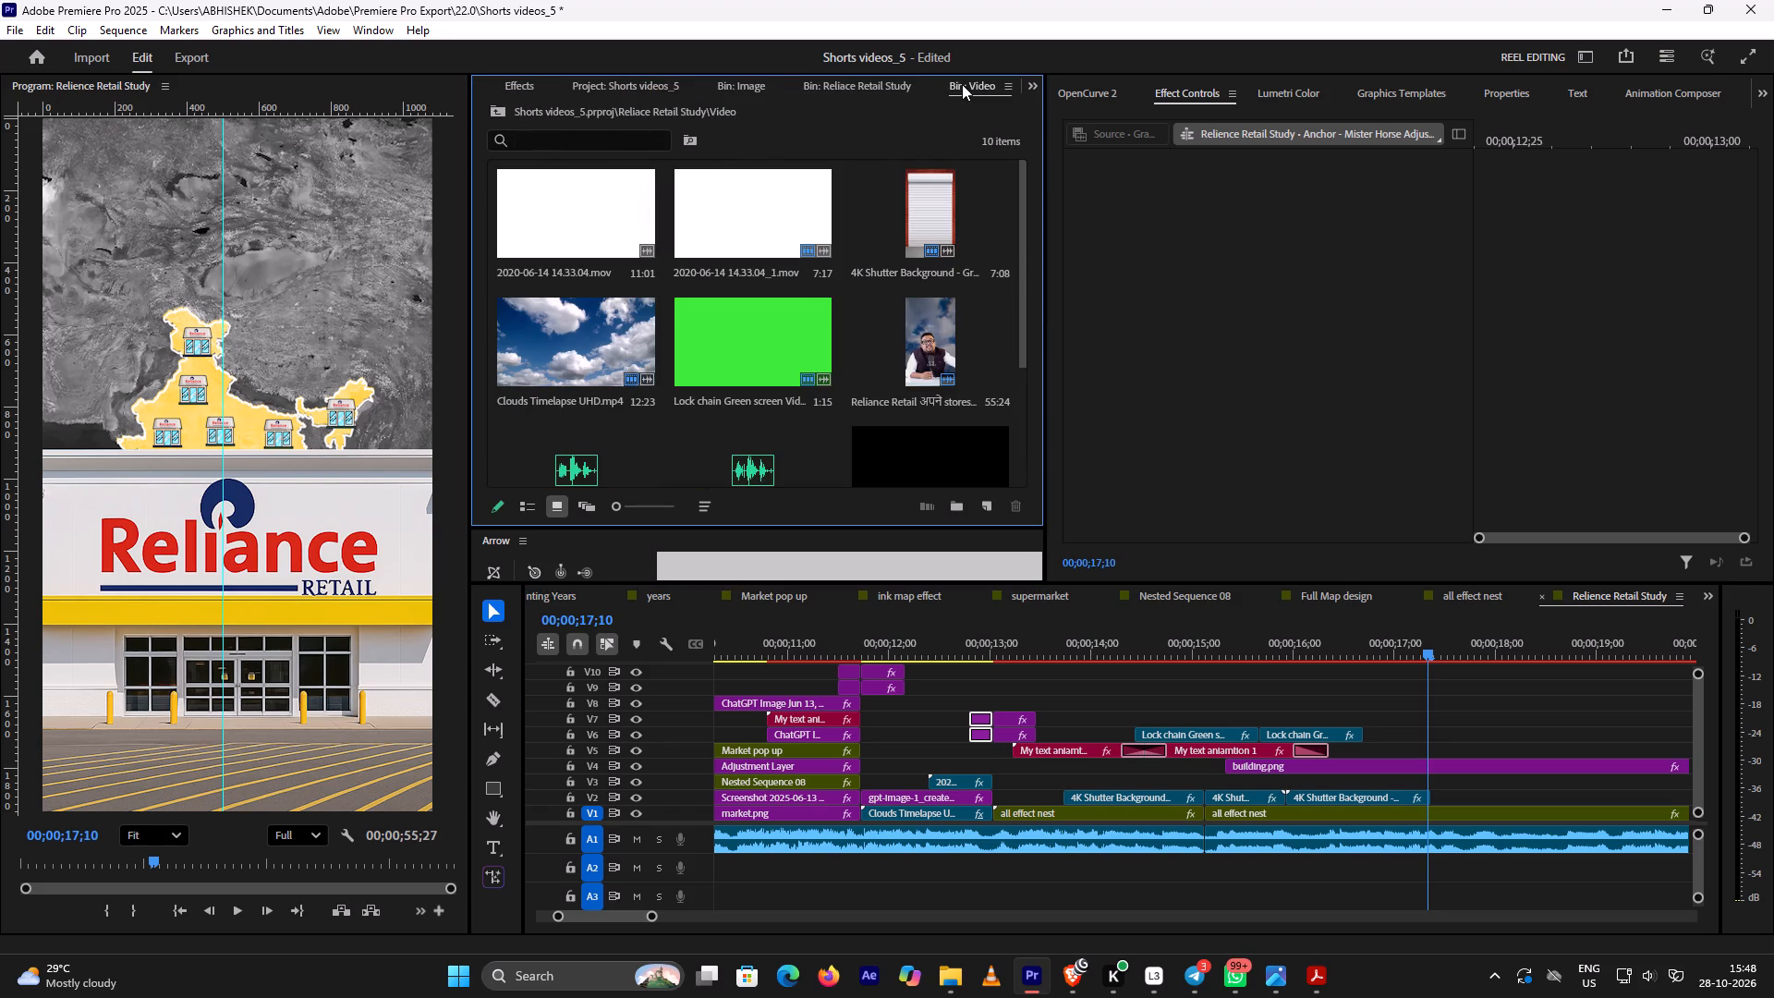
{"action": "scroll", "coordinate": [962, 84], "scroll_direction": "down", "scroll_amount": 5}
{"action": "scroll", "coordinate": [954, 202], "scroll_direction": "down", "scroll_amount": 4}
{"action": "left_click_drag", "start_coordinate": [555, 429], "coordinate": [634, 428]}
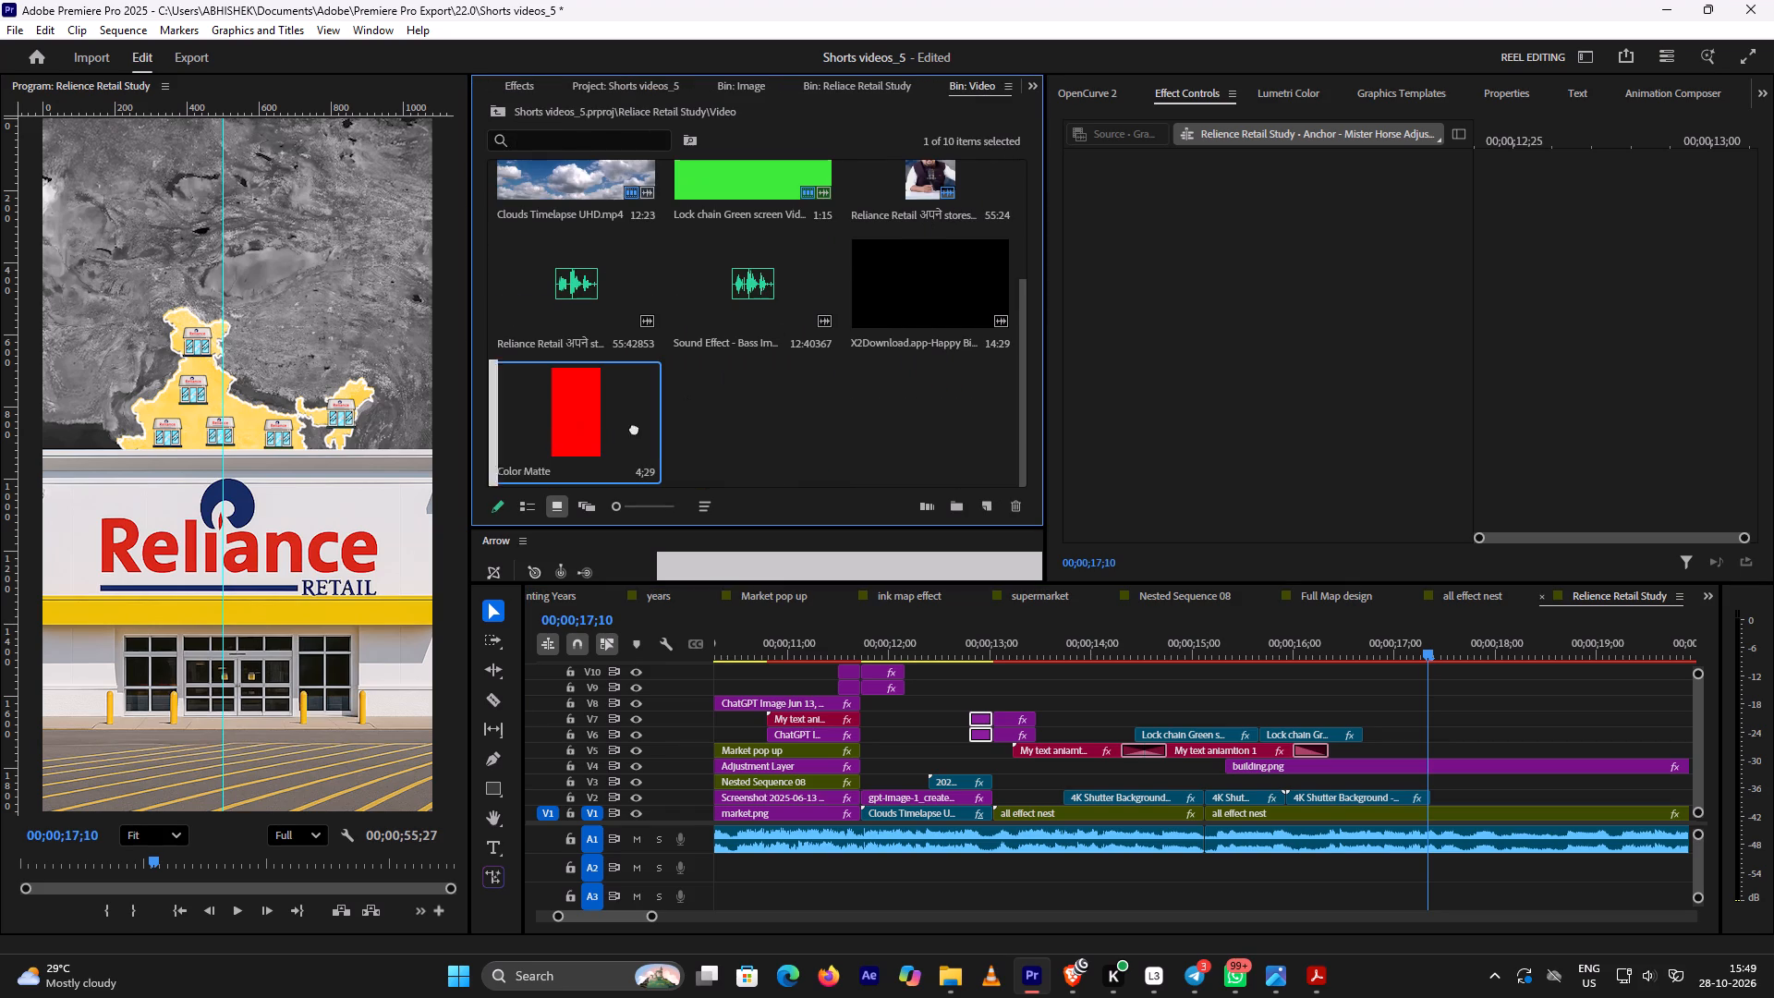
{"action": "left_click_drag", "start_coordinate": [634, 428], "coordinate": [1227, 780]}
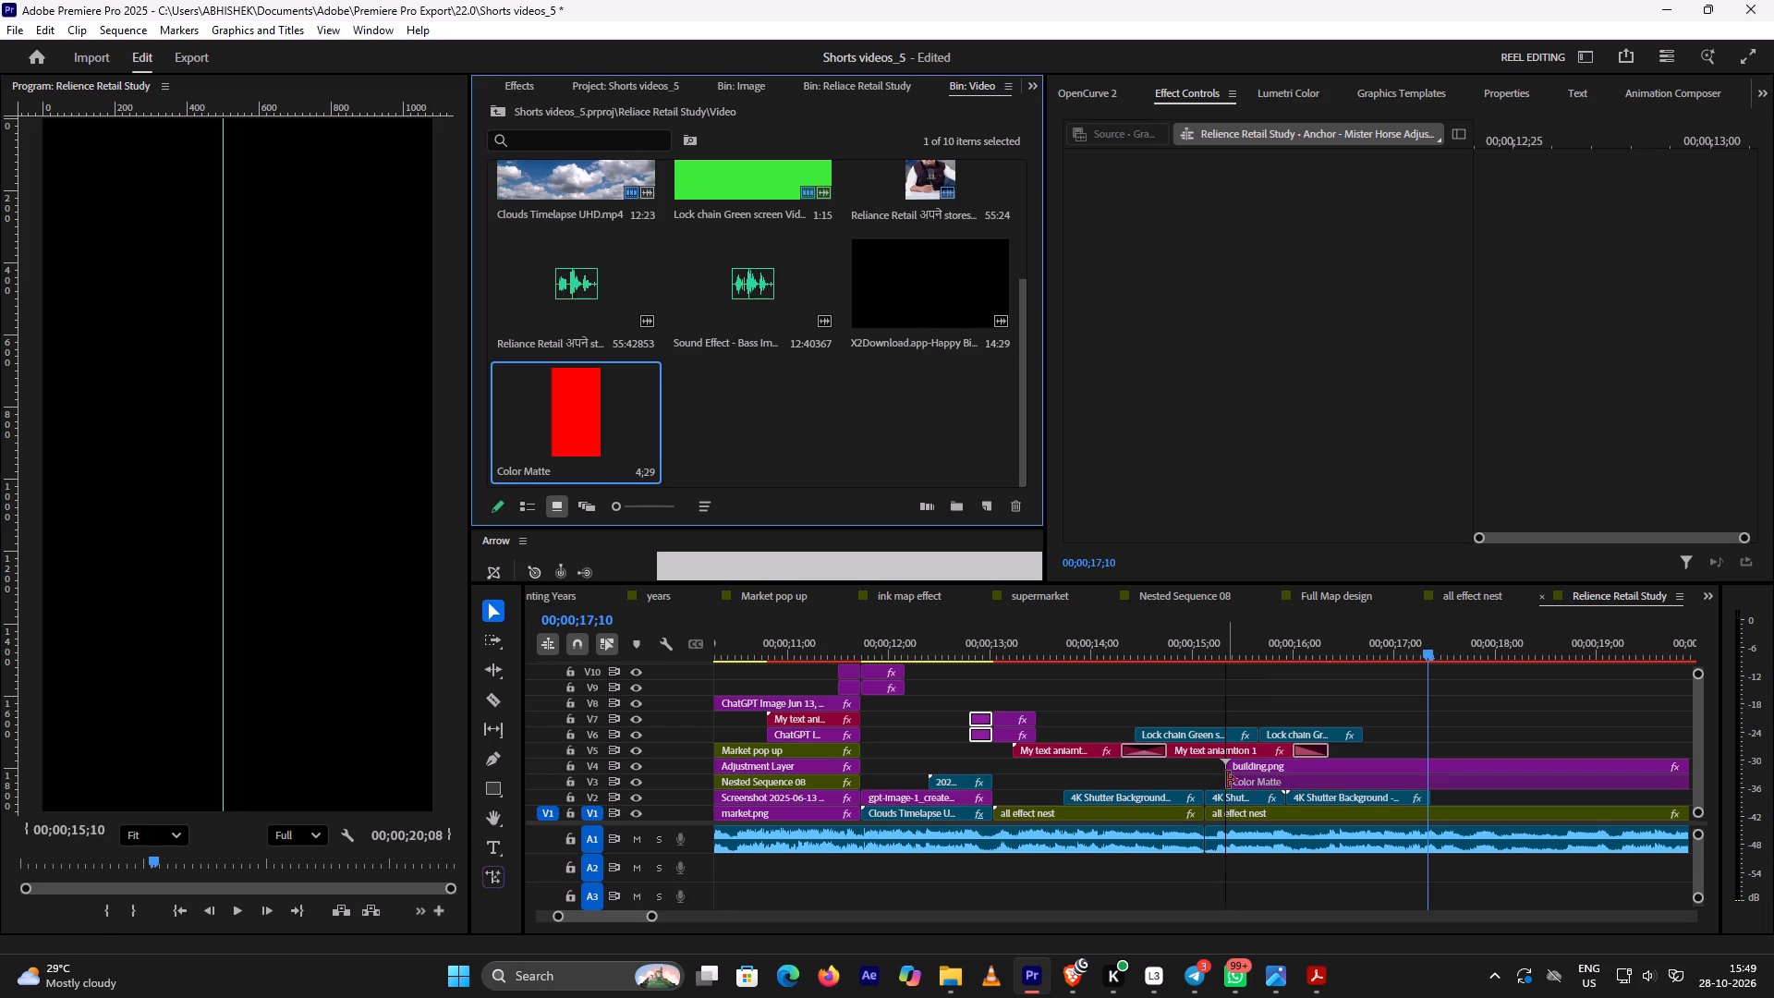
Set the Color Matte clip's blend mode to Darken.
{"action": "left_click", "coordinate": [1266, 780]}
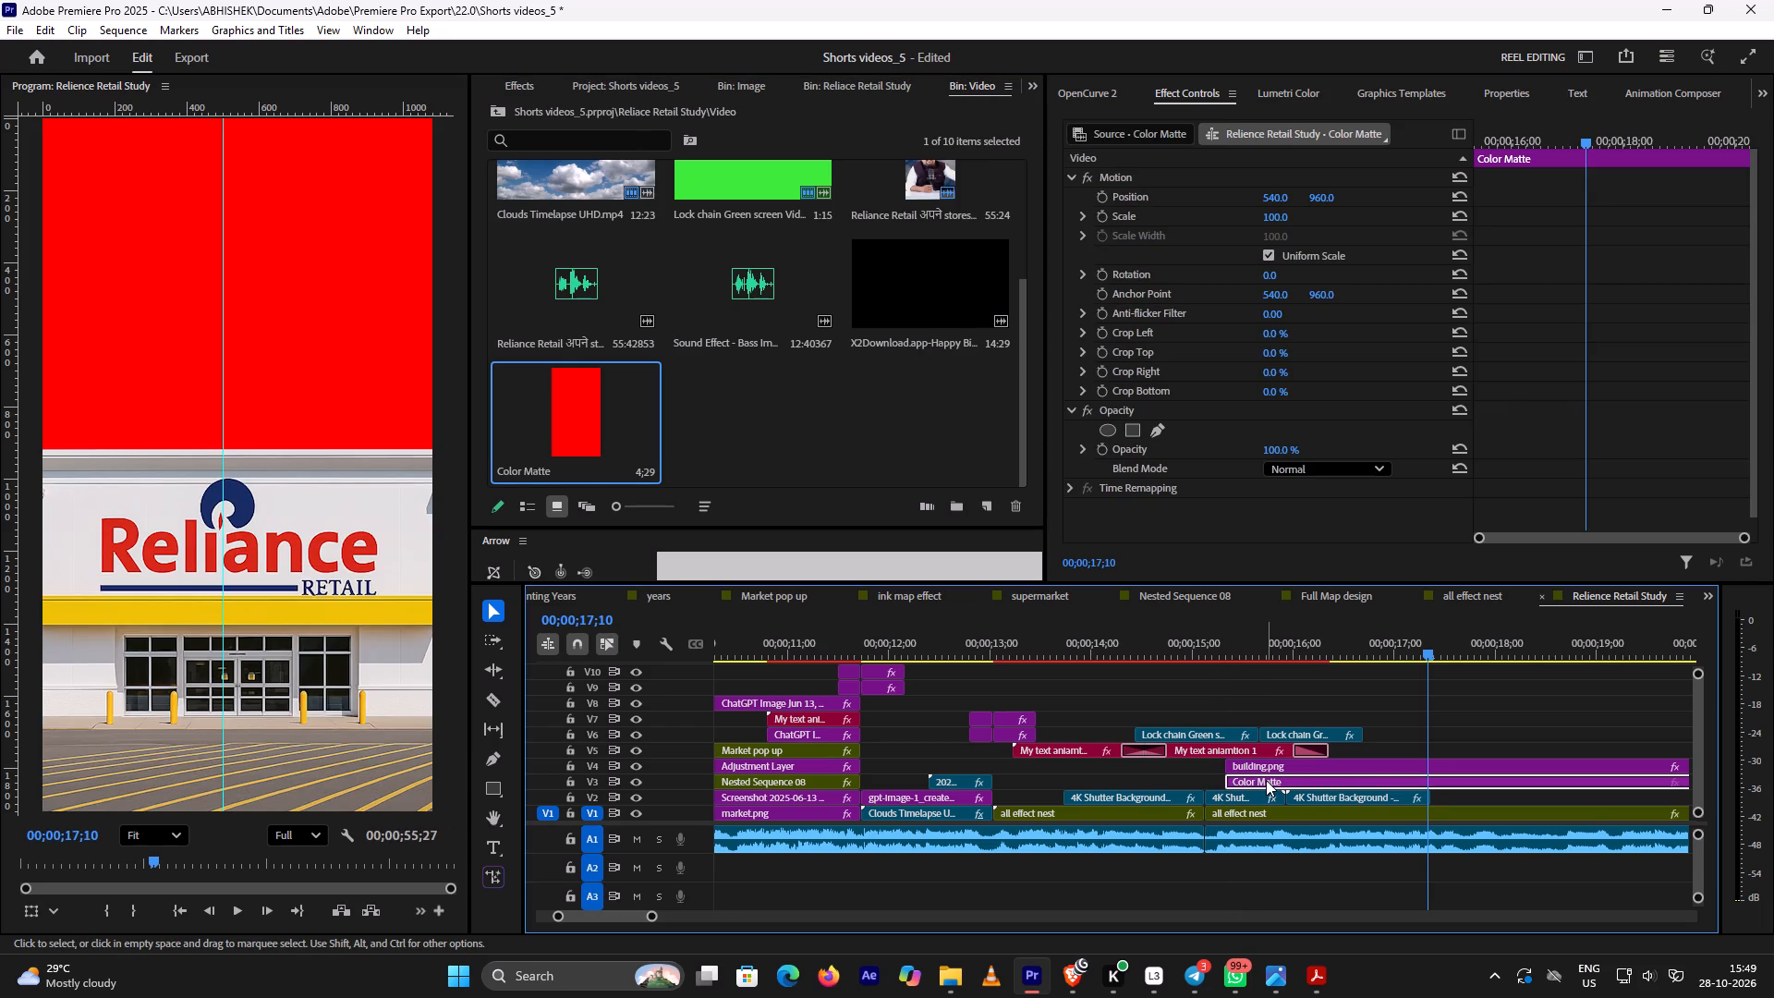
{"action": "left_click", "coordinate": [1333, 474]}
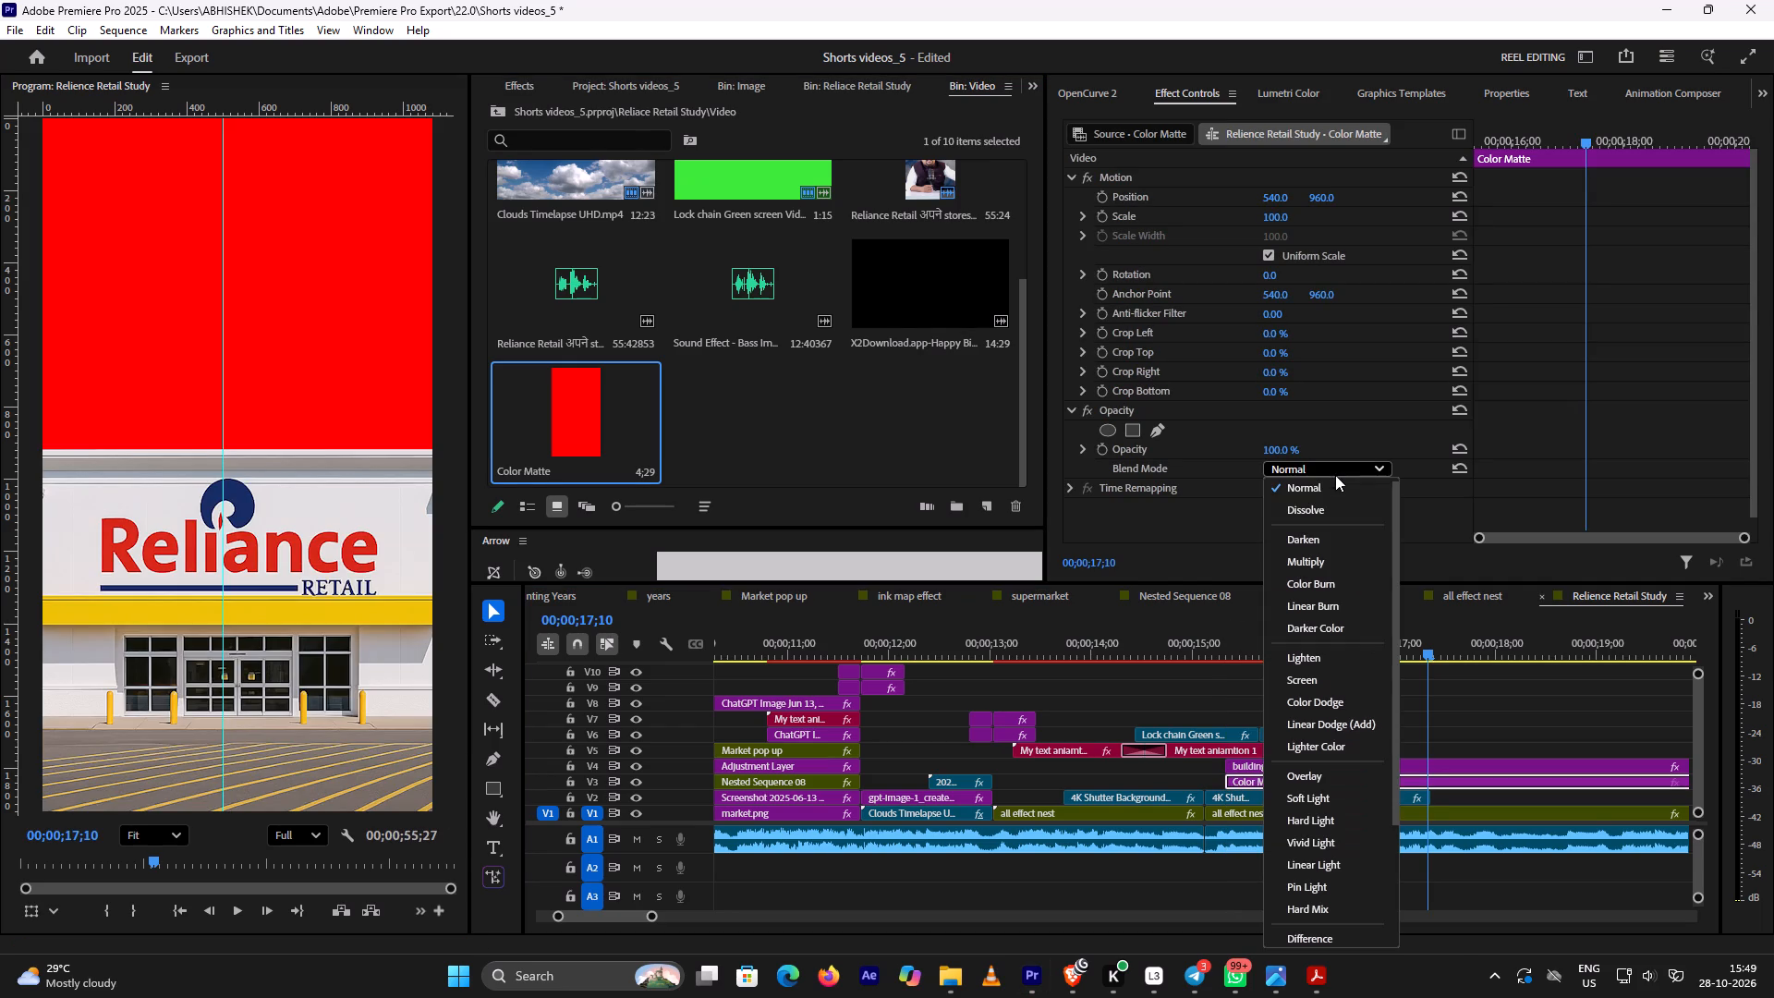
{"action": "left_click", "coordinate": [1333, 542]}
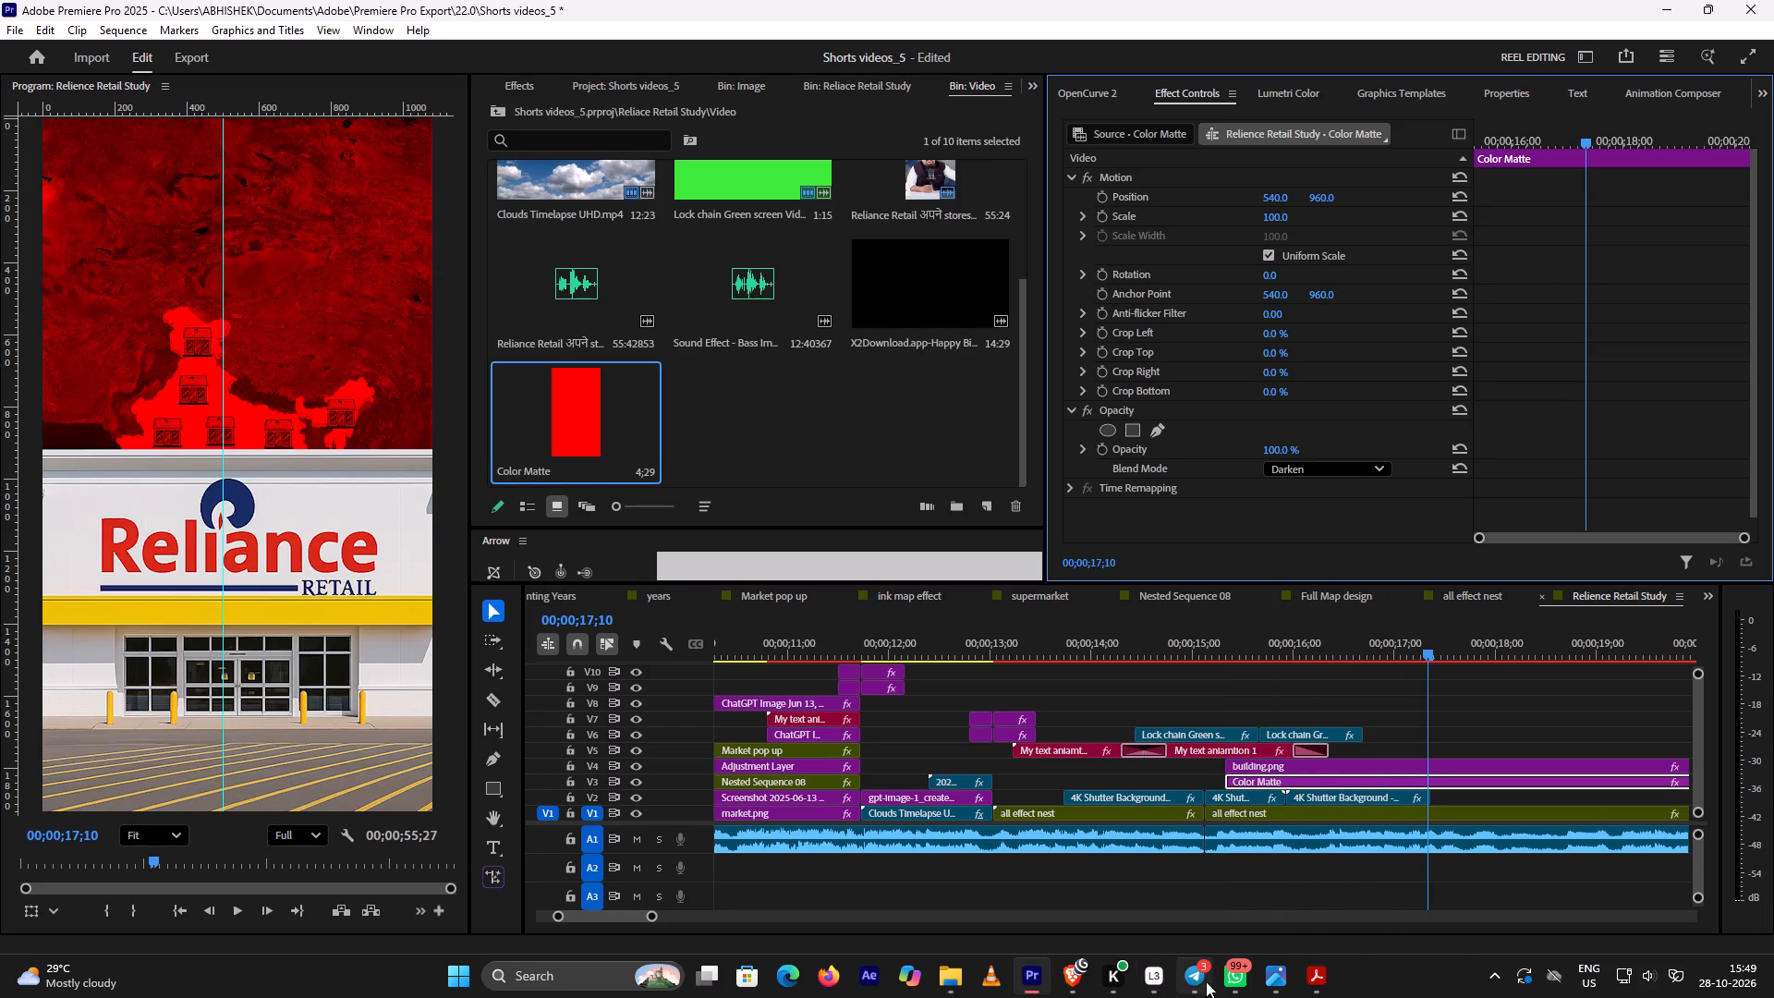
Switch to the YouTube tutorial in Brave and rewatch how the Color Matte is layered under the building.
{"action": "left_click", "coordinate": [1077, 983]}
{"action": "key", "text": "space"}
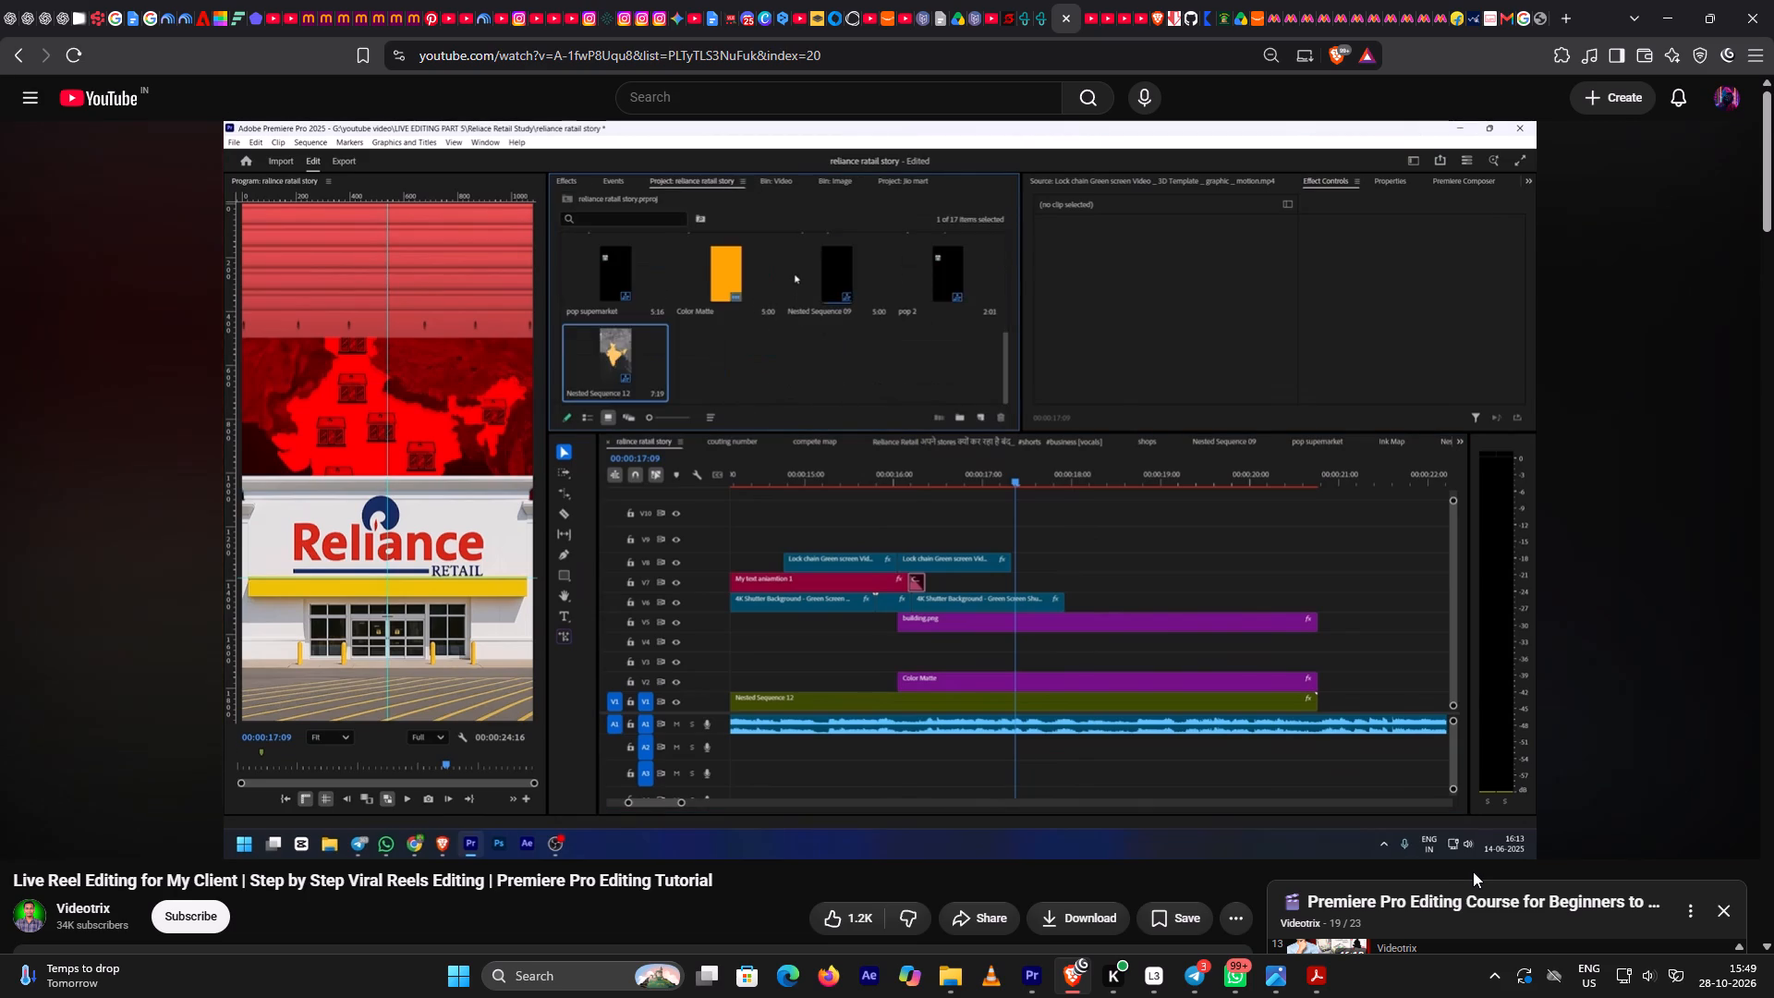
{"action": "key", "text": "Left"}
{"action": "key", "text": "Left"}
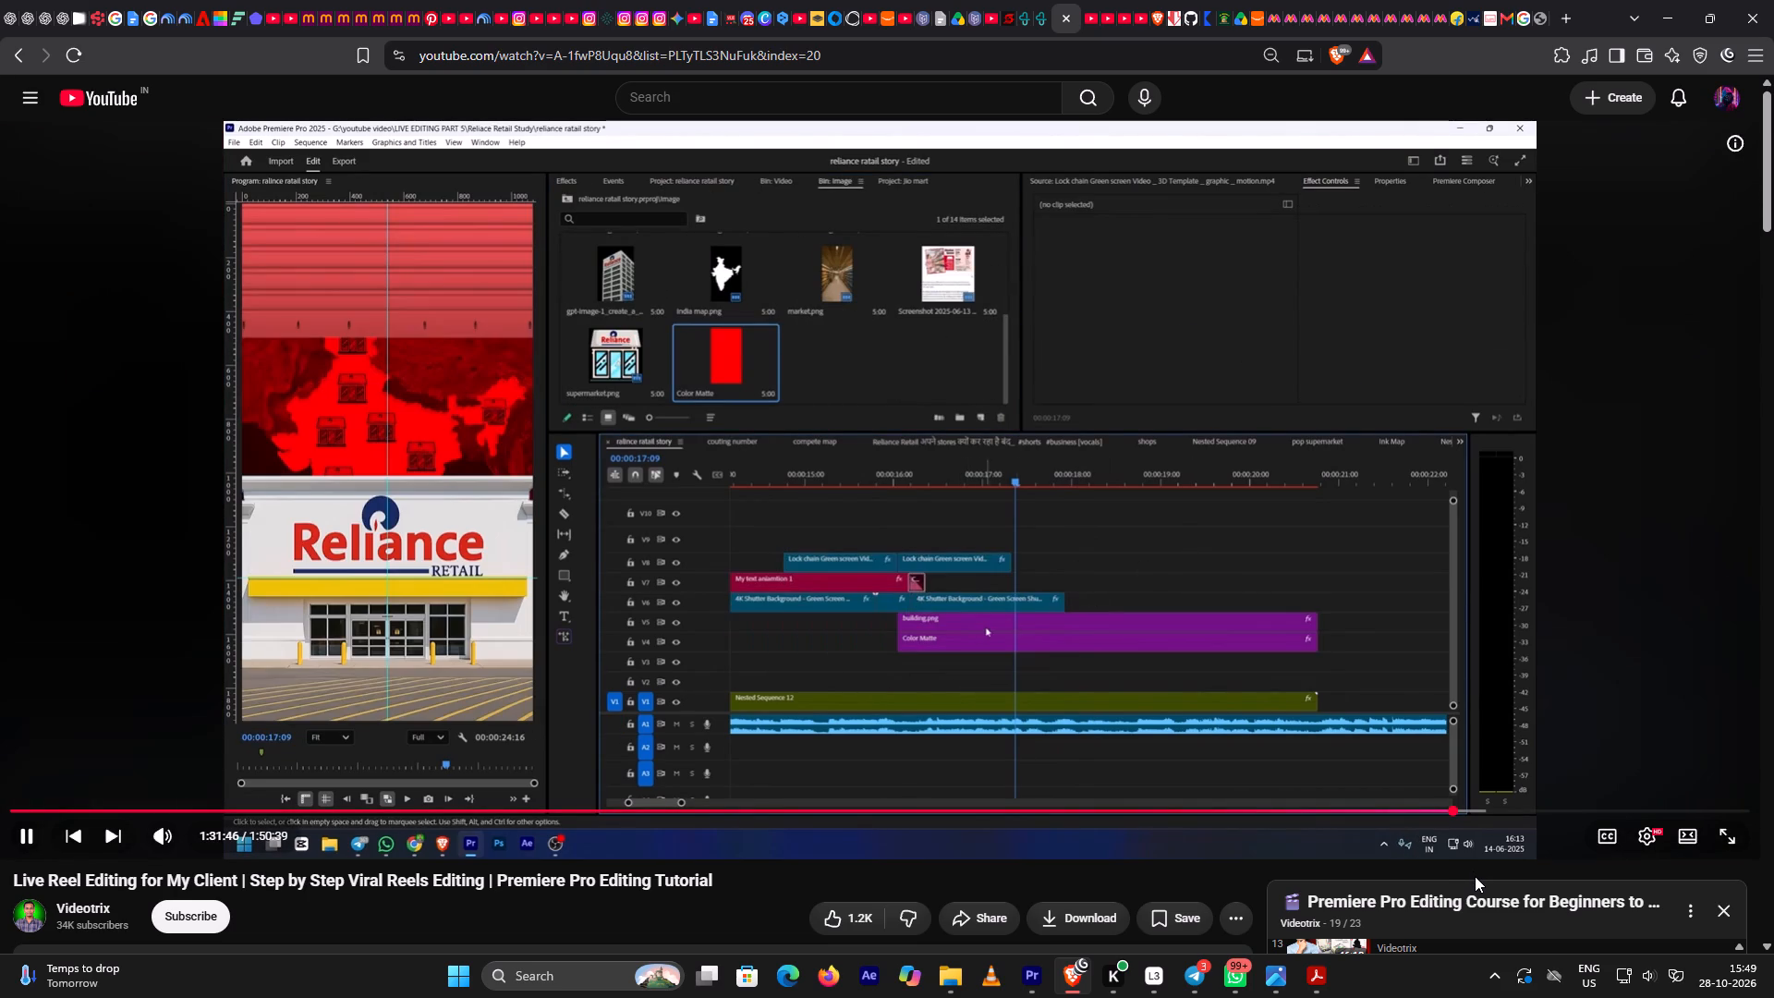
{"action": "key", "text": "Left"}
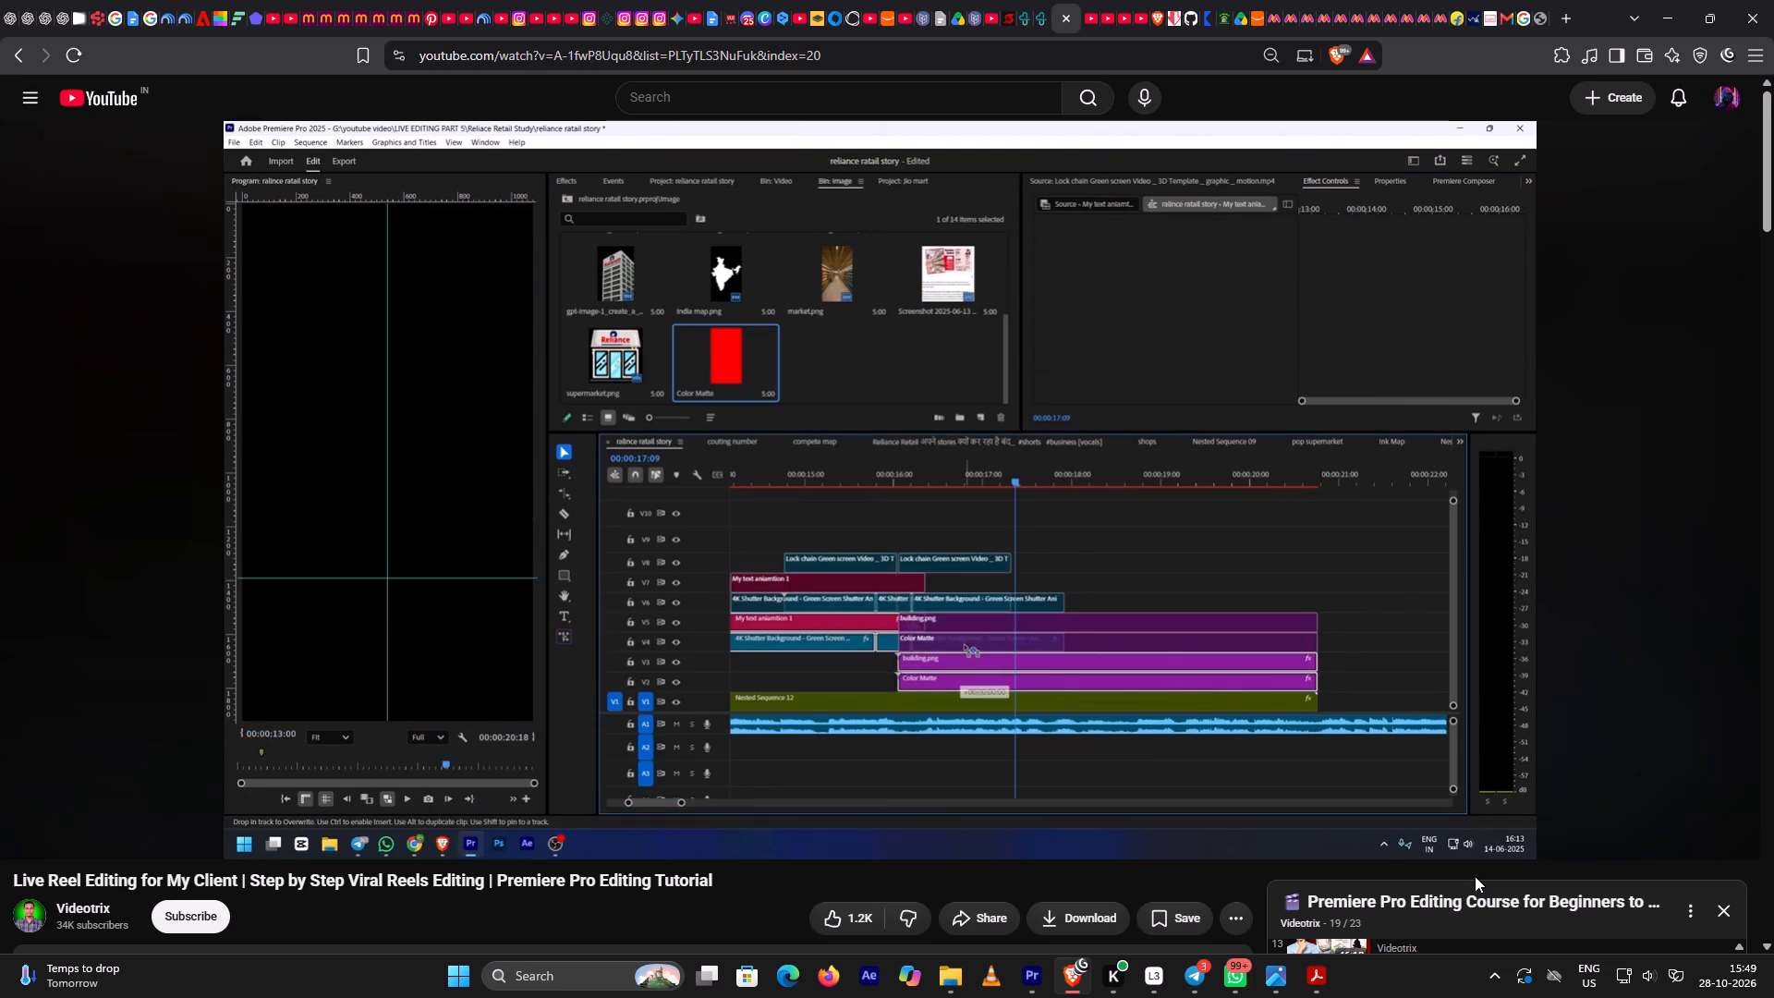
{"action": "key", "text": "space"}
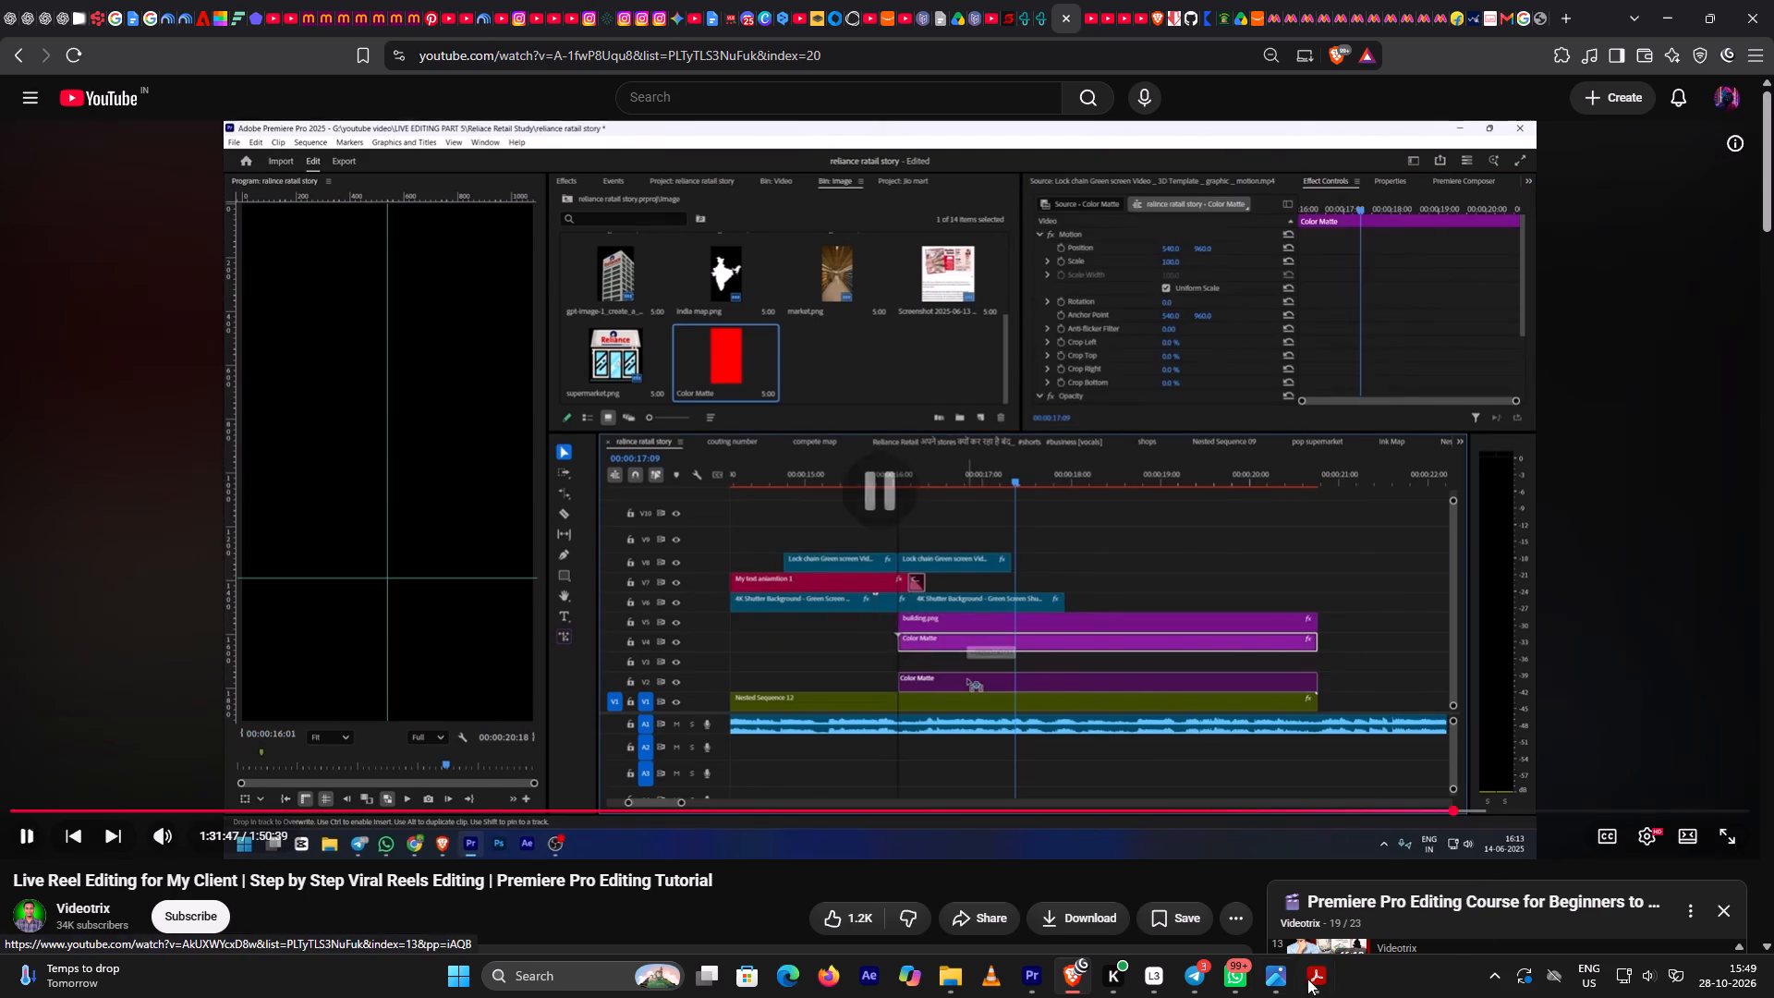
Back in Premiere Pro, move building.png, the lock chain, text animation and short purple clips, and the Color Matte up one track, freeing V3.
{"action": "left_click", "coordinate": [1025, 971]}
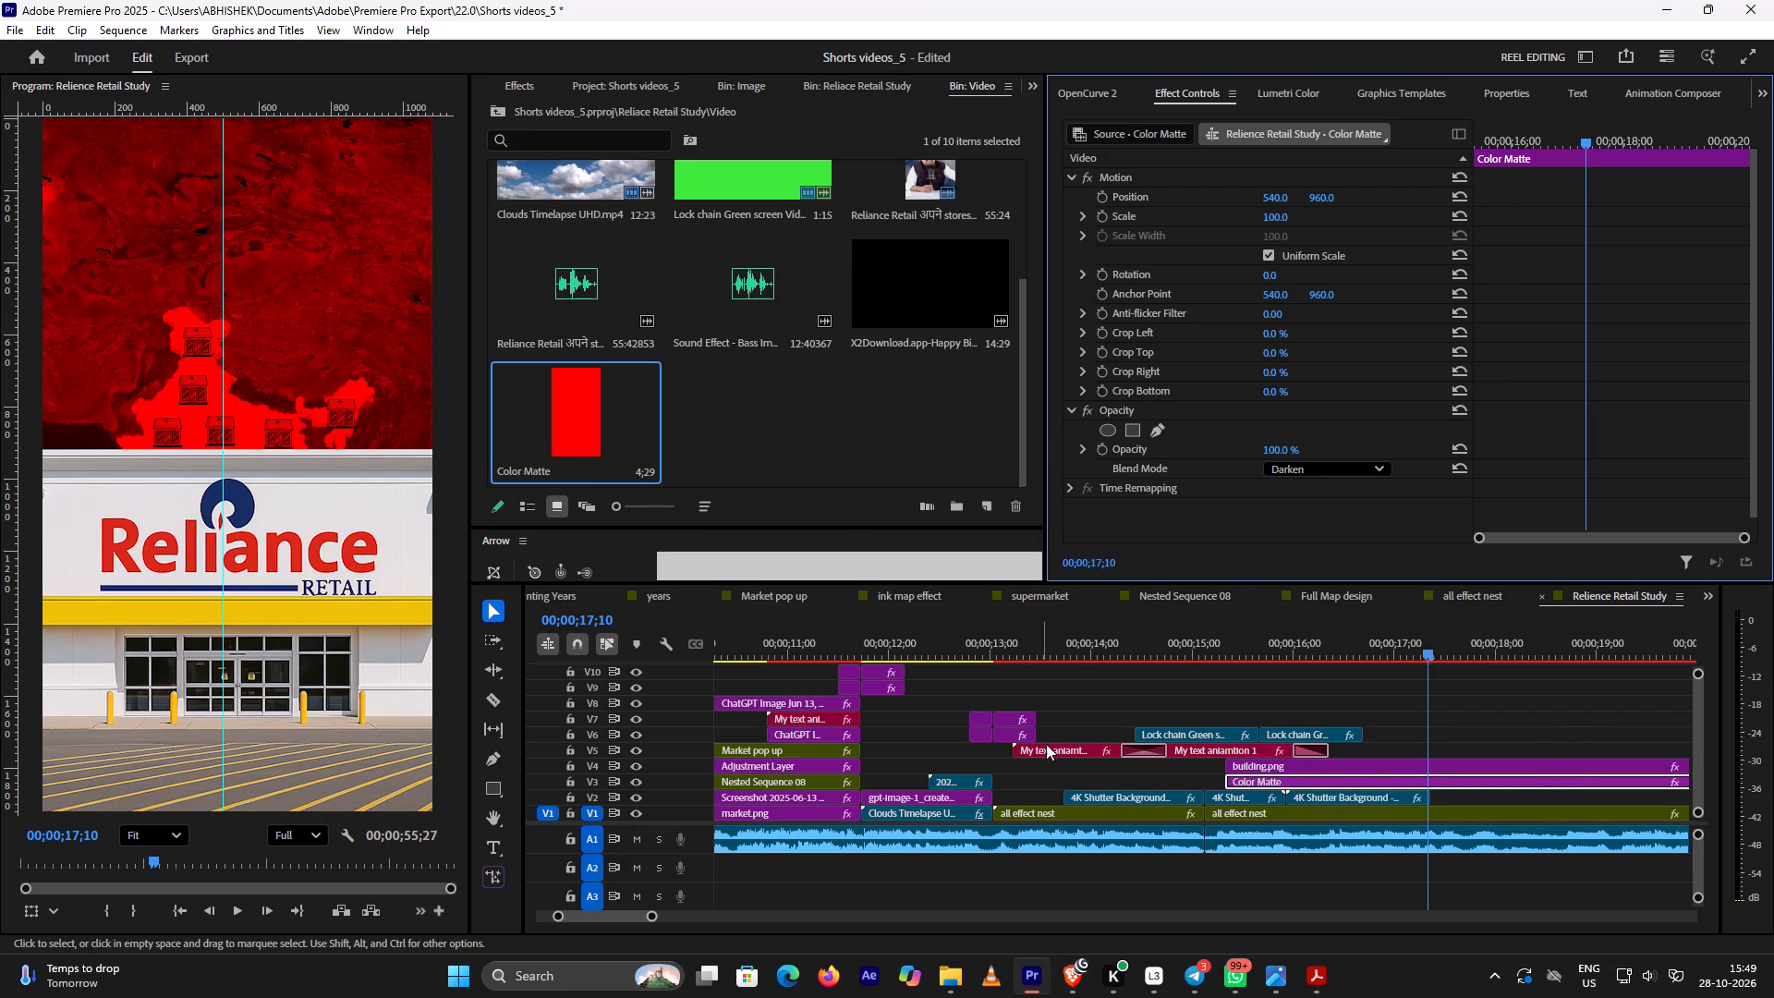
{"action": "left_click_drag", "start_coordinate": [947, 700], "coordinate": [993, 705]}
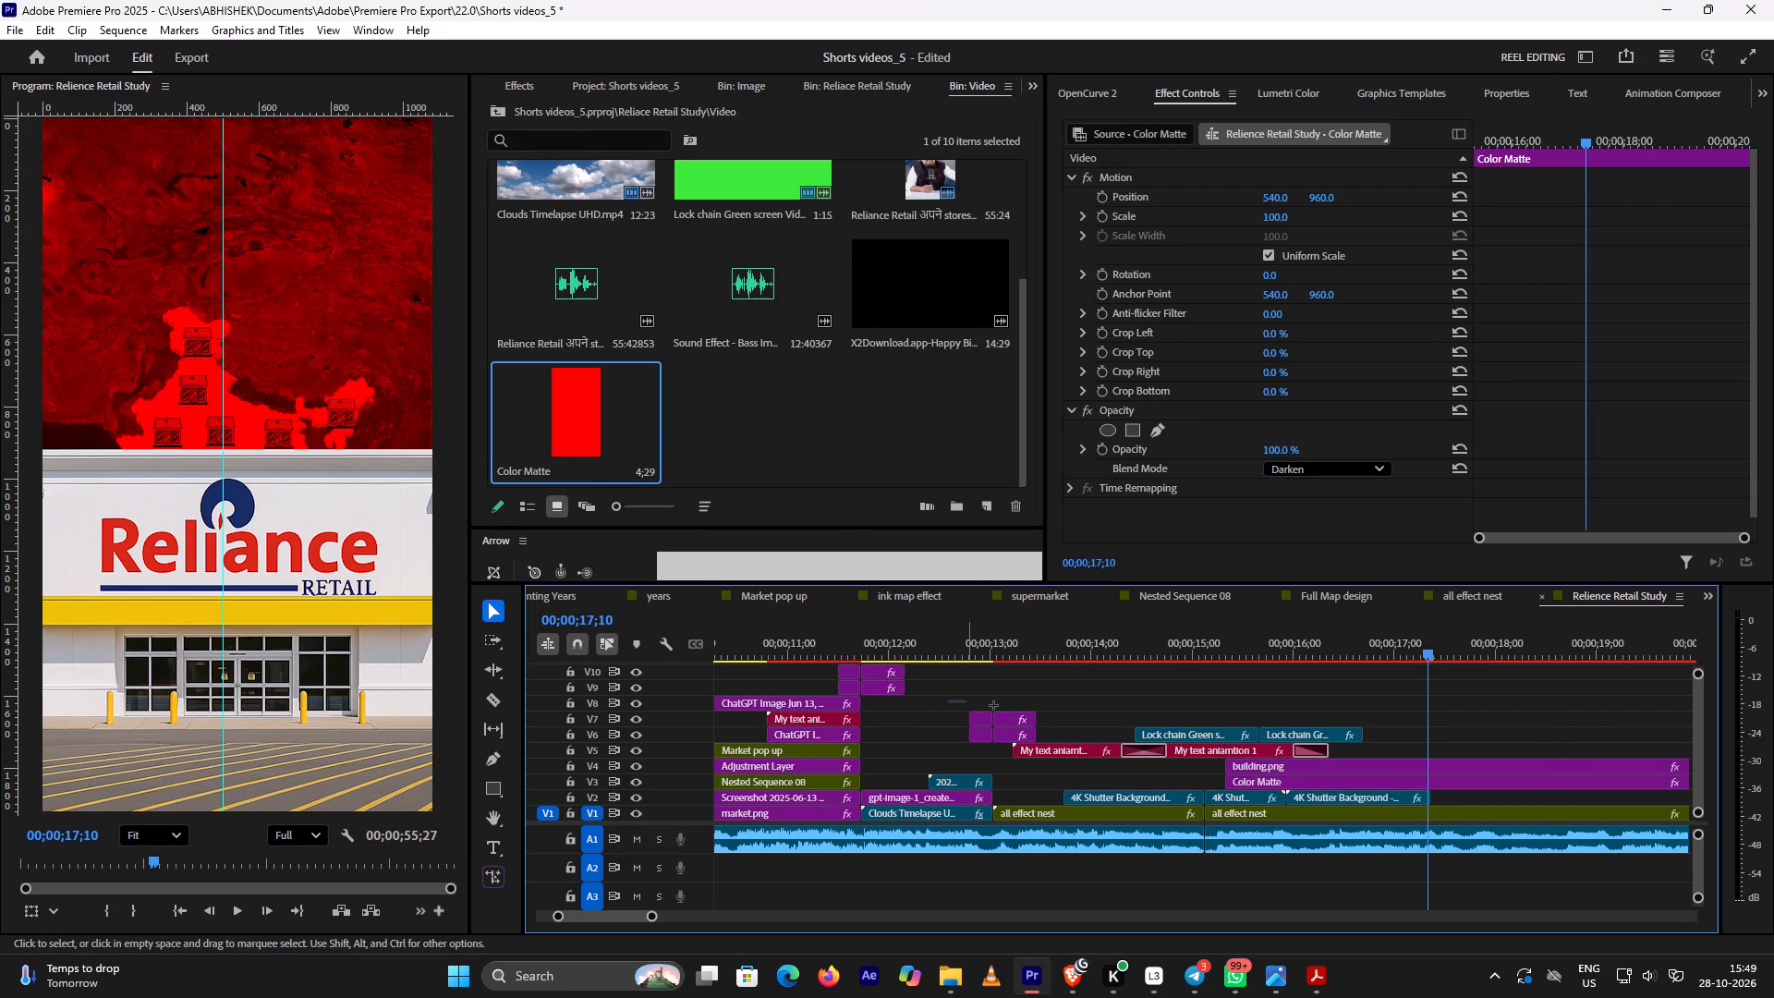
{"action": "left_click_drag", "start_coordinate": [993, 705], "coordinate": [1293, 752]}
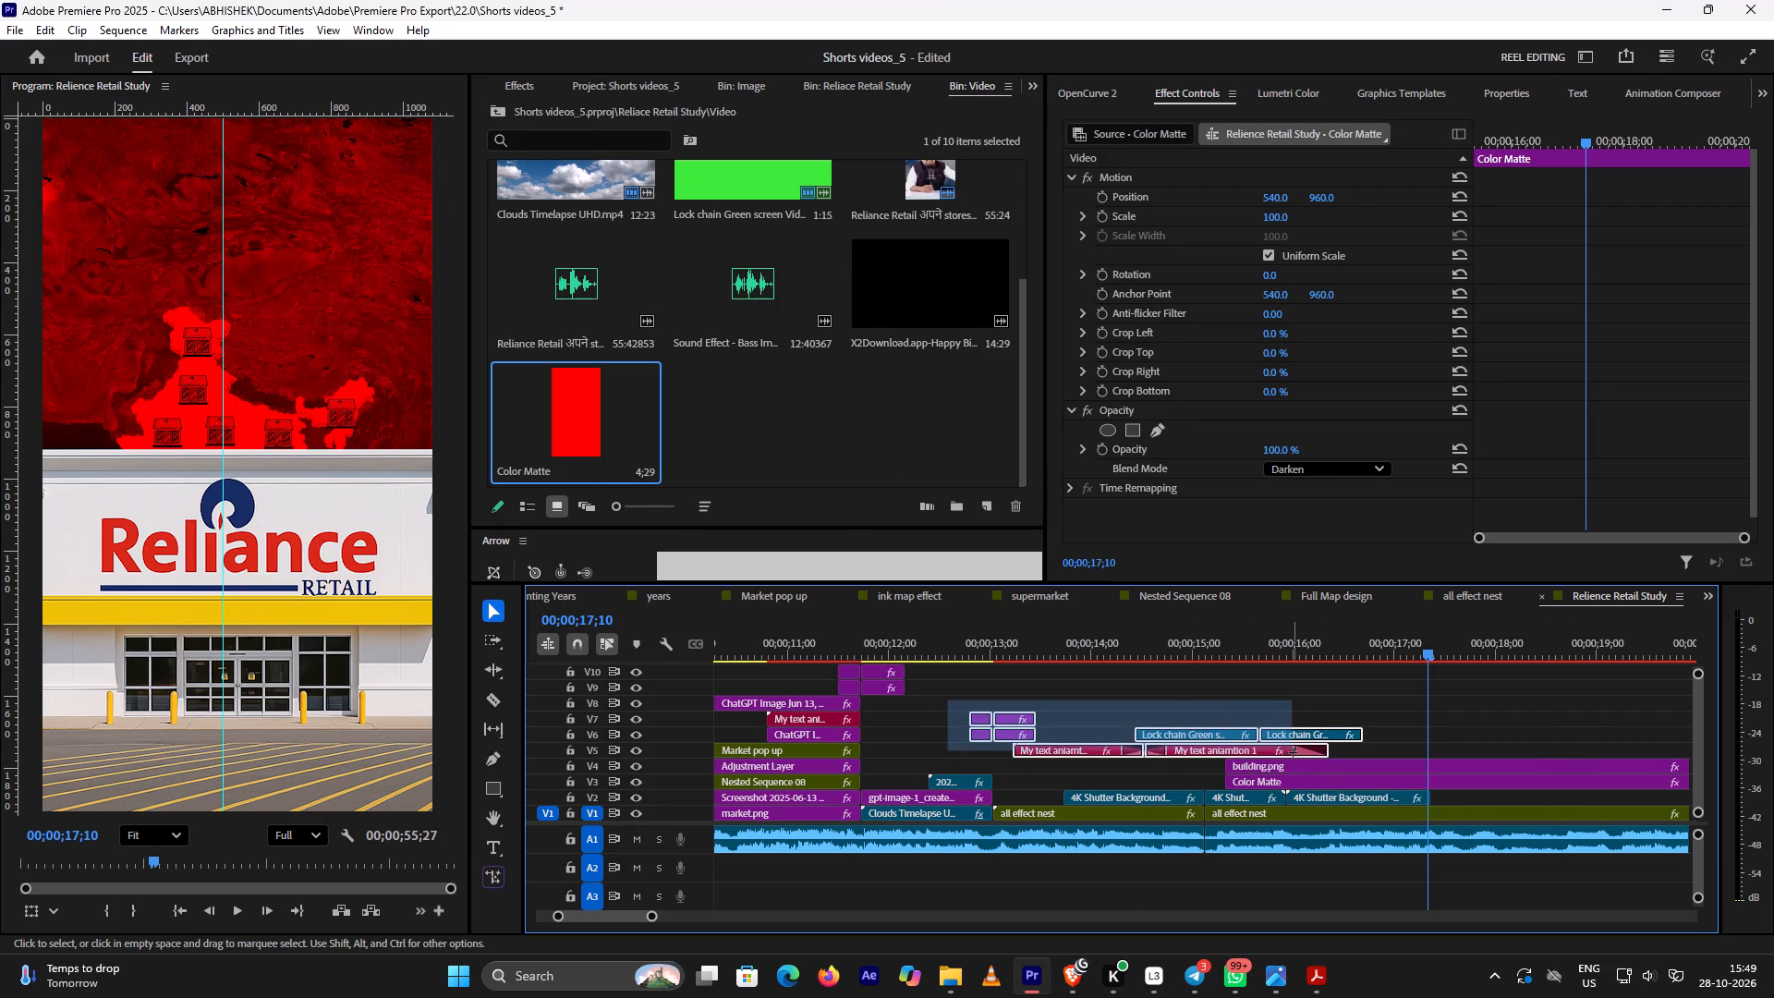
{"action": "left_click_drag", "start_coordinate": [1293, 752], "coordinate": [1304, 764]}
{"action": "left_click_drag", "start_coordinate": [1306, 765], "coordinate": [1306, 755]}
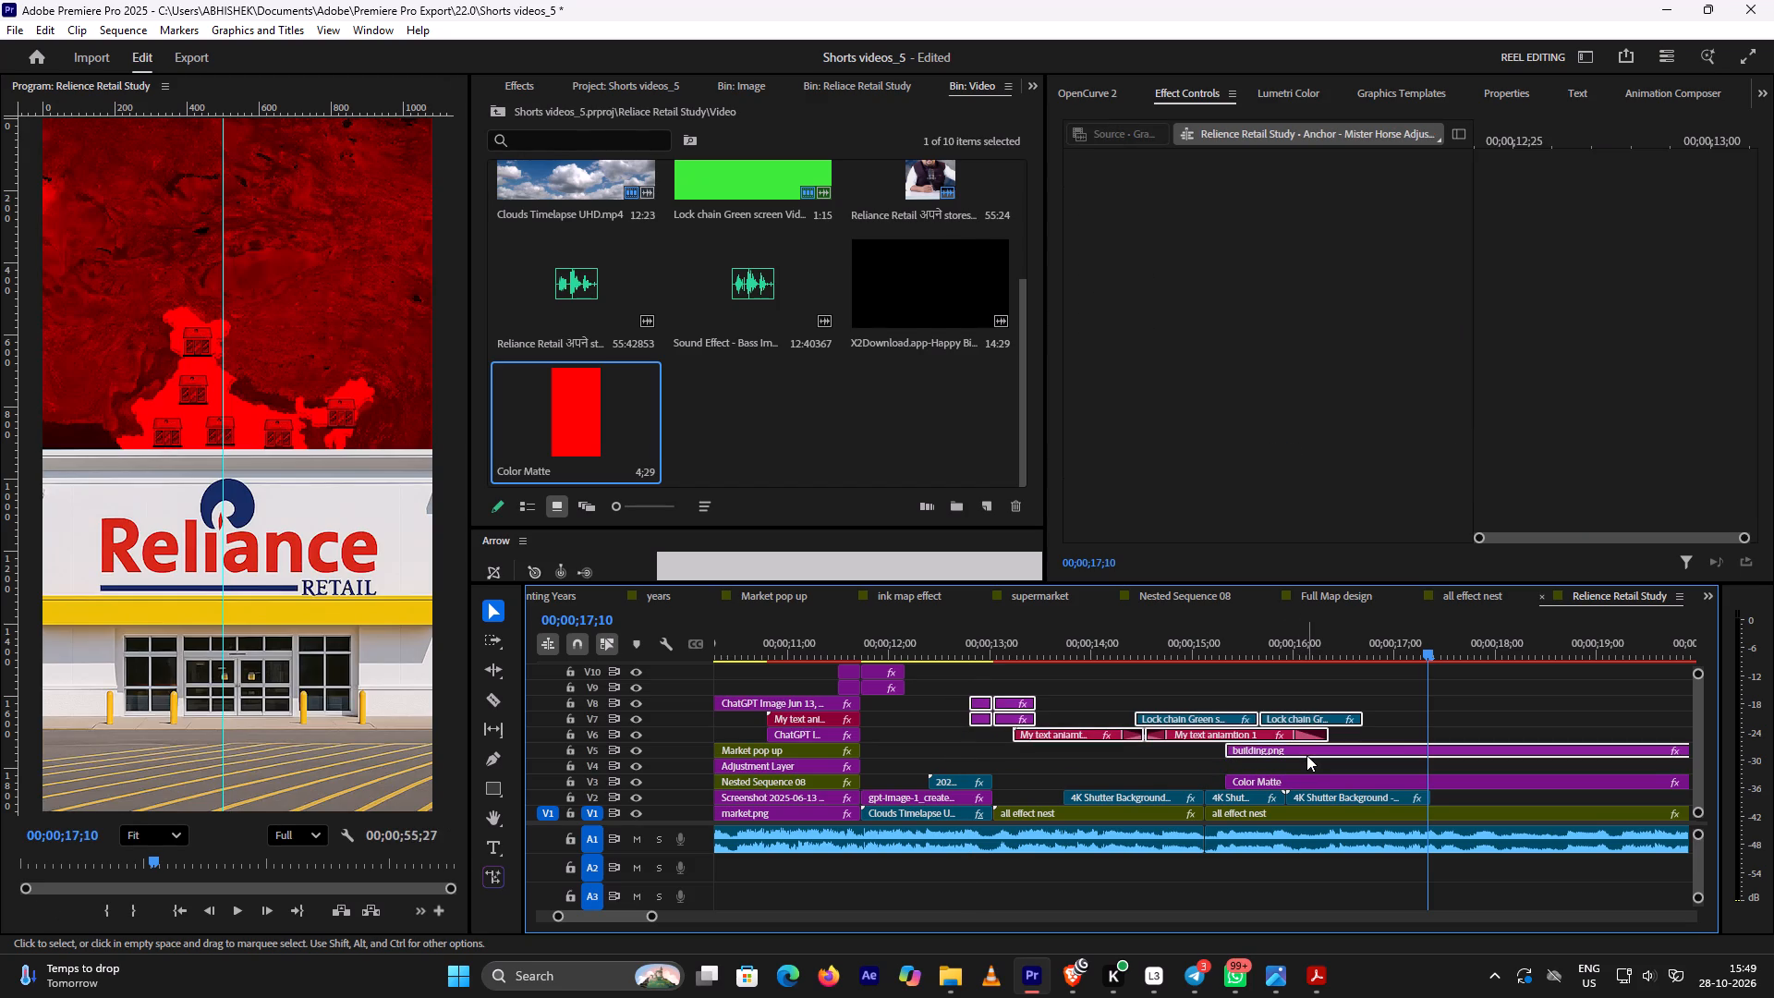
{"action": "left_click_drag", "start_coordinate": [1316, 781], "coordinate": [1316, 772]}
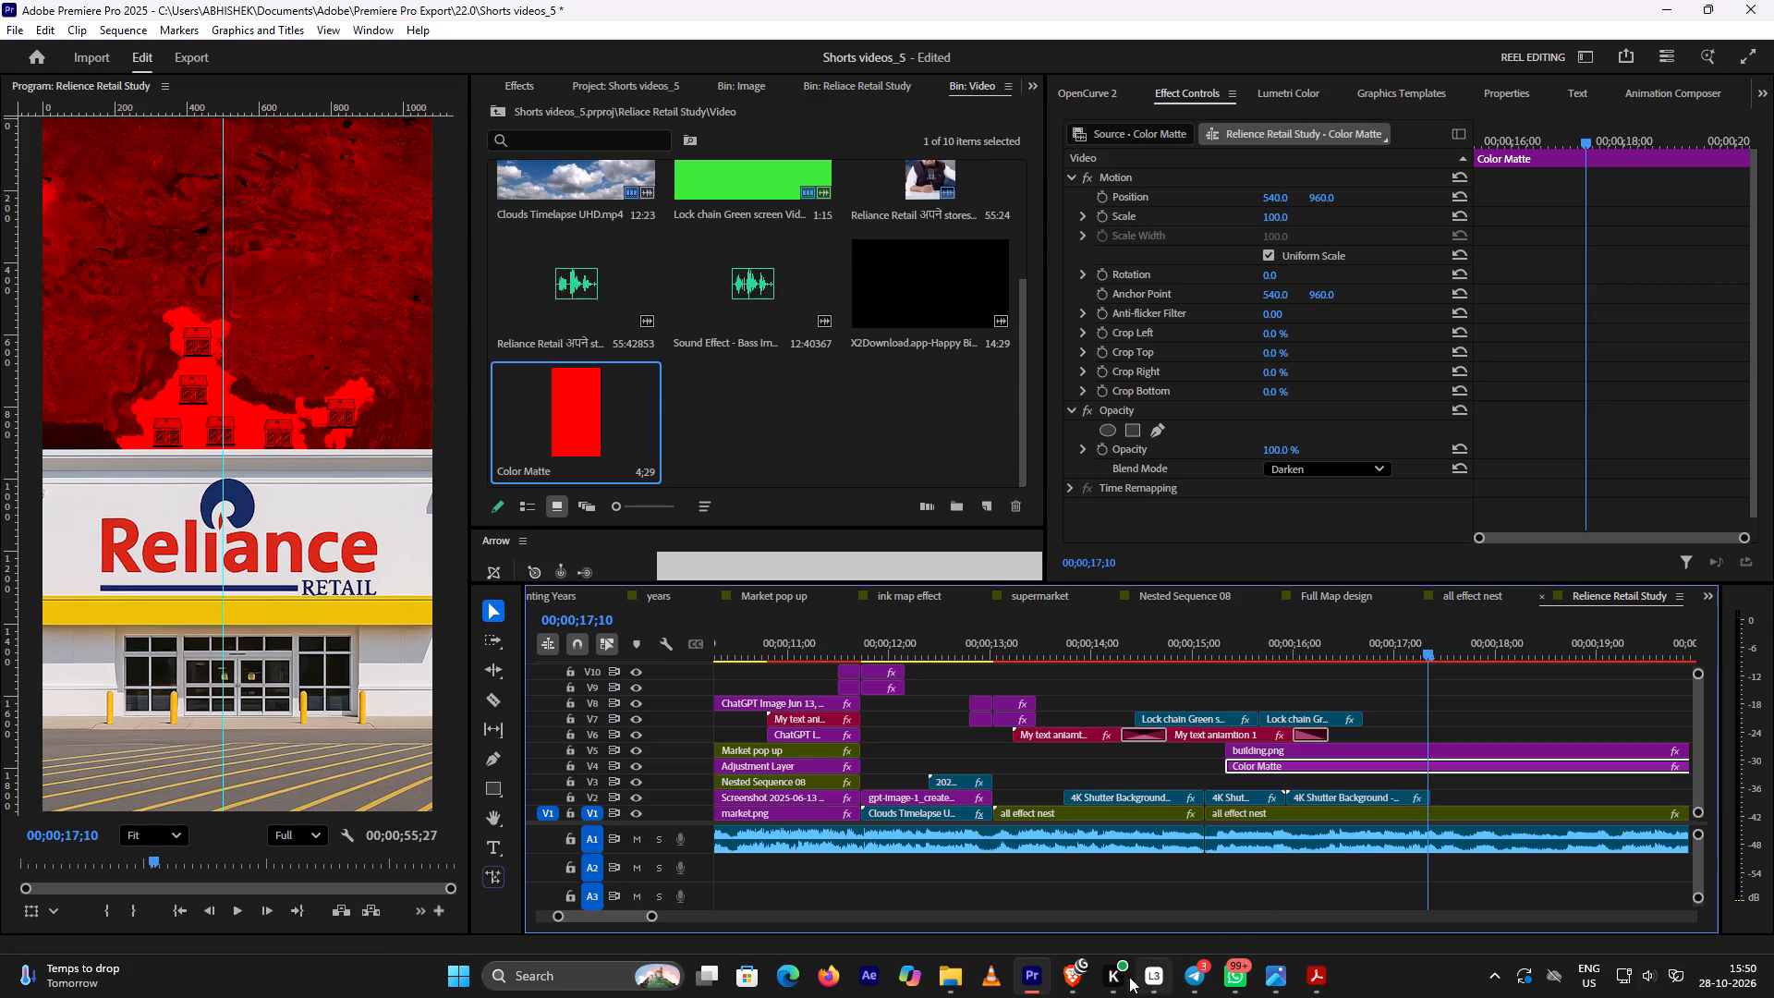
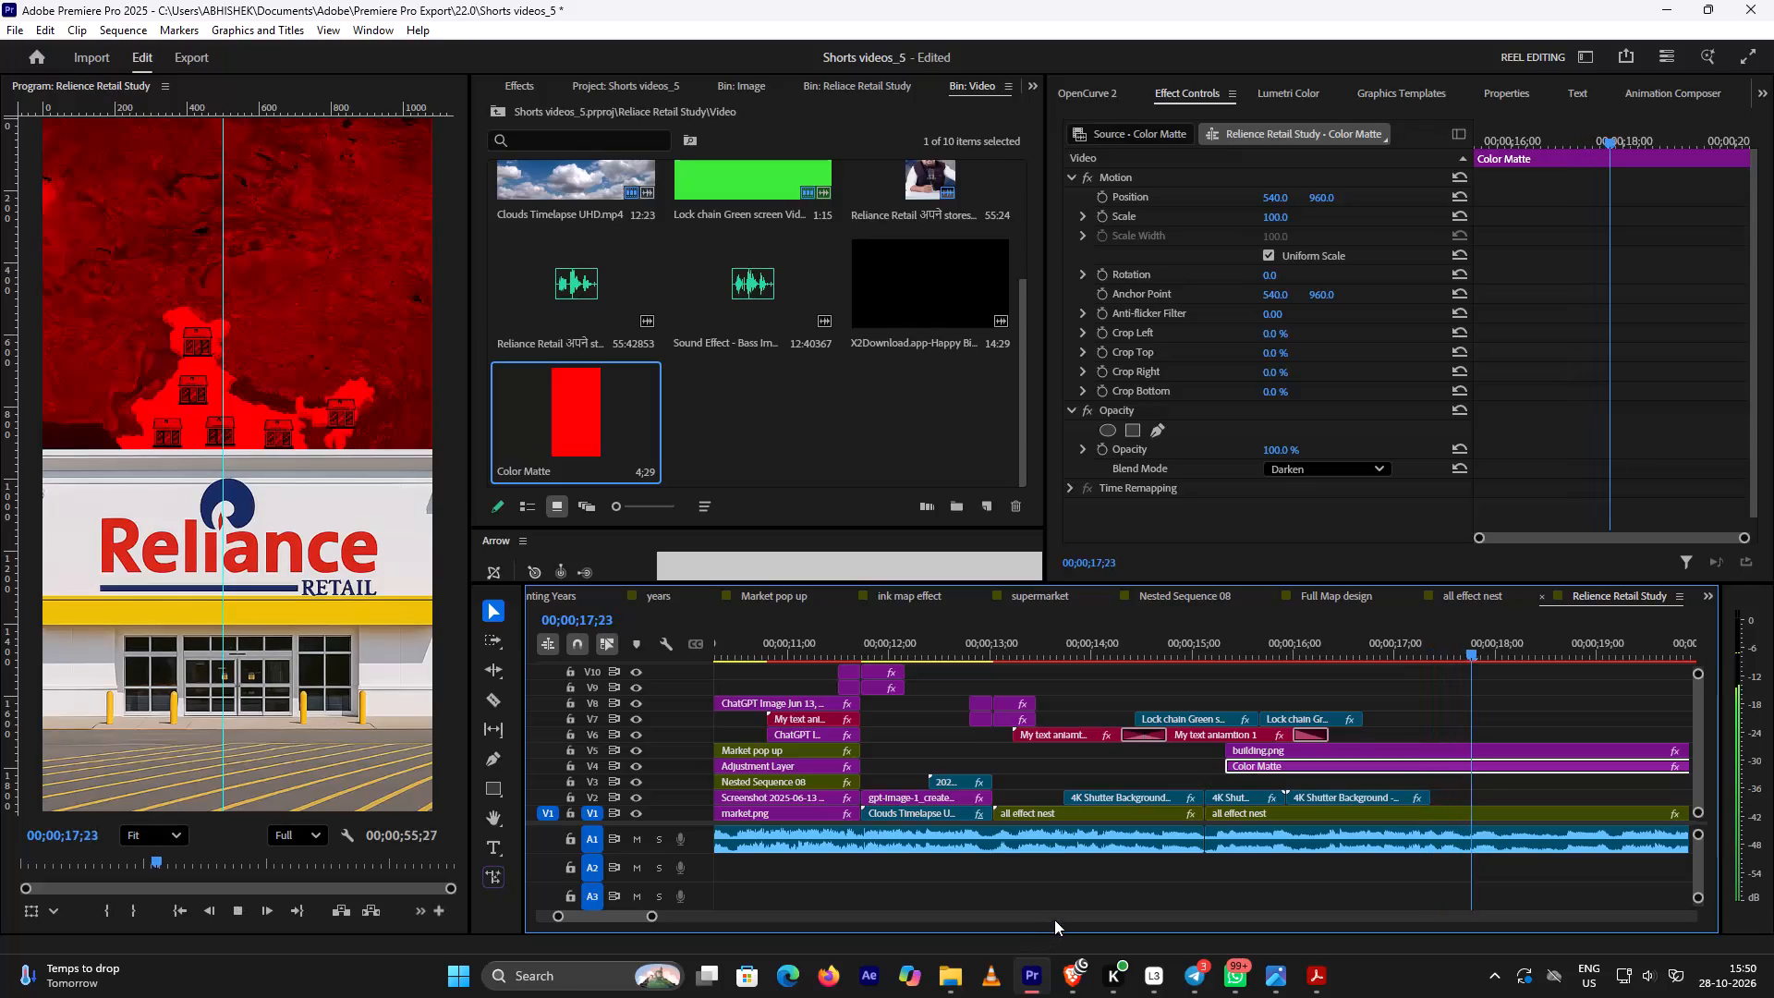
Stop playback, watch in the Brave tutorial how the confetti clip is brought into the timeline, and return to Premiere Pro.
{"action": "key", "text": "space"}
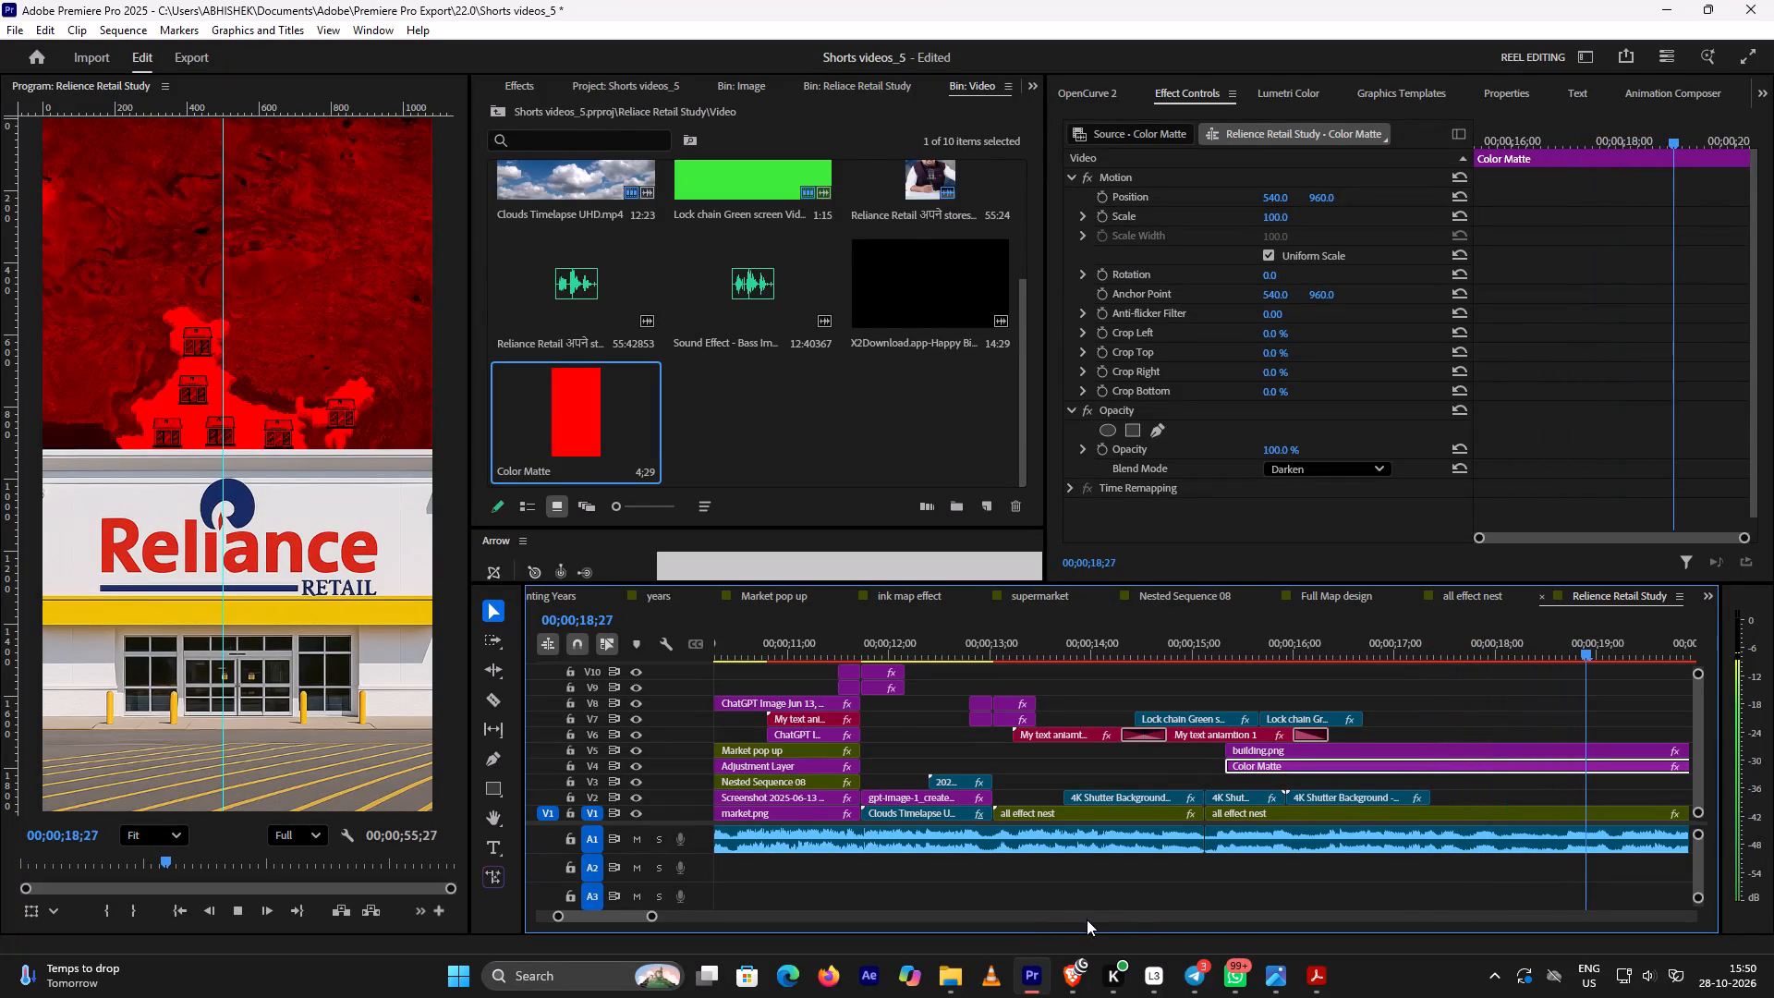
{"action": "left_click", "coordinate": [1080, 987]}
{"action": "key", "text": "space"}
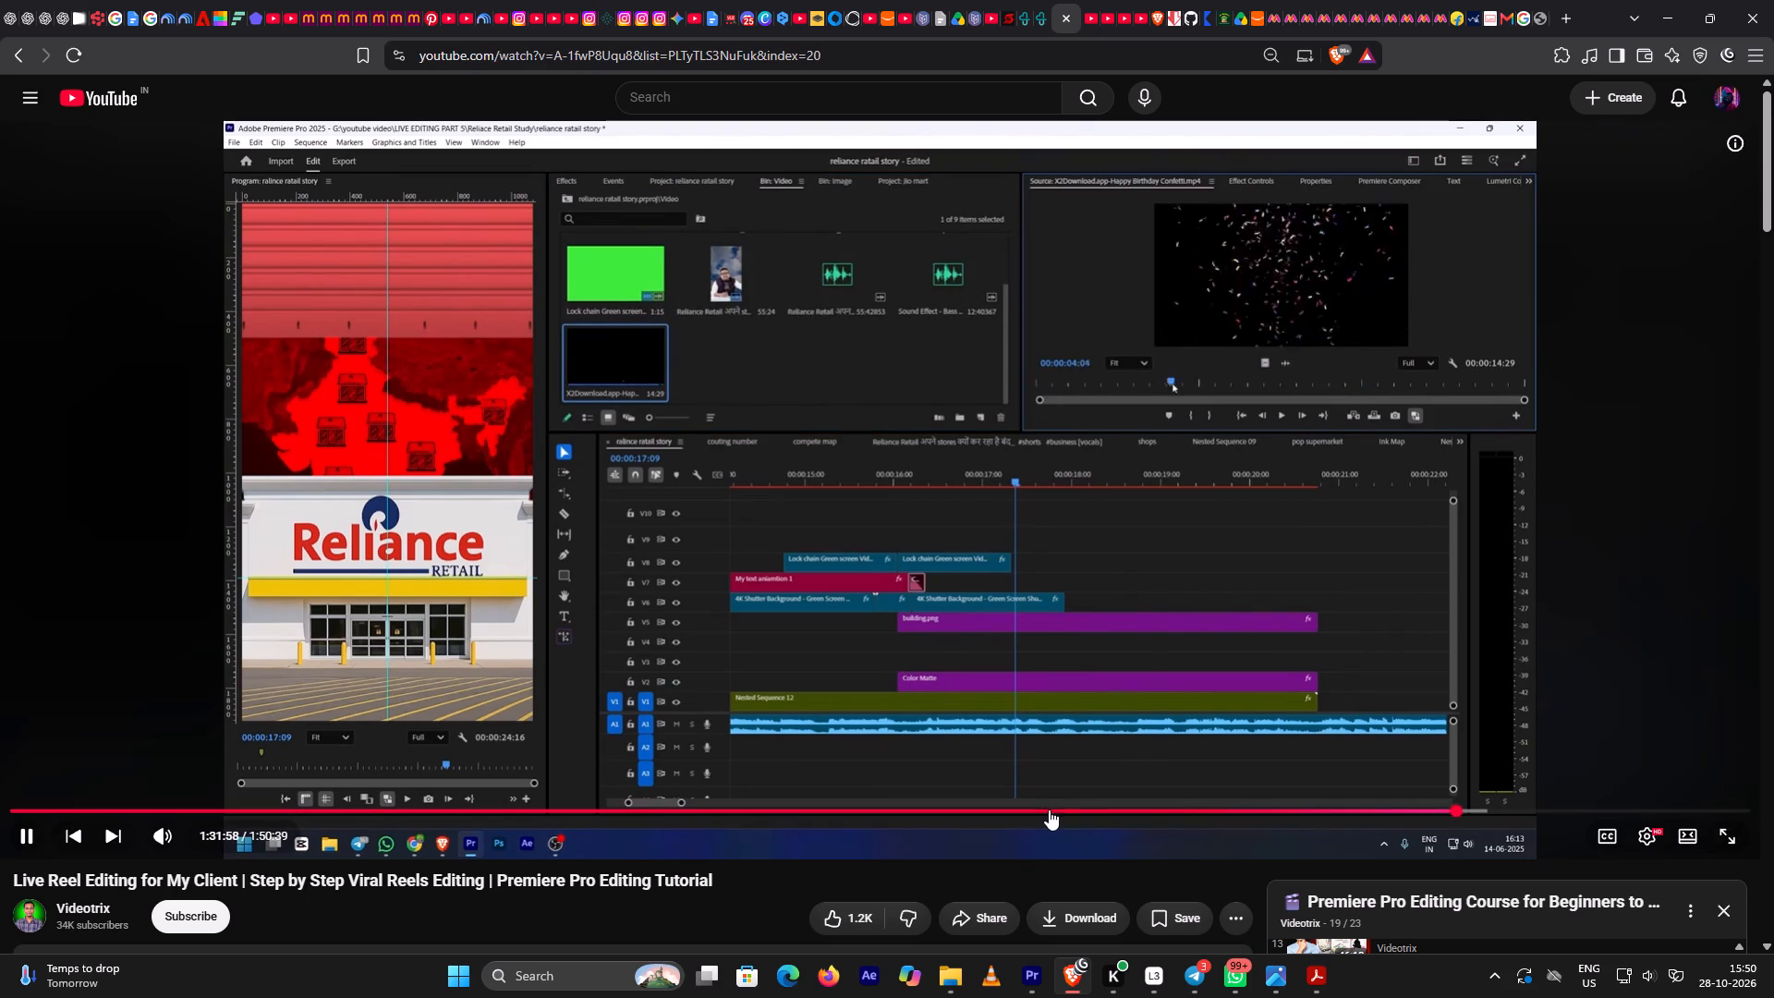
{"action": "key", "text": "space"}
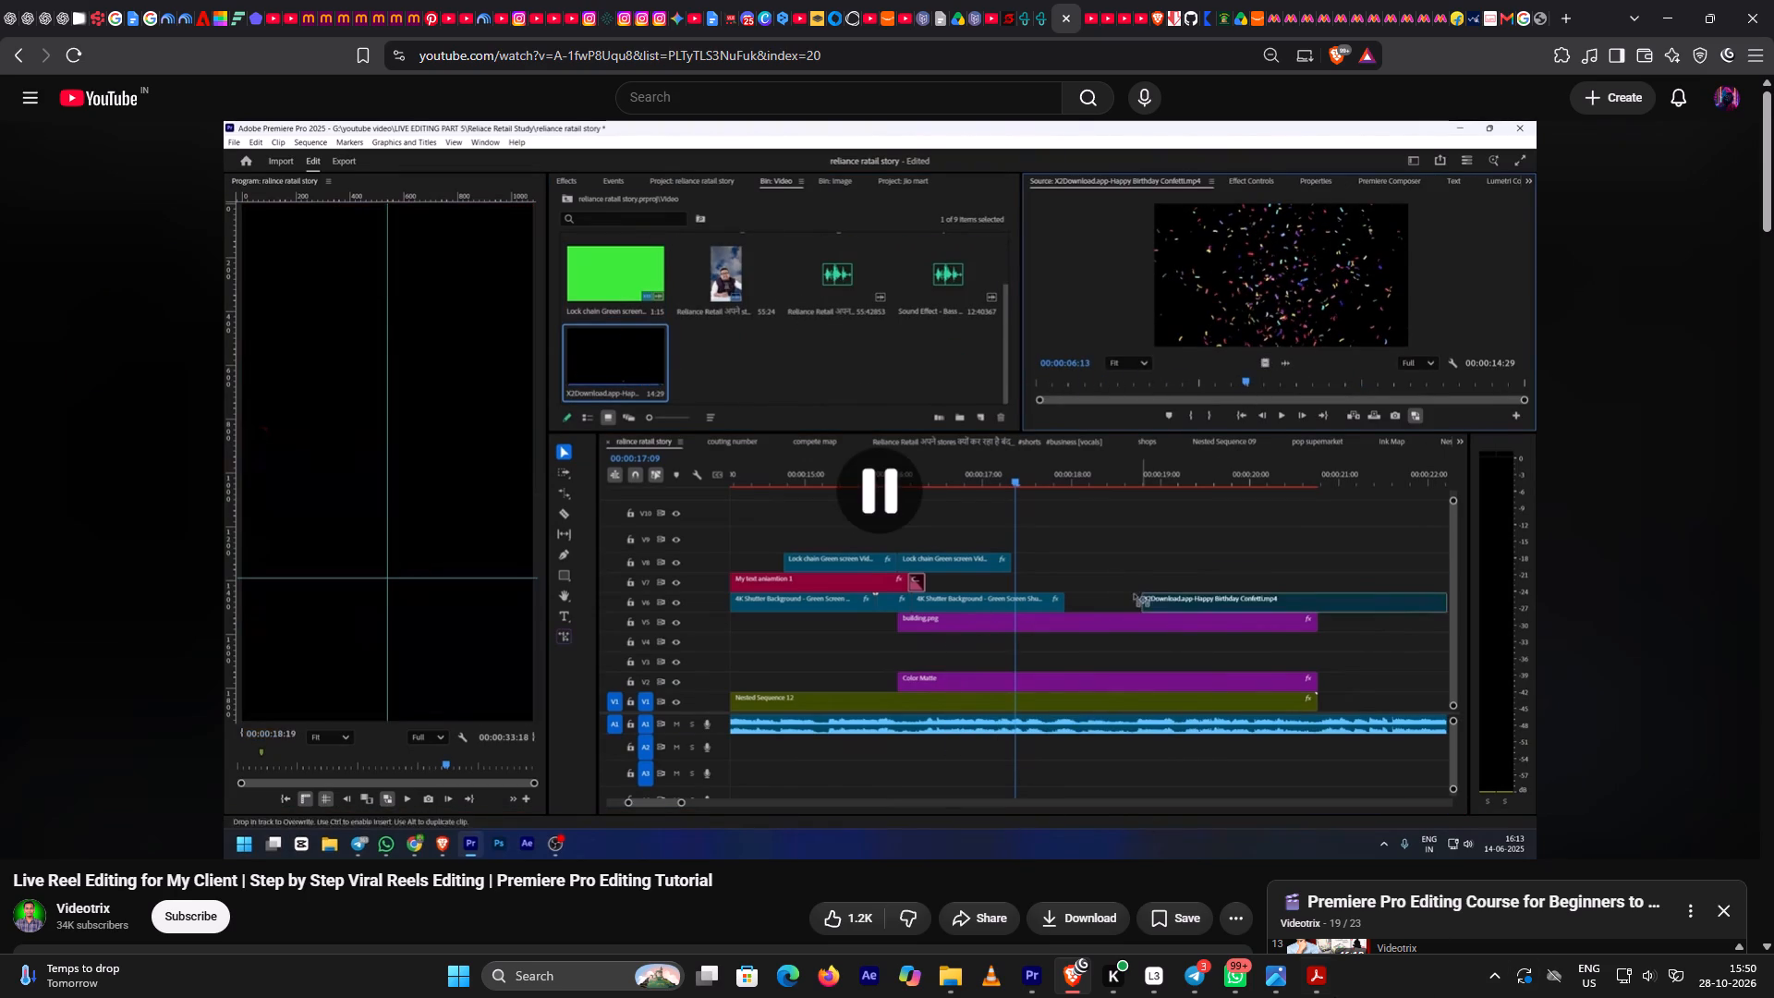
{"action": "left_click", "coordinate": [1051, 980]}
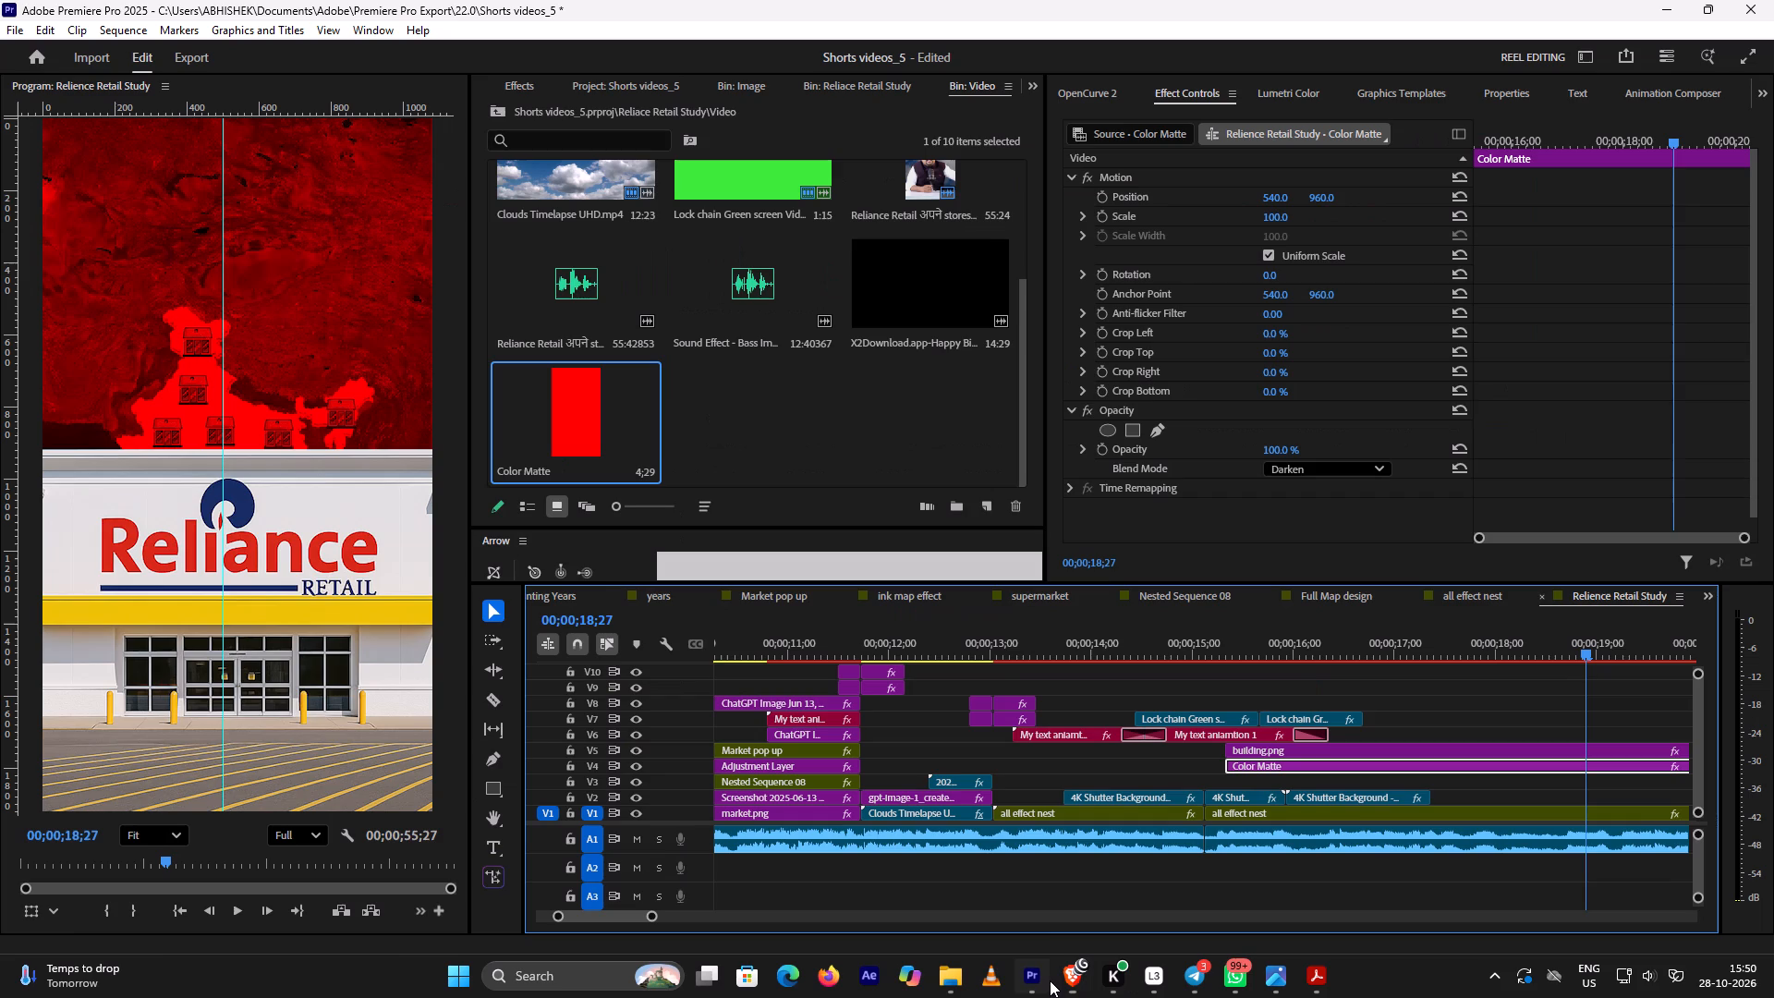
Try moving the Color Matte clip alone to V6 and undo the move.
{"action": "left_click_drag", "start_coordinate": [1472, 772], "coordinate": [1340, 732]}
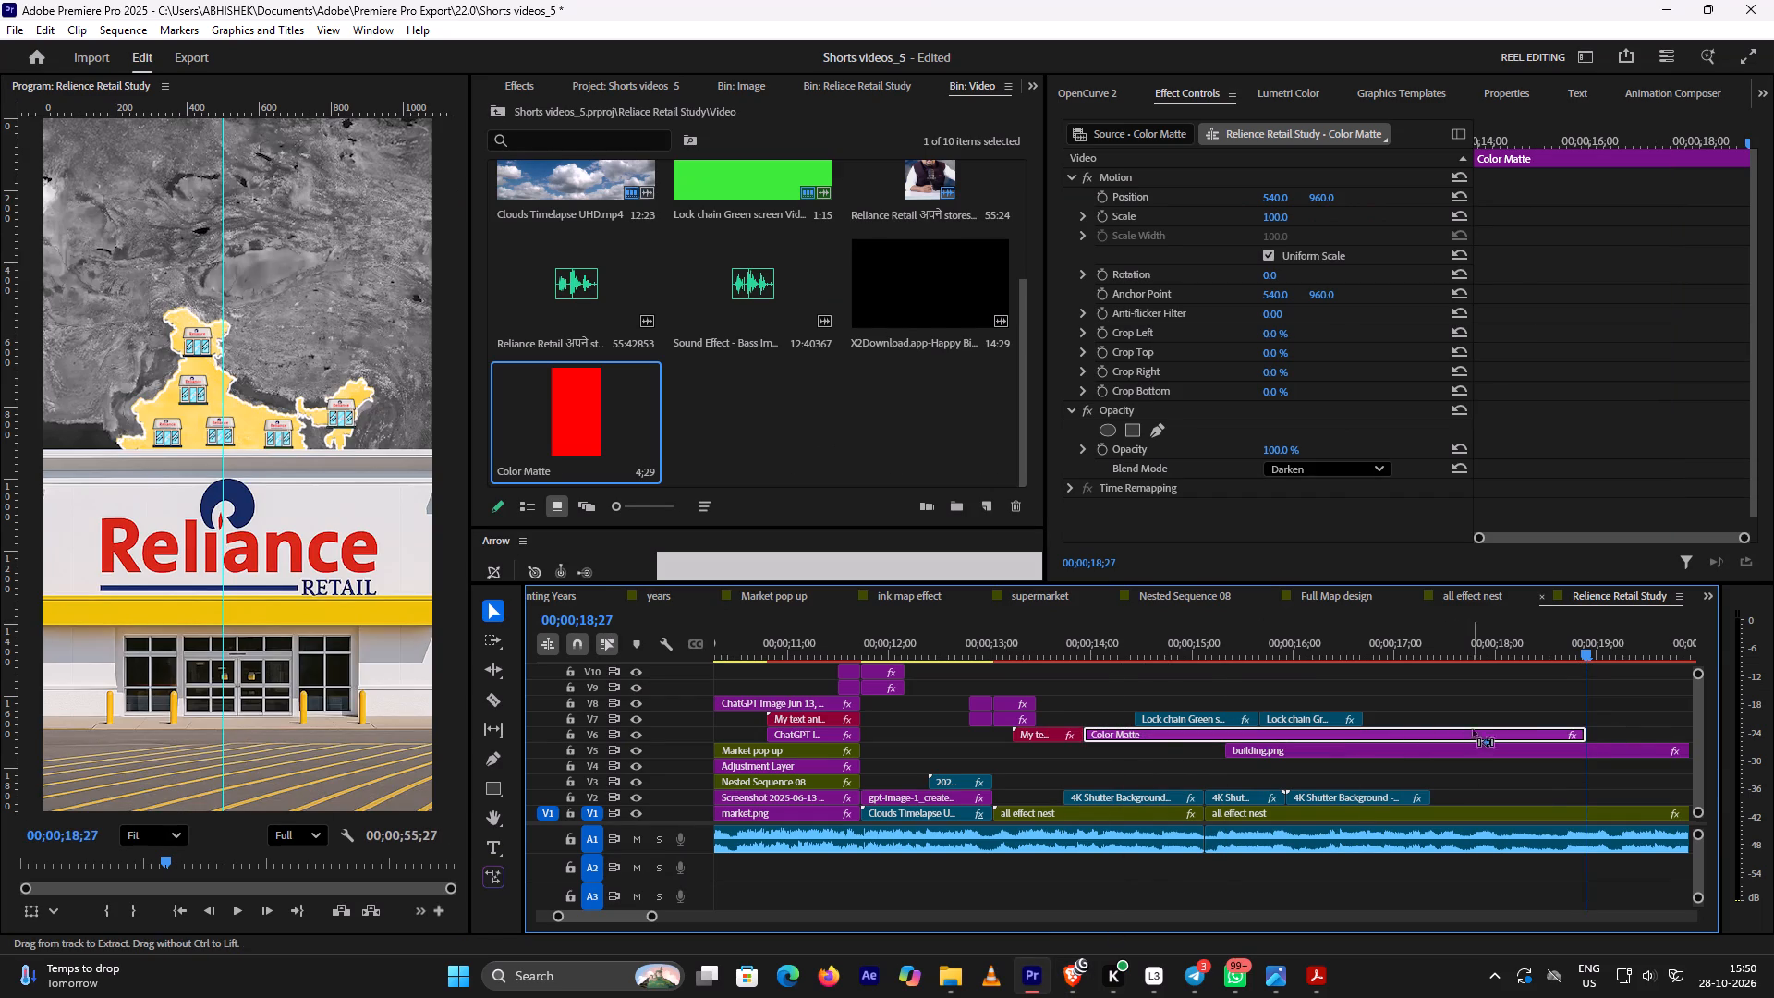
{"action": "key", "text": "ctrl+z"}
Move building.png, the Color Matte, the lock chain, text animation and short purple clips up one track, with the Color Matte on V5.
{"action": "left_click_drag", "start_coordinate": [1527, 692], "coordinate": [1488, 741]}
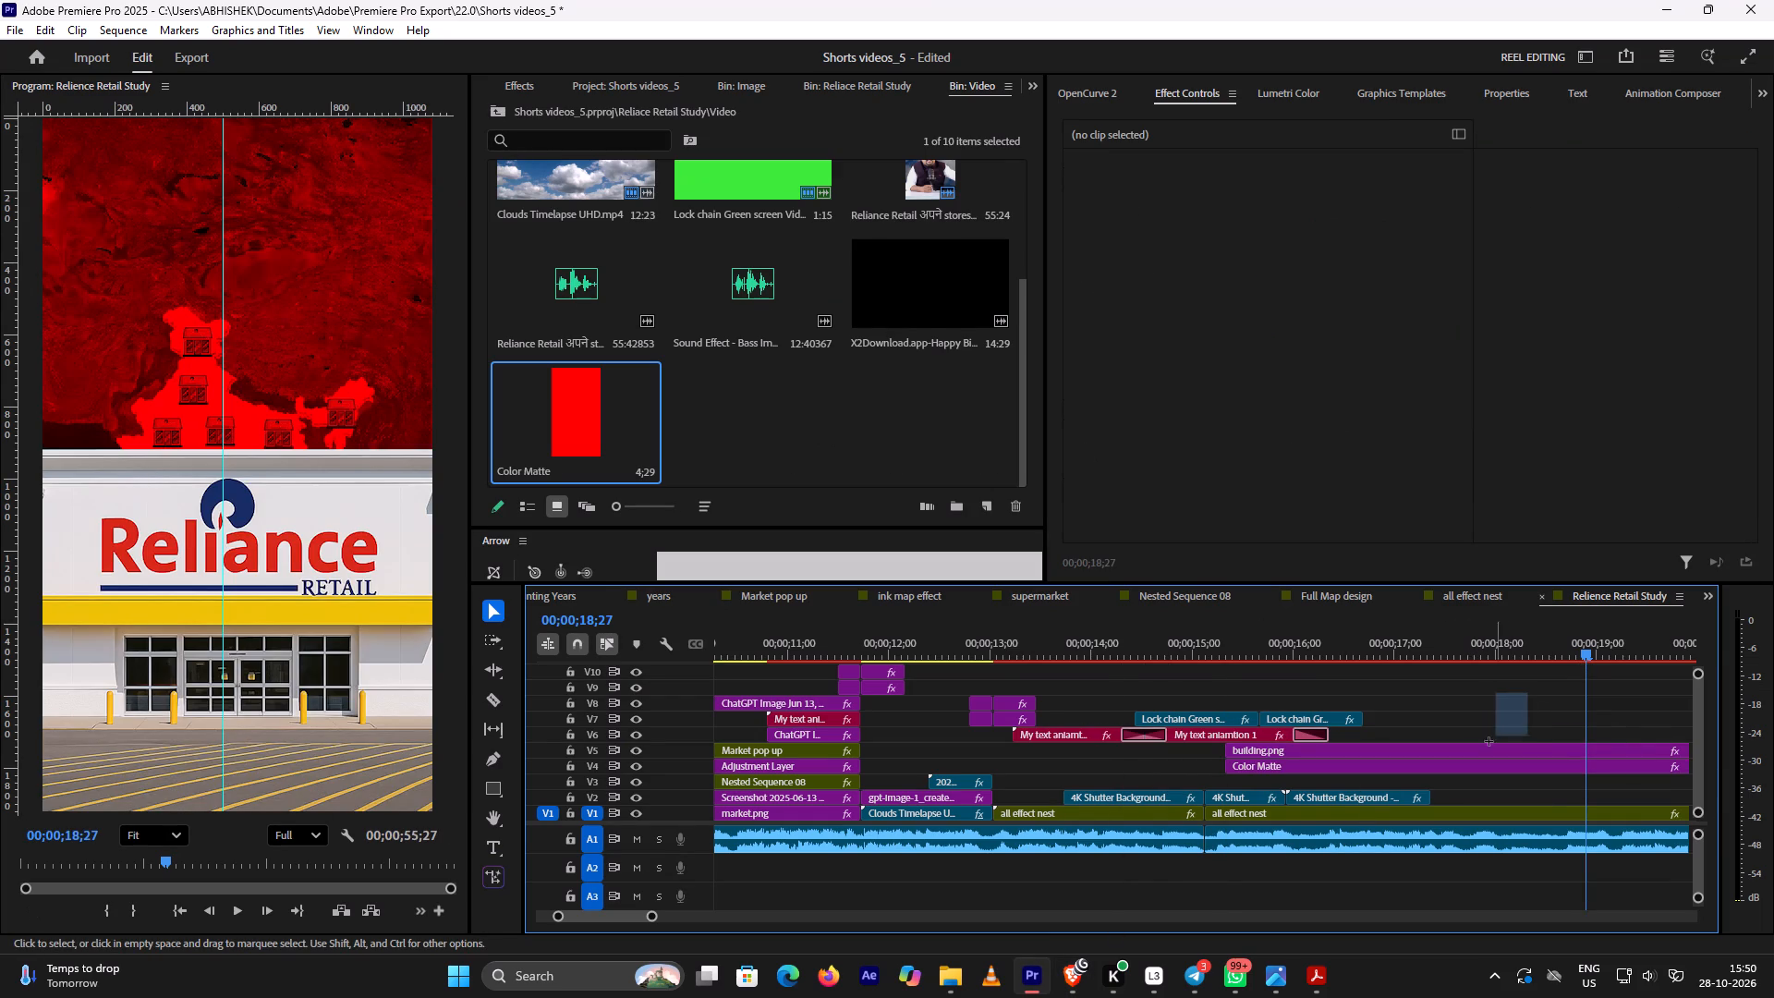
{"action": "left_click_drag", "start_coordinate": [1488, 741], "coordinate": [966, 751]}
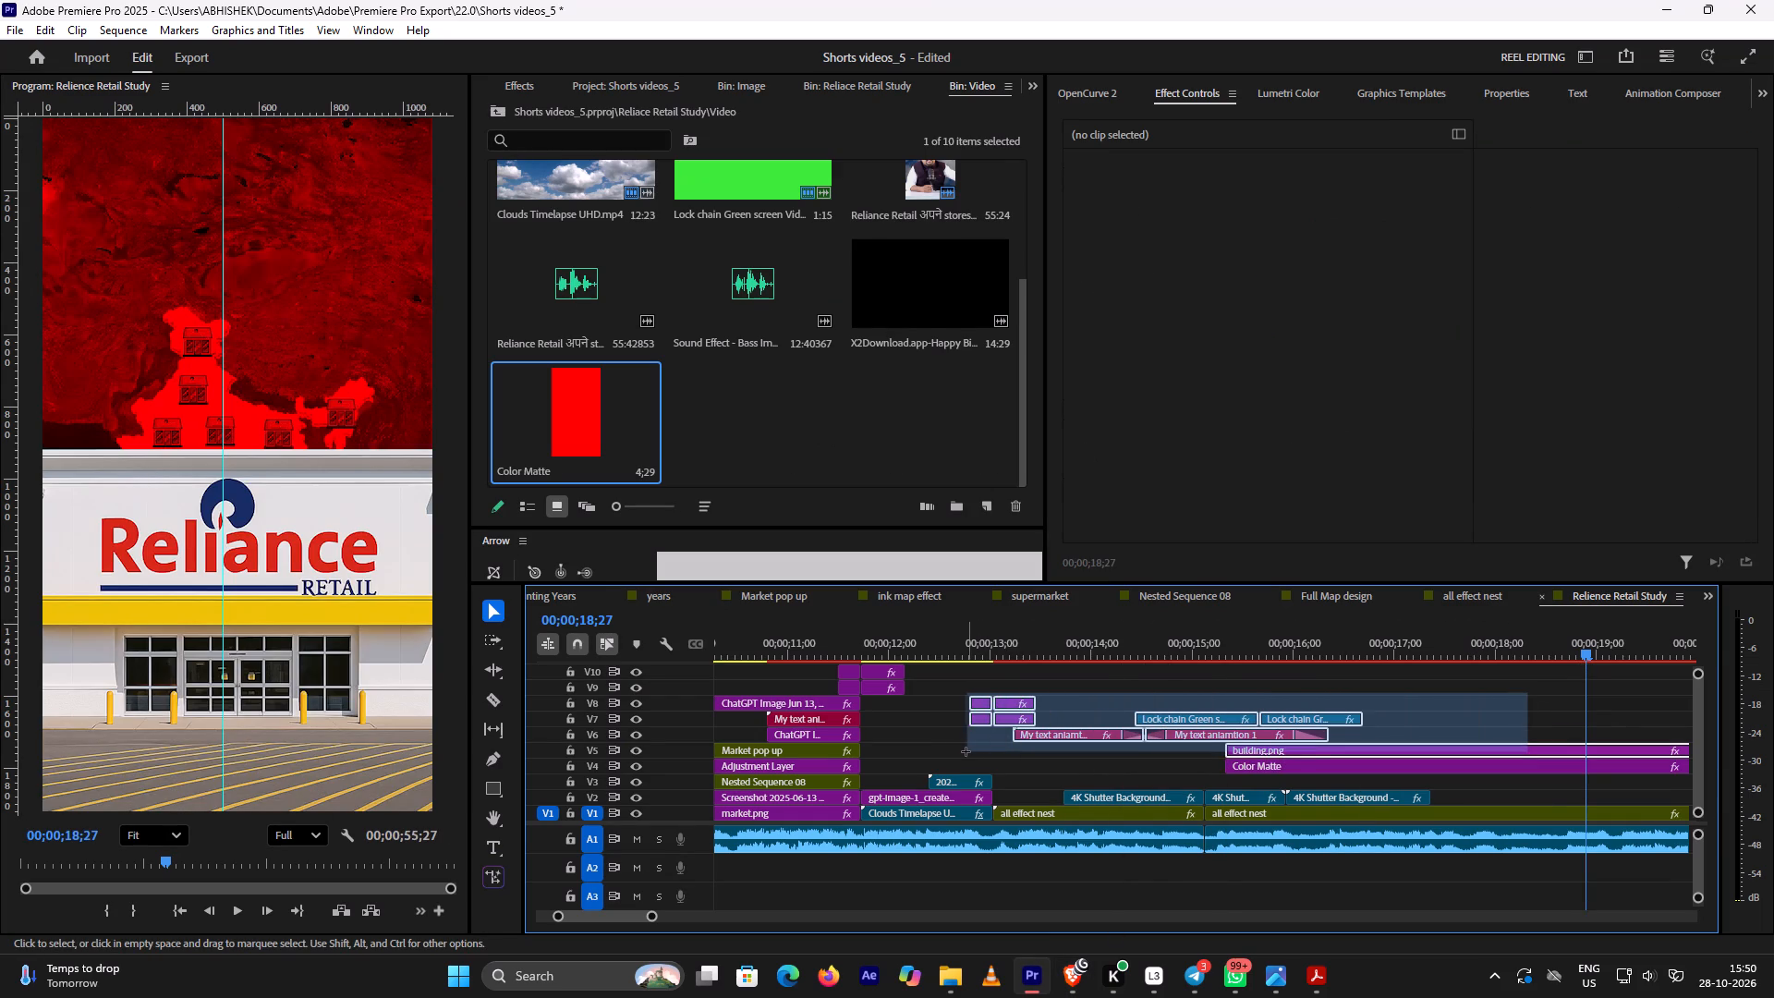
{"action": "left_click_drag", "start_coordinate": [966, 751], "coordinate": [947, 765]}
{"action": "left_click_drag", "start_coordinate": [1291, 767], "coordinate": [1289, 765]}
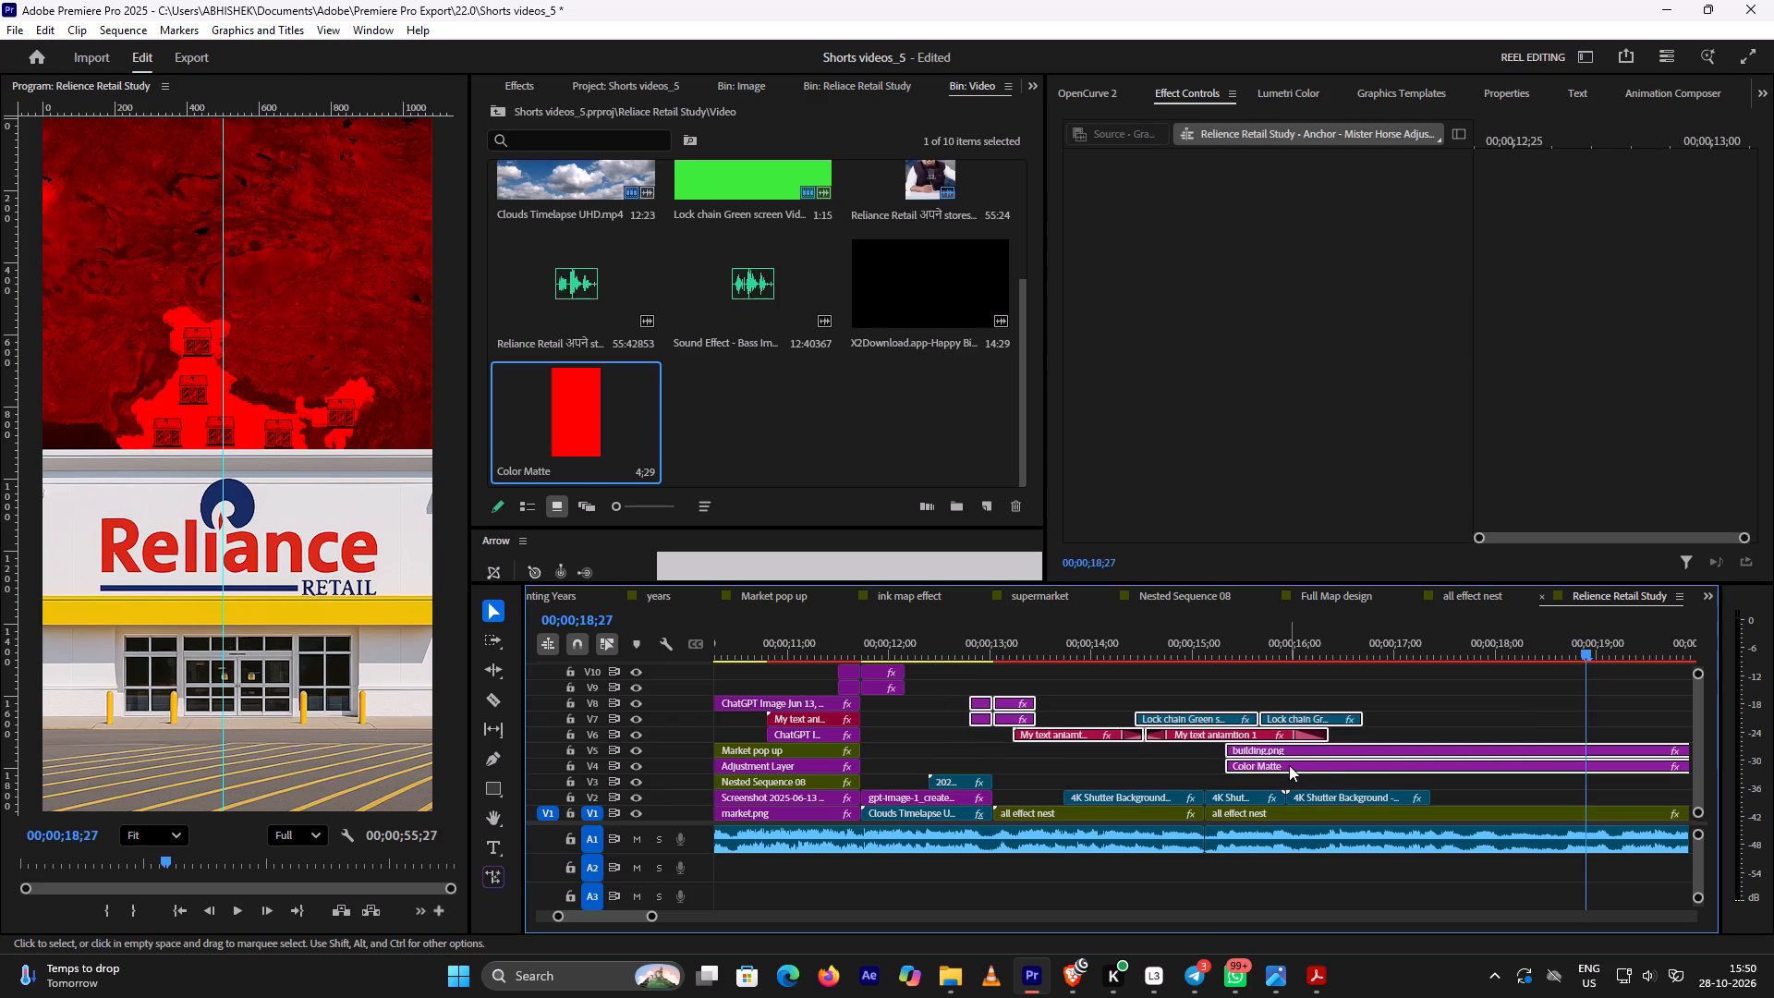
{"action": "left_click_drag", "start_coordinate": [1289, 765], "coordinate": [1286, 757]}
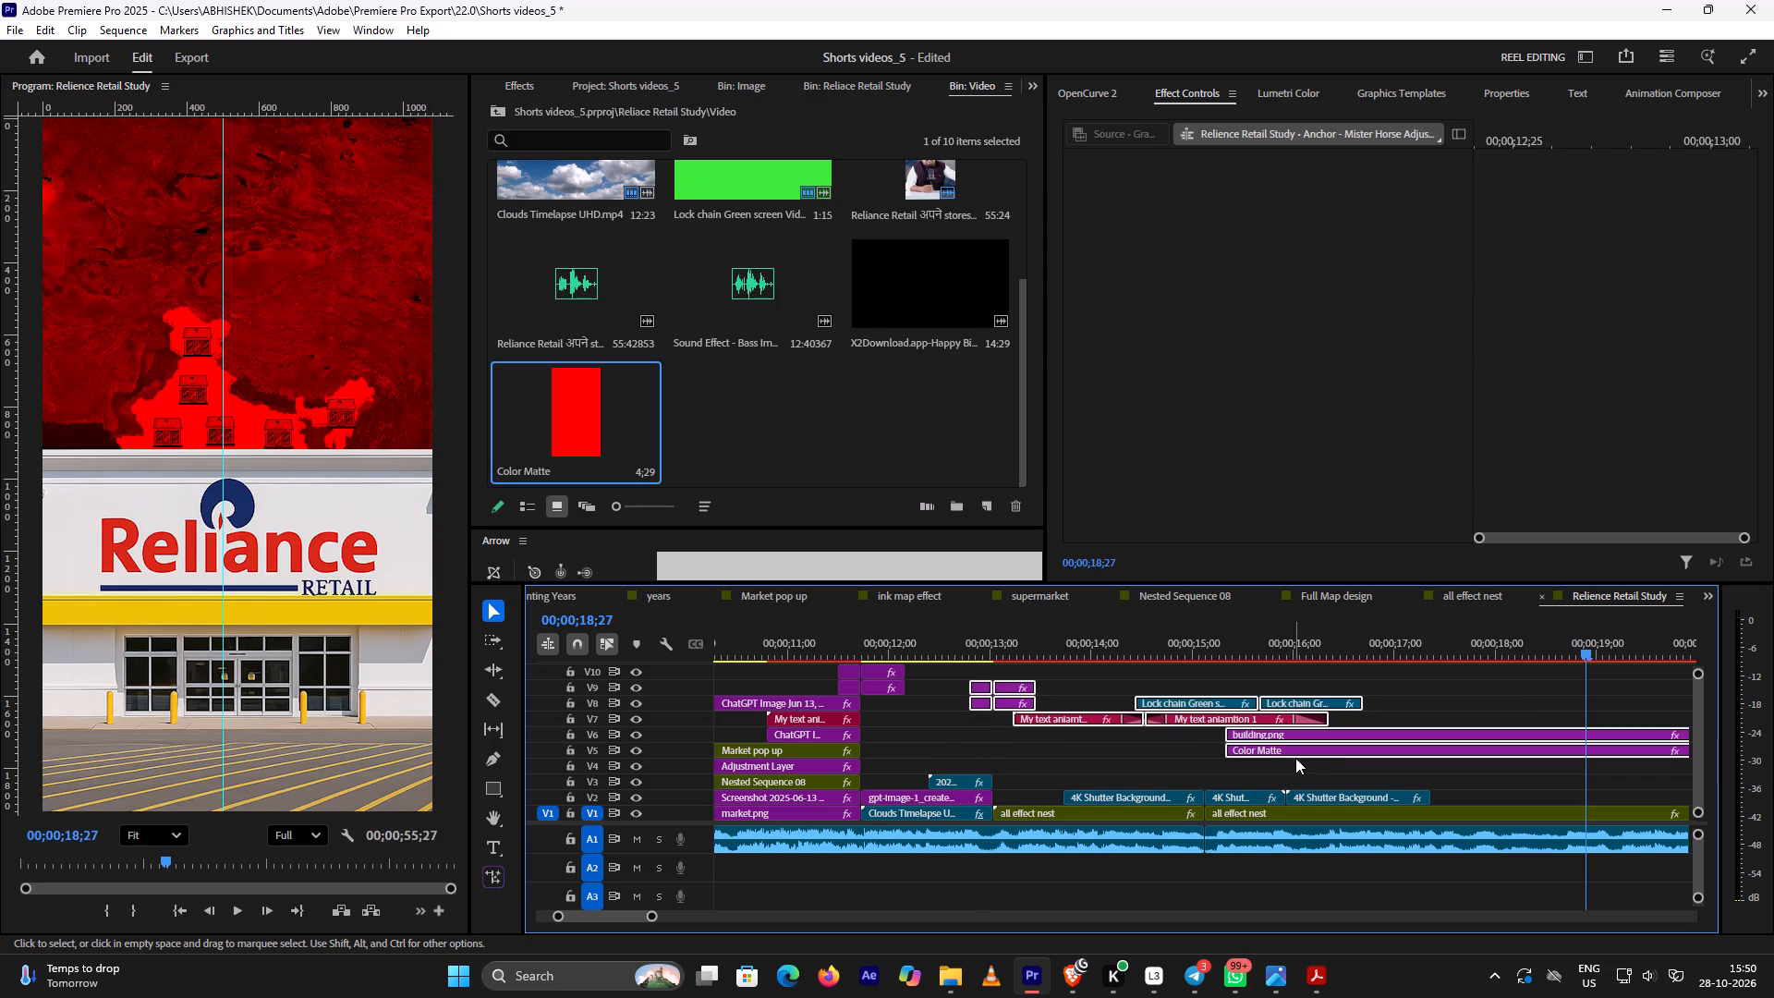
{"action": "left_click", "coordinate": [1463, 697]}
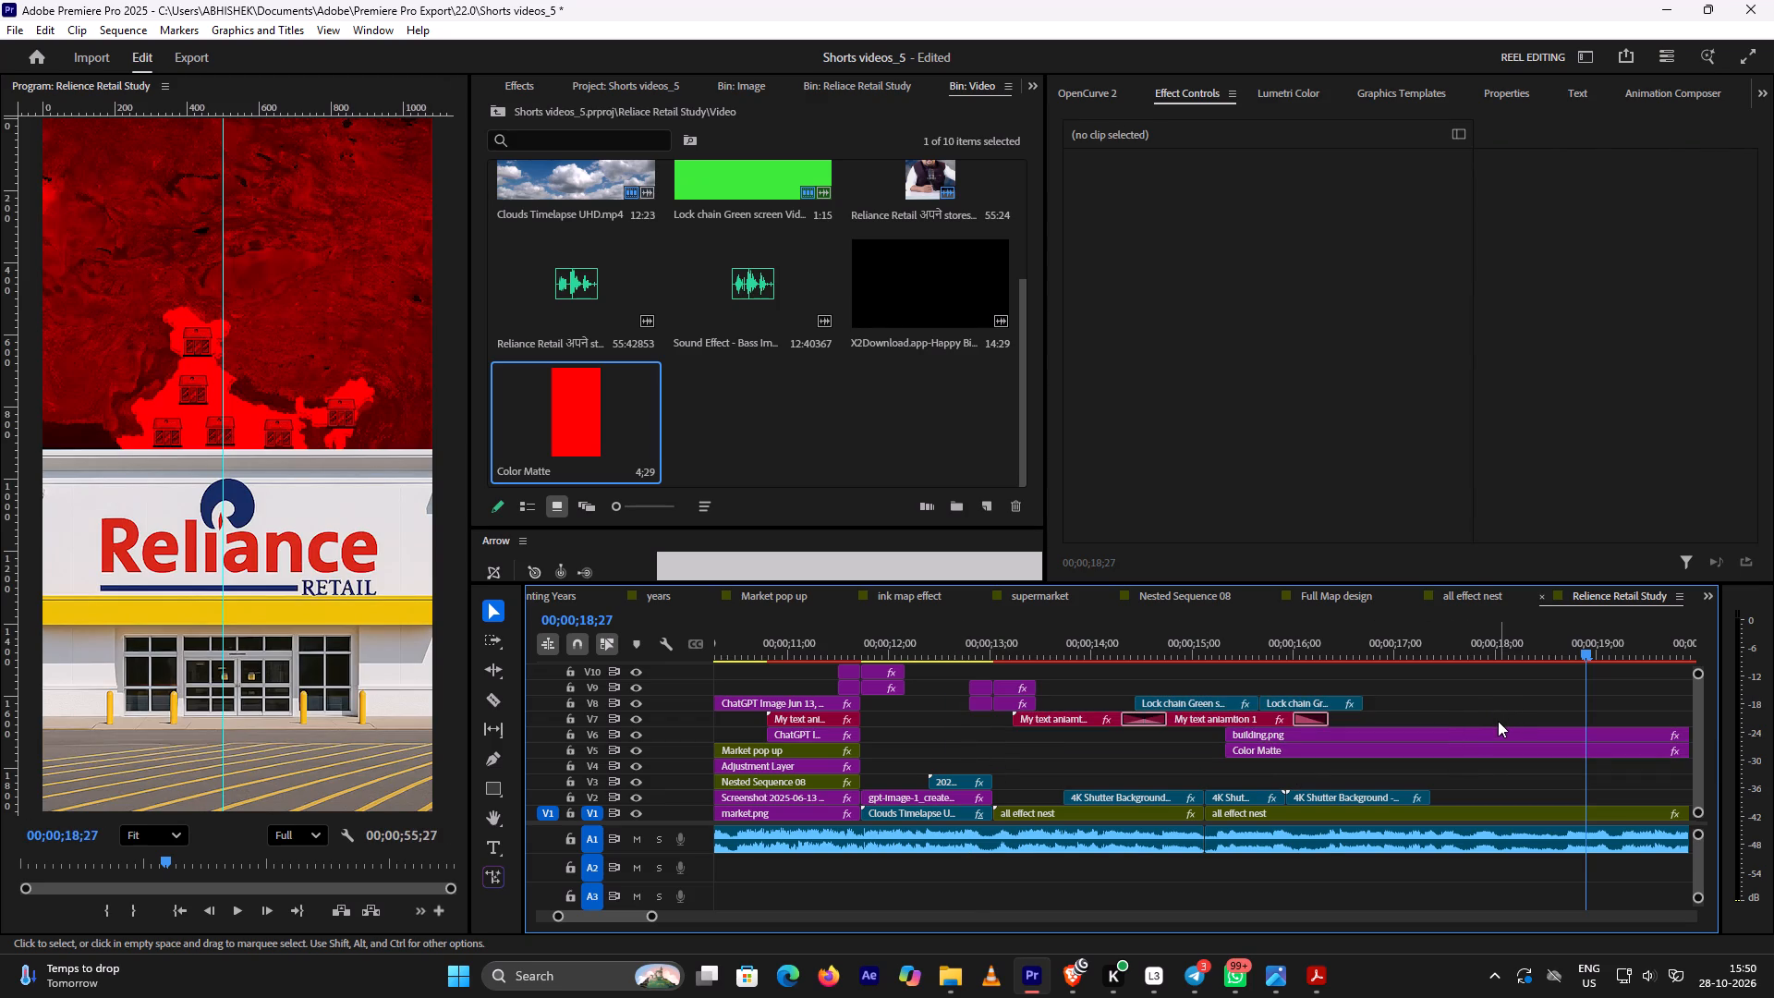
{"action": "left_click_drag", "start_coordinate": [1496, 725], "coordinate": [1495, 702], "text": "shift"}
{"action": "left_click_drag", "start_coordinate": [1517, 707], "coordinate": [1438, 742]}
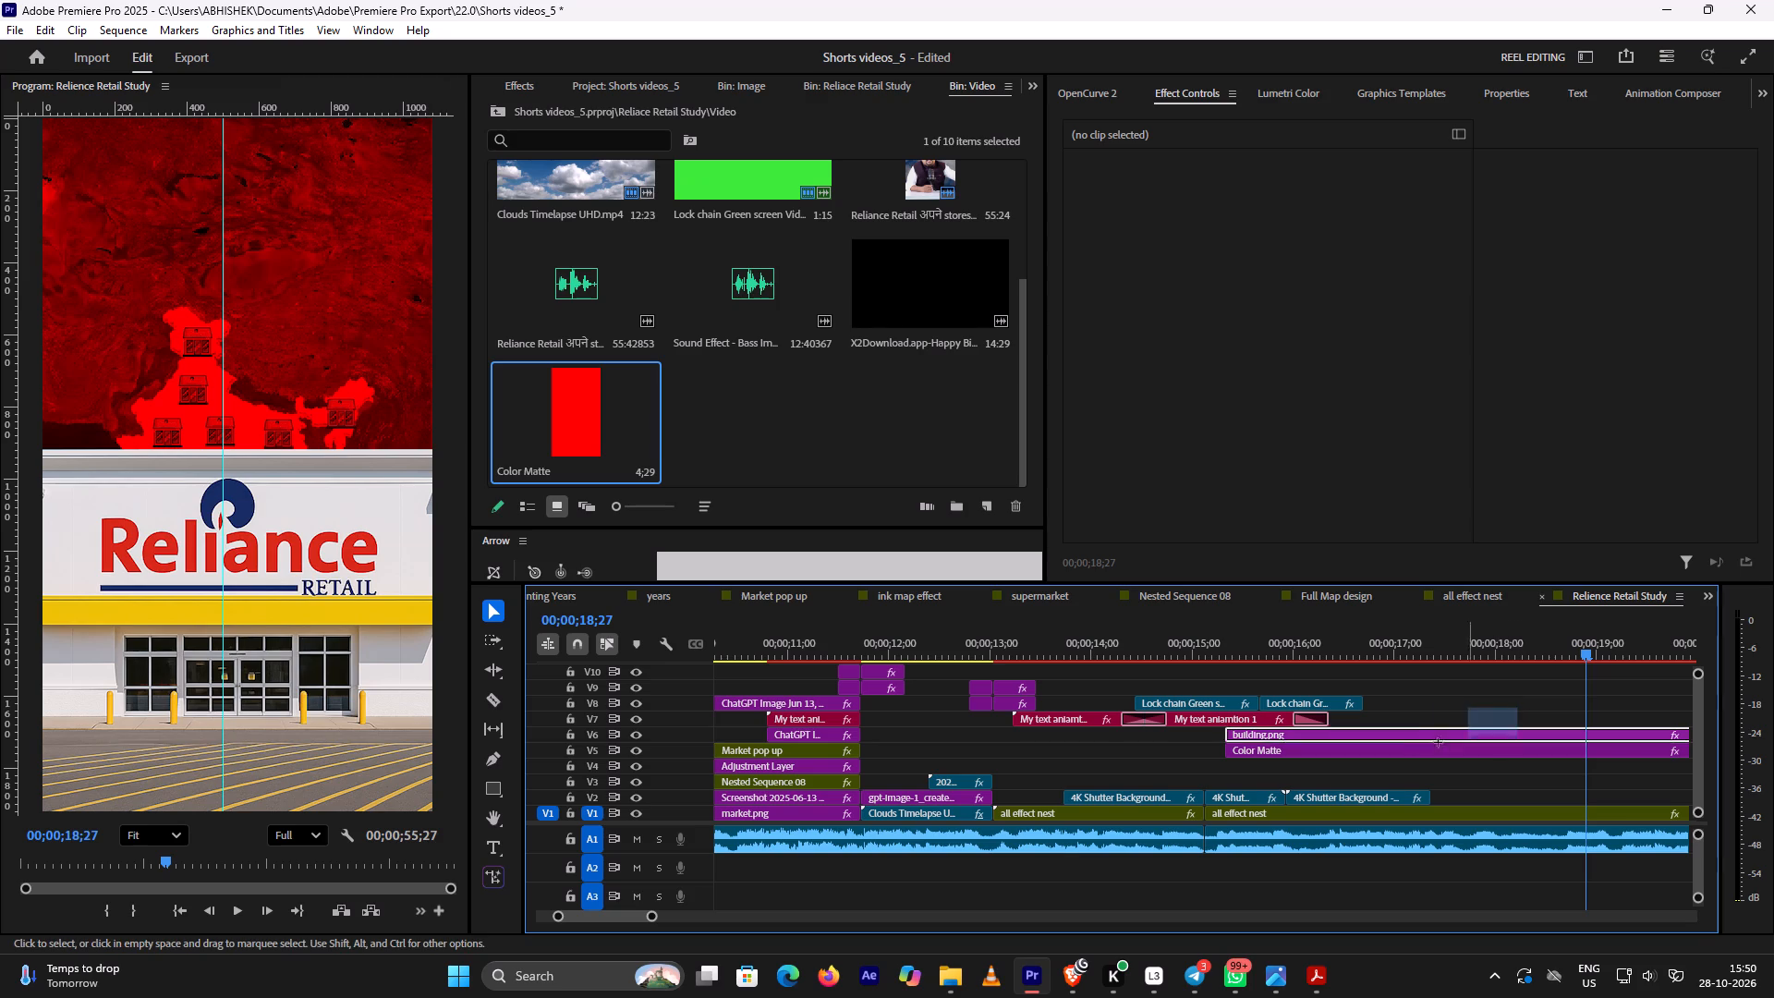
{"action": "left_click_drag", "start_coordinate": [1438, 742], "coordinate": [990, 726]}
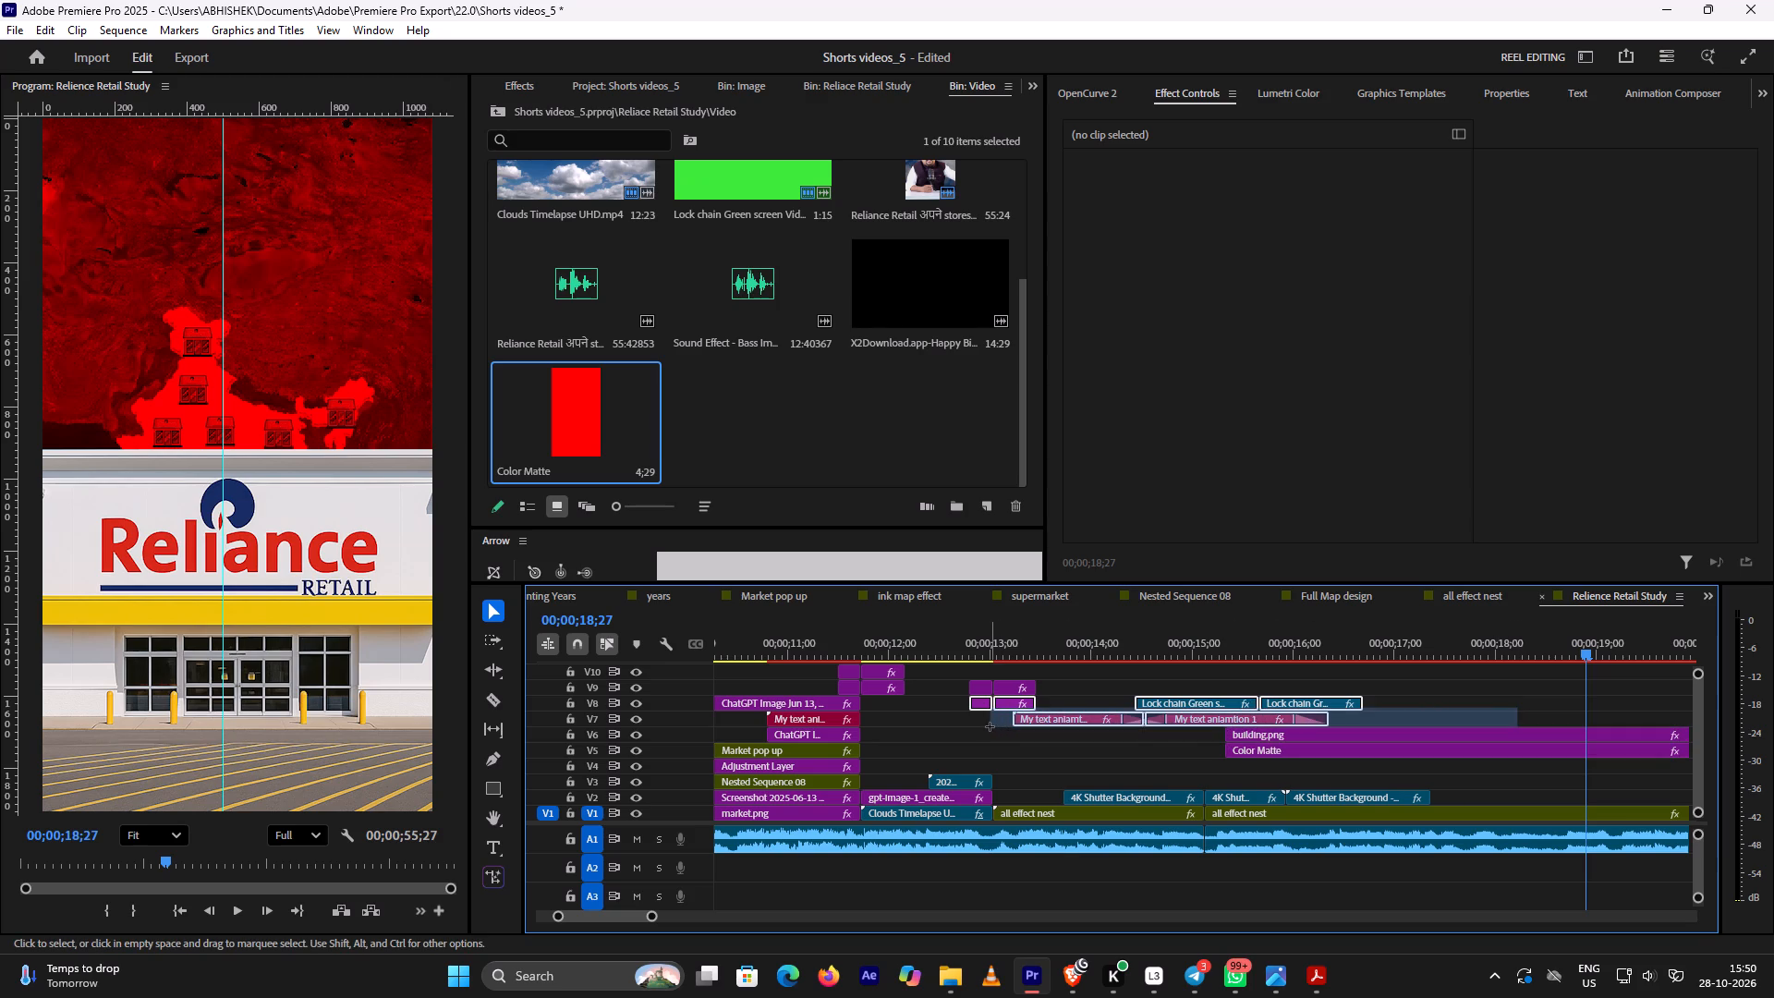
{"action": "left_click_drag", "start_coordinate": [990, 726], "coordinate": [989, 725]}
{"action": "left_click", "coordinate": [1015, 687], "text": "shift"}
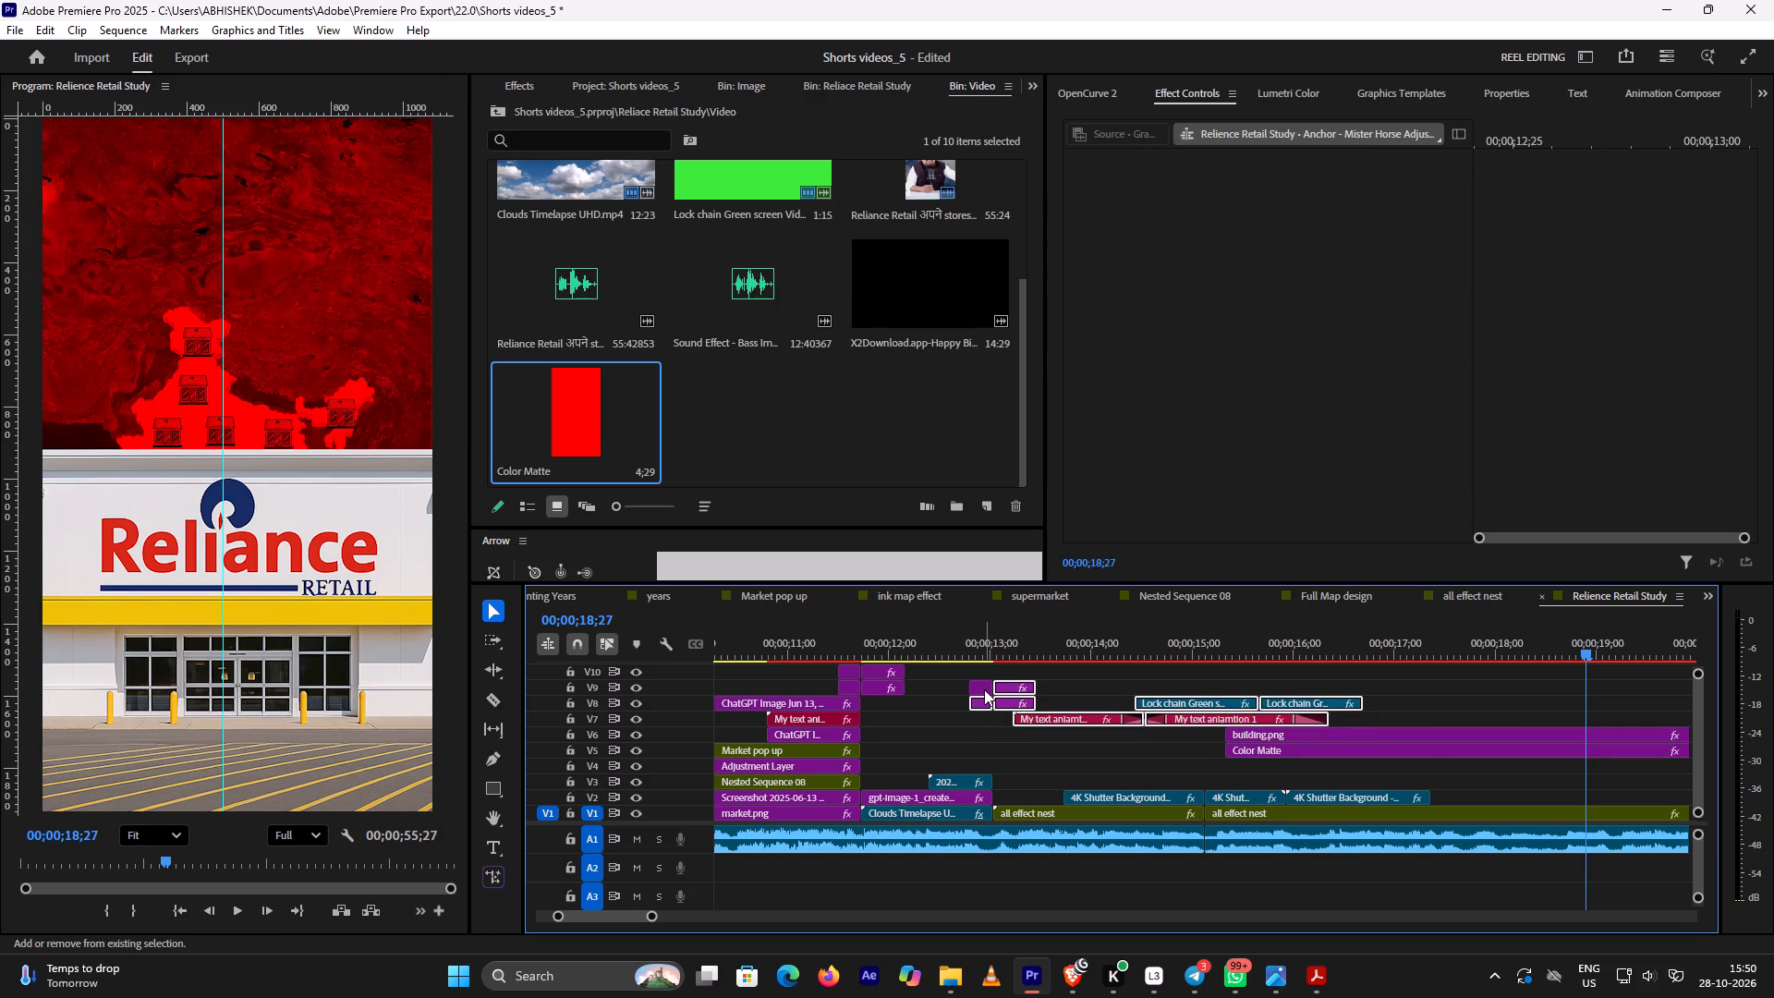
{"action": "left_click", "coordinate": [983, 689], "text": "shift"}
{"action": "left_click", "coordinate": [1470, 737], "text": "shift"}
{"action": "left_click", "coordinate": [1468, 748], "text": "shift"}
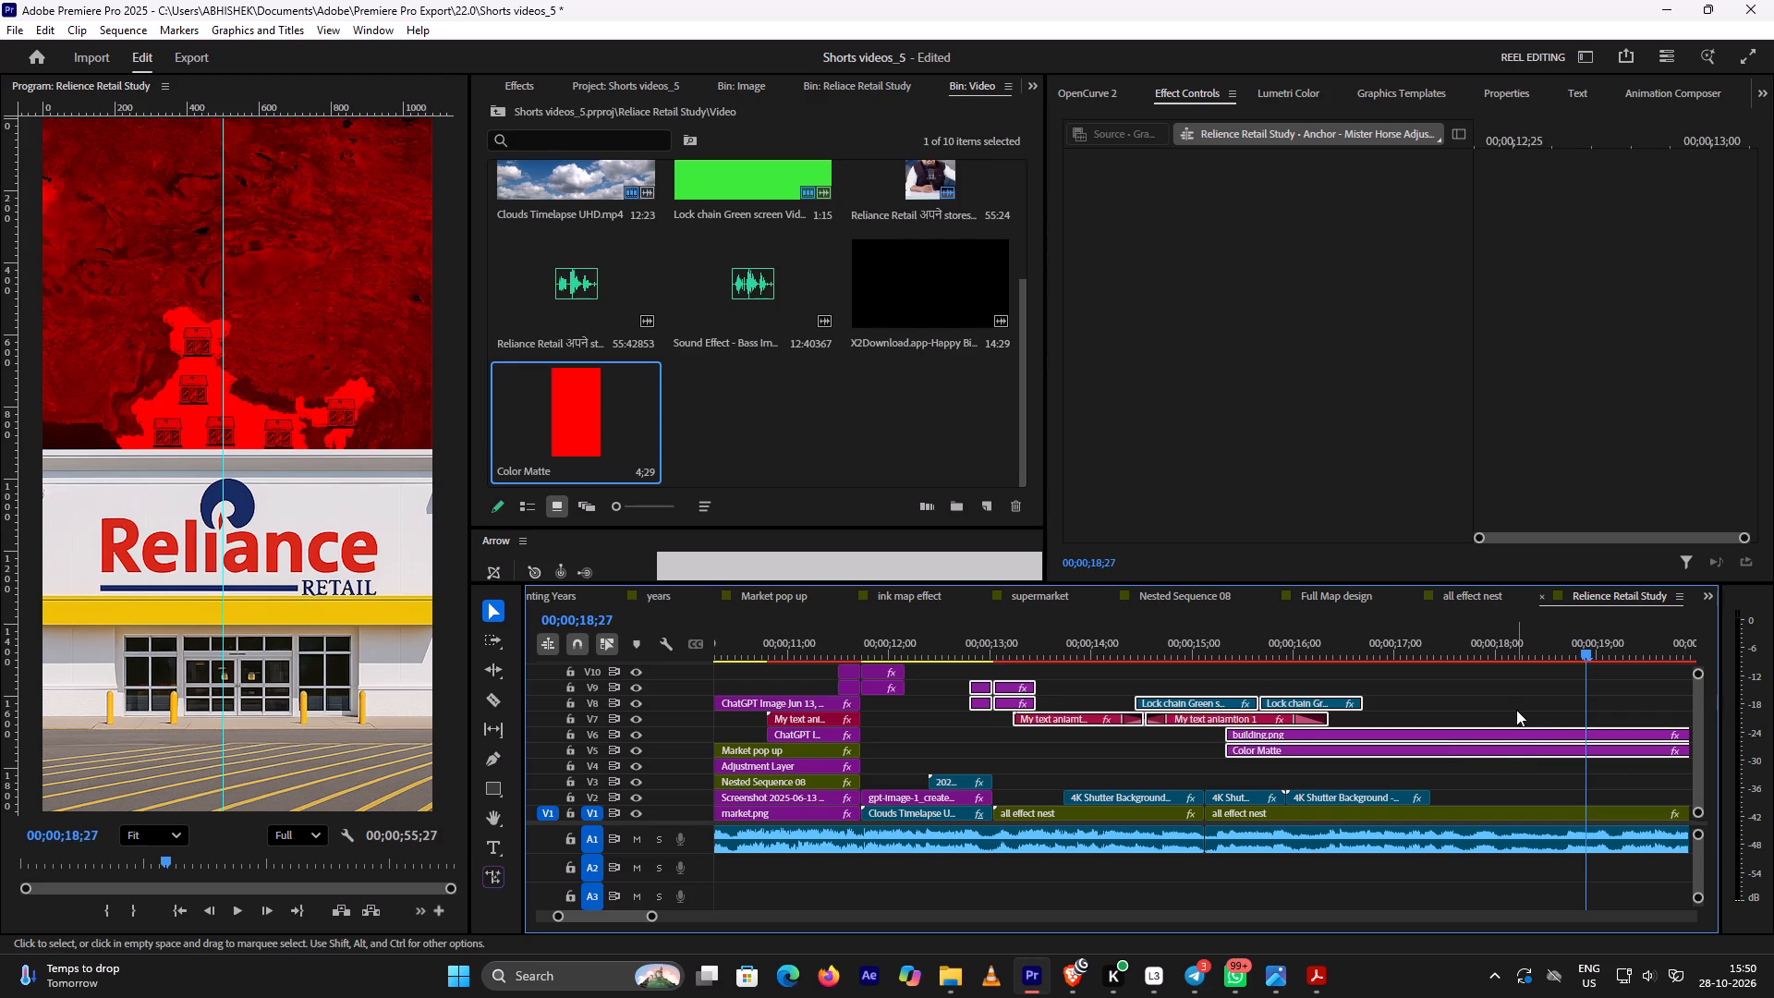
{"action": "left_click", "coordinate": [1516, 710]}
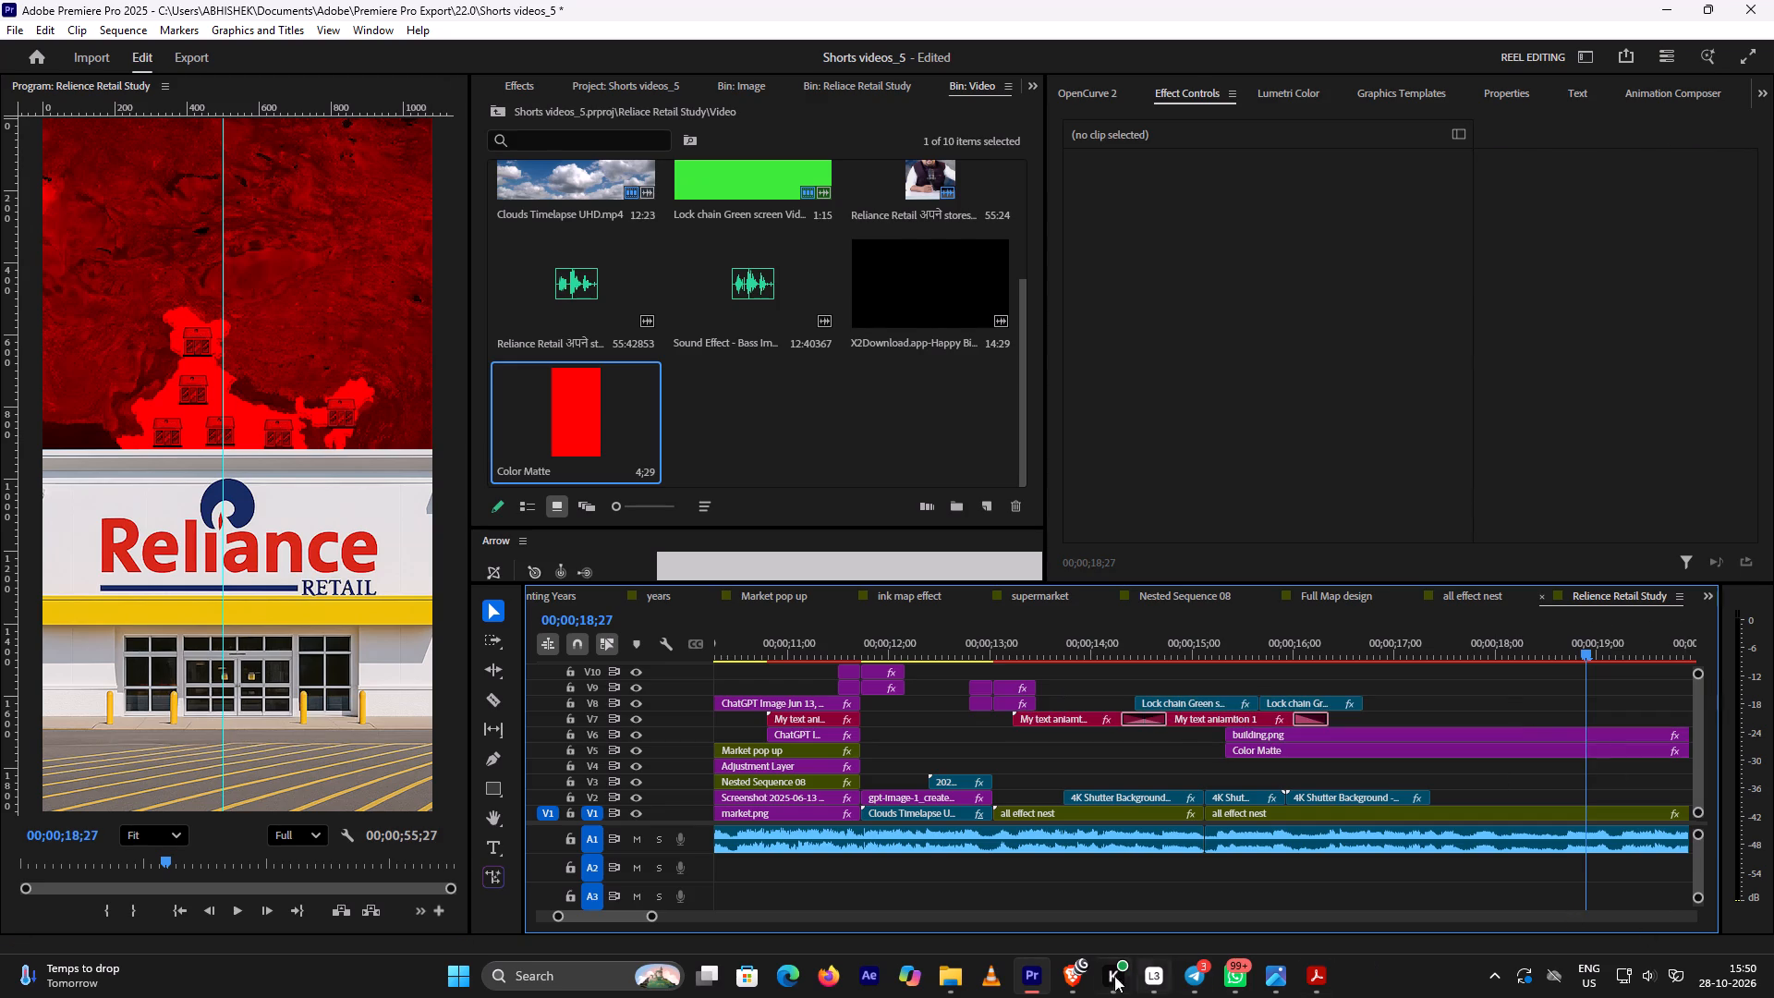
Switch to the tutorial in Brave, watch which track the confetti clip goes on, and return to Premiere Pro.
{"action": "left_click", "coordinate": [1083, 976]}
{"action": "key", "text": "space"}
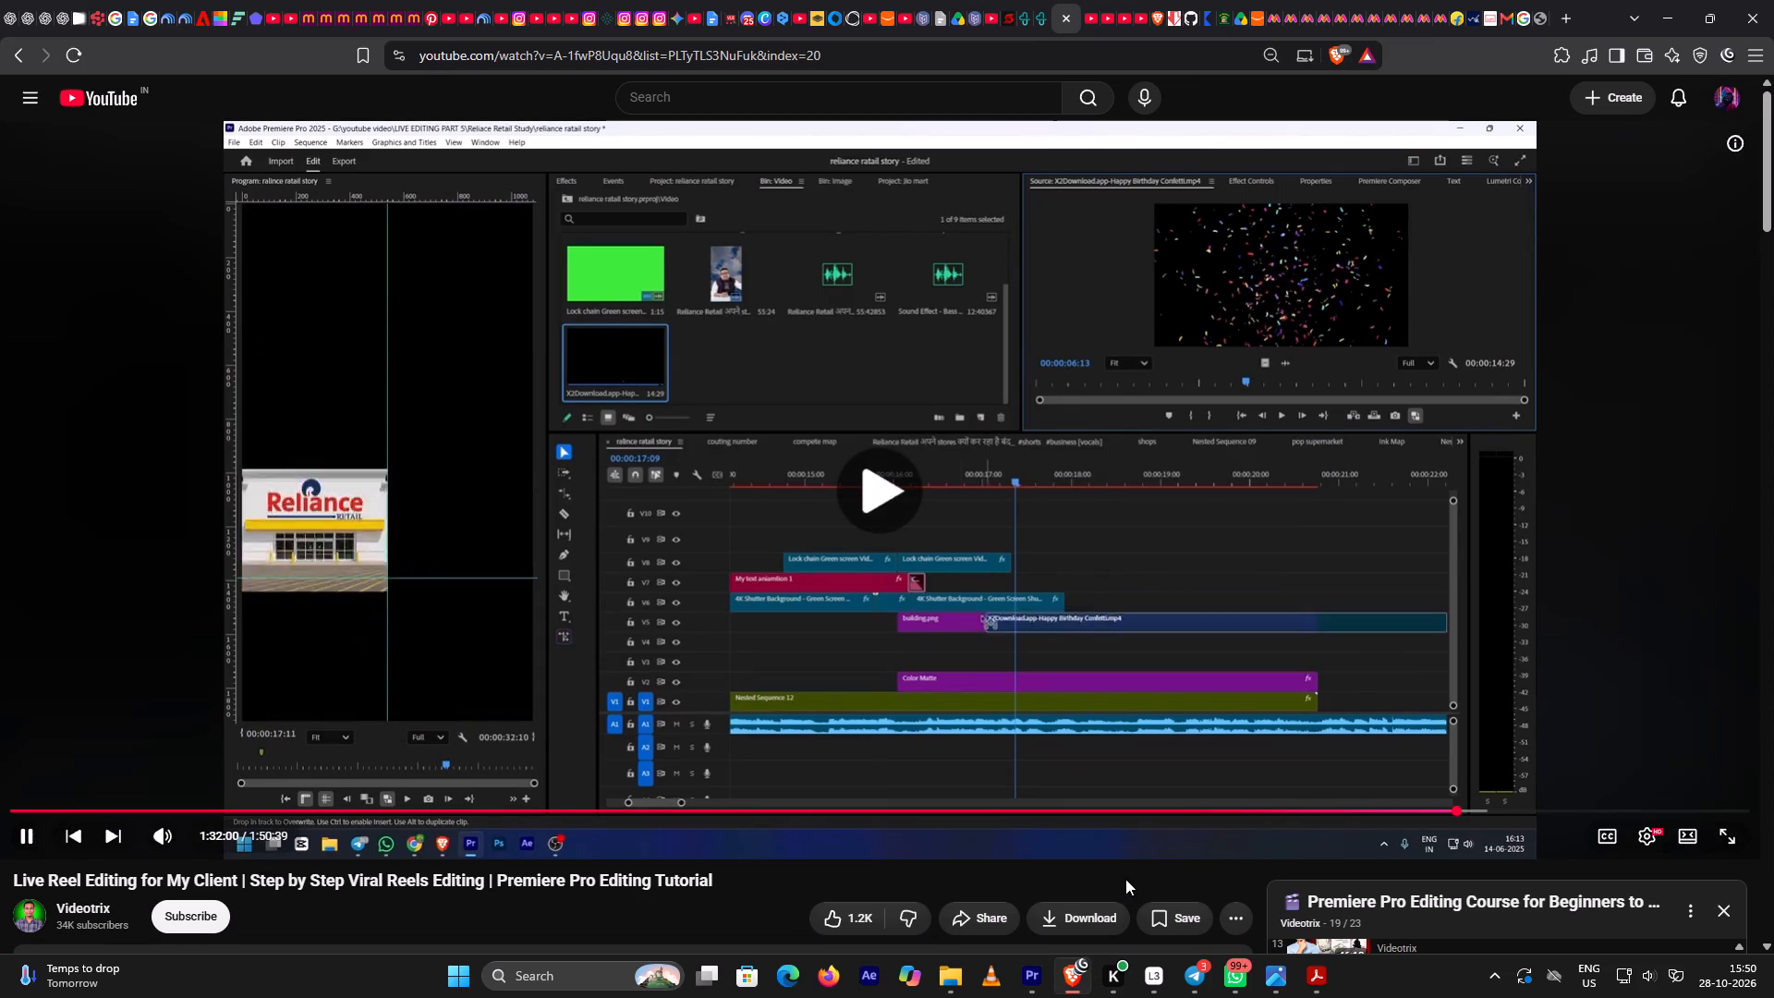
{"action": "key", "text": "space"}
{"action": "left_click", "coordinate": [1039, 985]}
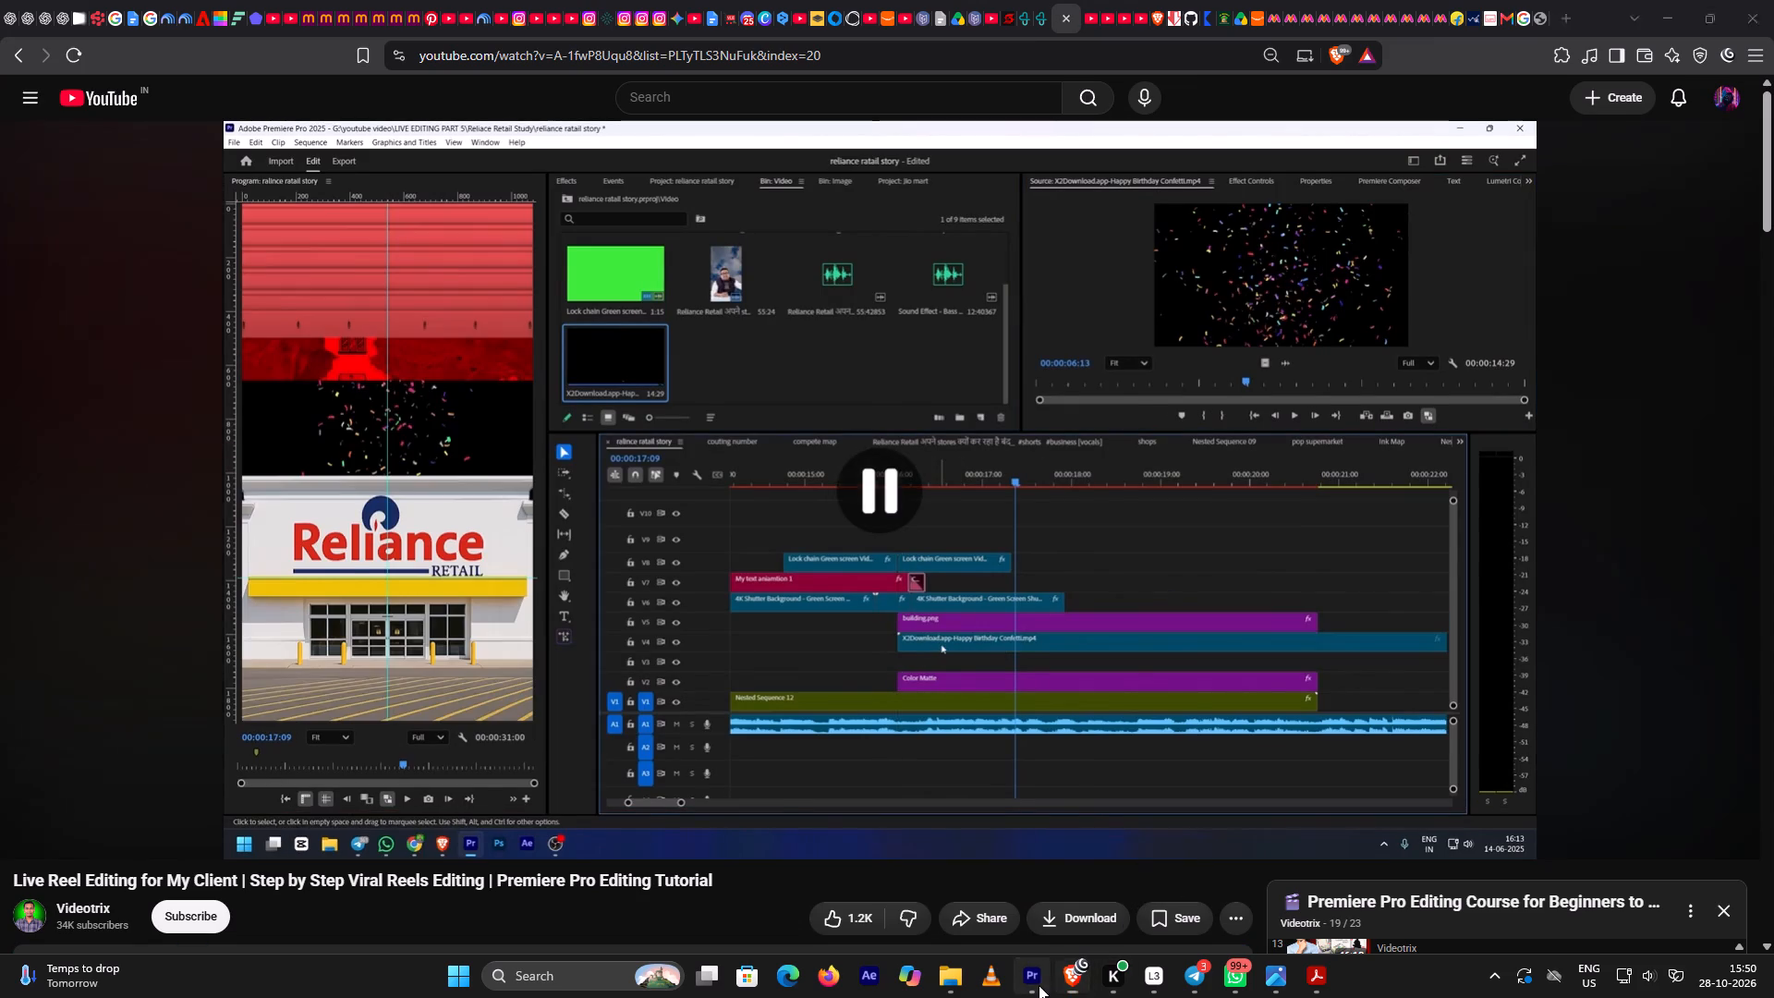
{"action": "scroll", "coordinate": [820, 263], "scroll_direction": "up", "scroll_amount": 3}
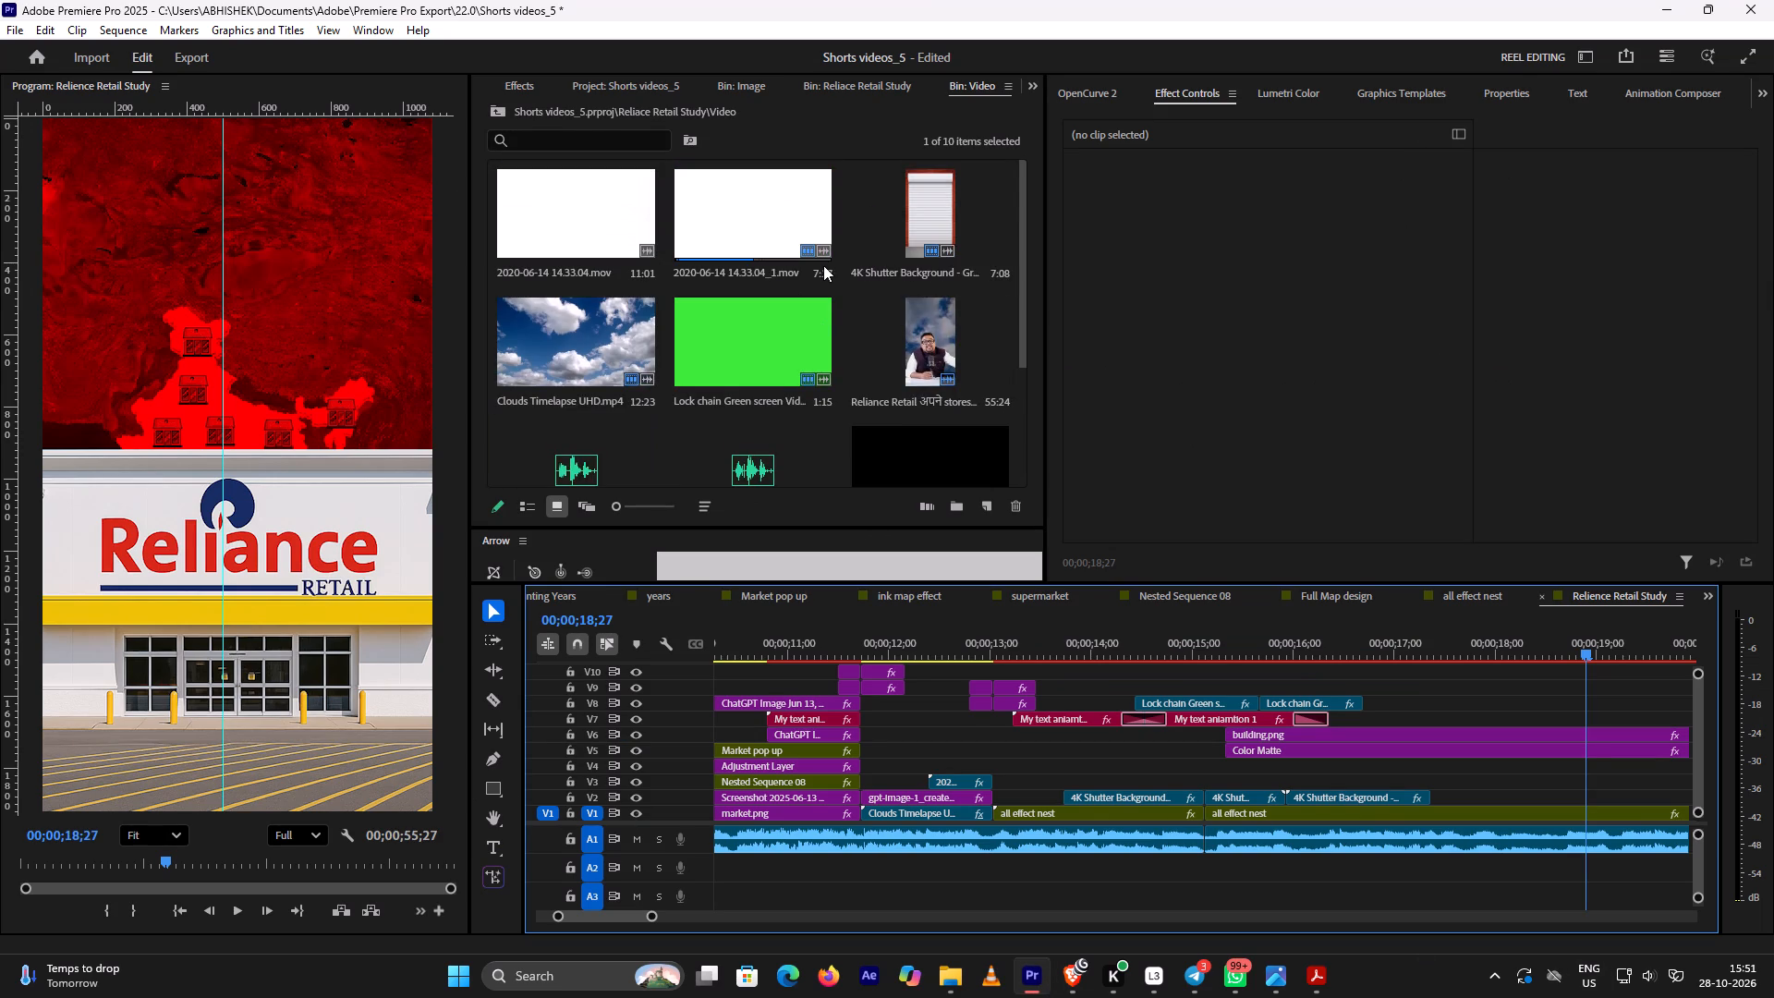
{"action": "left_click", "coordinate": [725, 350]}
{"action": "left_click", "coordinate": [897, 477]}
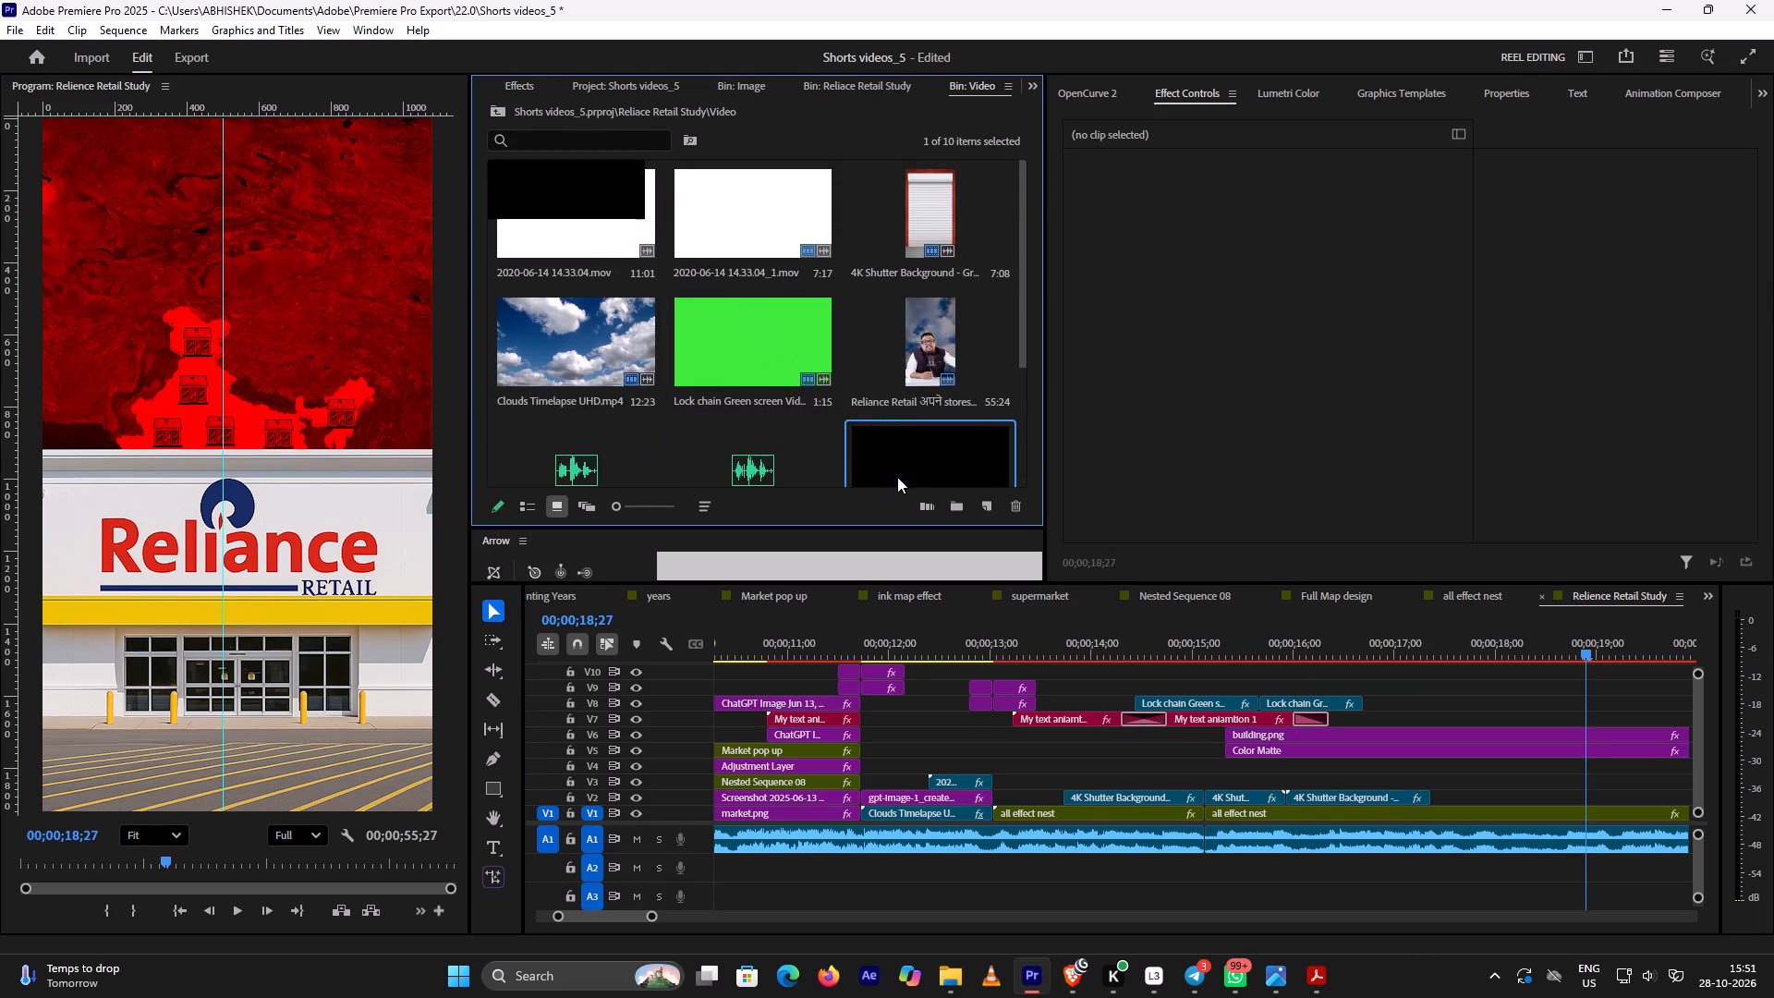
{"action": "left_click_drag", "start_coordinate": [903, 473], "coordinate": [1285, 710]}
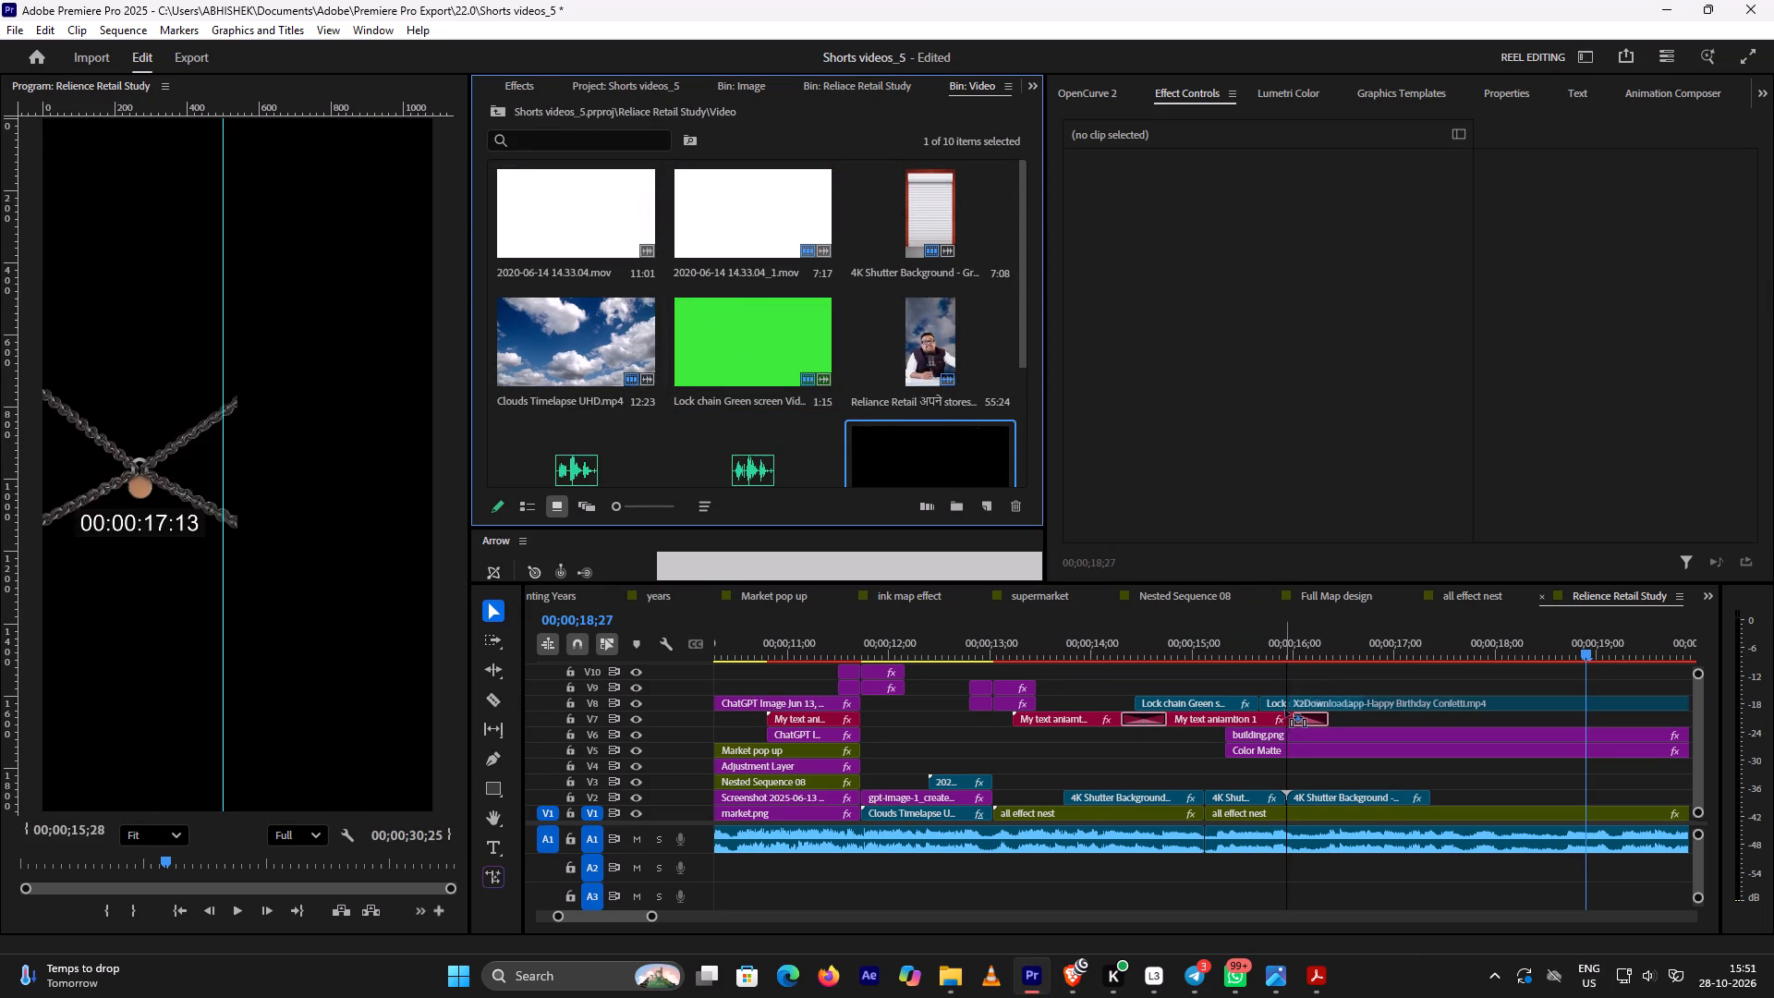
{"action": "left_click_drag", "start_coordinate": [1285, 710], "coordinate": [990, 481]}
Open the Happy Birthday Confetti clip from the Video bin in the Source Monitor and preview it.
{"action": "scroll", "coordinate": [954, 432], "scroll_direction": "down", "scroll_amount": 5}
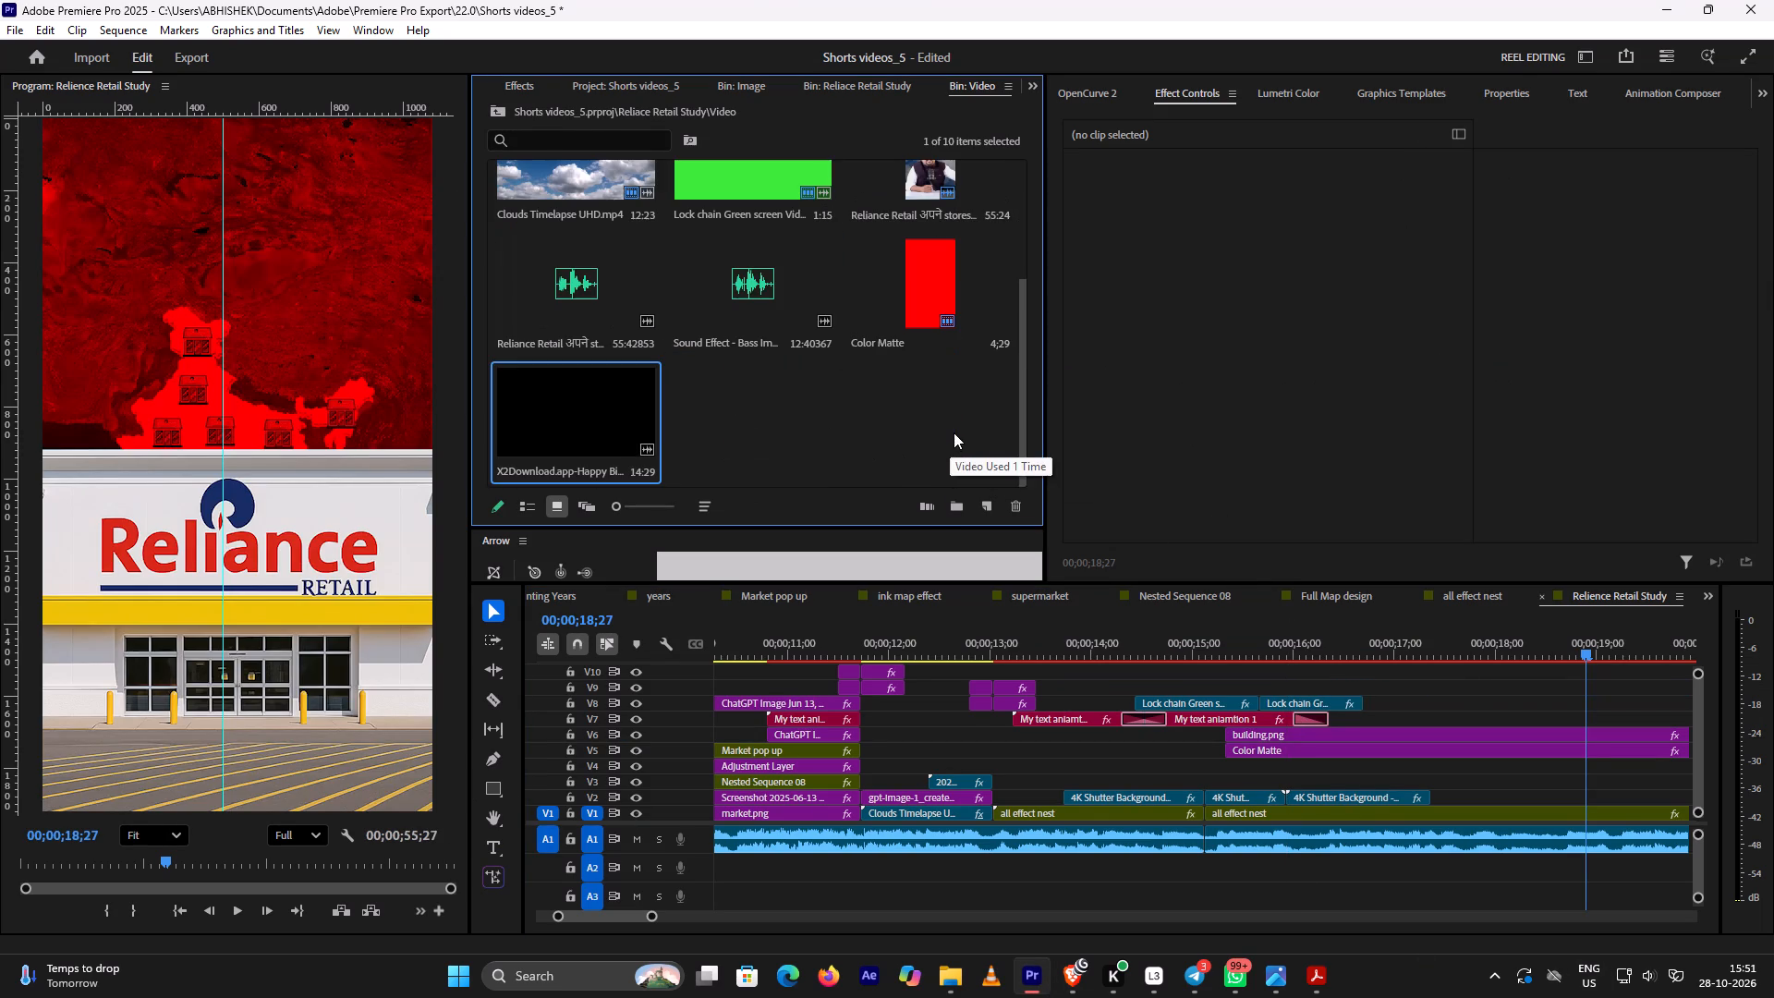
{"action": "double_click", "coordinate": [583, 426]}
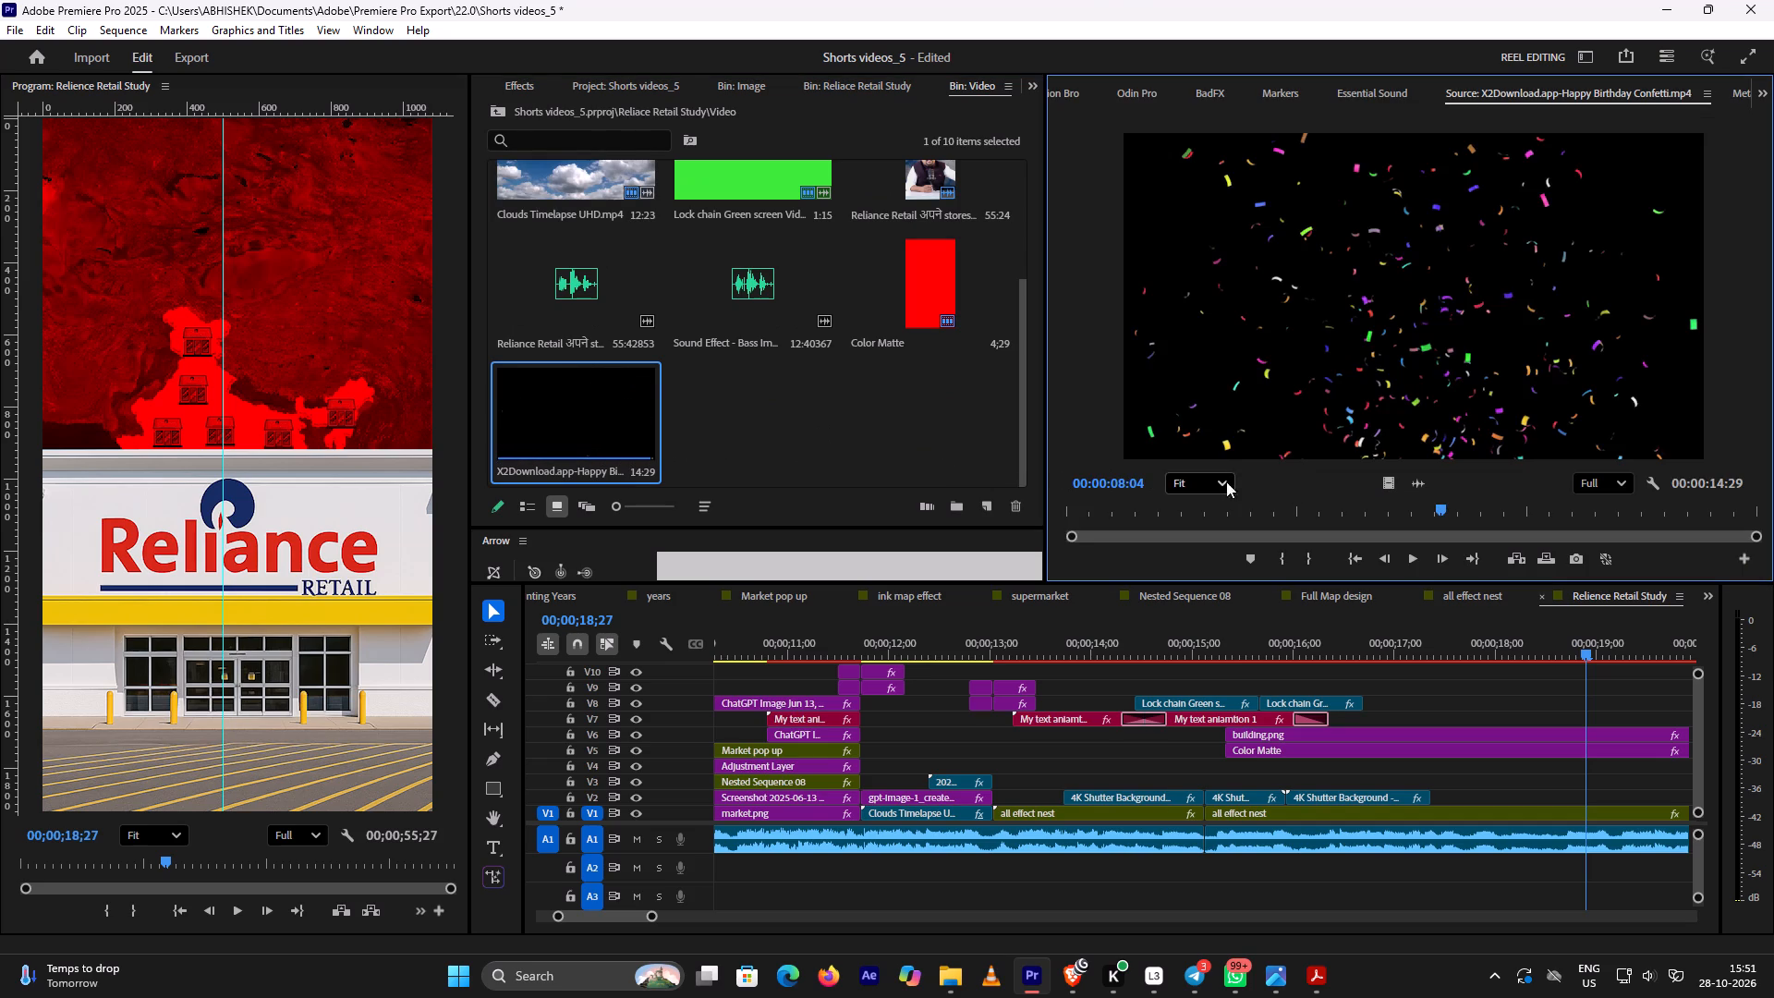
{"action": "key", "text": "space"}
{"action": "scroll", "coordinate": [650, 430], "scroll_direction": "up", "scroll_amount": 5}
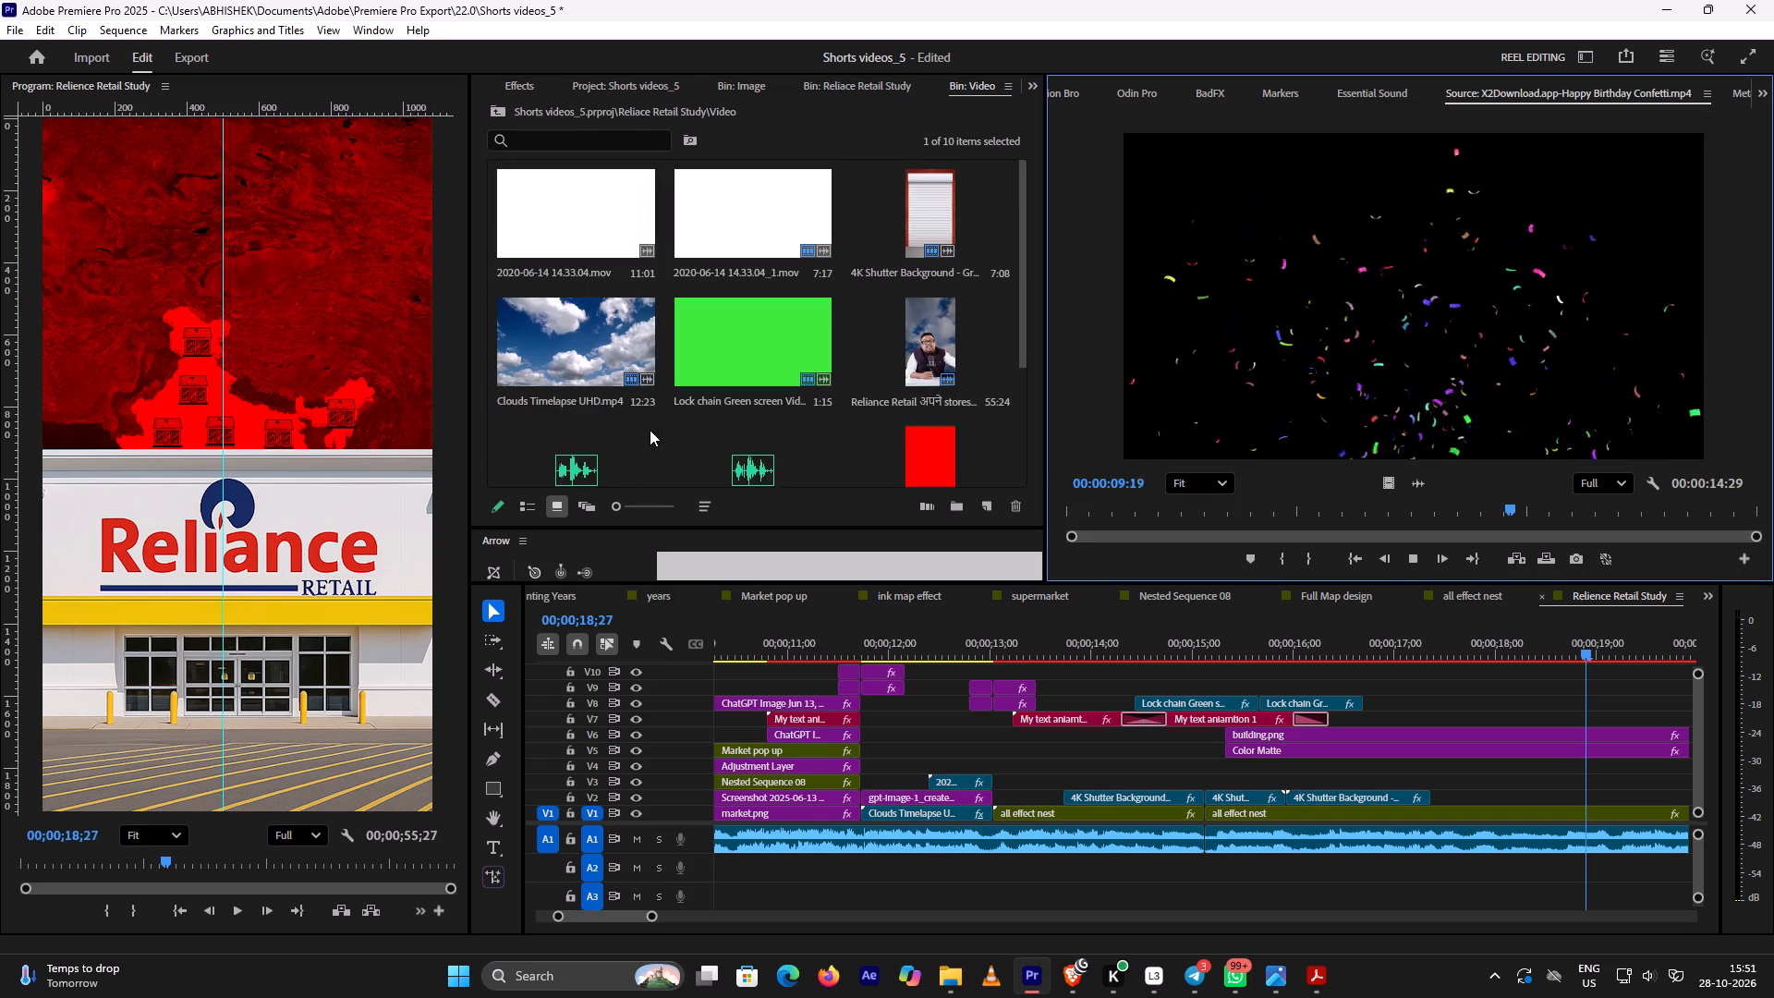
{"action": "scroll", "coordinate": [650, 430], "scroll_direction": "down", "scroll_amount": 5}
{"action": "key", "text": "space"}
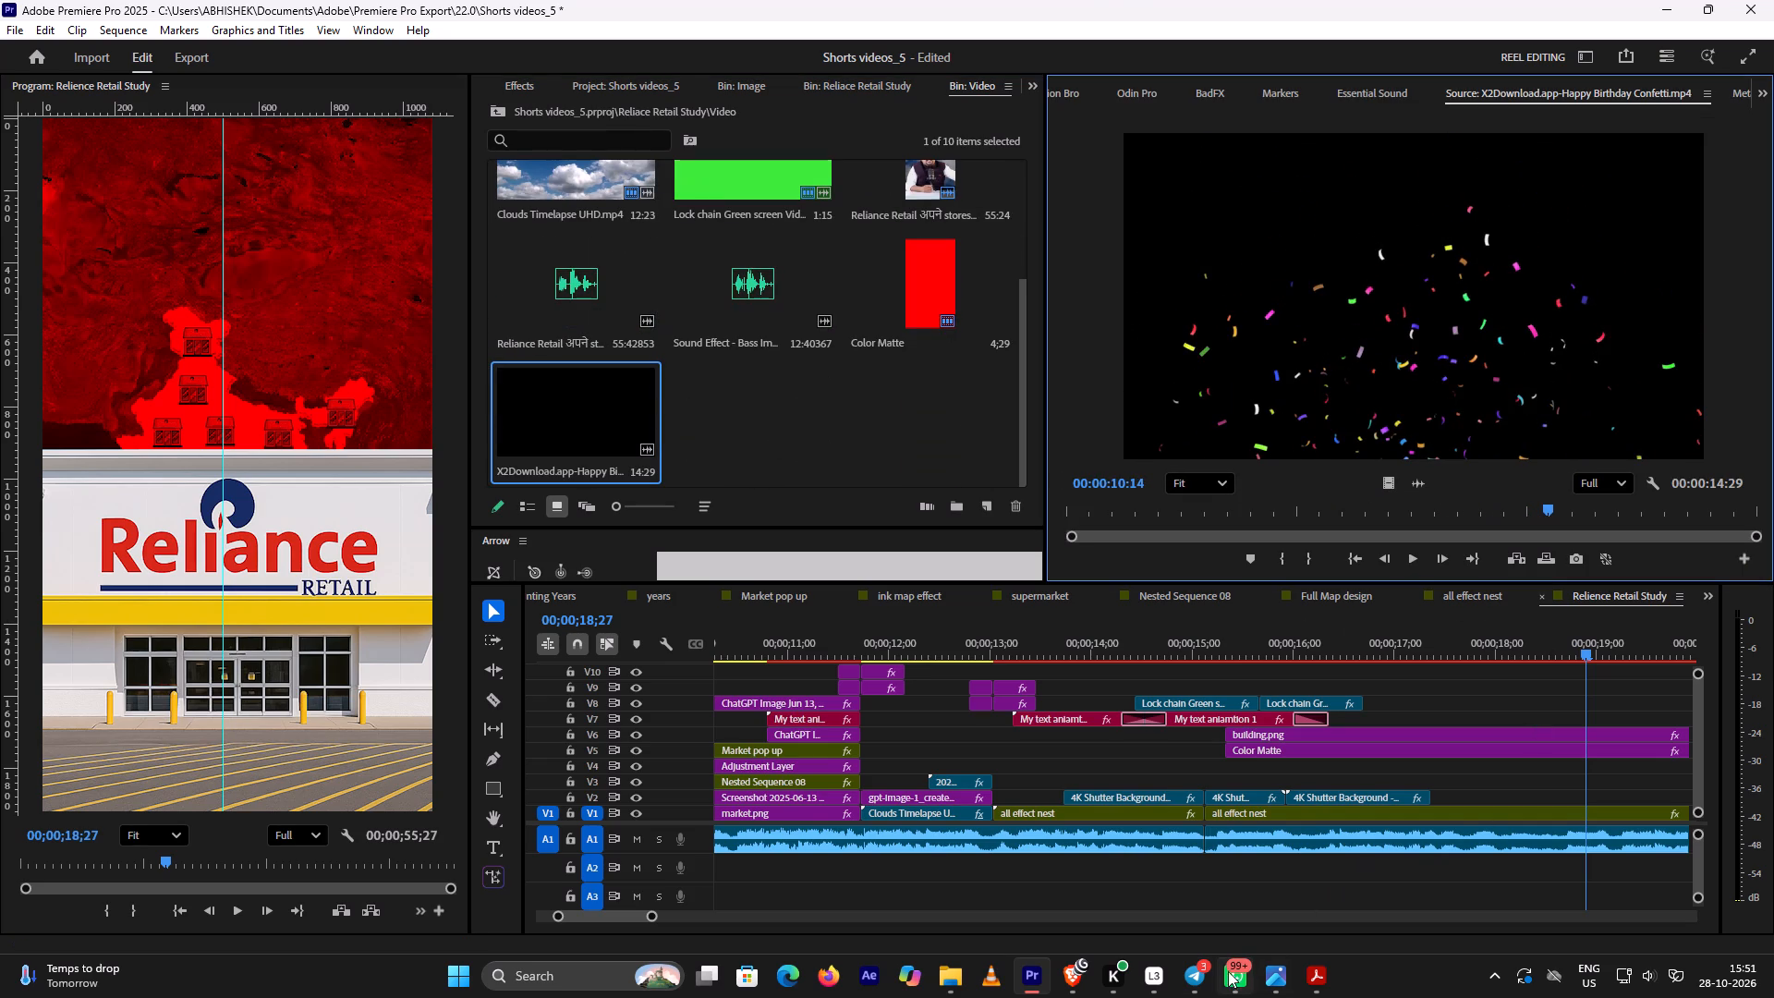
Switch to the YouTube tutorial in Brave and resume watching how the confetti clip is used behind the building.
{"action": "left_click", "coordinate": [1077, 979]}
{"action": "key", "text": "space"}
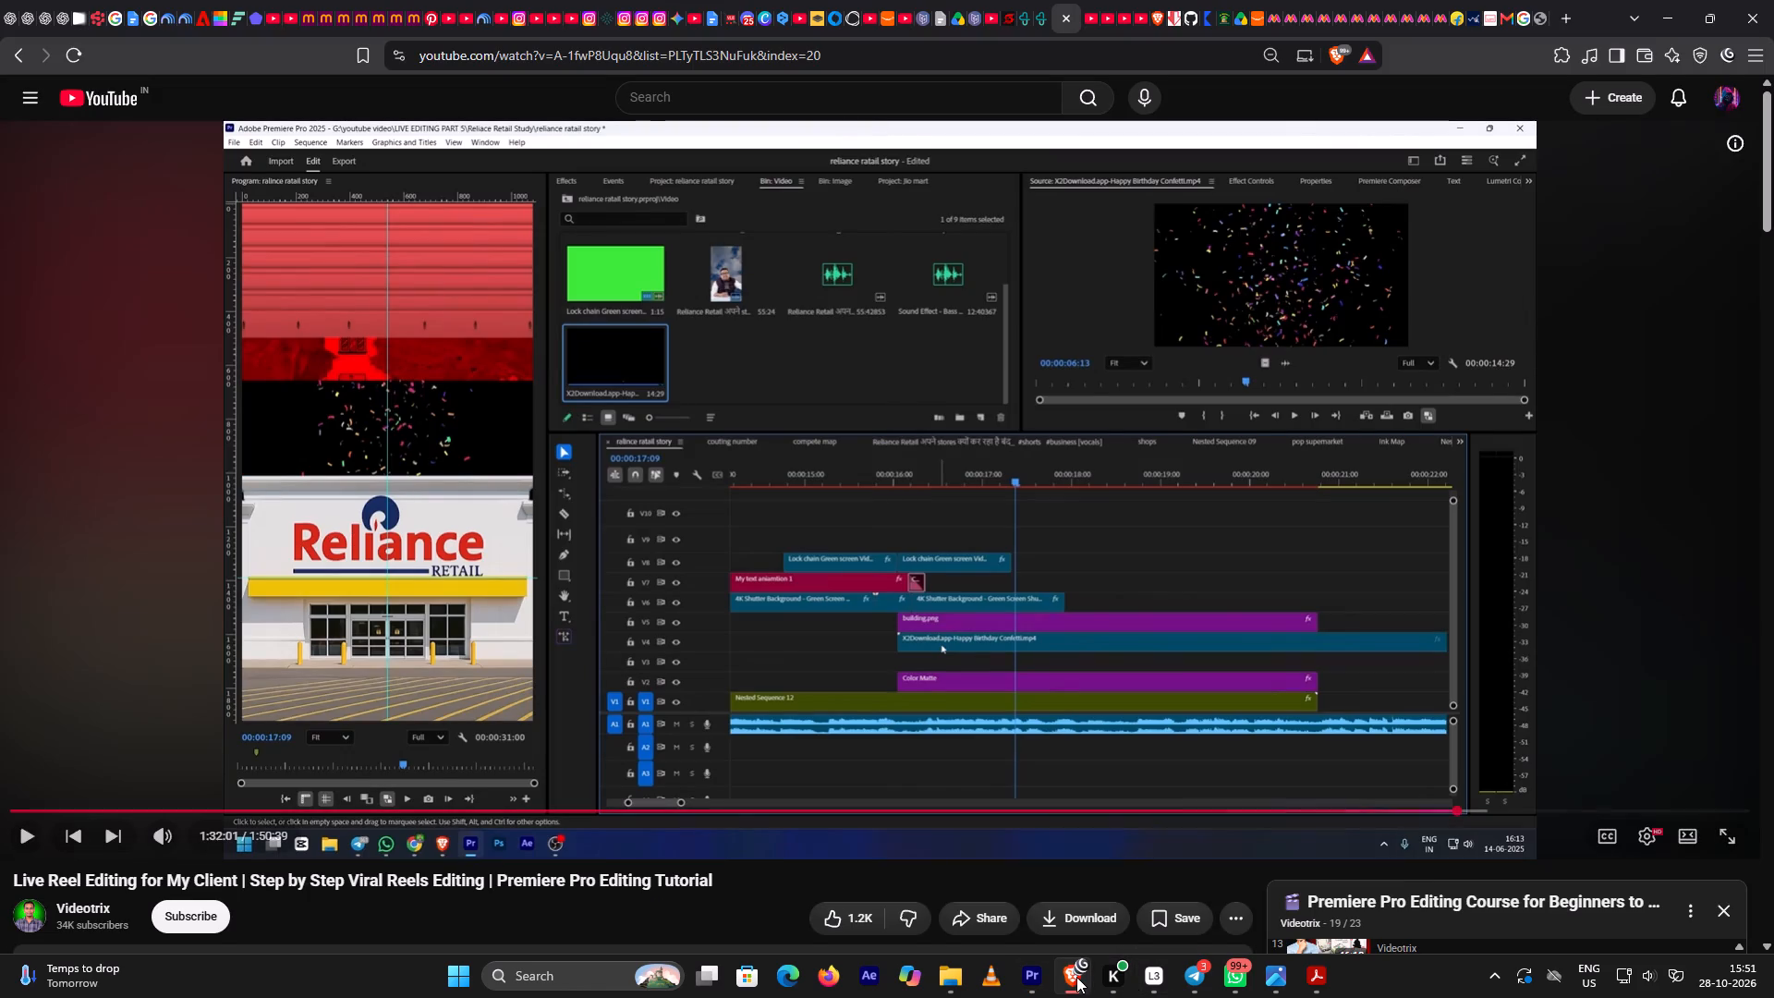
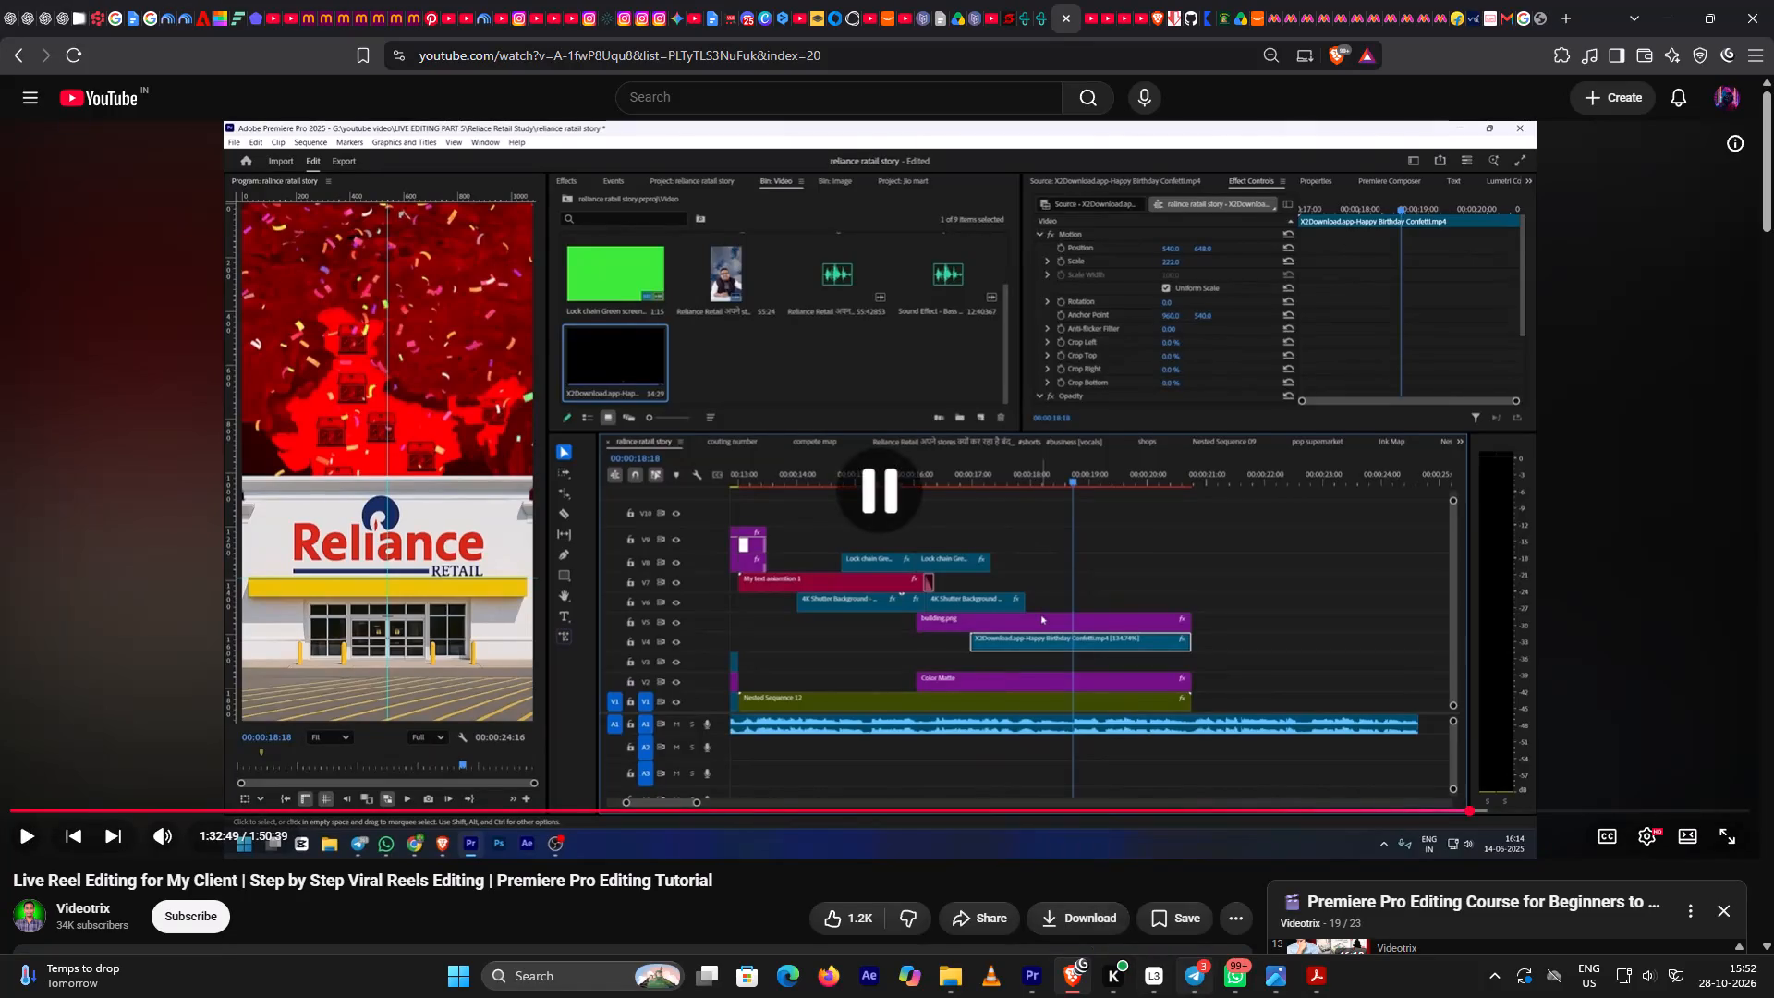
Return to Premiere Pro and review the lock chain and shutter section from the start of building.png.
{"action": "left_click", "coordinate": [1044, 975]}
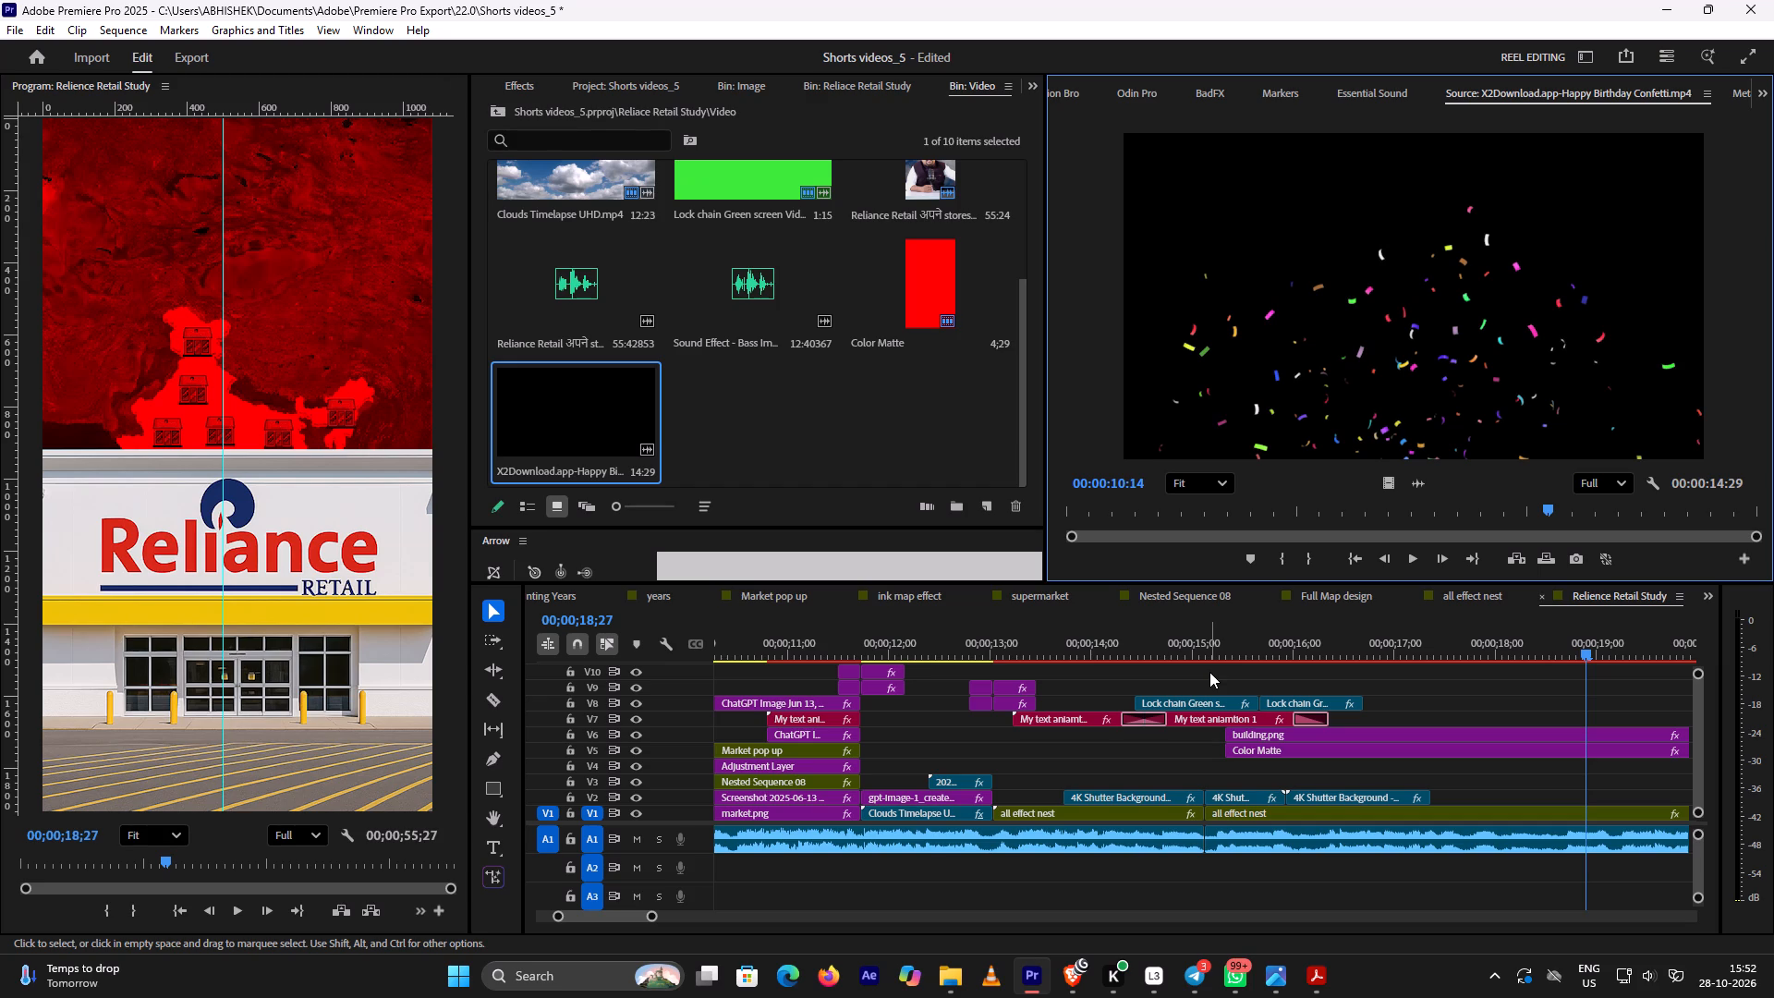
{"action": "left_click", "coordinate": [1226, 654]}
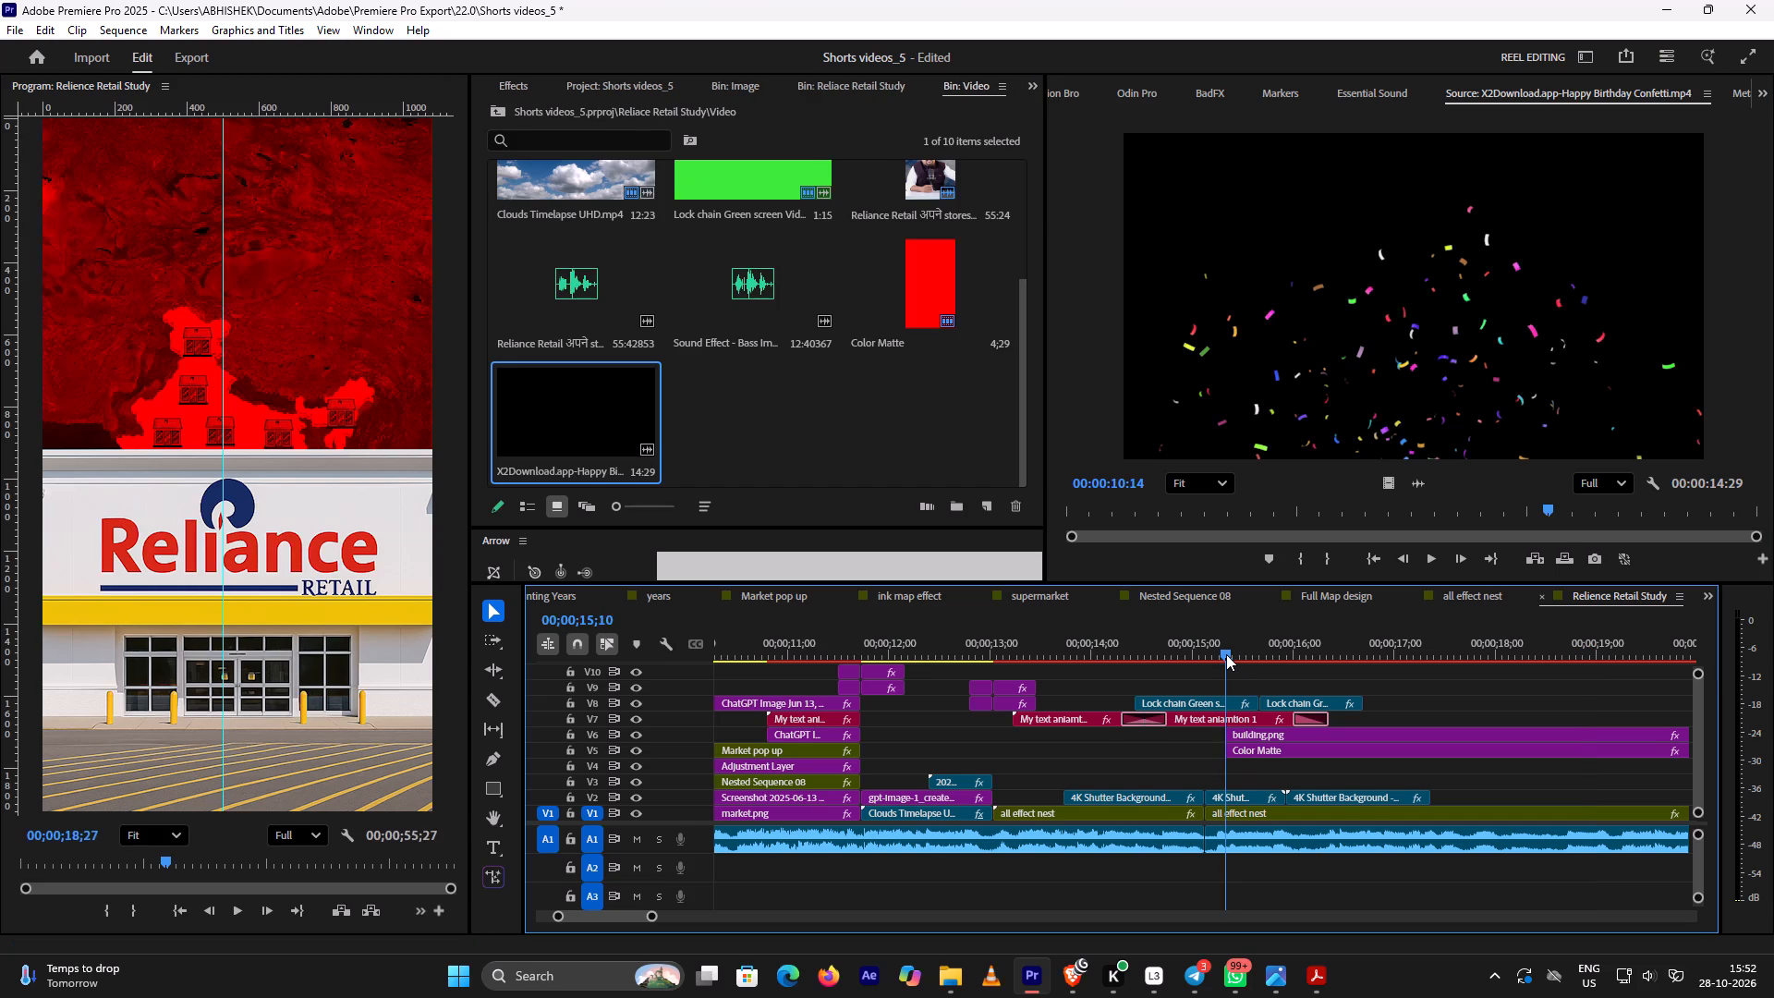
{"action": "key", "text": "space"}
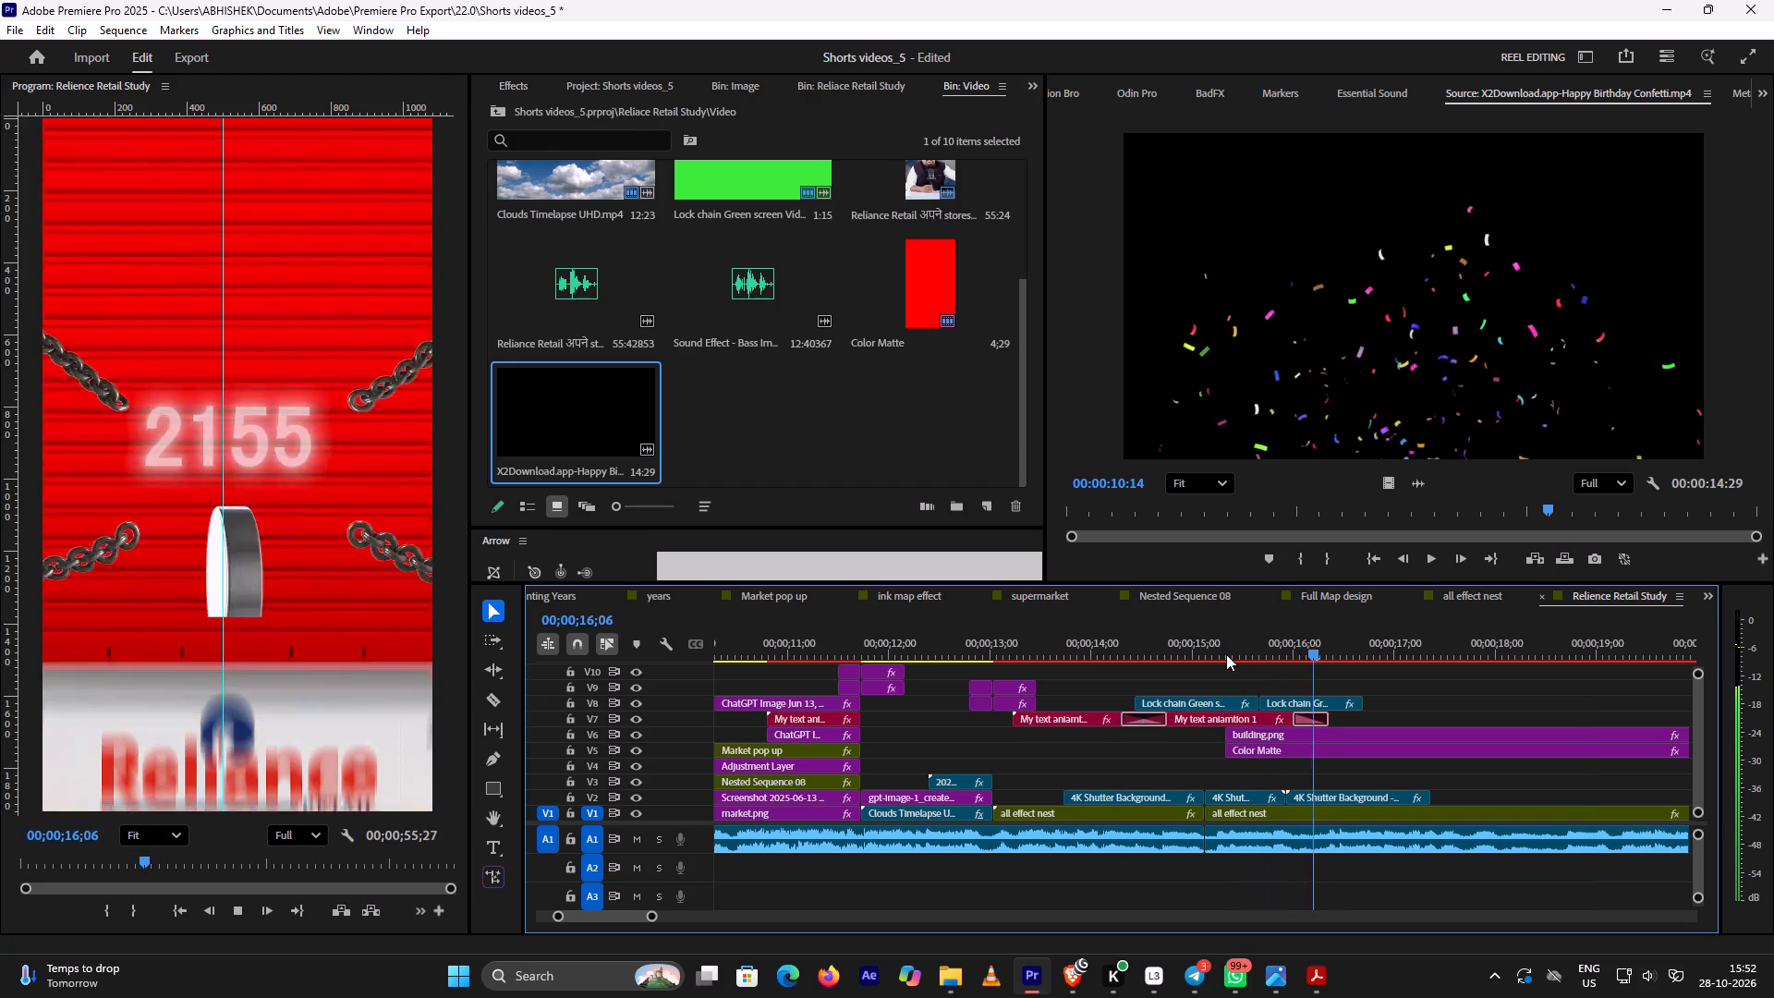
{"action": "key", "text": "space"}
{"action": "left_click", "coordinate": [1254, 644]}
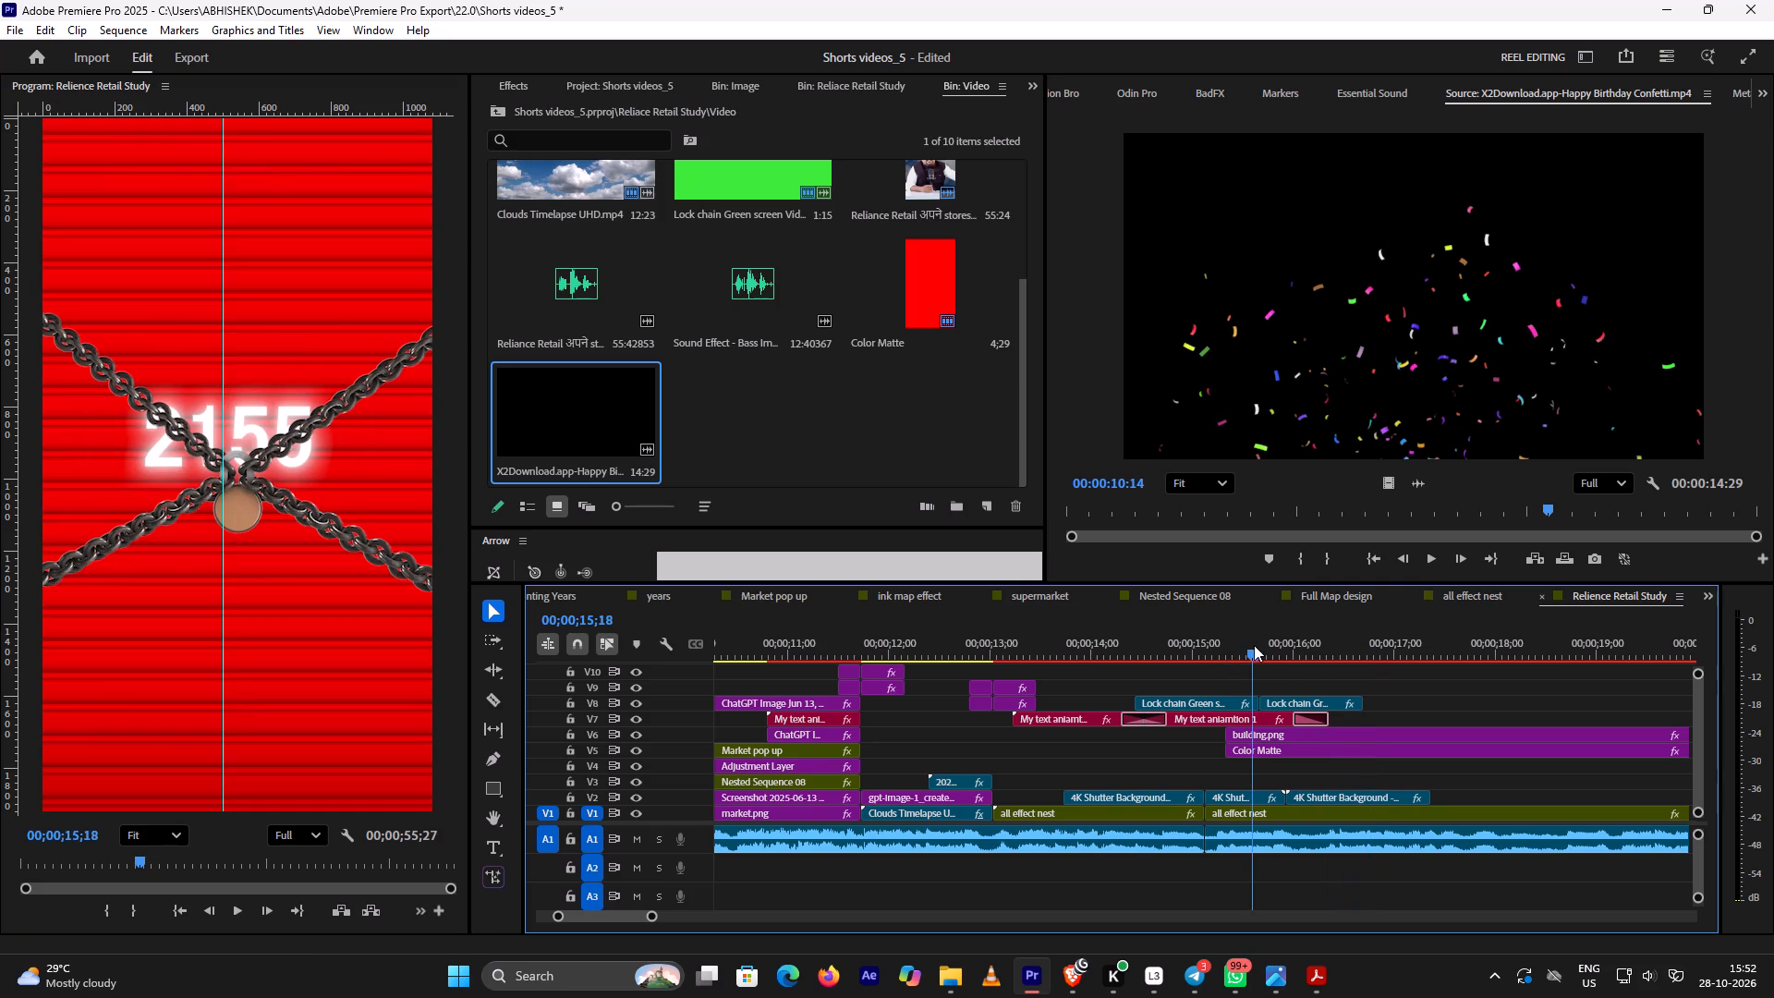
{"action": "left_click_drag", "start_coordinate": [1247, 656], "coordinate": [1238, 663]}
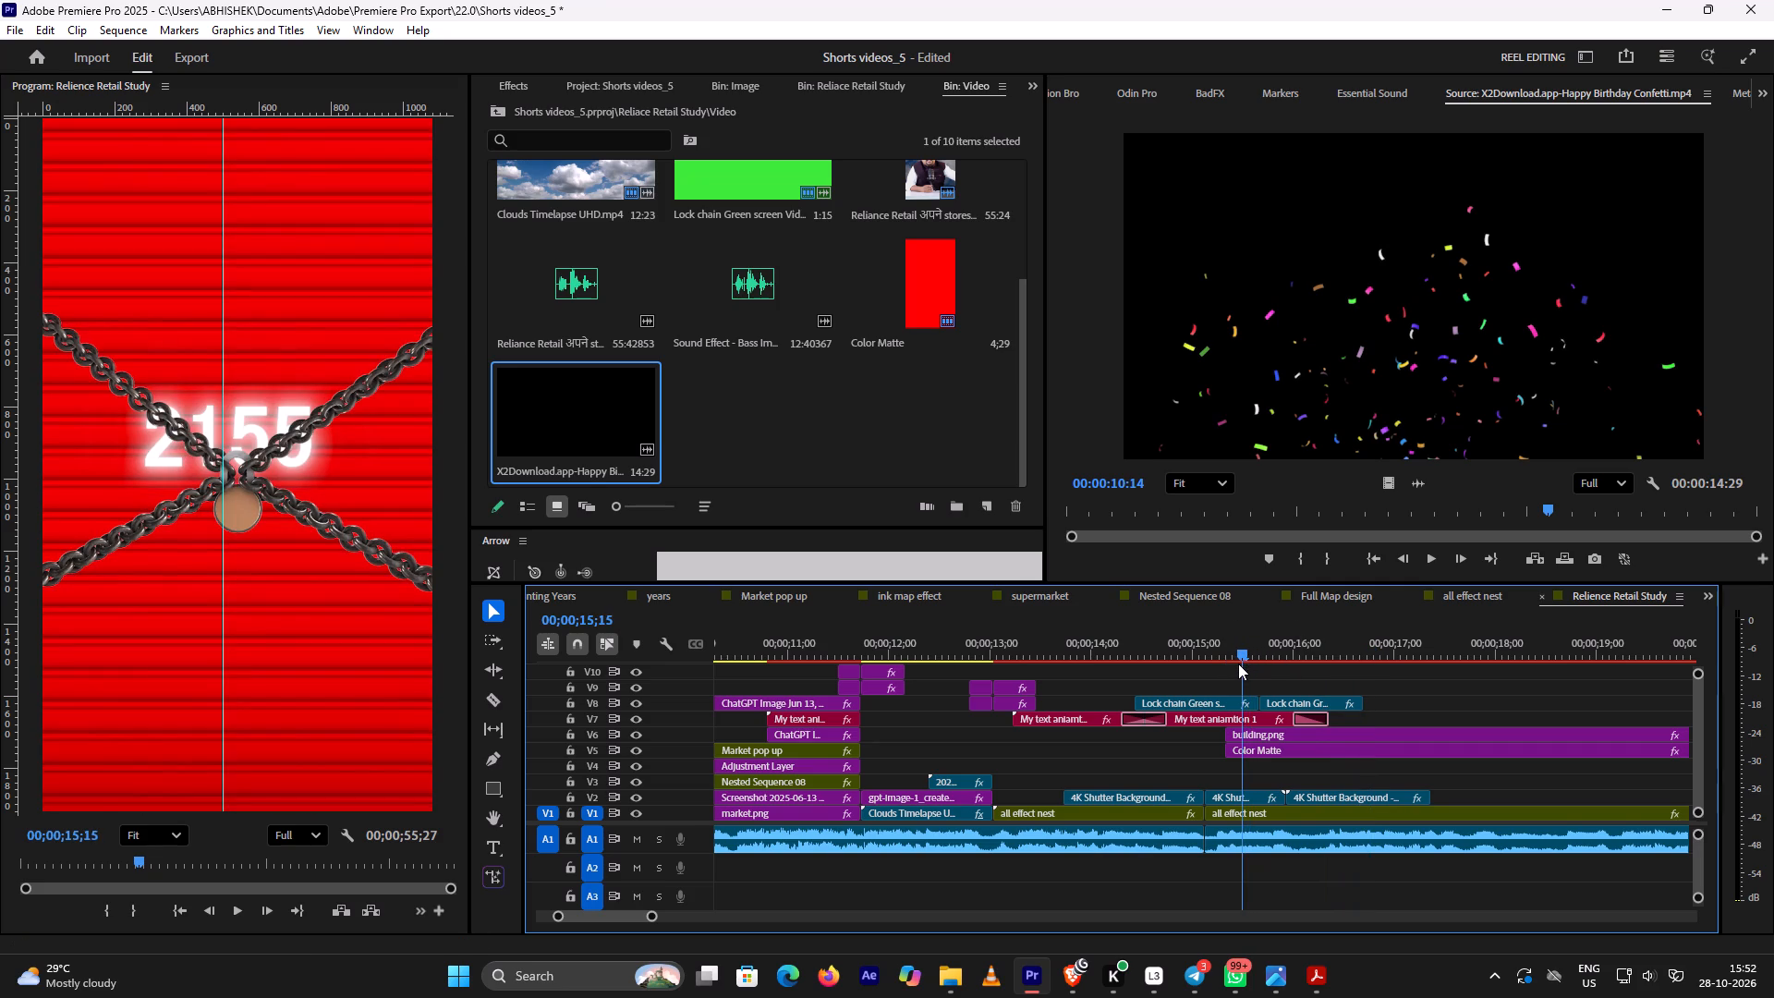
{"action": "left_click_drag", "start_coordinate": [1238, 663], "coordinate": [1245, 666]}
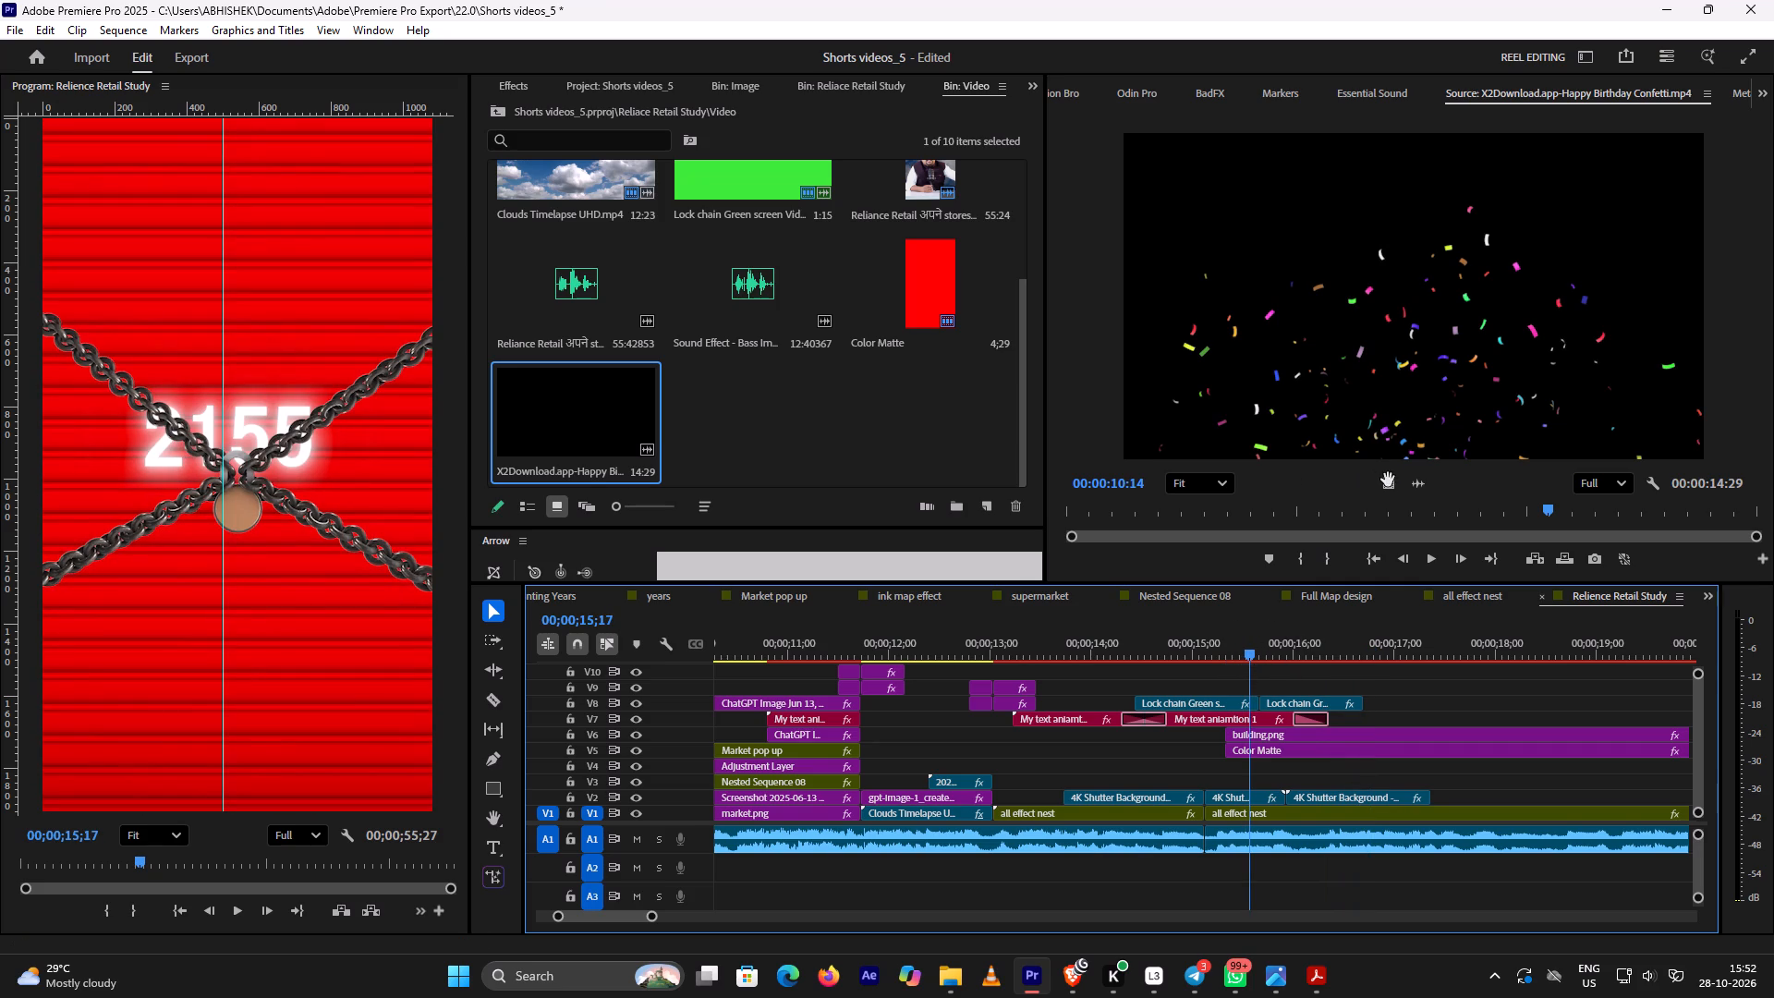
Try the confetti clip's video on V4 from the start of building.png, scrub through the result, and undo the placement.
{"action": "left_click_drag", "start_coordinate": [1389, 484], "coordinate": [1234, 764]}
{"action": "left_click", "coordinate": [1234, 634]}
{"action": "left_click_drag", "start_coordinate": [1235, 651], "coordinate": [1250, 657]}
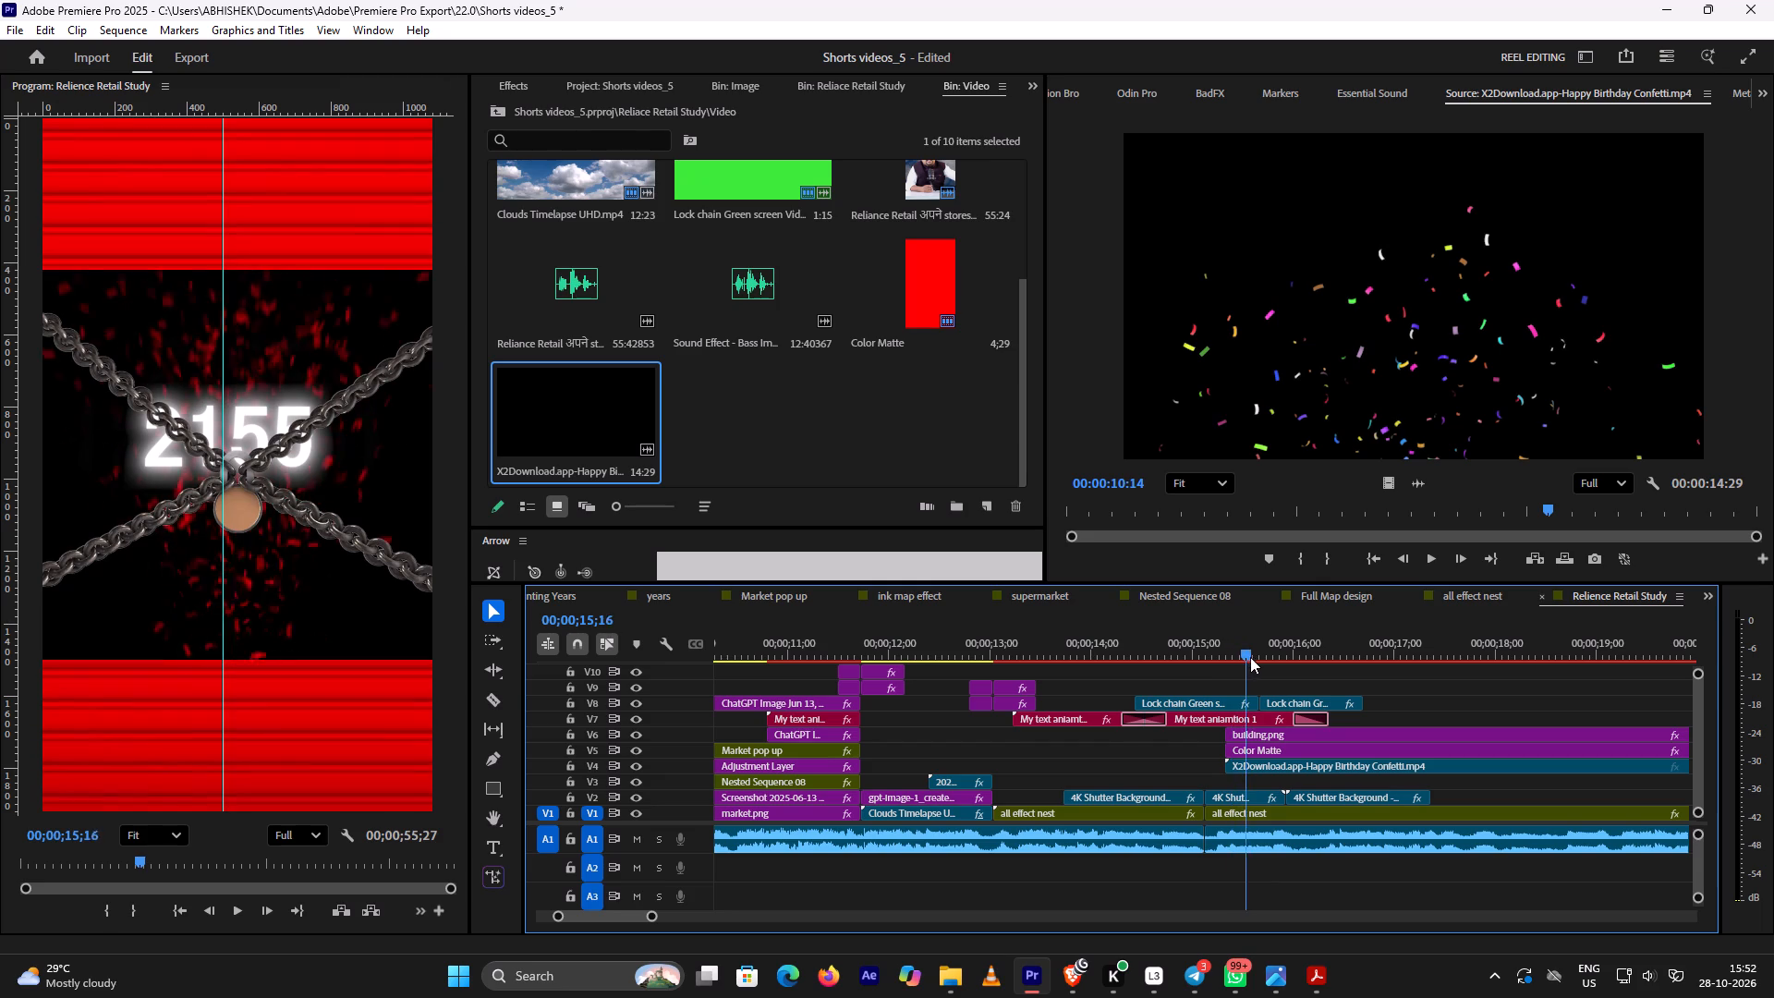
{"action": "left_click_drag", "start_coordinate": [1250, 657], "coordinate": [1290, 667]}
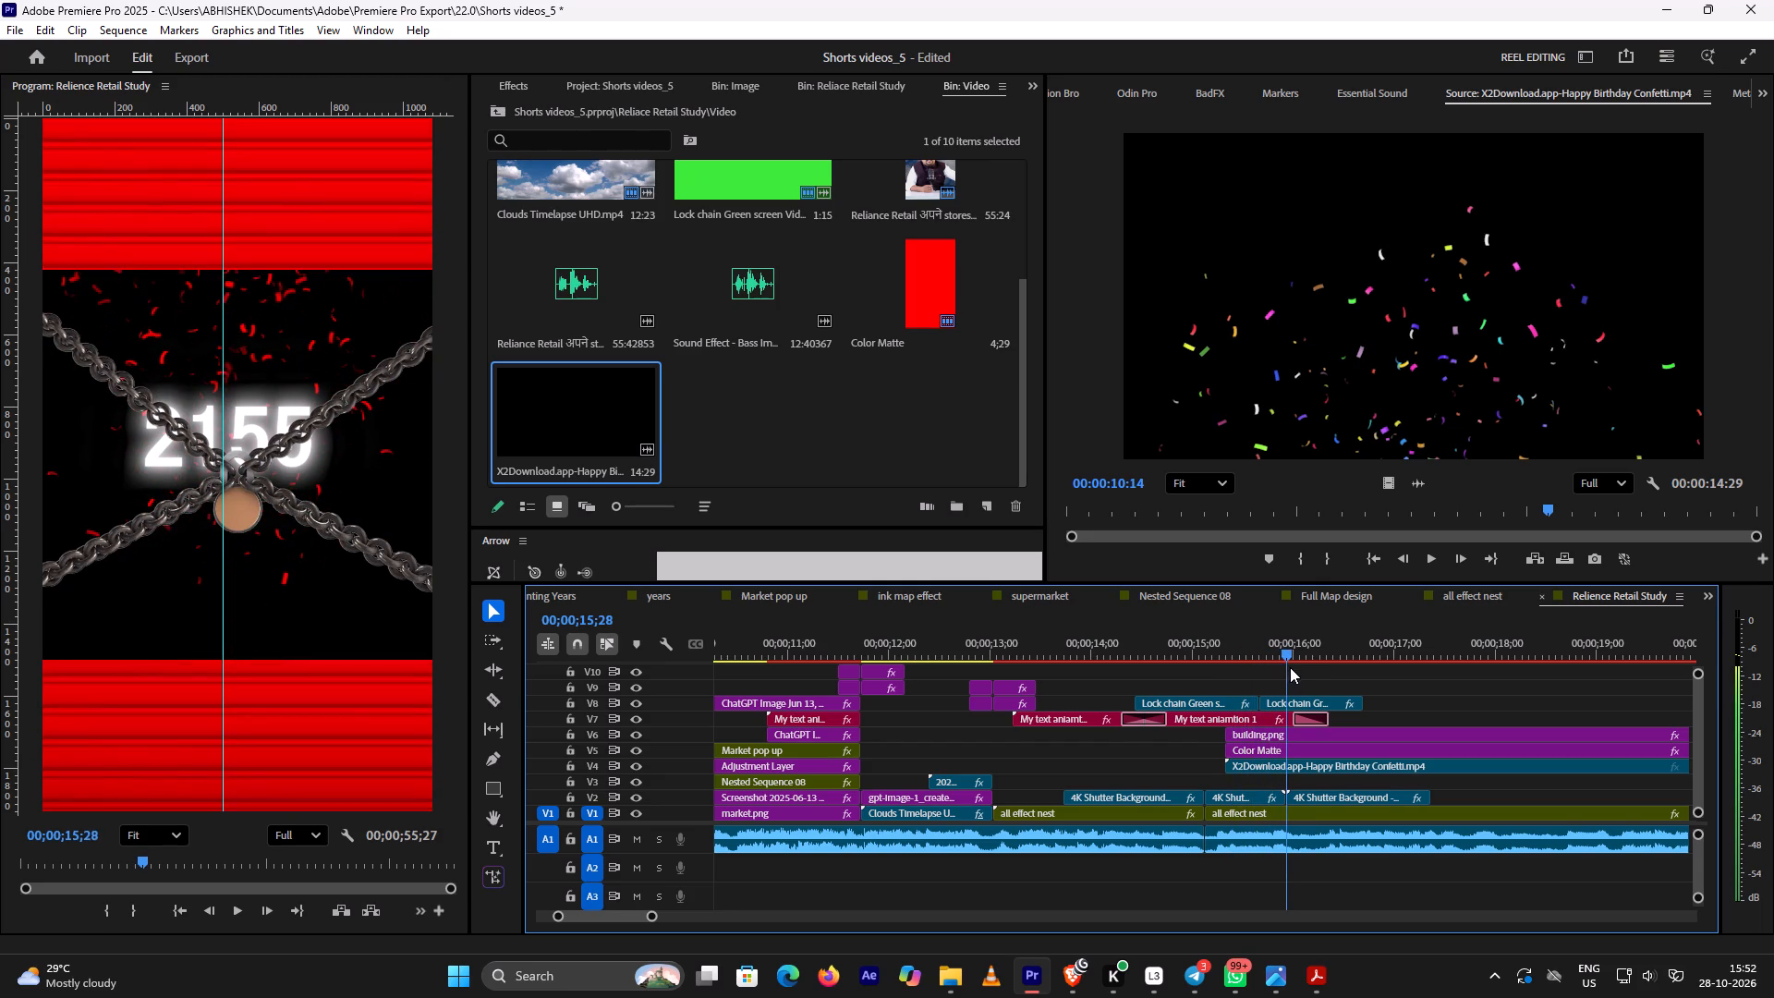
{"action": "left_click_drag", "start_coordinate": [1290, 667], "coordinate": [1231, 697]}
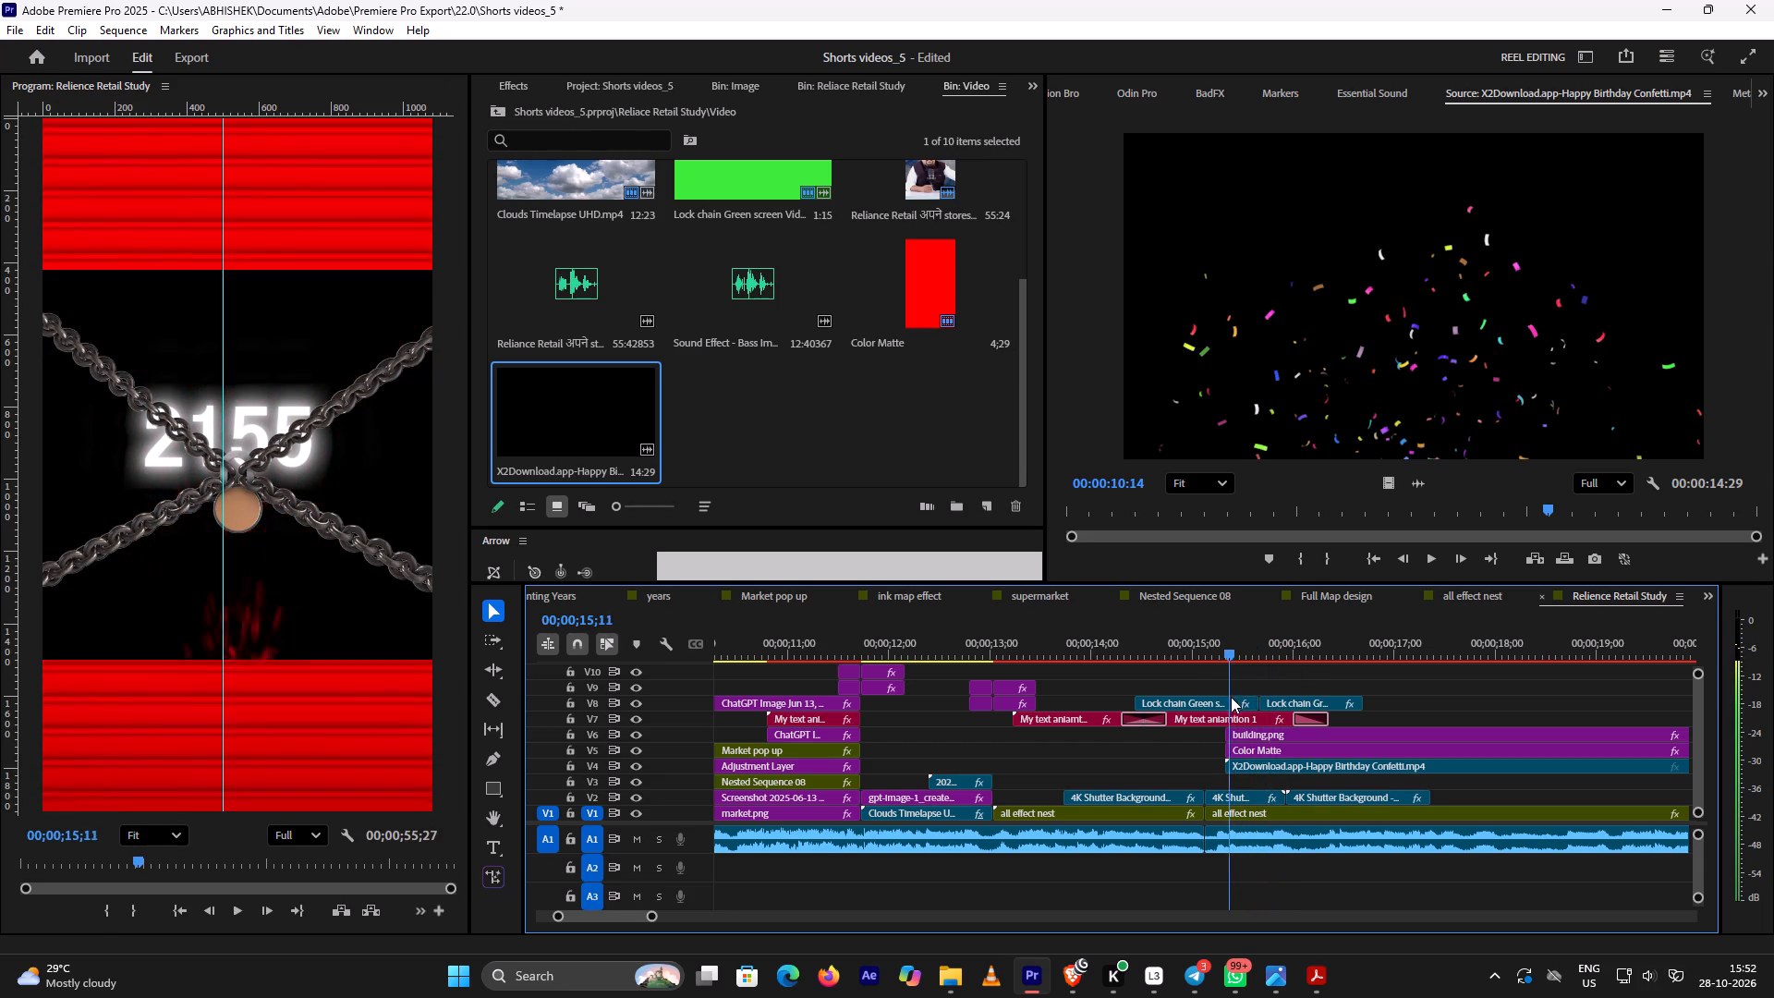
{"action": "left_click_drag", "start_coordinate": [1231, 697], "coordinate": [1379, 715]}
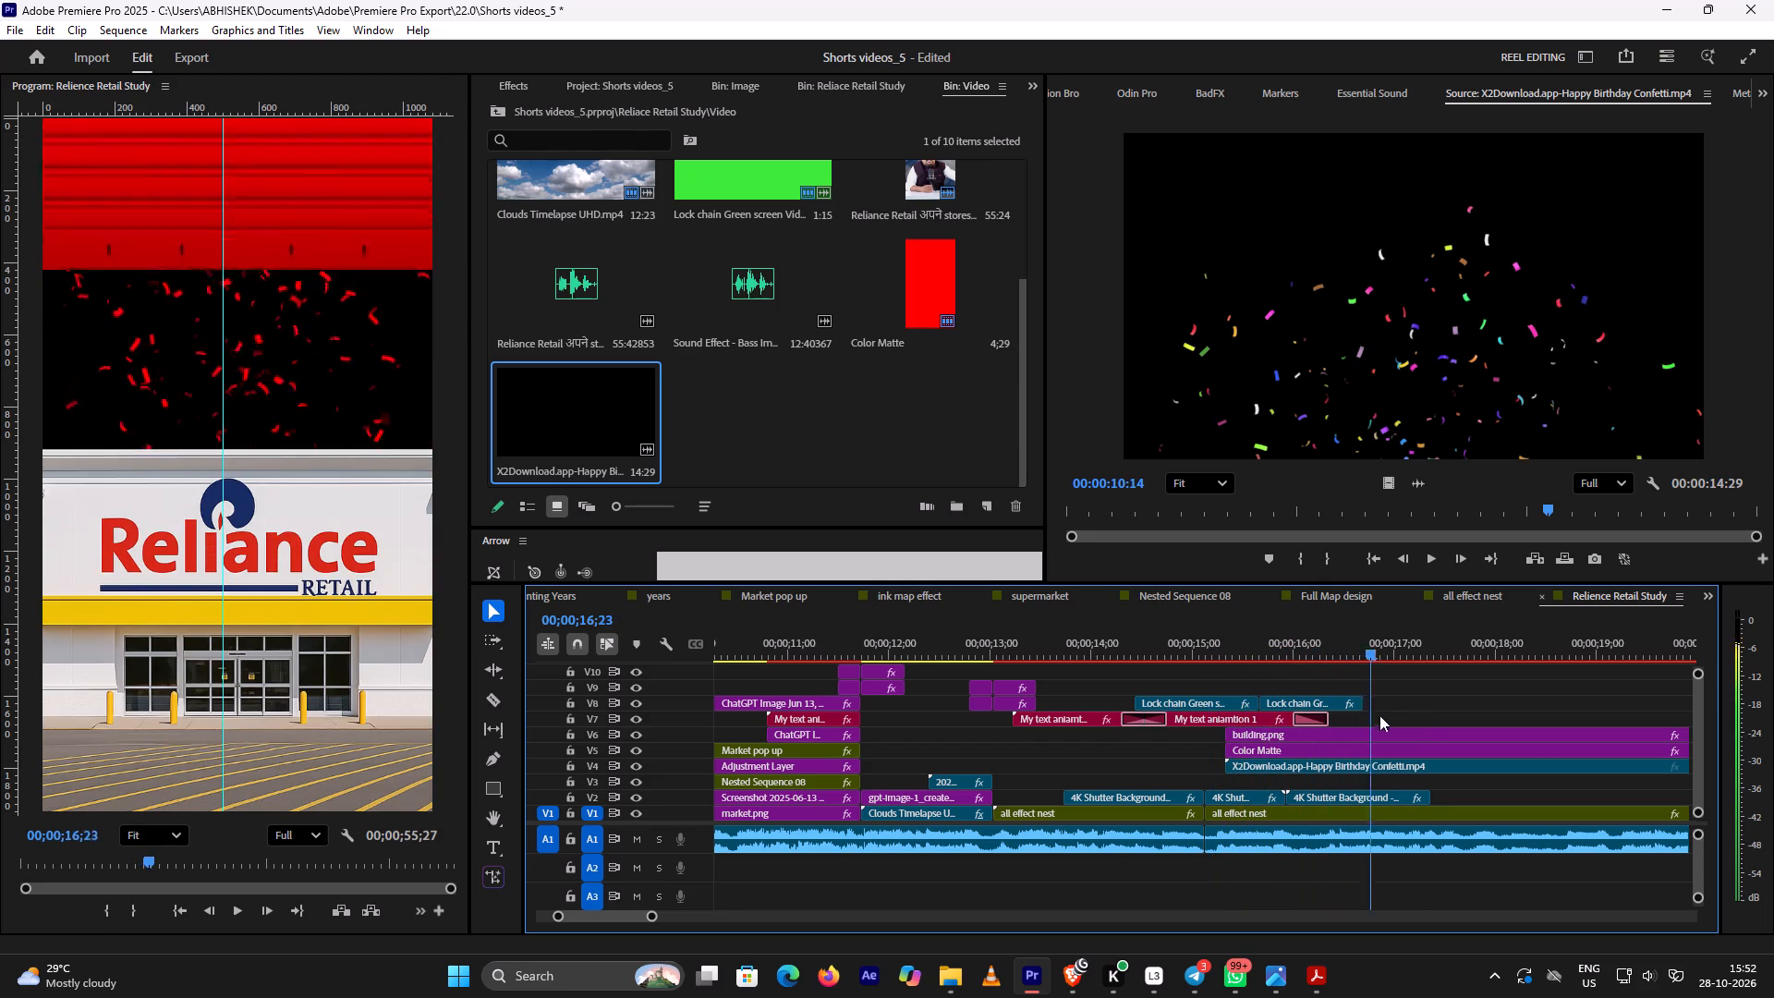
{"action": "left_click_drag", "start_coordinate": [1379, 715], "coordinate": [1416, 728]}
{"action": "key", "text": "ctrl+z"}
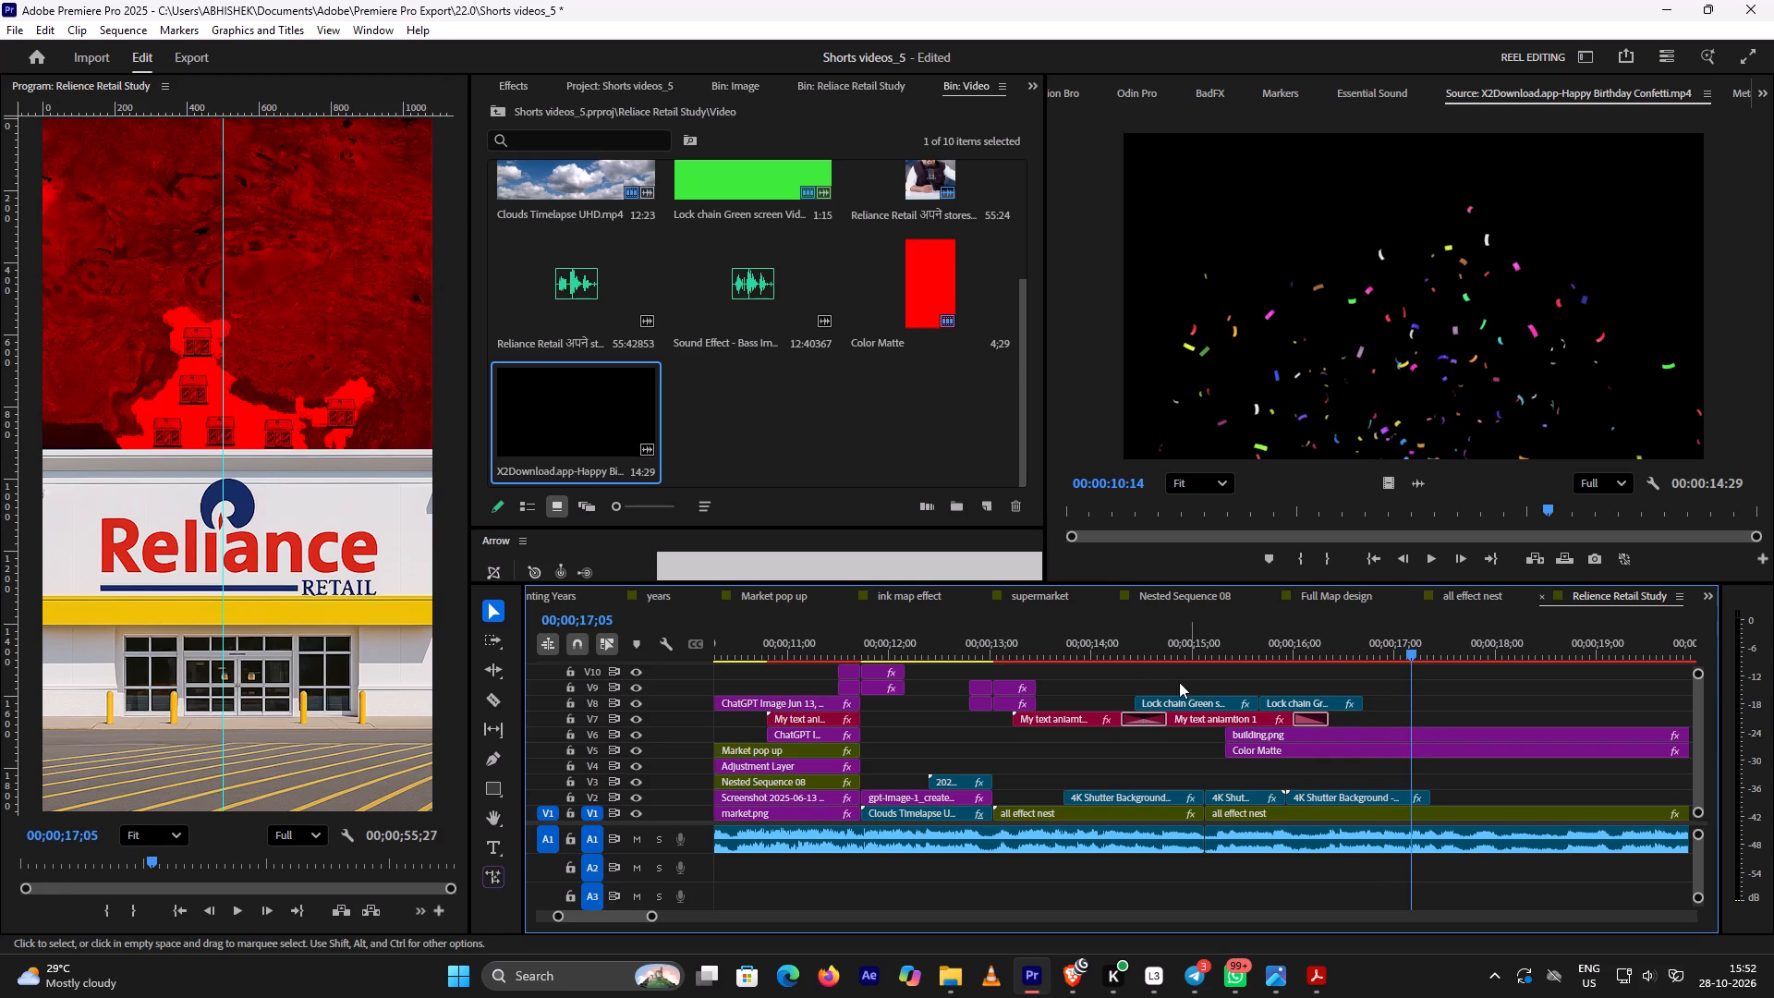
Play and scrub through the shutter closing, chain break and building reveal to examine how the layers overlap.
{"action": "left_click", "coordinate": [1115, 646]}
{"action": "left_click_drag", "start_coordinate": [1112, 647], "coordinate": [1150, 654]}
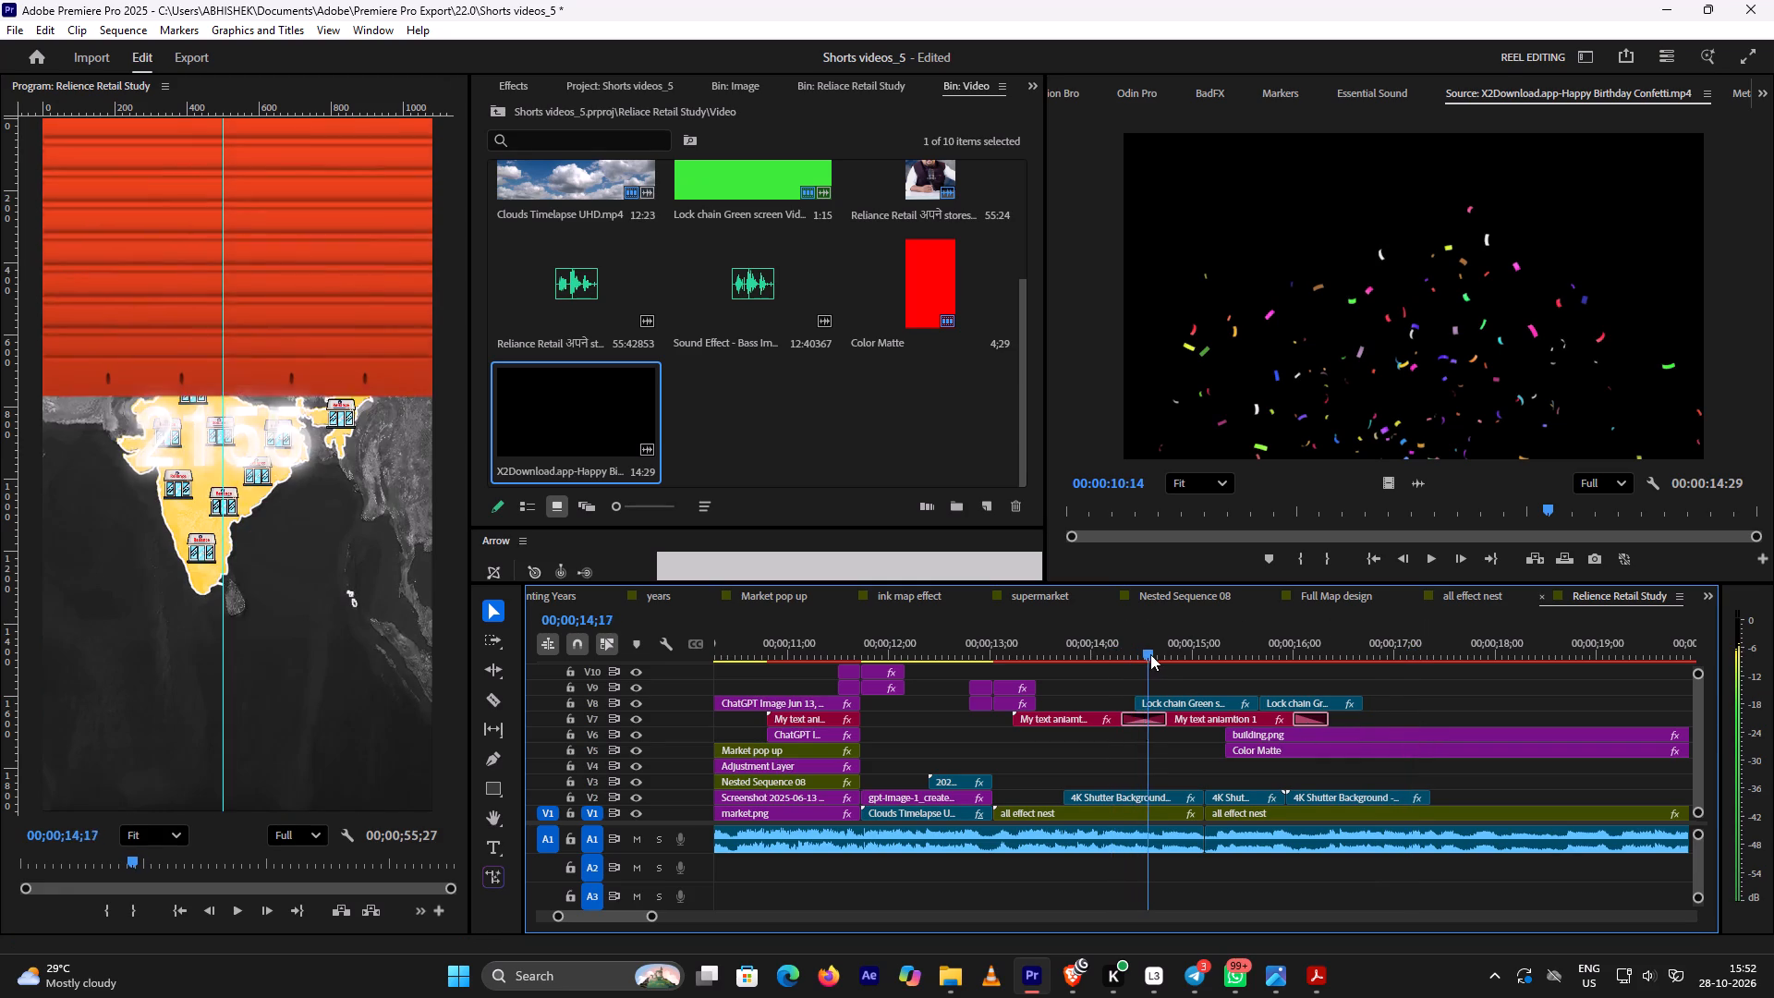
{"action": "left_click_drag", "start_coordinate": [1150, 654], "coordinate": [1230, 663]}
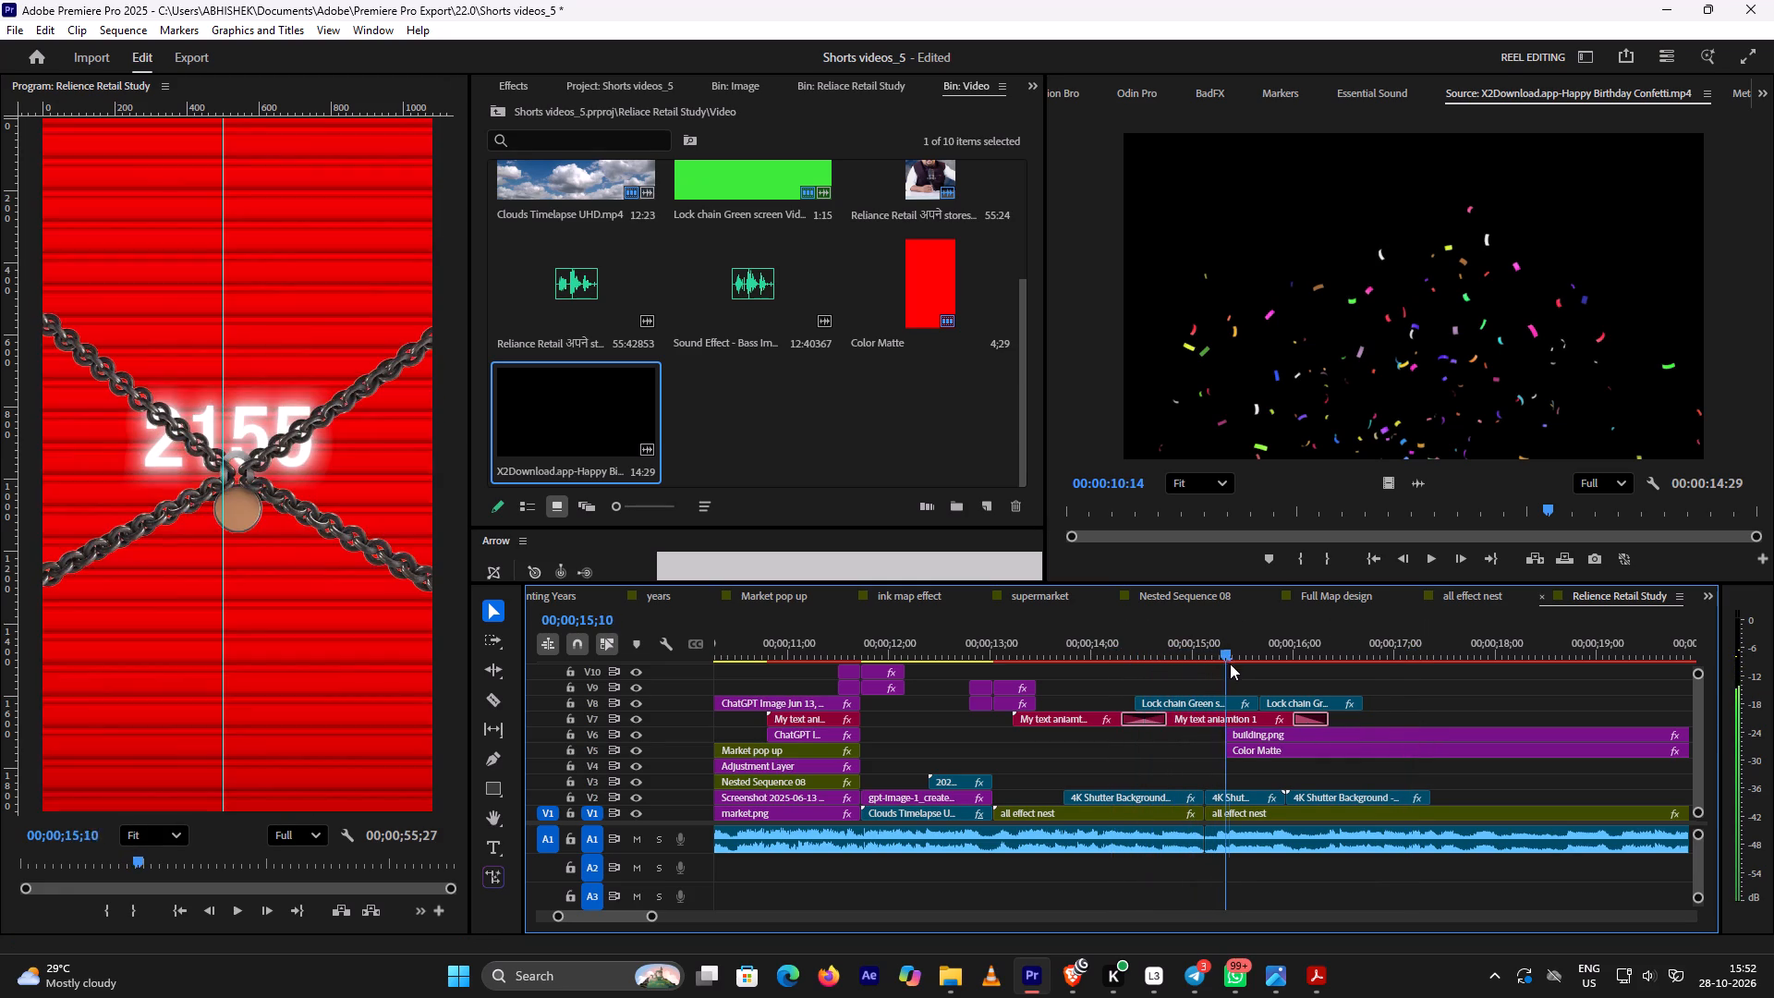
{"action": "left_click_drag", "start_coordinate": [1230, 663], "coordinate": [1330, 687]}
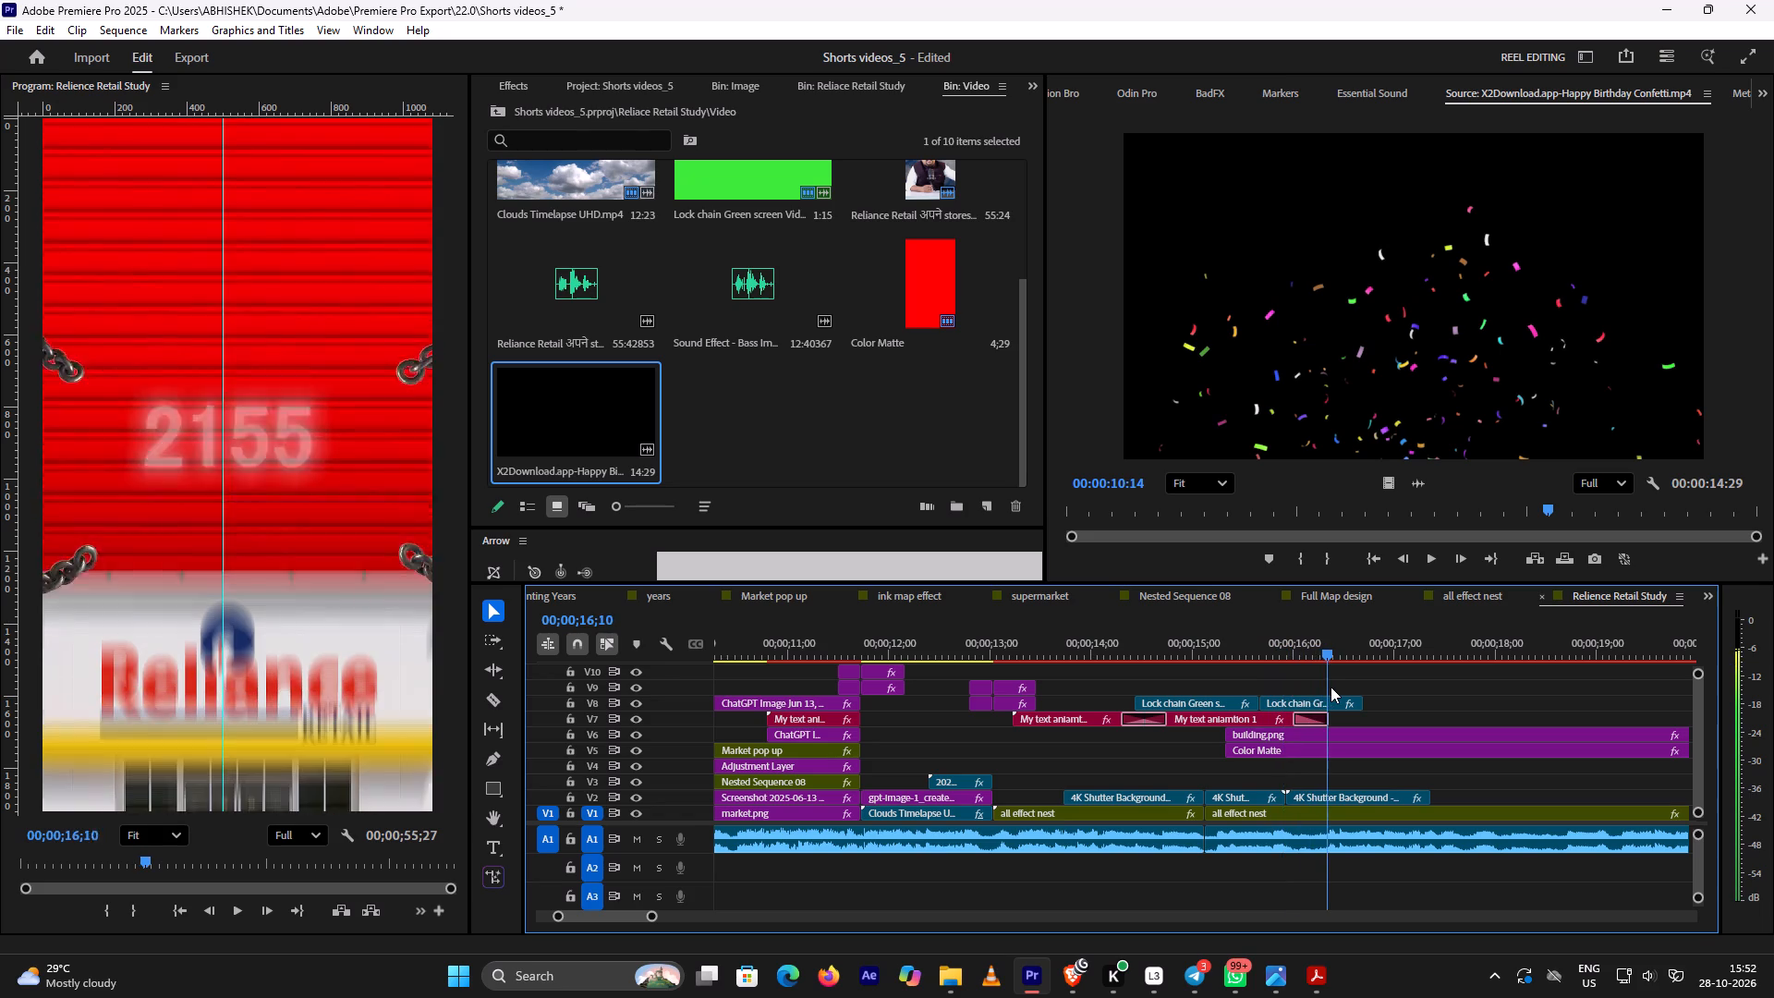
{"action": "left_click_drag", "start_coordinate": [1330, 687], "coordinate": [1282, 690]}
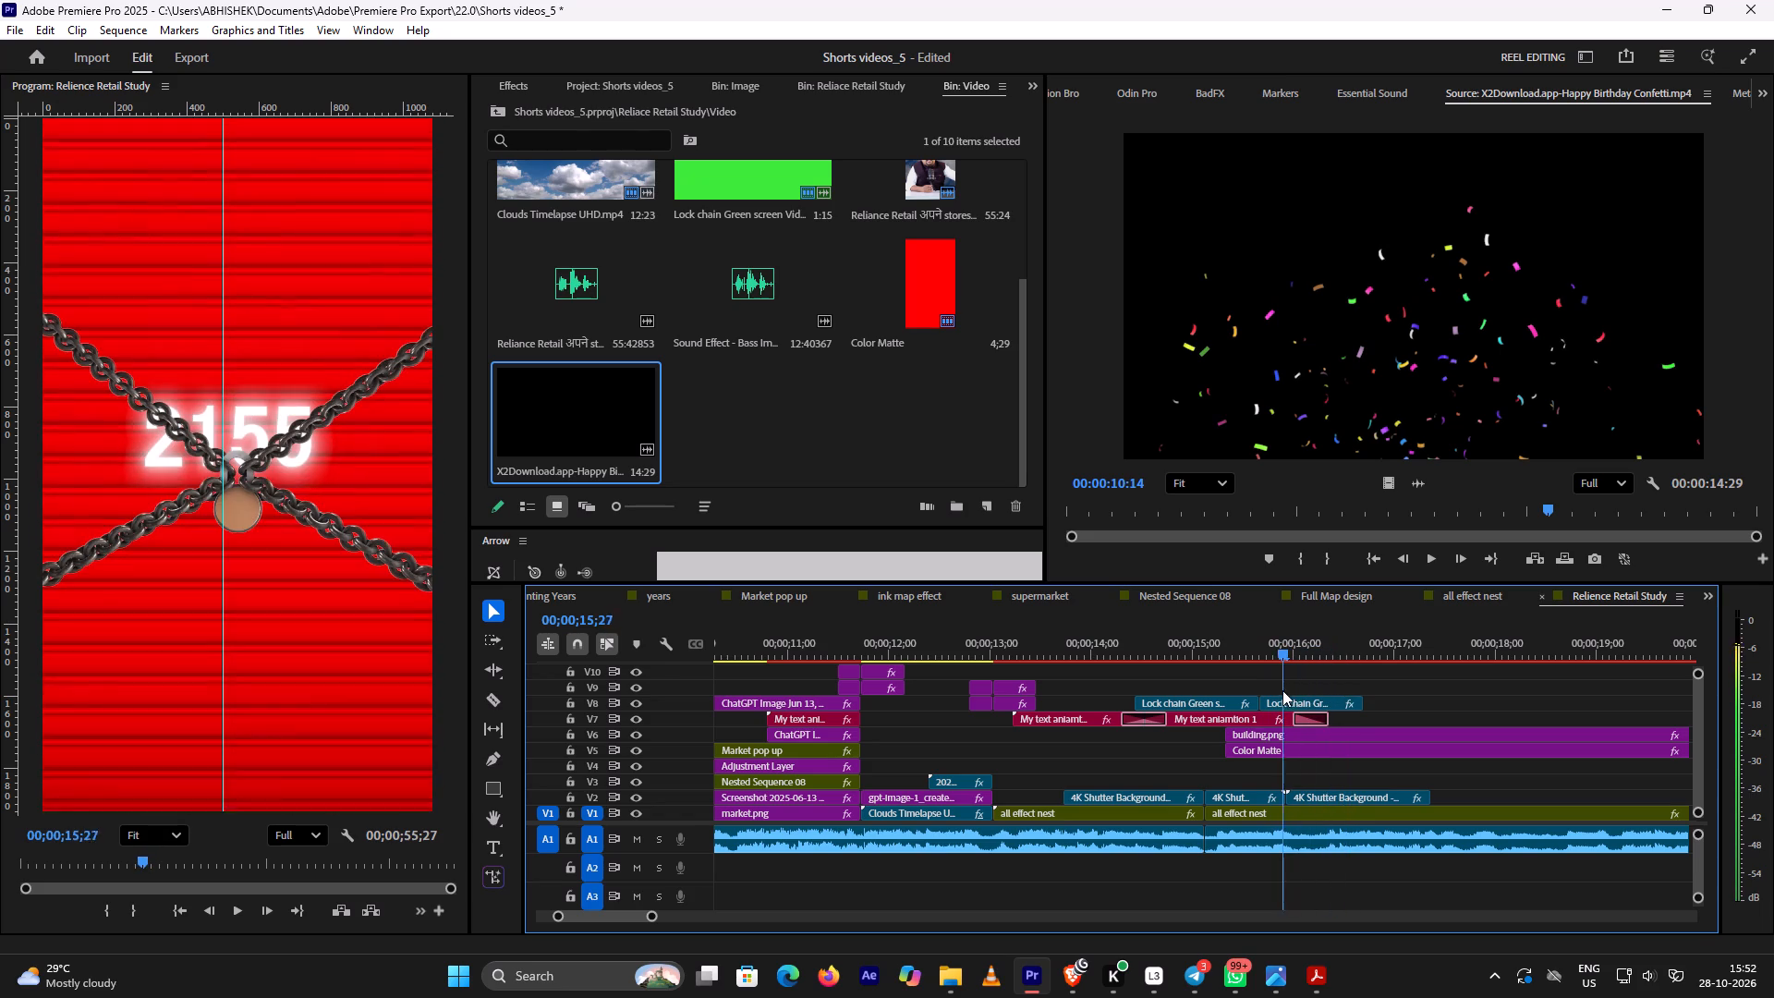
{"action": "left_click_drag", "start_coordinate": [1282, 690], "coordinate": [1255, 706]}
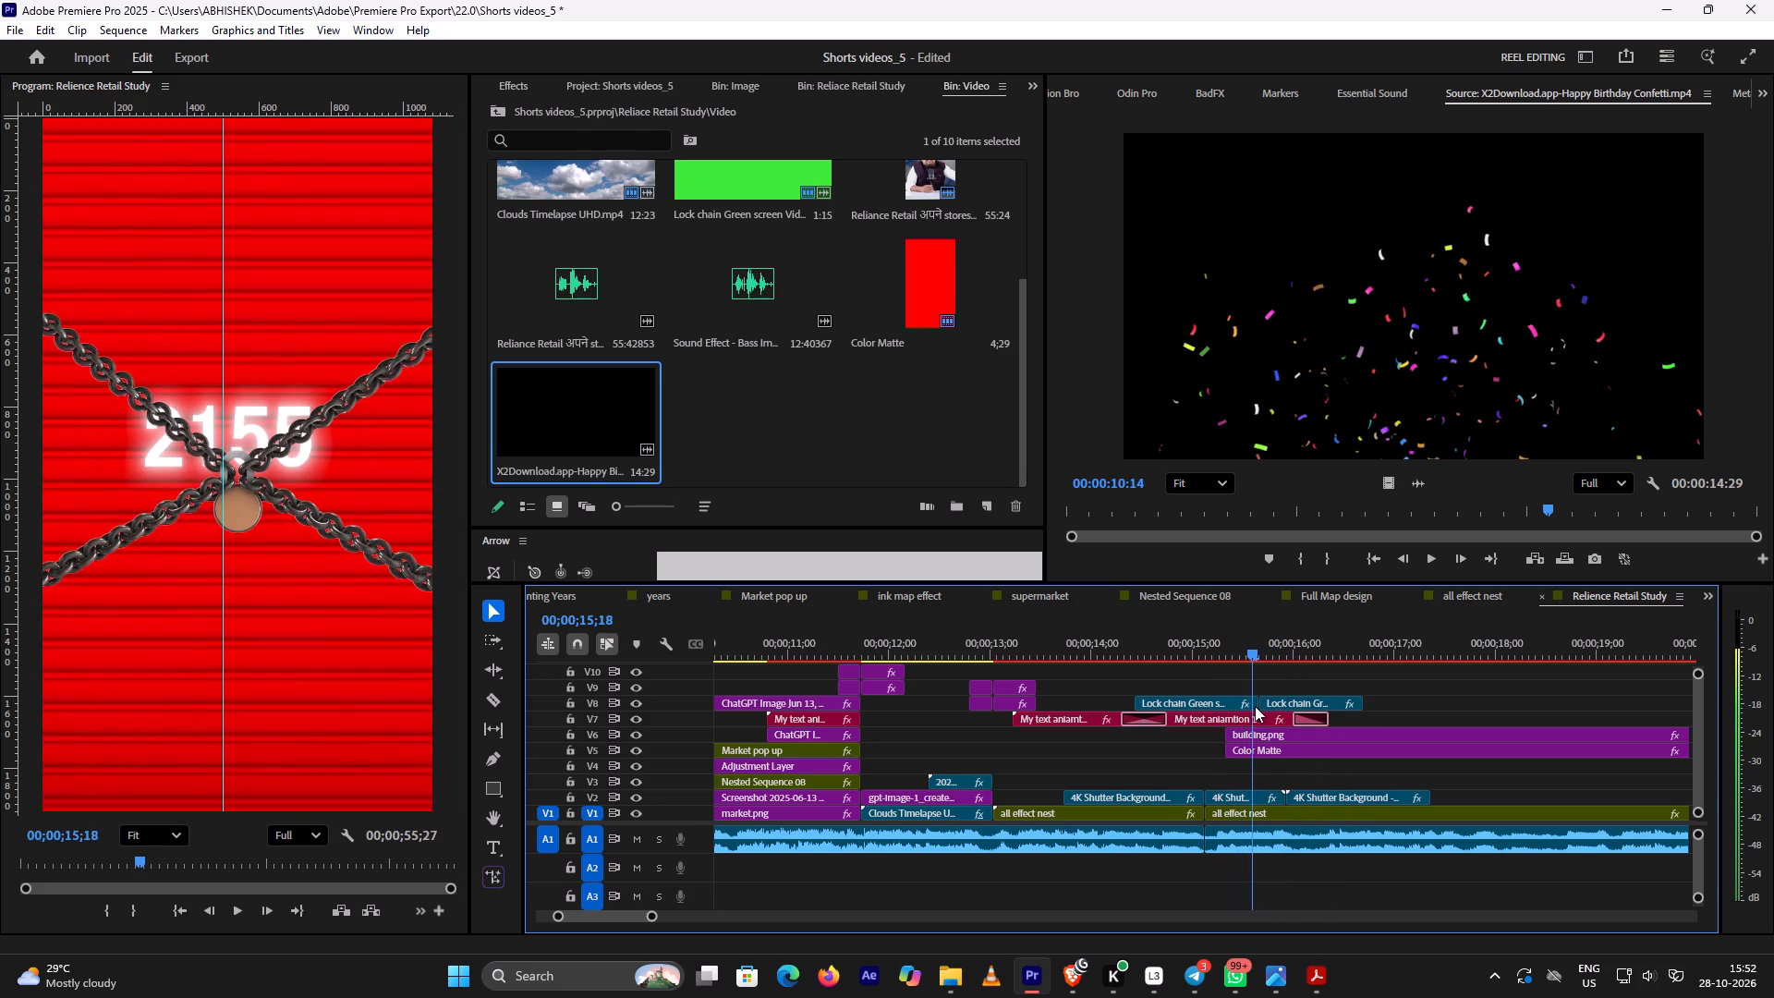
{"action": "left_click_drag", "start_coordinate": [1255, 706], "coordinate": [1292, 706]}
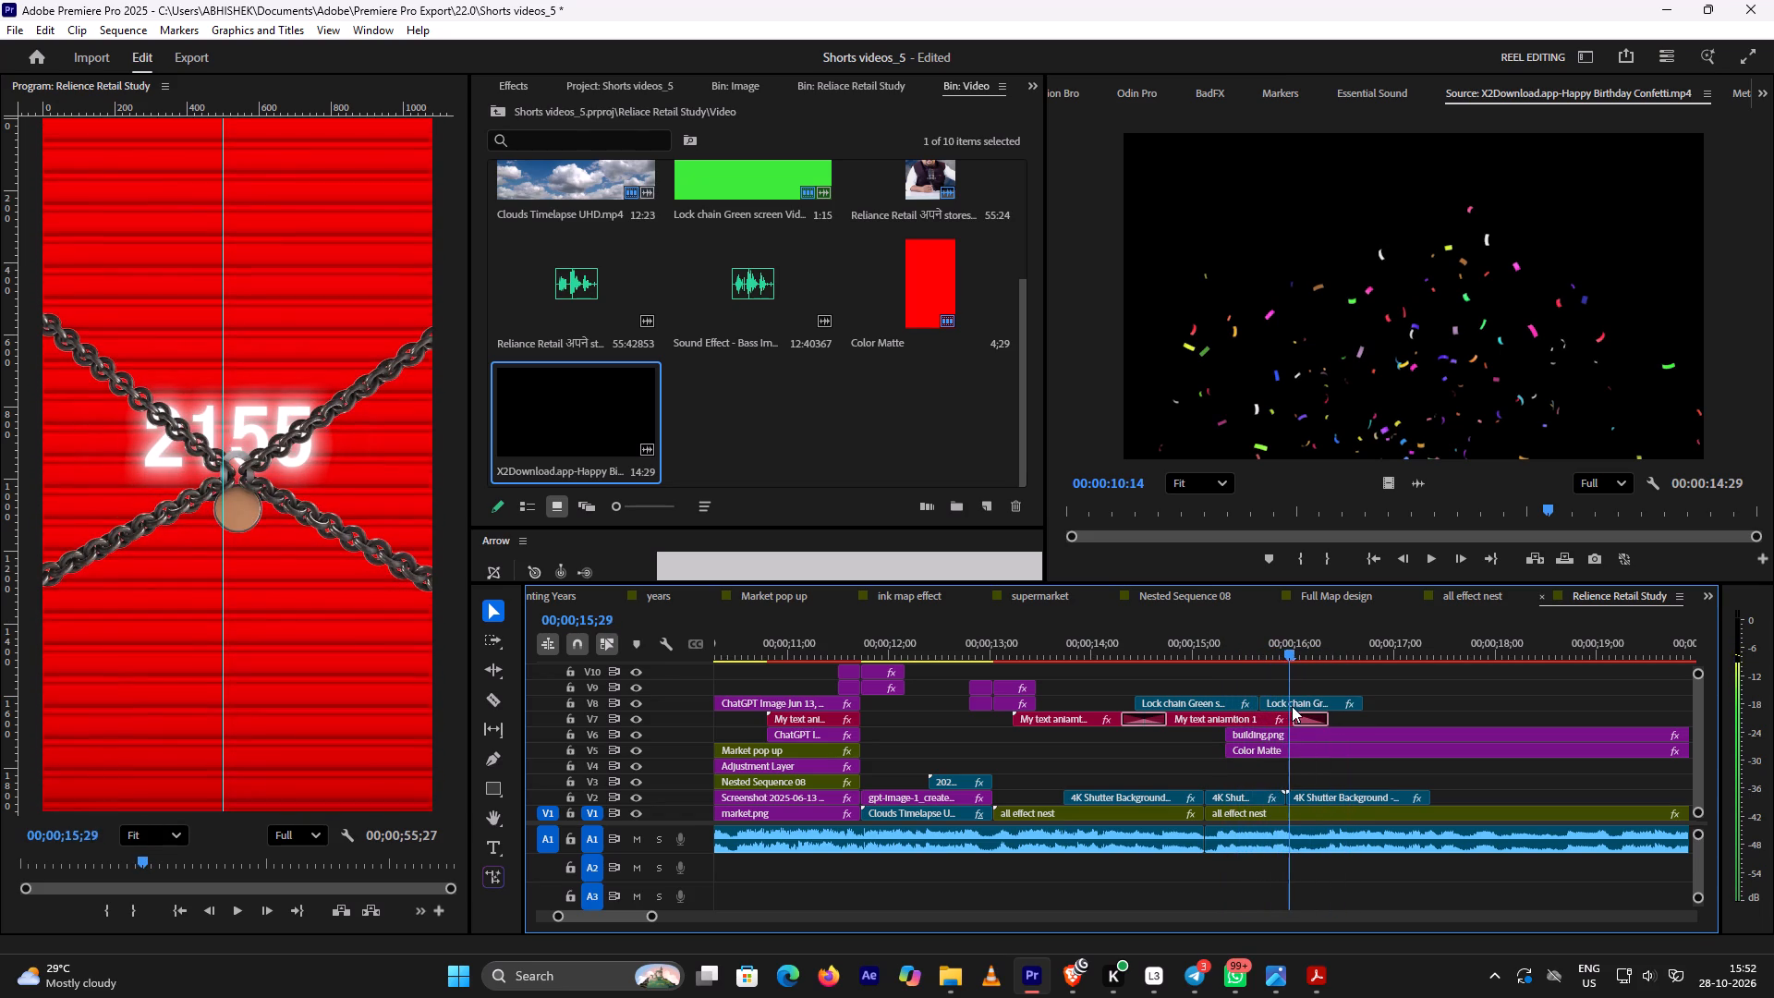
{"action": "left_click_drag", "start_coordinate": [1292, 706], "coordinate": [1321, 706]}
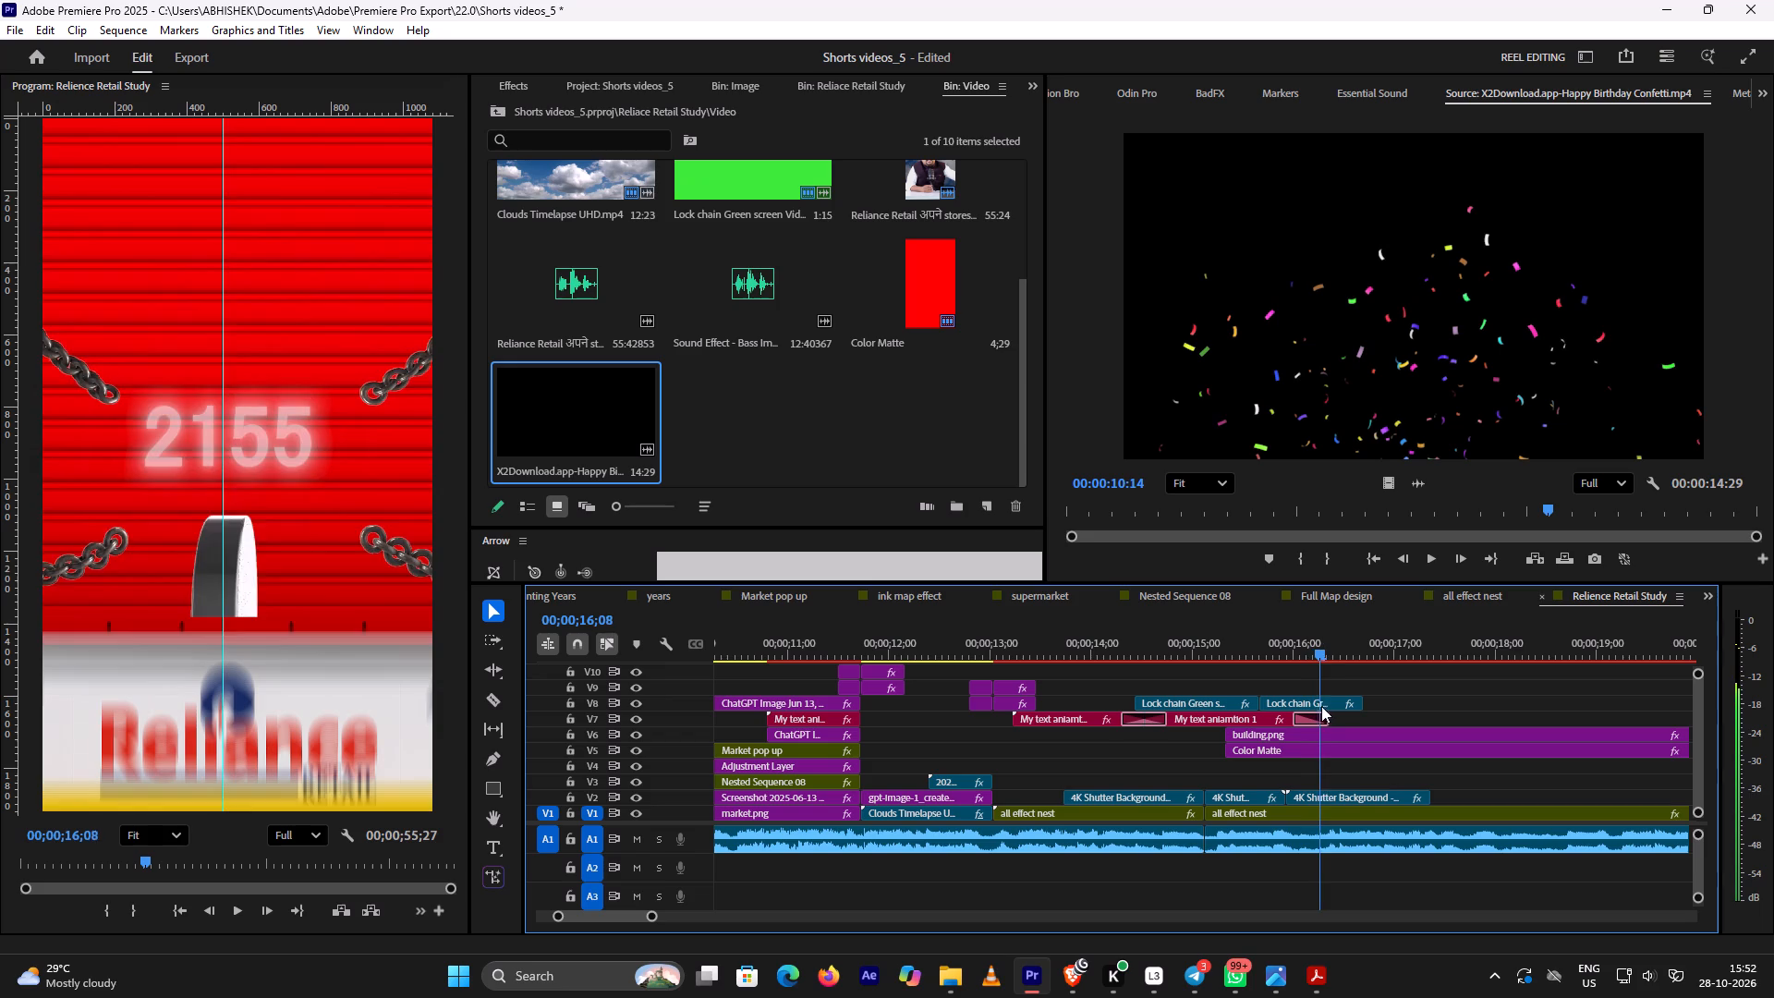
{"action": "left_click_drag", "start_coordinate": [1321, 706], "coordinate": [1346, 700]}
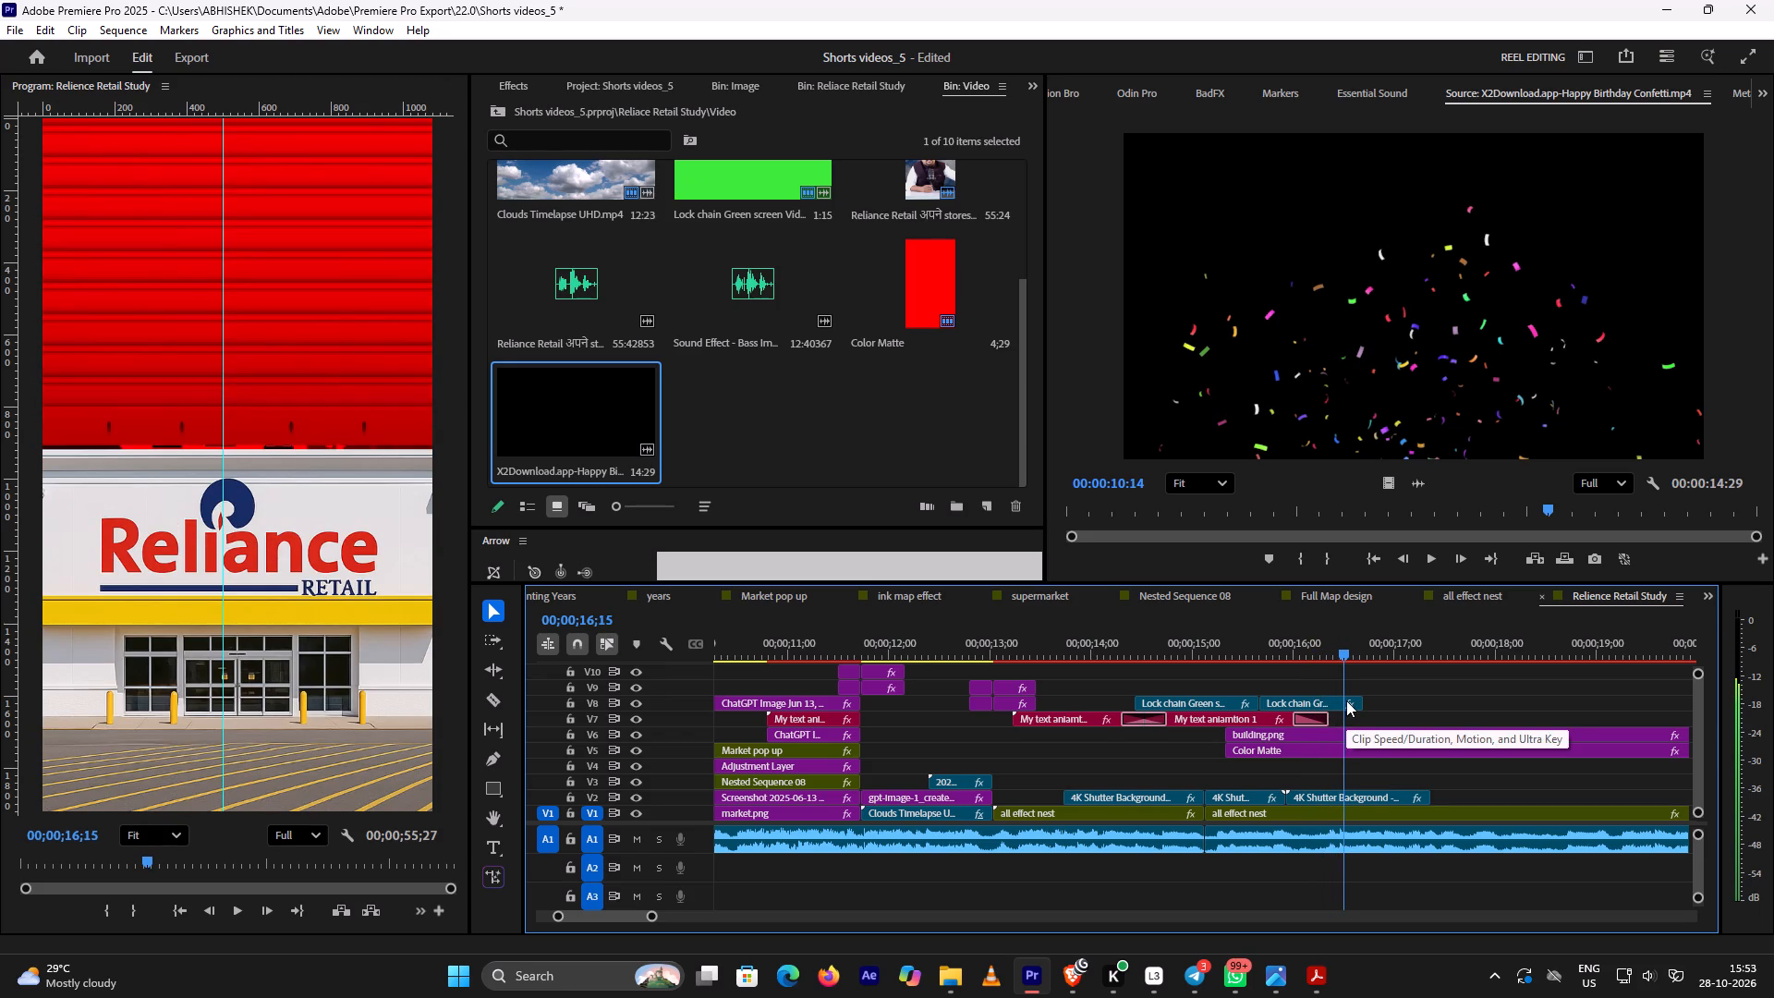
{"action": "left_click_drag", "start_coordinate": [1346, 700], "coordinate": [1343, 713]}
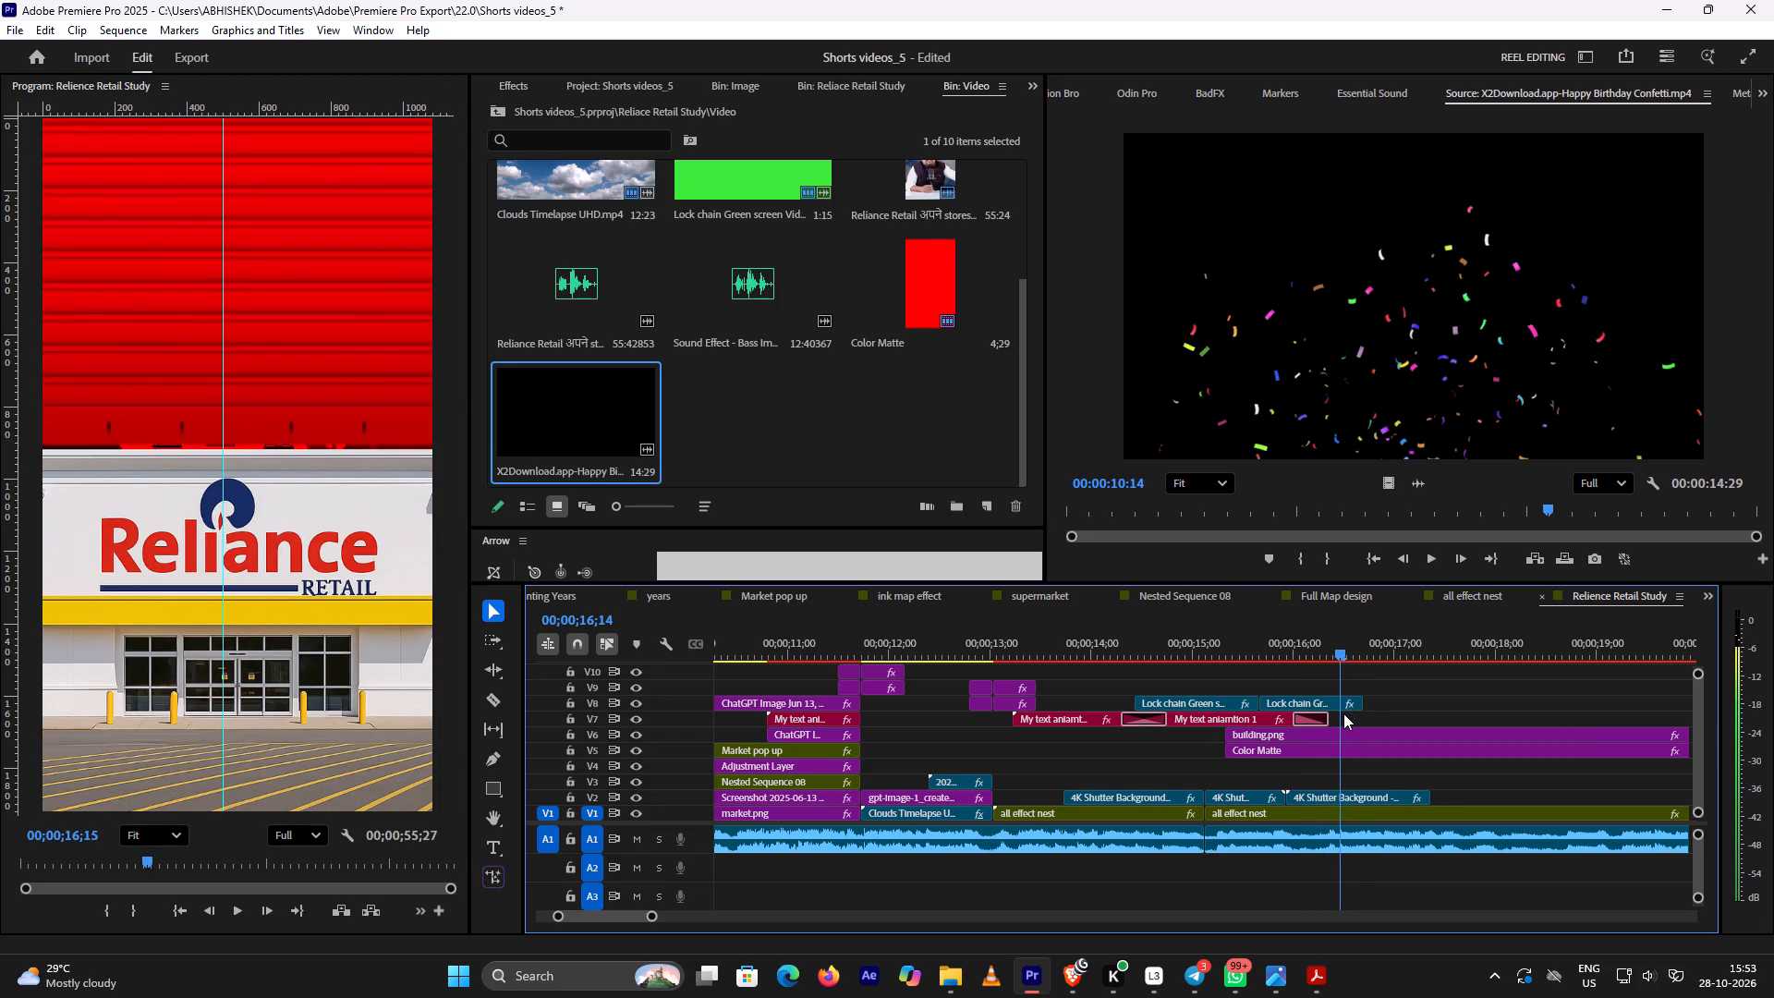
{"action": "left_click_drag", "start_coordinate": [1343, 713], "coordinate": [1305, 742]}
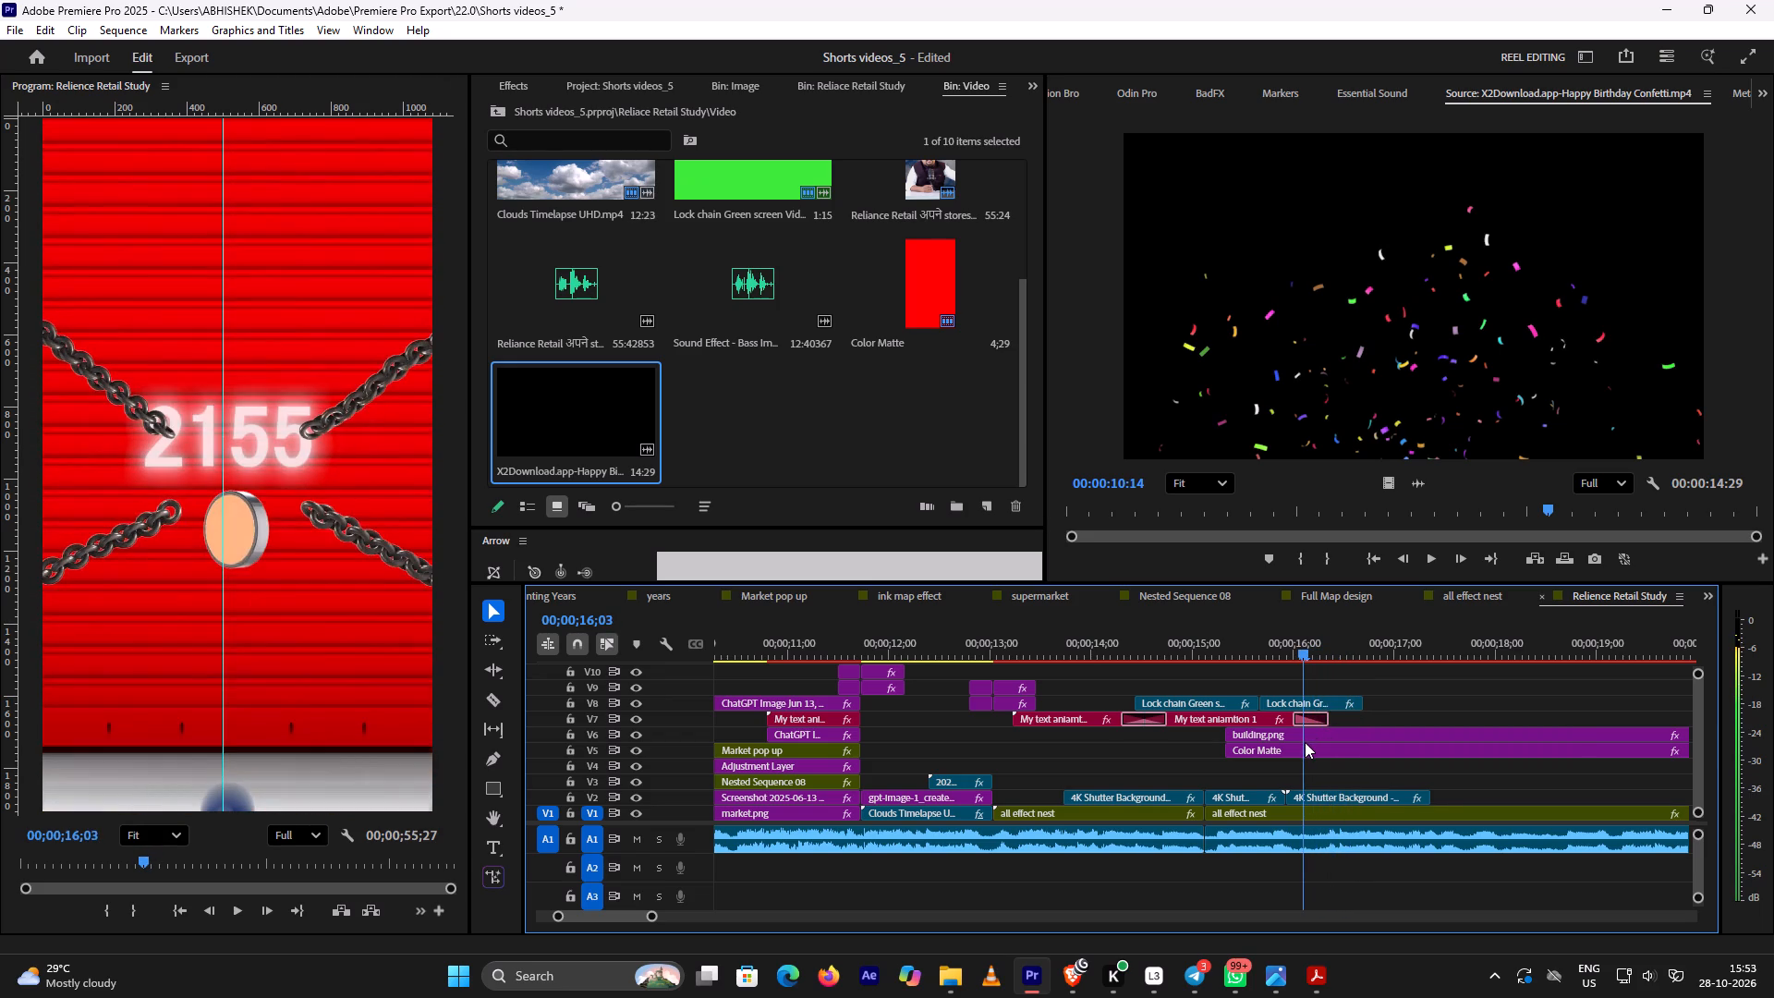
{"action": "left_click_drag", "start_coordinate": [1305, 742], "coordinate": [1341, 741]}
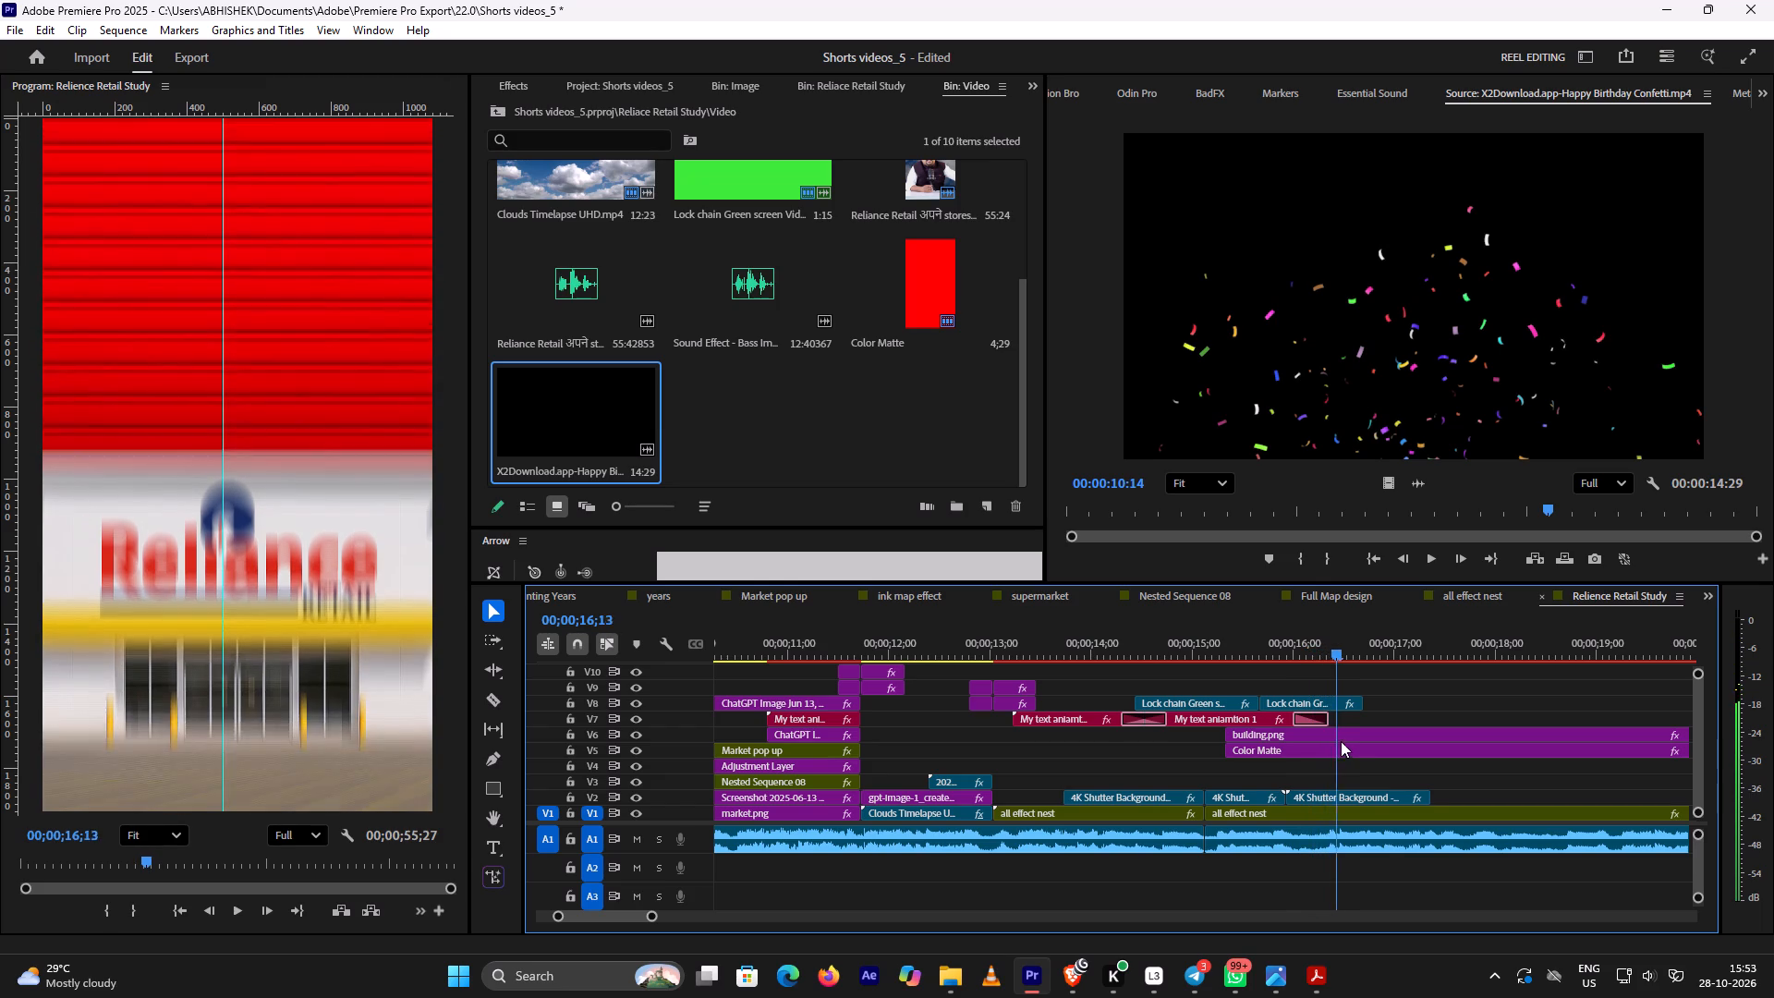
{"action": "left_click_drag", "start_coordinate": [1341, 741], "coordinate": [1220, 746]}
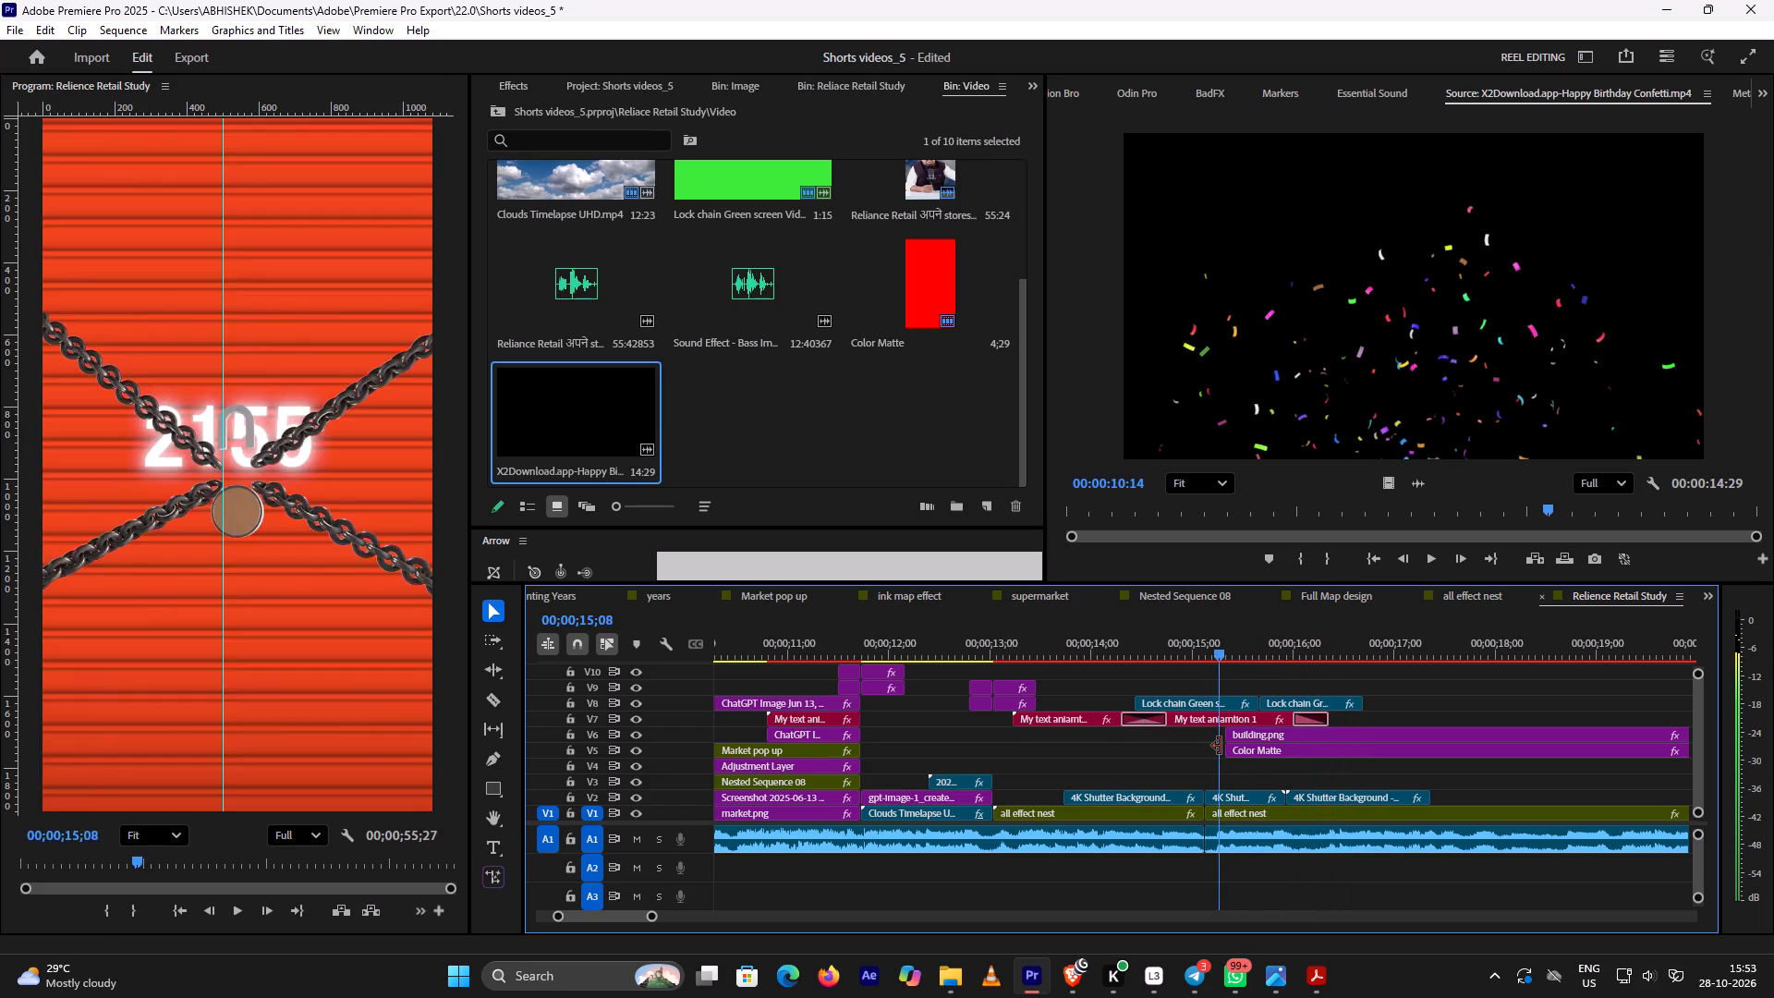
{"action": "key", "text": "space"}
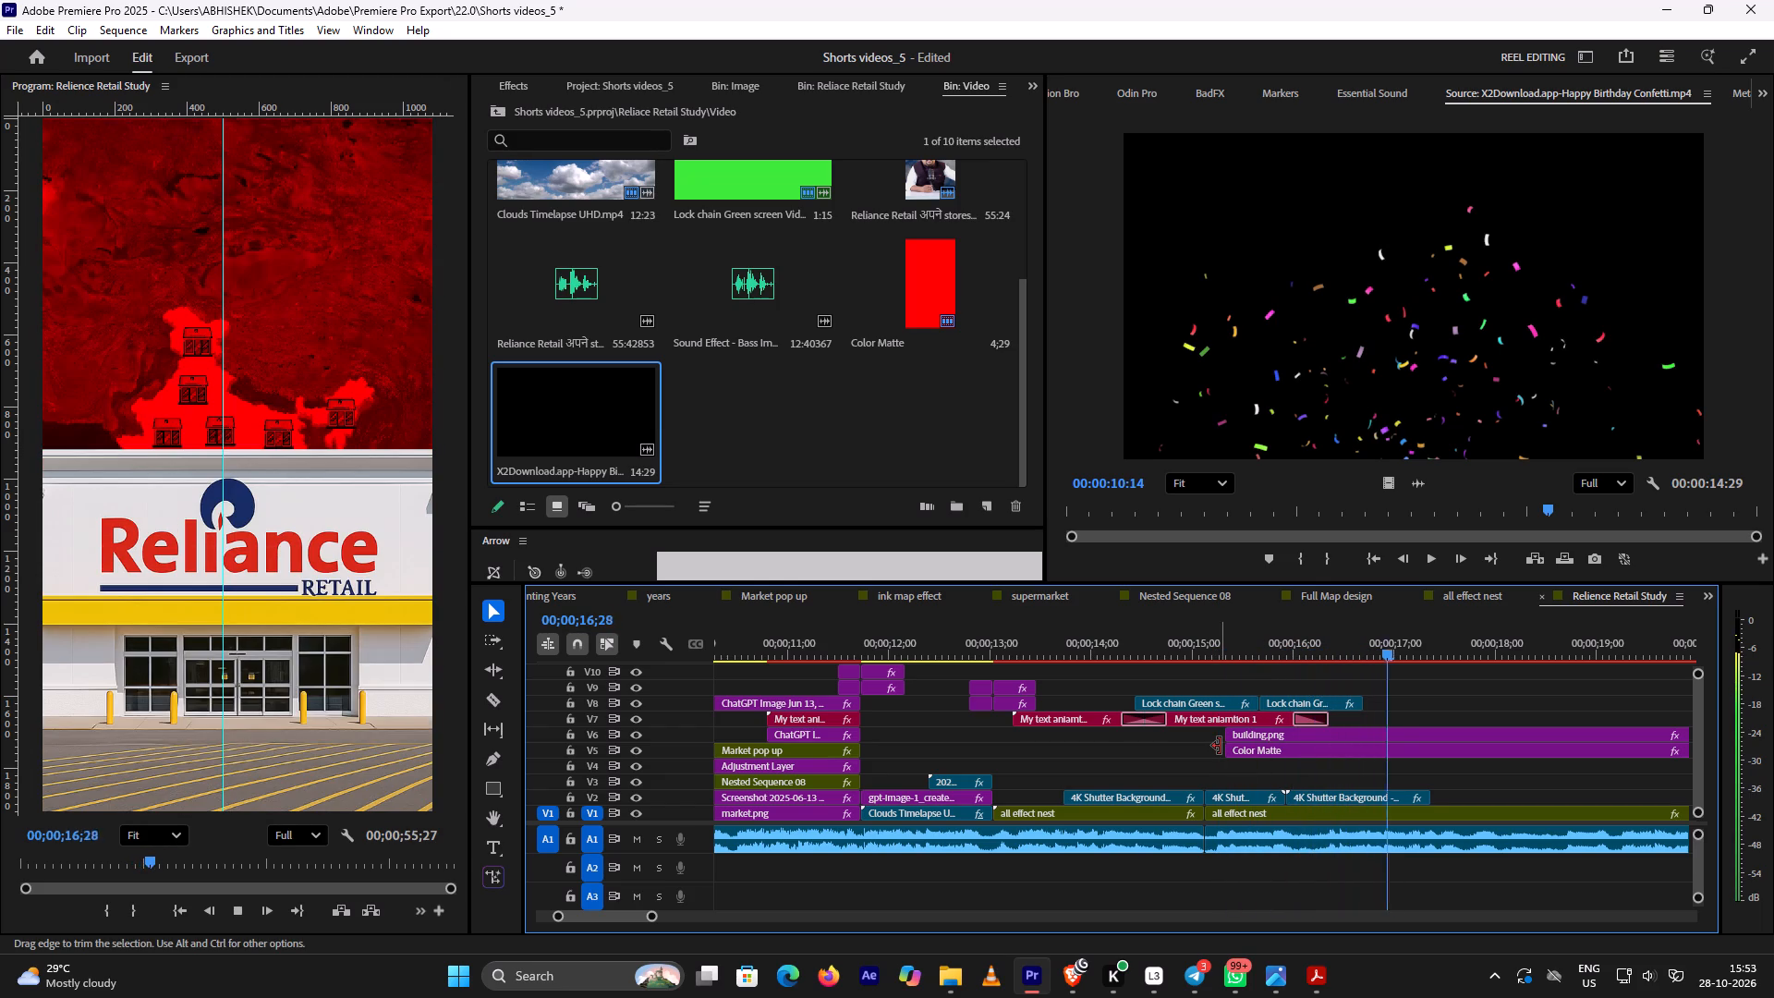
{"action": "key", "text": "space"}
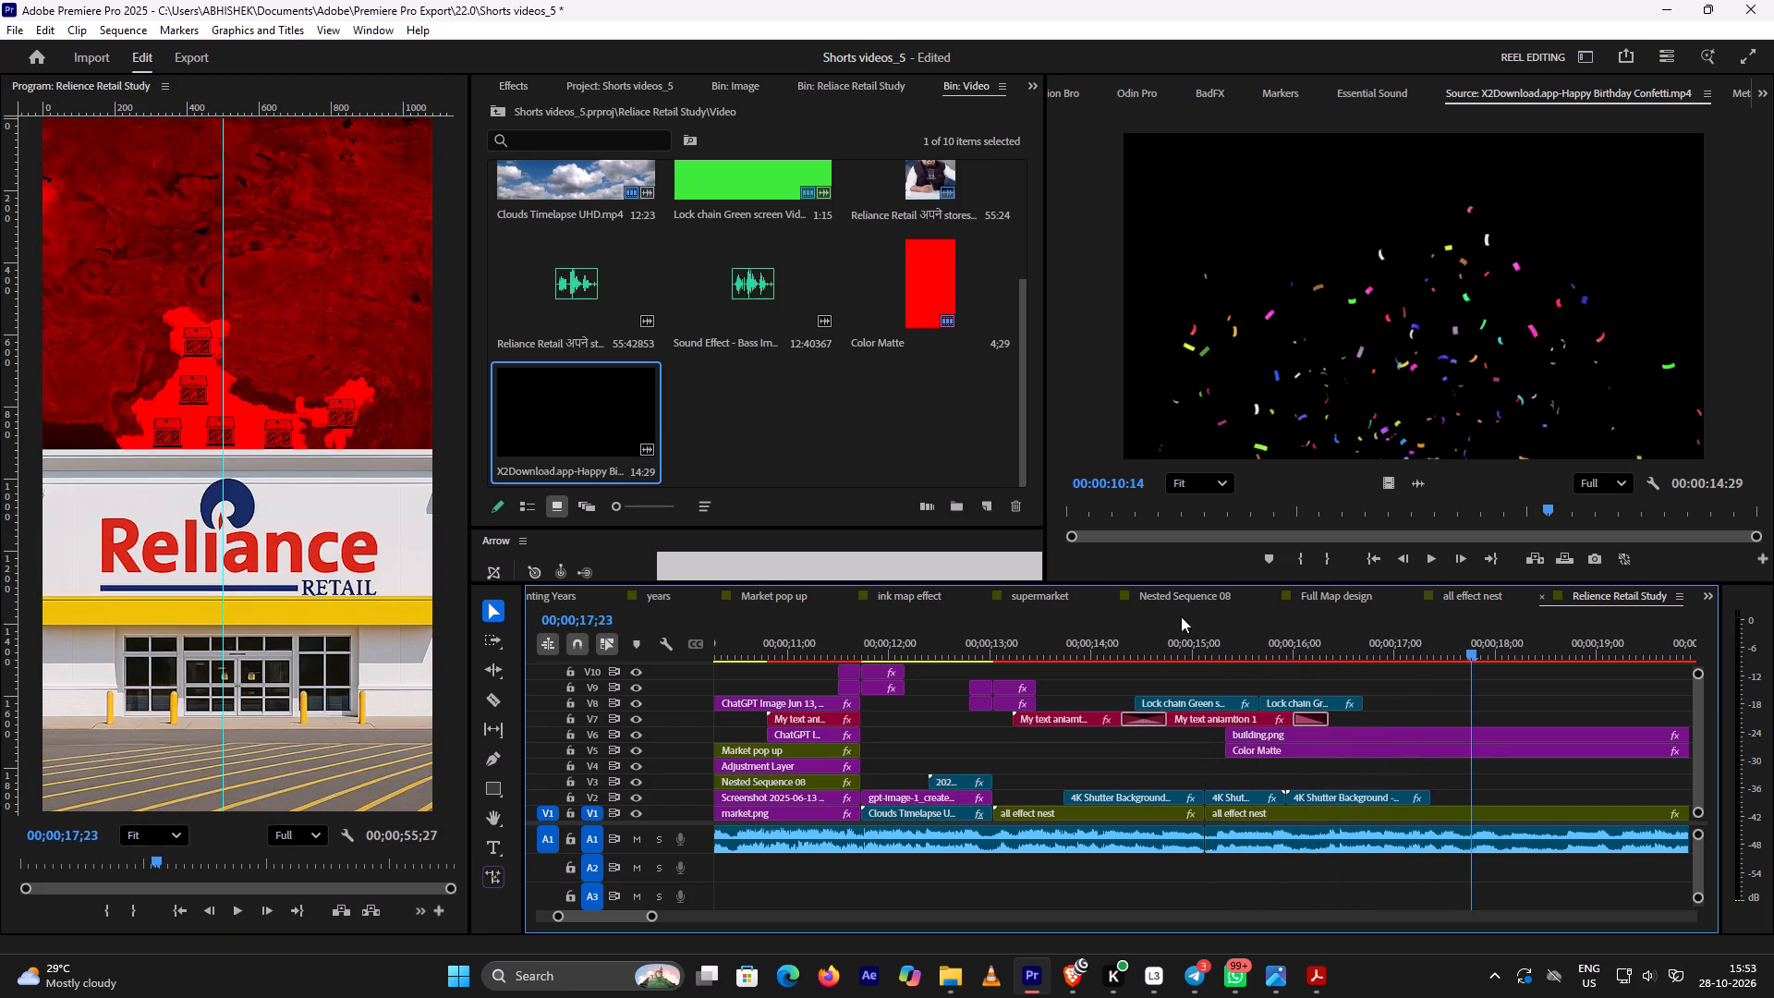
{"action": "left_click", "coordinate": [1189, 639]}
{"action": "key", "text": "space"}
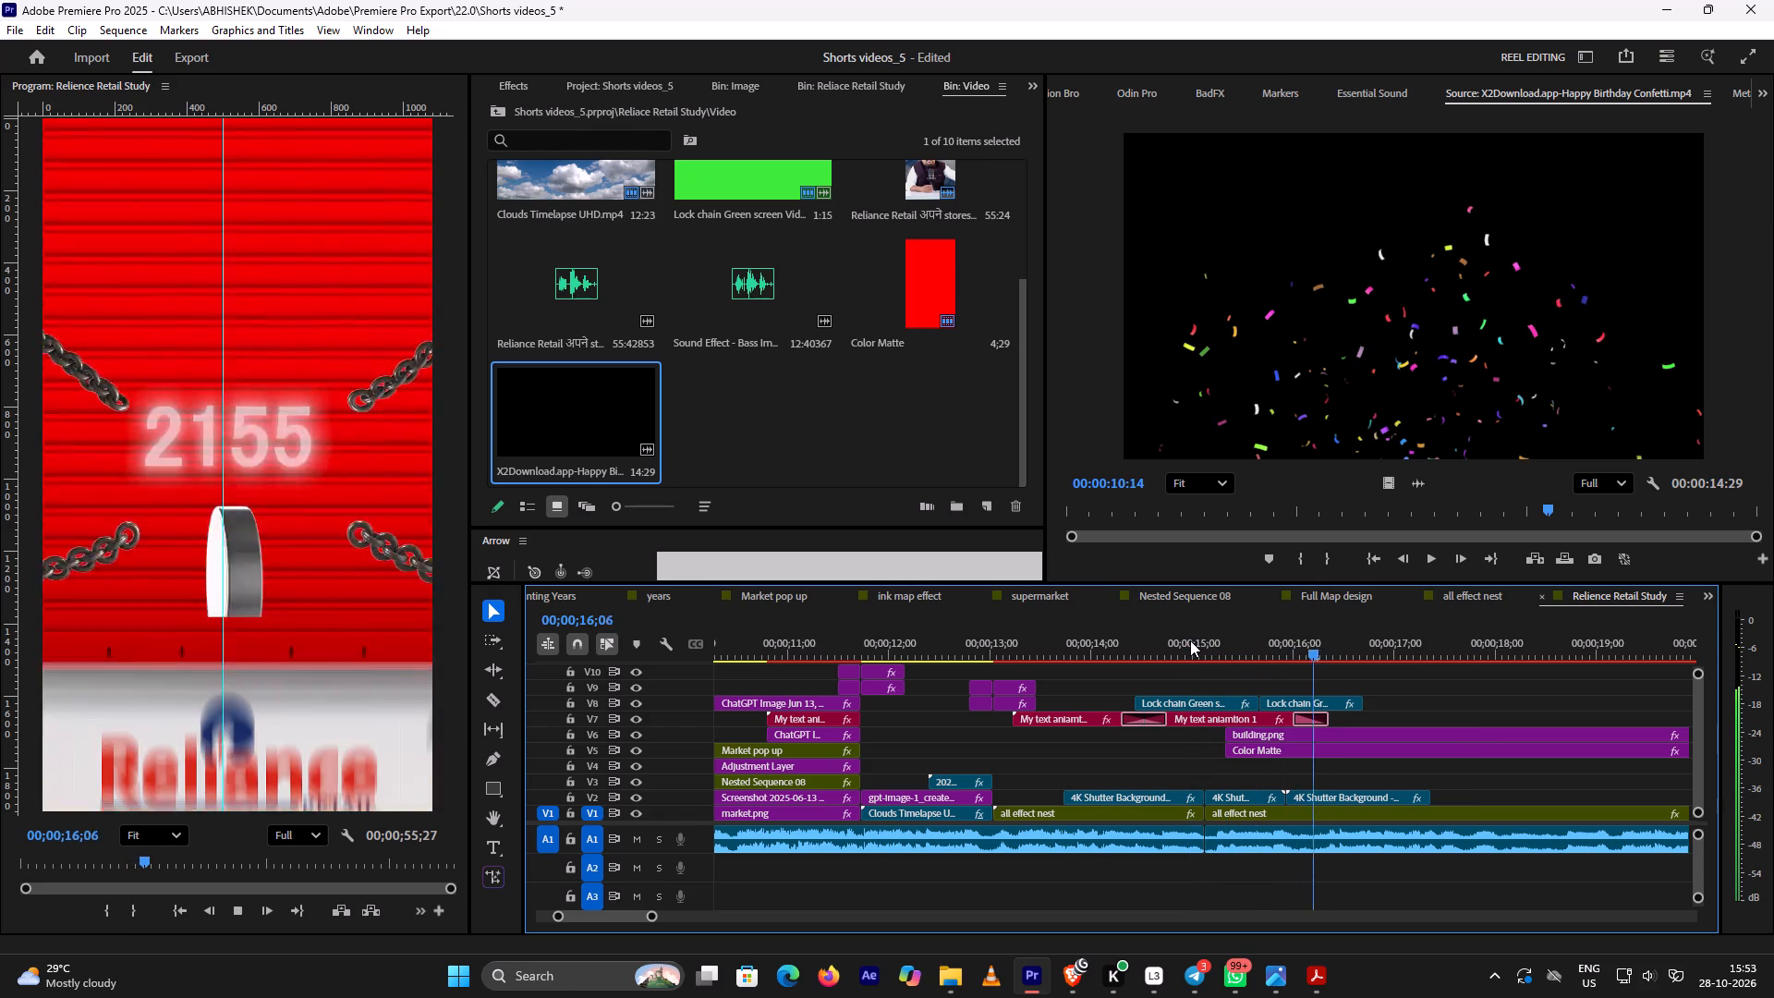
{"action": "key", "text": "space"}
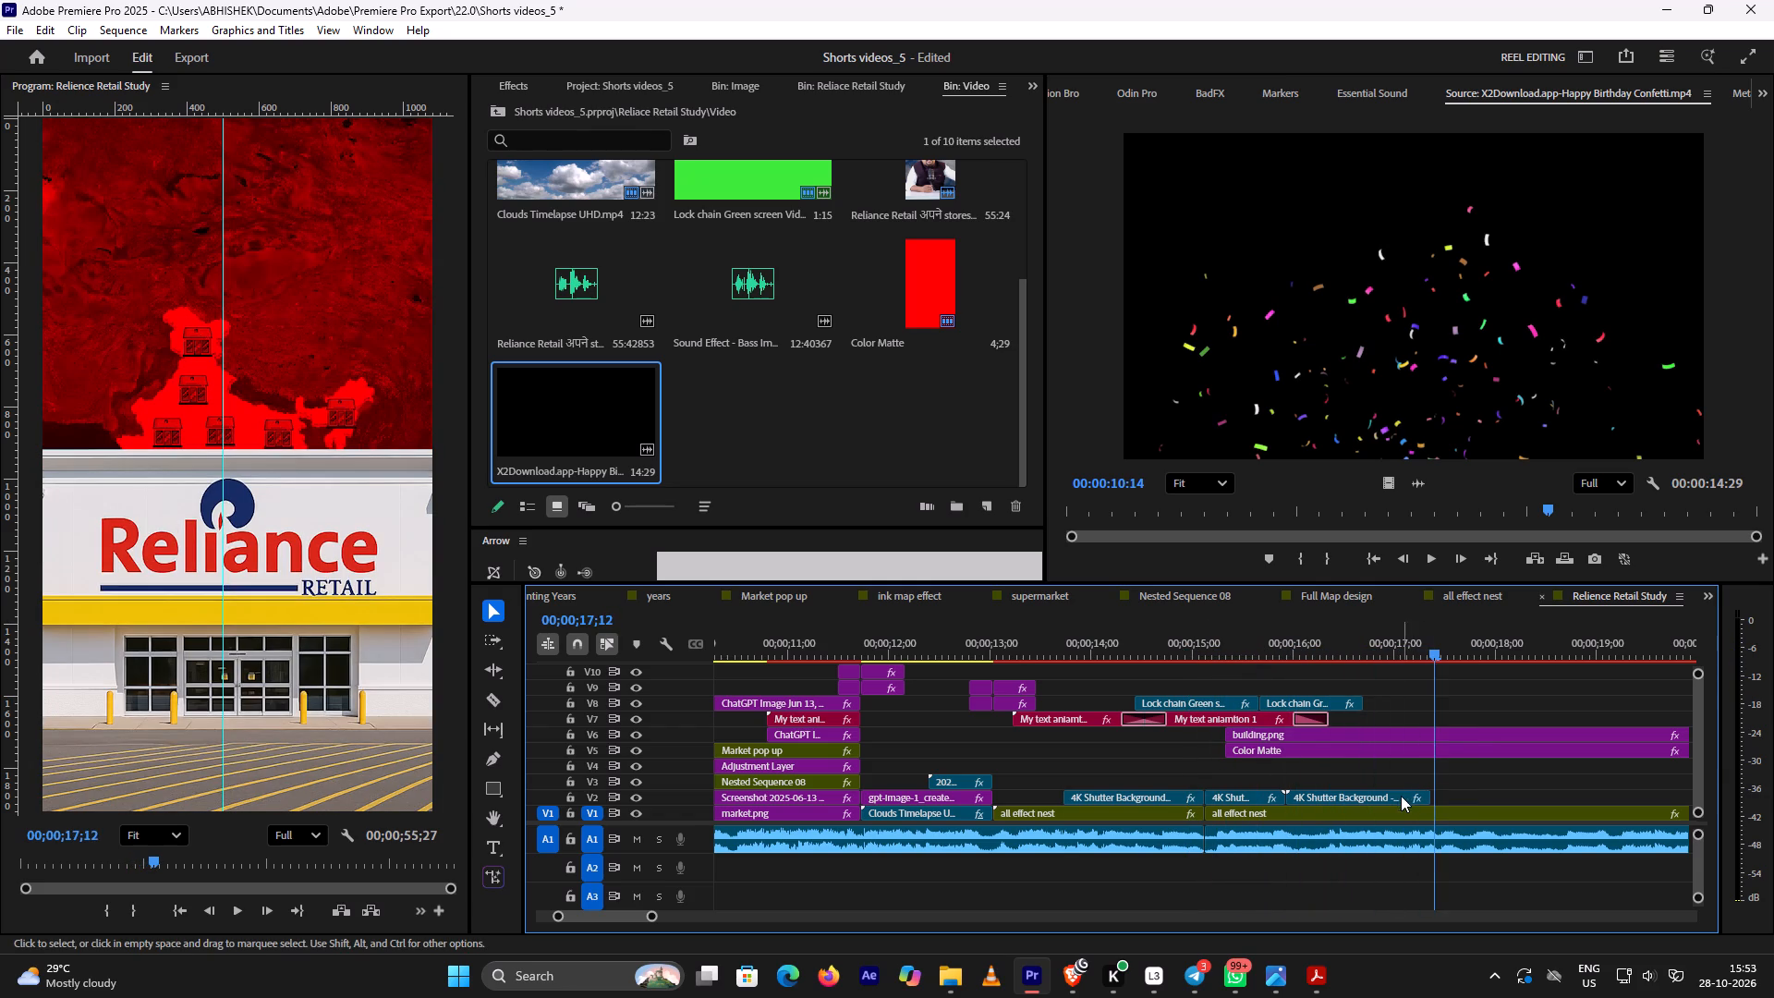
Move the three 4K Shutter Background clips together from V2 up to V4, keeping their timing.
{"action": "left_click_drag", "start_coordinate": [1399, 774], "coordinate": [1147, 797]}
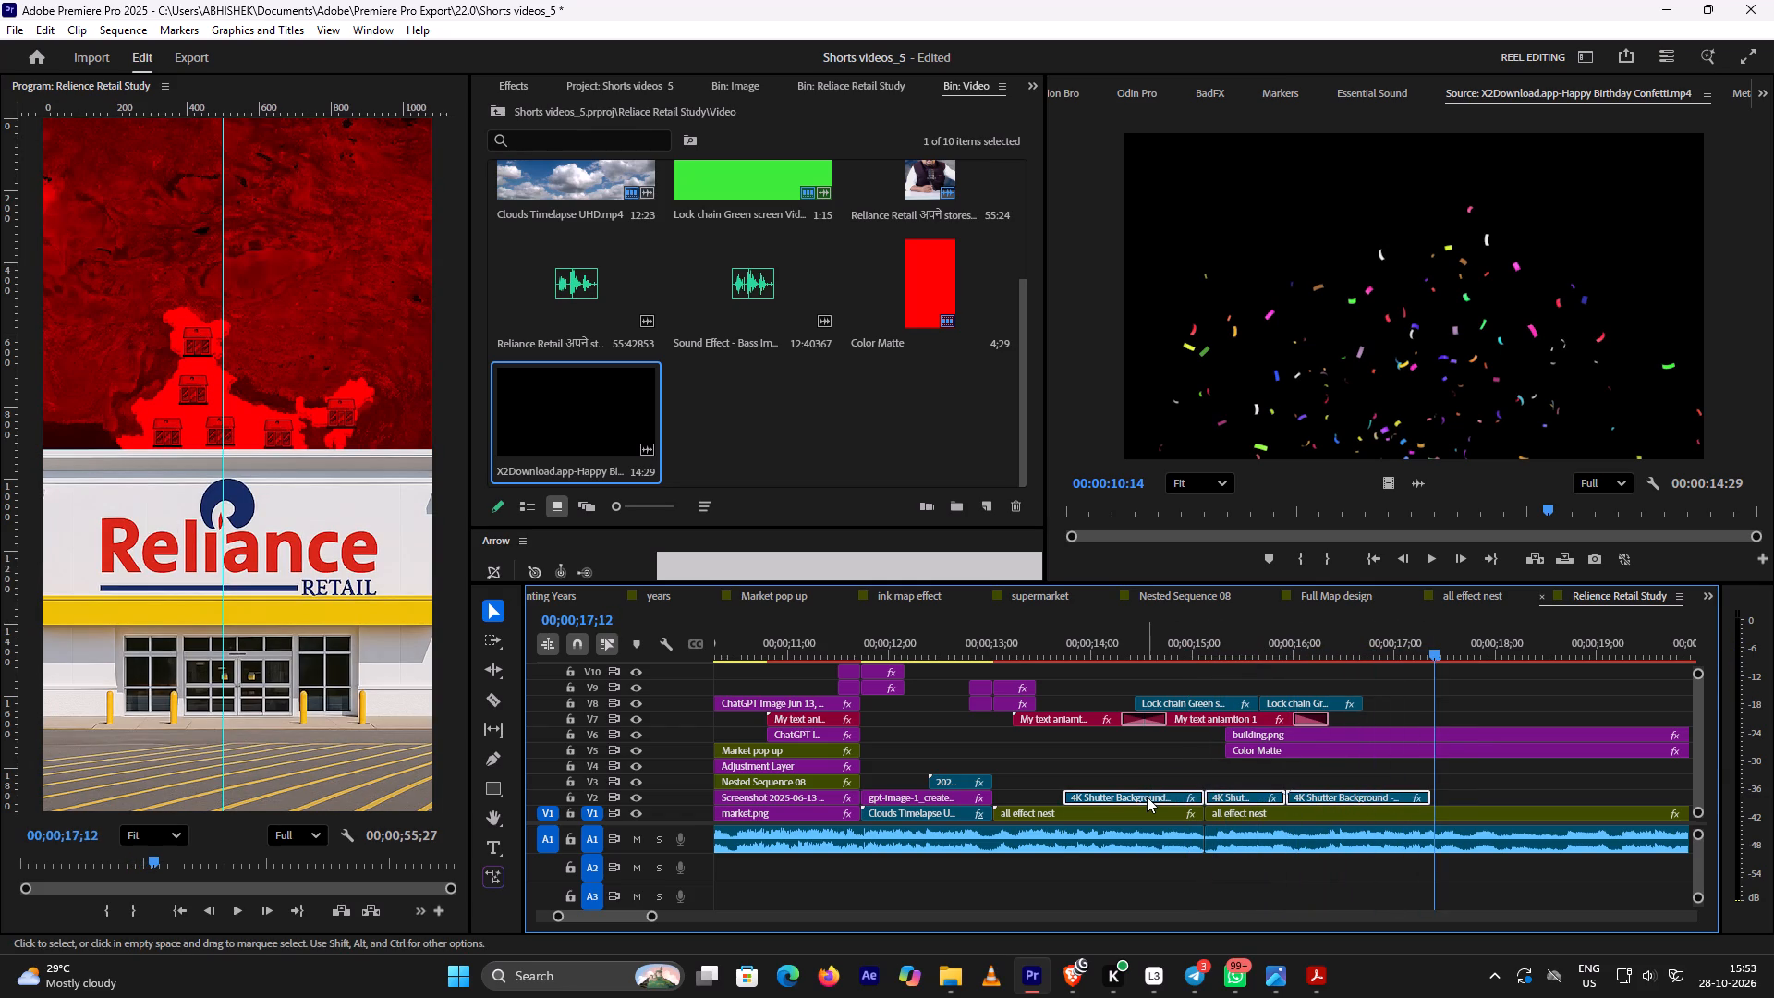
{"action": "left_click_drag", "start_coordinate": [1147, 797], "coordinate": [1148, 771]}
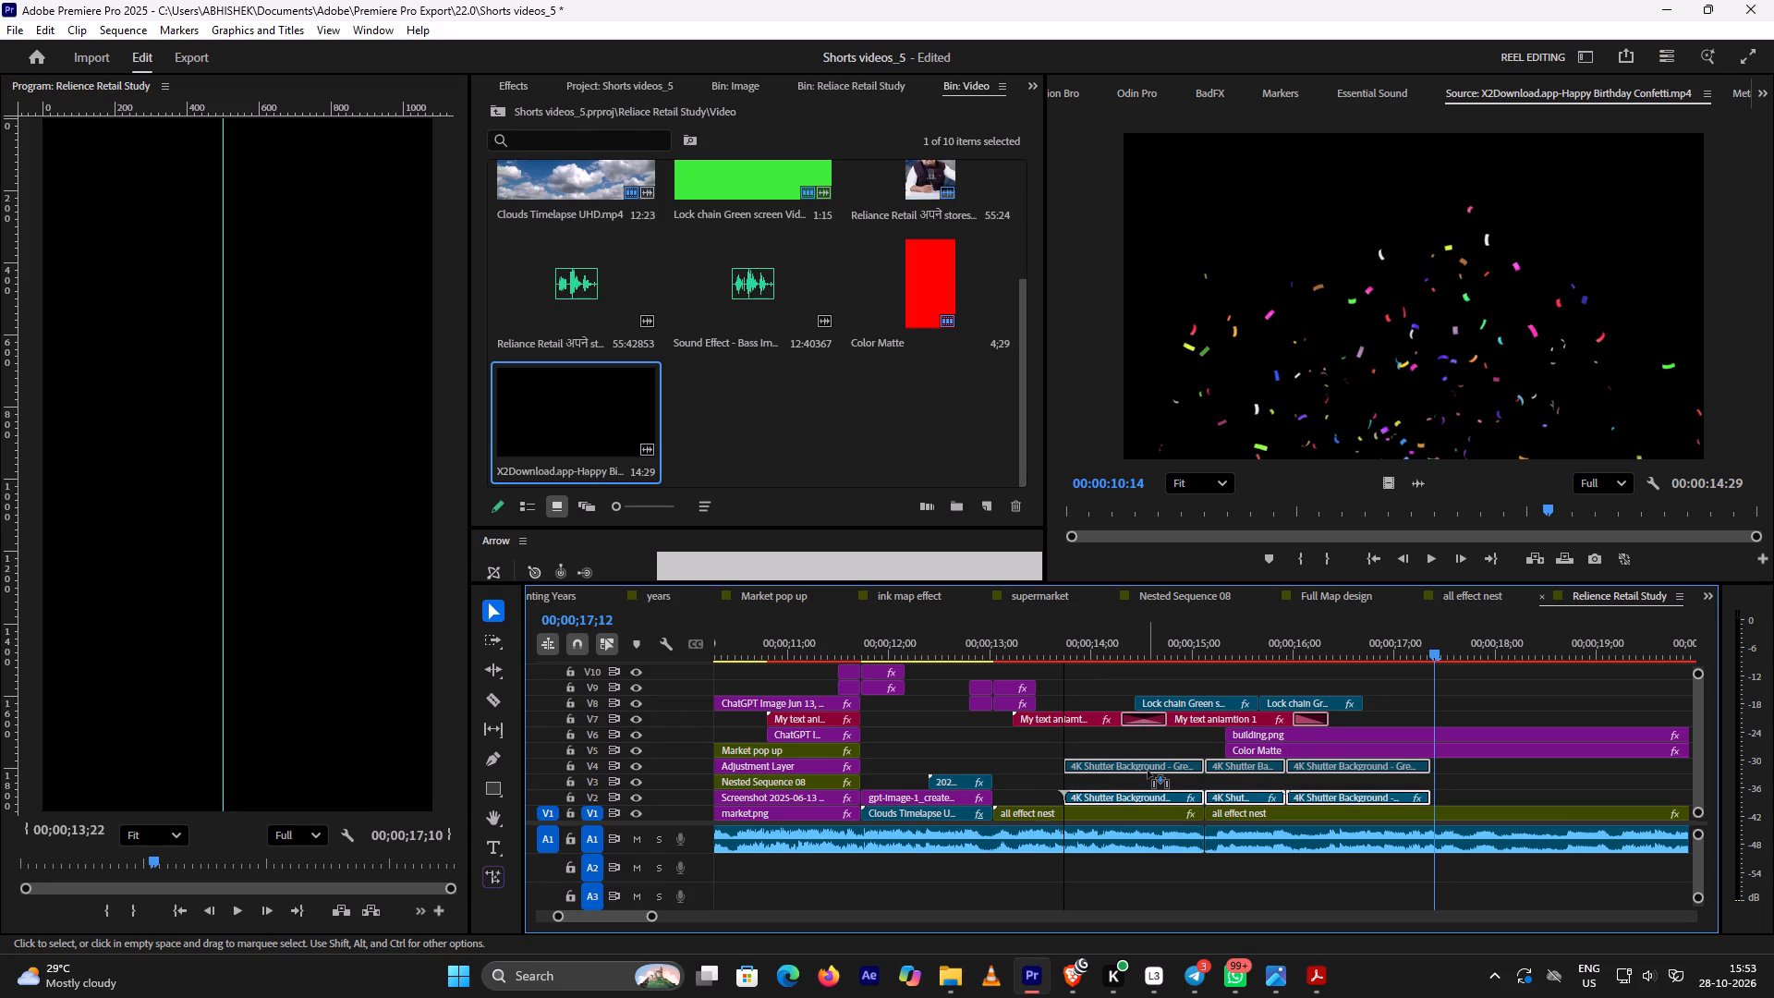
{"action": "left_click_drag", "start_coordinate": [1148, 771], "coordinate": [1148, 770]}
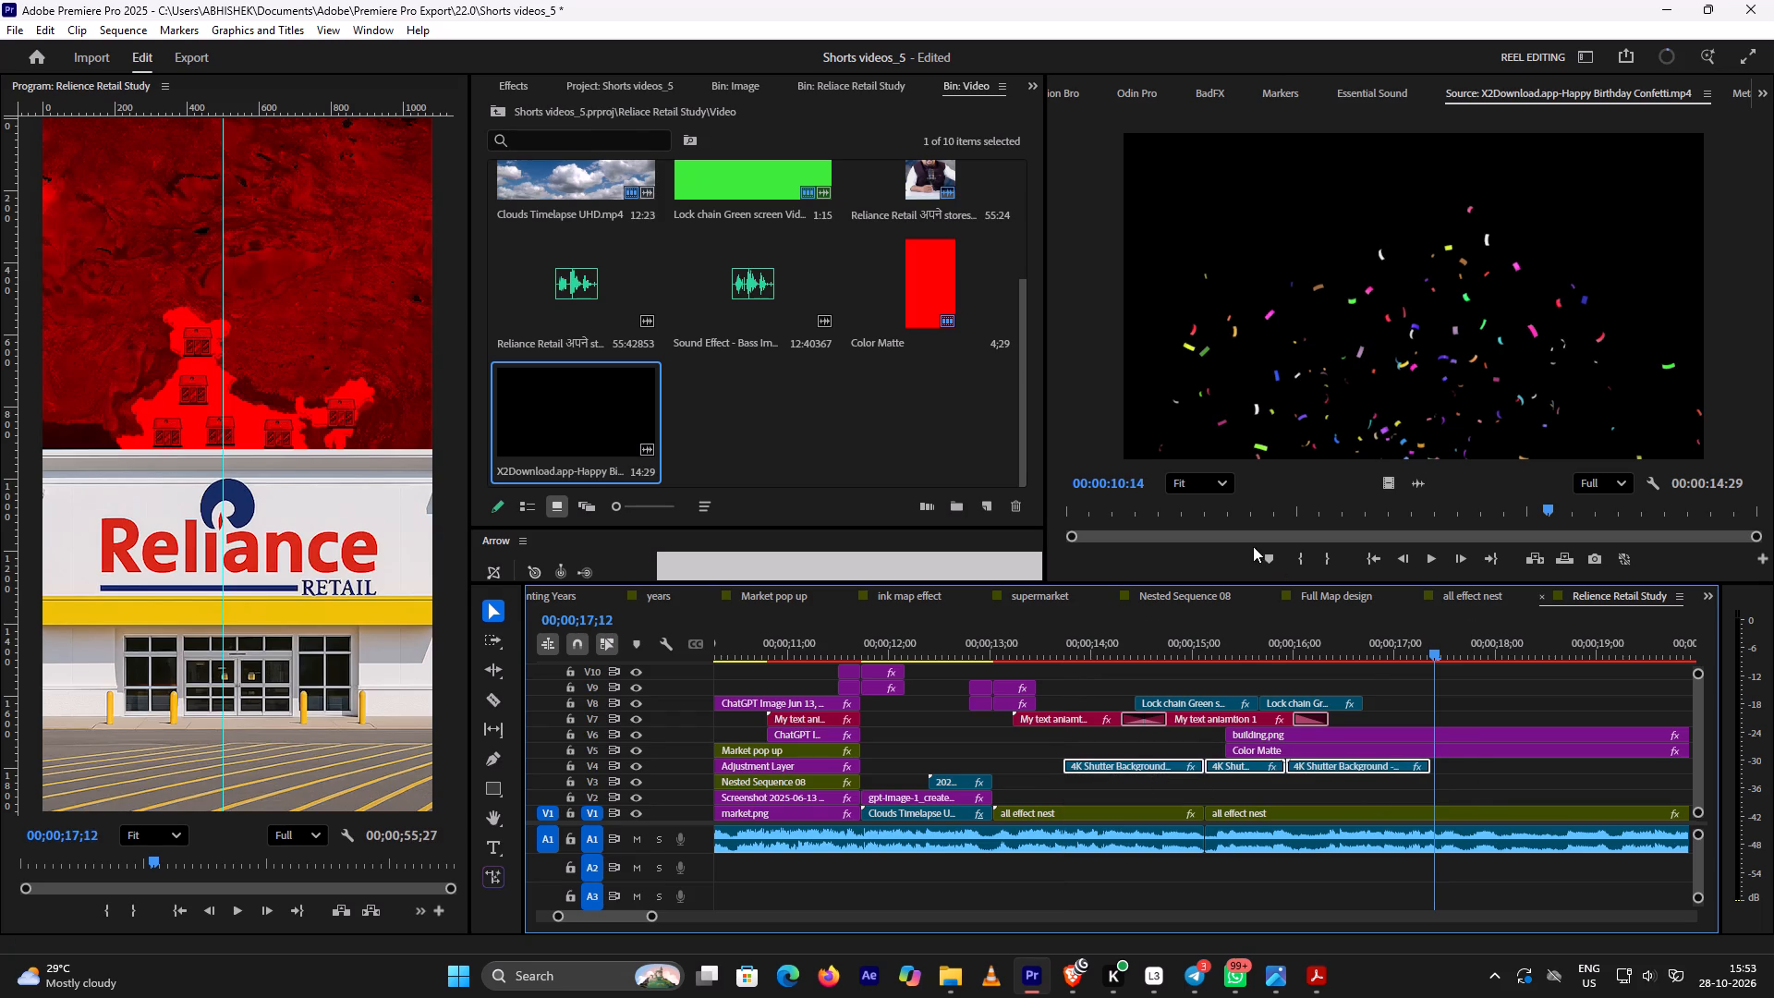
Place only the confetti clip's video on V3 below the shutter clips, starting with building.png, and scrub through the reveal.
{"action": "left_click_drag", "start_coordinate": [1388, 486], "coordinate": [1250, 765]}
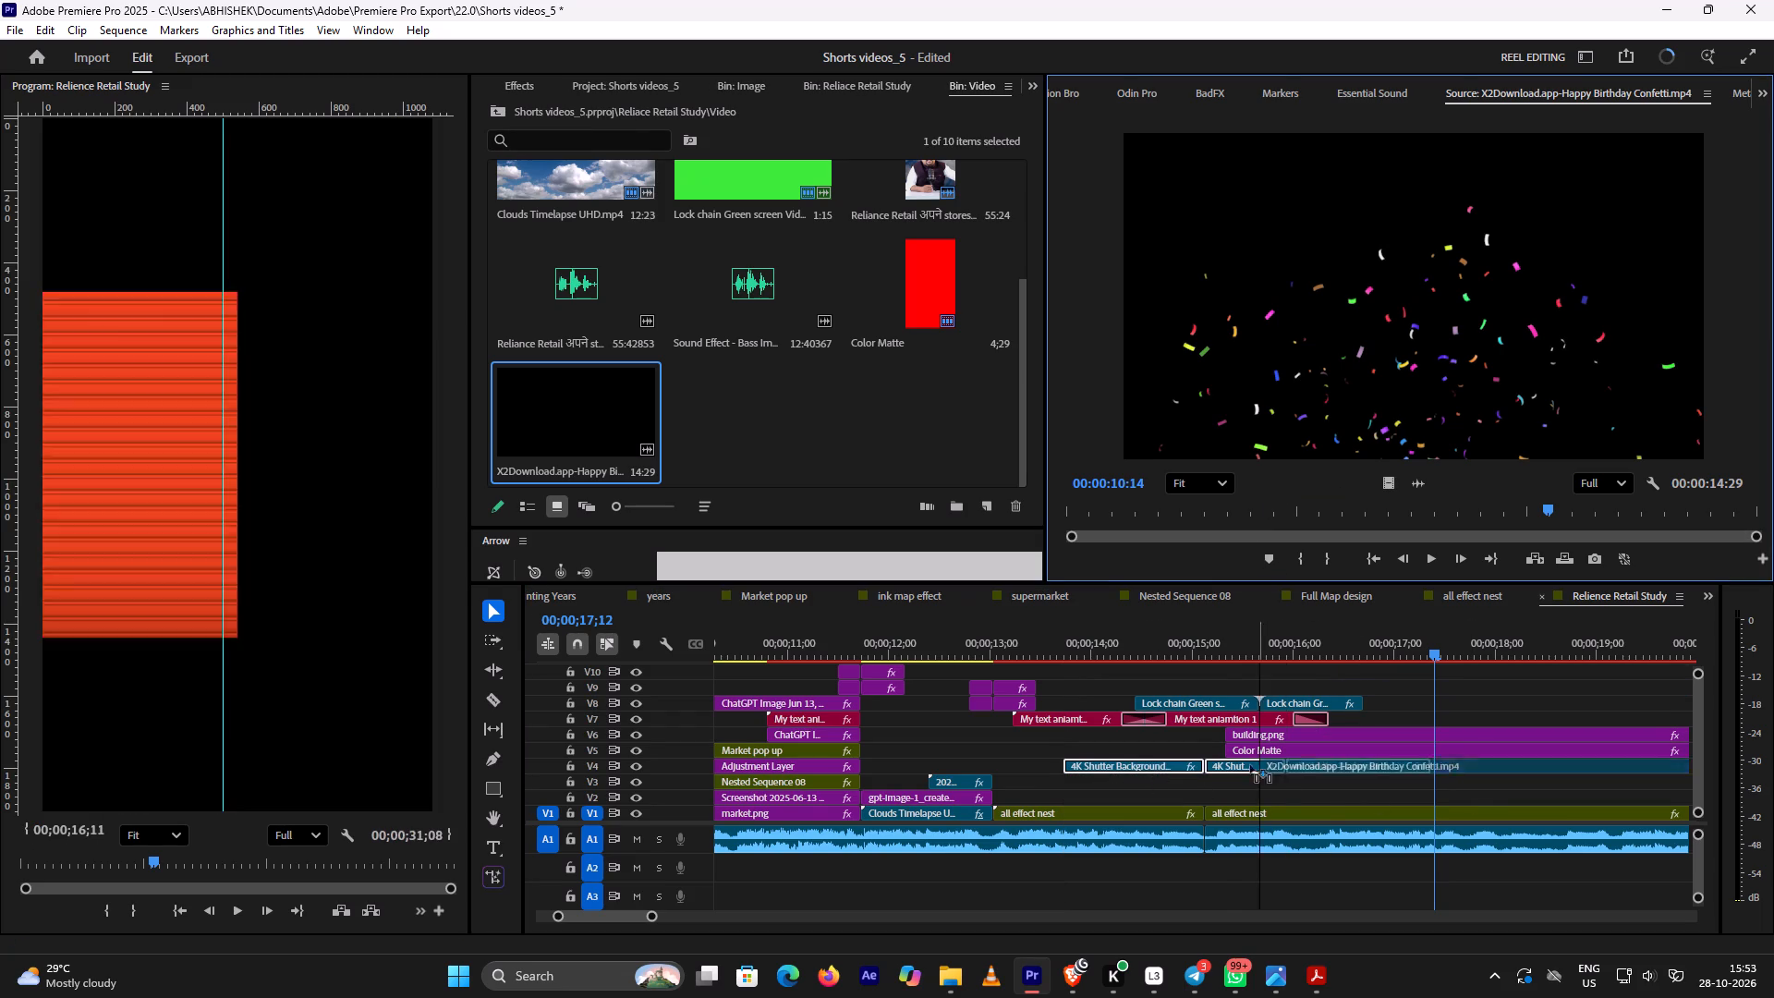
{"action": "left_click_drag", "start_coordinate": [1250, 765], "coordinate": [1220, 790]}
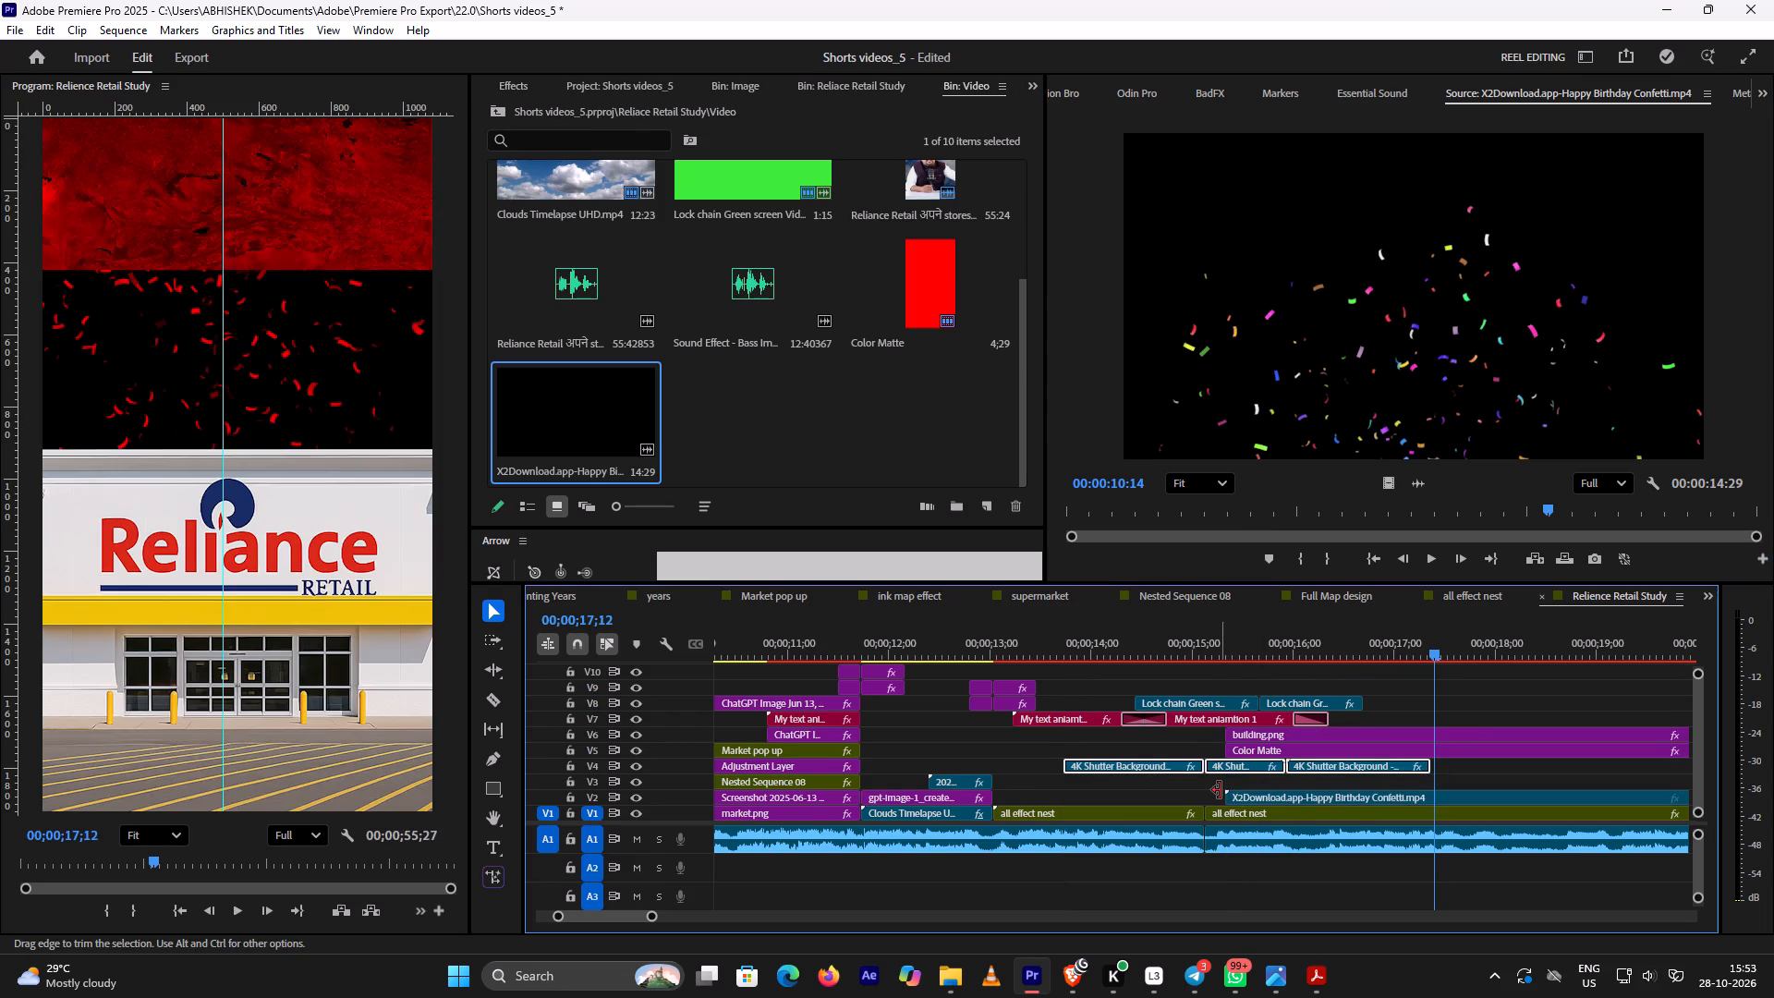
{"action": "left_click_drag", "start_coordinate": [1251, 796], "coordinate": [1250, 783]}
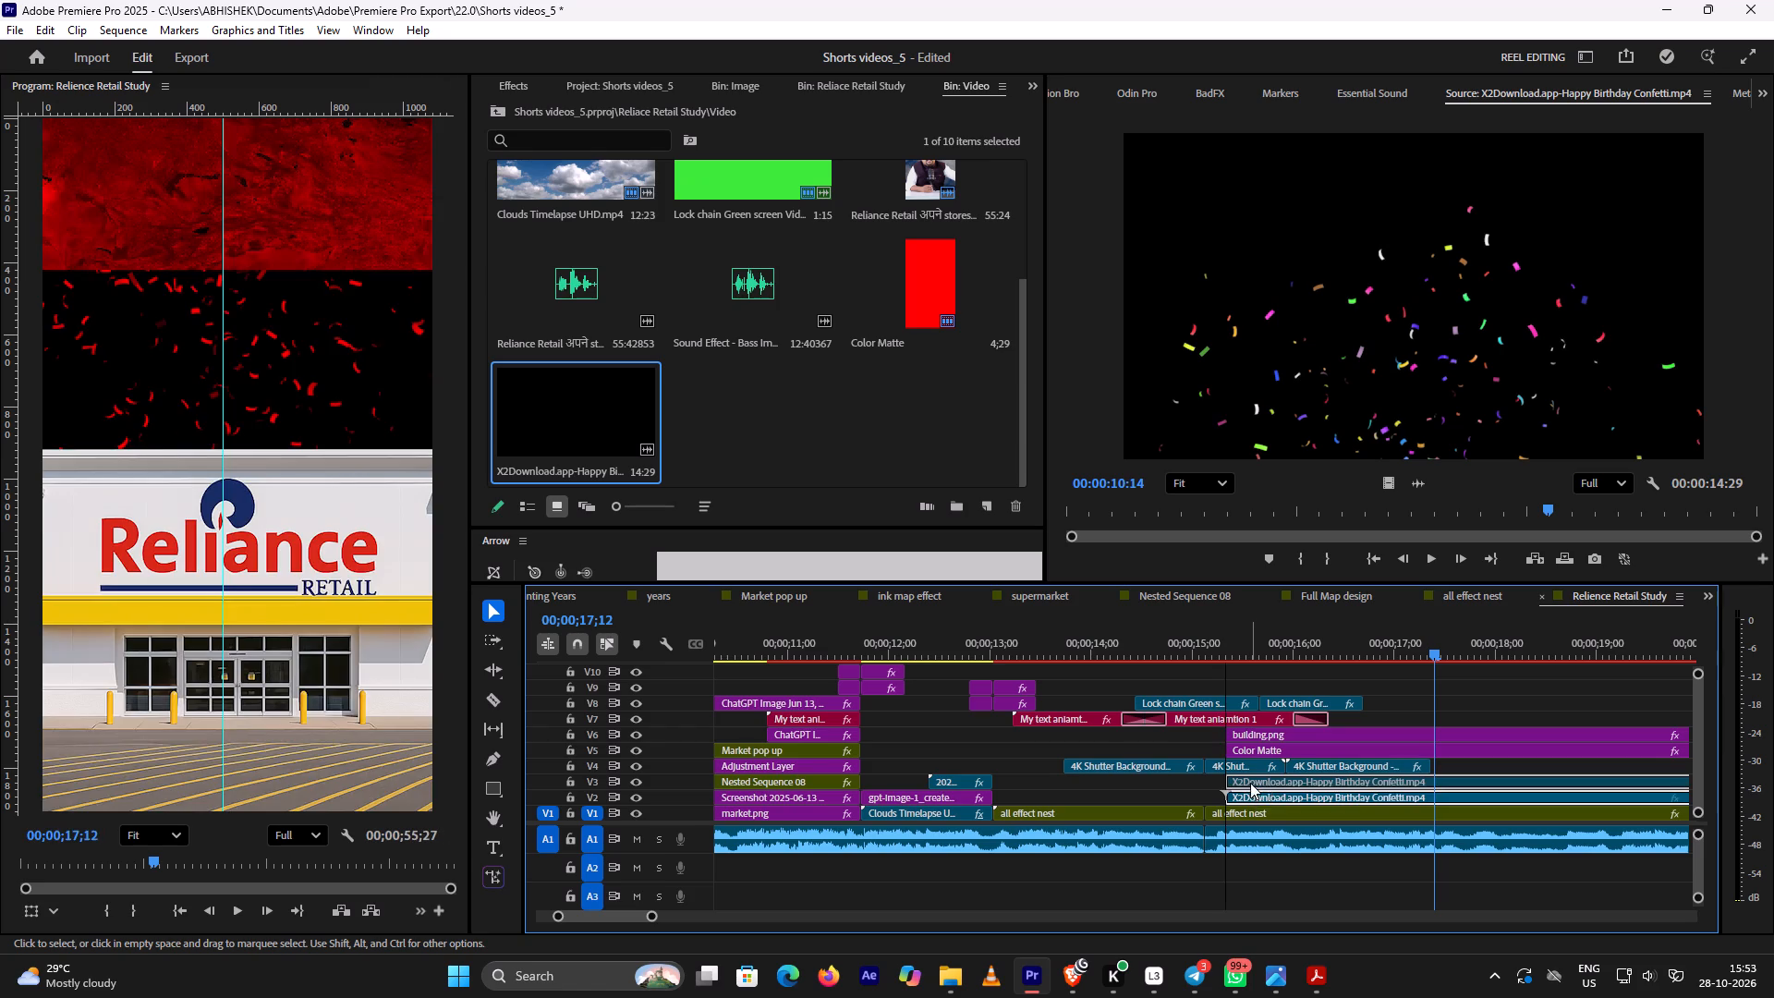
{"action": "left_click", "coordinate": [1226, 642]}
{"action": "left_click_drag", "start_coordinate": [1224, 651], "coordinate": [1263, 660]}
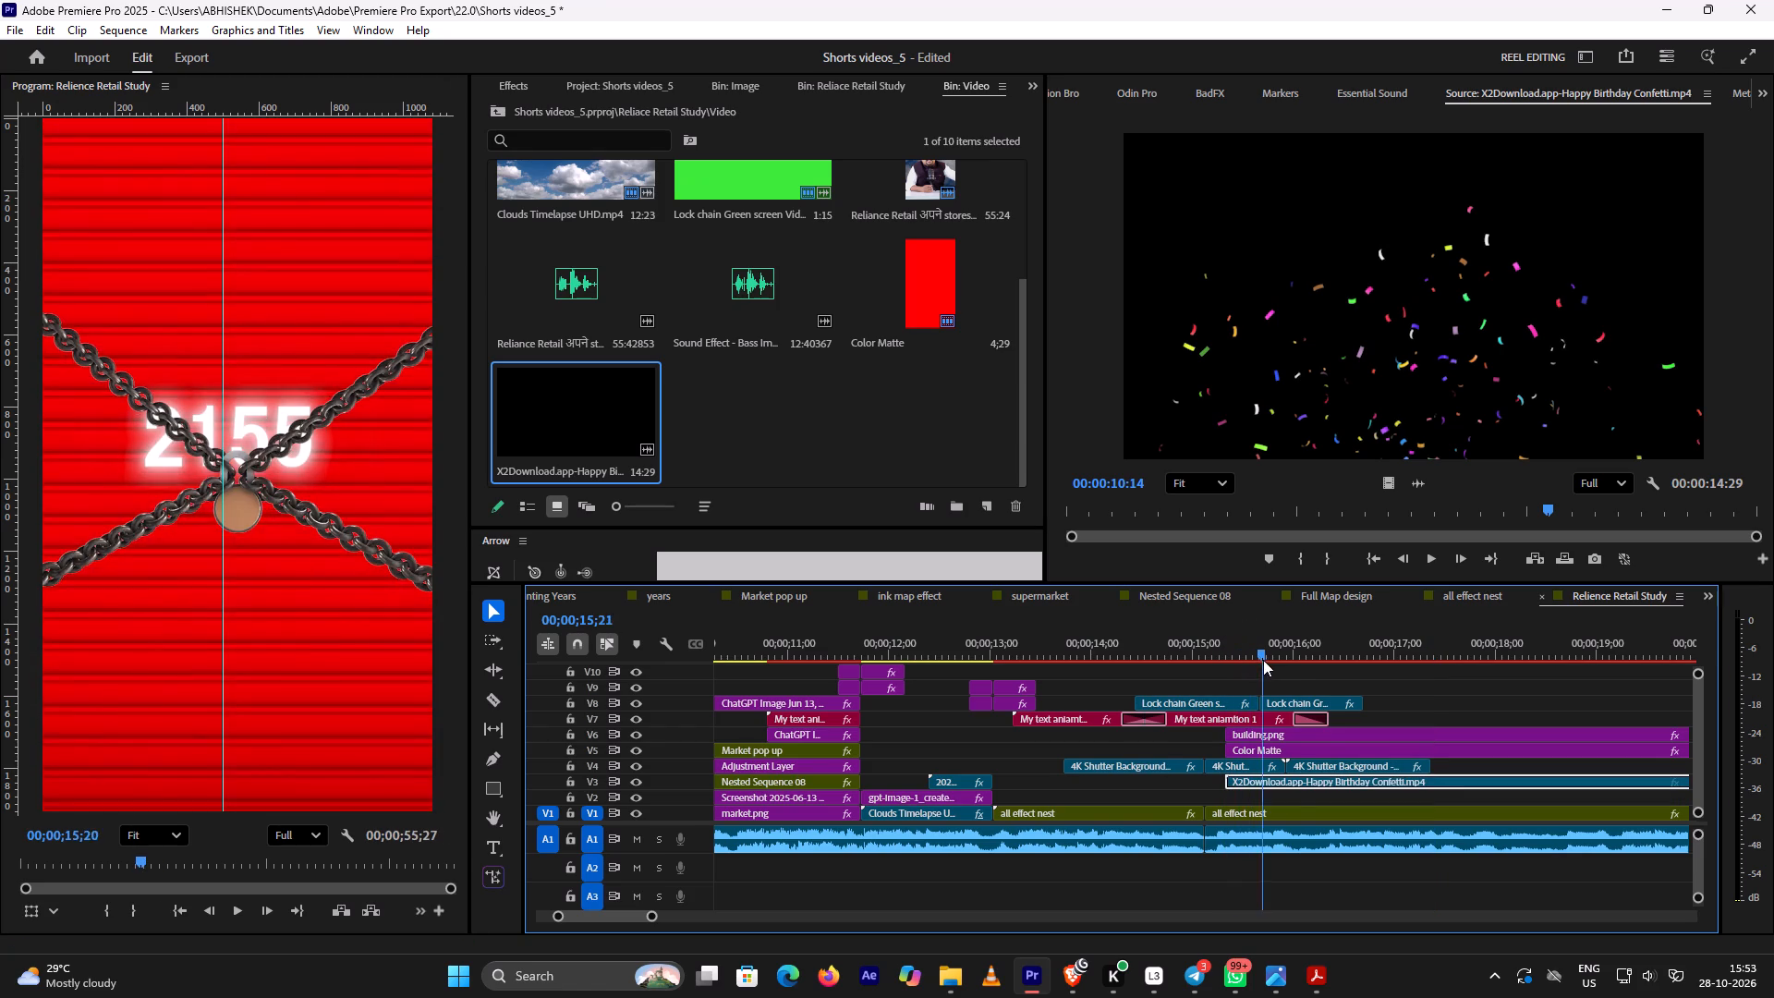
{"action": "left_click_drag", "start_coordinate": [1263, 660], "coordinate": [1363, 678]}
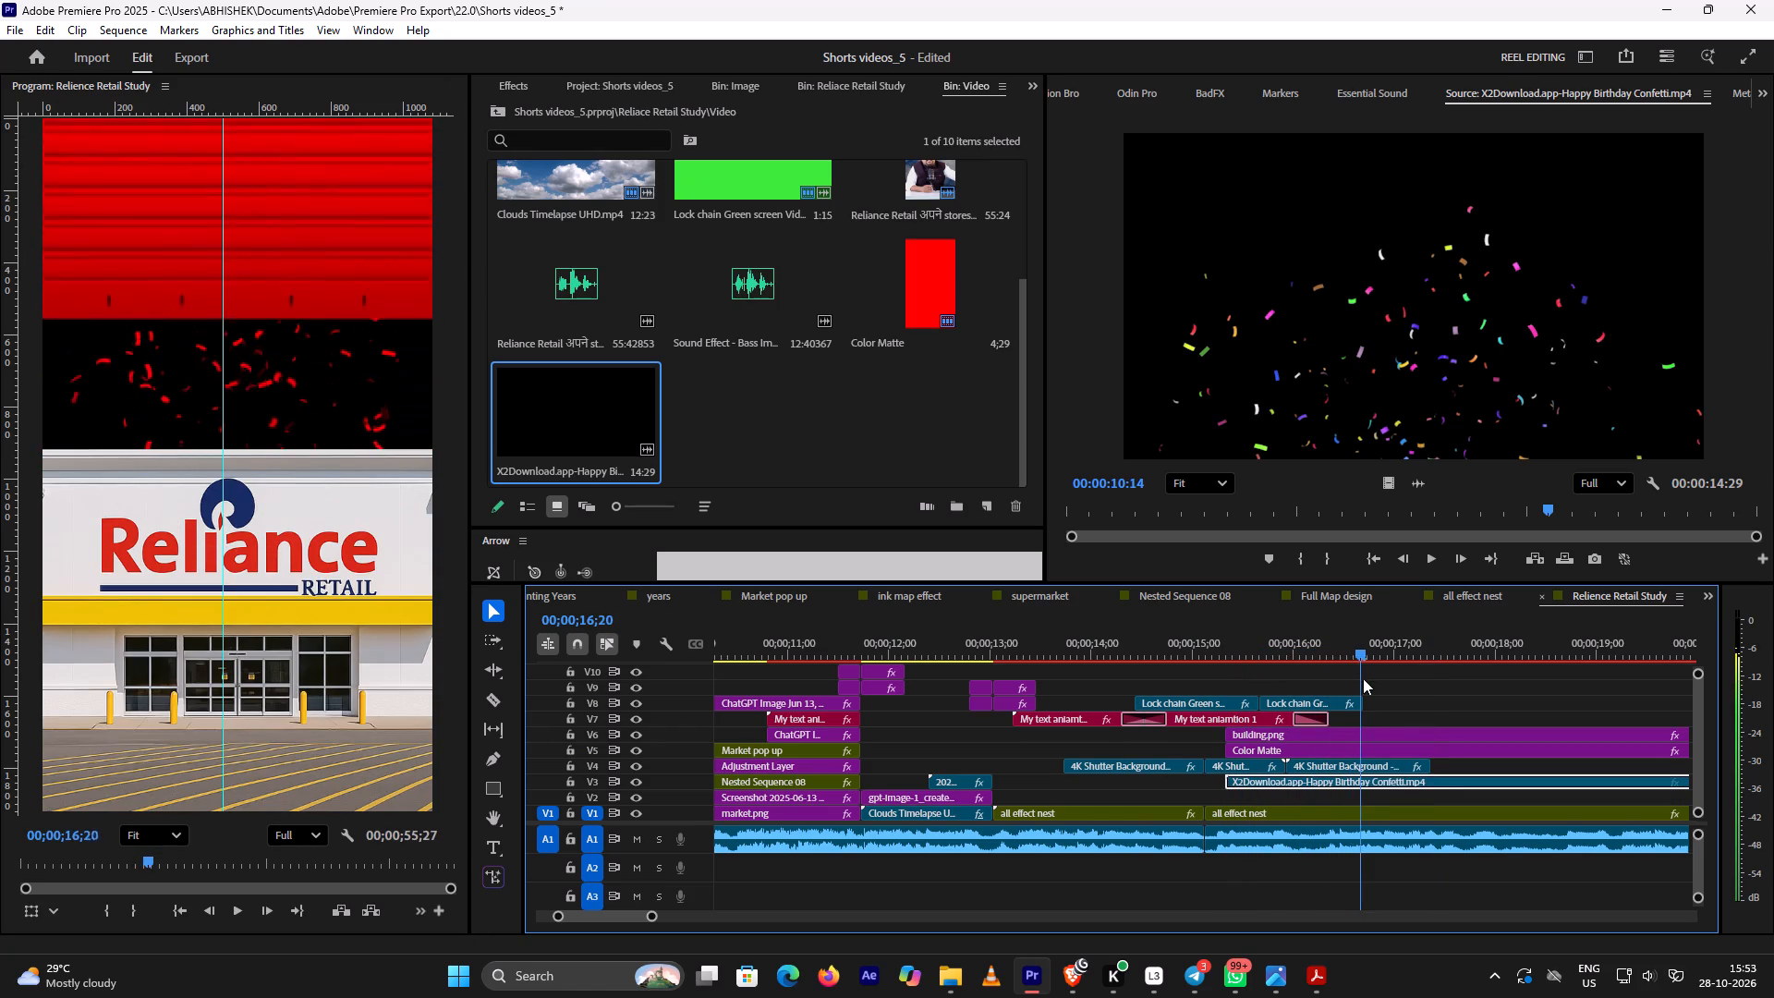
Move the confetti clip later on V3 to start at about 00;00;16;11, and scrub through the shutter opening.
{"action": "left_click_drag", "start_coordinate": [1363, 678], "coordinate": [1367, 678]}
{"action": "left_click_drag", "start_coordinate": [1325, 781], "coordinate": [1368, 778]}
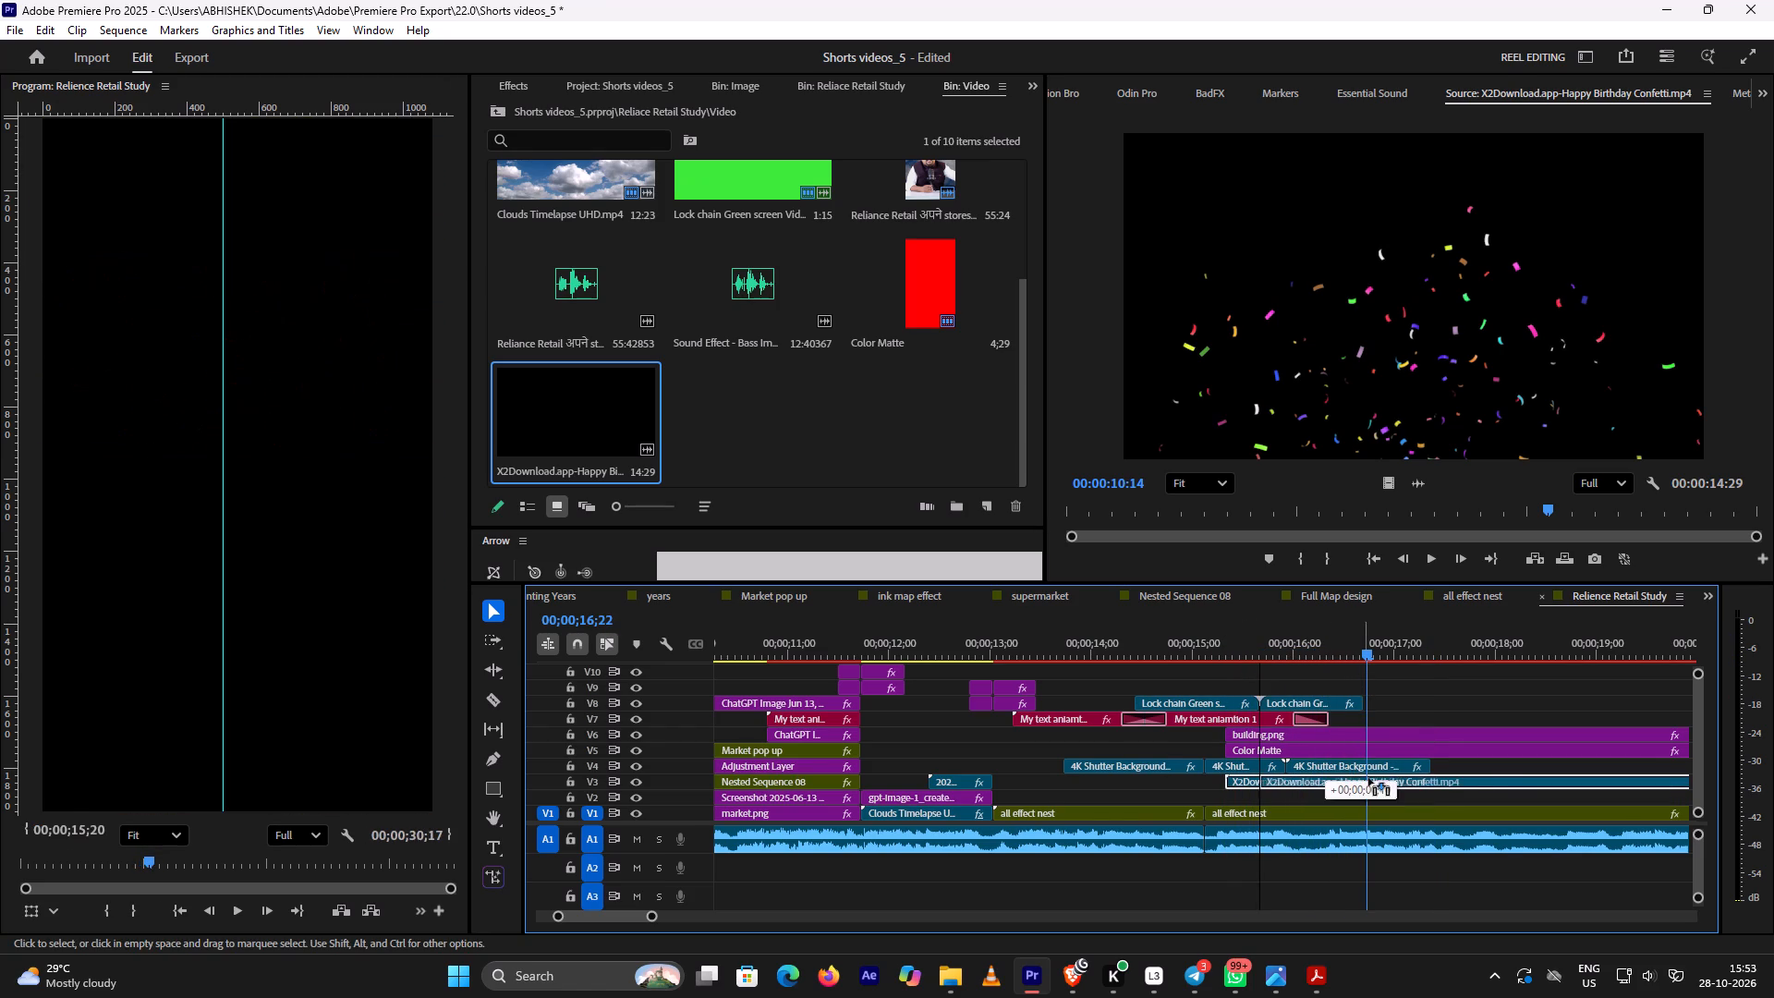
{"action": "left_click_drag", "start_coordinate": [1368, 778], "coordinate": [1428, 783]}
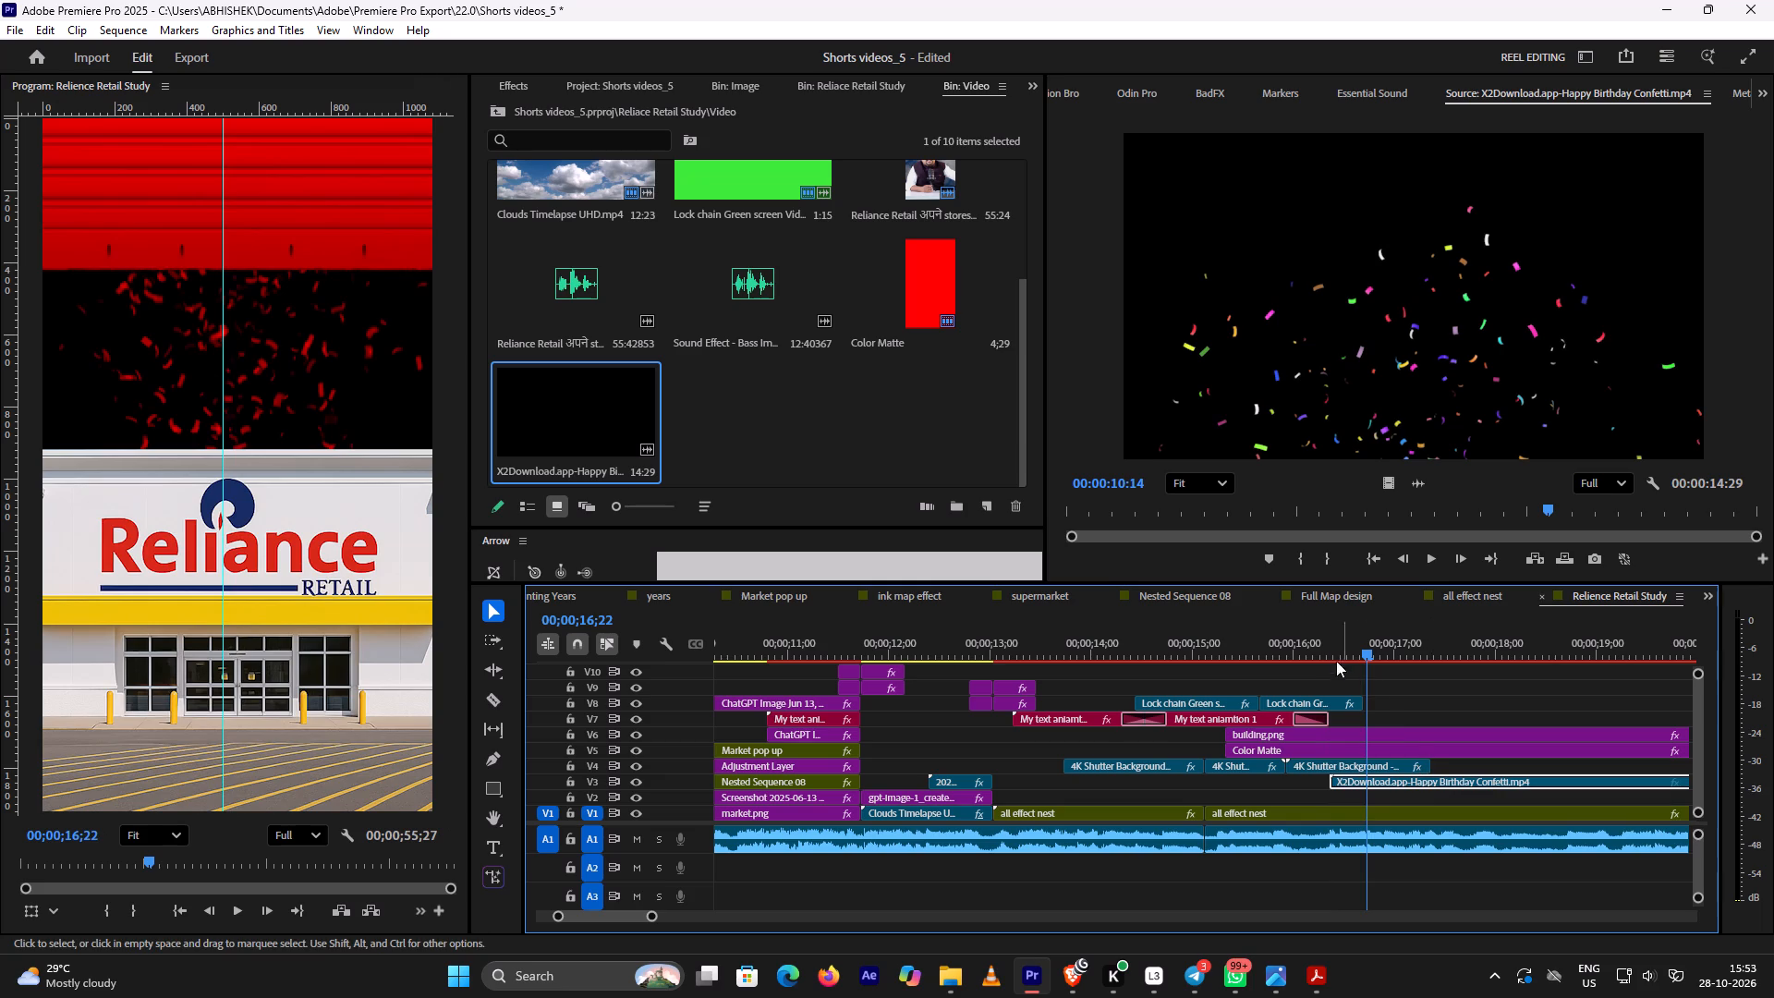
{"action": "left_click", "coordinate": [1327, 652]}
{"action": "left_click_drag", "start_coordinate": [1325, 651], "coordinate": [1348, 658]}
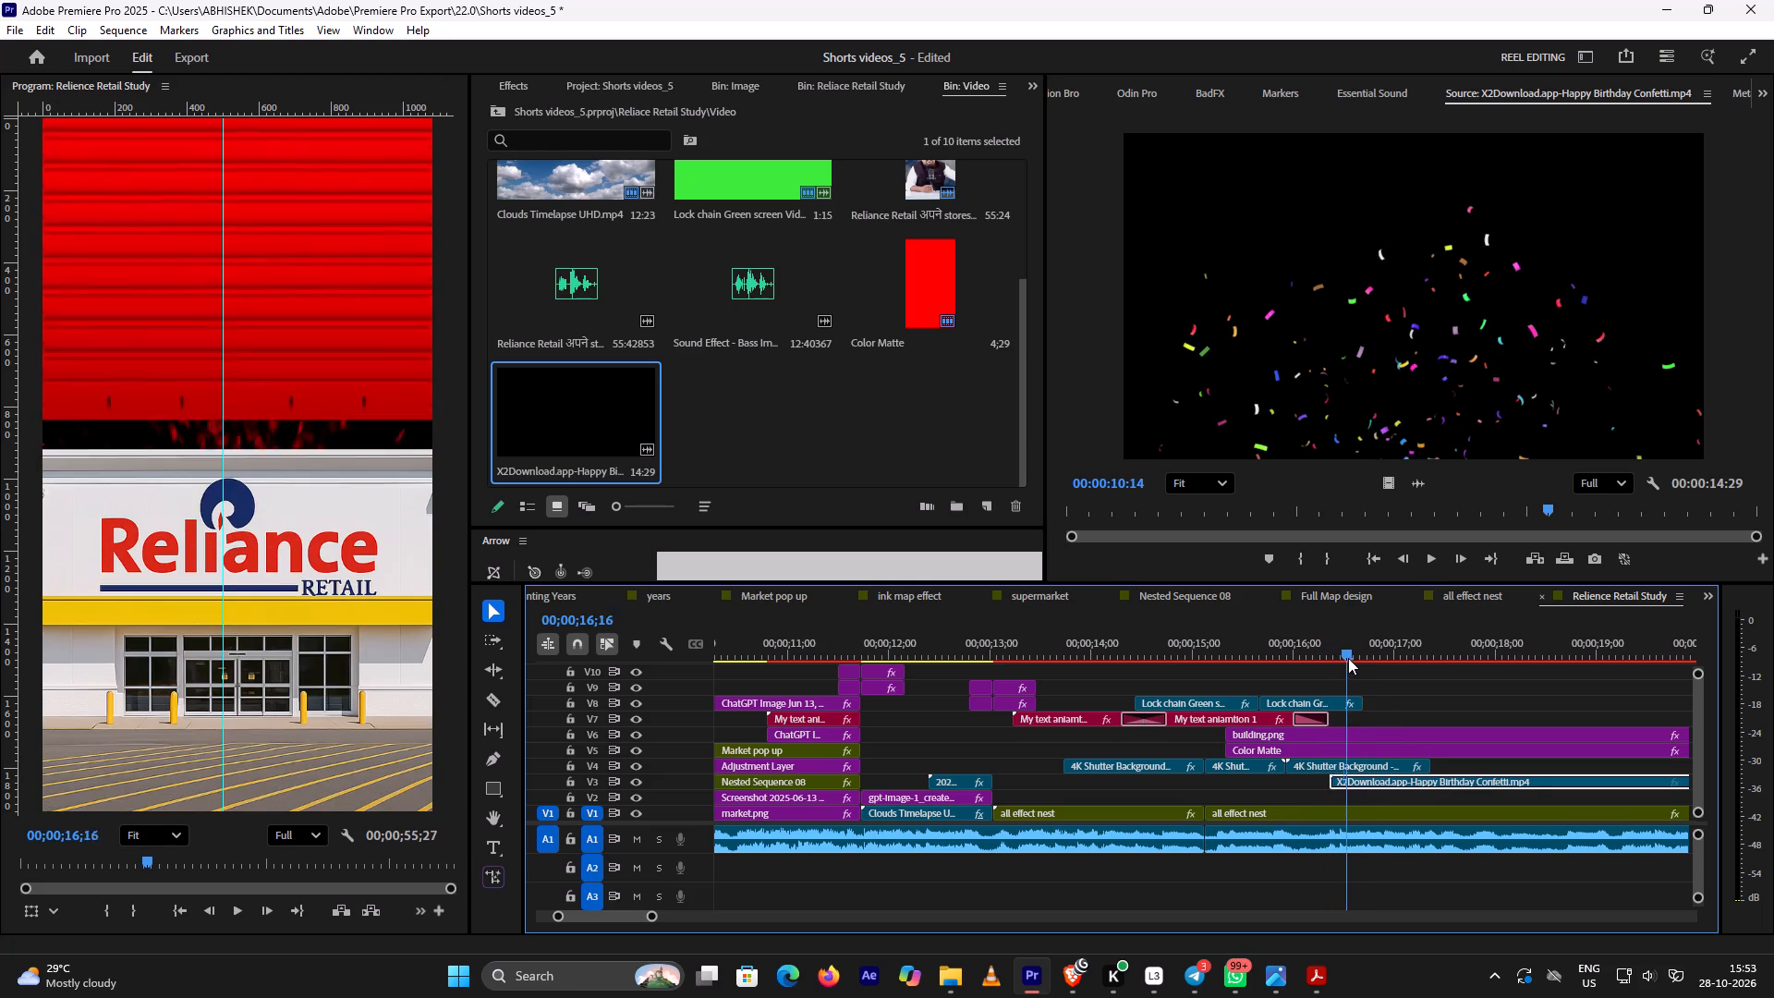
{"action": "left_click_drag", "start_coordinate": [1348, 658], "coordinate": [1348, 675]}
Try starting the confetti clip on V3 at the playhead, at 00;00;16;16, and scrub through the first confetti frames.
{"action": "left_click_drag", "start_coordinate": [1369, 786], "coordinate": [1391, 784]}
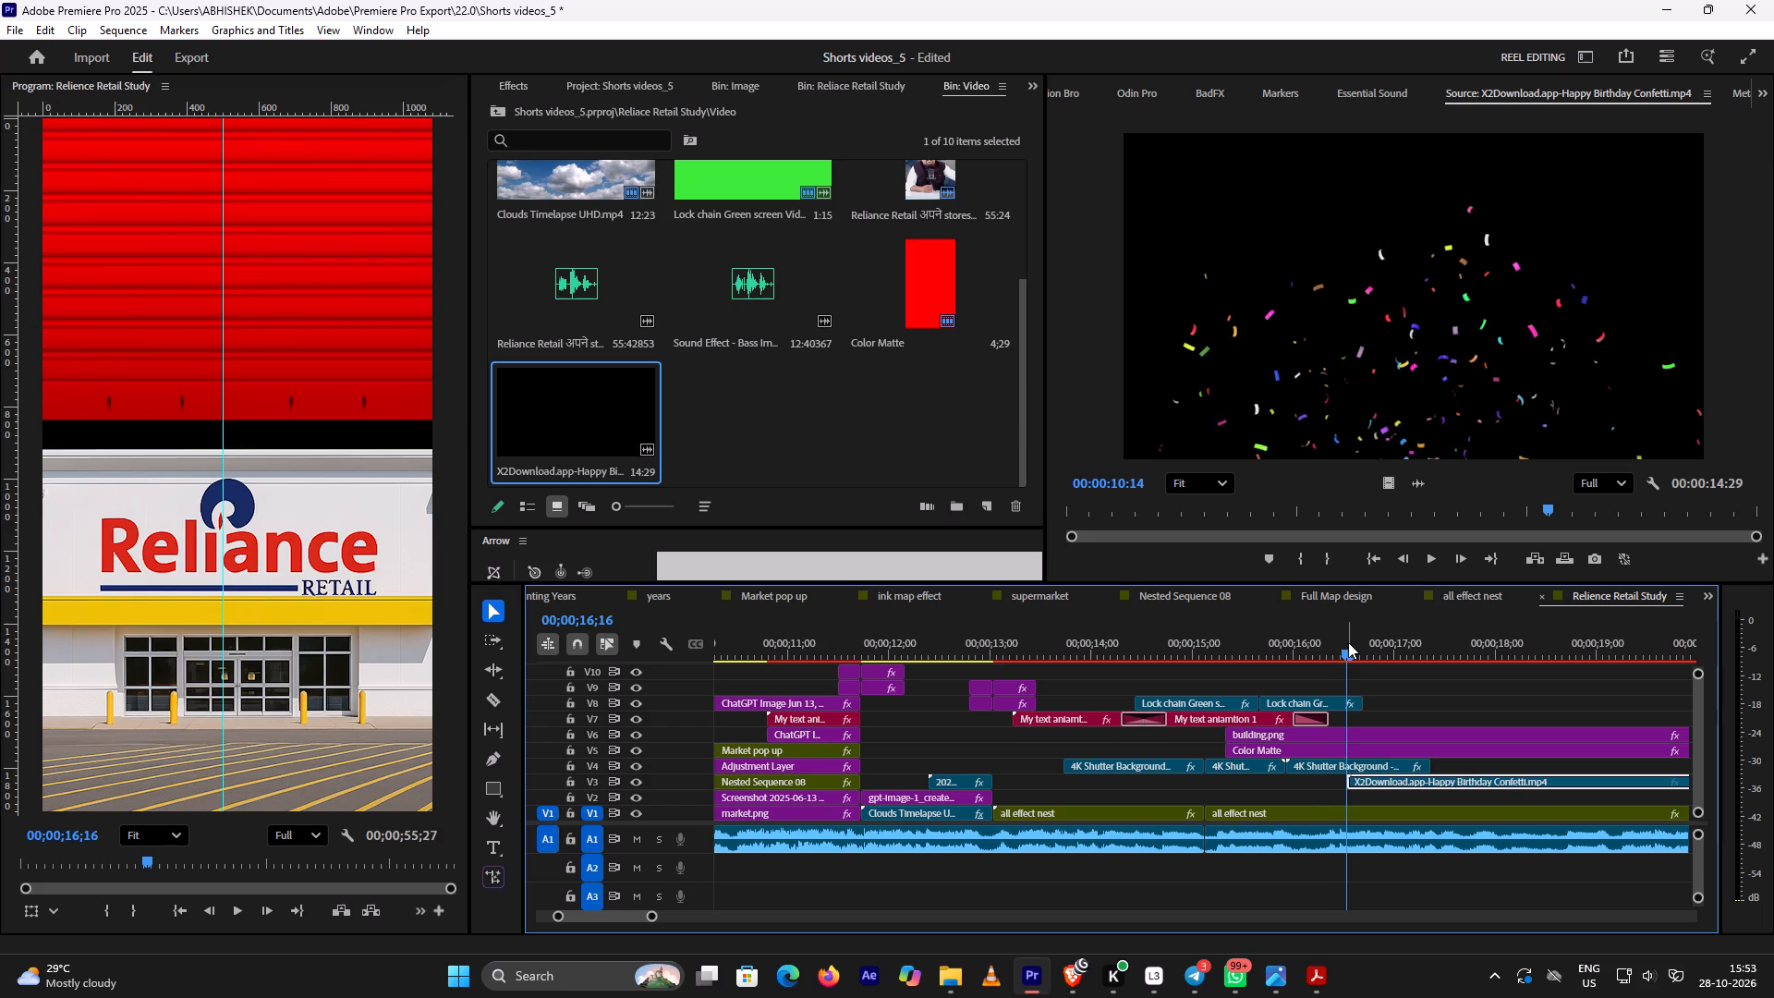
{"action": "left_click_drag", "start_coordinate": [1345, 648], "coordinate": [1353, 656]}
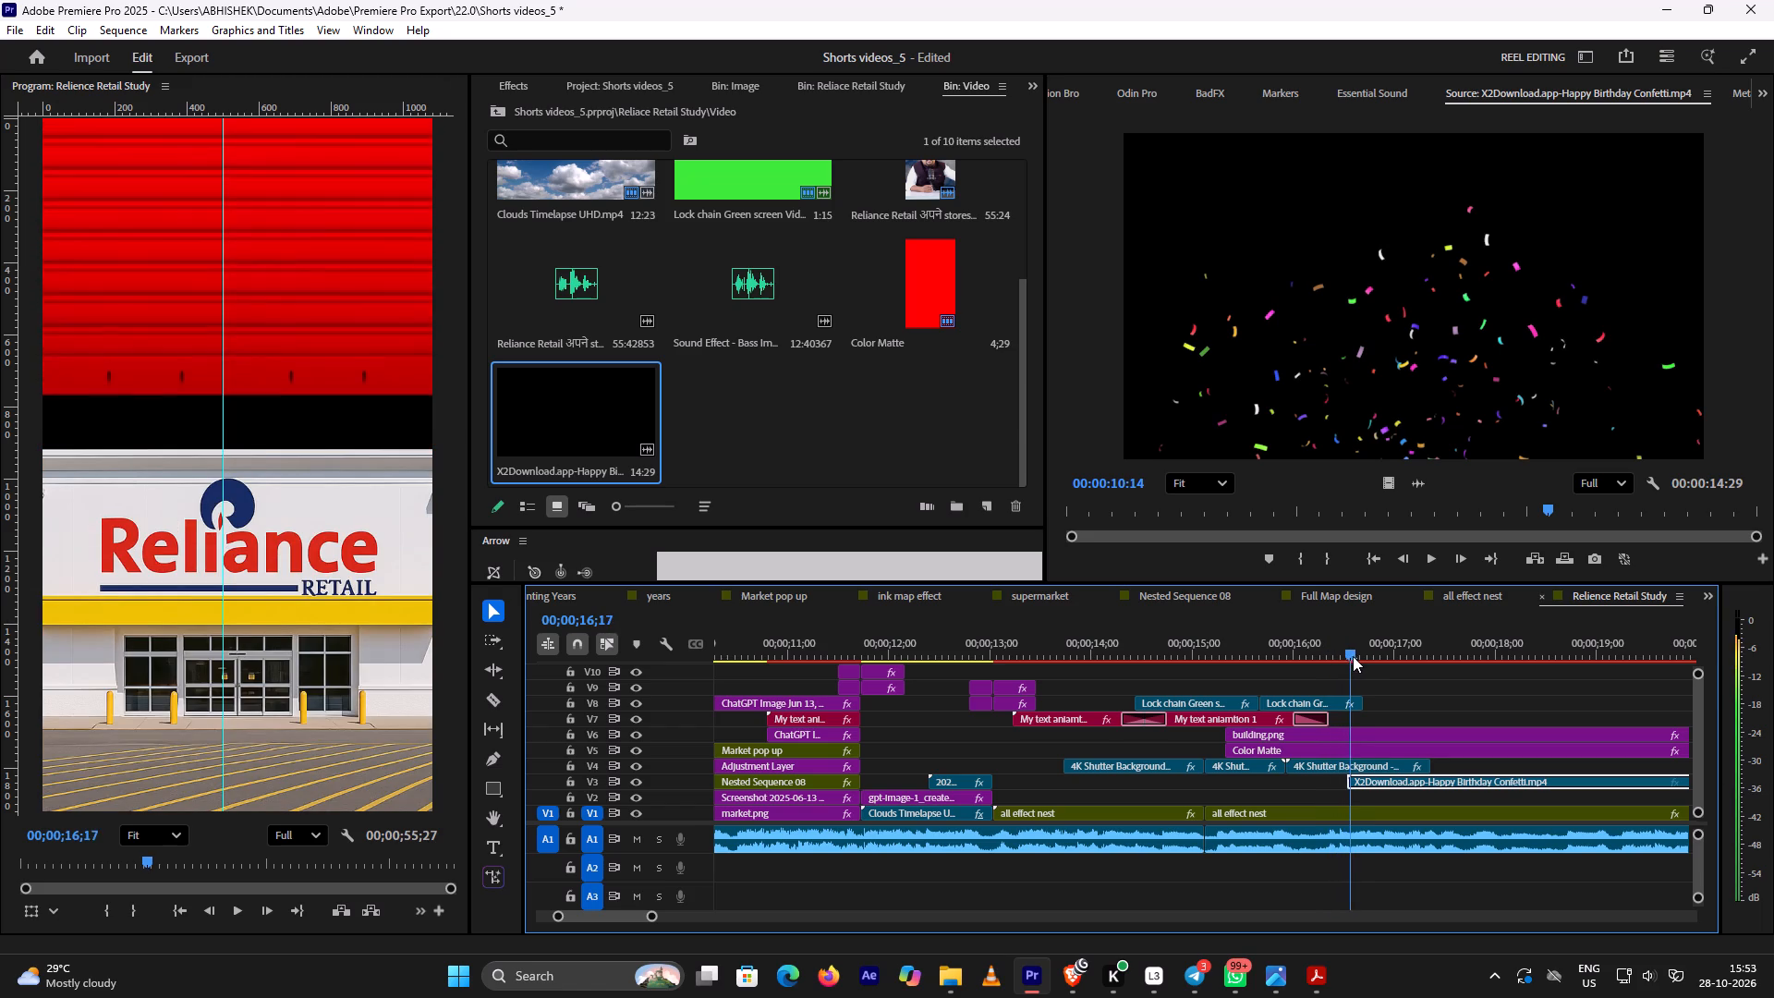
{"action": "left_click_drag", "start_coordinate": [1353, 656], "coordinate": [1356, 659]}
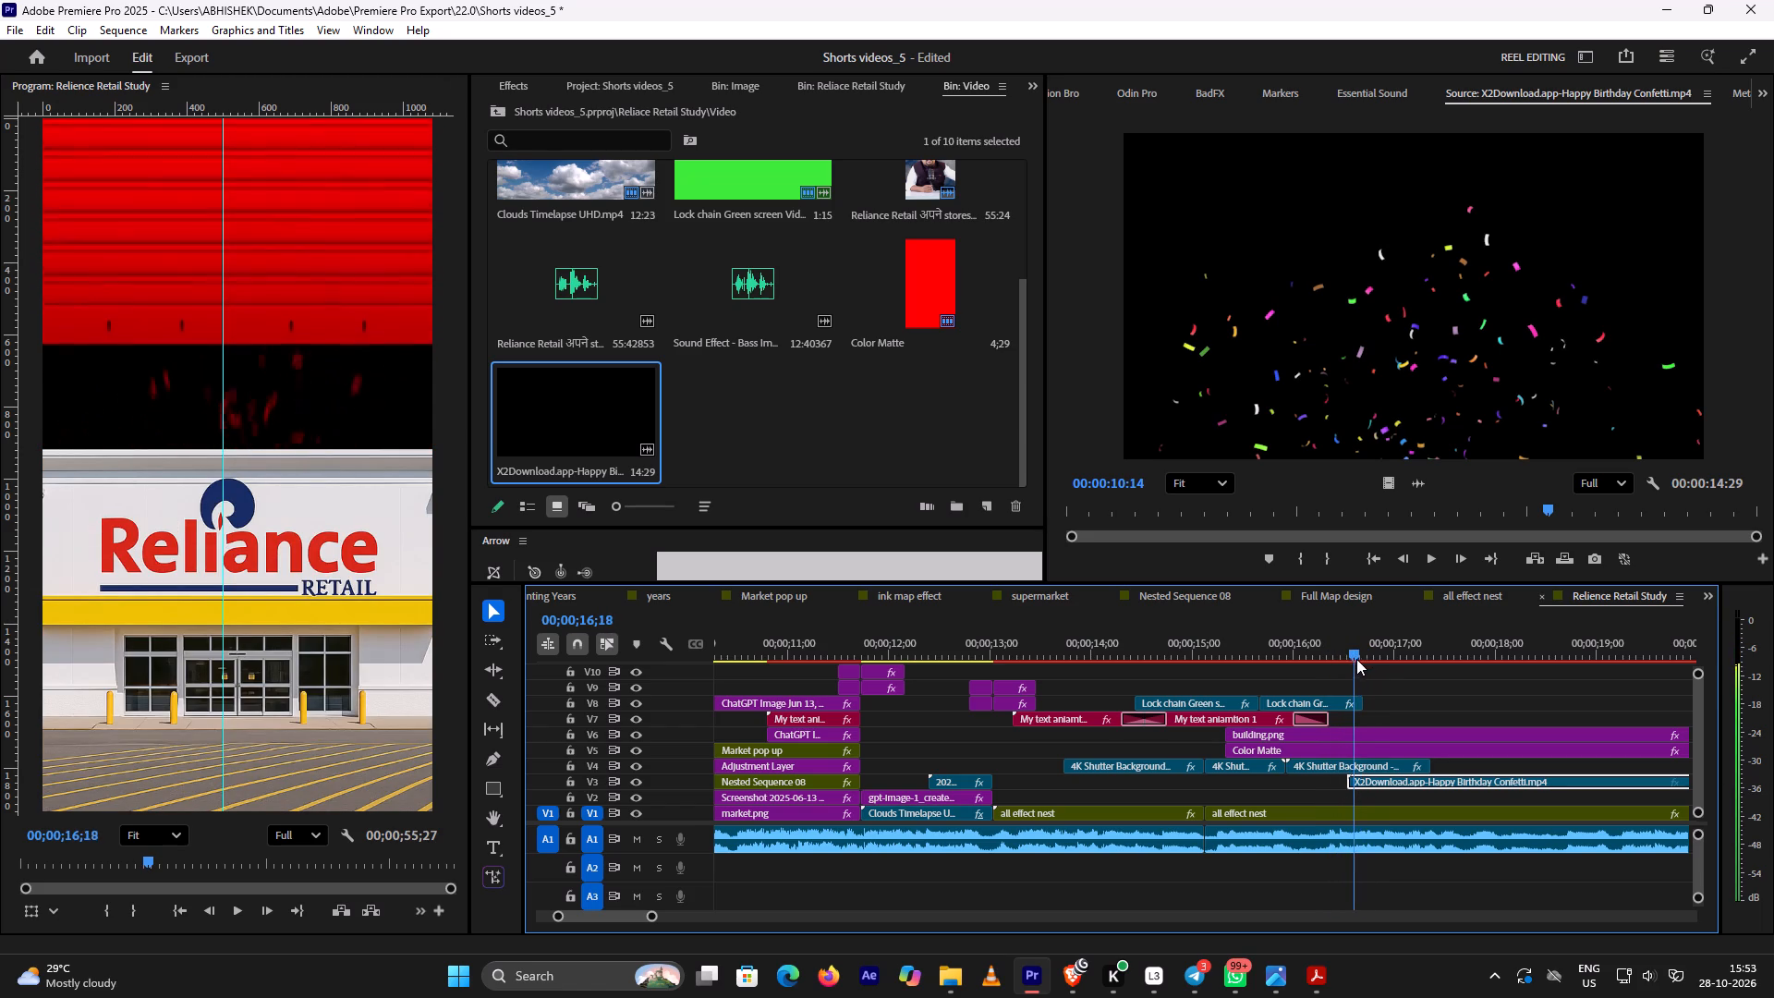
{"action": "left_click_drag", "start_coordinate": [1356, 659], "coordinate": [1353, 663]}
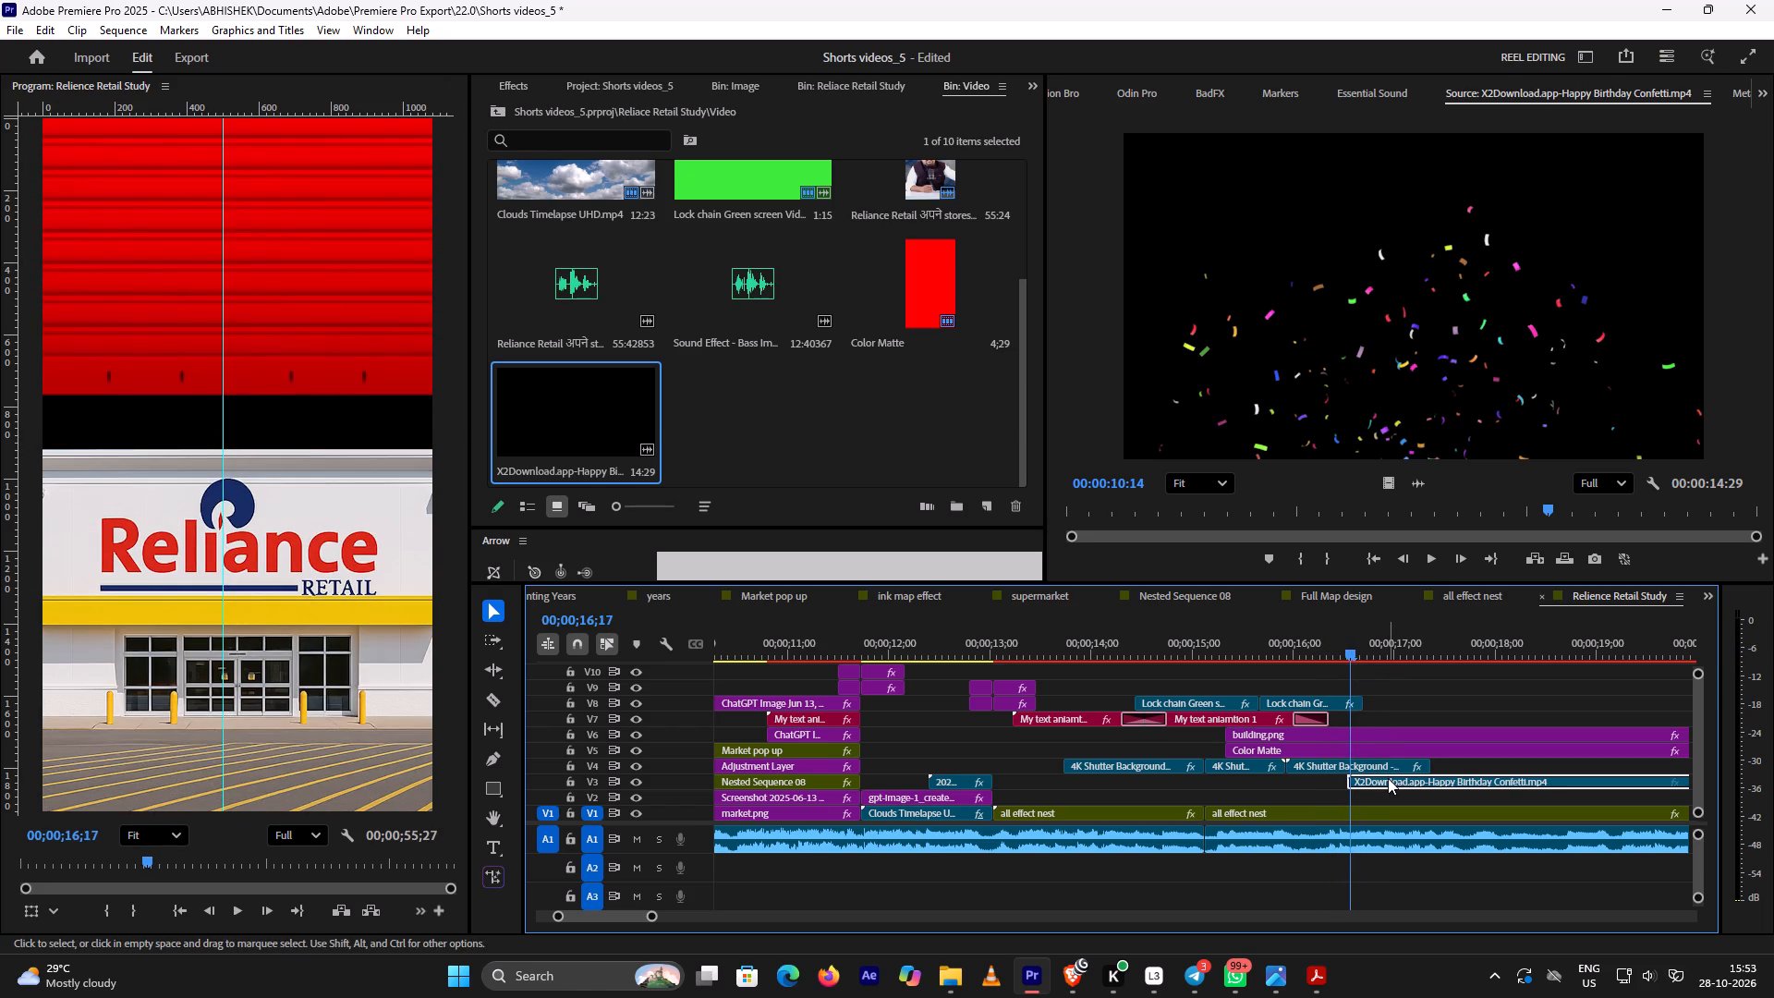
Move the confetti clip earlier on V3 to start at about 00;00;16;11, and scrub and play the shutter opening.
{"action": "left_click_drag", "start_coordinate": [1388, 778], "coordinate": [1374, 781]}
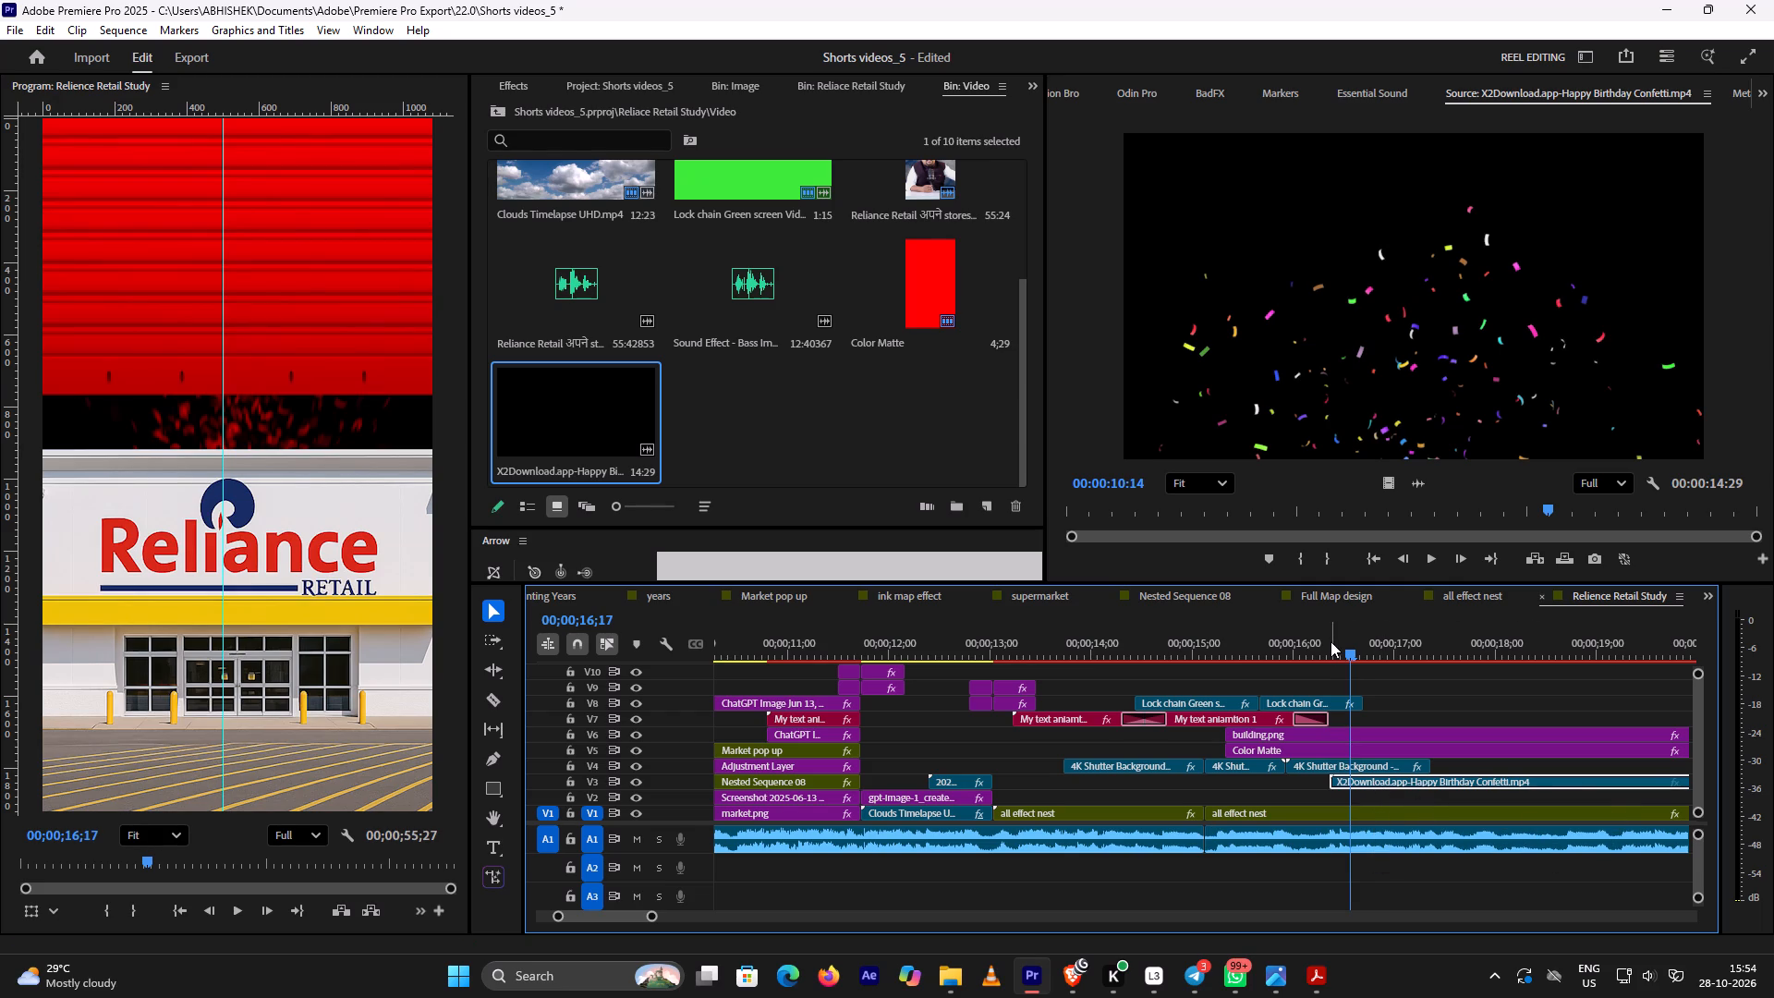
{"action": "left_click_drag", "start_coordinate": [1346, 654], "coordinate": [1343, 661]}
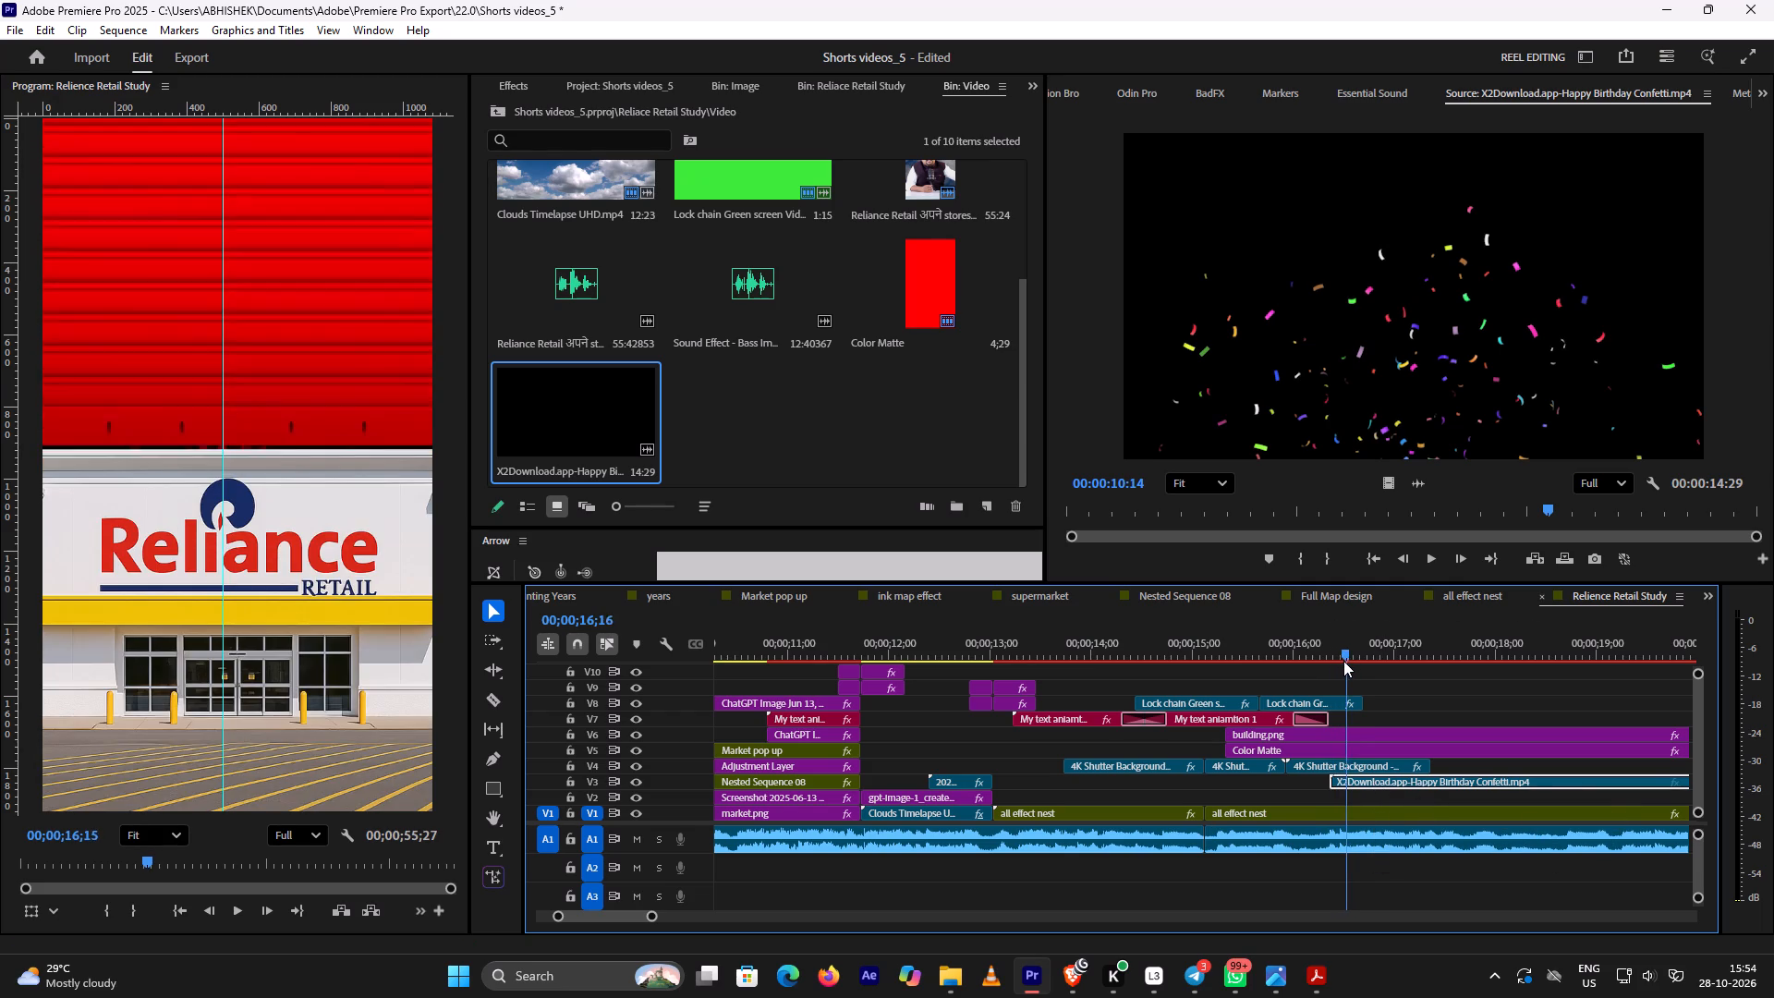
{"action": "left_click_drag", "start_coordinate": [1343, 661], "coordinate": [1334, 674]}
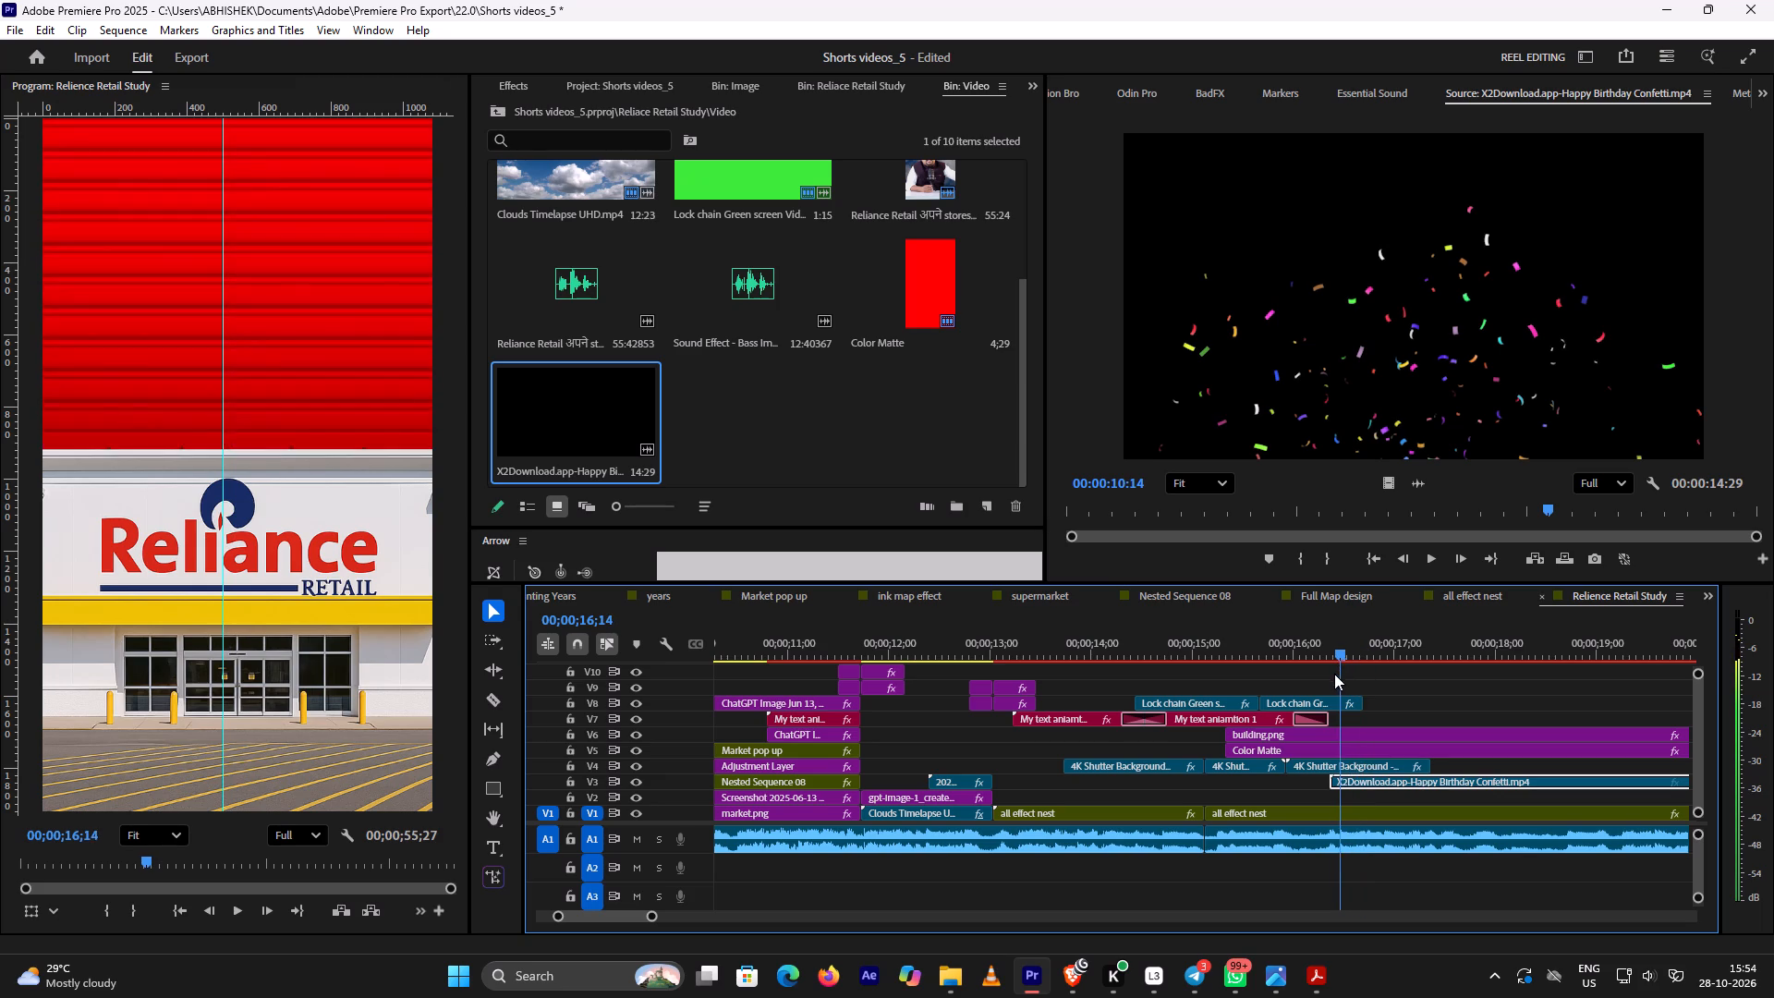
{"action": "left_click_drag", "start_coordinate": [1334, 674], "coordinate": [1329, 676]}
{"action": "key", "text": "space"}
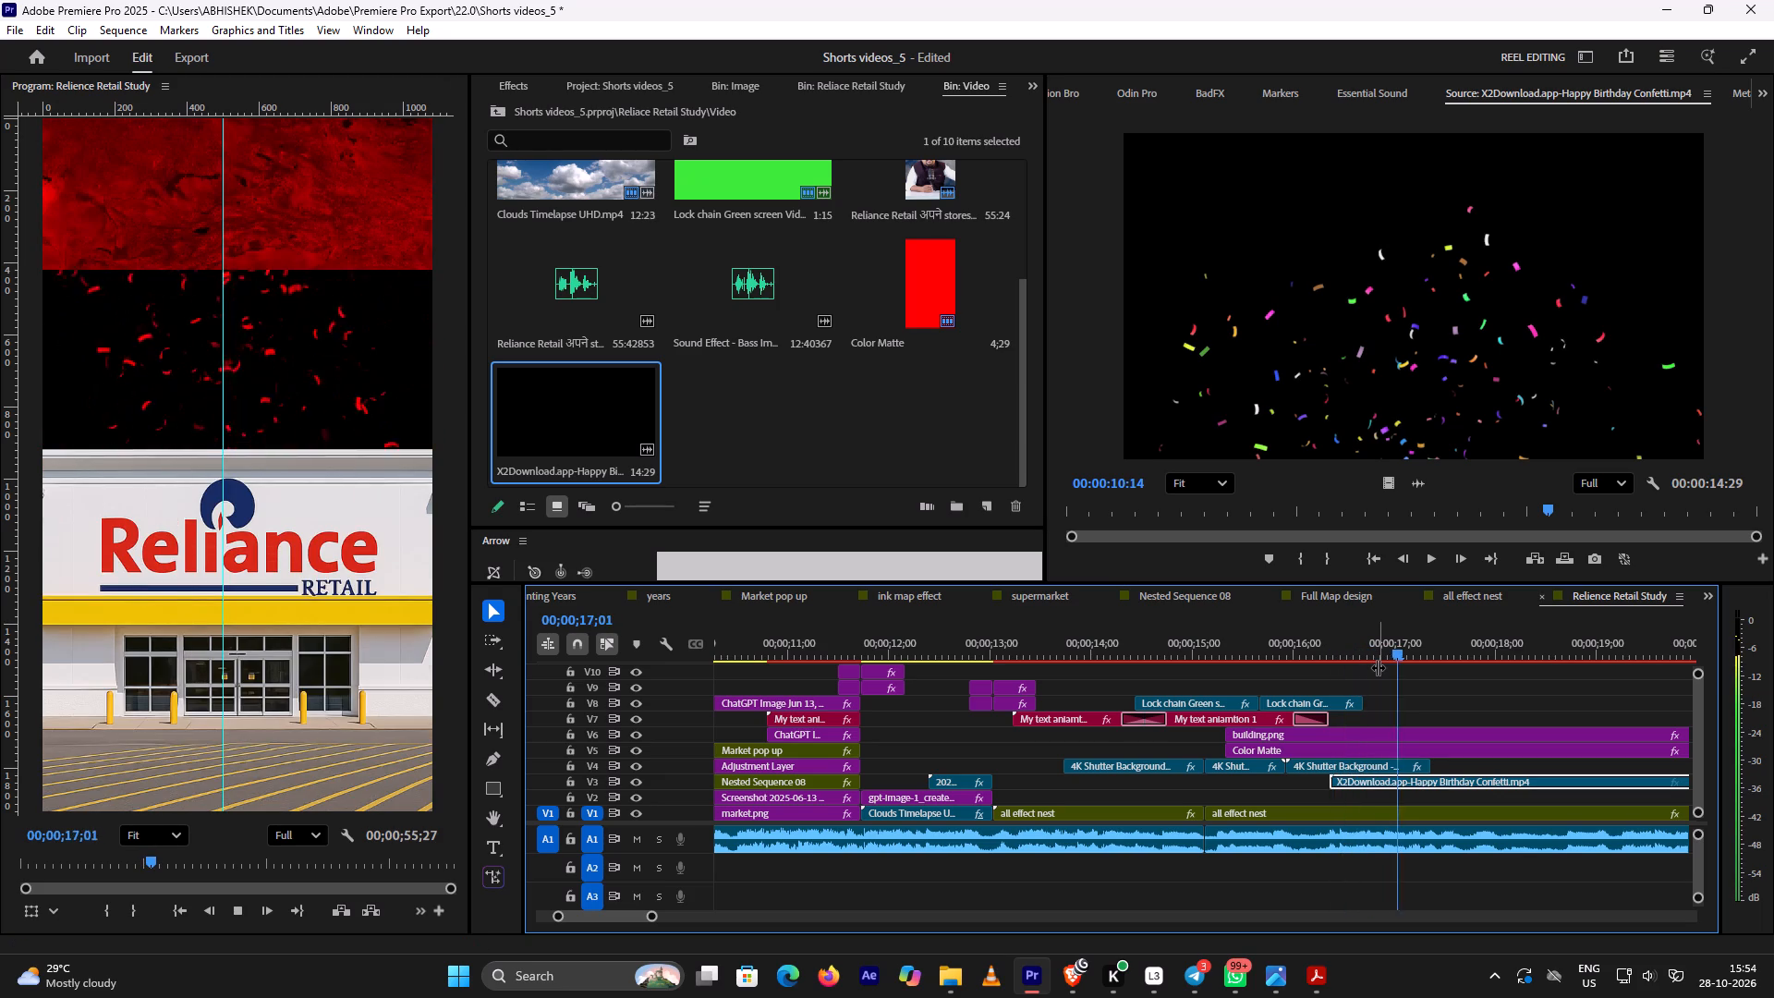
{"action": "key", "text": "space"}
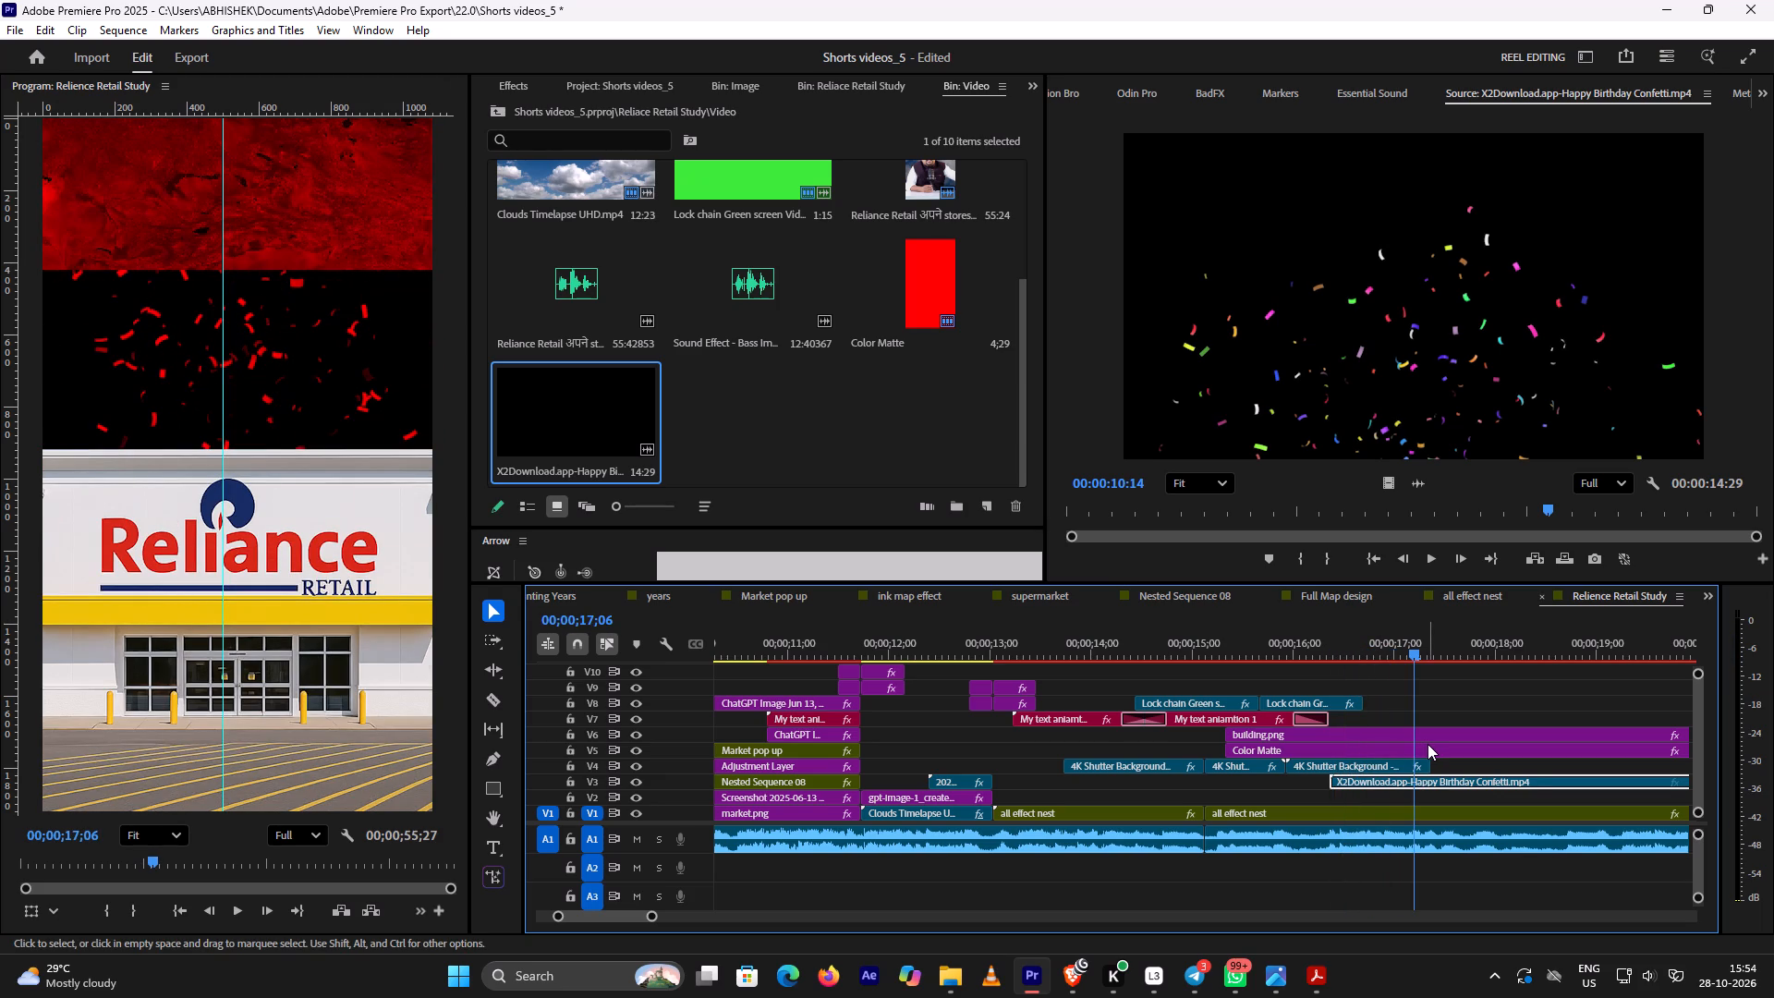
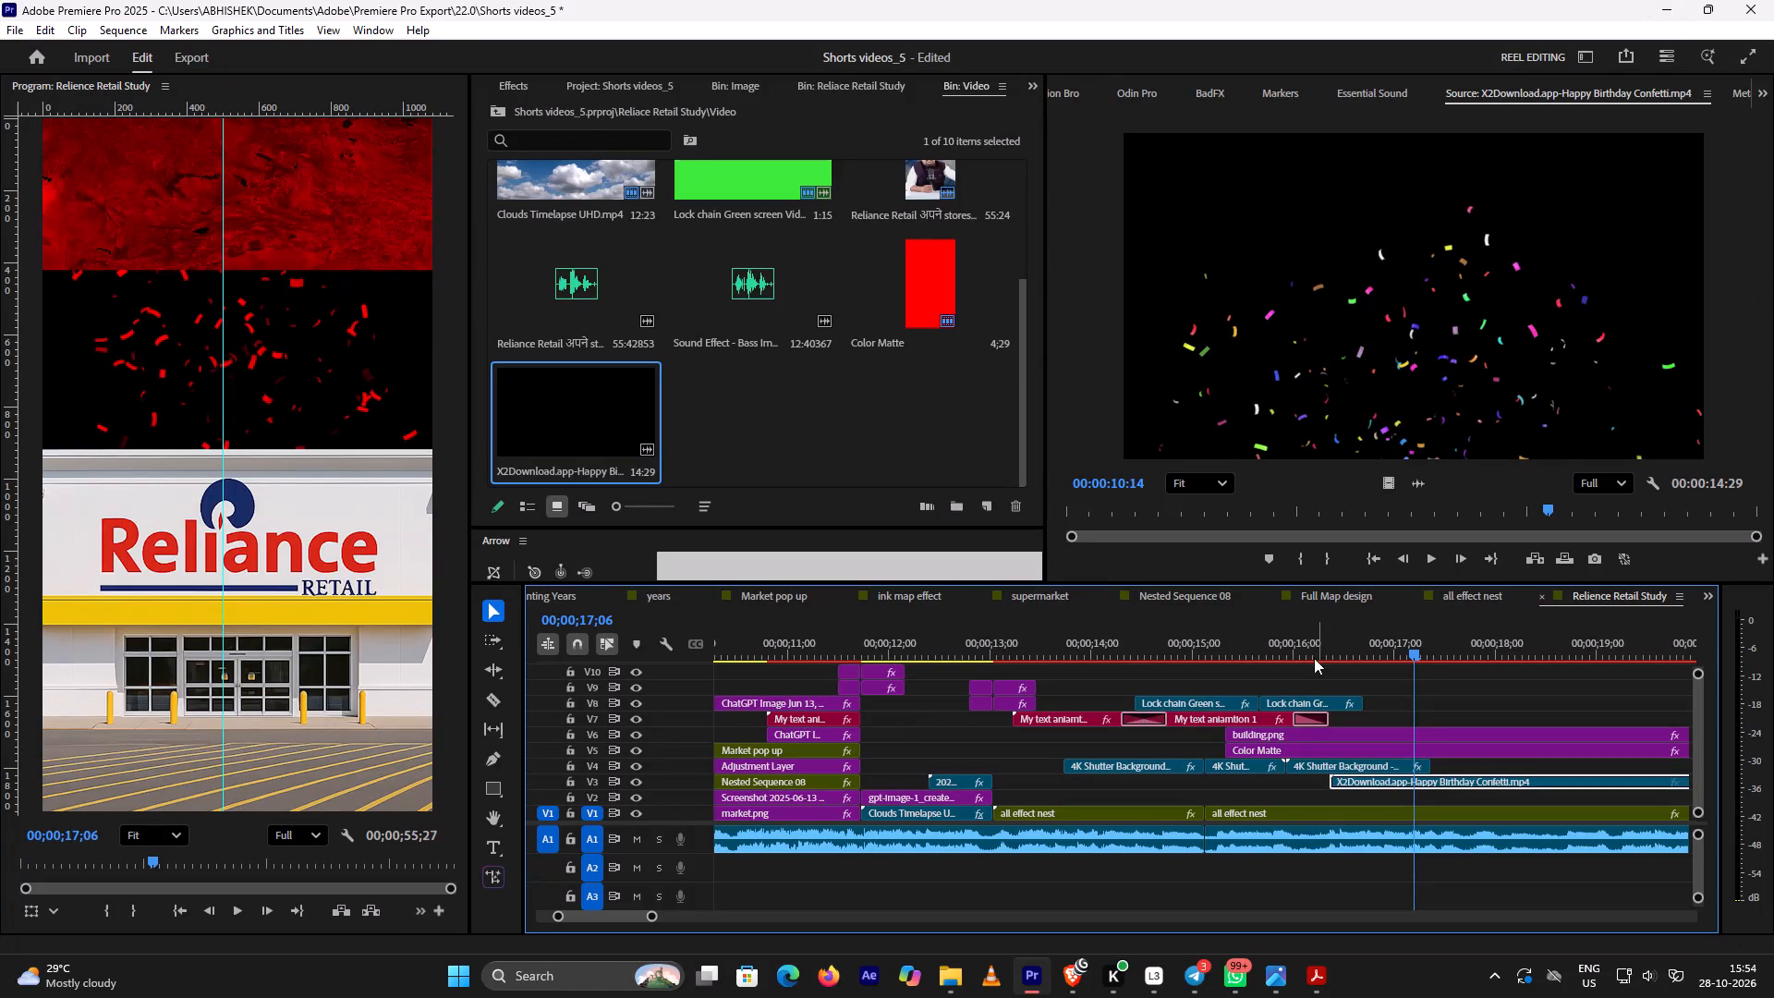
Play the shutter opening repeatedly and on to about 00;00;18;13 to check the confetti timing against the store reveal.
{"action": "left_click", "coordinate": [1318, 622]}
{"action": "key", "text": "space"}
{"action": "key", "text": "space"}
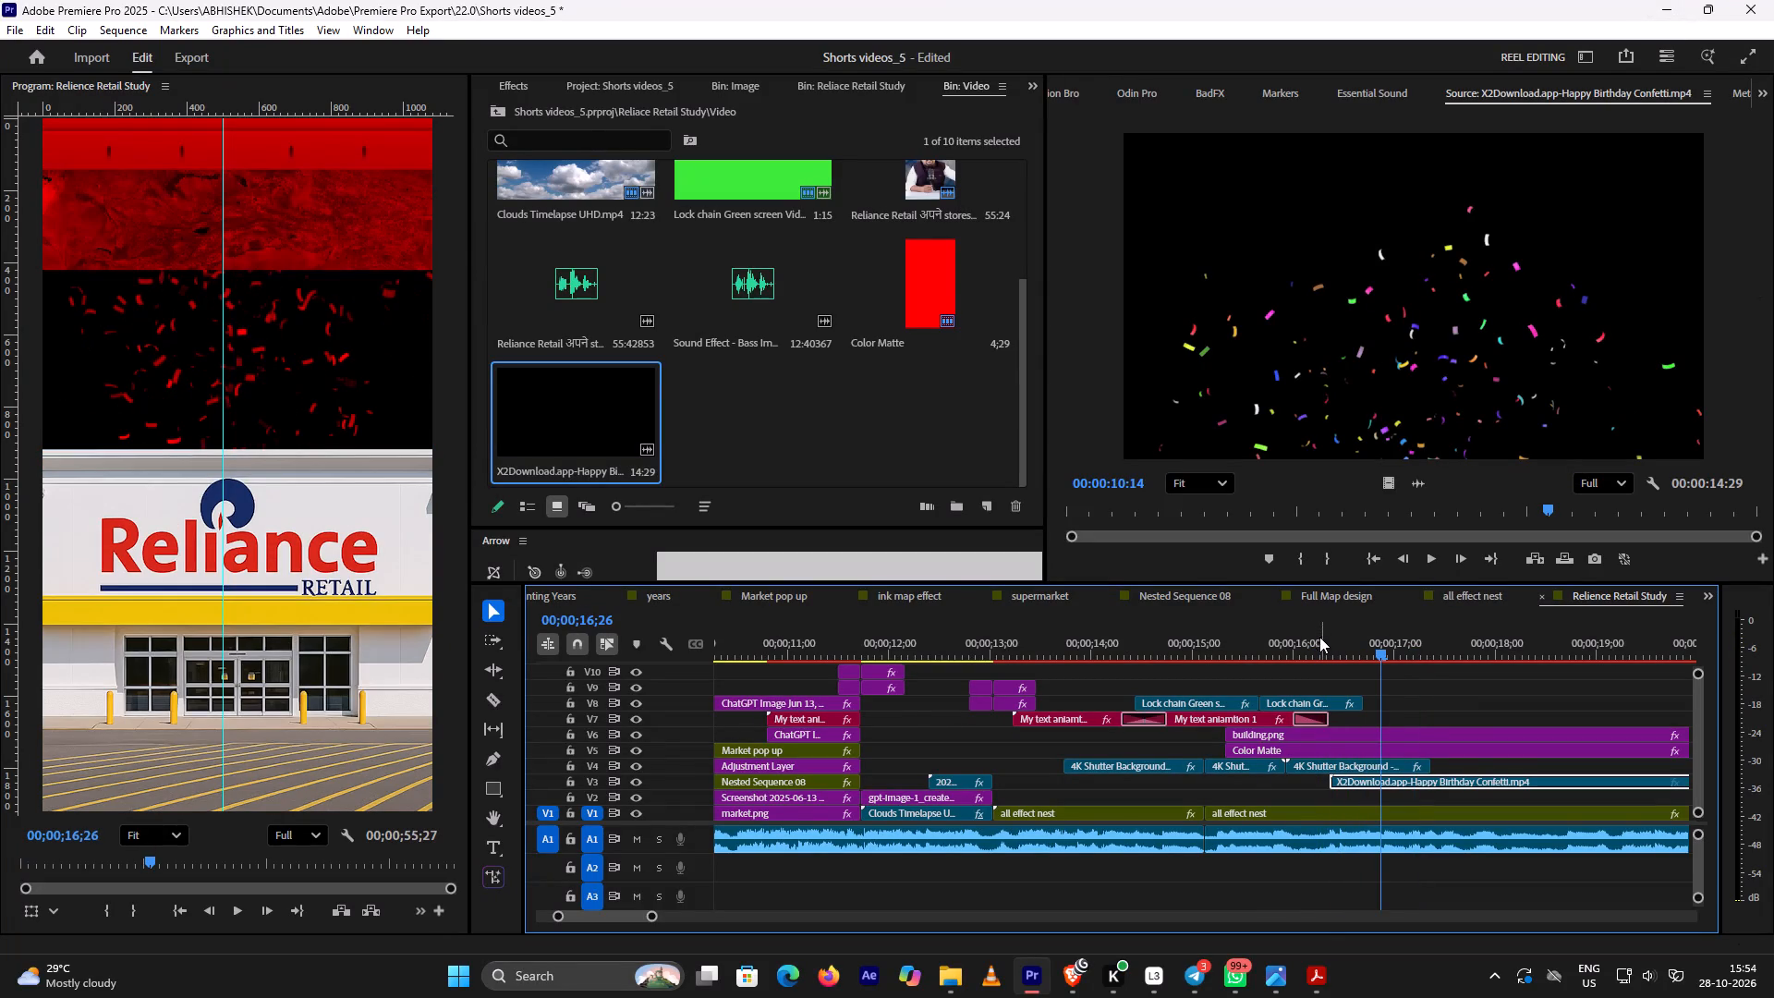
{"action": "left_click", "coordinate": [1255, 635]}
{"action": "key", "text": "space"}
{"action": "key", "text": "space"}
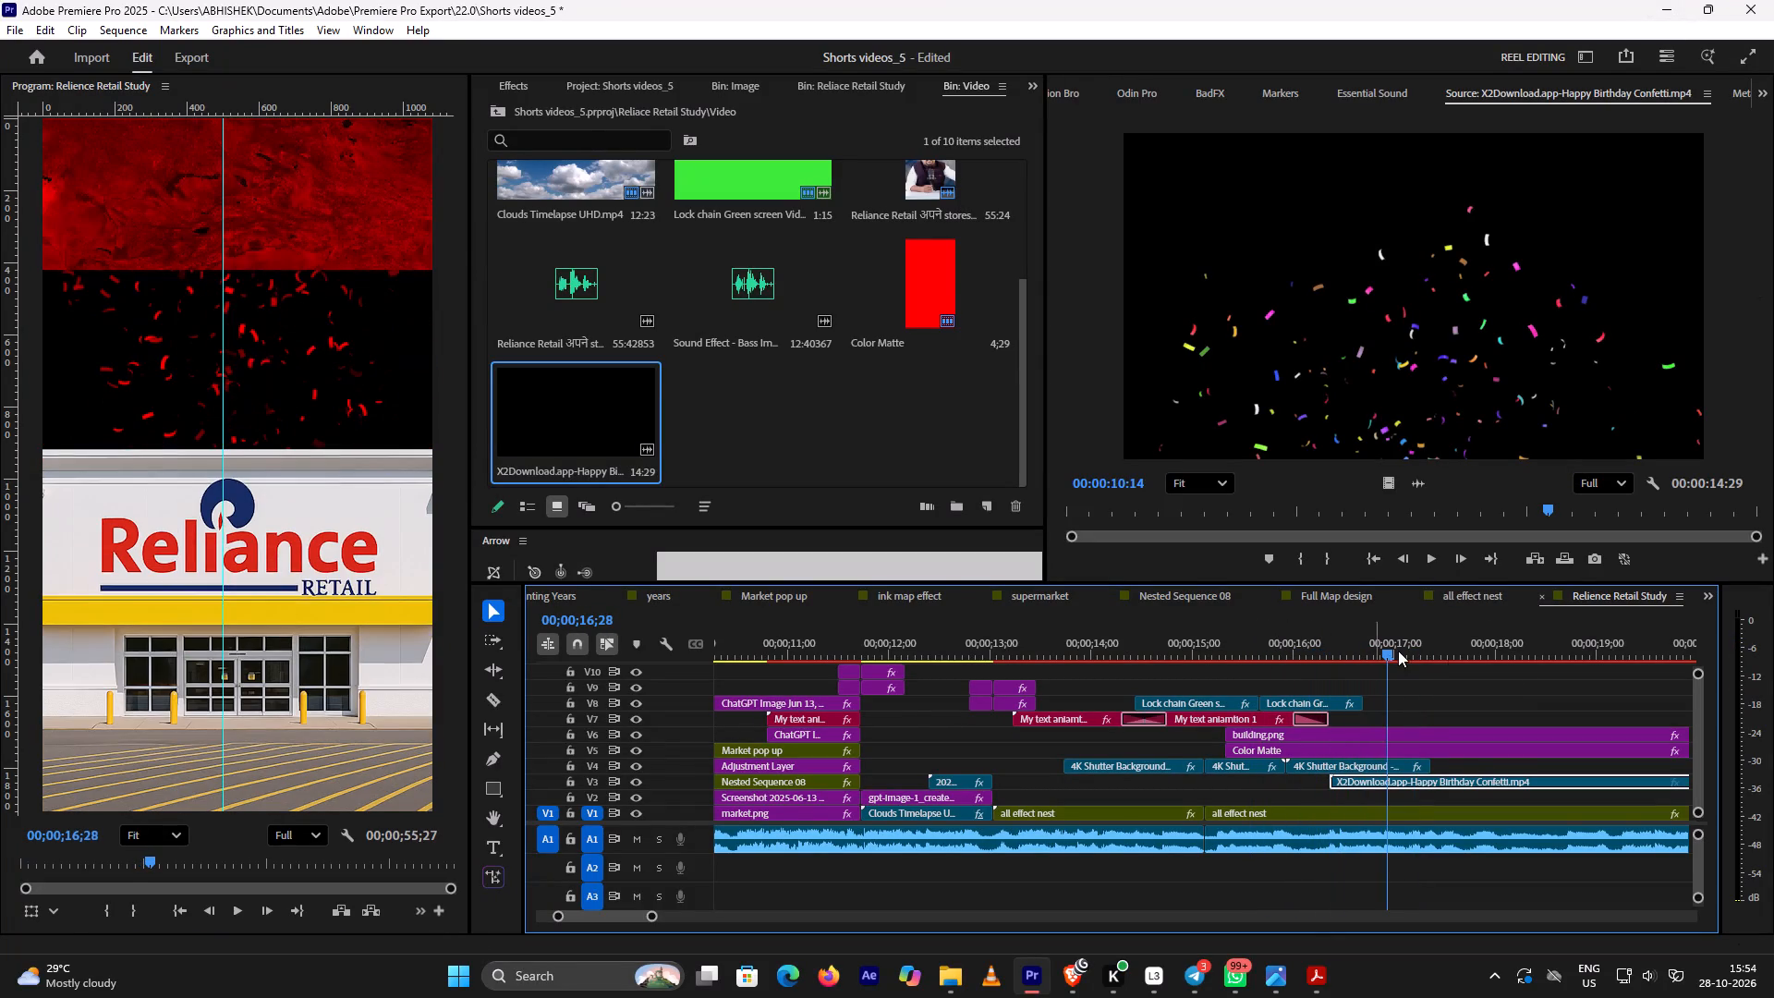
{"action": "key", "text": "space"}
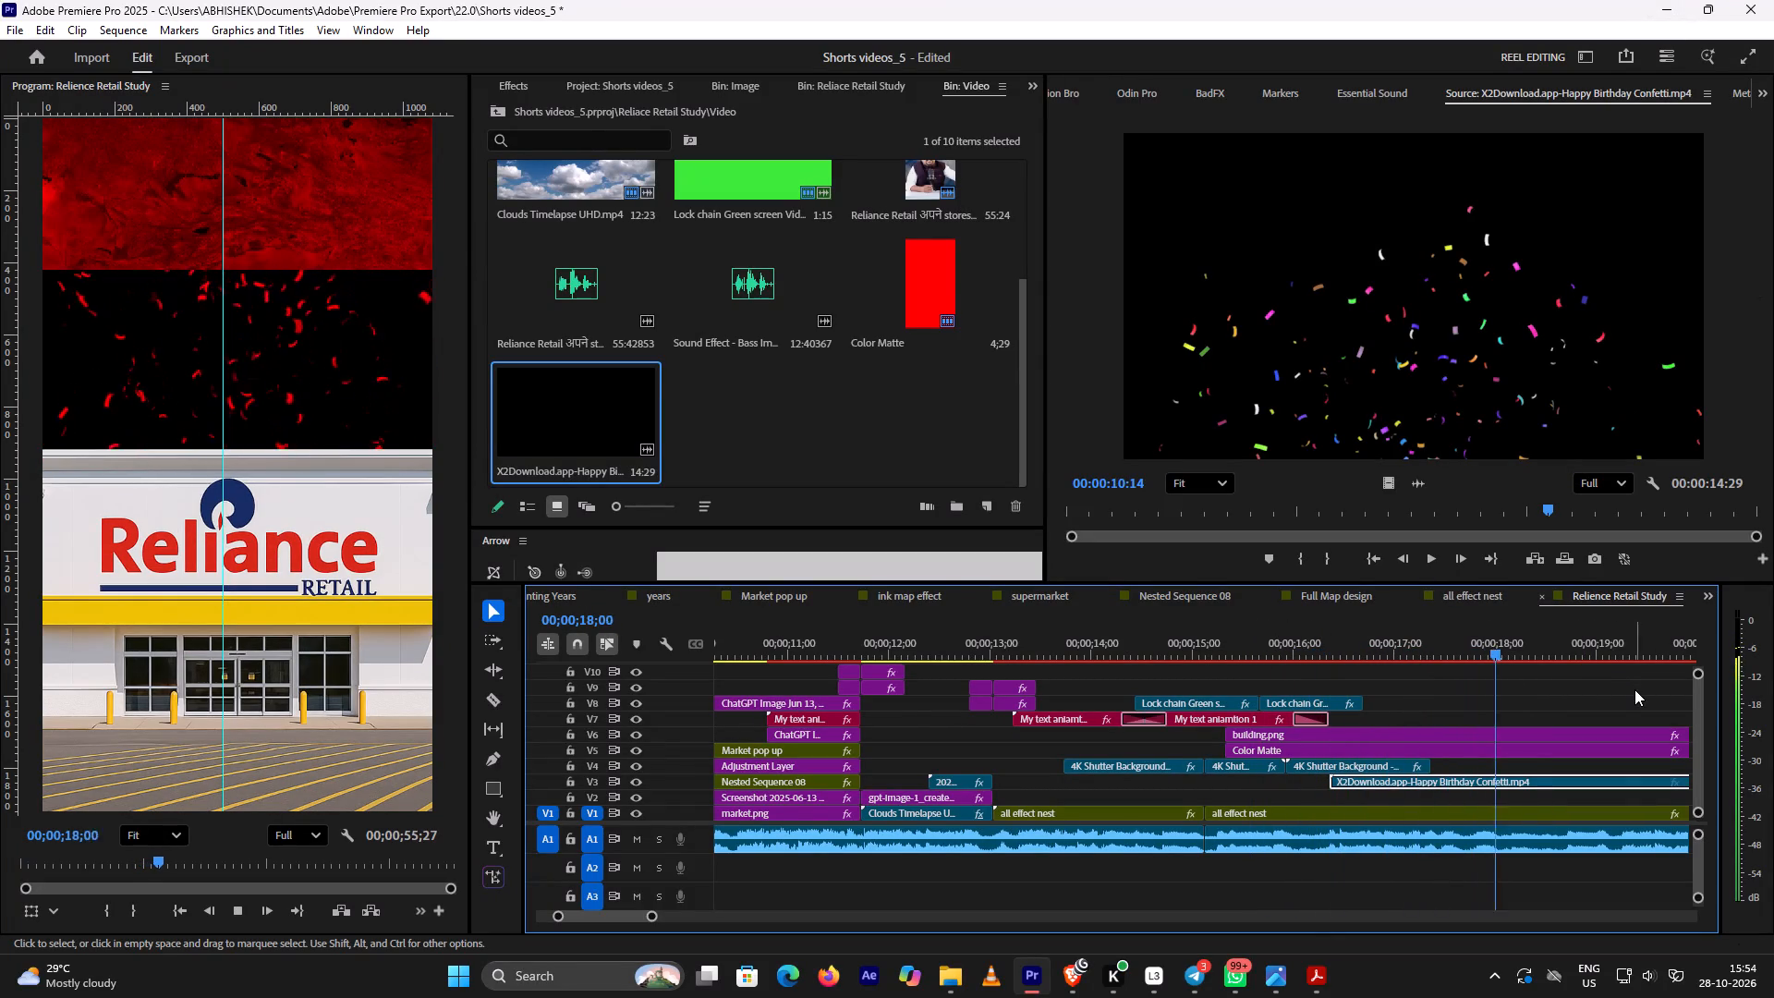
{"action": "key", "text": "space"}
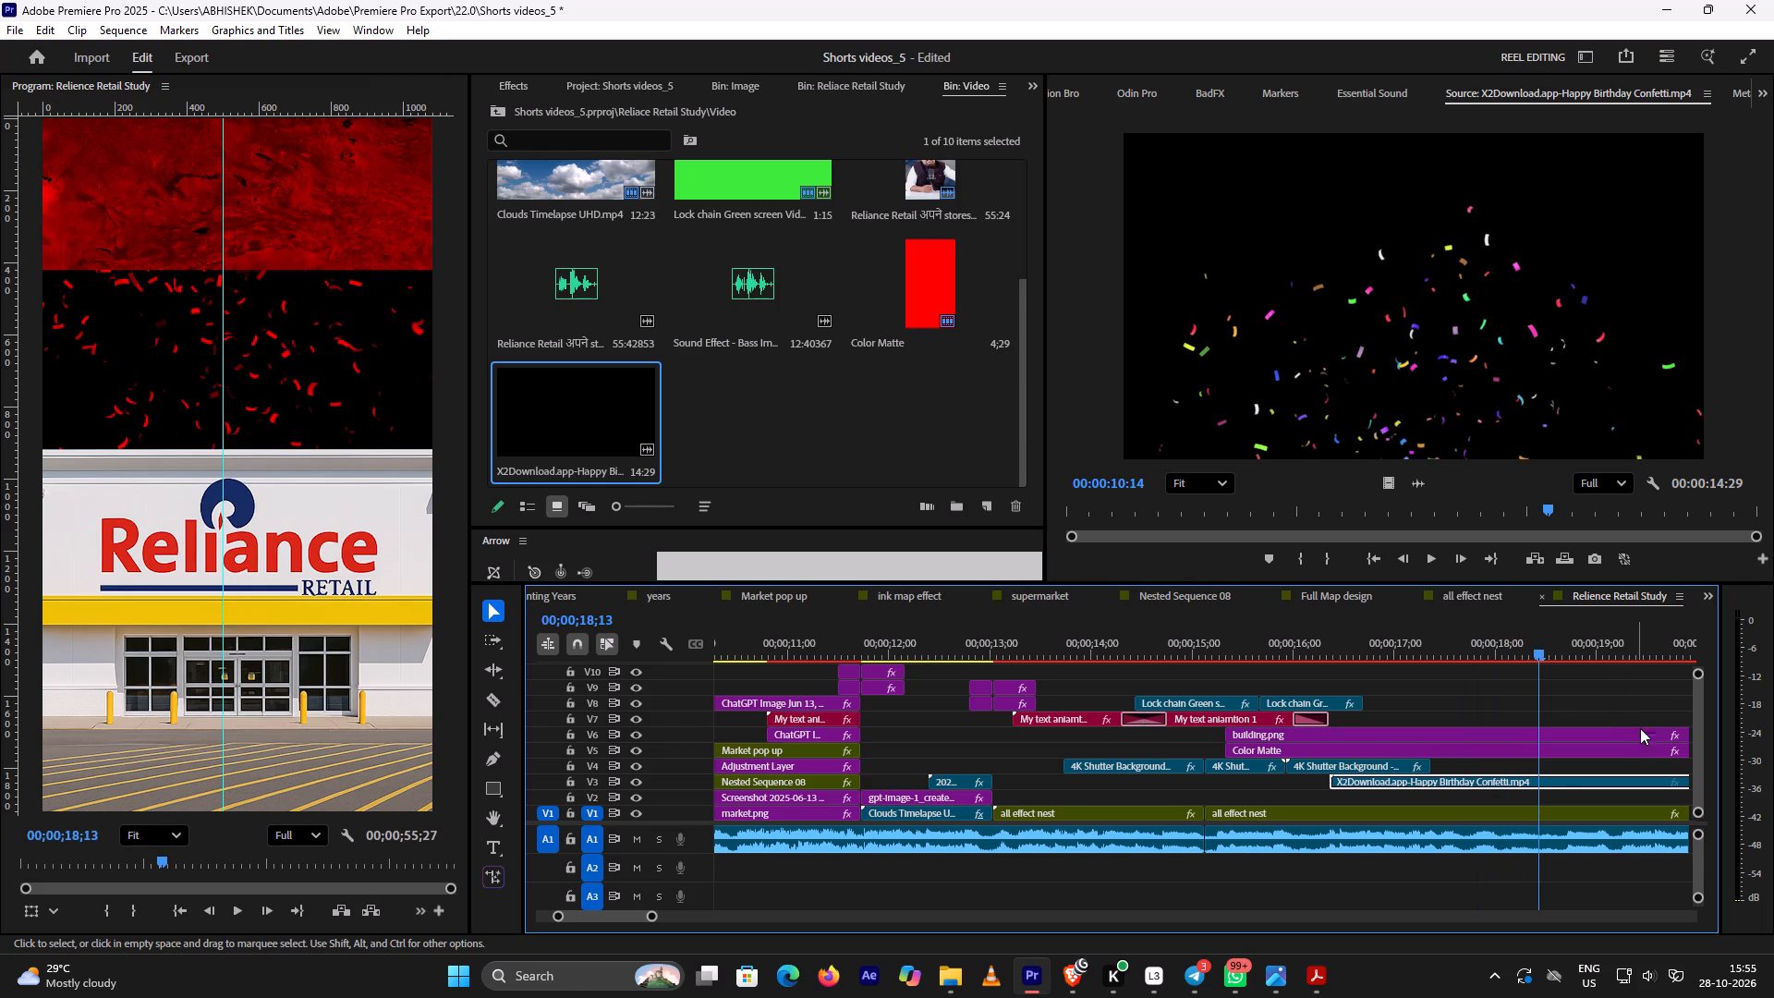
Lower the building.png clip on V6 in the frame by setting its vertical Position to 1138.
{"action": "left_click", "coordinate": [1453, 785]}
{"action": "left_click", "coordinate": [1399, 736]}
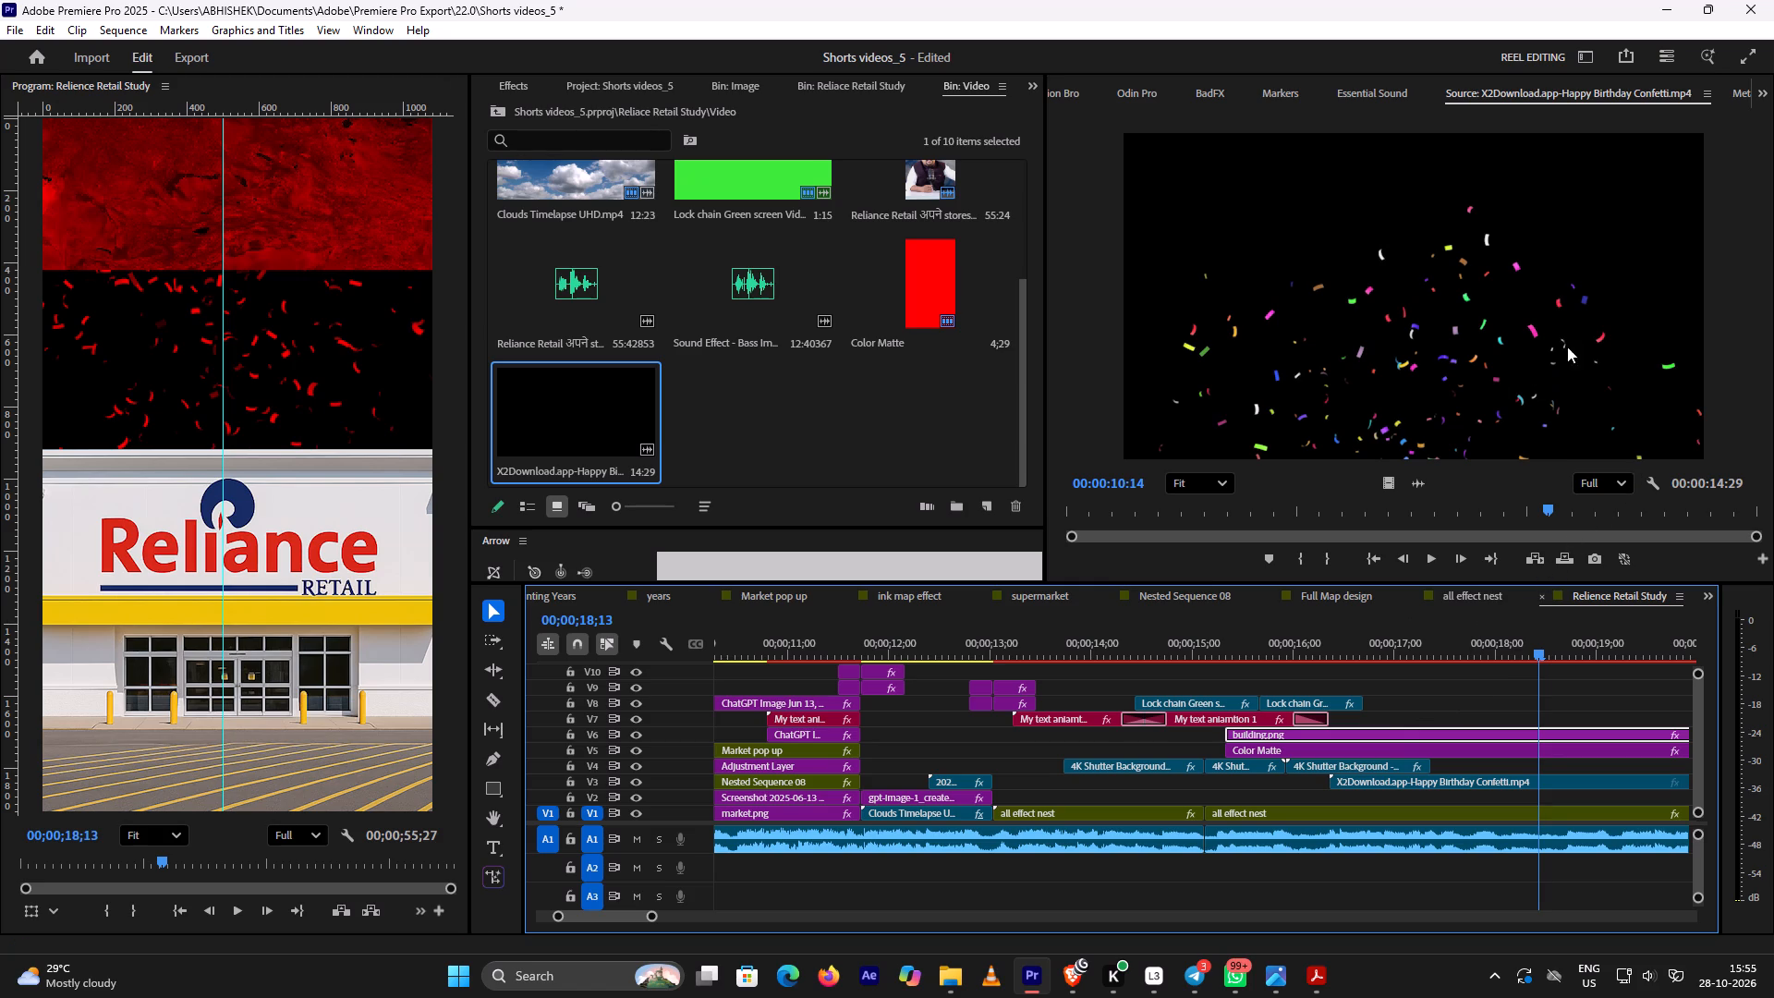
{"action": "key", "text": "e"}
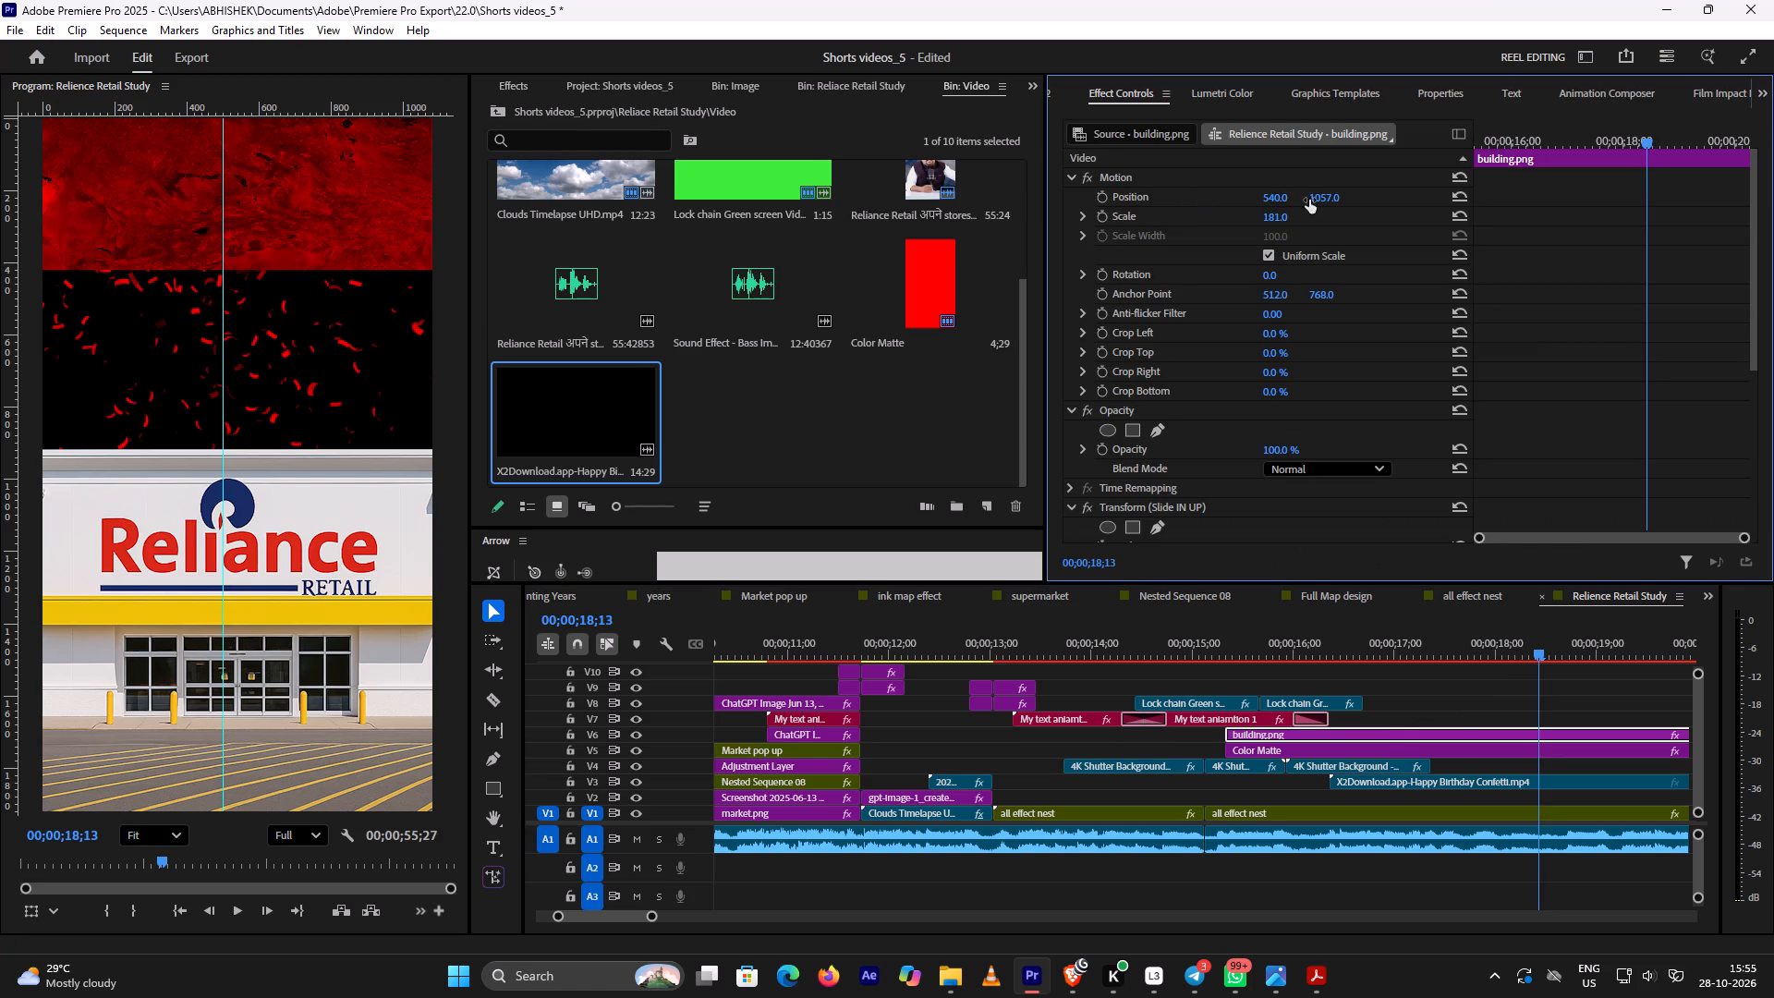
{"action": "left_click_drag", "start_coordinate": [1311, 198], "coordinate": [1364, 186]}
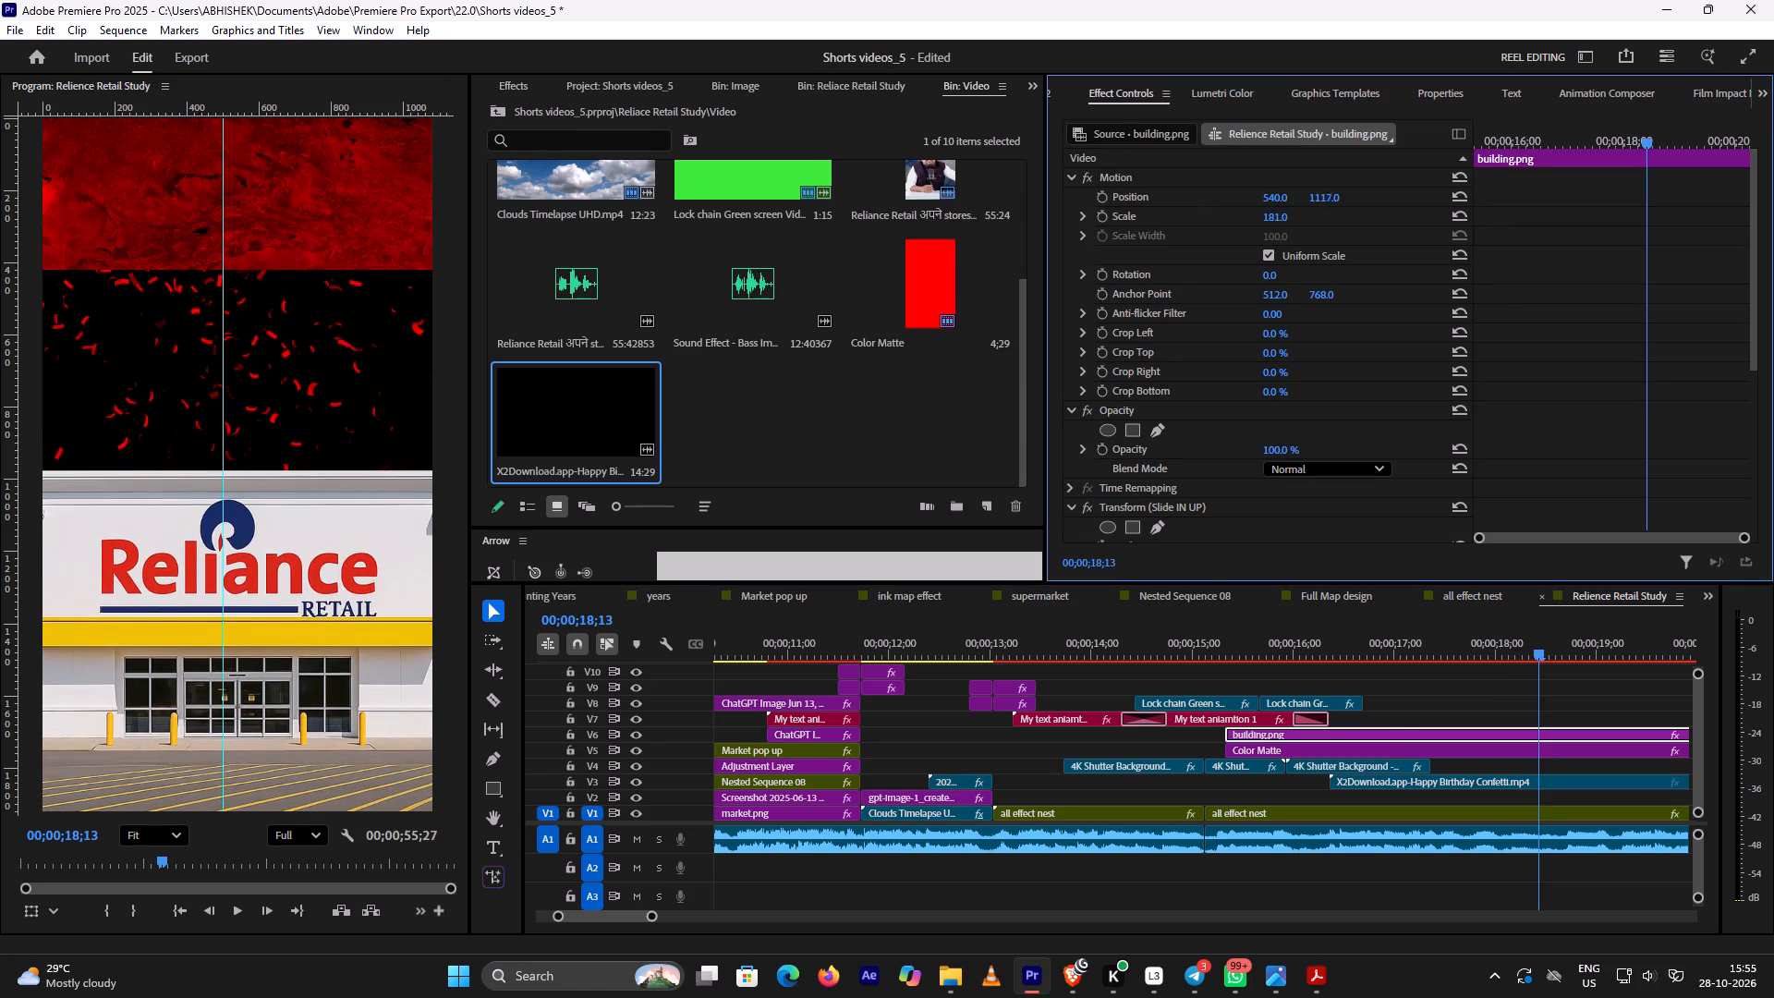
{"action": "left_click_drag", "start_coordinate": [1364, 186], "coordinate": [1379, 176]}
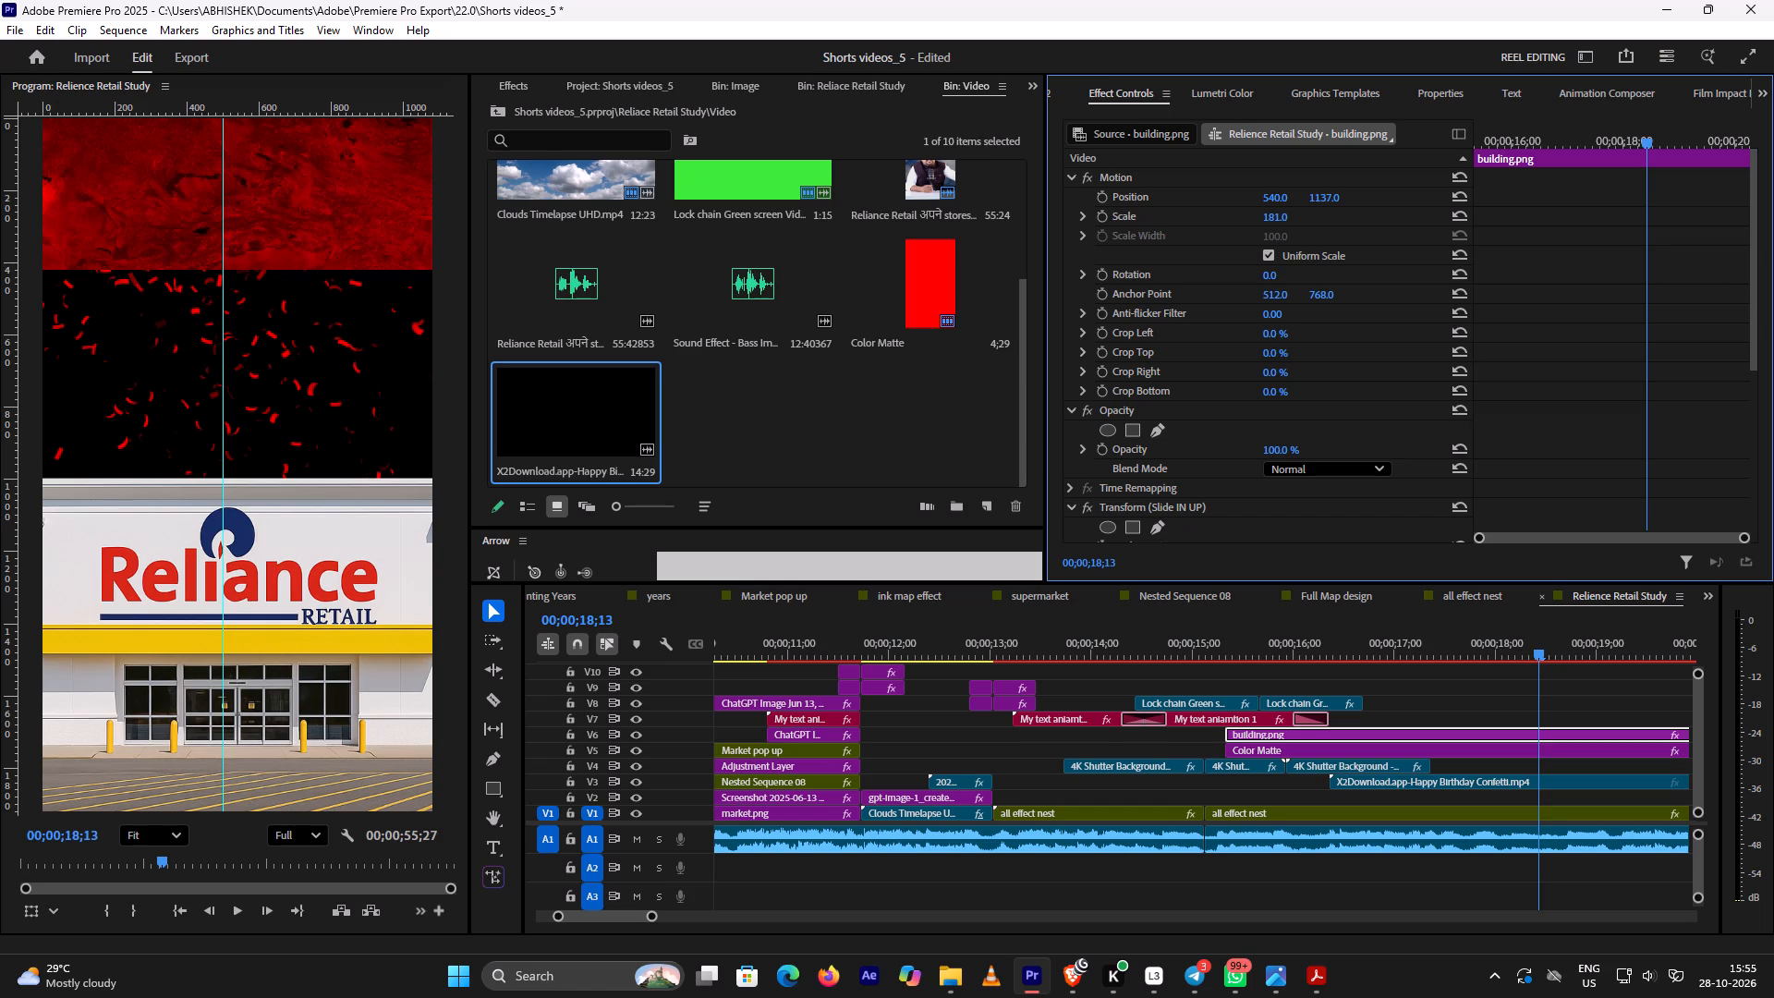
{"action": "left_click_drag", "start_coordinate": [1379, 176], "coordinate": [1381, 176]}
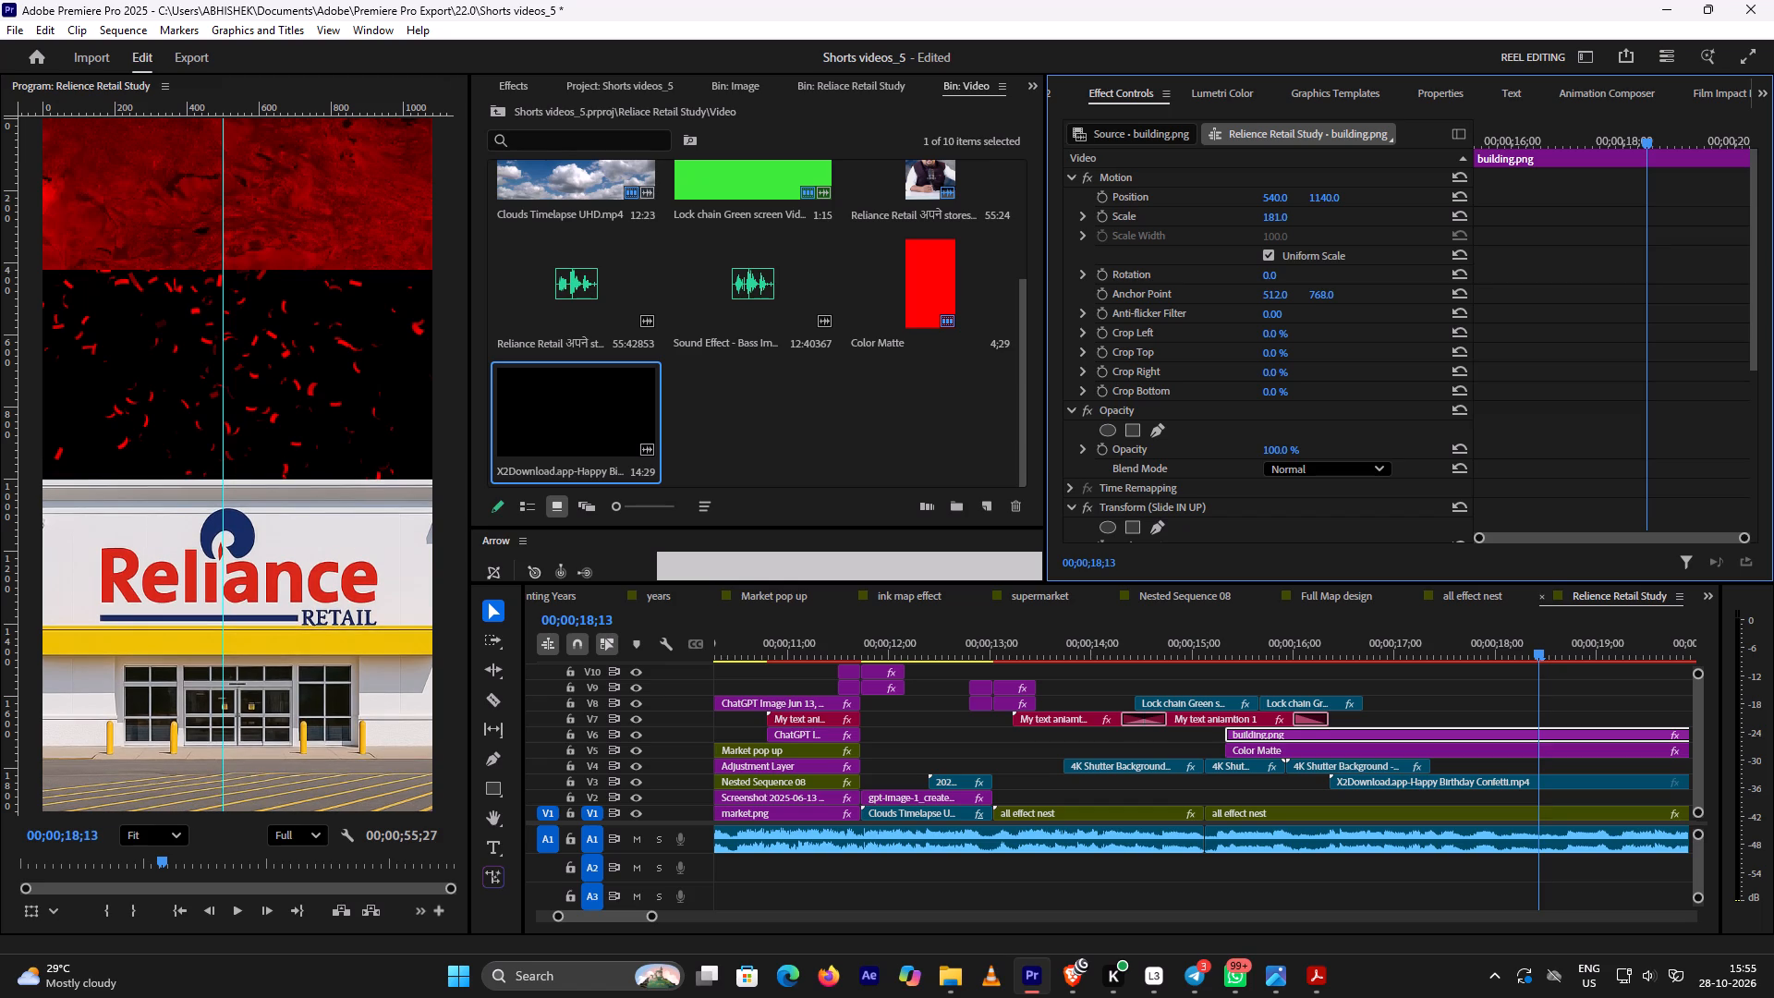
{"action": "left_click_drag", "start_coordinate": [1381, 176], "coordinate": [1379, 176]}
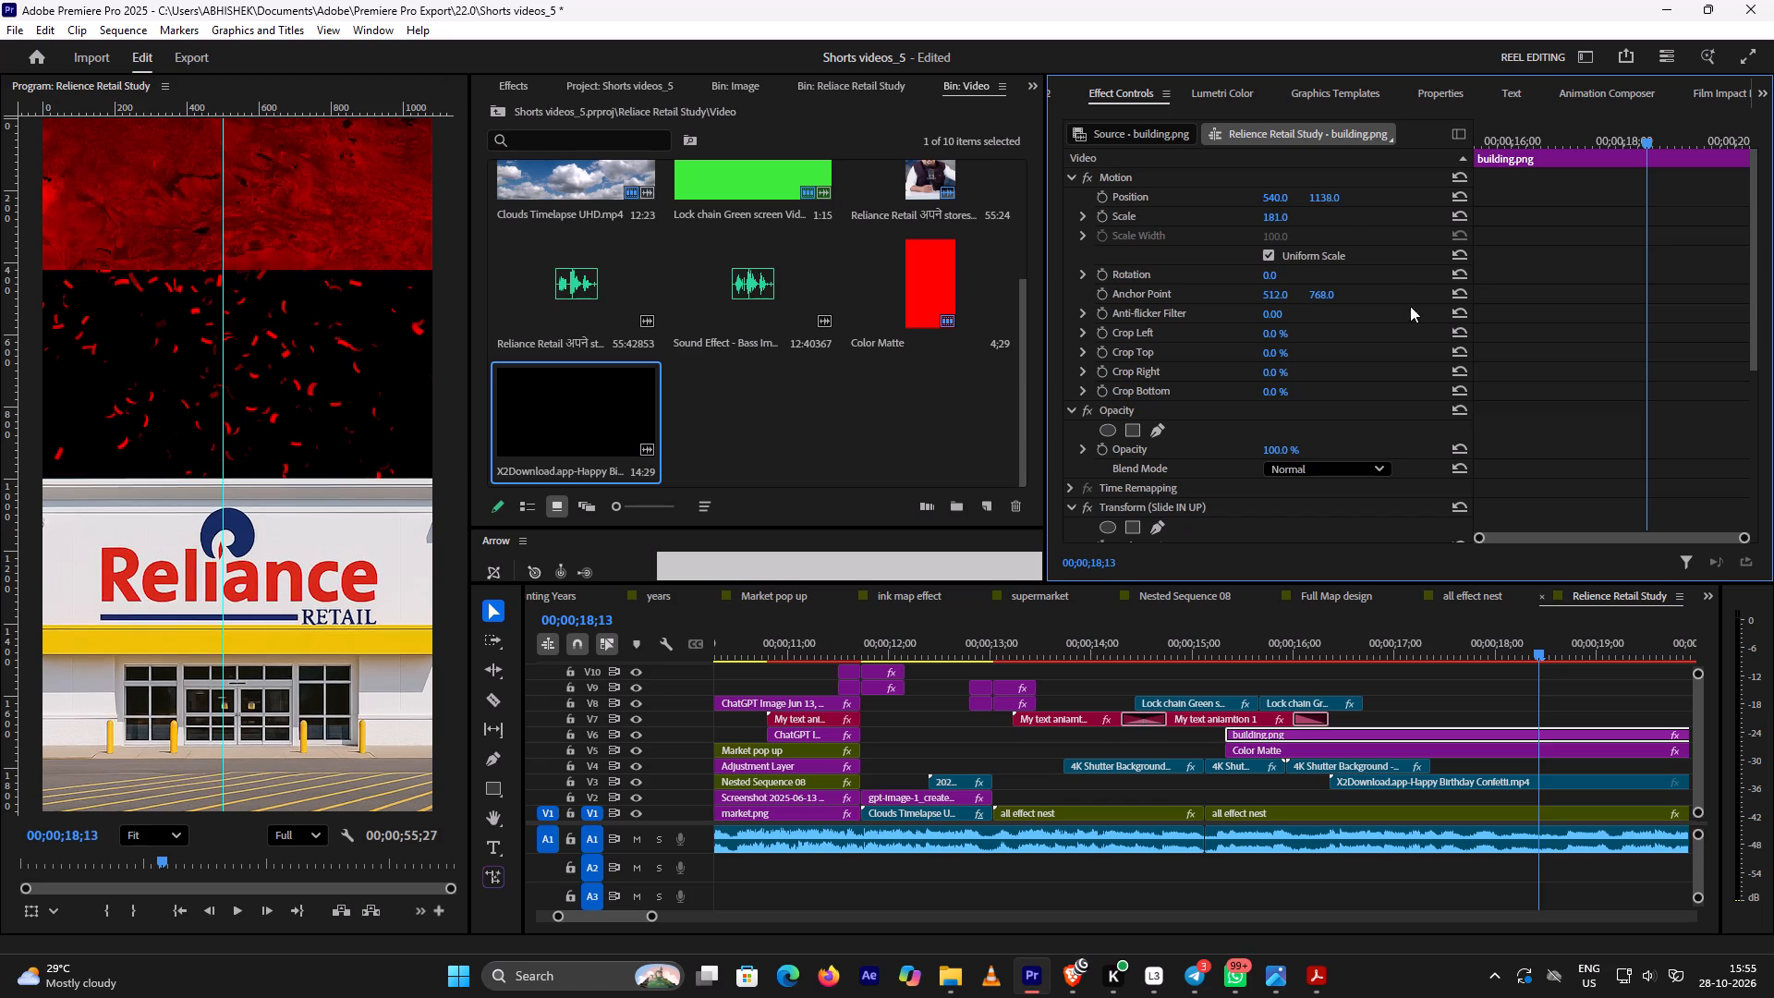
Scrub back and forth between about 00;00;15;10 and 00;00;17;15 to examine the building's slide-in against the shutter and confetti.
{"action": "left_click_drag", "start_coordinate": [1538, 651], "coordinate": [1442, 655]}
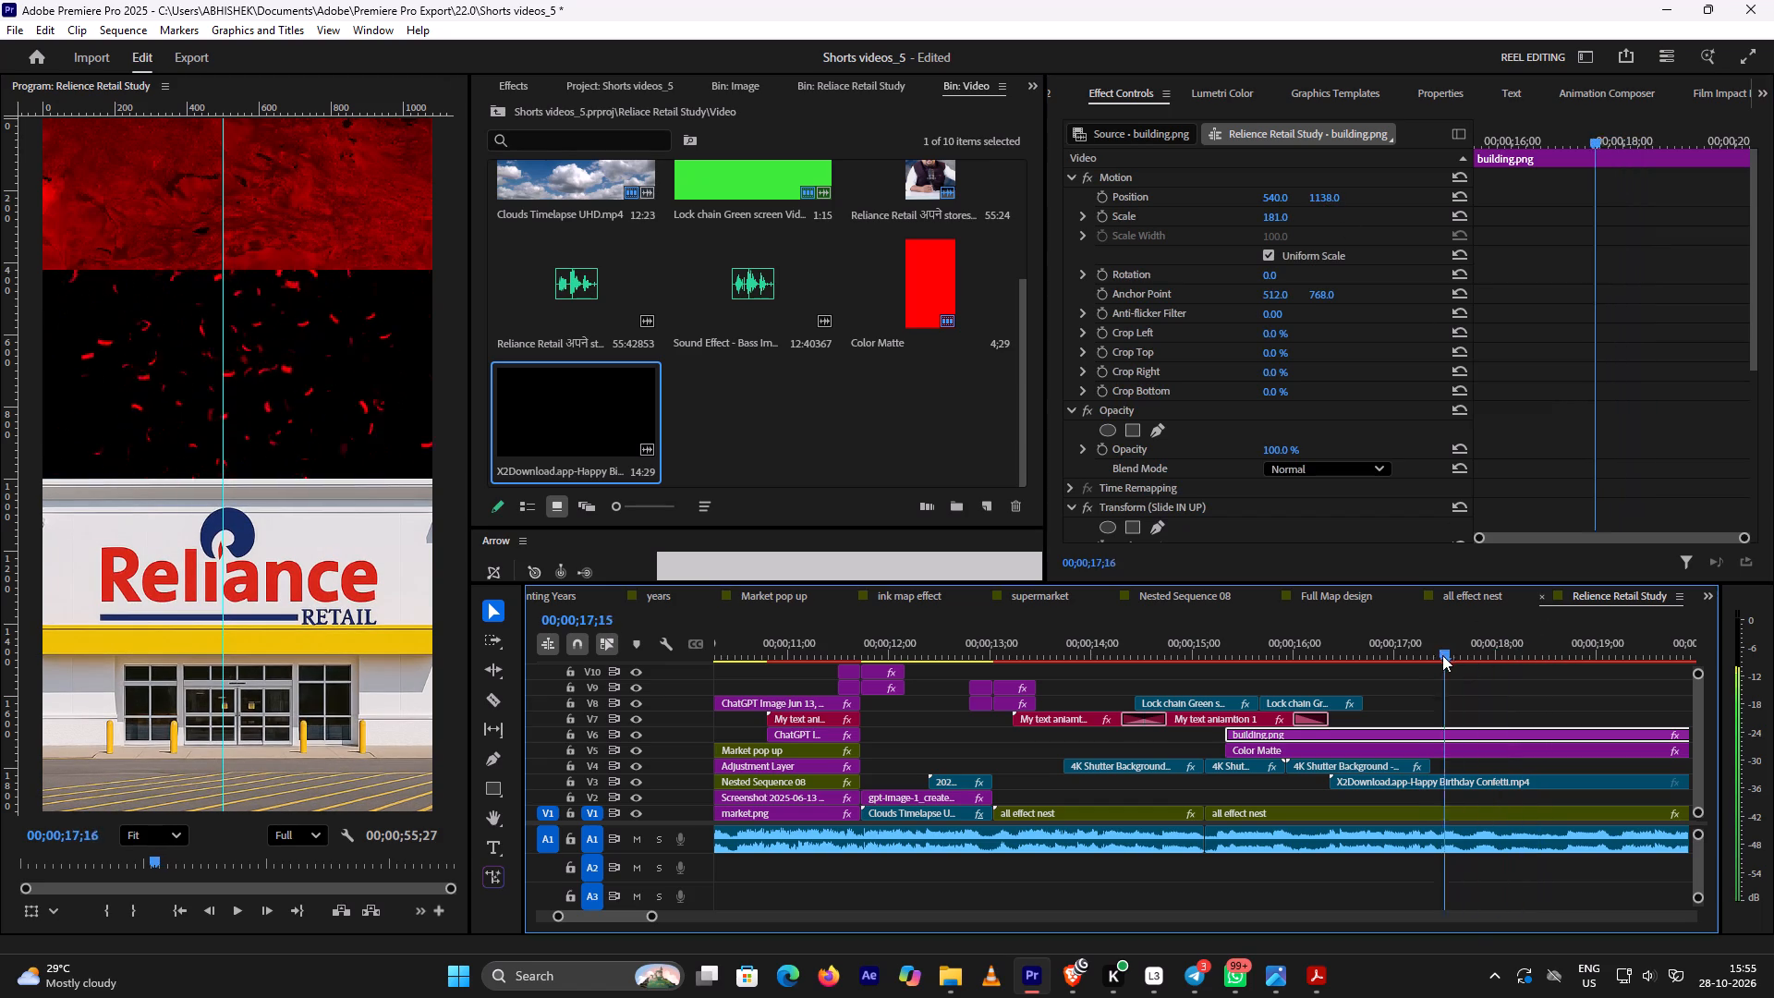
{"action": "left_click_drag", "start_coordinate": [1442, 655], "coordinate": [1299, 663]}
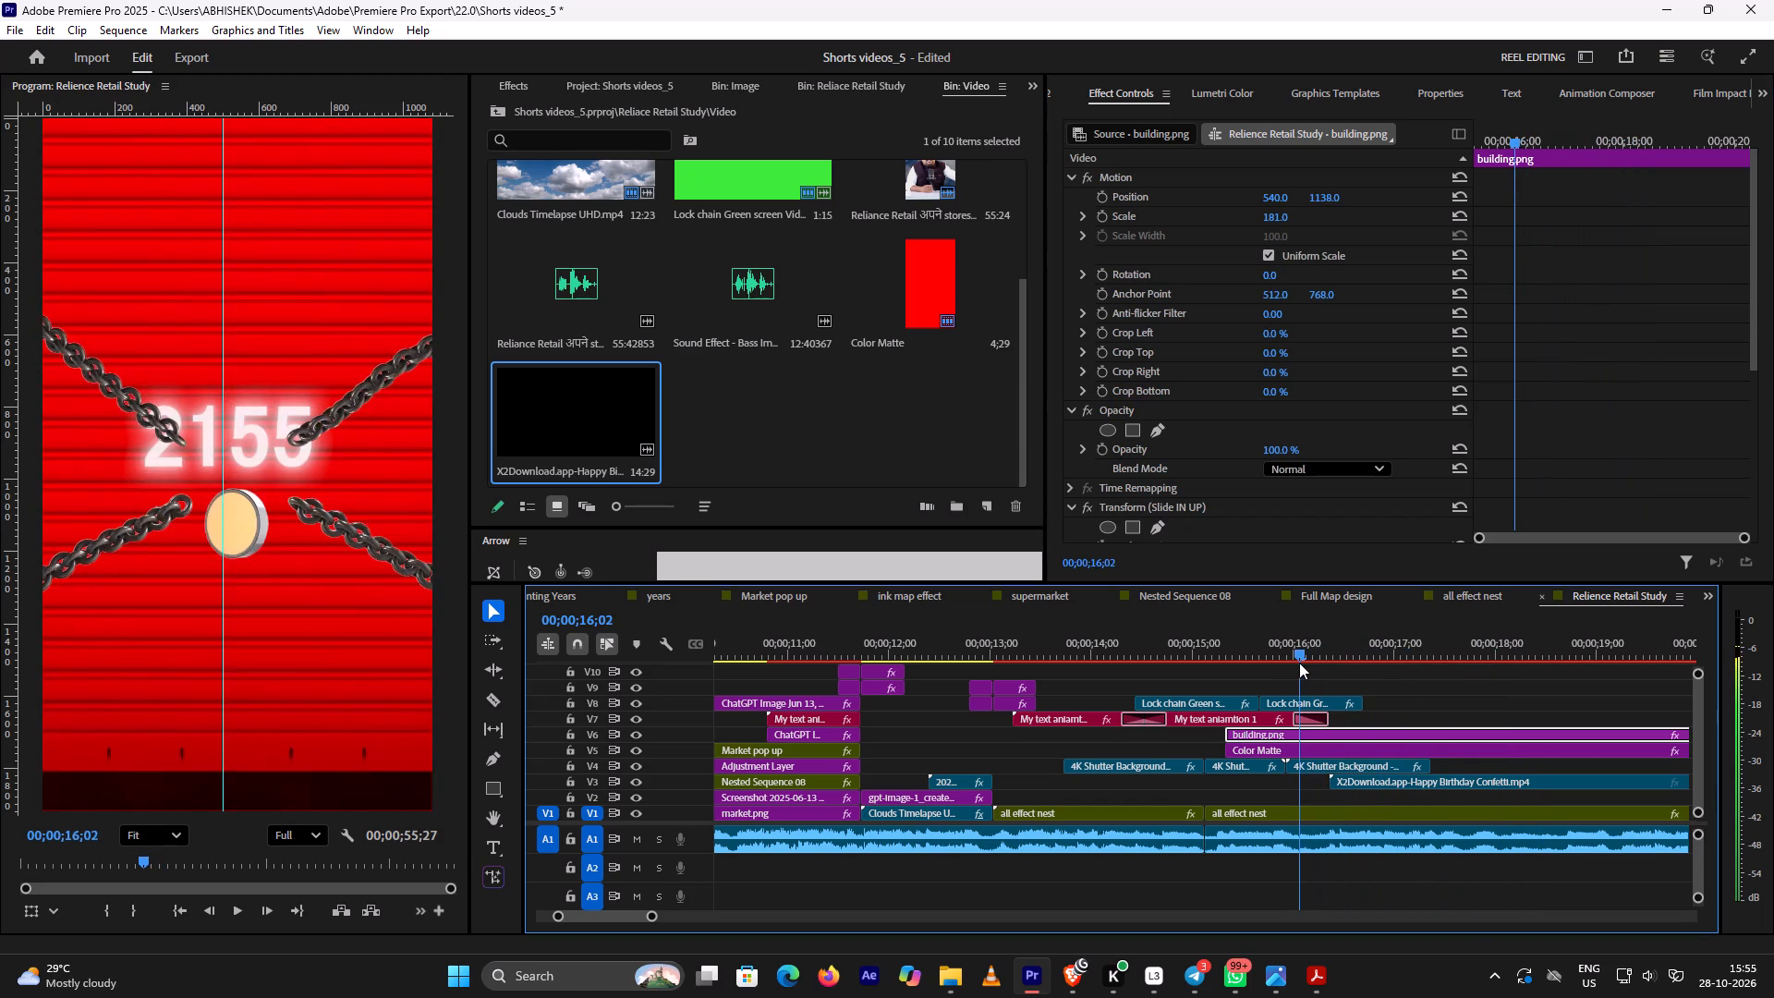
{"action": "left_click_drag", "start_coordinate": [1299, 663], "coordinate": [1367, 644]}
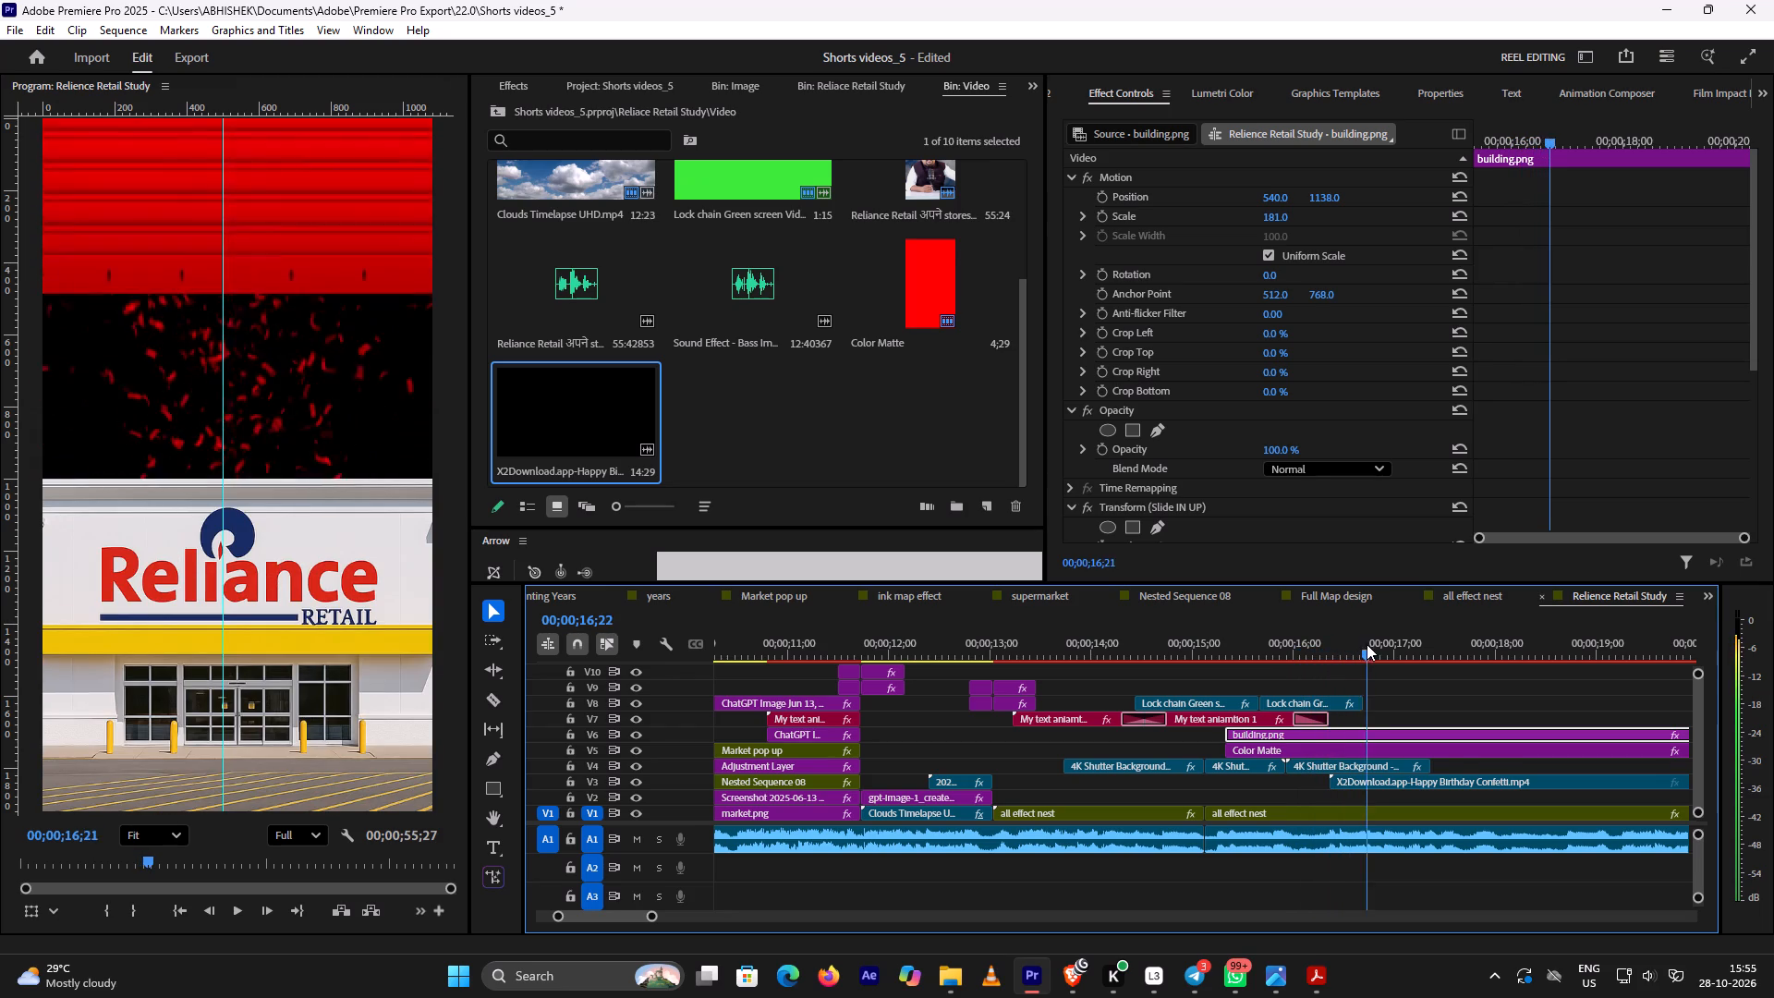
{"action": "left_click_drag", "start_coordinate": [1367, 644], "coordinate": [1425, 628]}
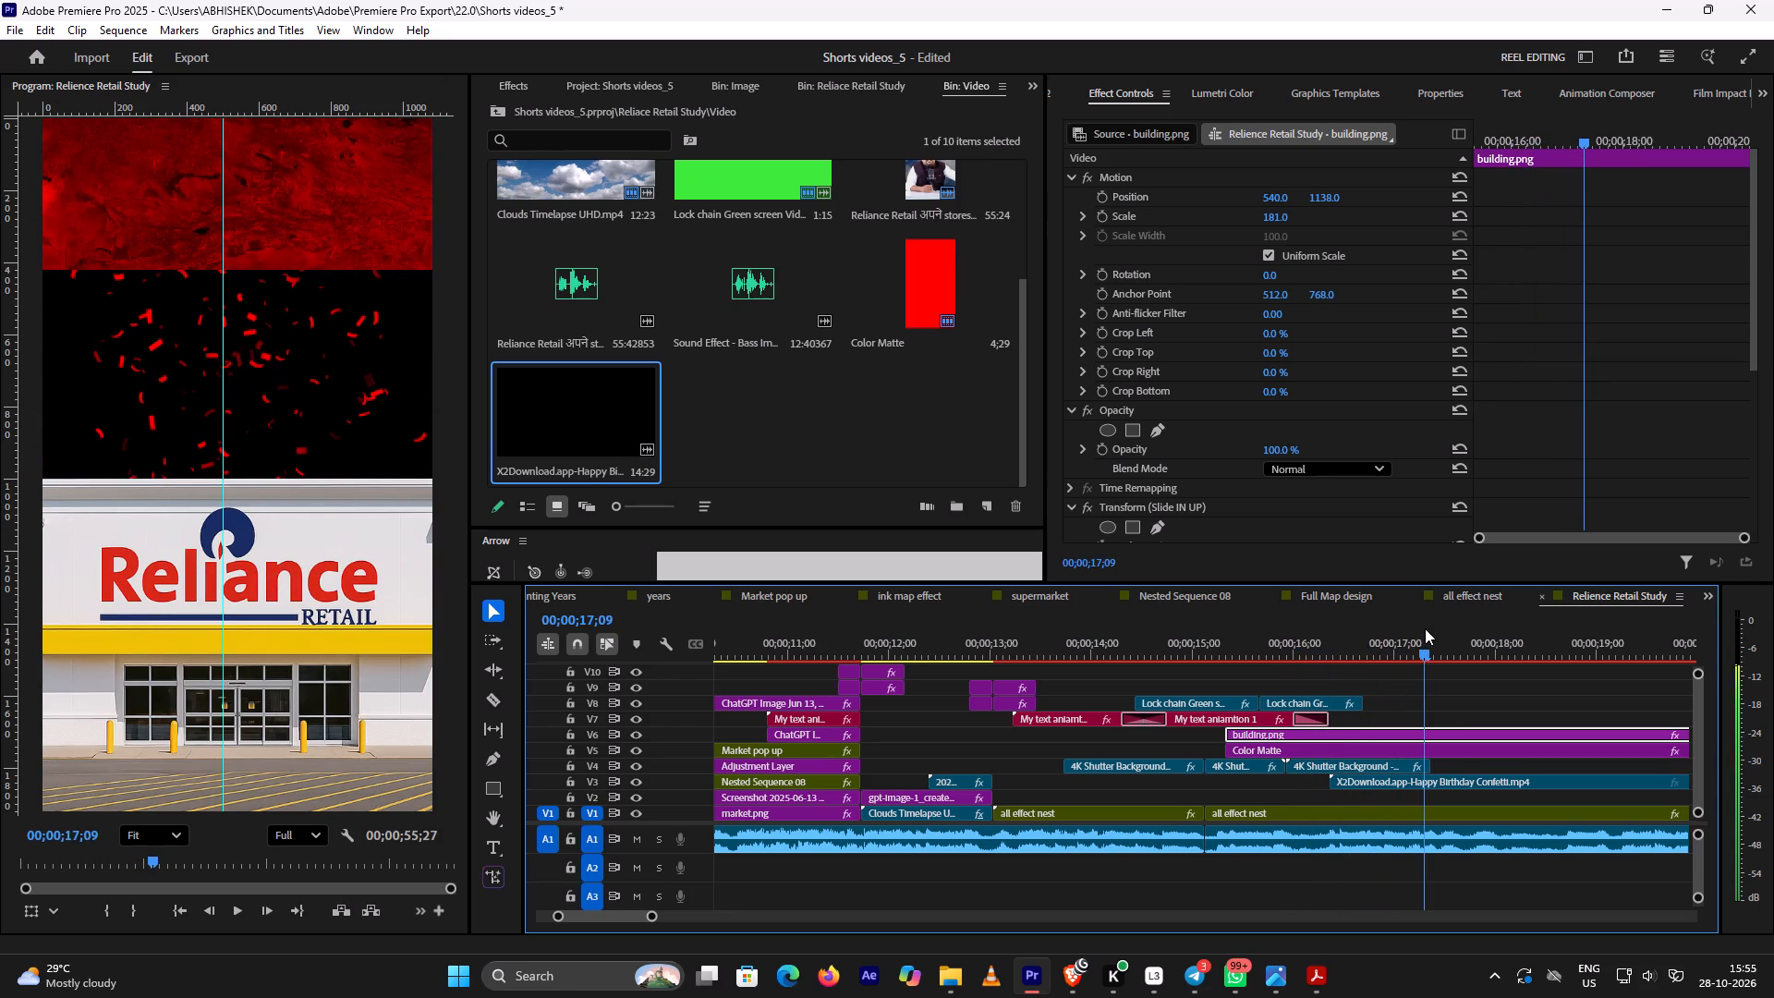
{"action": "left_click_drag", "start_coordinate": [1425, 628], "coordinate": [1332, 639]}
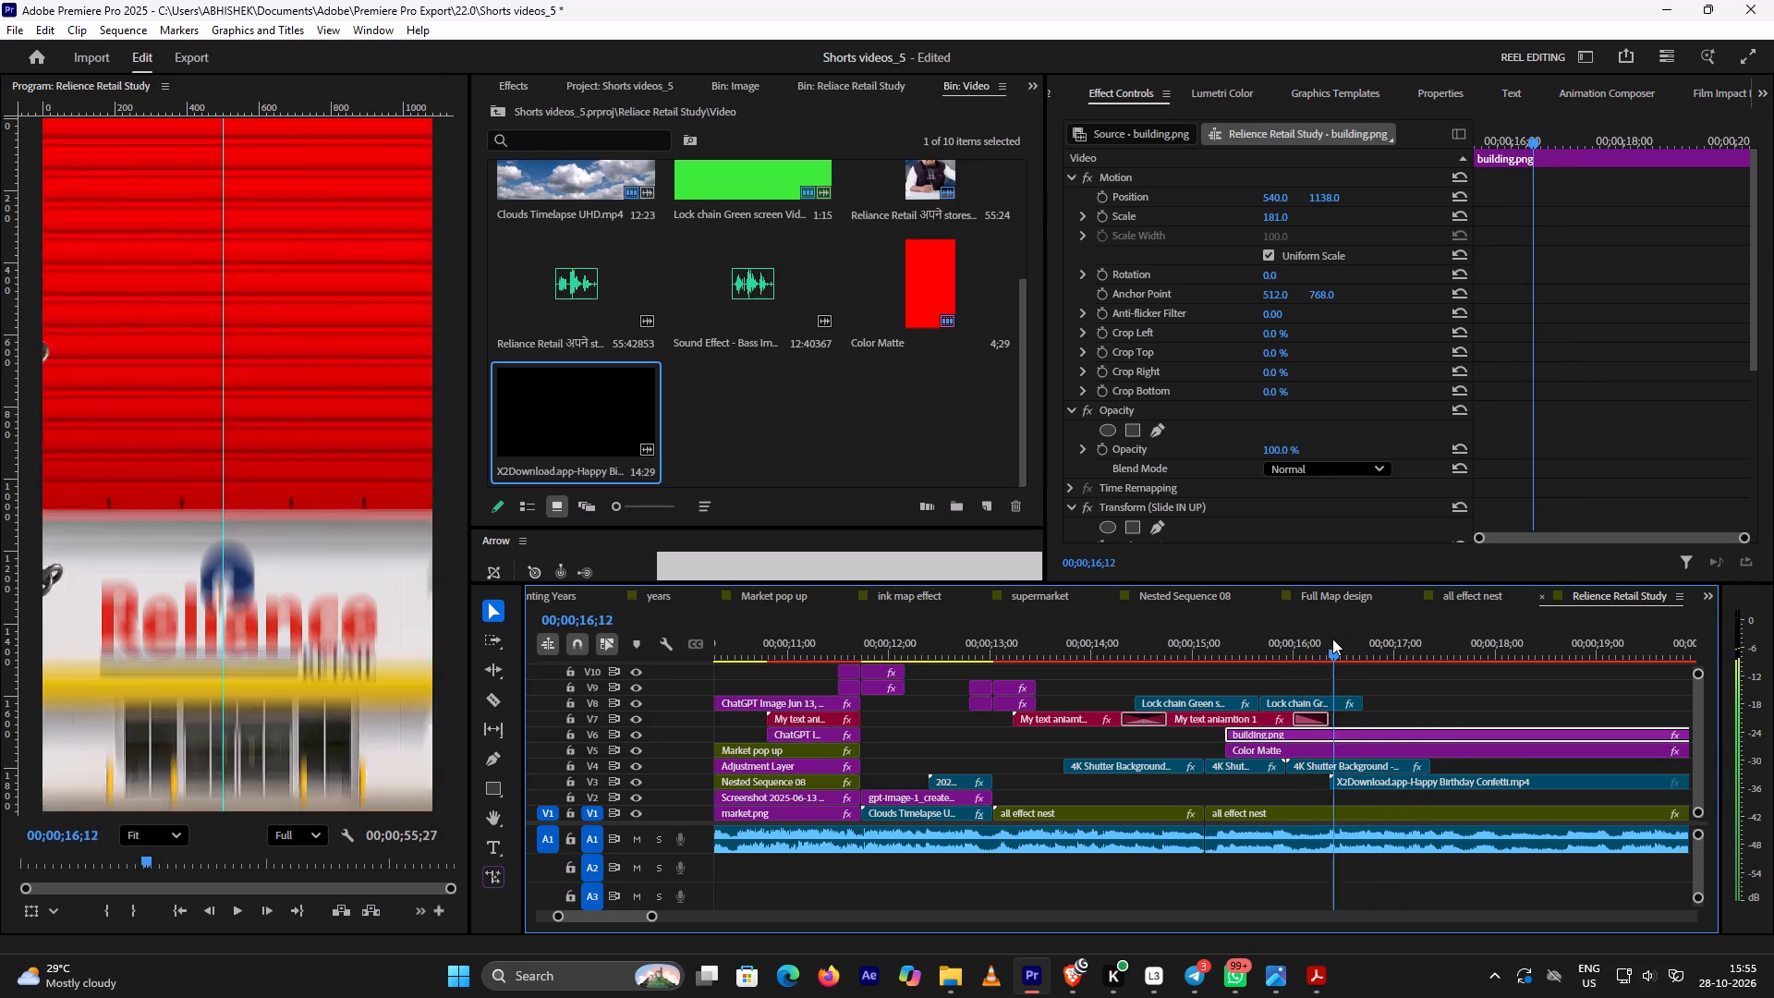
{"action": "left_click_drag", "start_coordinate": [1332, 639], "coordinate": [1224, 647]}
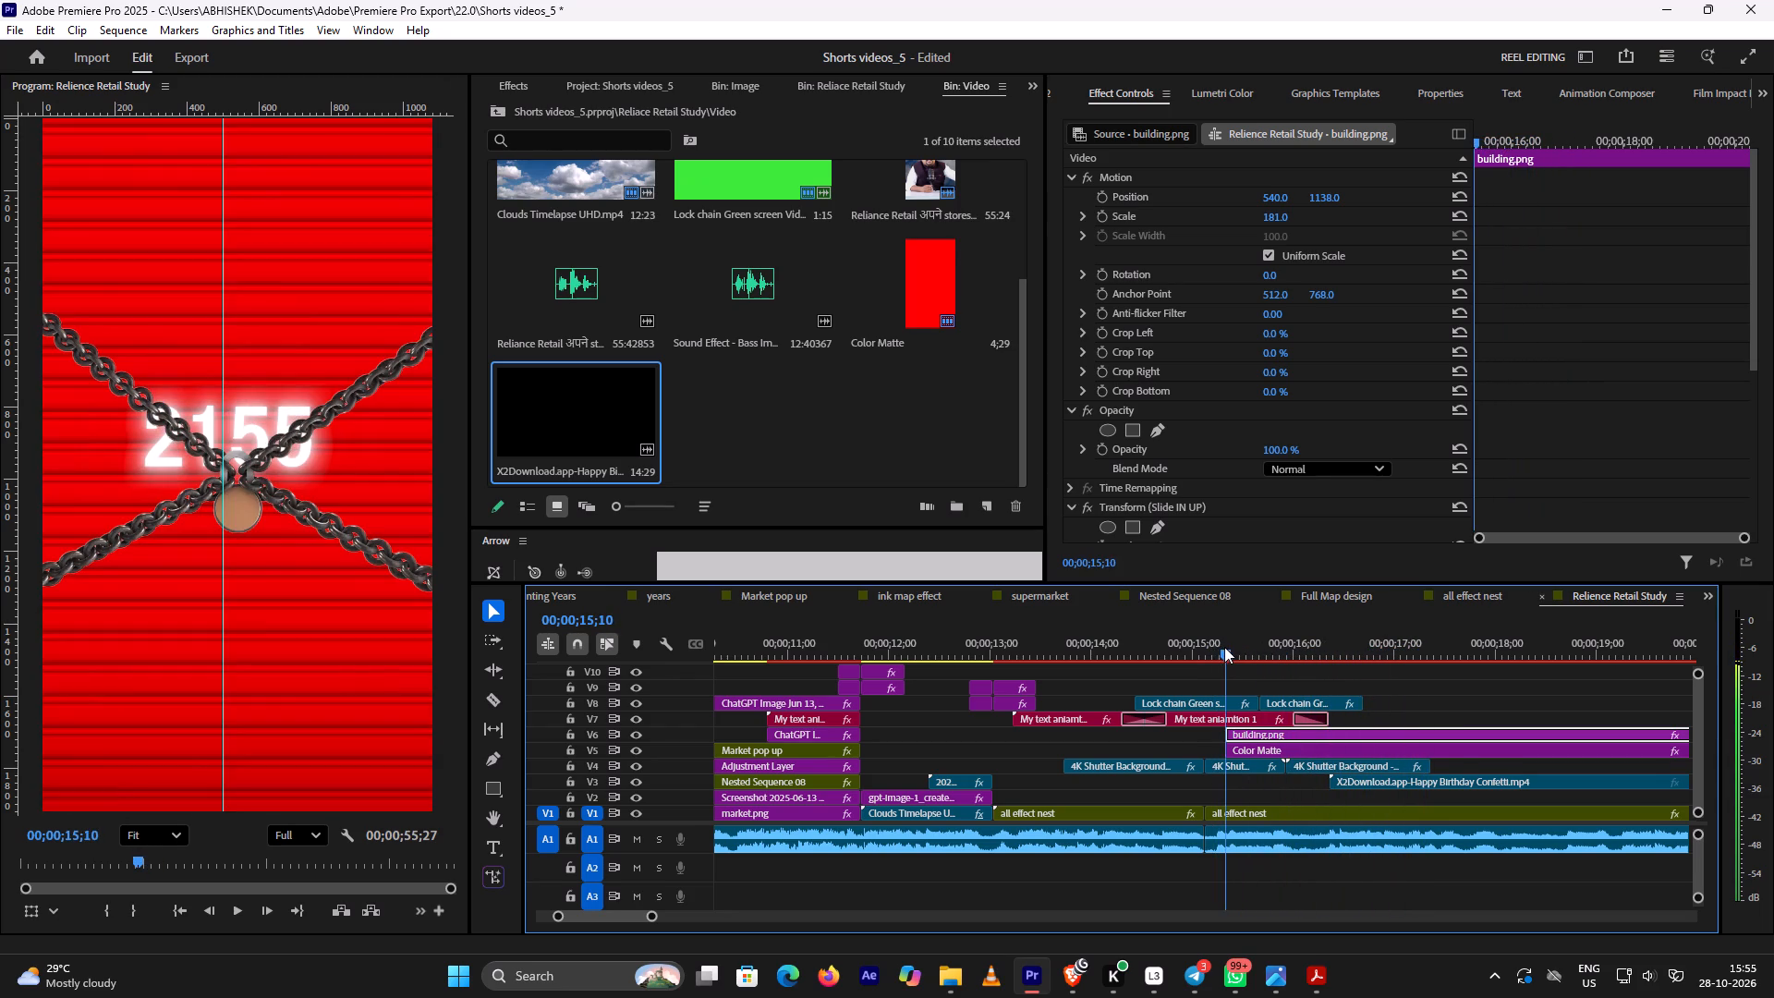
{"action": "left_click_drag", "start_coordinate": [1224, 647], "coordinate": [1273, 635]}
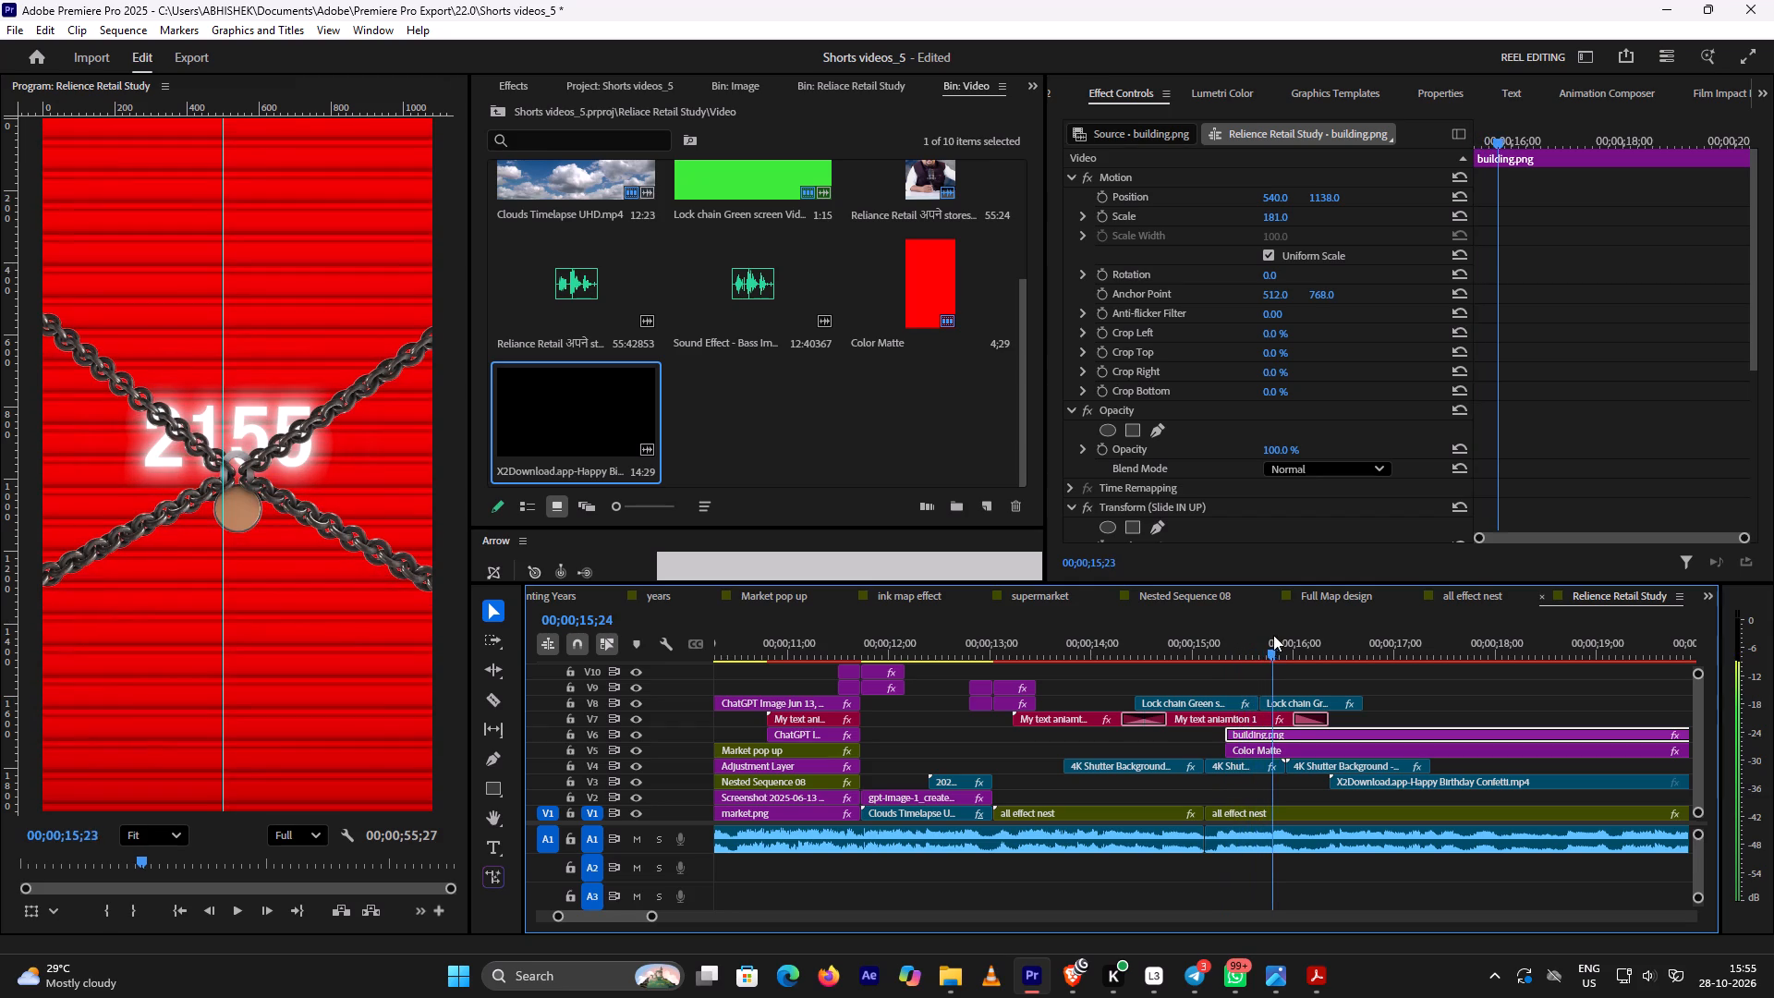
{"action": "left_click_drag", "start_coordinate": [1273, 635], "coordinate": [1307, 627]}
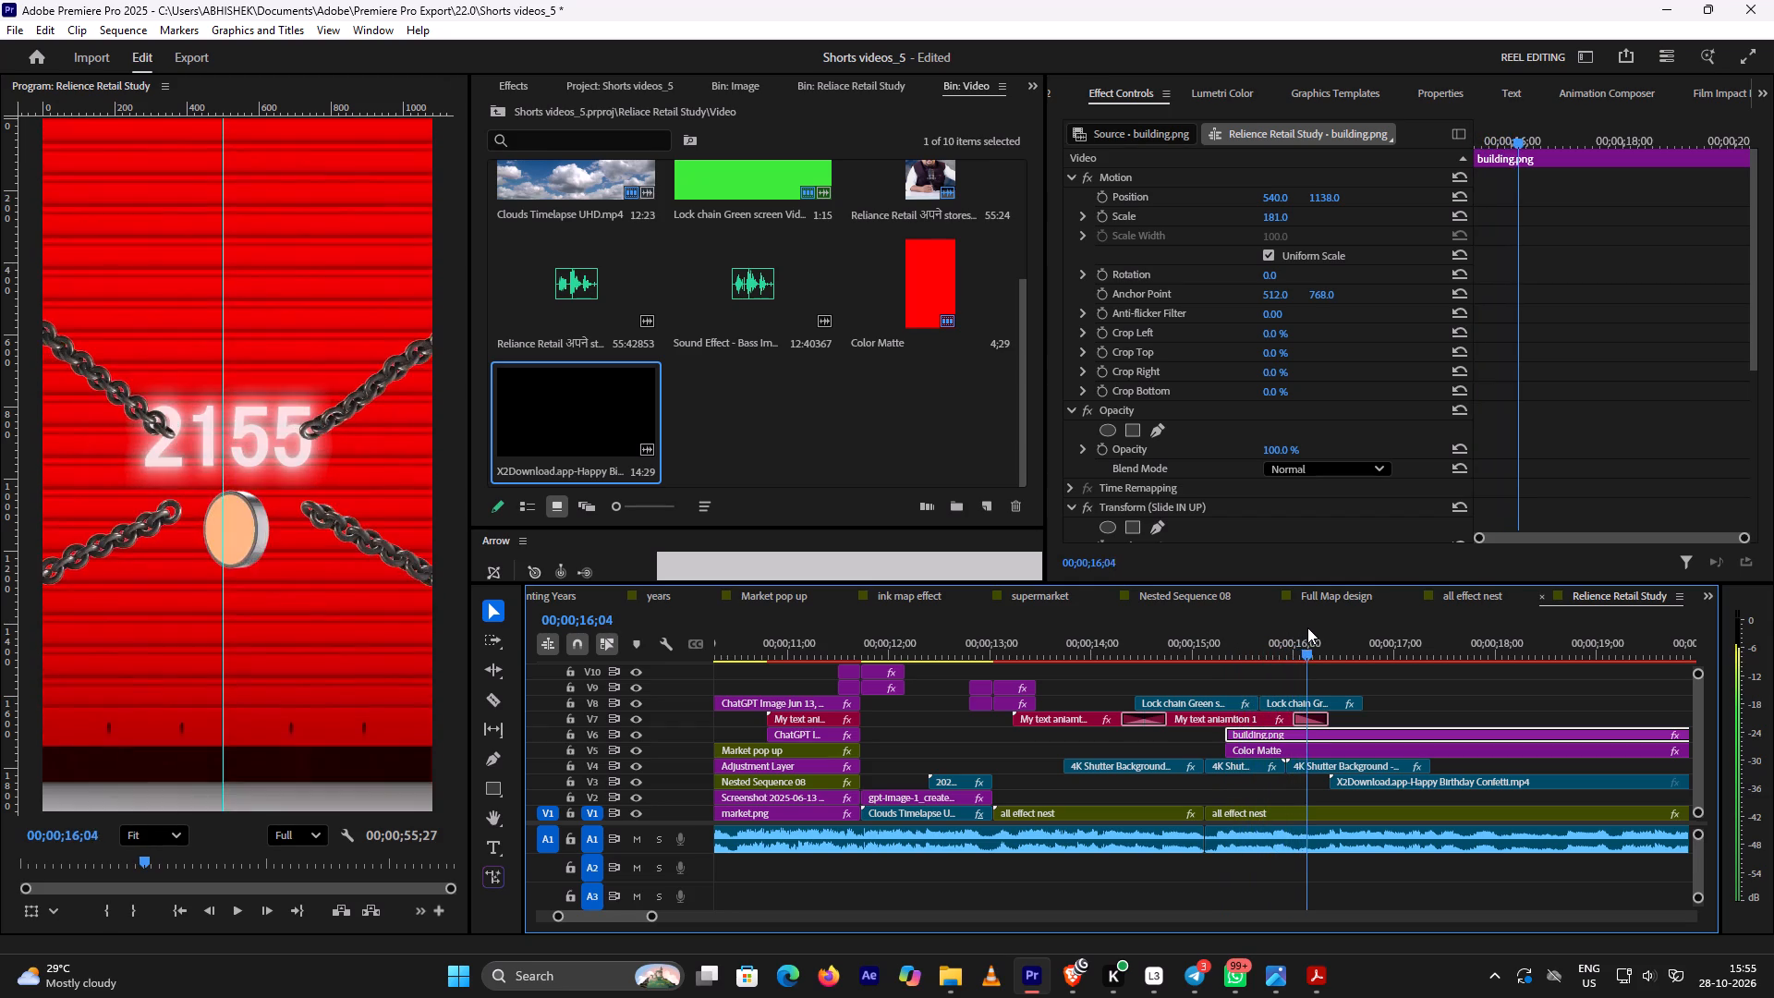
{"action": "left_click_drag", "start_coordinate": [1307, 627], "coordinate": [1352, 616]}
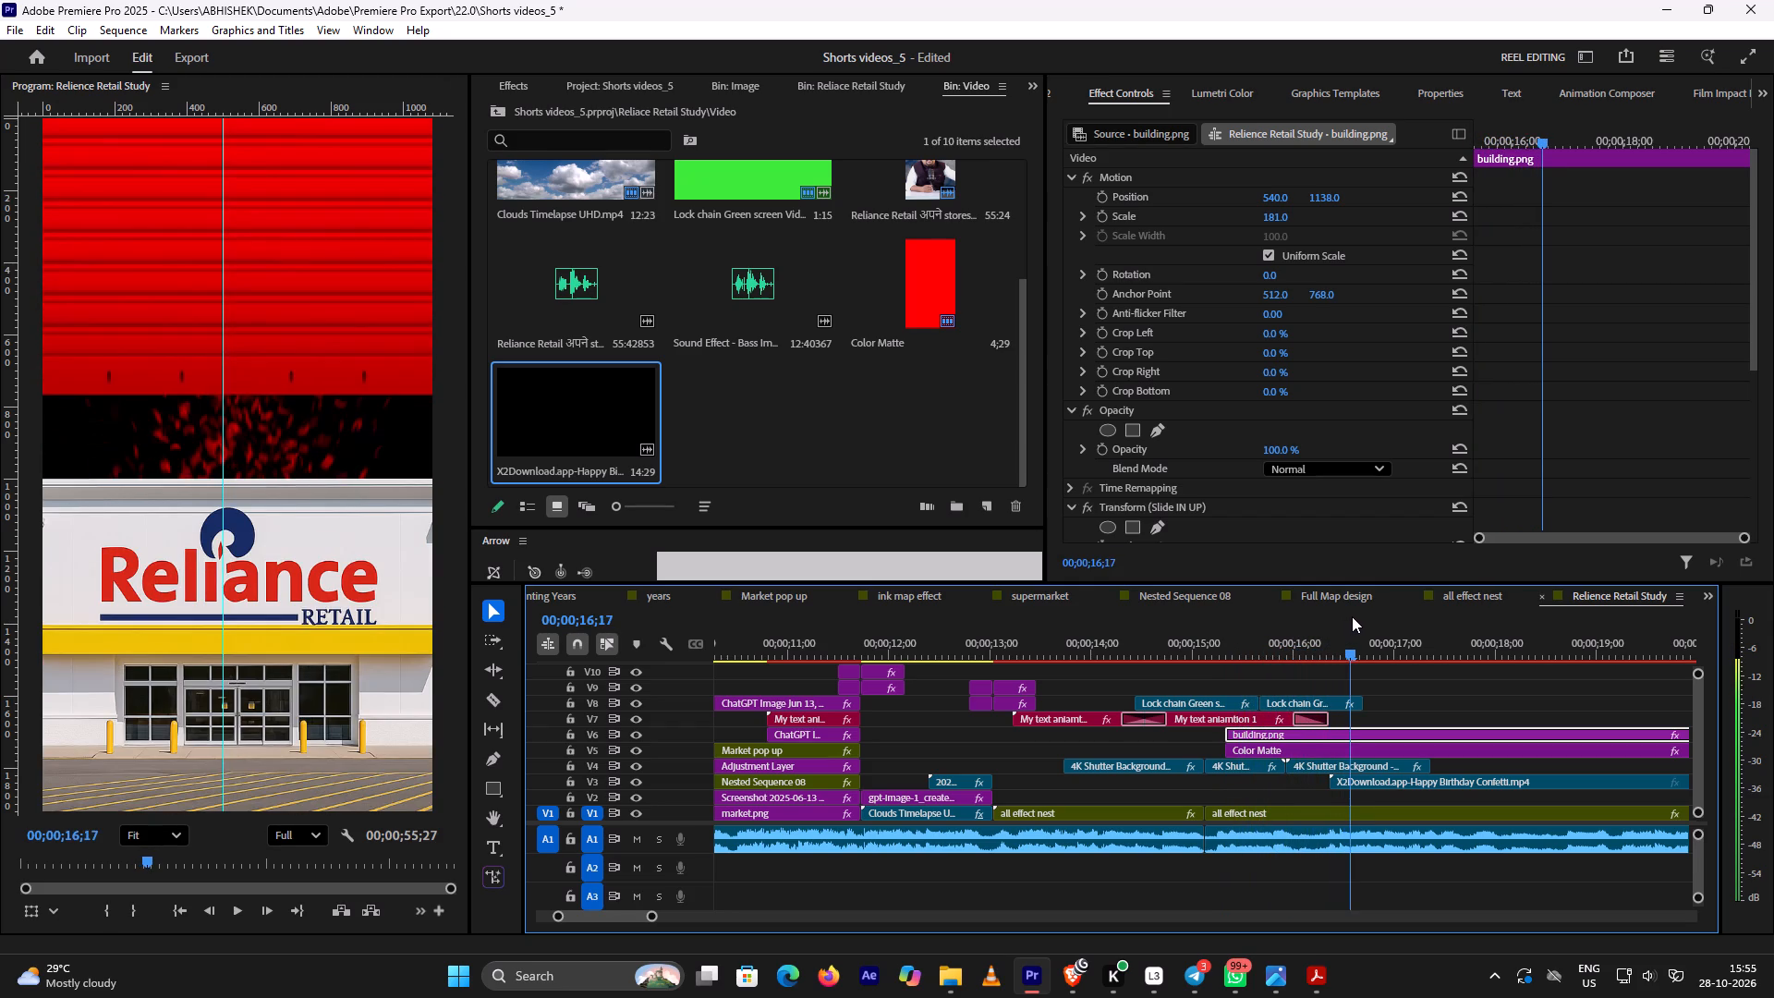
{"action": "left_click_drag", "start_coordinate": [1352, 616], "coordinate": [1322, 632]}
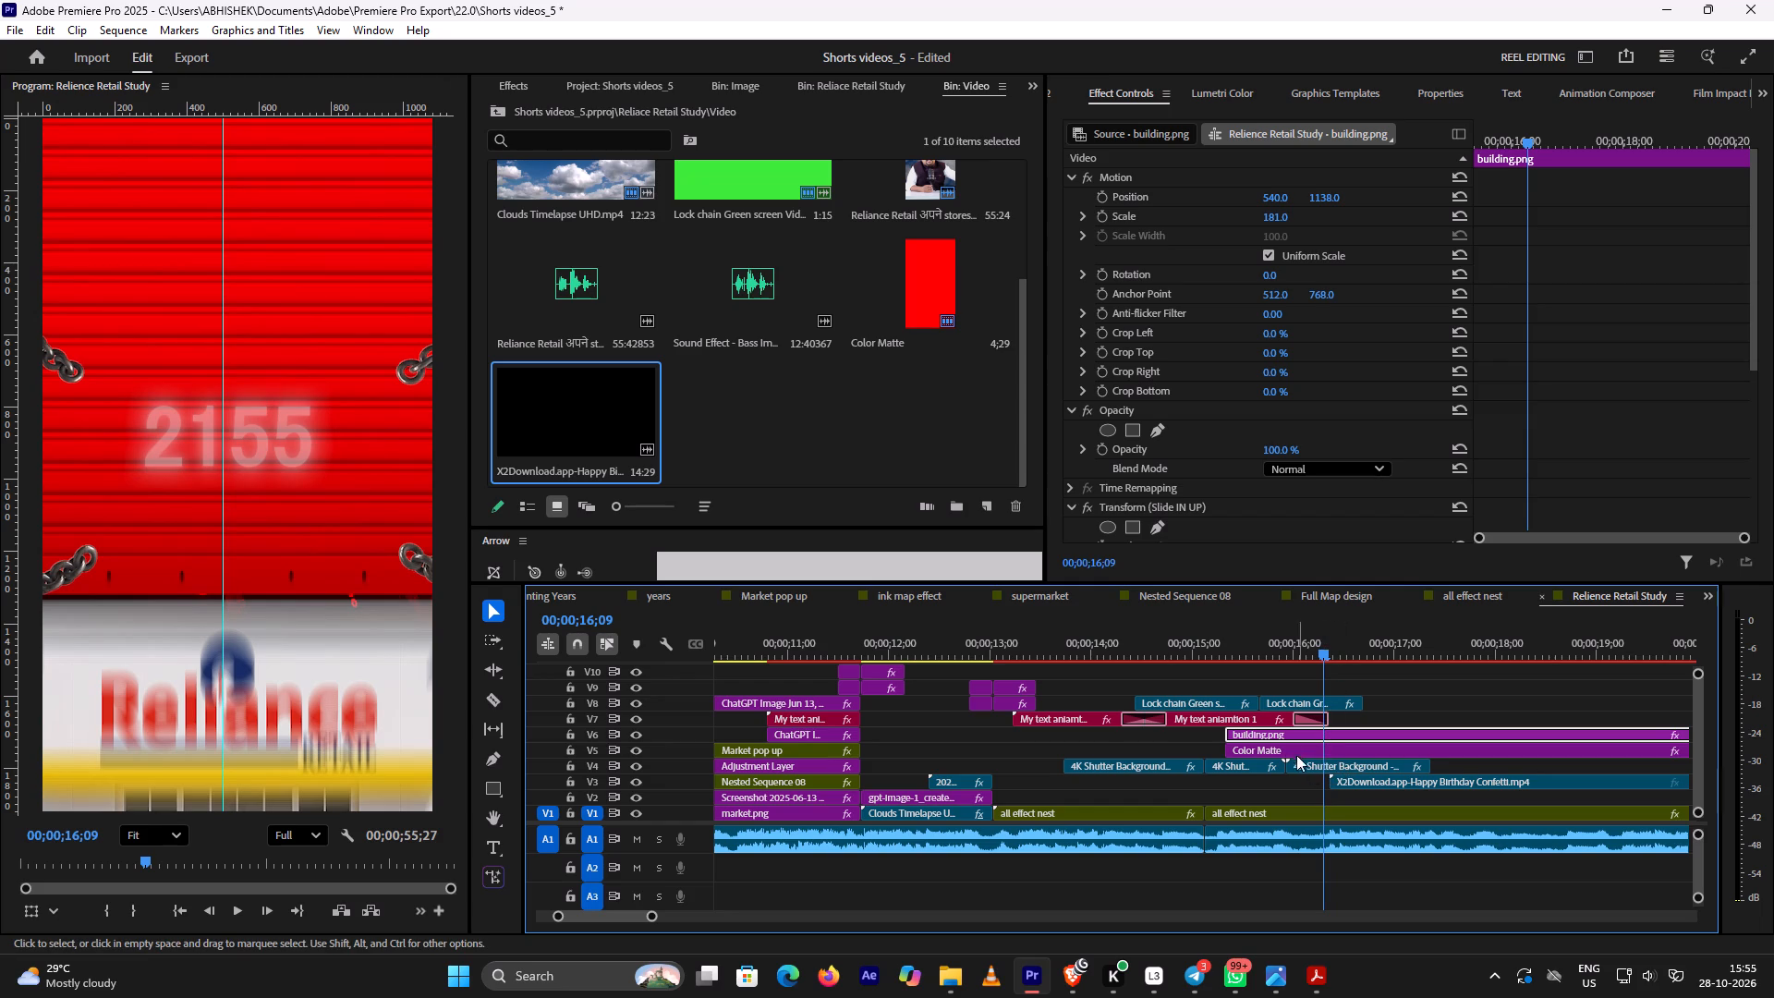
Move building.png earlier on V6 to start at about 00;00;15;04, and scrub through the shutter opening.
{"action": "left_click", "coordinate": [1284, 732]}
{"action": "left_click_drag", "start_coordinate": [1284, 732], "coordinate": [1272, 732]}
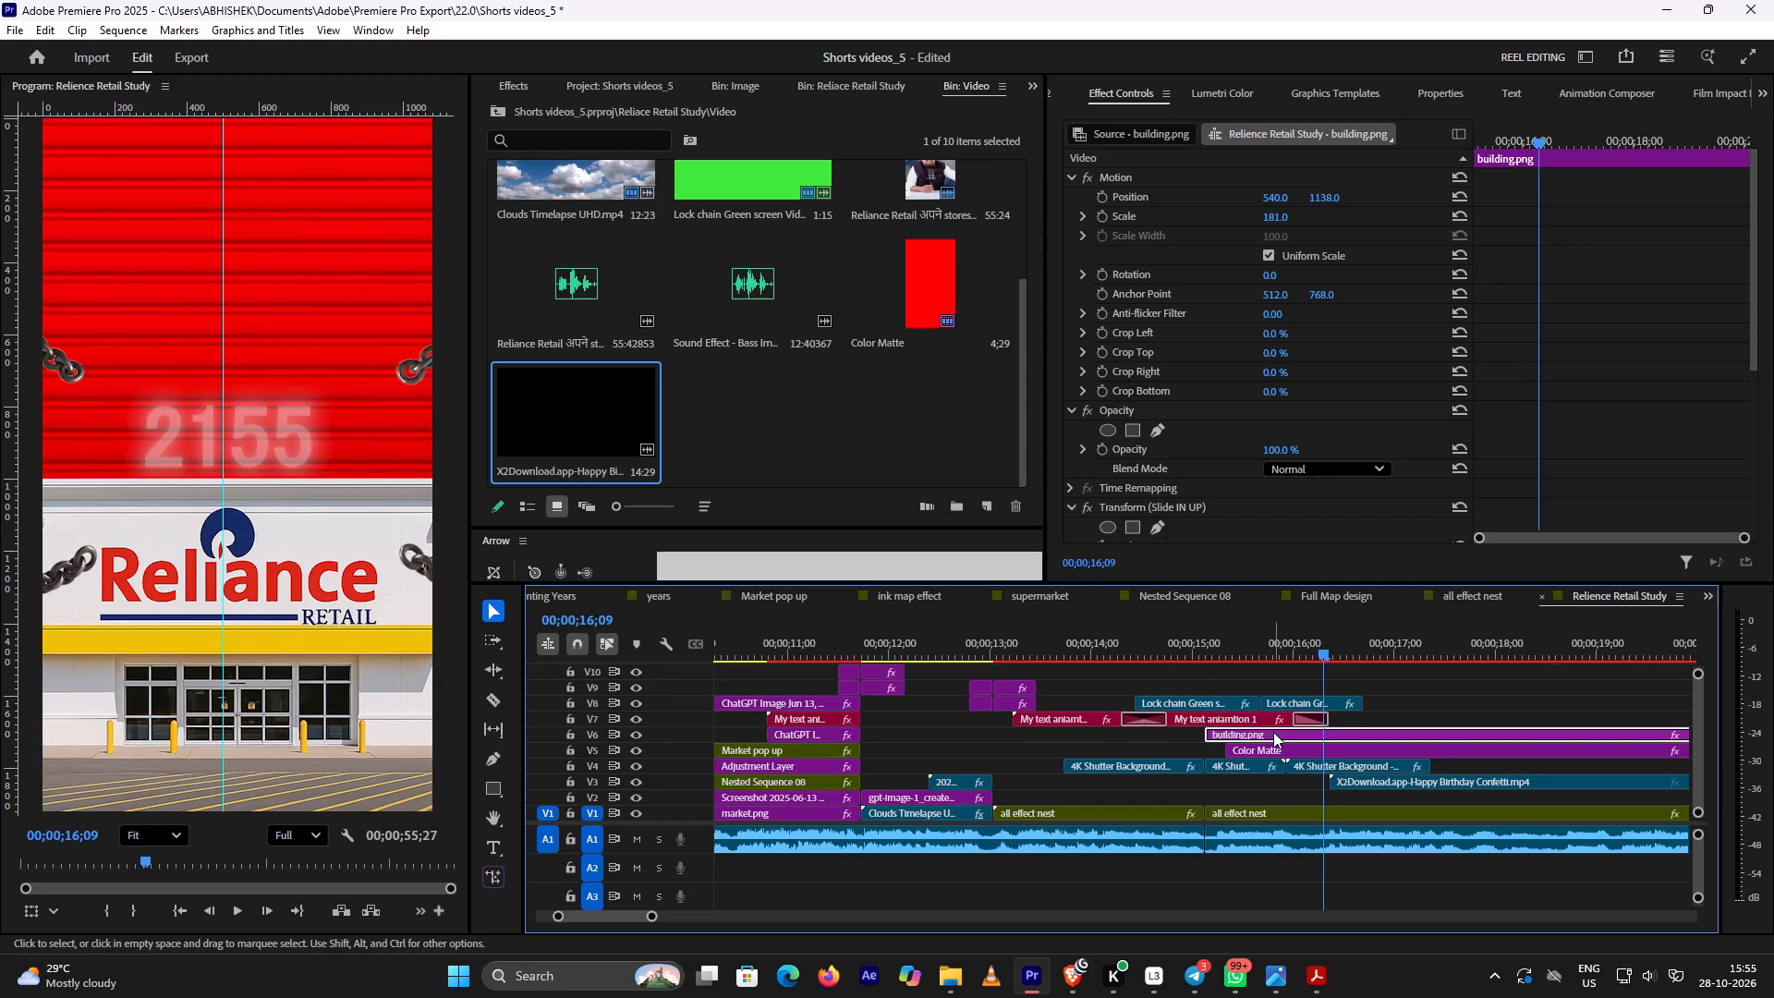
{"action": "left_click_drag", "start_coordinate": [1316, 654], "coordinate": [1303, 657]}
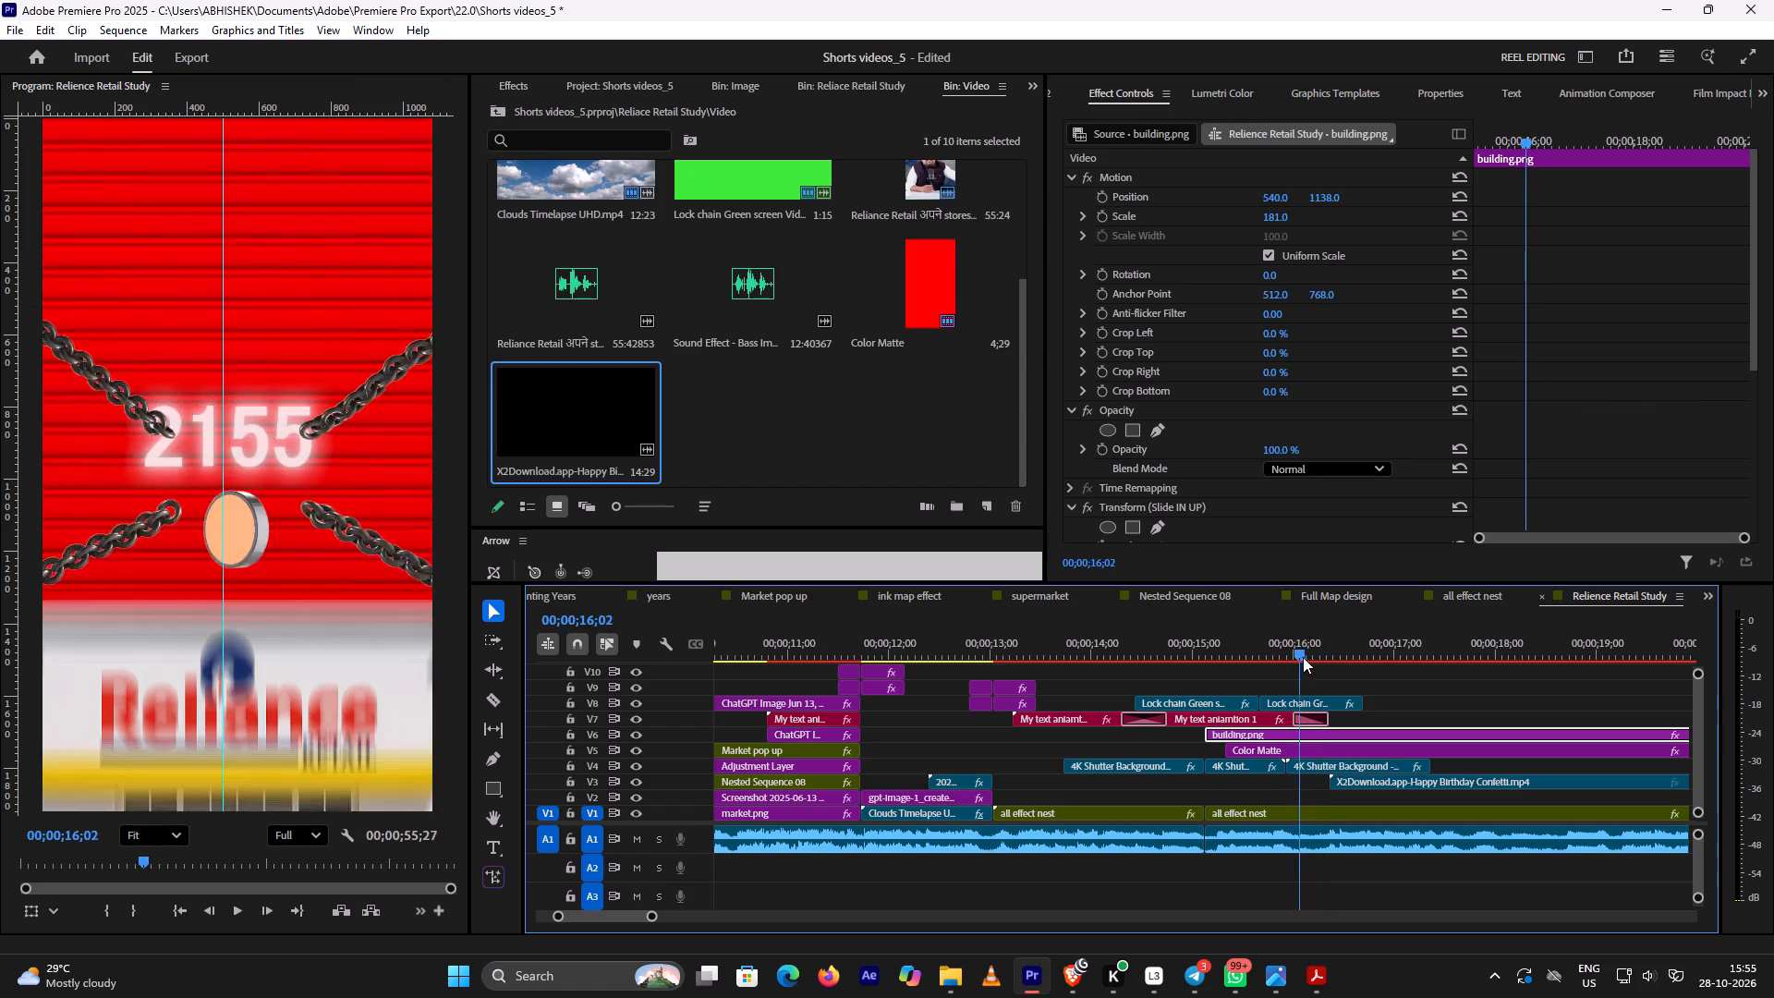
{"action": "left_click_drag", "start_coordinate": [1303, 657], "coordinate": [1352, 647]}
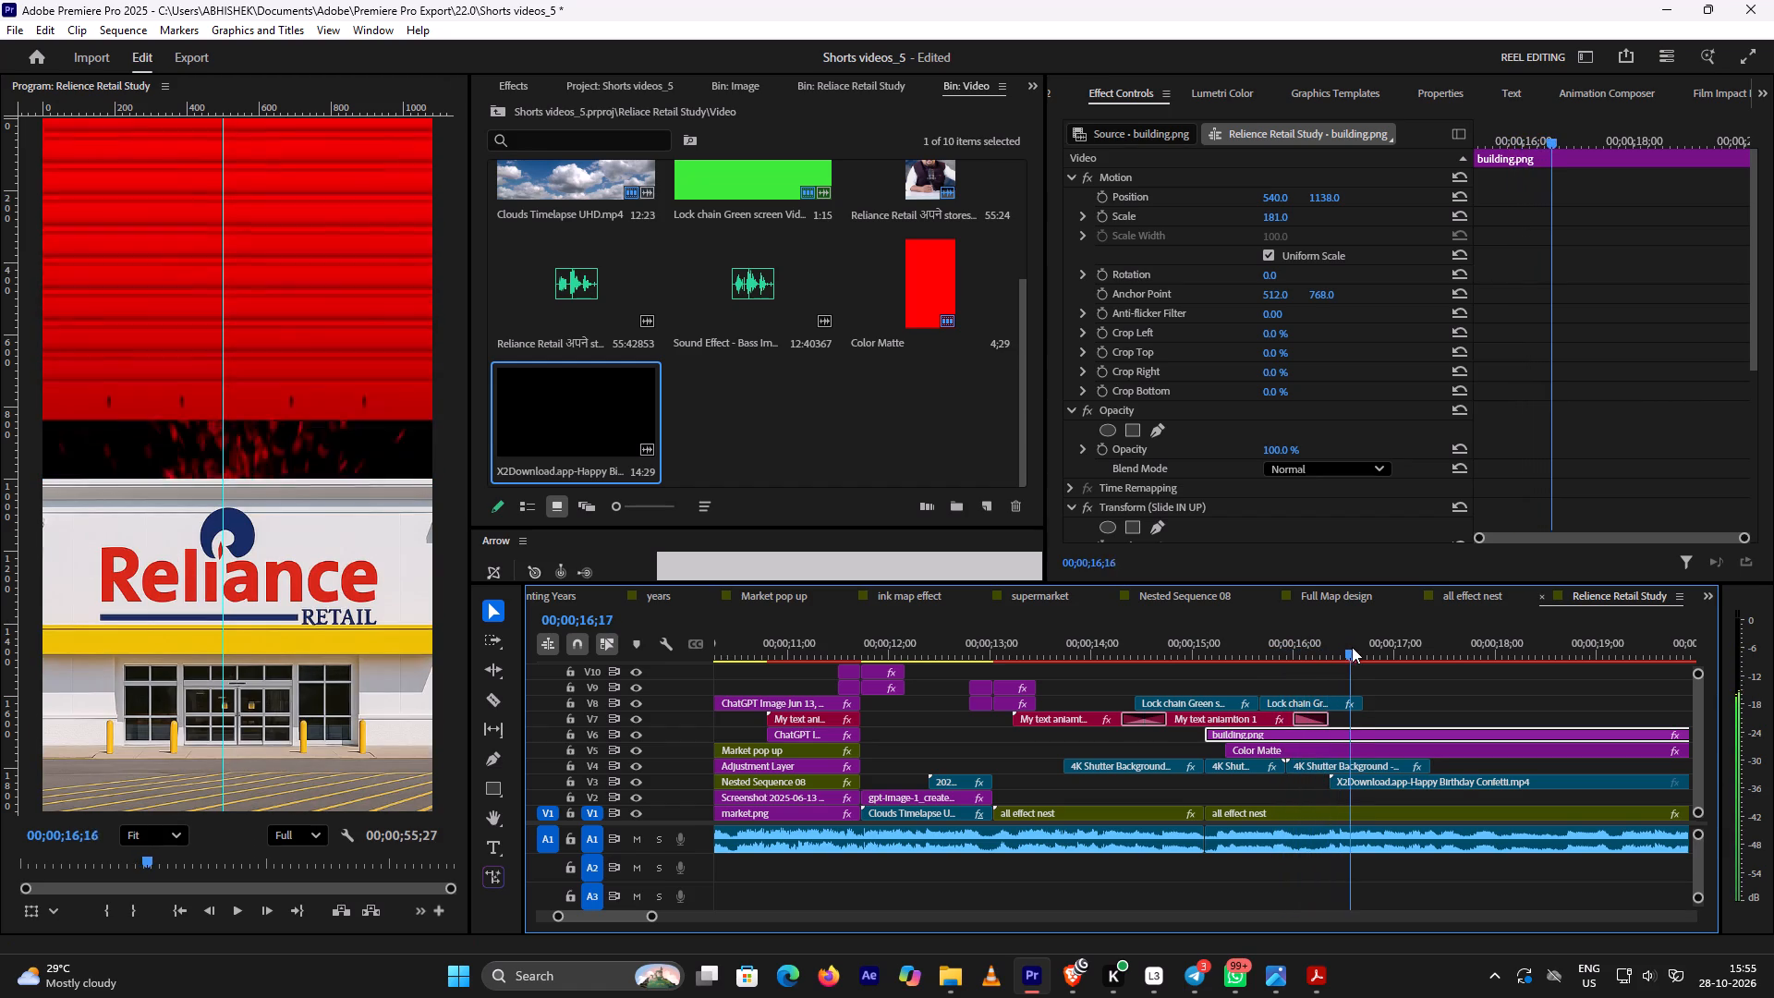
{"action": "left_click_drag", "start_coordinate": [1352, 647], "coordinate": [1275, 670]}
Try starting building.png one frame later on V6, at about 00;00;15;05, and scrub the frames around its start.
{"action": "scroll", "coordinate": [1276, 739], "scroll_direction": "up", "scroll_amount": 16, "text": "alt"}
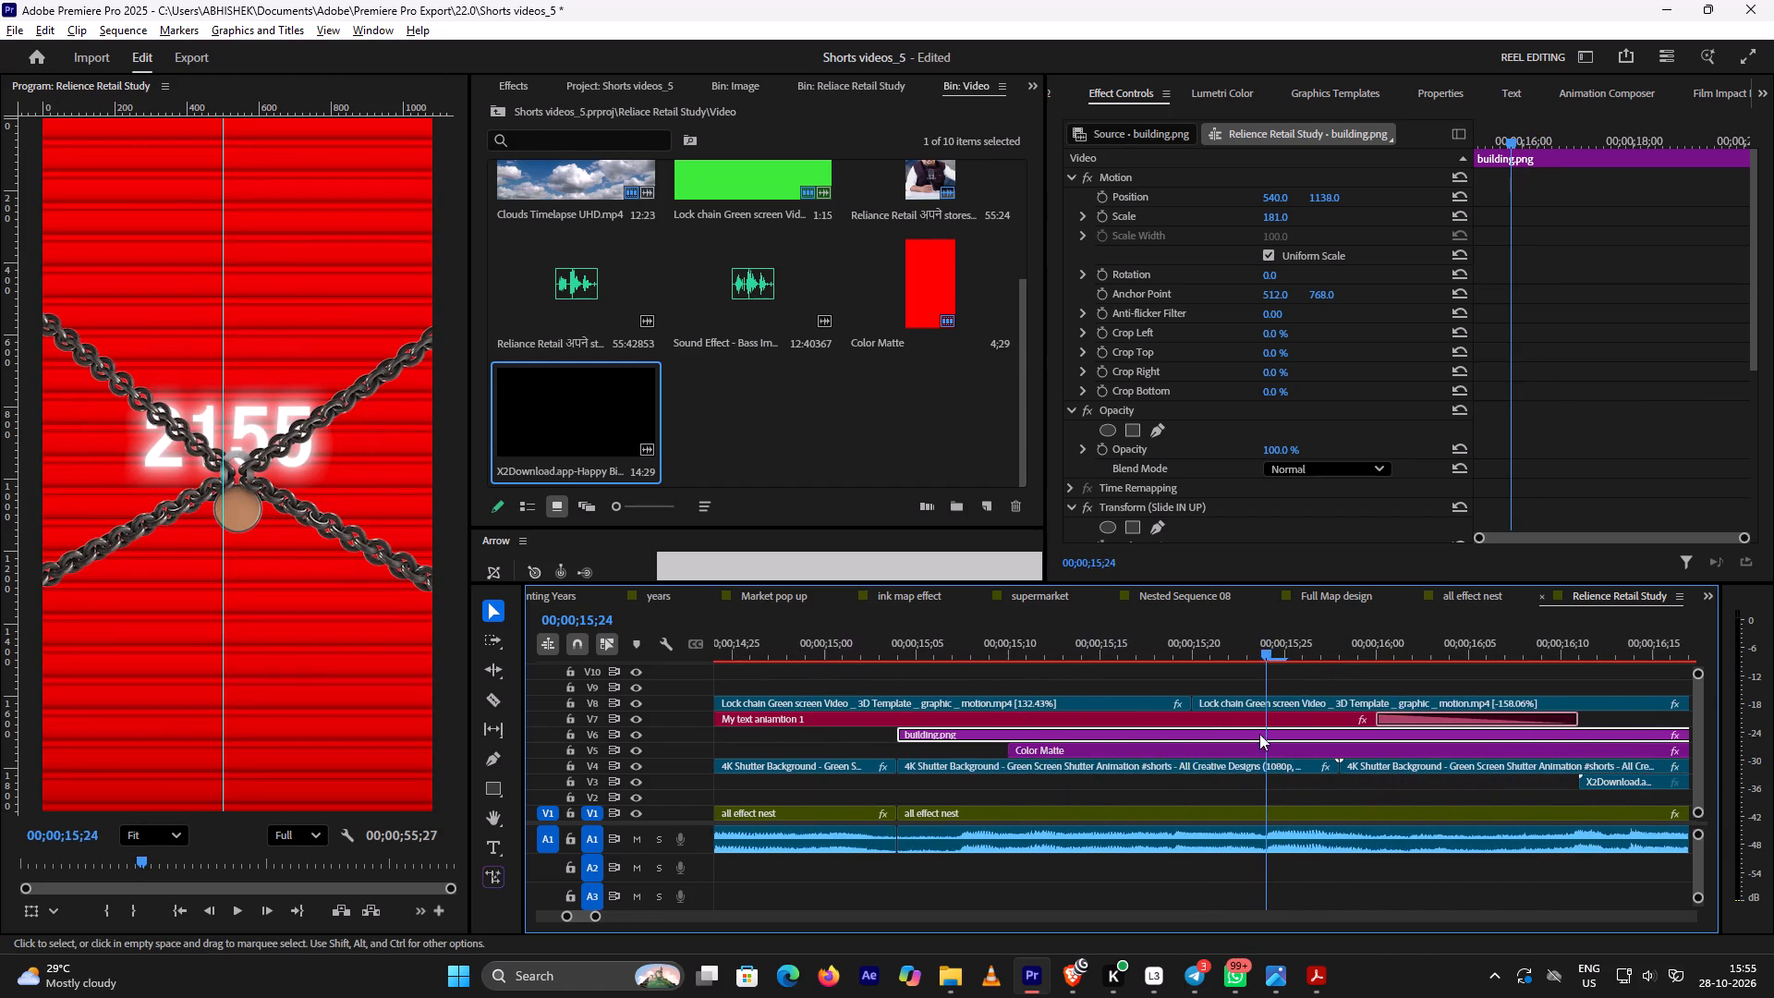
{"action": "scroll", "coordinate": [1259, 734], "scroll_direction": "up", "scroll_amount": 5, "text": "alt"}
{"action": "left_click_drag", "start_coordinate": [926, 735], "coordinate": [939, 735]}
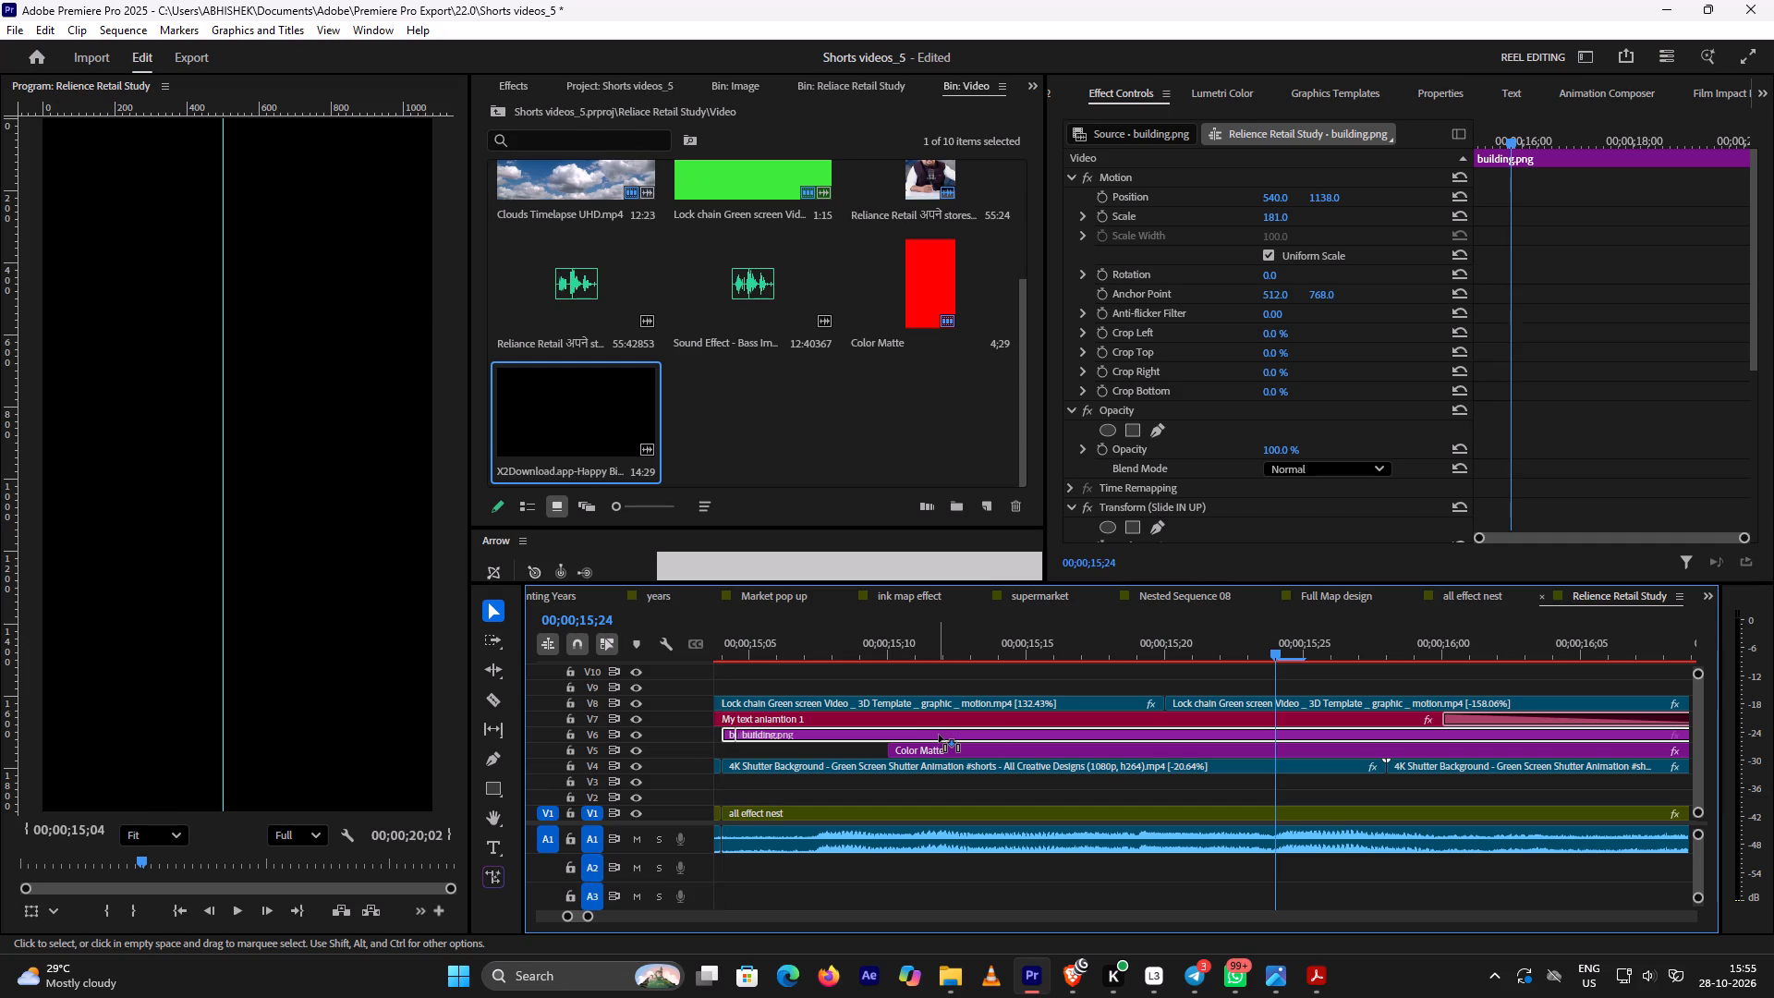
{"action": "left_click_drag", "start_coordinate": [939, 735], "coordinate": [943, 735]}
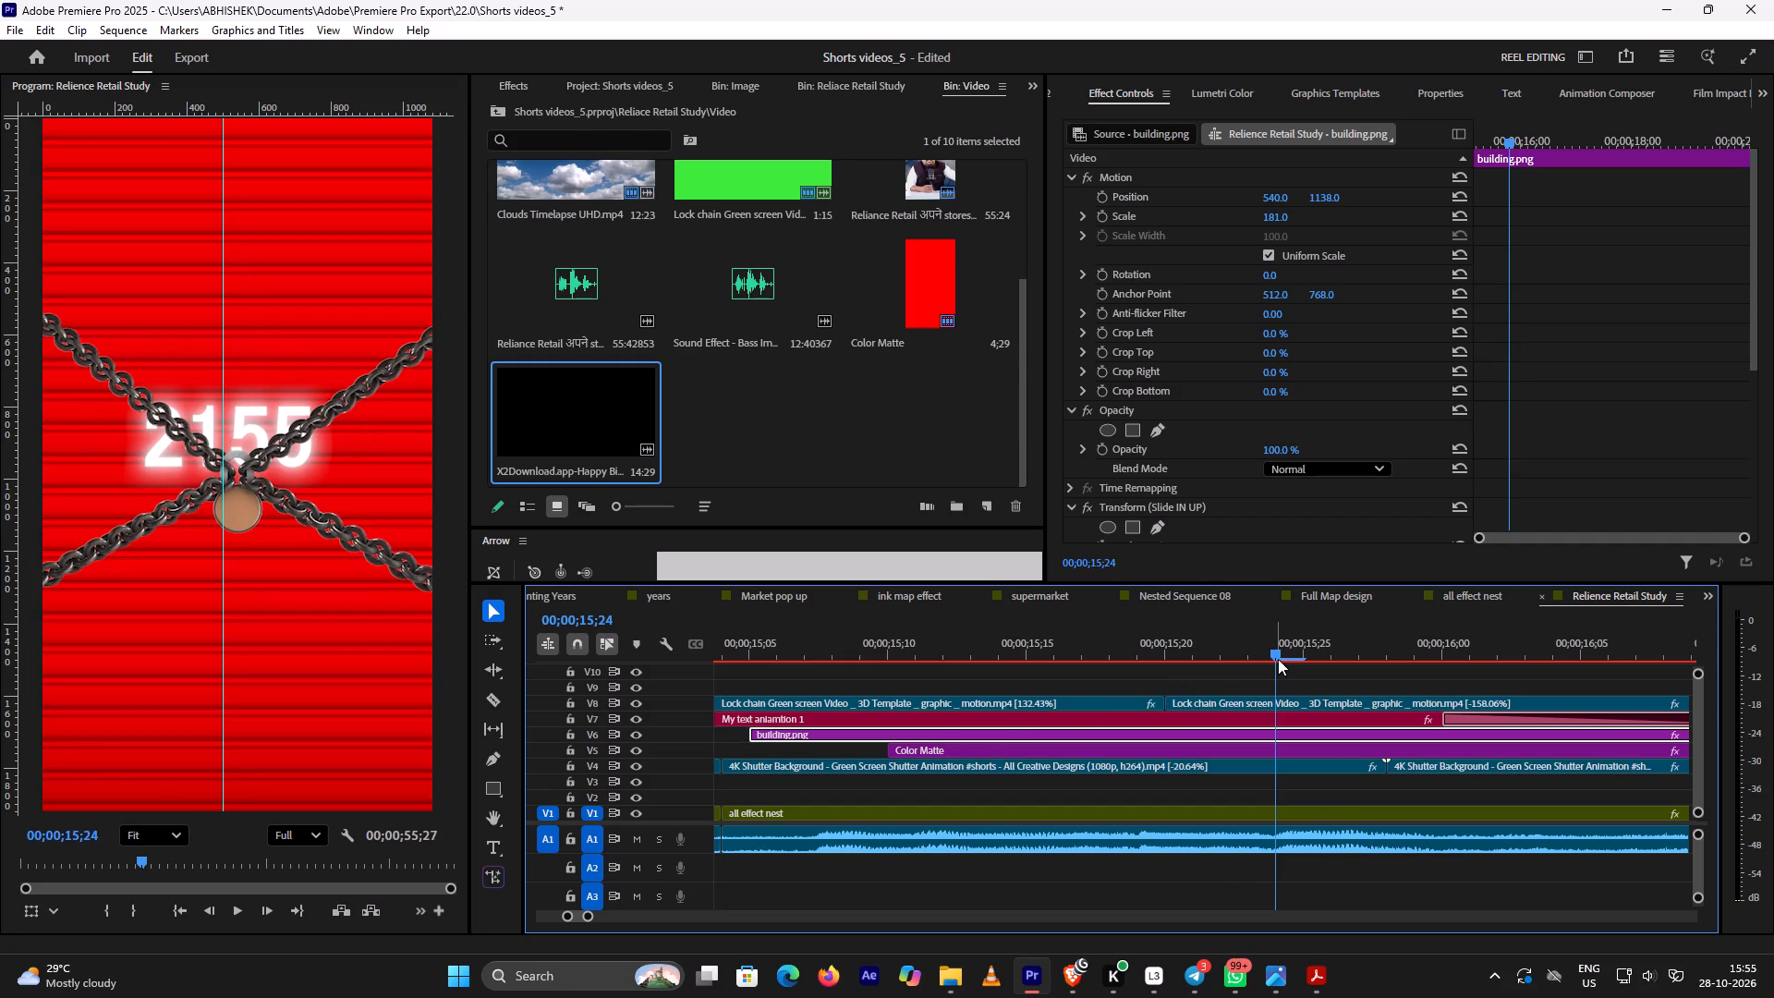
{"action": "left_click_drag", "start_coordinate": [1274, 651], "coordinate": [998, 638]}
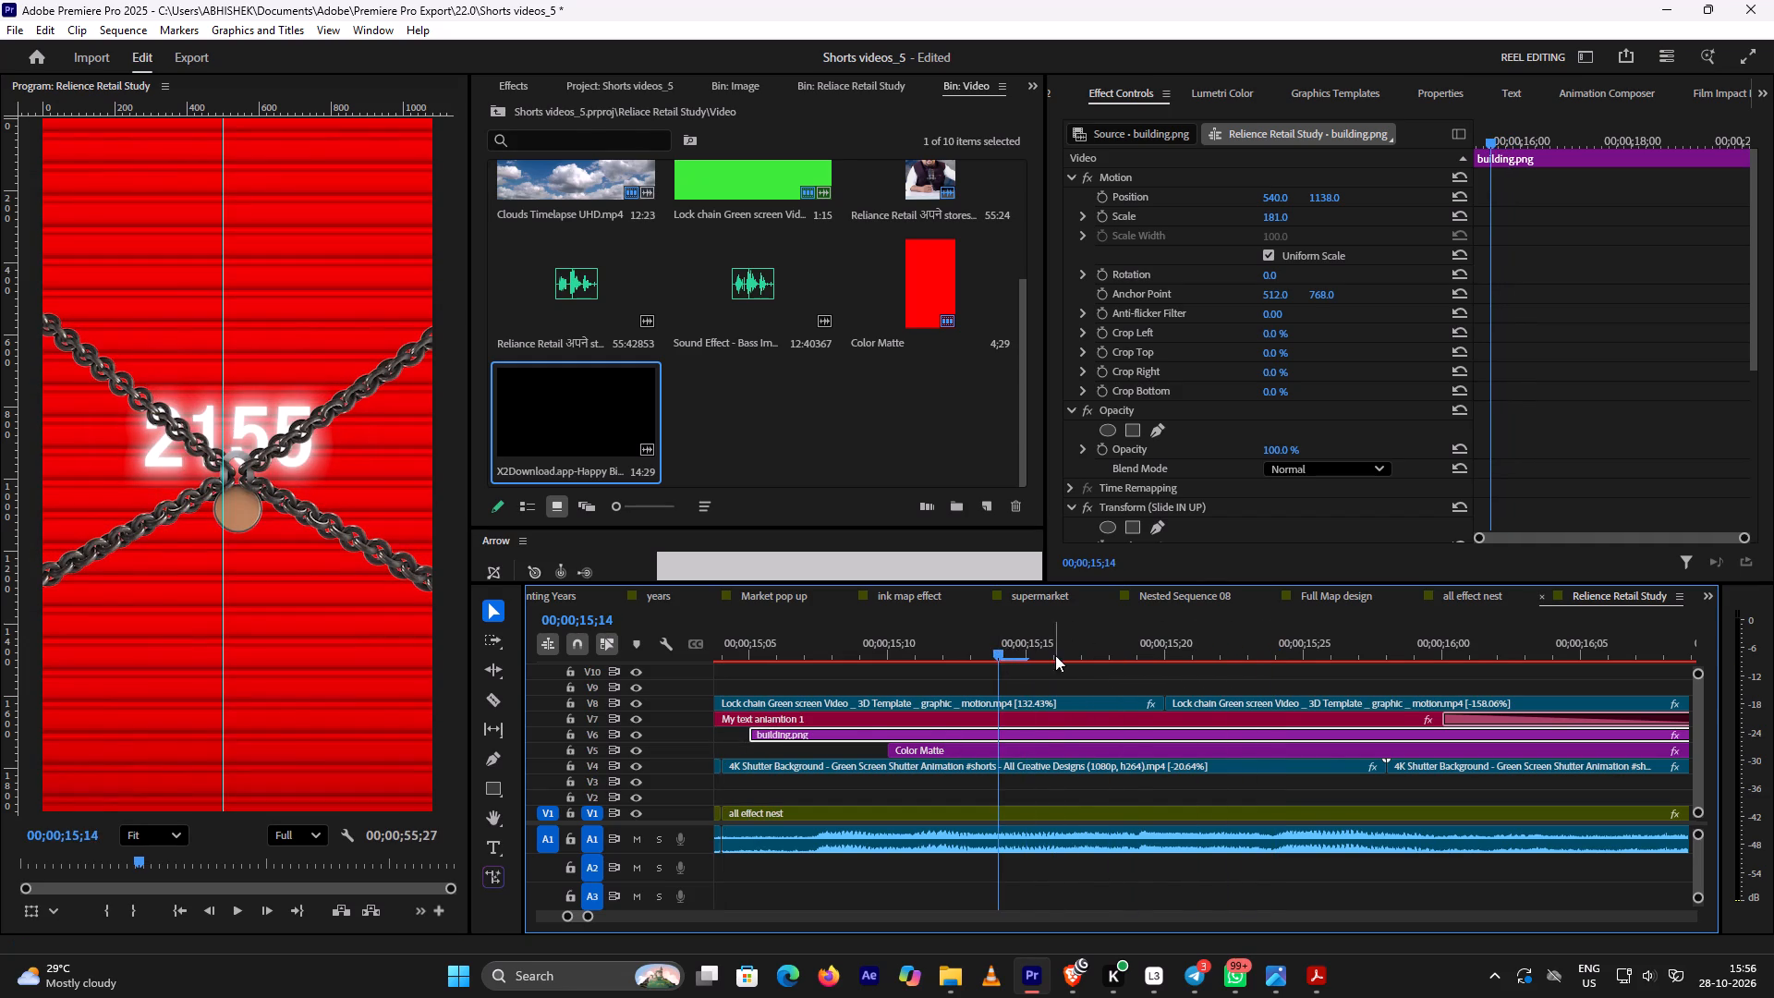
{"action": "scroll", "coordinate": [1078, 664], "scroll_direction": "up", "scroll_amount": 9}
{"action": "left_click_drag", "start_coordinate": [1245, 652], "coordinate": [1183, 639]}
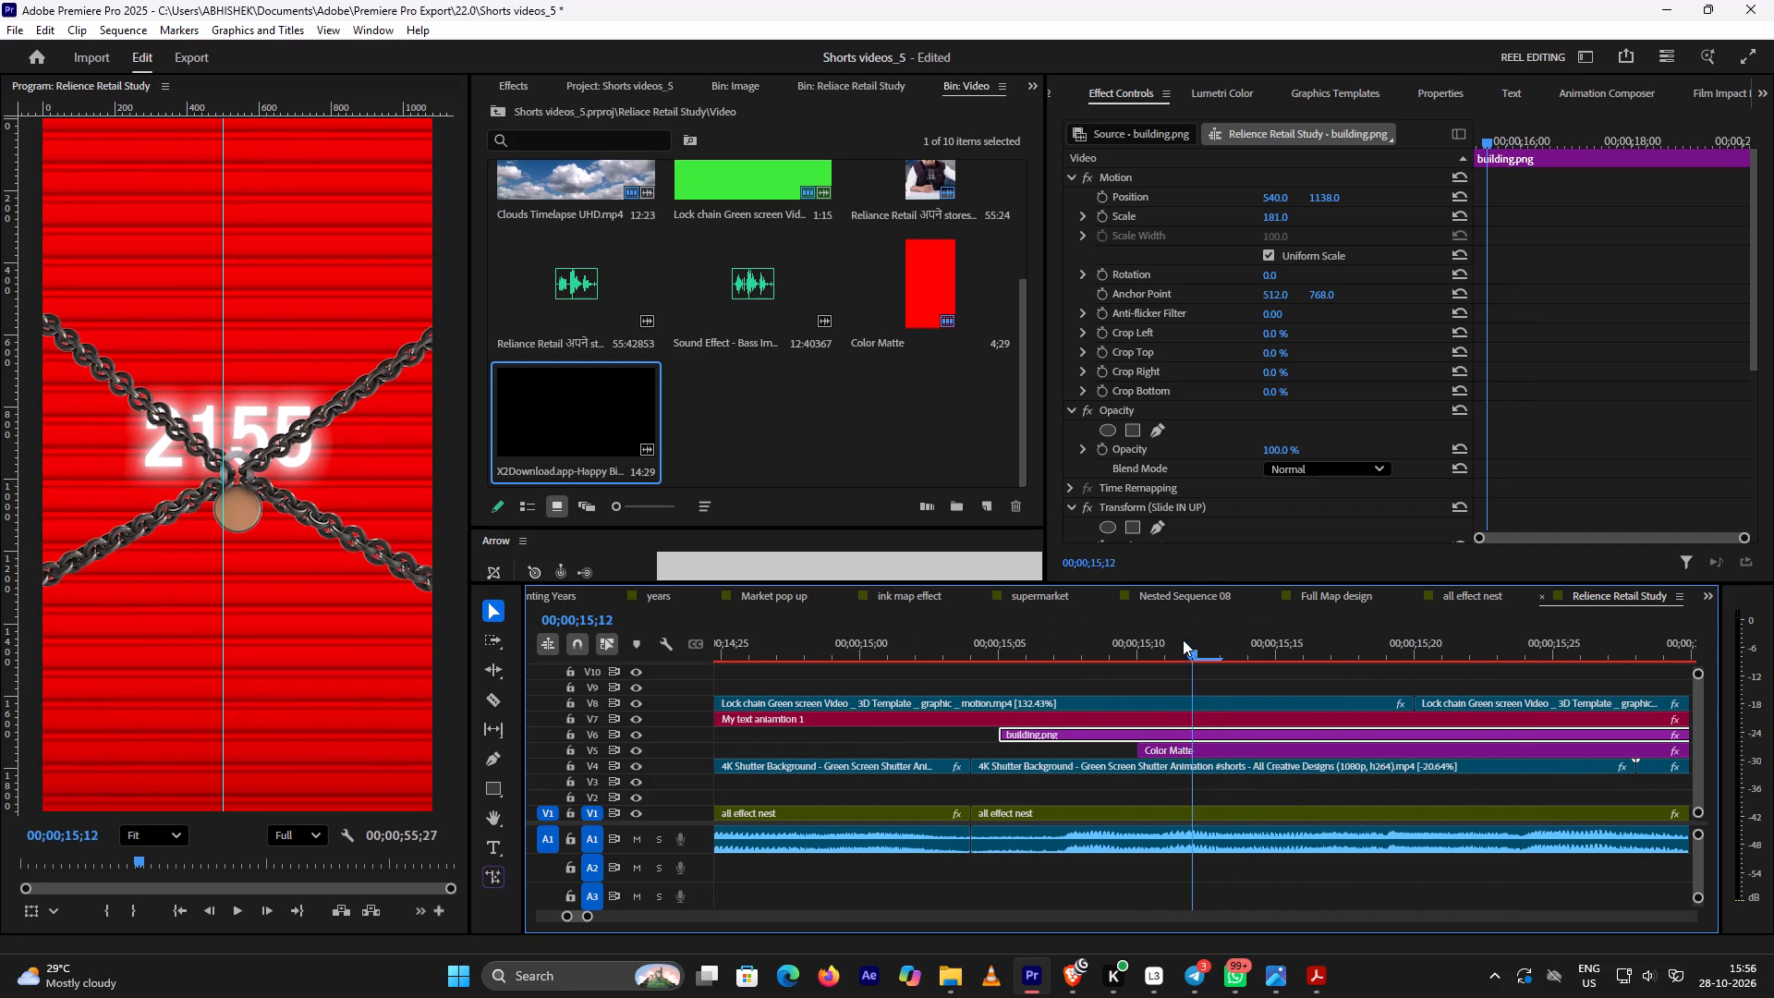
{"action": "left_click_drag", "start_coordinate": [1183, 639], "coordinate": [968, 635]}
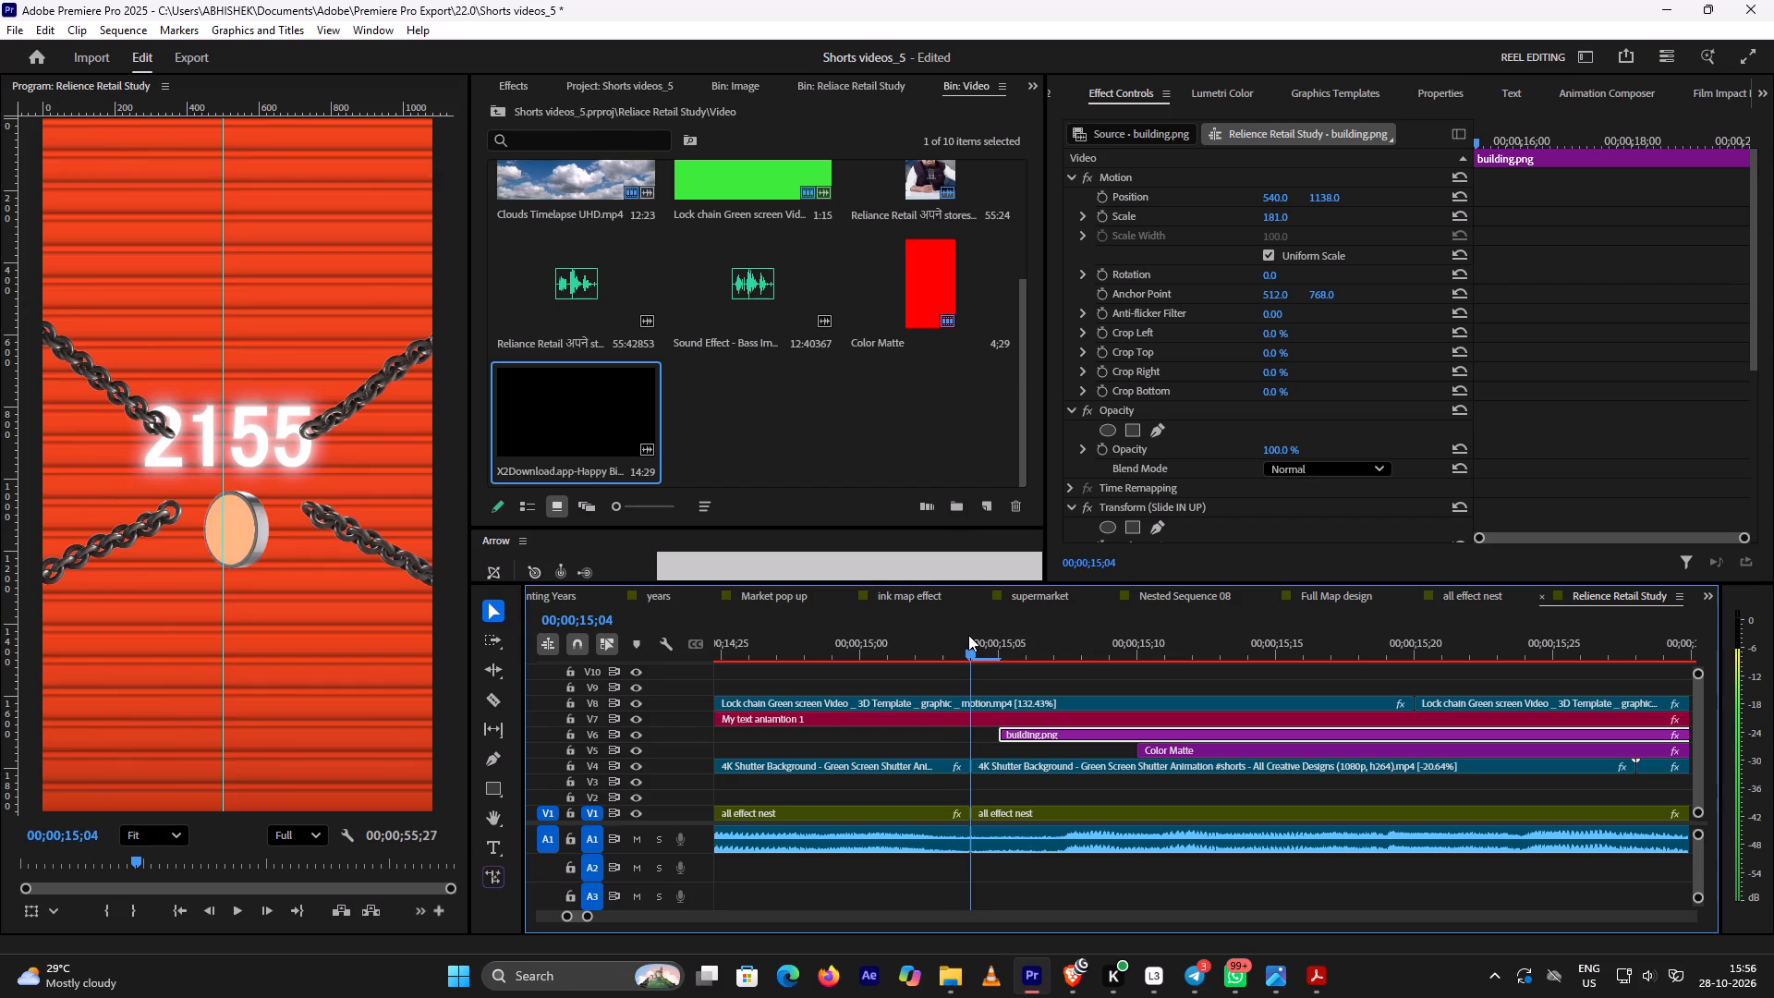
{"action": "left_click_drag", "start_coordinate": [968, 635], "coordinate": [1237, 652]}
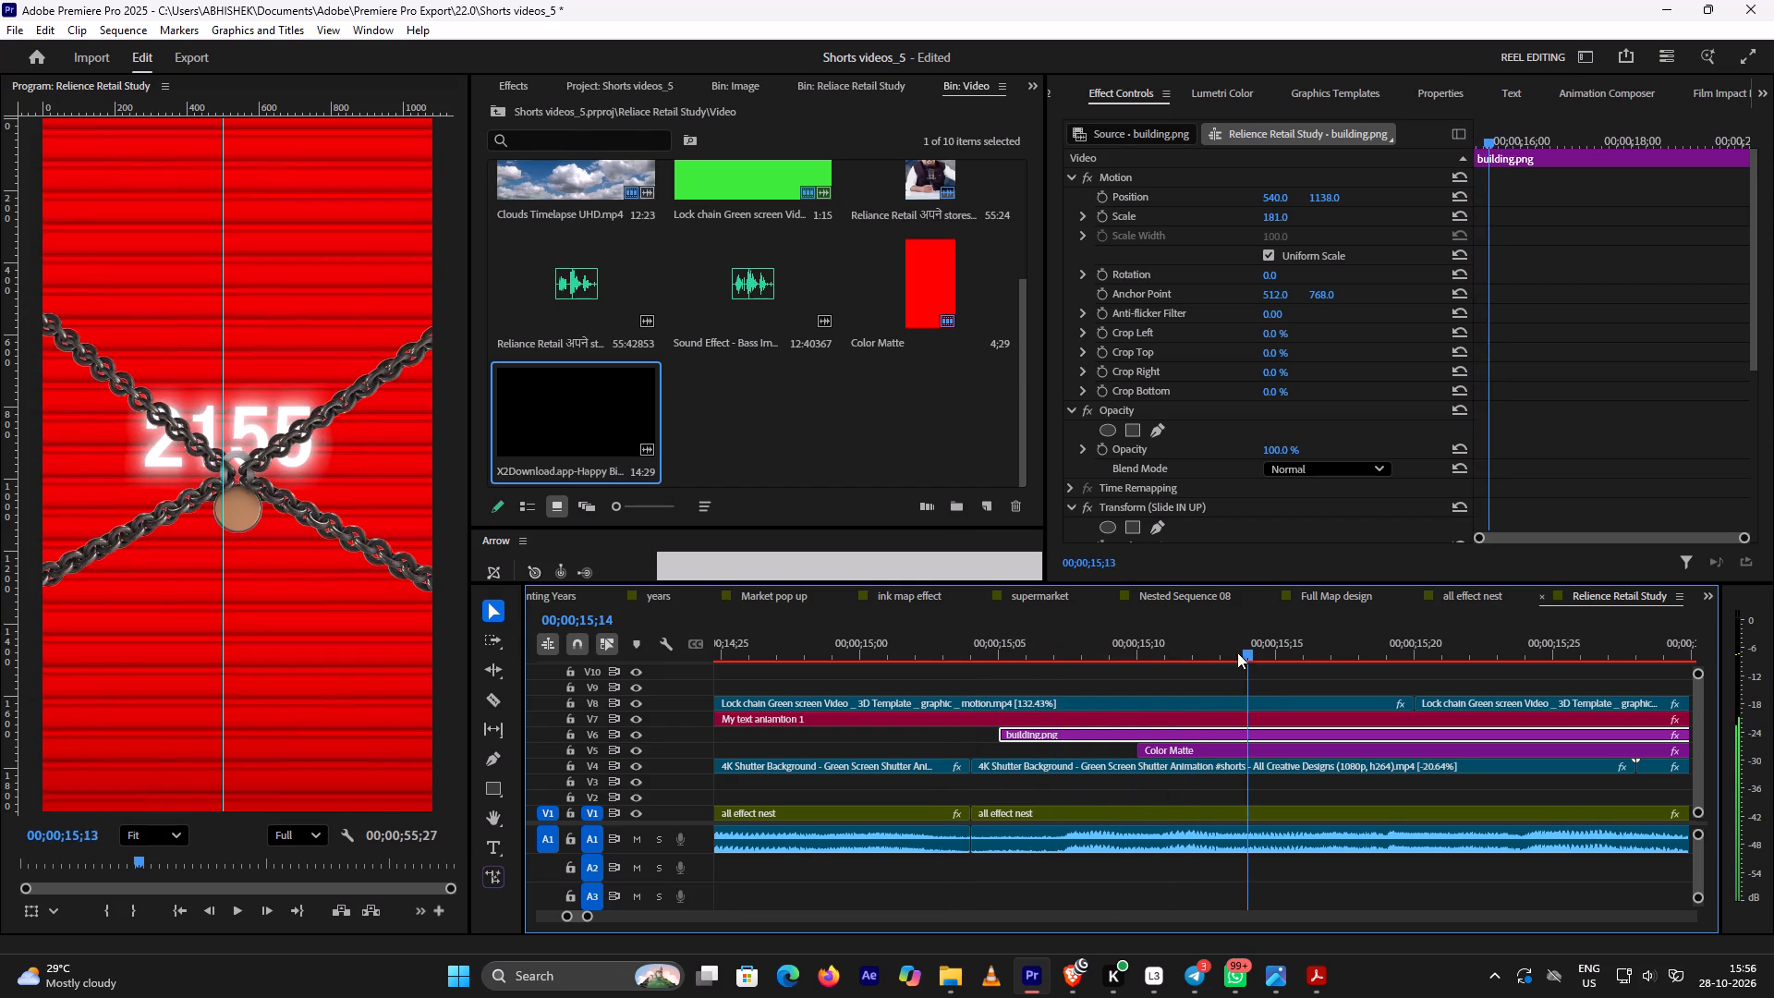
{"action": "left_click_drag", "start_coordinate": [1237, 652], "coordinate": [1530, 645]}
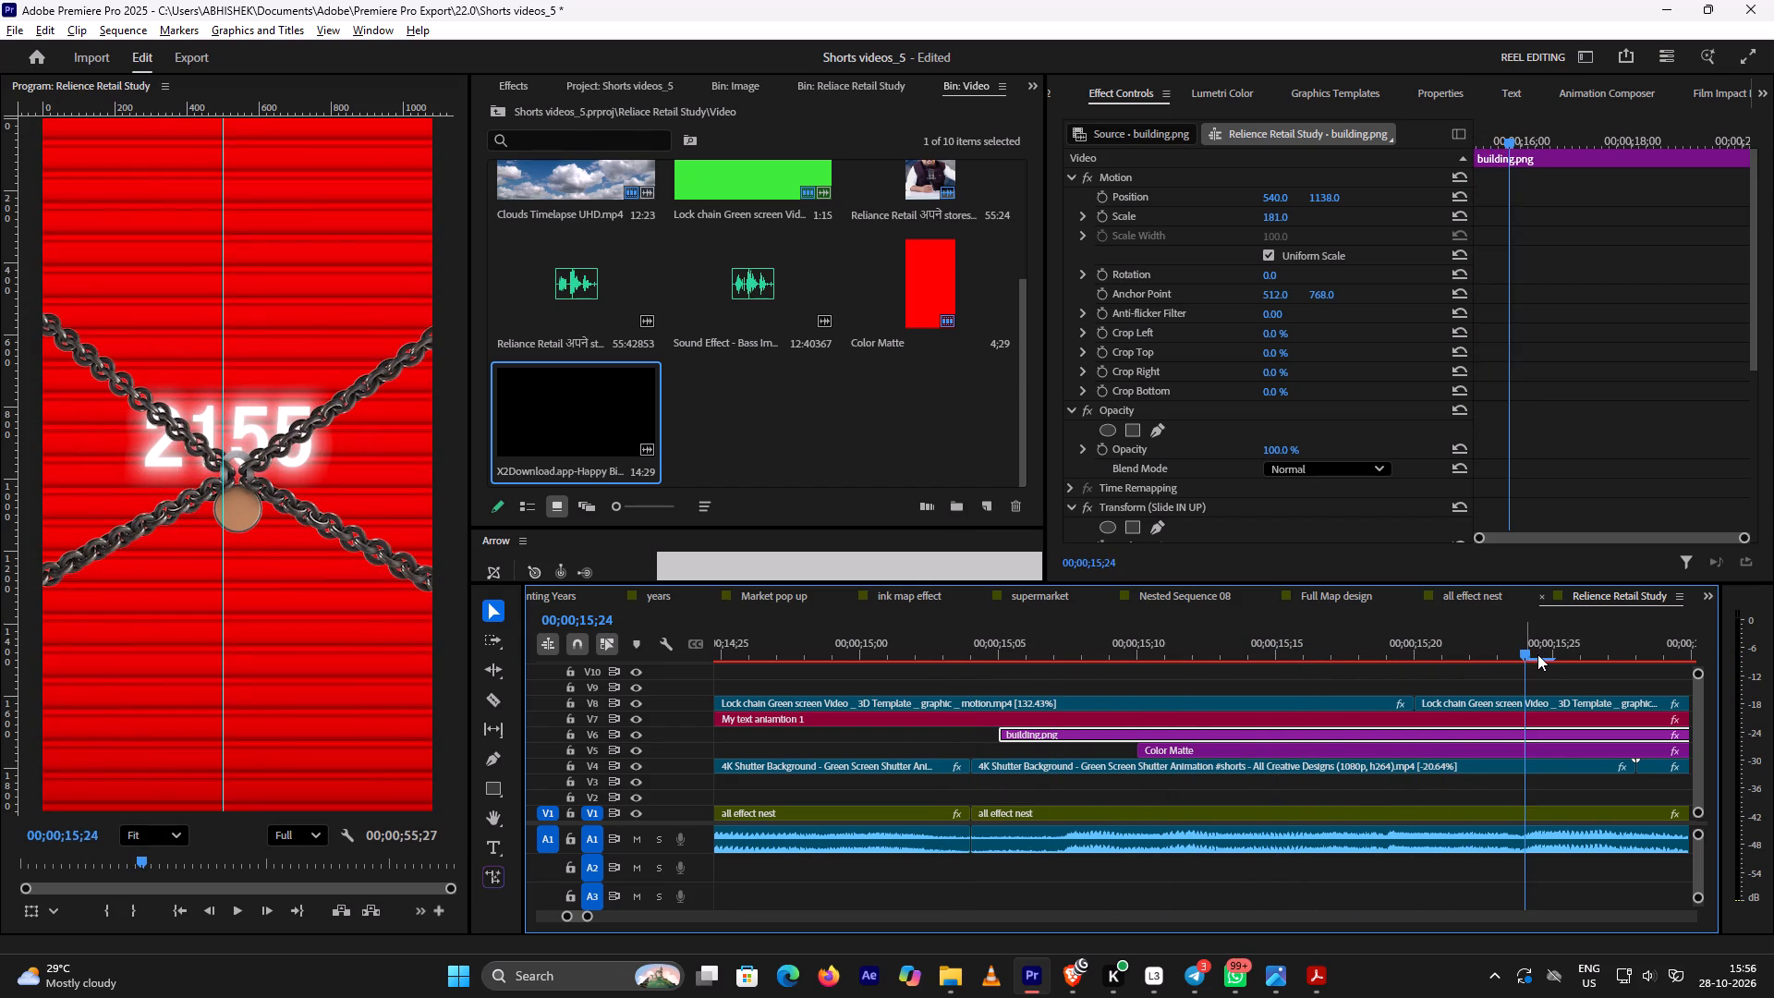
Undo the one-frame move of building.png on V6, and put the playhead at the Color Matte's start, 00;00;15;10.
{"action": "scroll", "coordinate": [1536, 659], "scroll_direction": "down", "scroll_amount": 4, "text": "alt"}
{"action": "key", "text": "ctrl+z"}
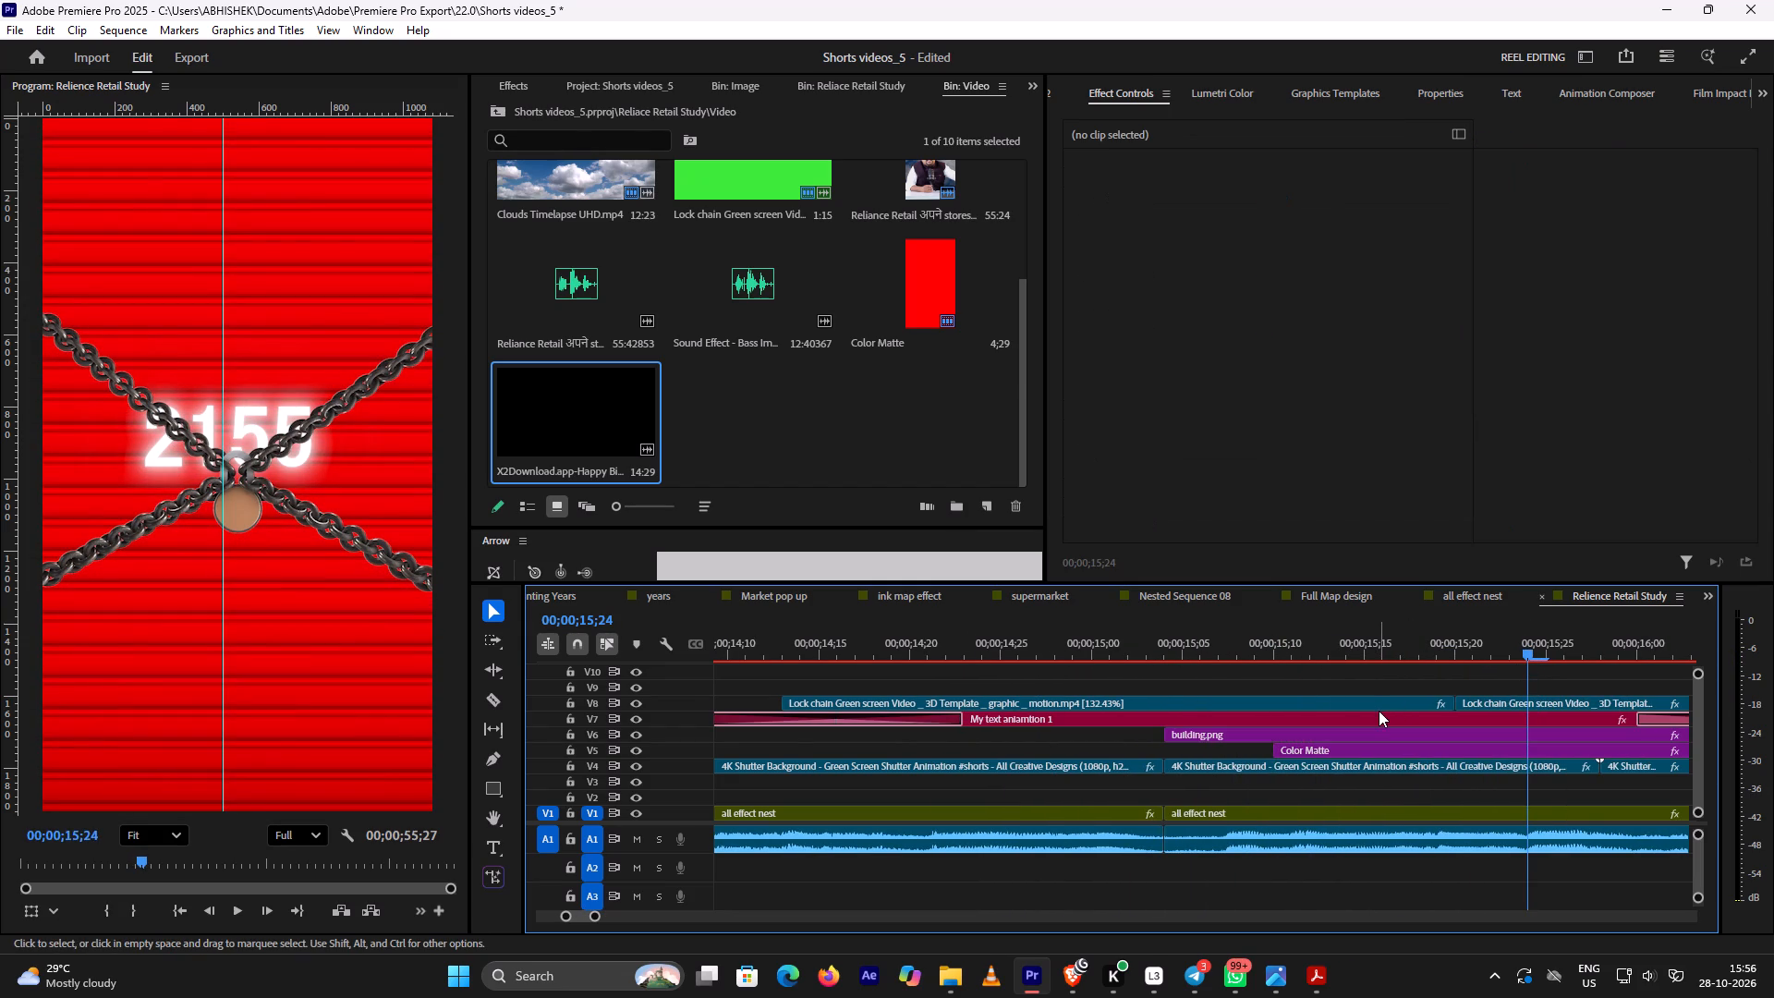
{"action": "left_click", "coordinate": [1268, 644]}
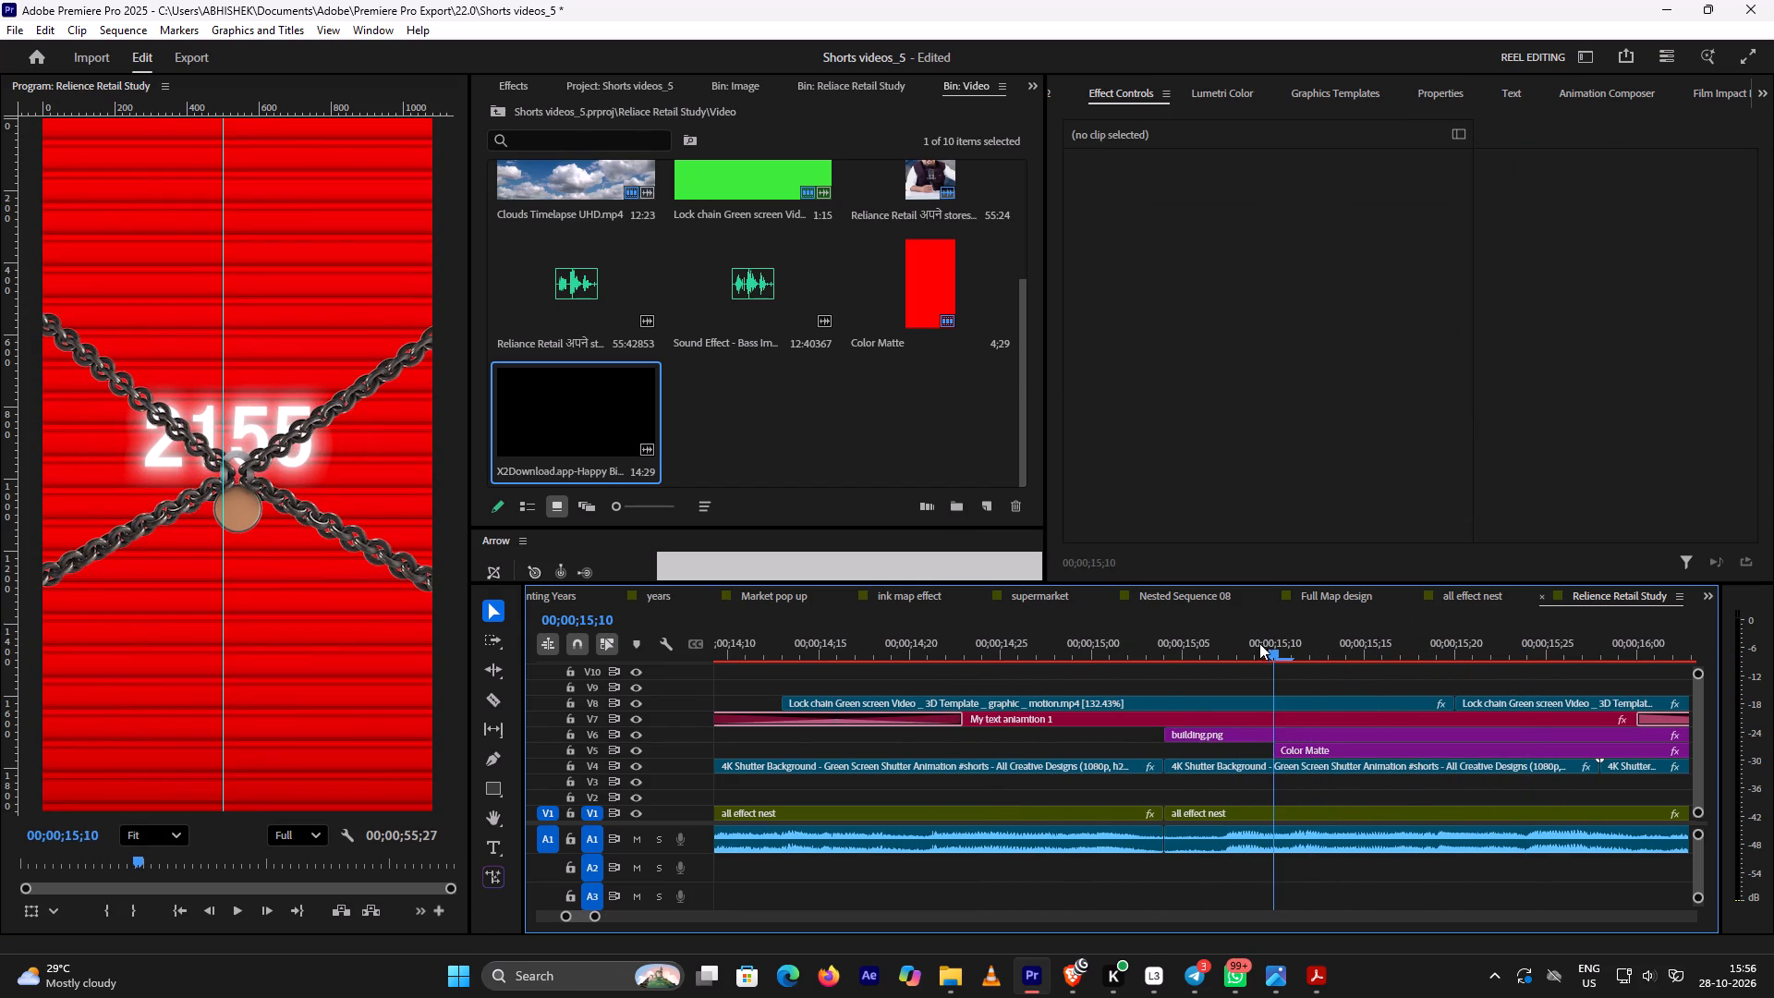
Scrub through the shutter opening from about 00;00;15;10 and check how building.png slides in against the shutter and lock chains.
{"action": "left_click_drag", "start_coordinate": [1262, 651], "coordinate": [1439, 654]}
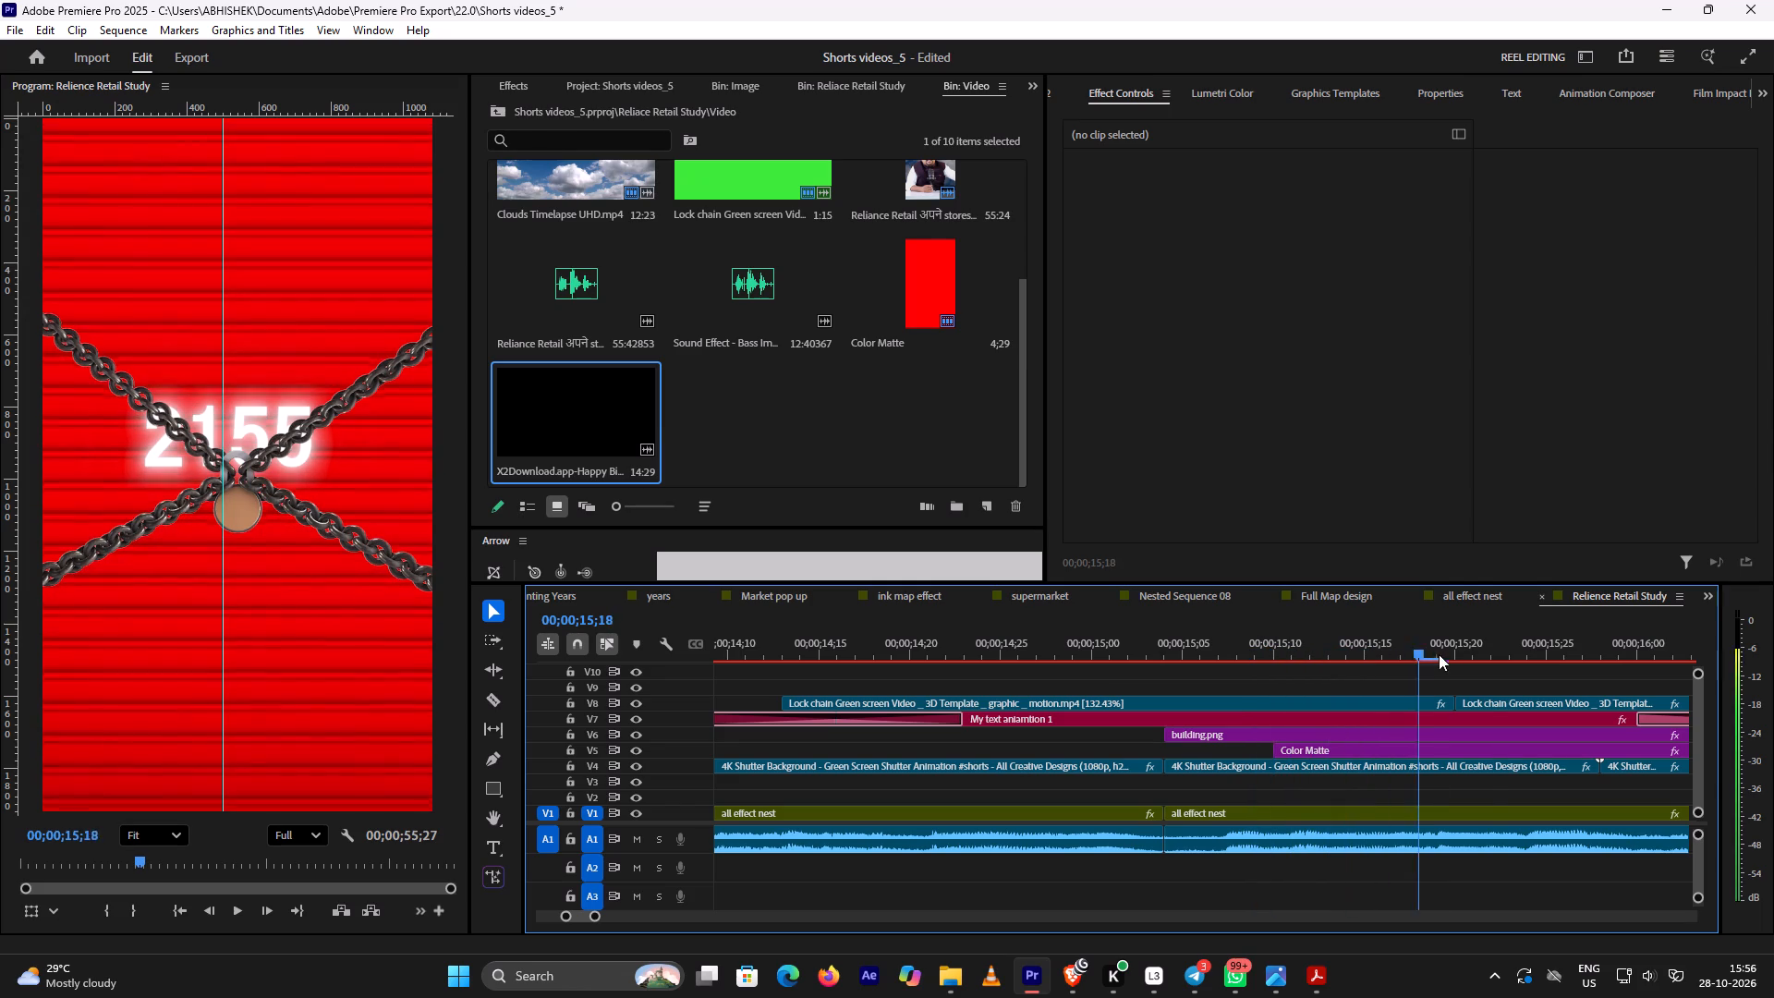
{"action": "left_click_drag", "start_coordinate": [1439, 654], "coordinate": [1695, 658]}
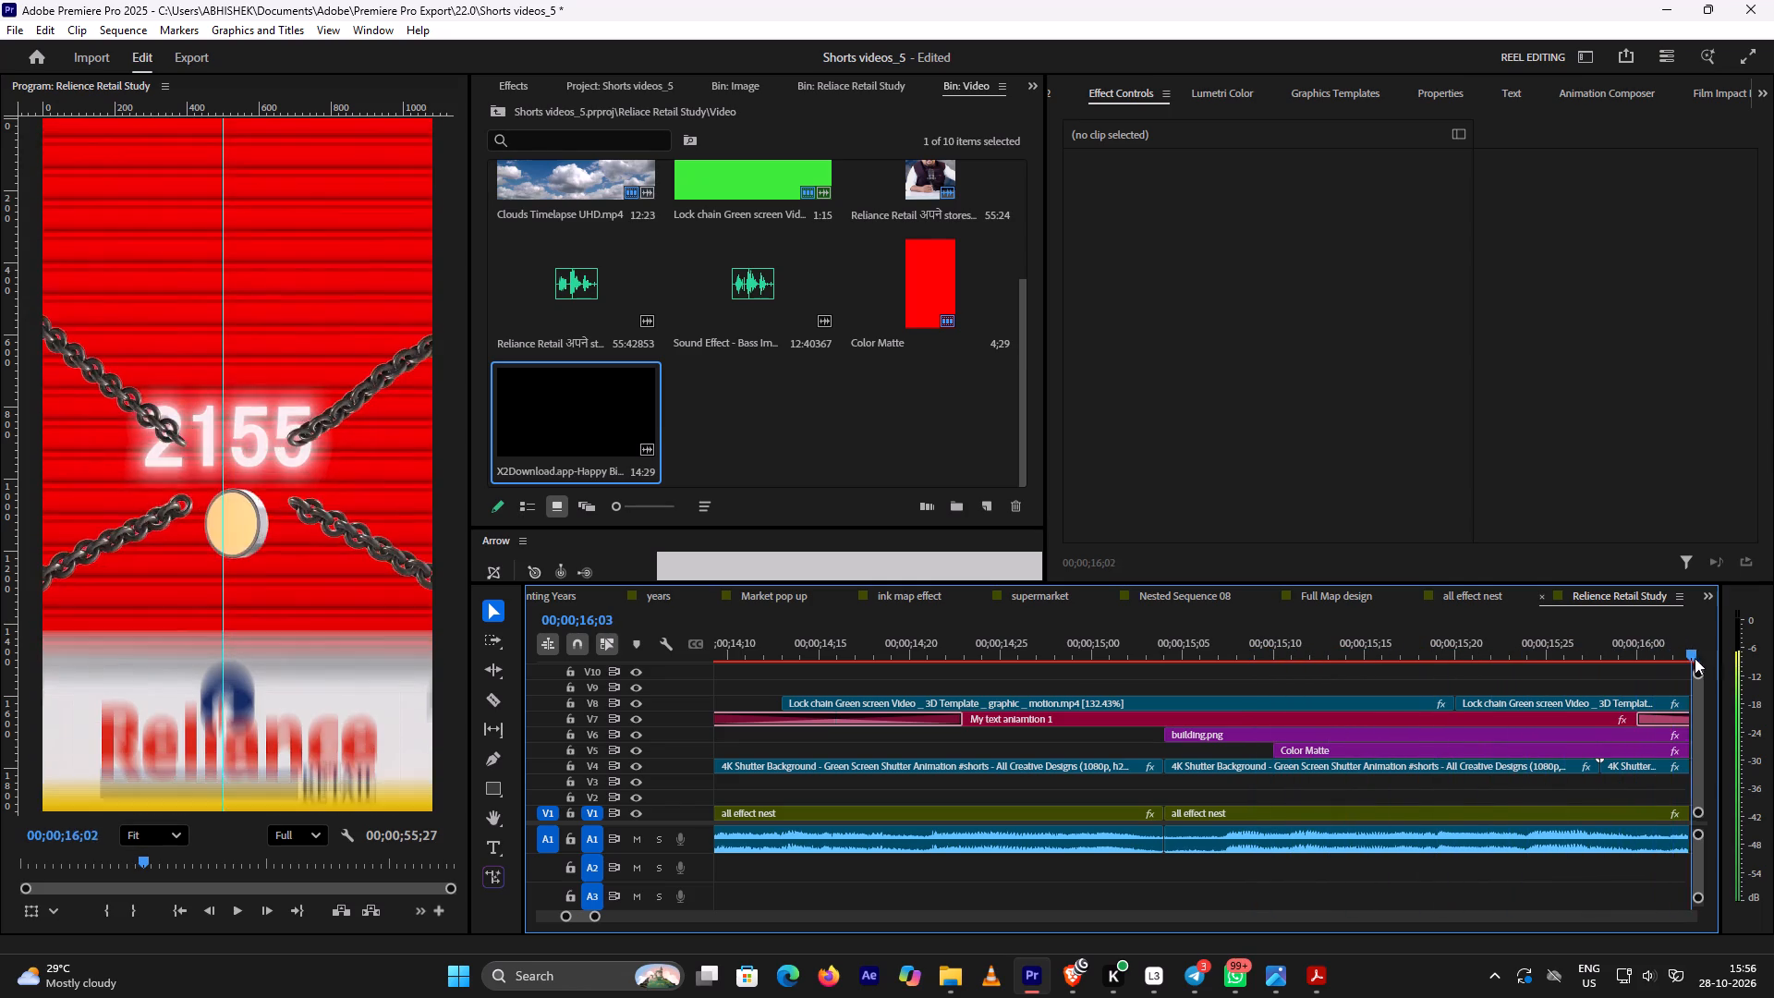
{"action": "left_click_drag", "start_coordinate": [1695, 658], "coordinate": [755, 668]}
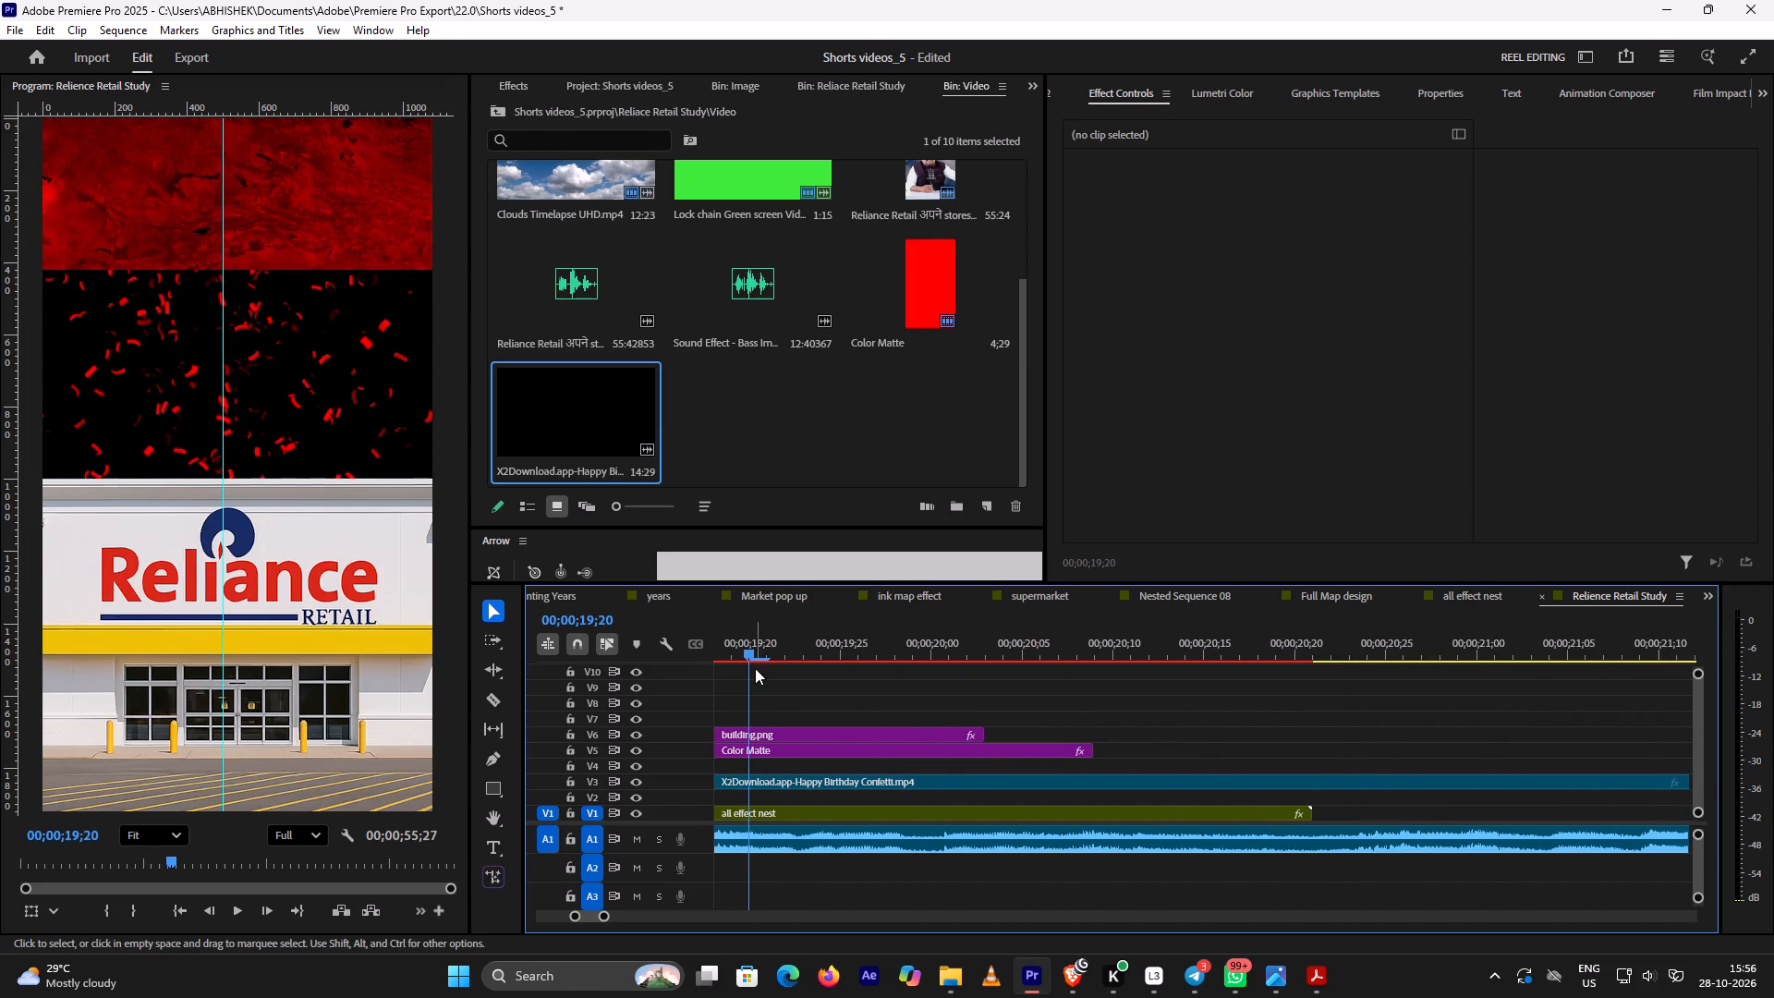
{"action": "scroll", "coordinate": [839, 679], "scroll_direction": "down", "scroll_amount": 11, "text": "alt"}
{"action": "scroll", "coordinate": [838, 678], "scroll_direction": "up", "scroll_amount": 9}
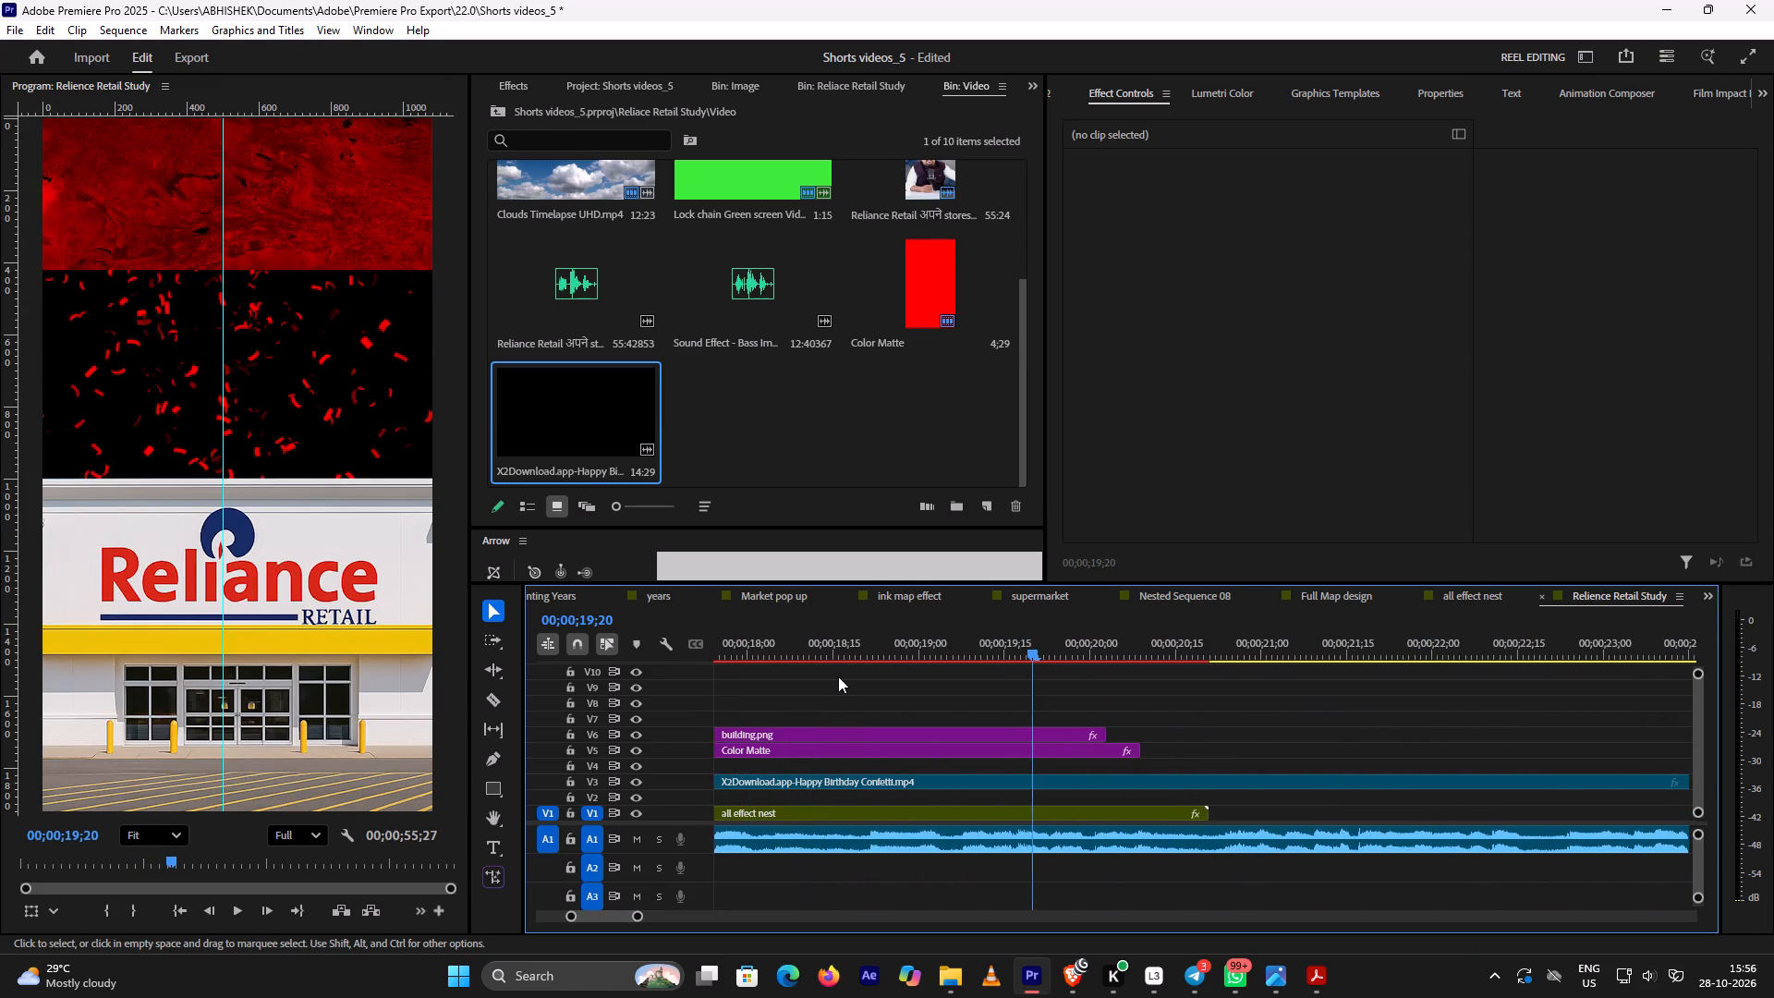
{"action": "scroll", "coordinate": [838, 676], "scroll_direction": "up", "scroll_amount": 18}
{"action": "left_click", "coordinate": [808, 640]}
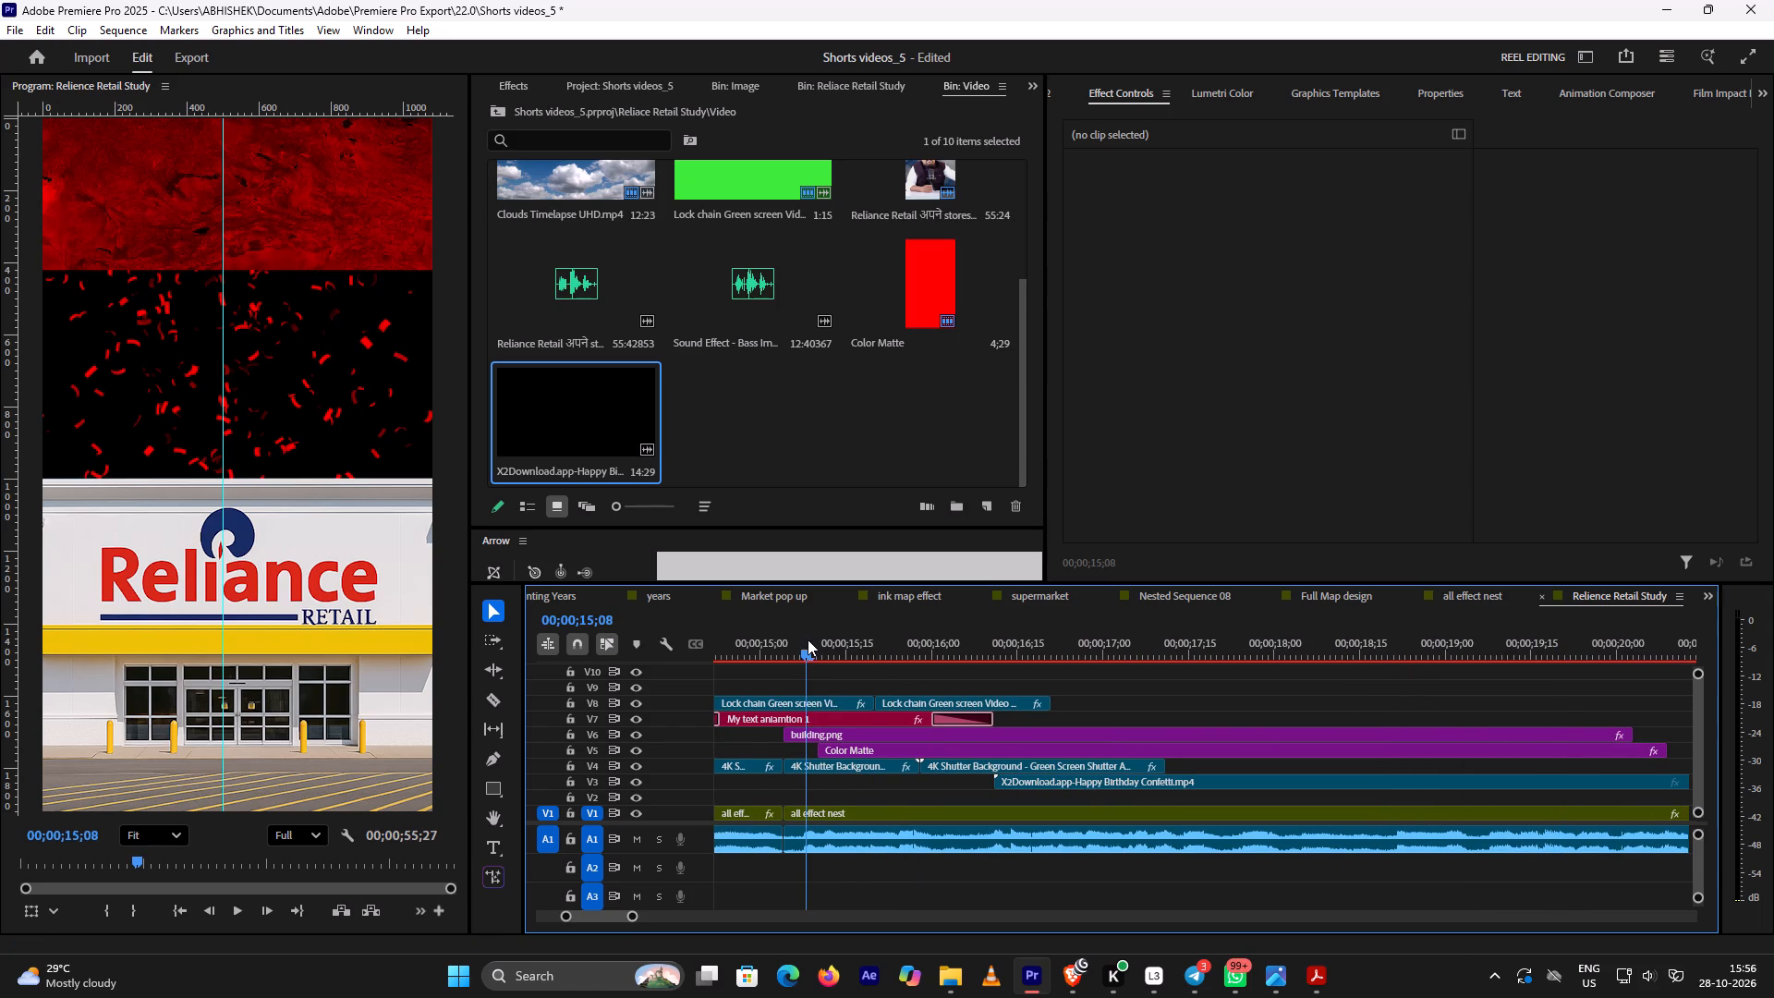
{"action": "left_click_drag", "start_coordinate": [808, 650], "coordinate": [940, 642]}
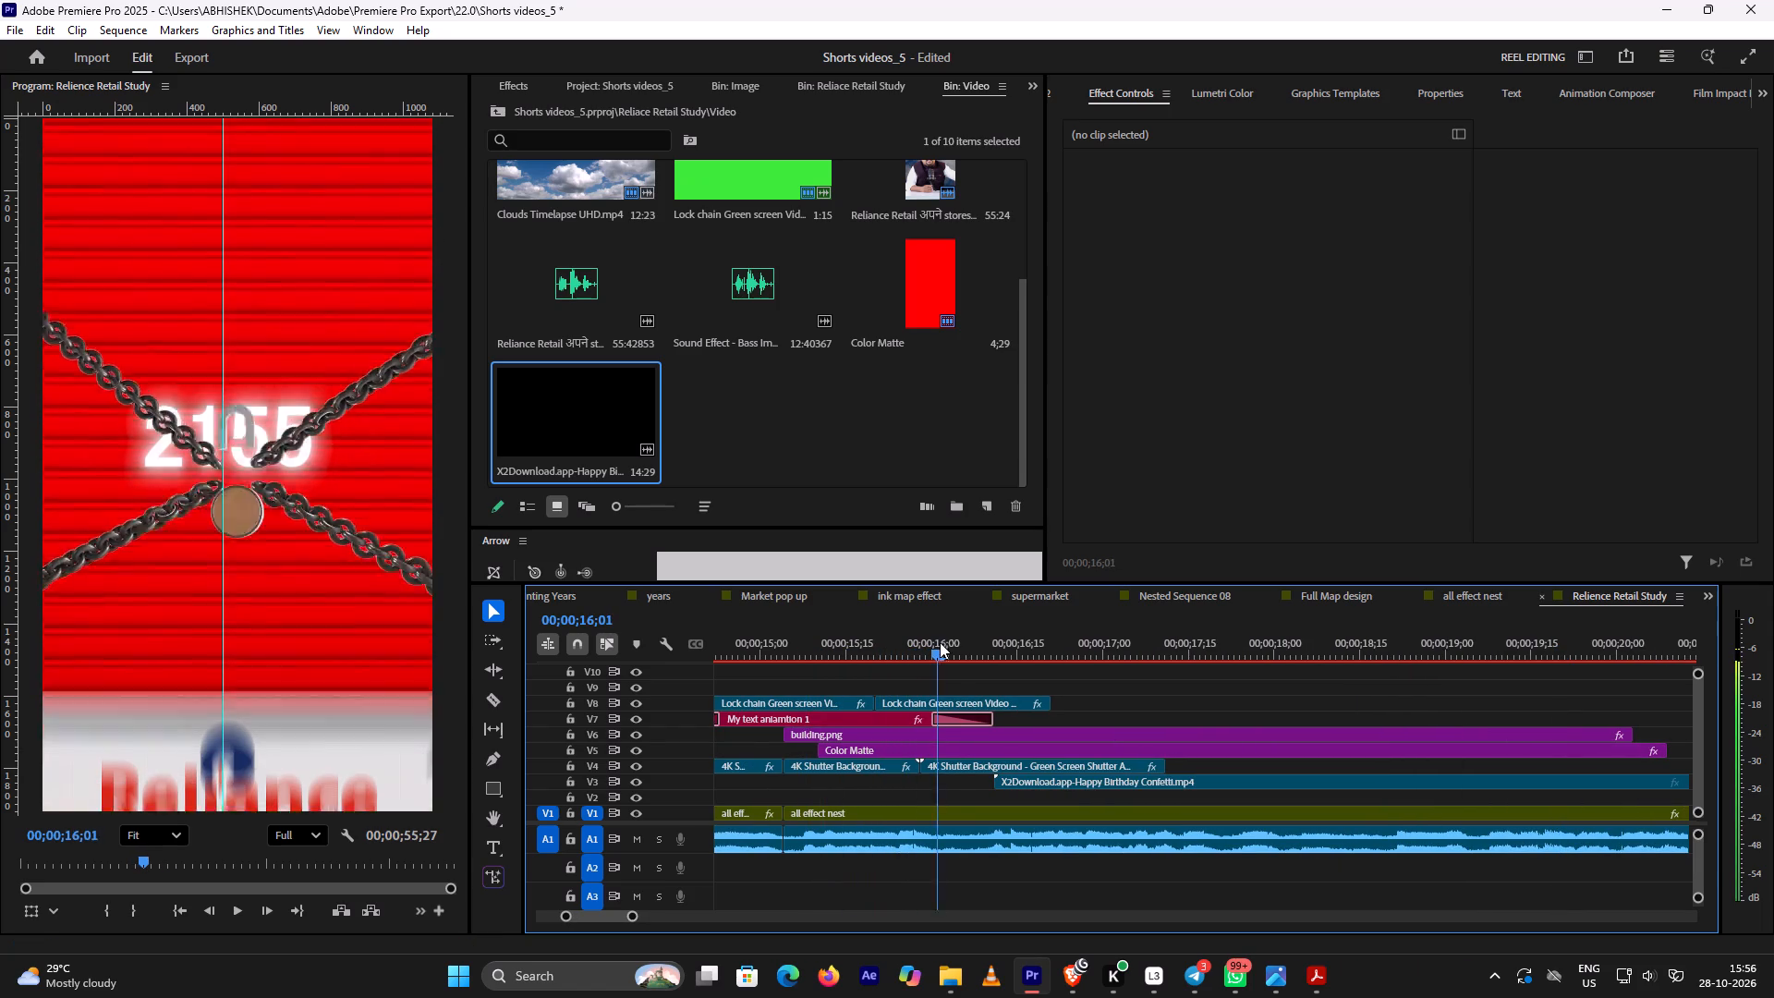
{"action": "left_click_drag", "start_coordinate": [940, 642], "coordinate": [967, 648]}
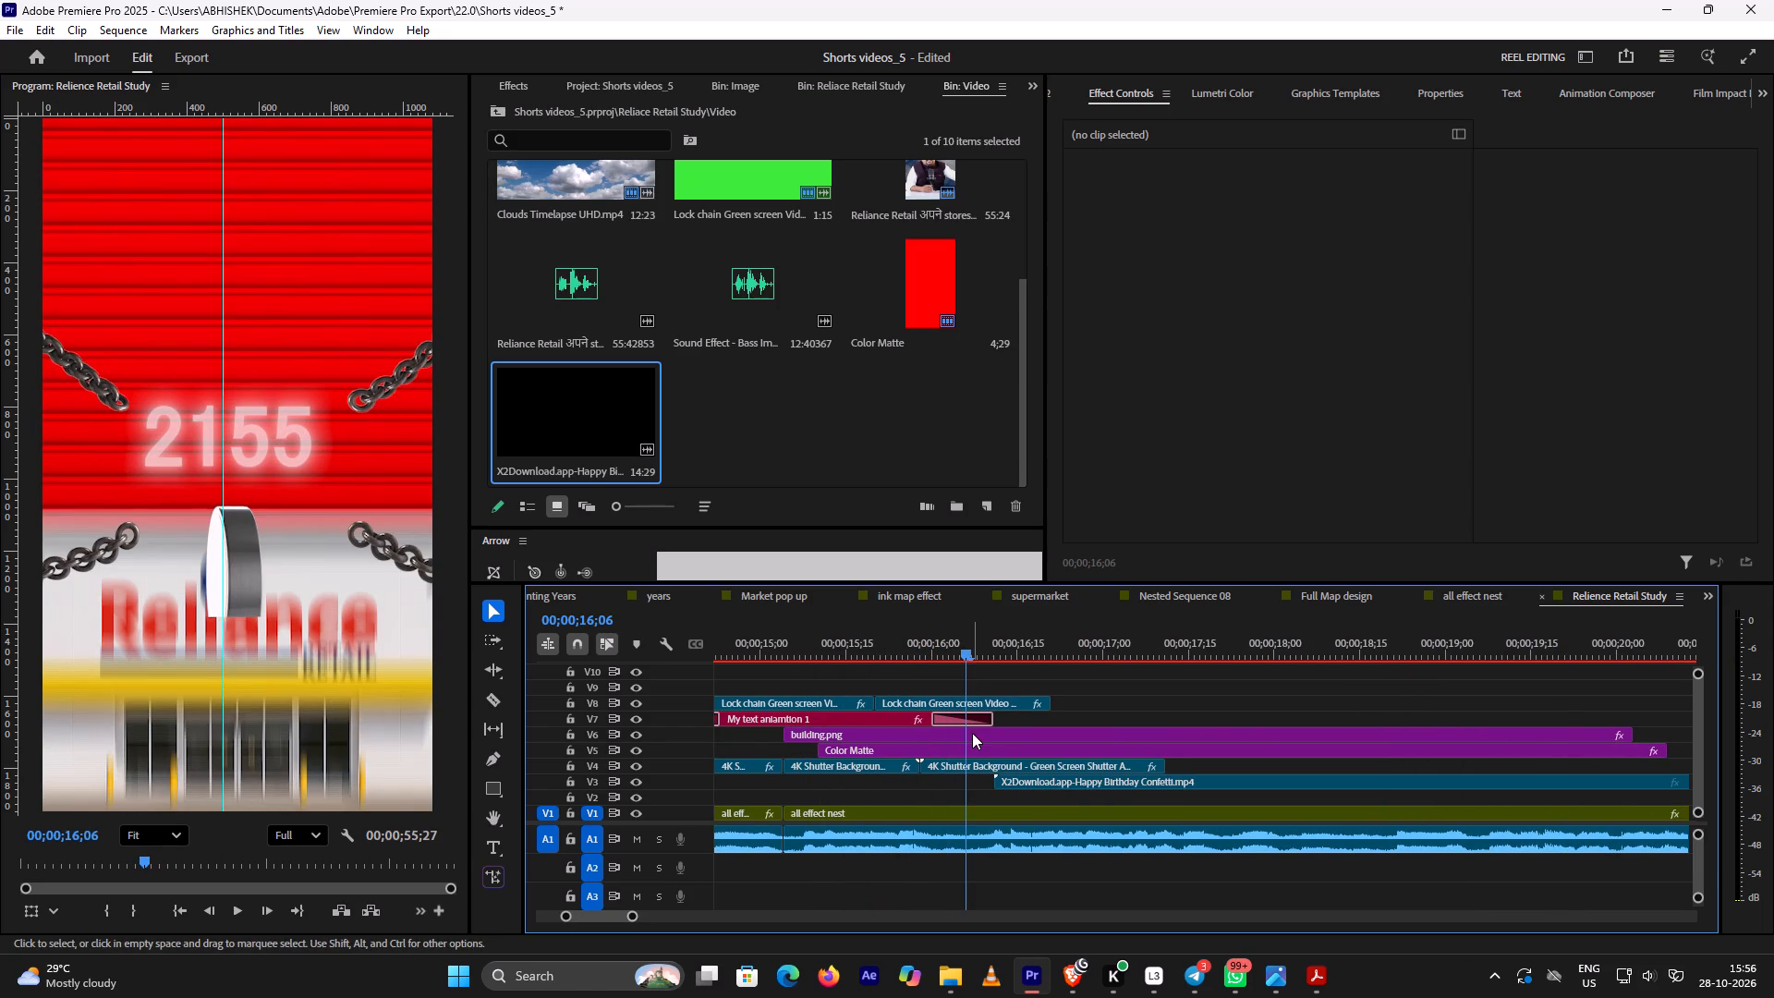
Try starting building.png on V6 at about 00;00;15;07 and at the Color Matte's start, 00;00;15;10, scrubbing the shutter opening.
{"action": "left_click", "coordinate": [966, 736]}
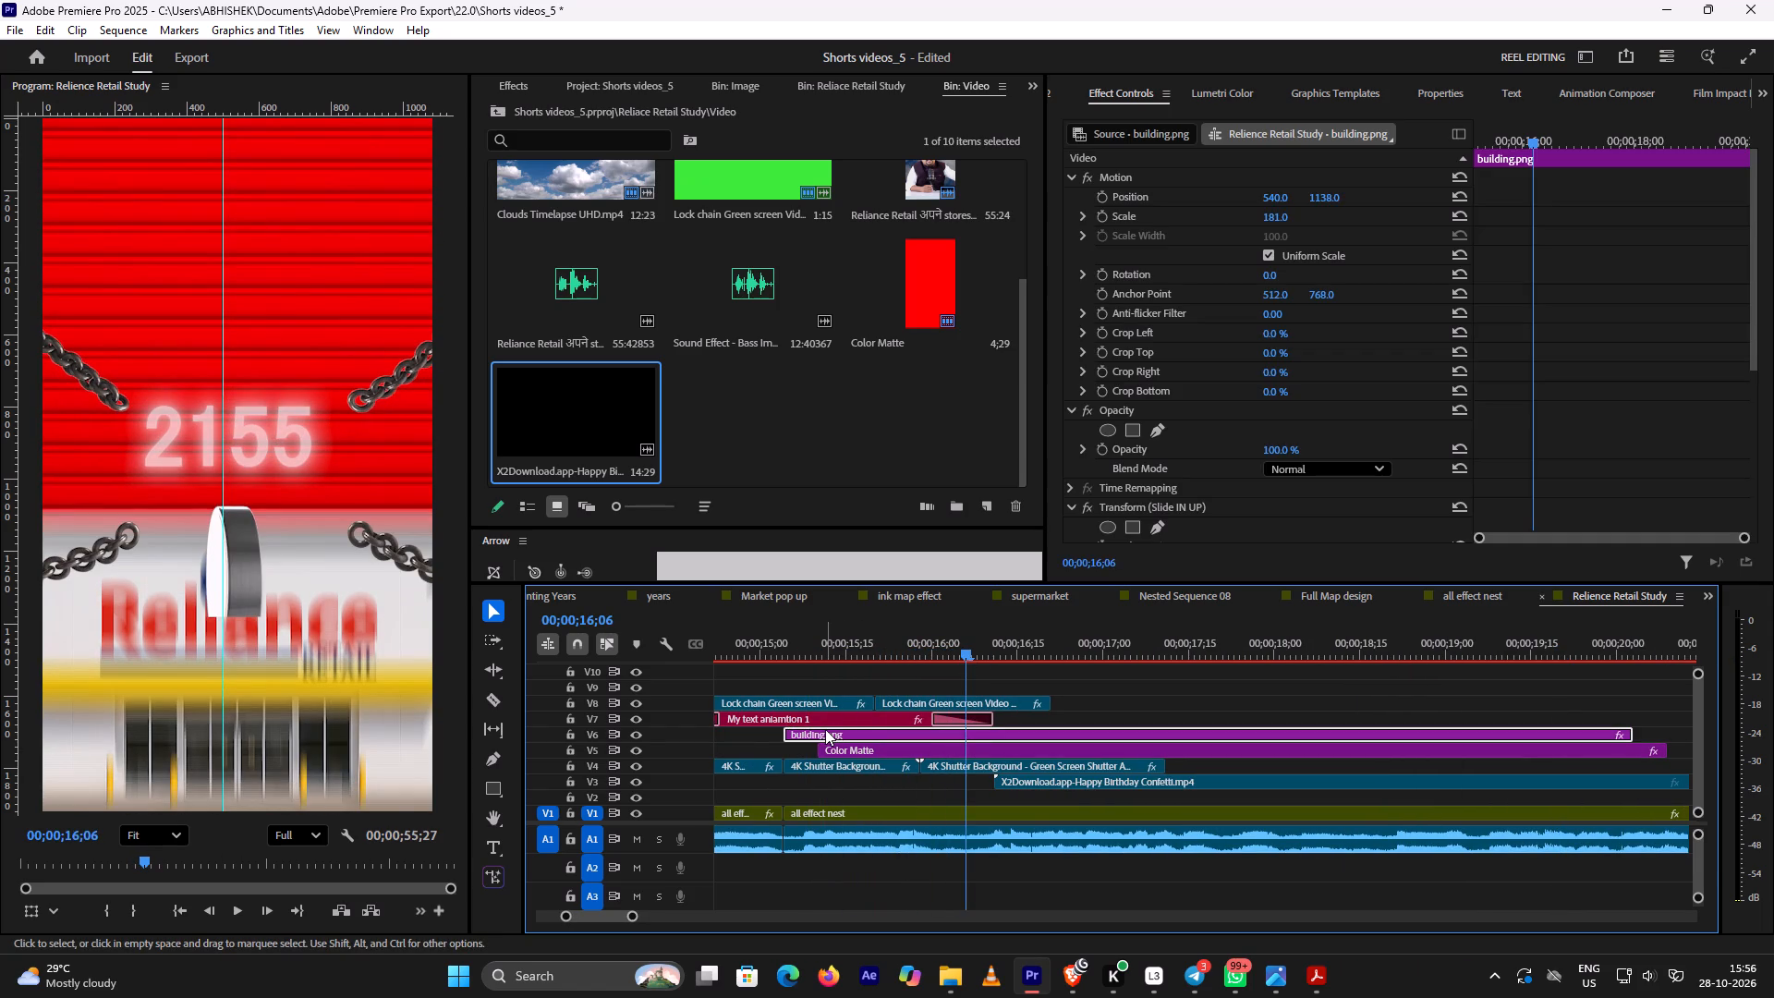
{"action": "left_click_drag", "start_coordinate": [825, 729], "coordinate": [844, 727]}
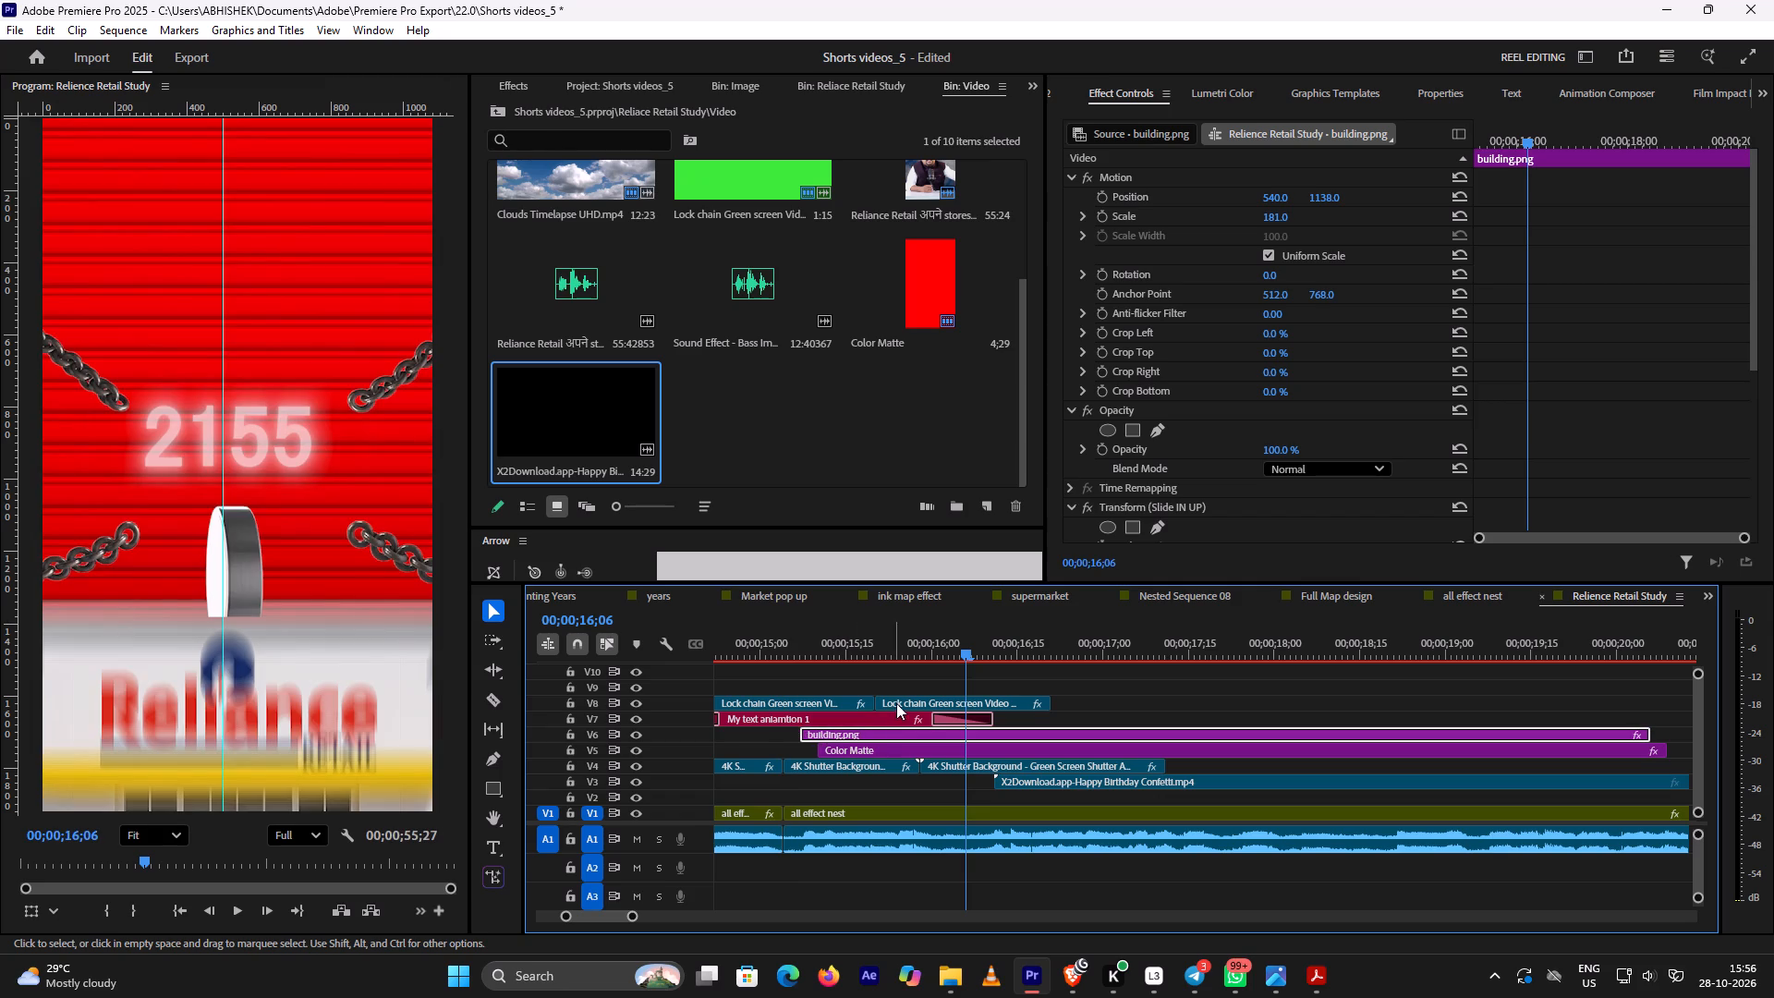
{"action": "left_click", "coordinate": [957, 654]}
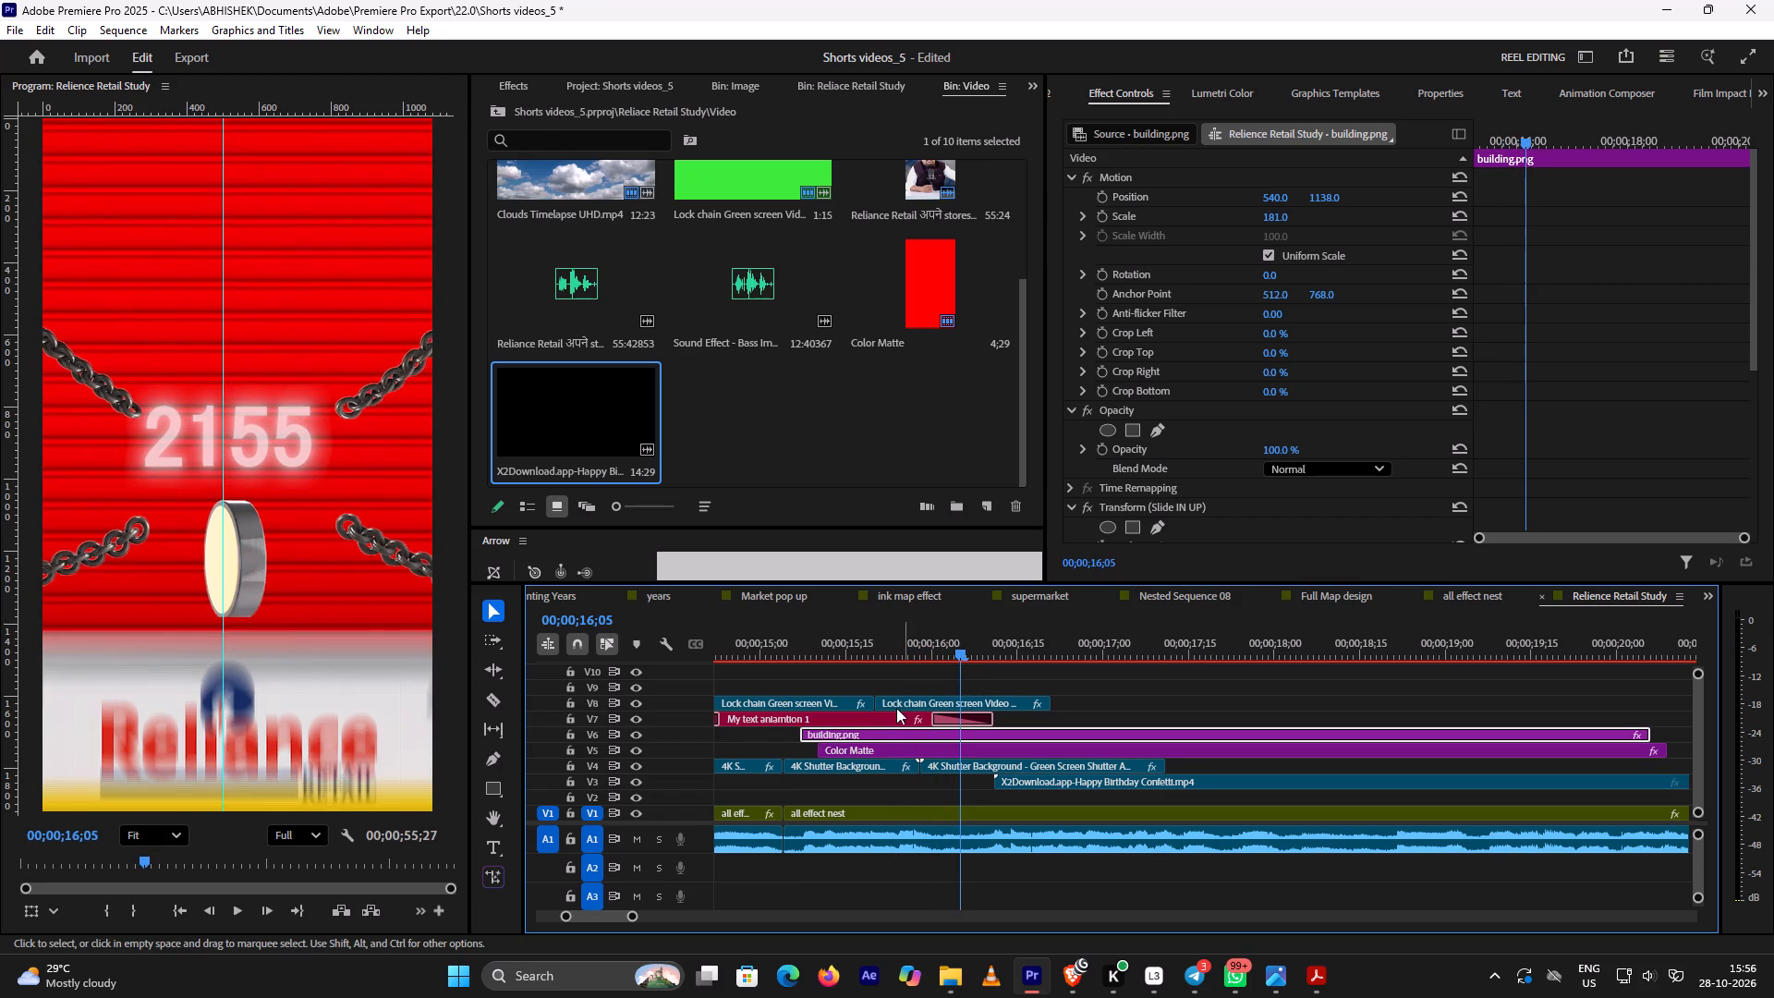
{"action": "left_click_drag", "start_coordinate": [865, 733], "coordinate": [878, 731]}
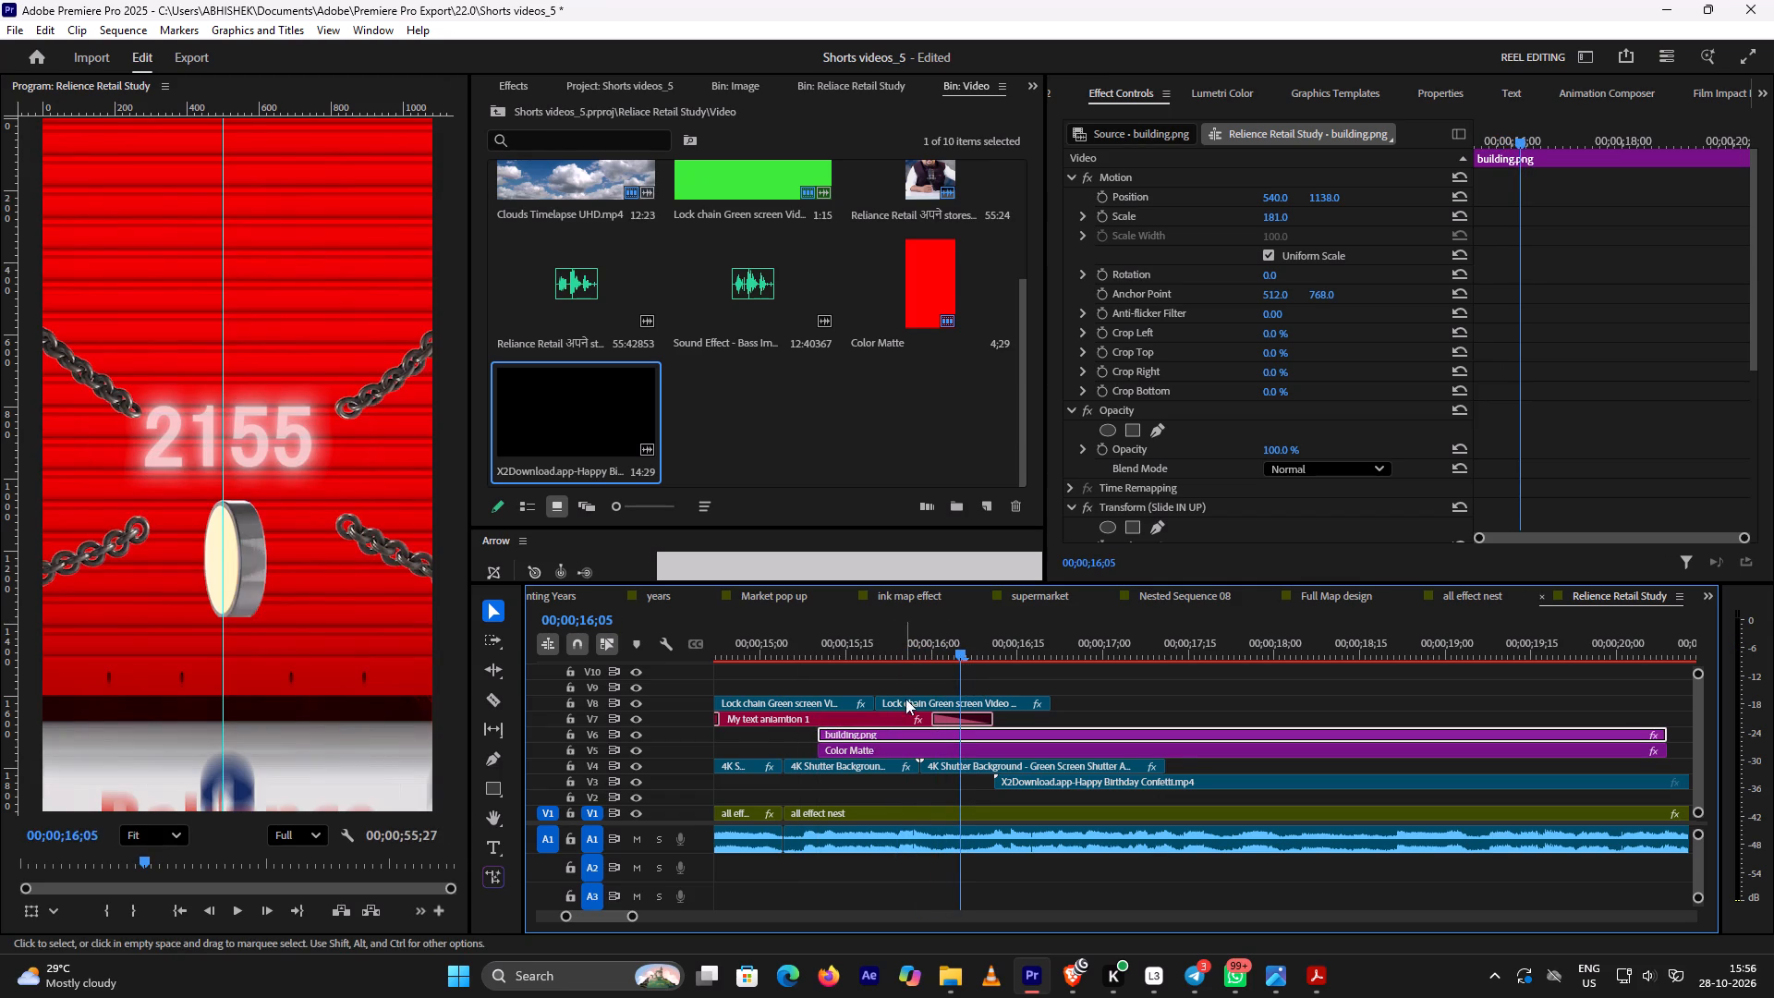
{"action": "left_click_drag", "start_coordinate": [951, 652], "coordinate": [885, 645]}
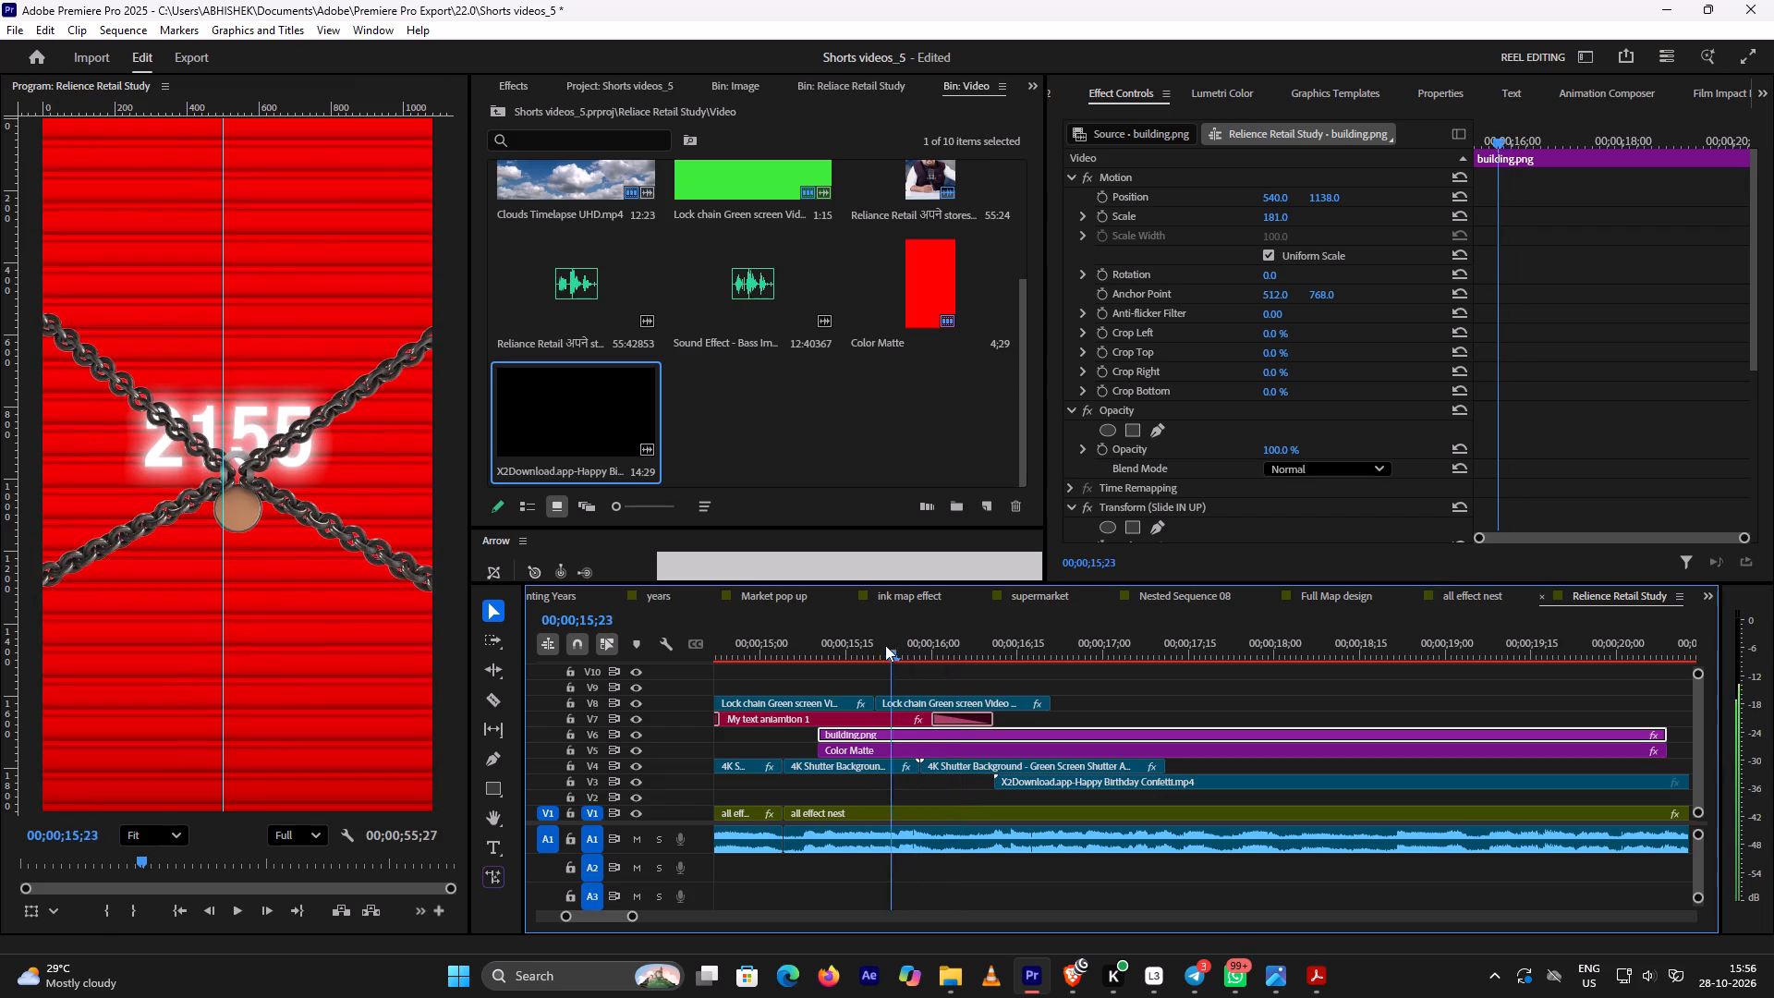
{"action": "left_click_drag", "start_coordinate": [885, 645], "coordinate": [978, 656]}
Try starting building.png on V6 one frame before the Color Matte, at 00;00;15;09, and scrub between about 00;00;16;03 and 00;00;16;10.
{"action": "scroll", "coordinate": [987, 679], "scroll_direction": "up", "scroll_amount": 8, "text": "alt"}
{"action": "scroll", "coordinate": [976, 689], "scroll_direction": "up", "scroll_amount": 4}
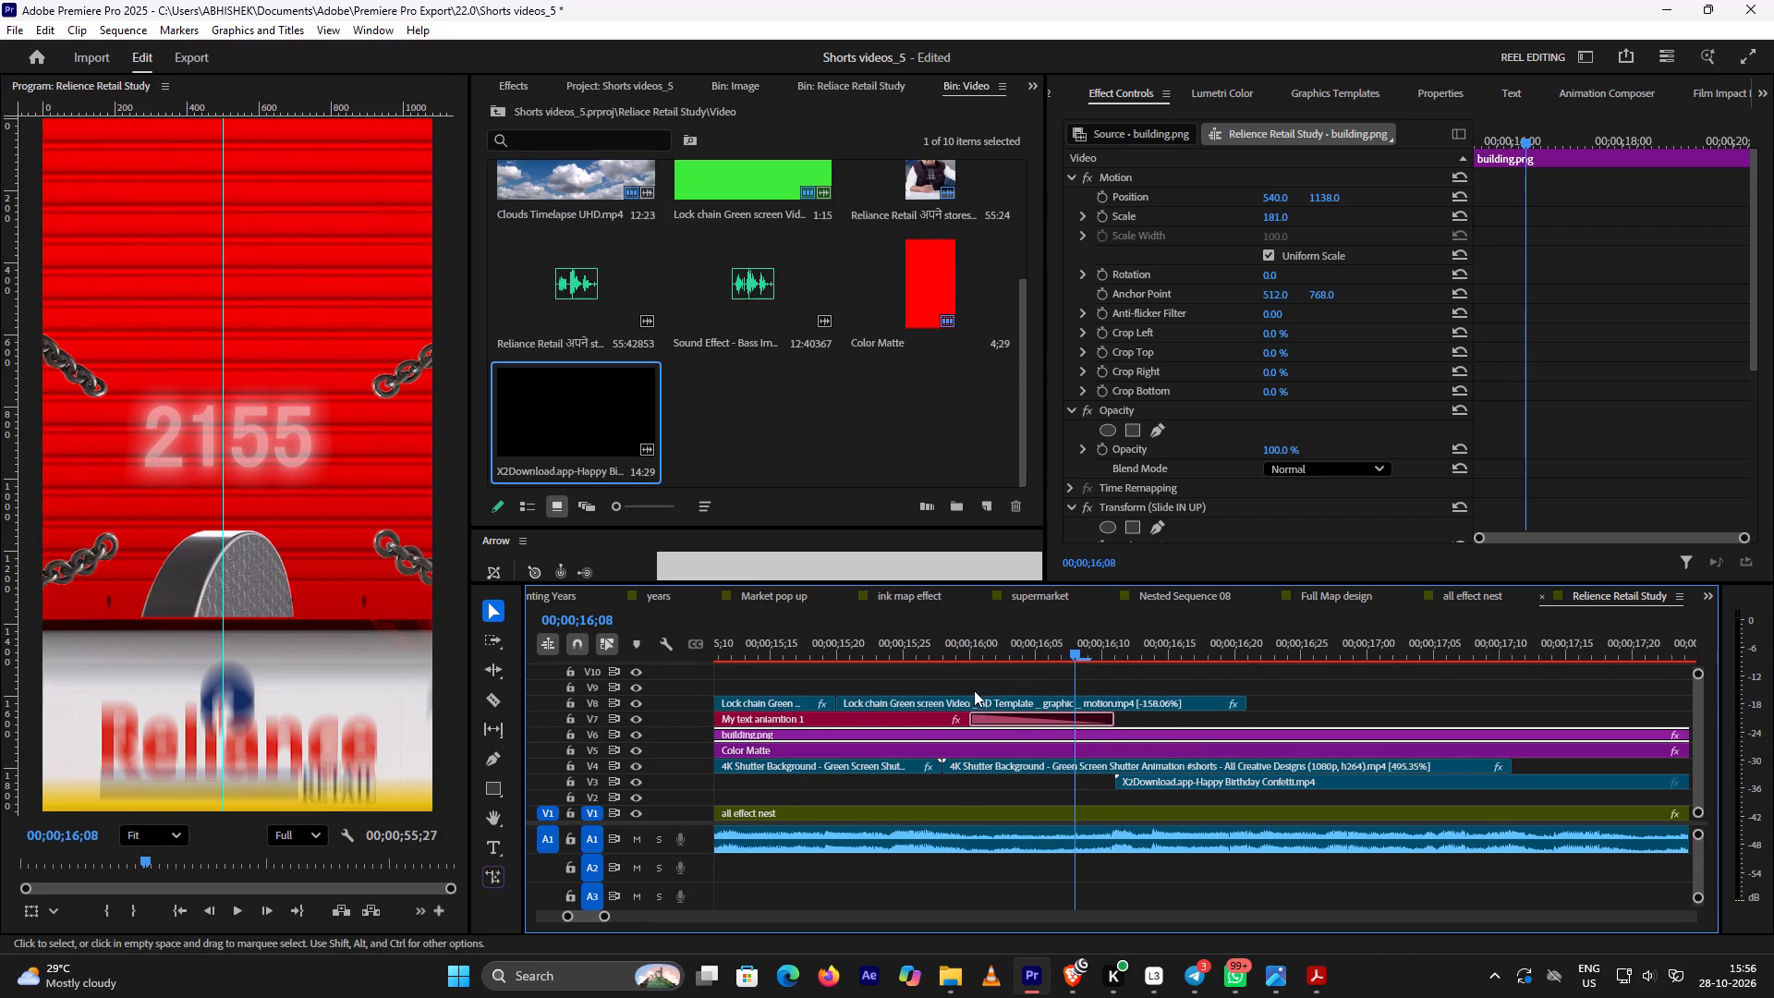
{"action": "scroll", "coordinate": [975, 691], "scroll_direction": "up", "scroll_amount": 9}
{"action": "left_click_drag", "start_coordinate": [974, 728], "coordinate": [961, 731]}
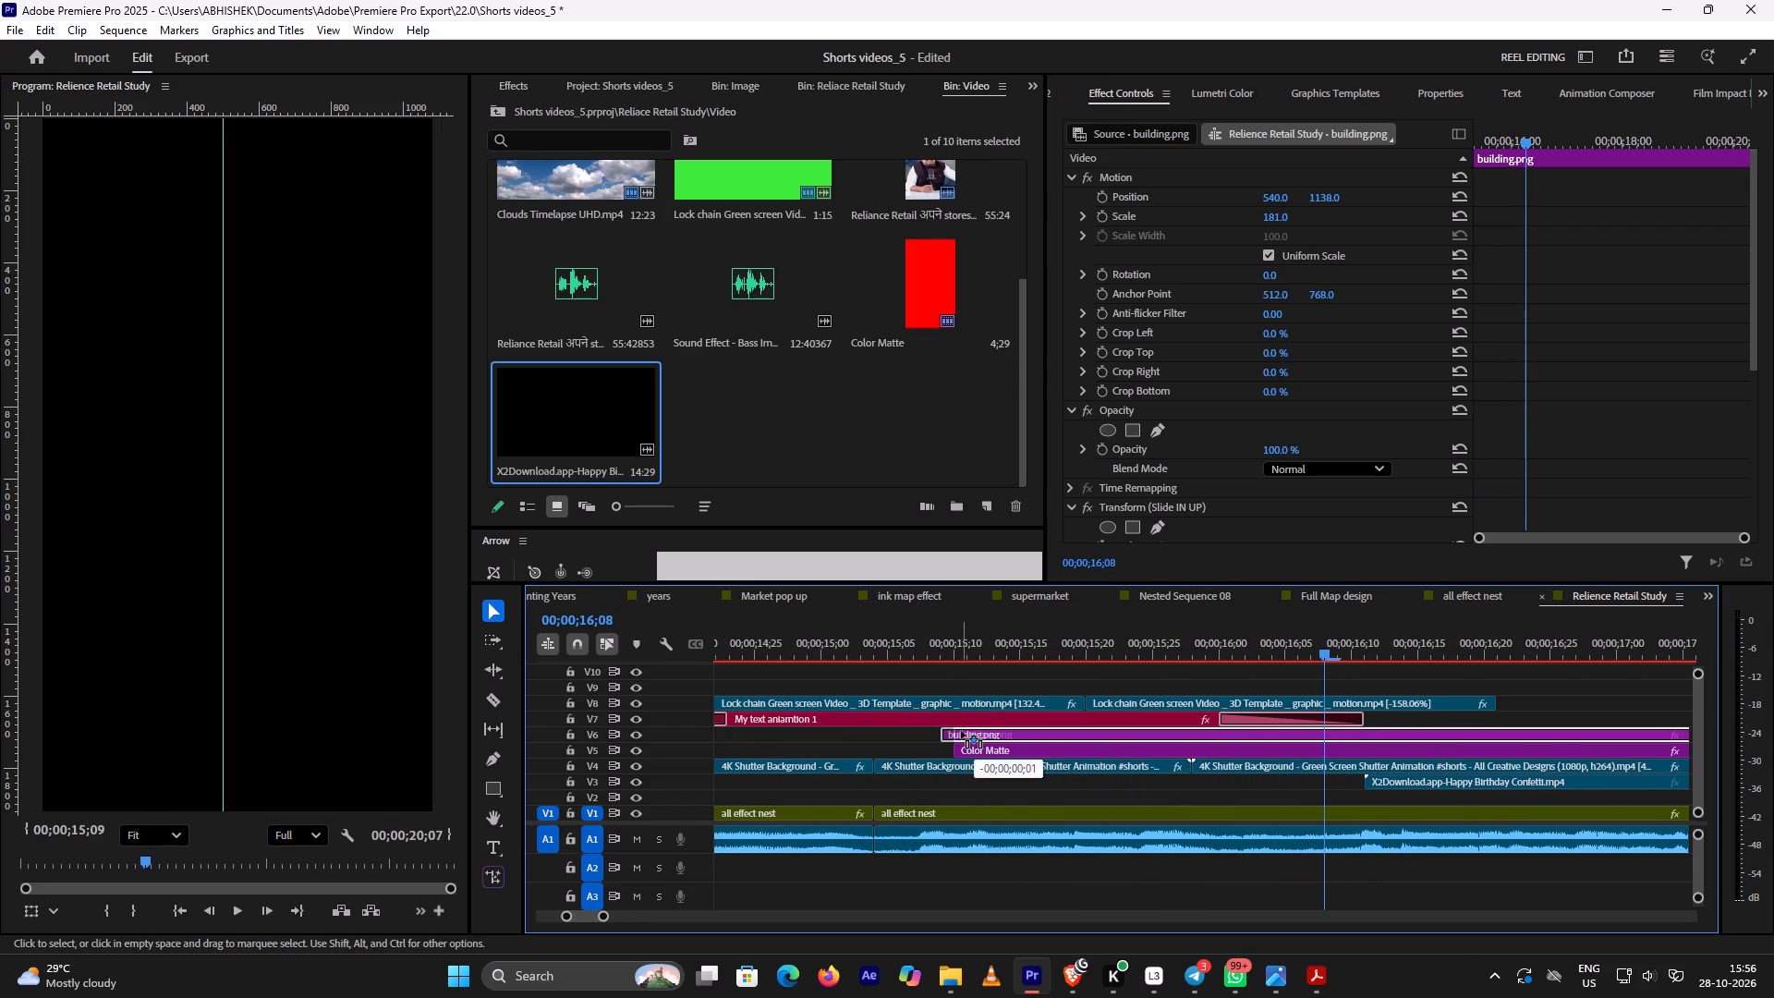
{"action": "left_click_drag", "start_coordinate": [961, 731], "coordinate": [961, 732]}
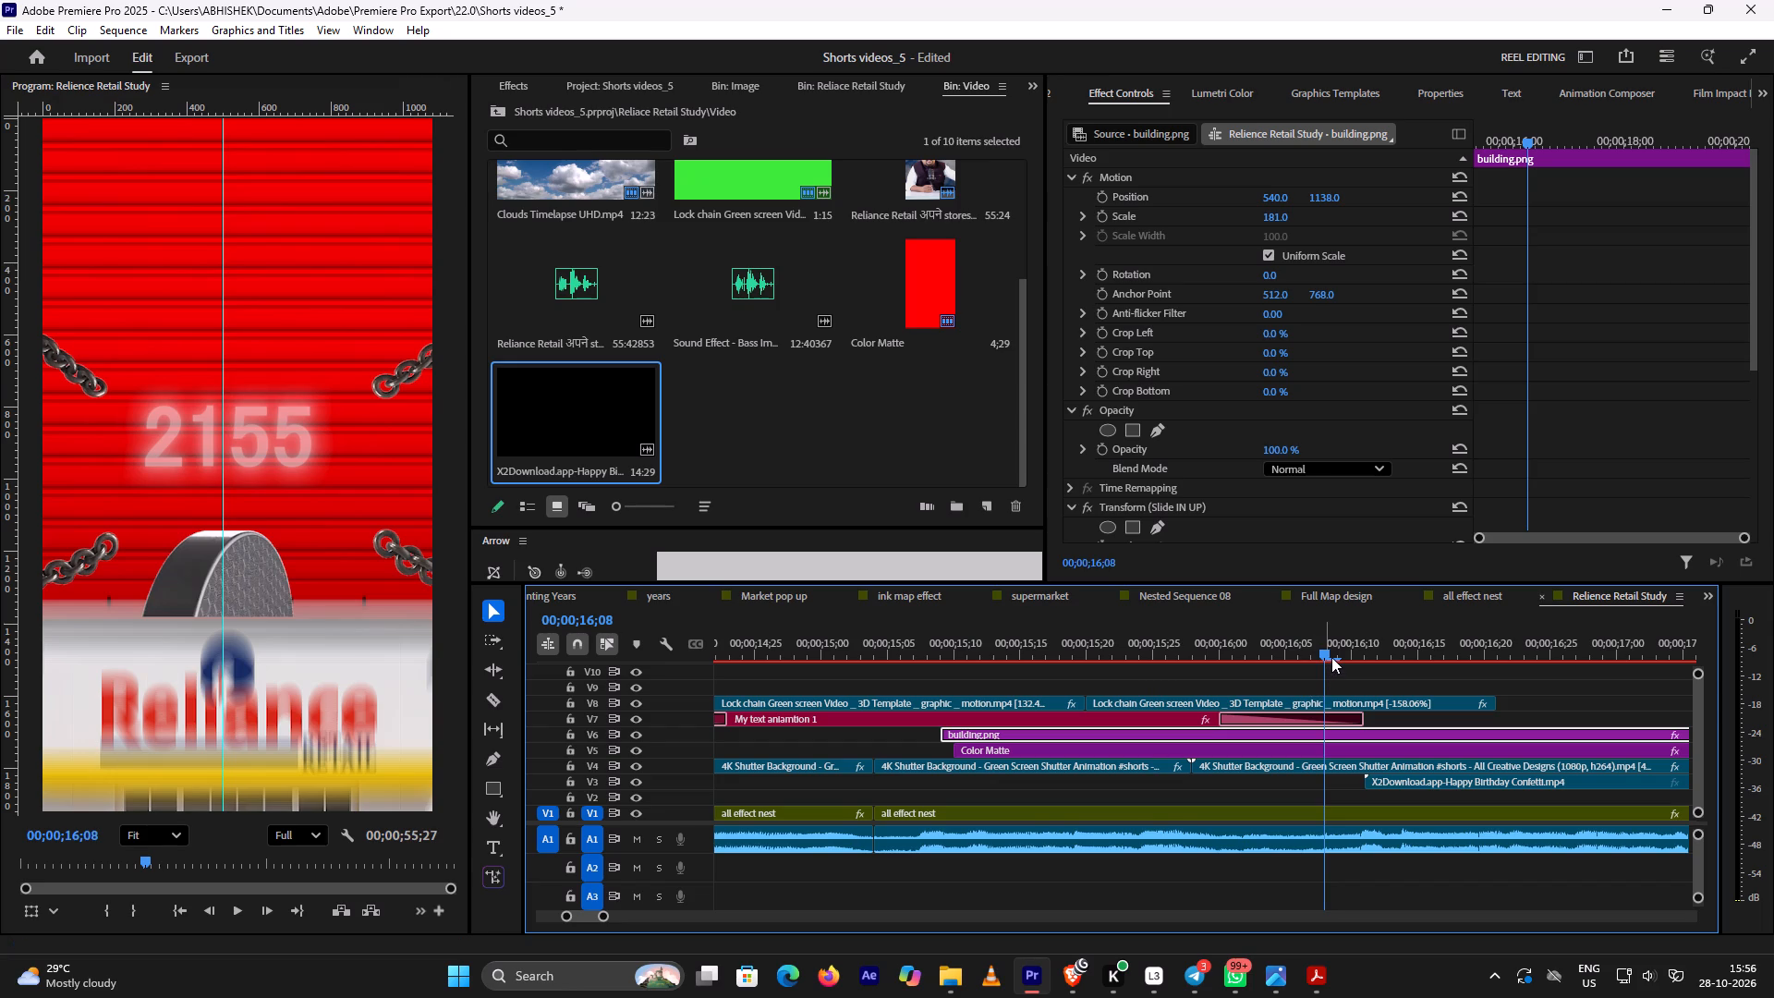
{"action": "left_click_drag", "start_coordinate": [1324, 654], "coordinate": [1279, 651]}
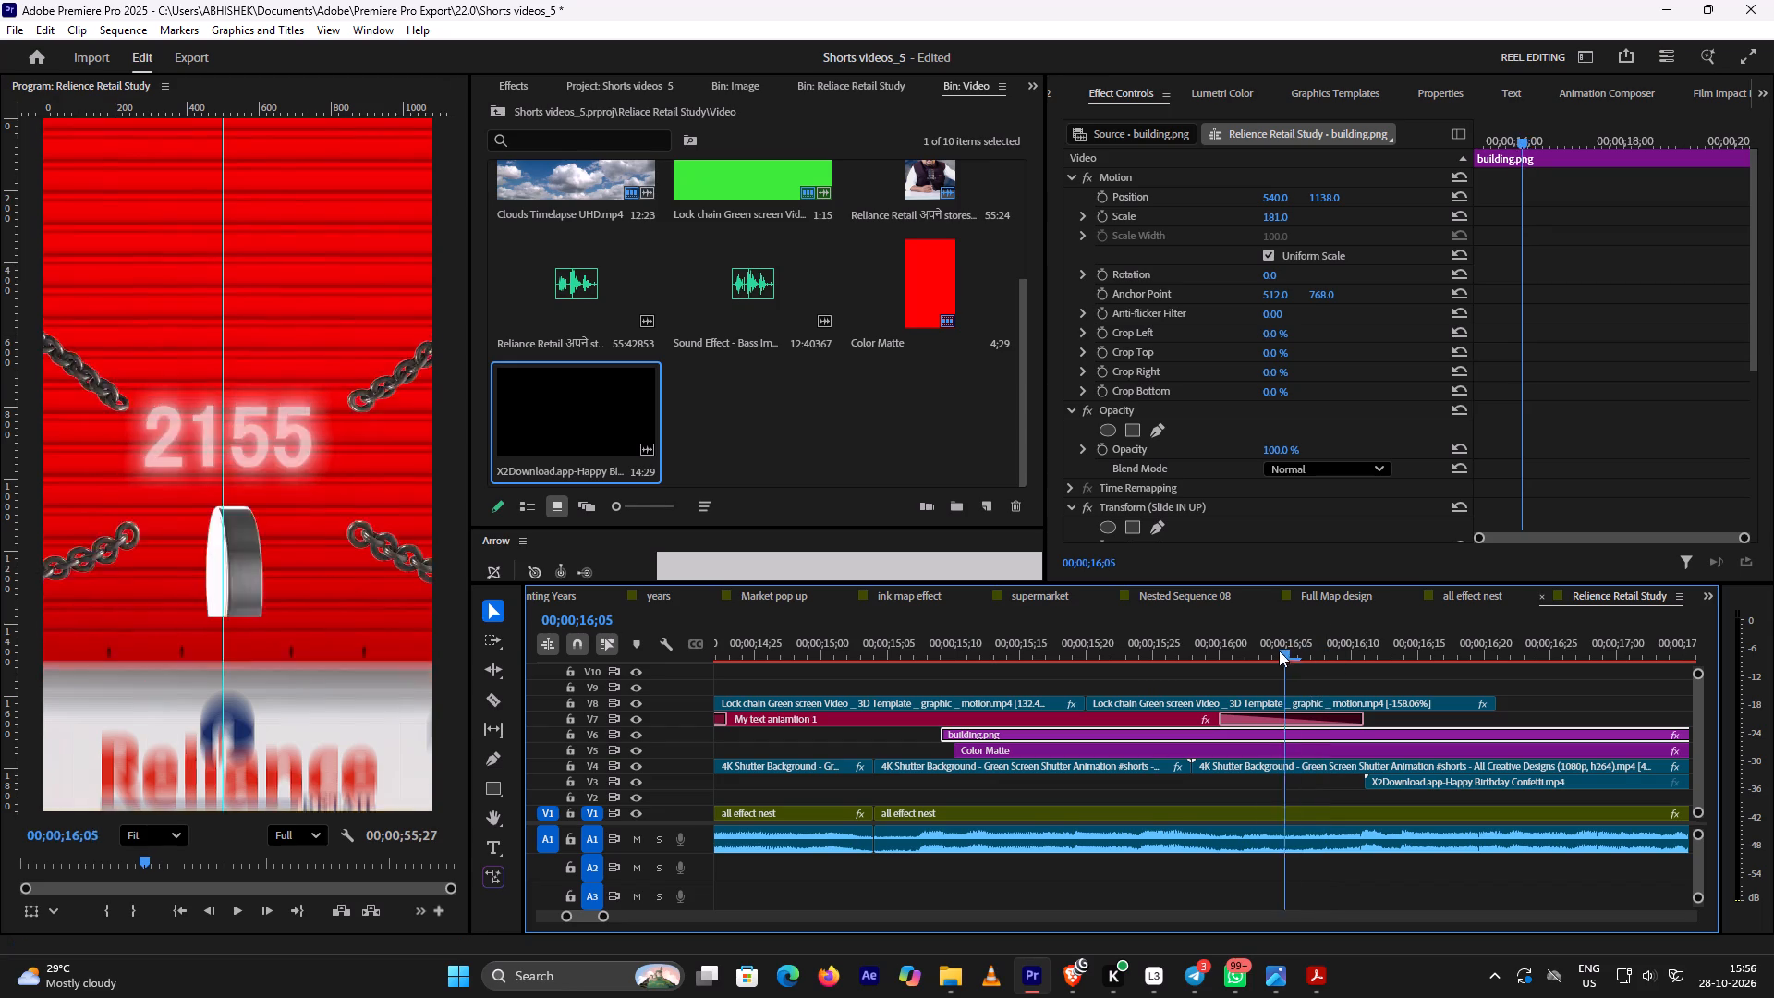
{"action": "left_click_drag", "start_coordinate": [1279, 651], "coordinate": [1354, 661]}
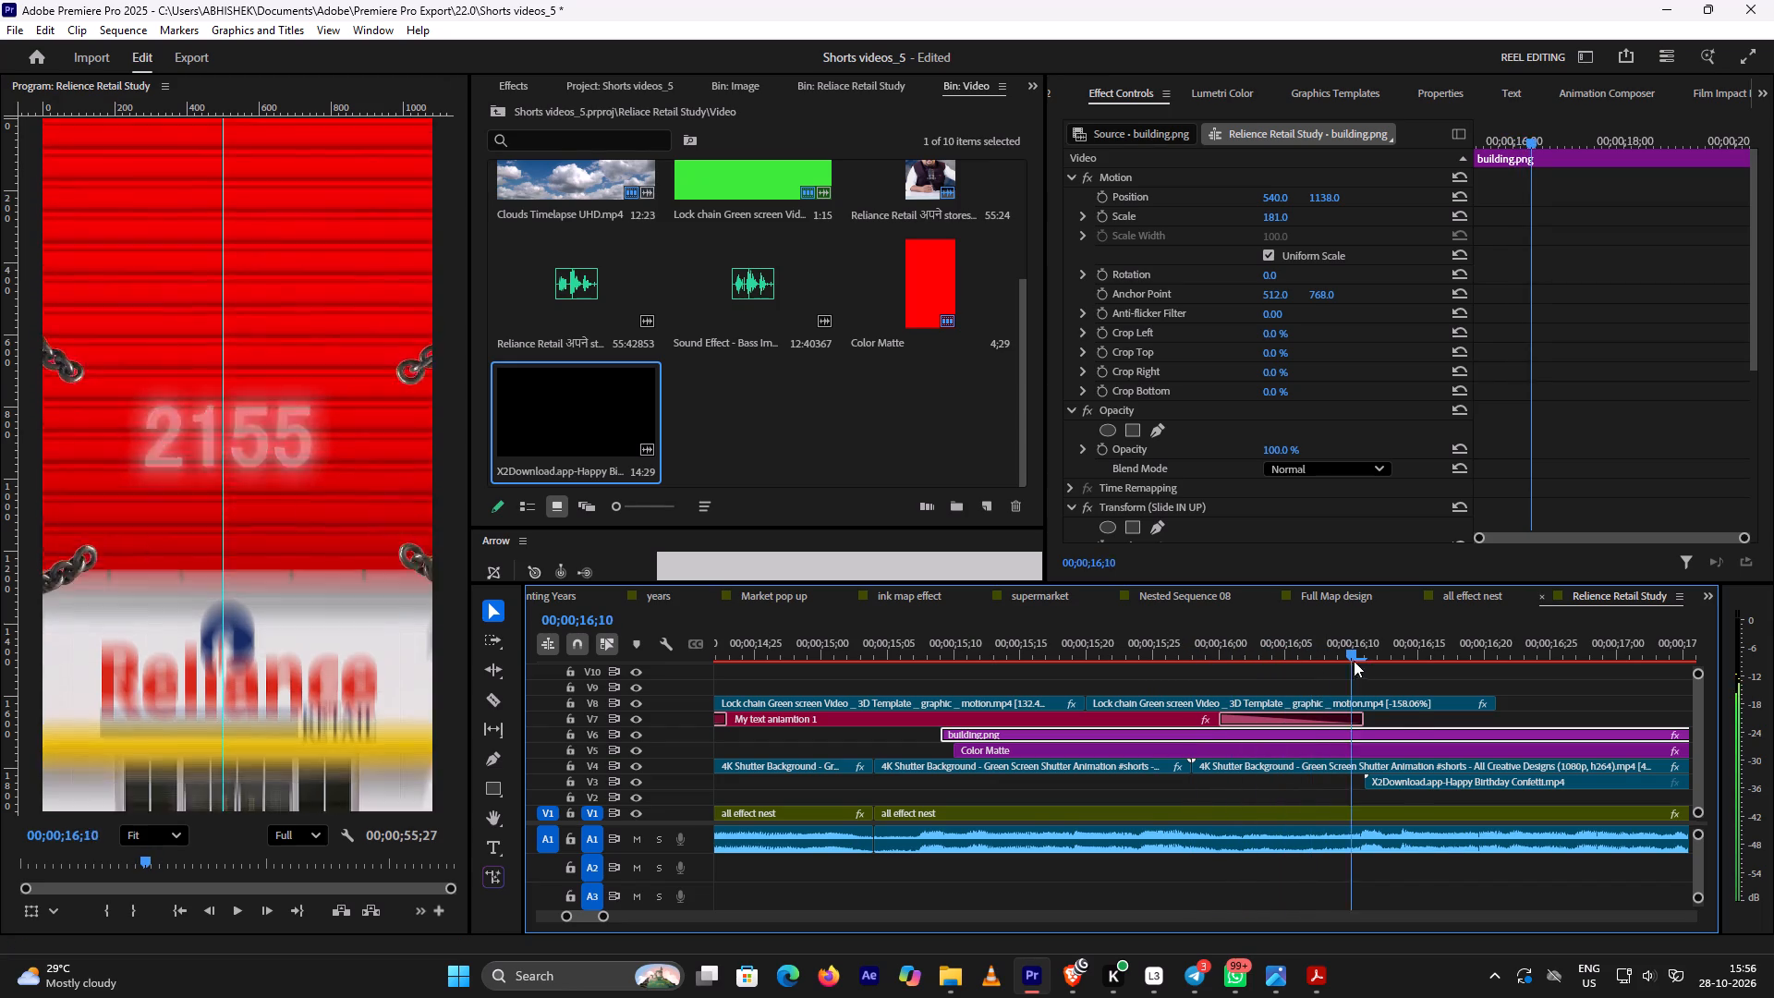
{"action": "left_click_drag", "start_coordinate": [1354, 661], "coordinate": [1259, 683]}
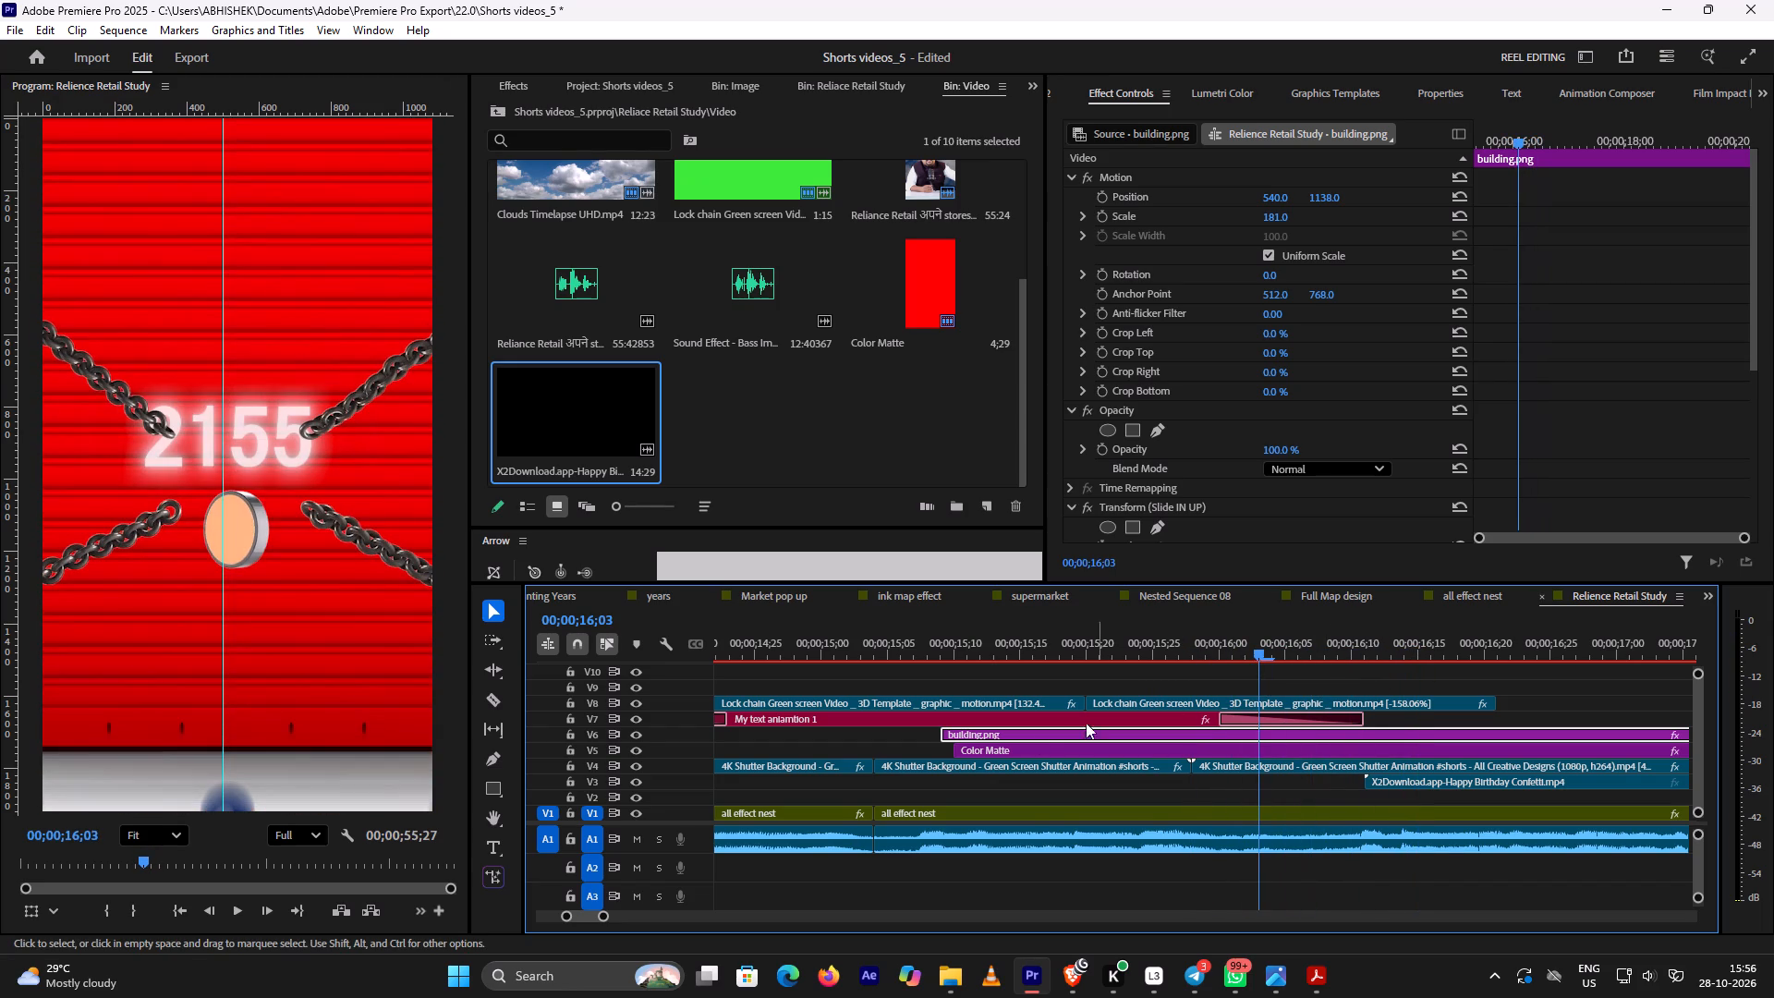
Start building.png on V6 two frames before the Color Matte, at about 00;00;15;08, and scrub through the start of the shutter opening.
{"action": "left_click_drag", "start_coordinate": [1000, 736], "coordinate": [986, 748]}
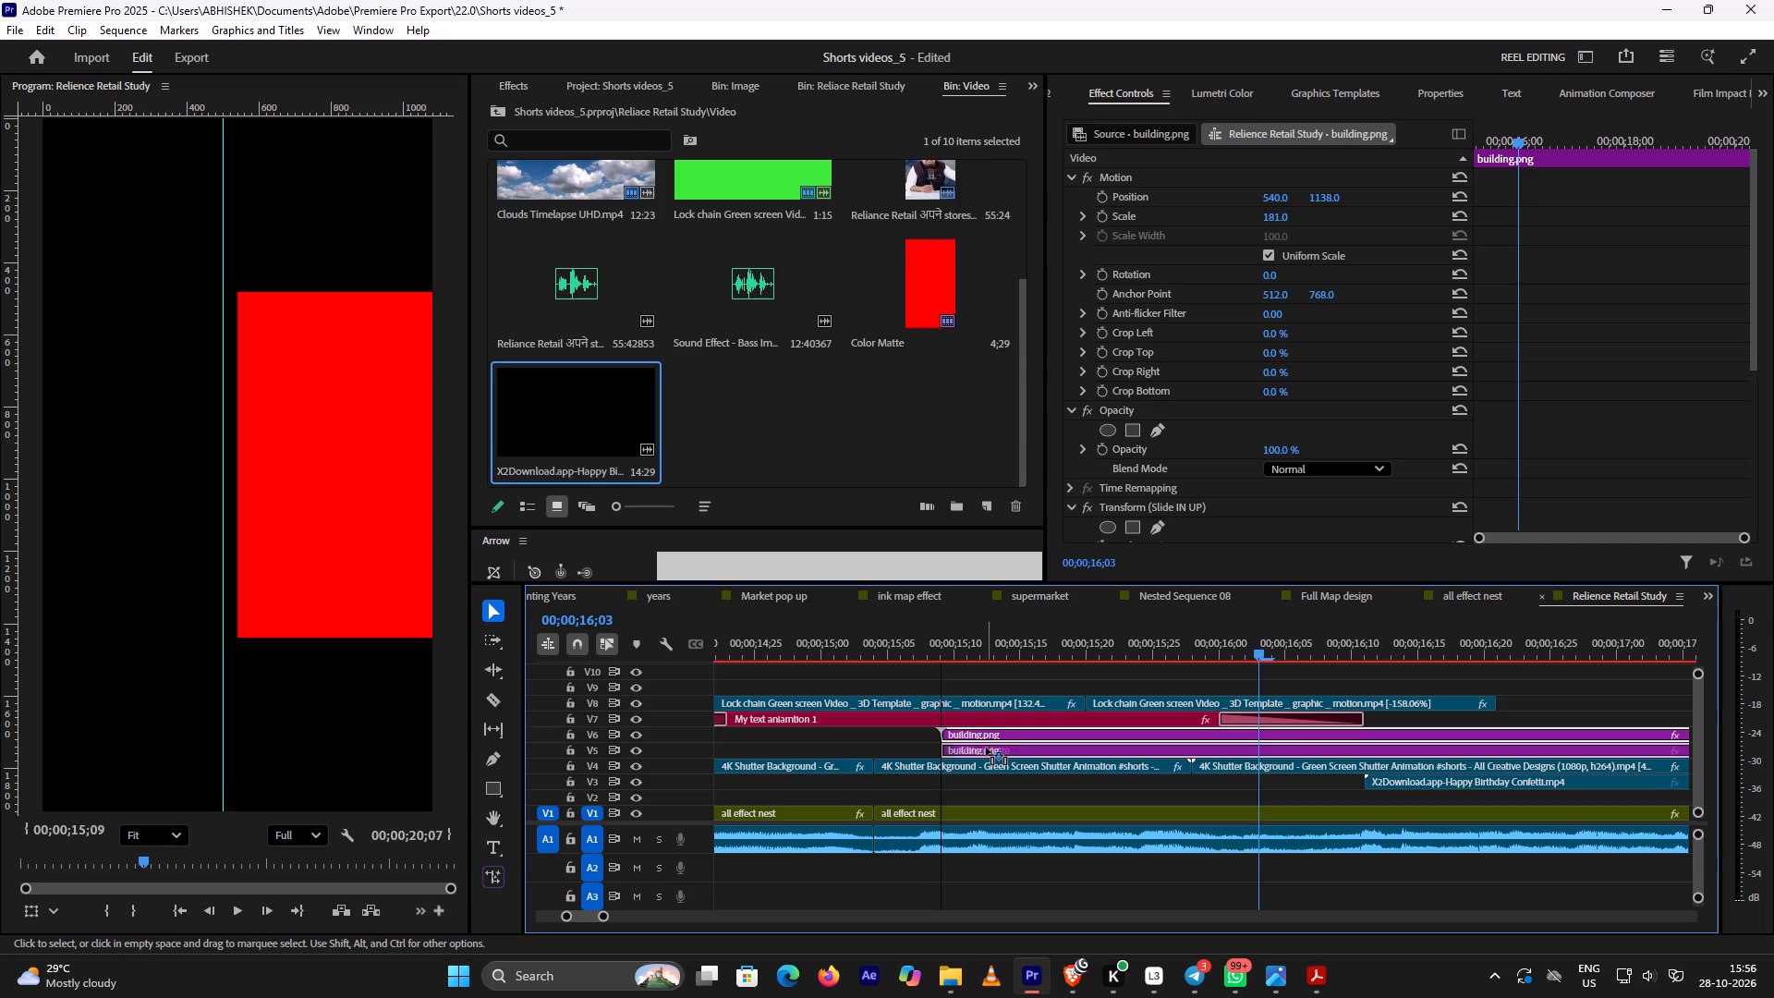
{"action": "left_click_drag", "start_coordinate": [986, 748], "coordinate": [986, 736]}
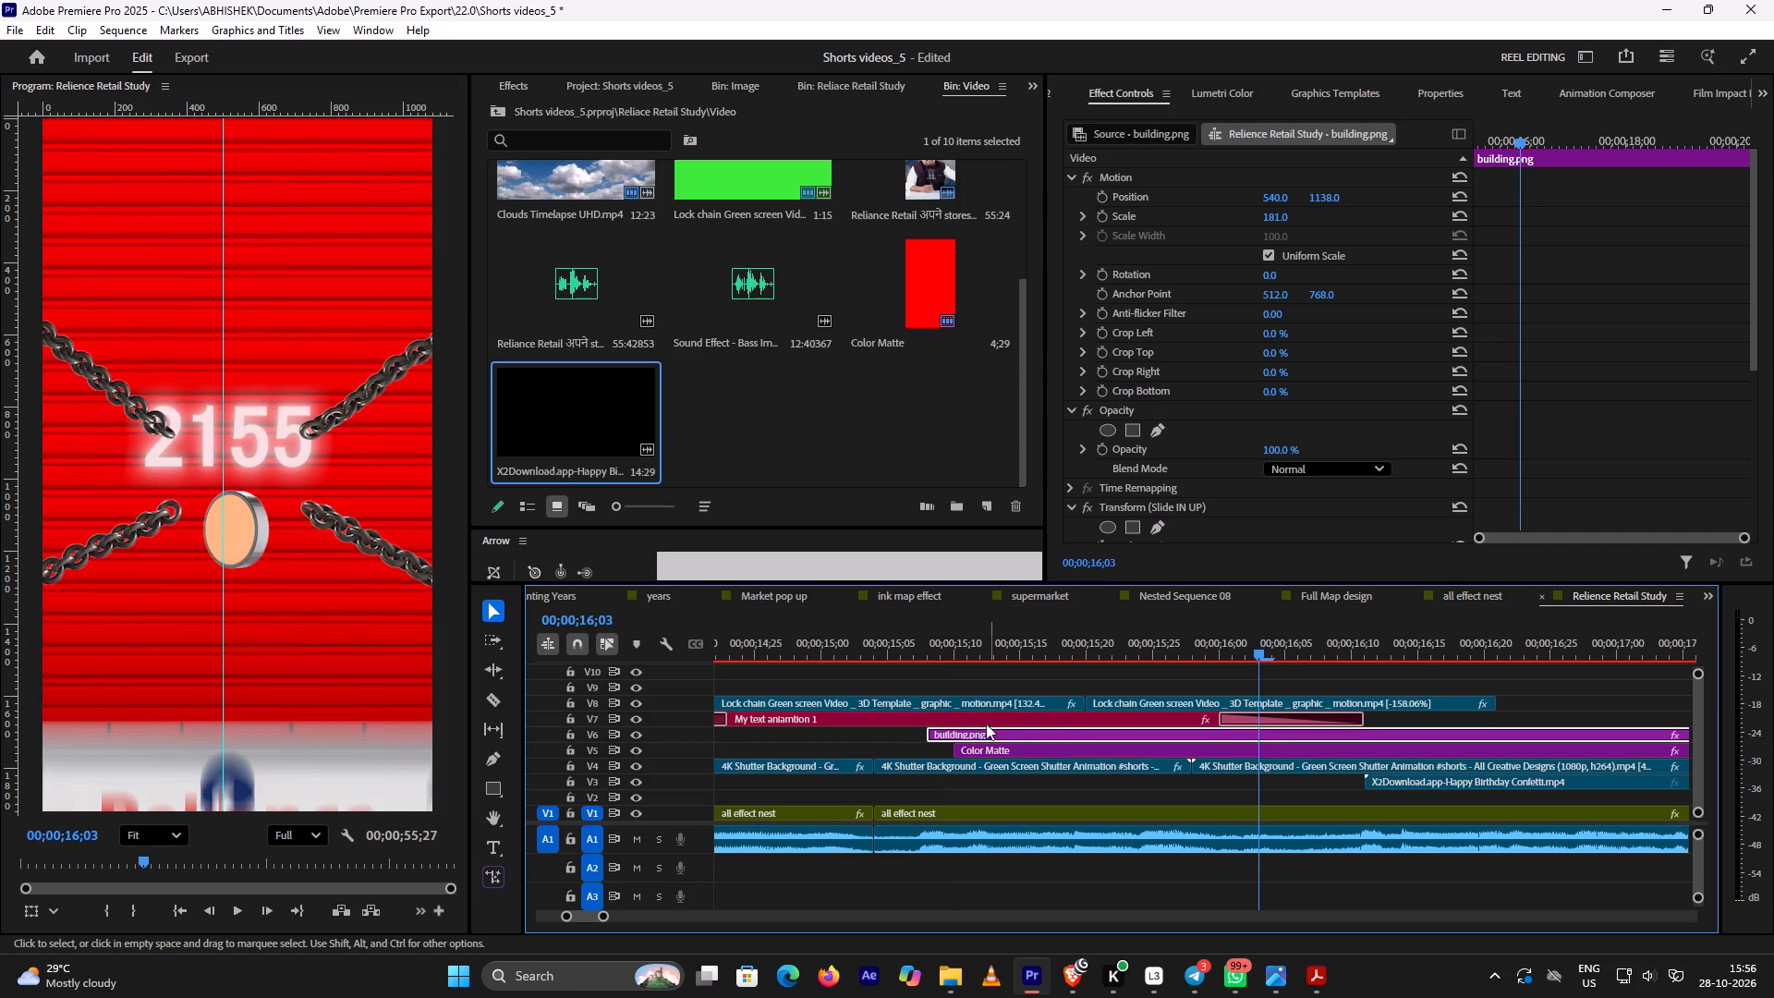
{"action": "left_click", "coordinate": [954, 642]}
{"action": "left_click_drag", "start_coordinate": [953, 653], "coordinate": [1039, 653]}
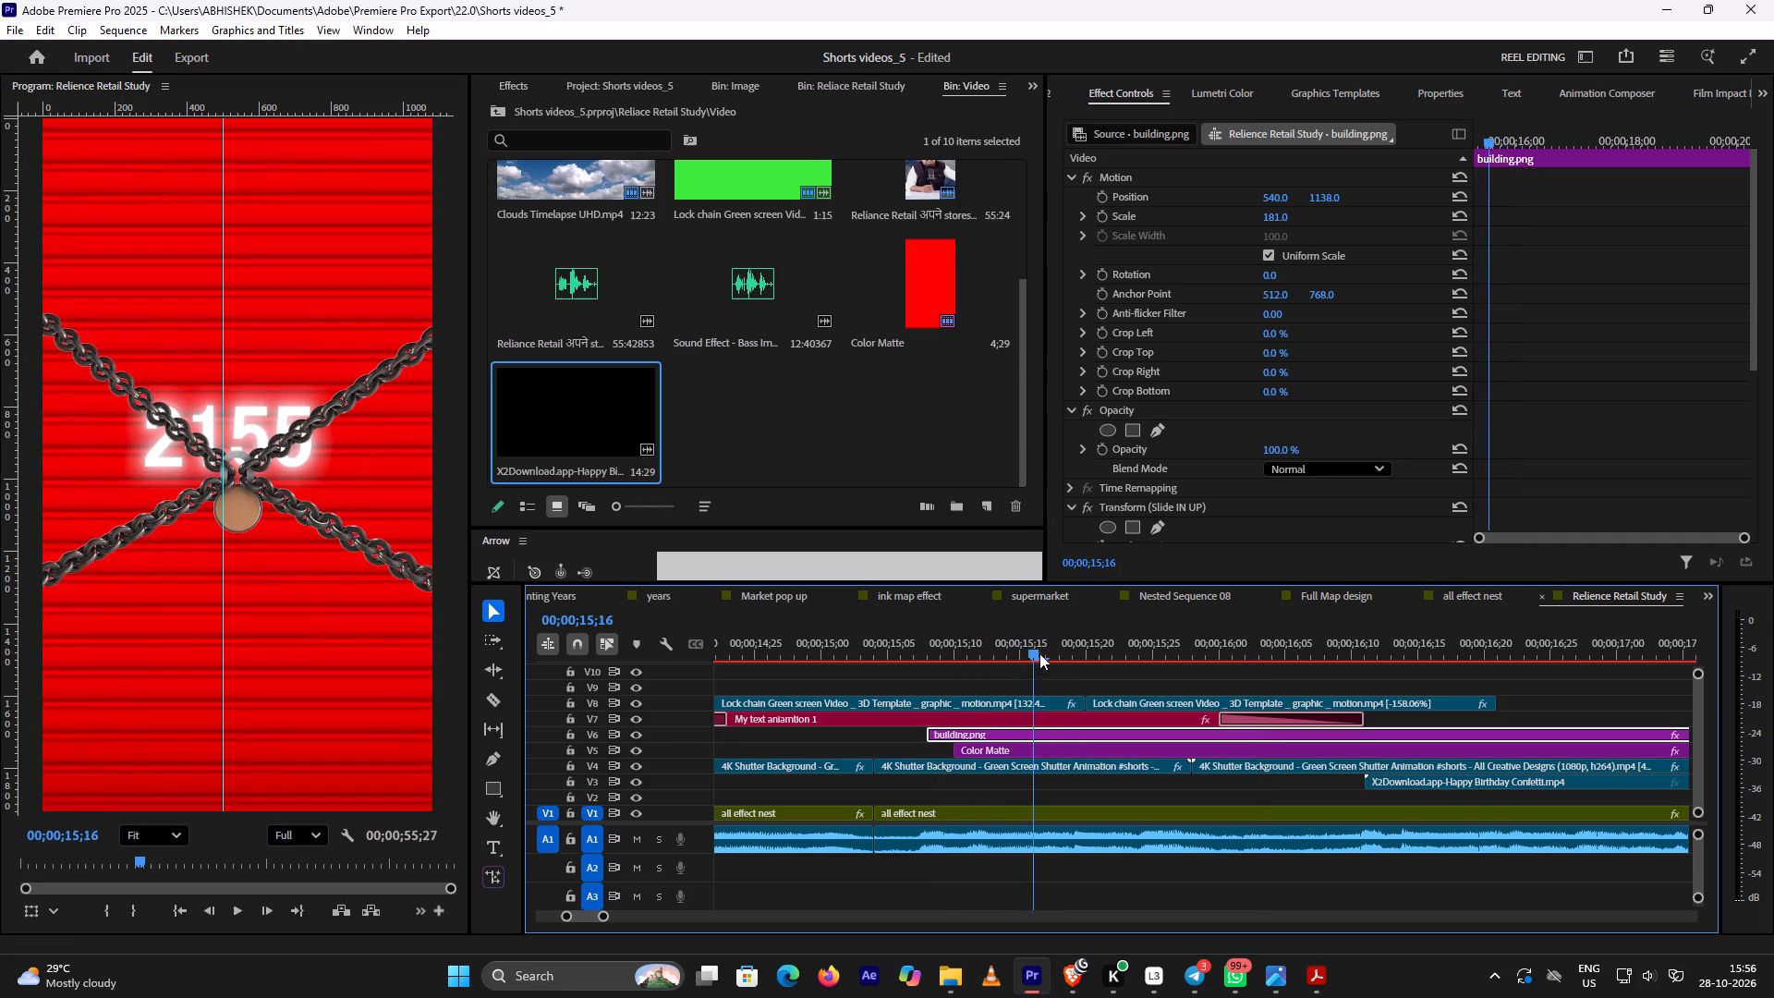
{"action": "left_click_drag", "start_coordinate": [1039, 653], "coordinate": [1327, 641]}
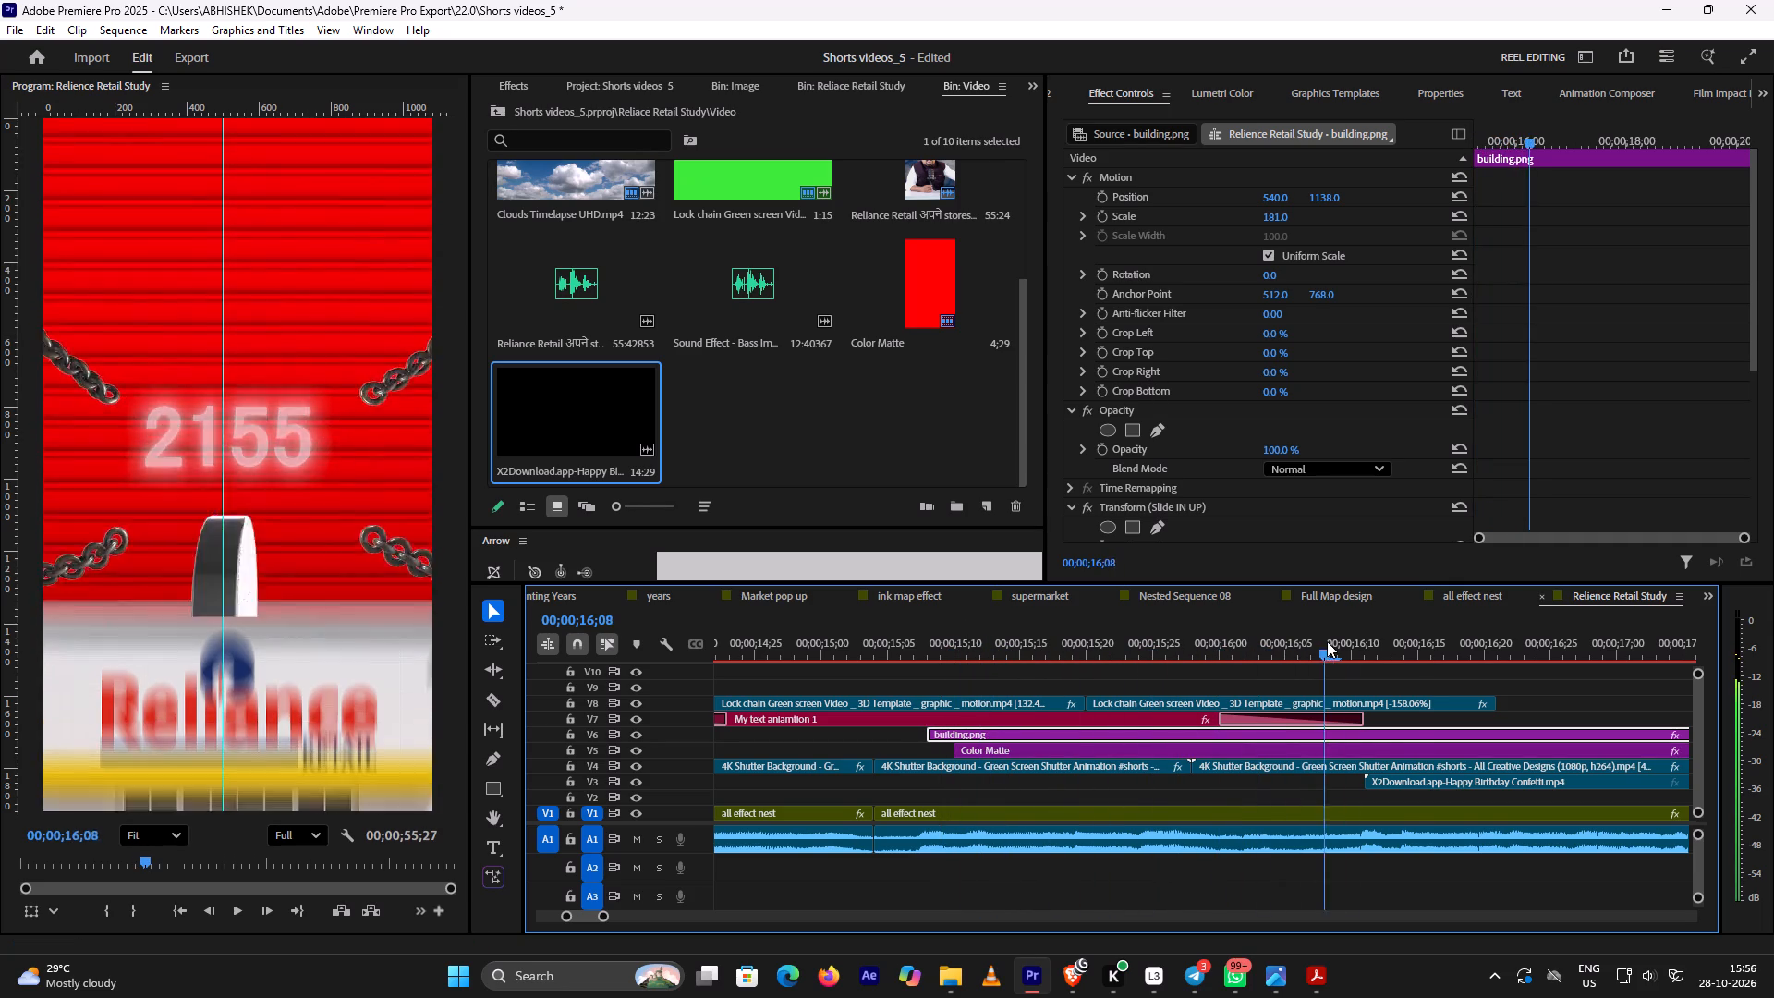
{"action": "left_click_drag", "start_coordinate": [1327, 641], "coordinate": [1258, 625]}
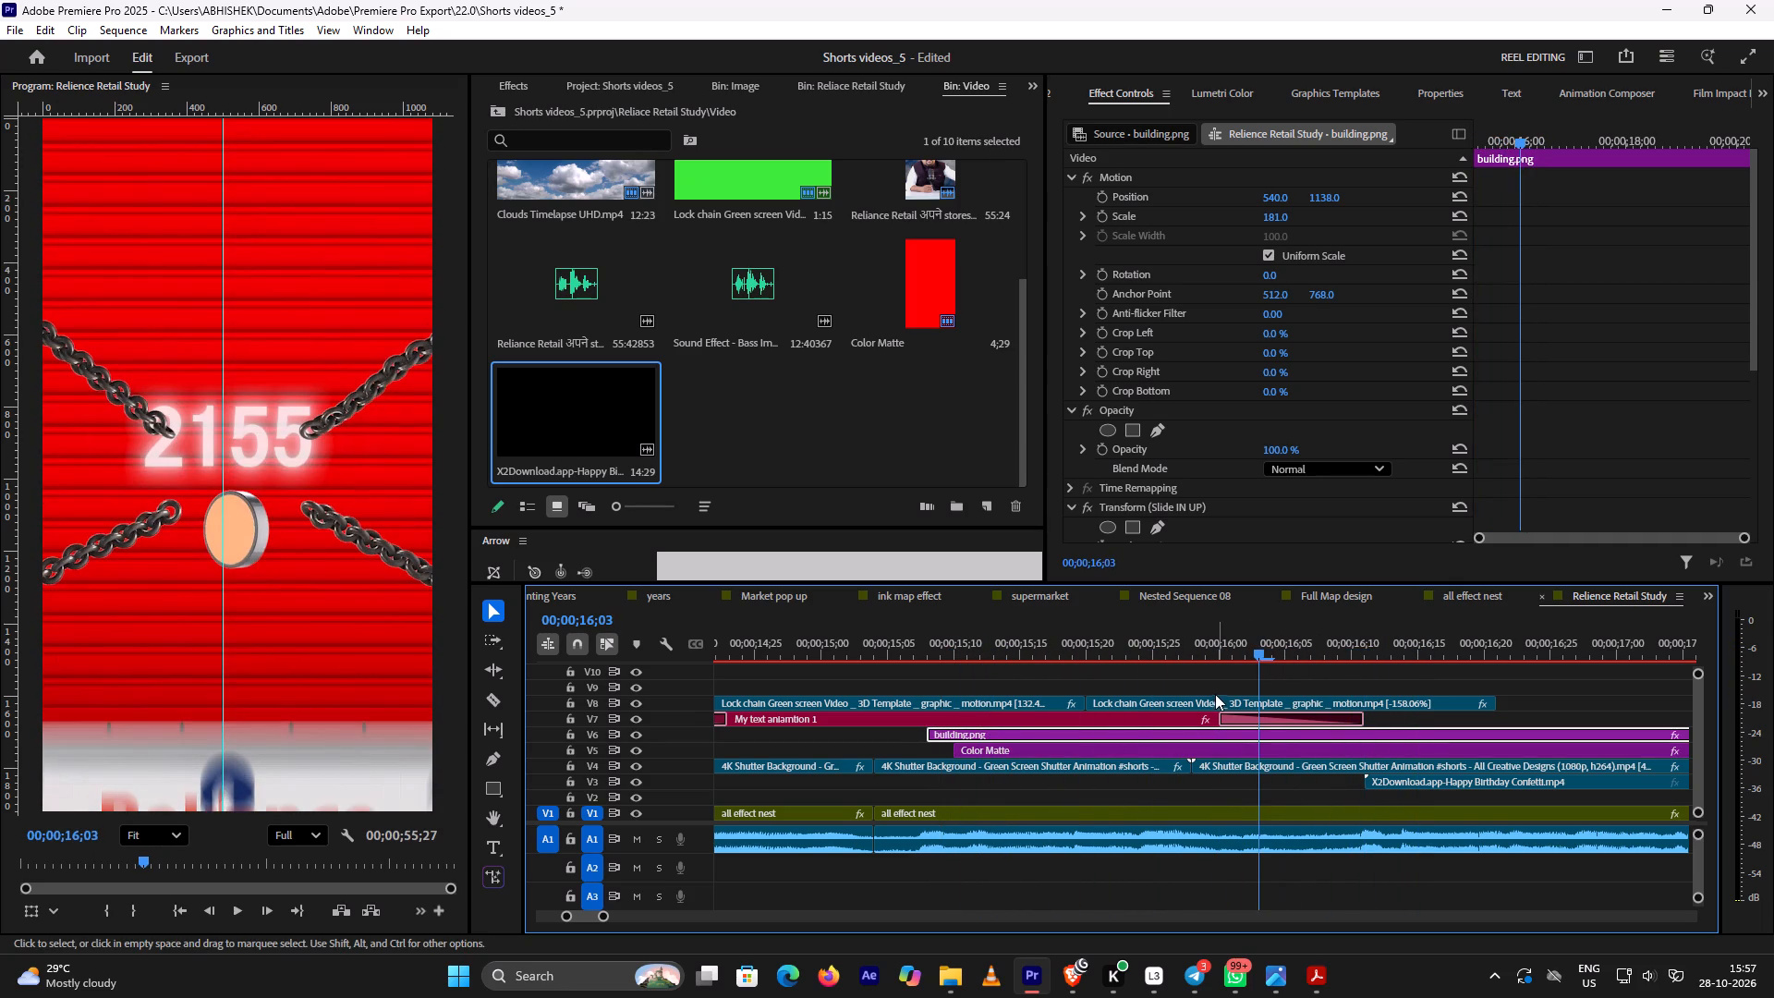
Play the reveal from about 00;00;15;09, and scrub on to 00;00;17;29 to review the building, shutter and confetti timing.
{"action": "scroll", "coordinate": [1212, 692], "scroll_direction": "down", "scroll_amount": 11, "text": "alt"}
{"action": "left_click", "coordinate": [1124, 649]}
{"action": "key", "text": "space"}
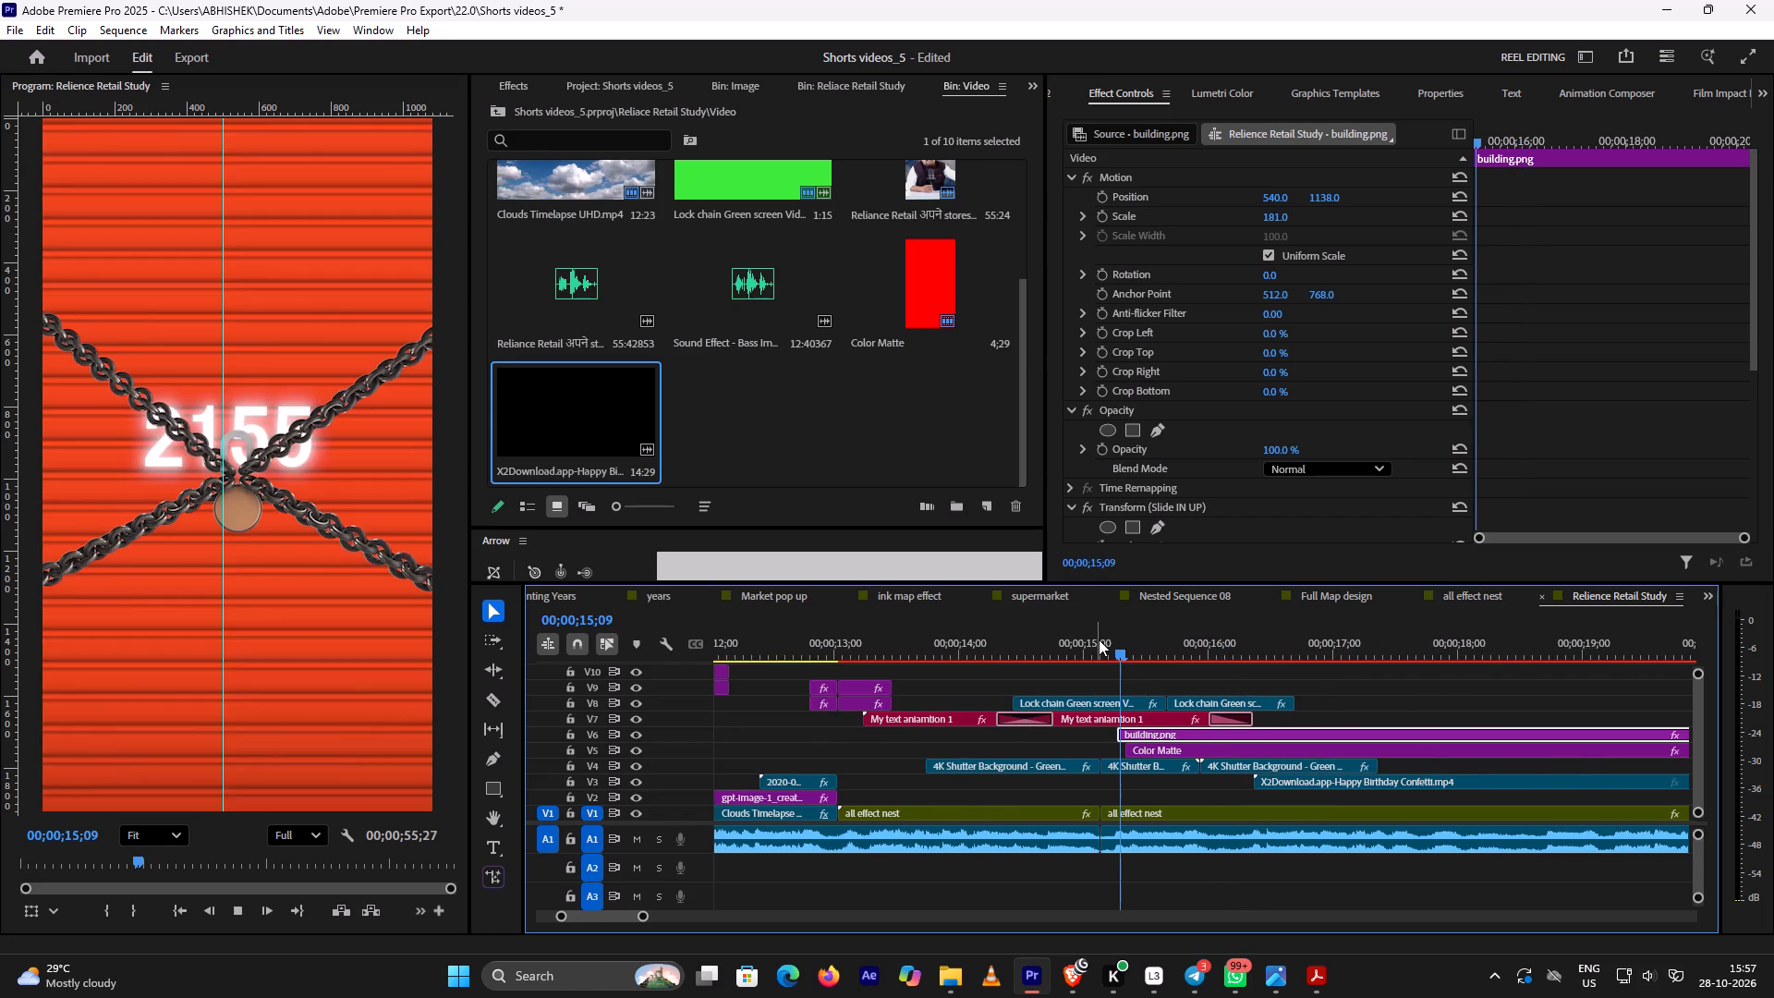
{"action": "key", "text": "space"}
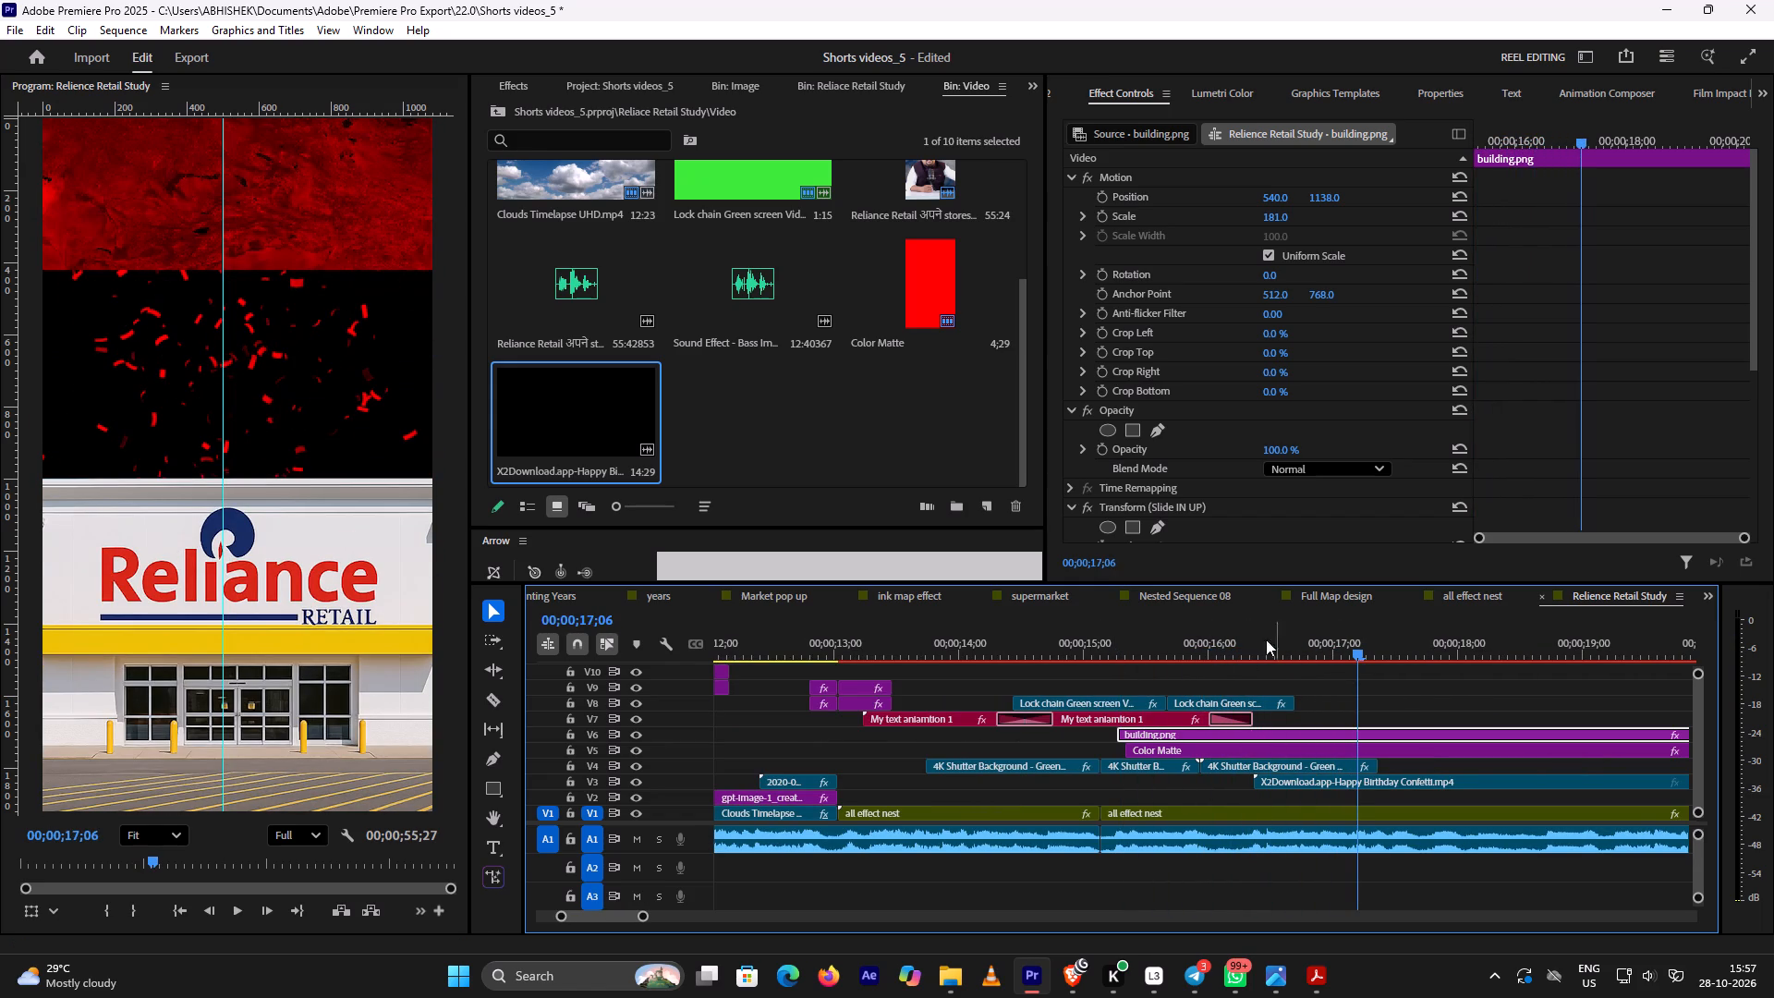
{"action": "left_click", "coordinate": [1208, 634]}
{"action": "left_click_drag", "start_coordinate": [1202, 648], "coordinate": [1229, 647]}
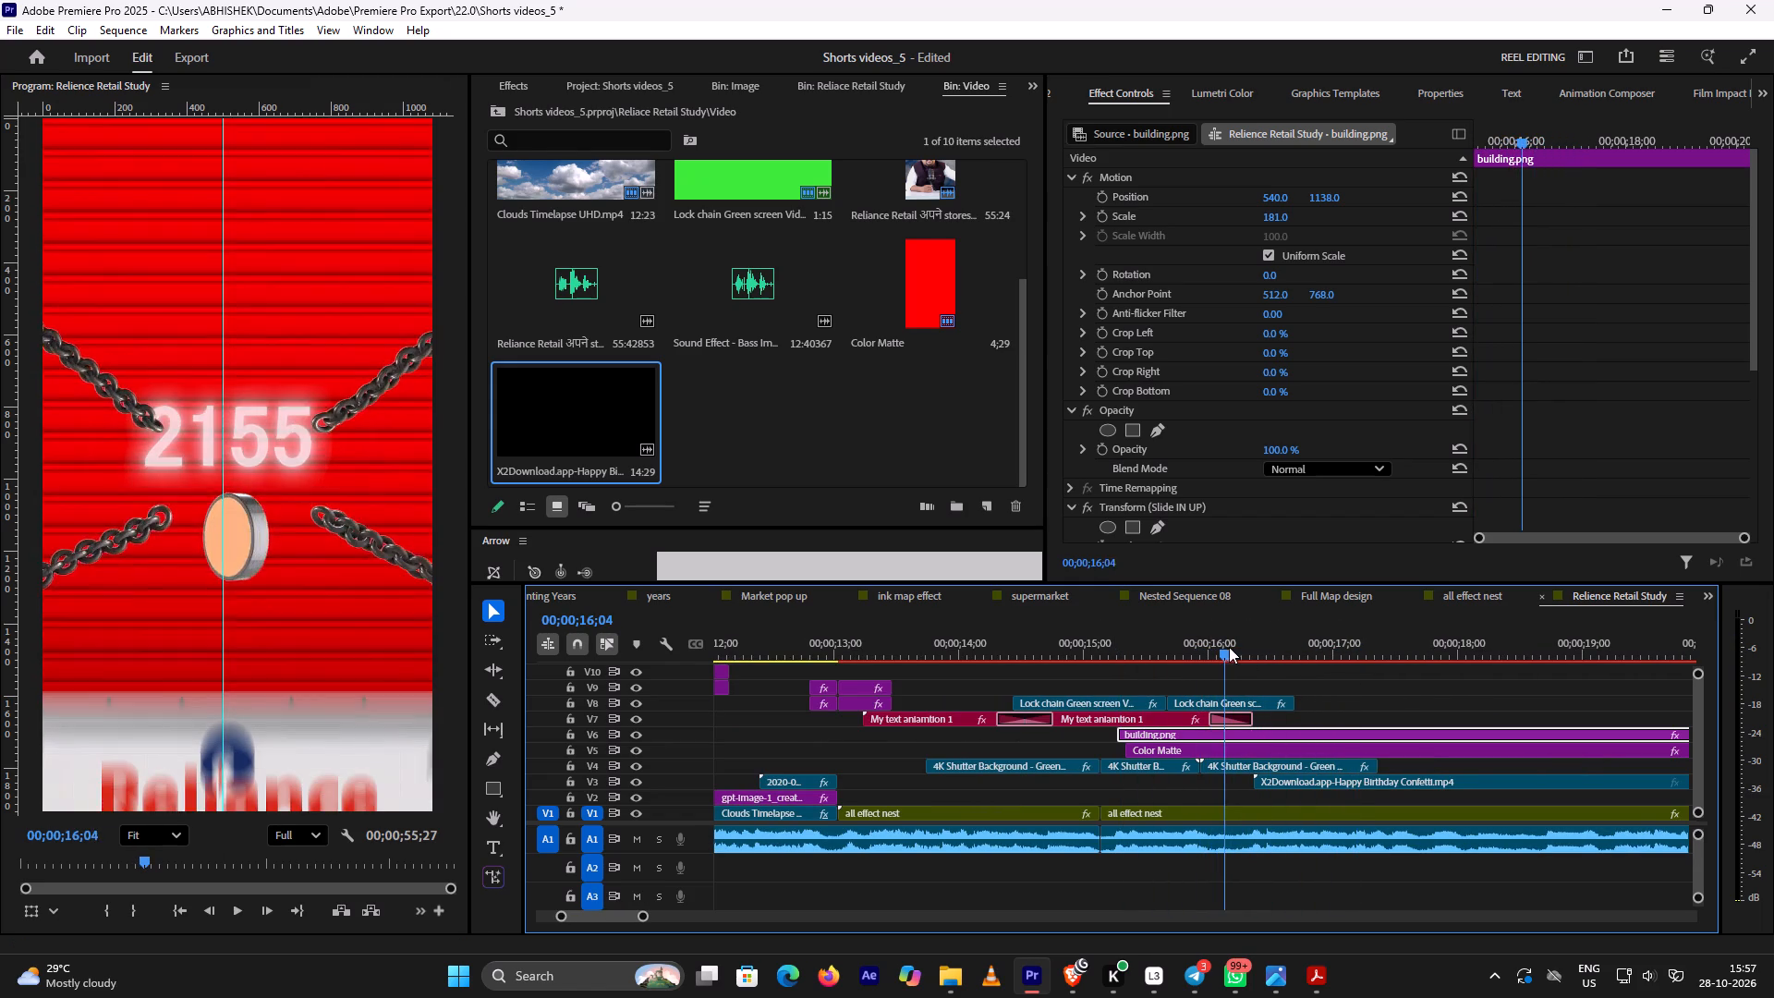
{"action": "left_click_drag", "start_coordinate": [1229, 647], "coordinate": [1282, 638]}
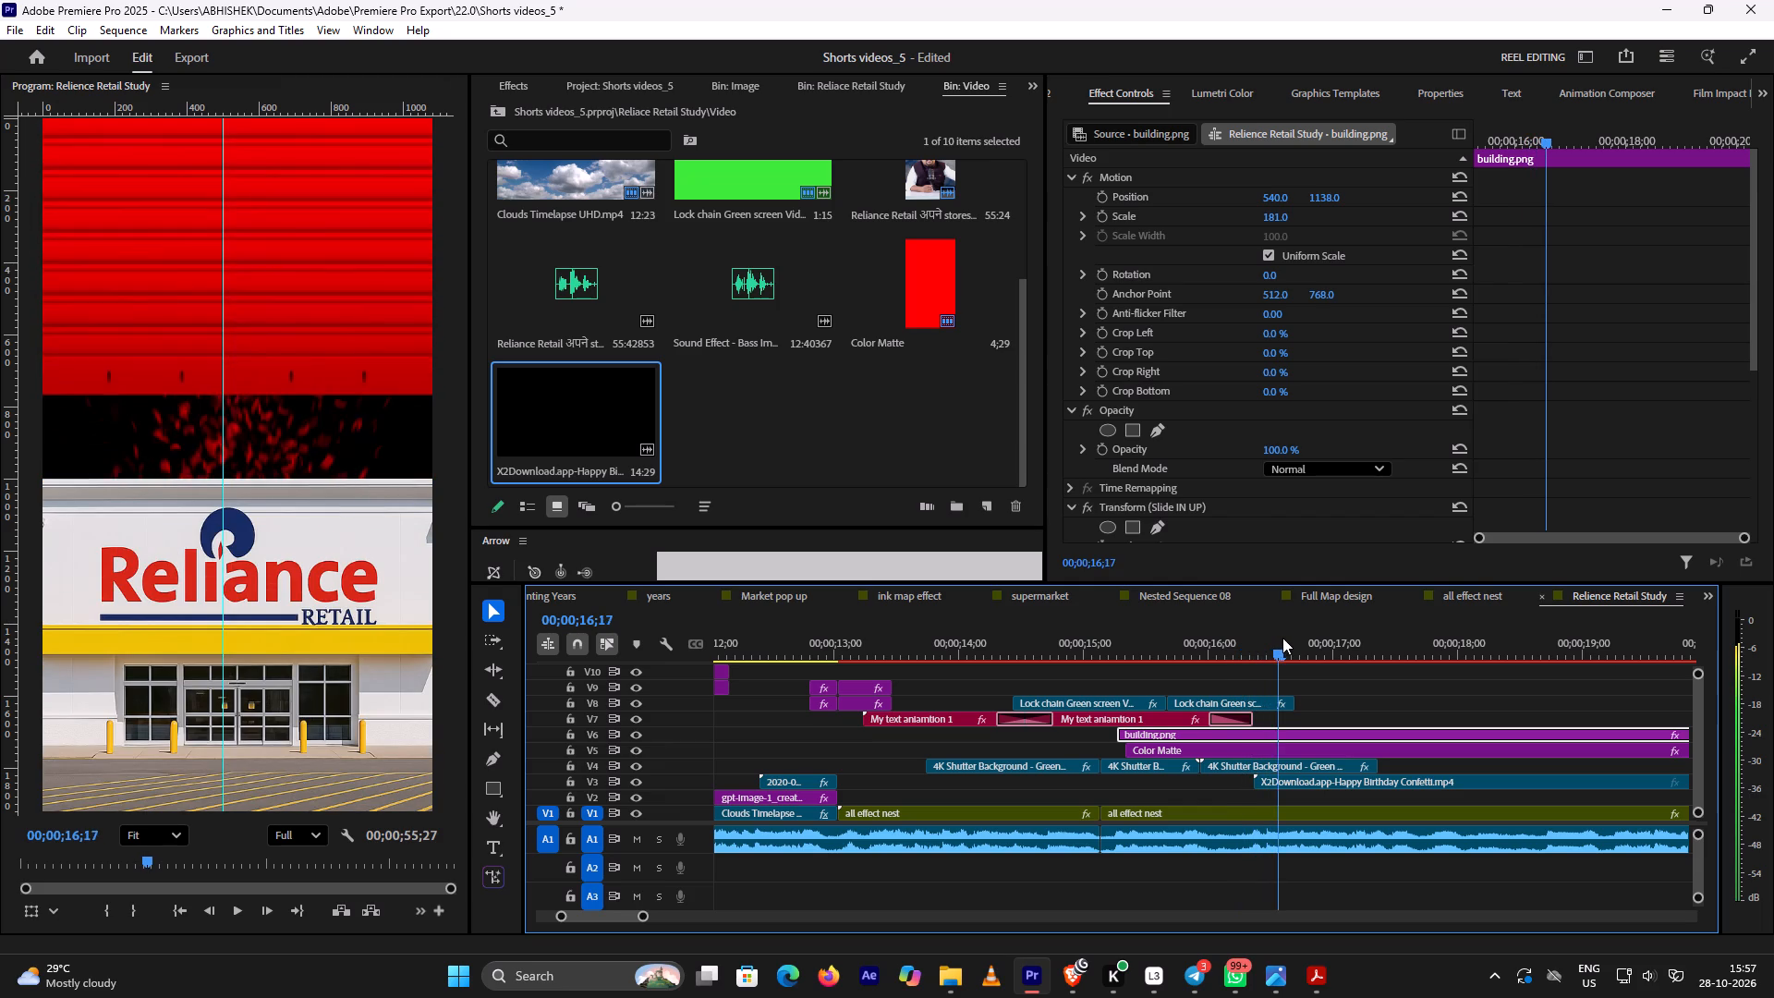
{"action": "left_click_drag", "start_coordinate": [1282, 638], "coordinate": [1420, 647]}
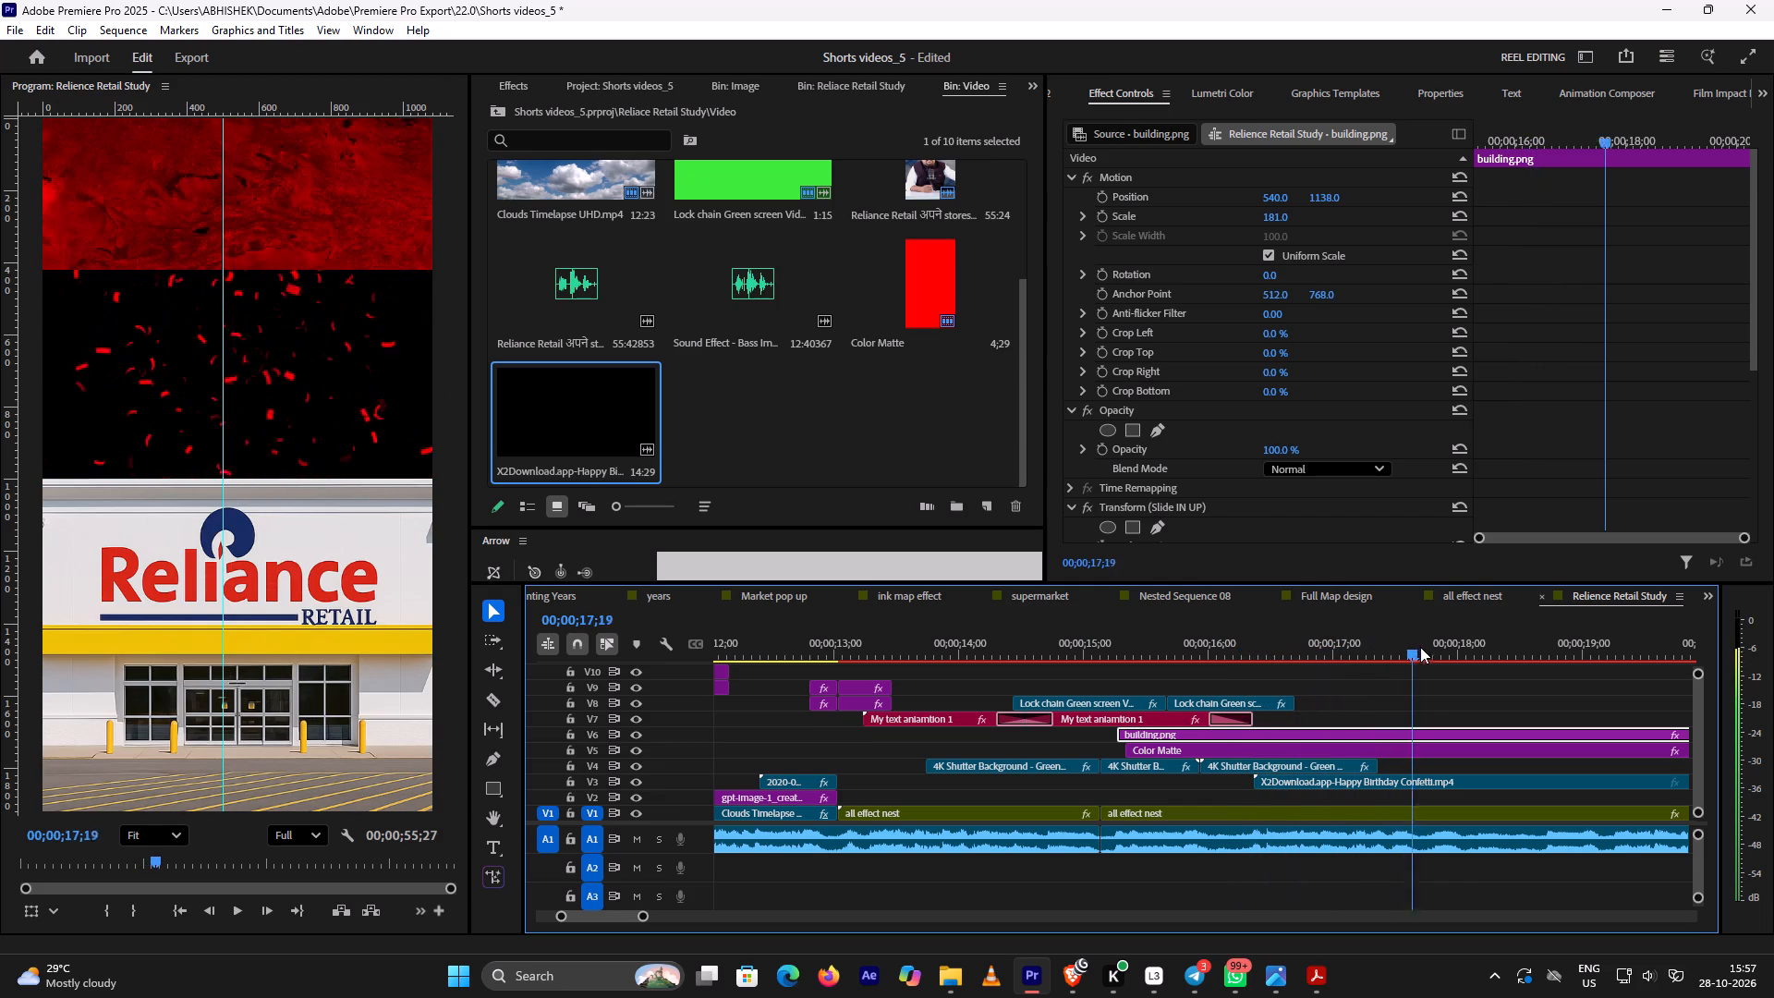
{"action": "left_click_drag", "start_coordinate": [1420, 647], "coordinate": [1455, 644]}
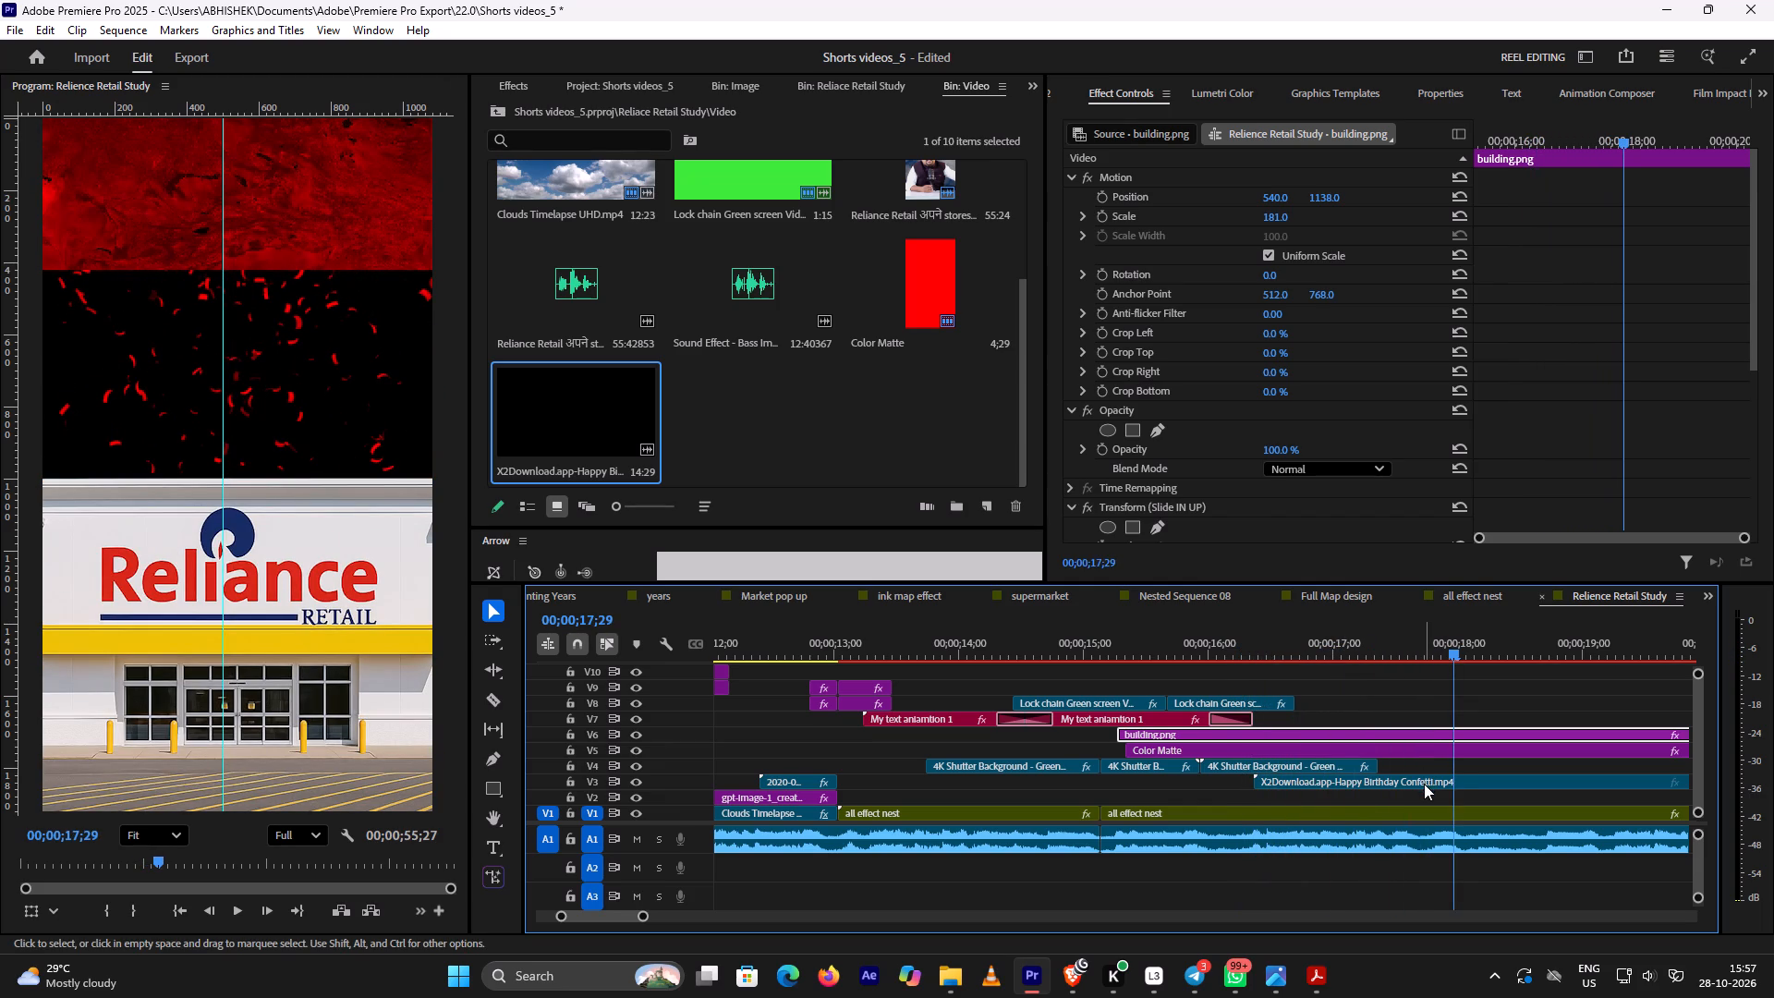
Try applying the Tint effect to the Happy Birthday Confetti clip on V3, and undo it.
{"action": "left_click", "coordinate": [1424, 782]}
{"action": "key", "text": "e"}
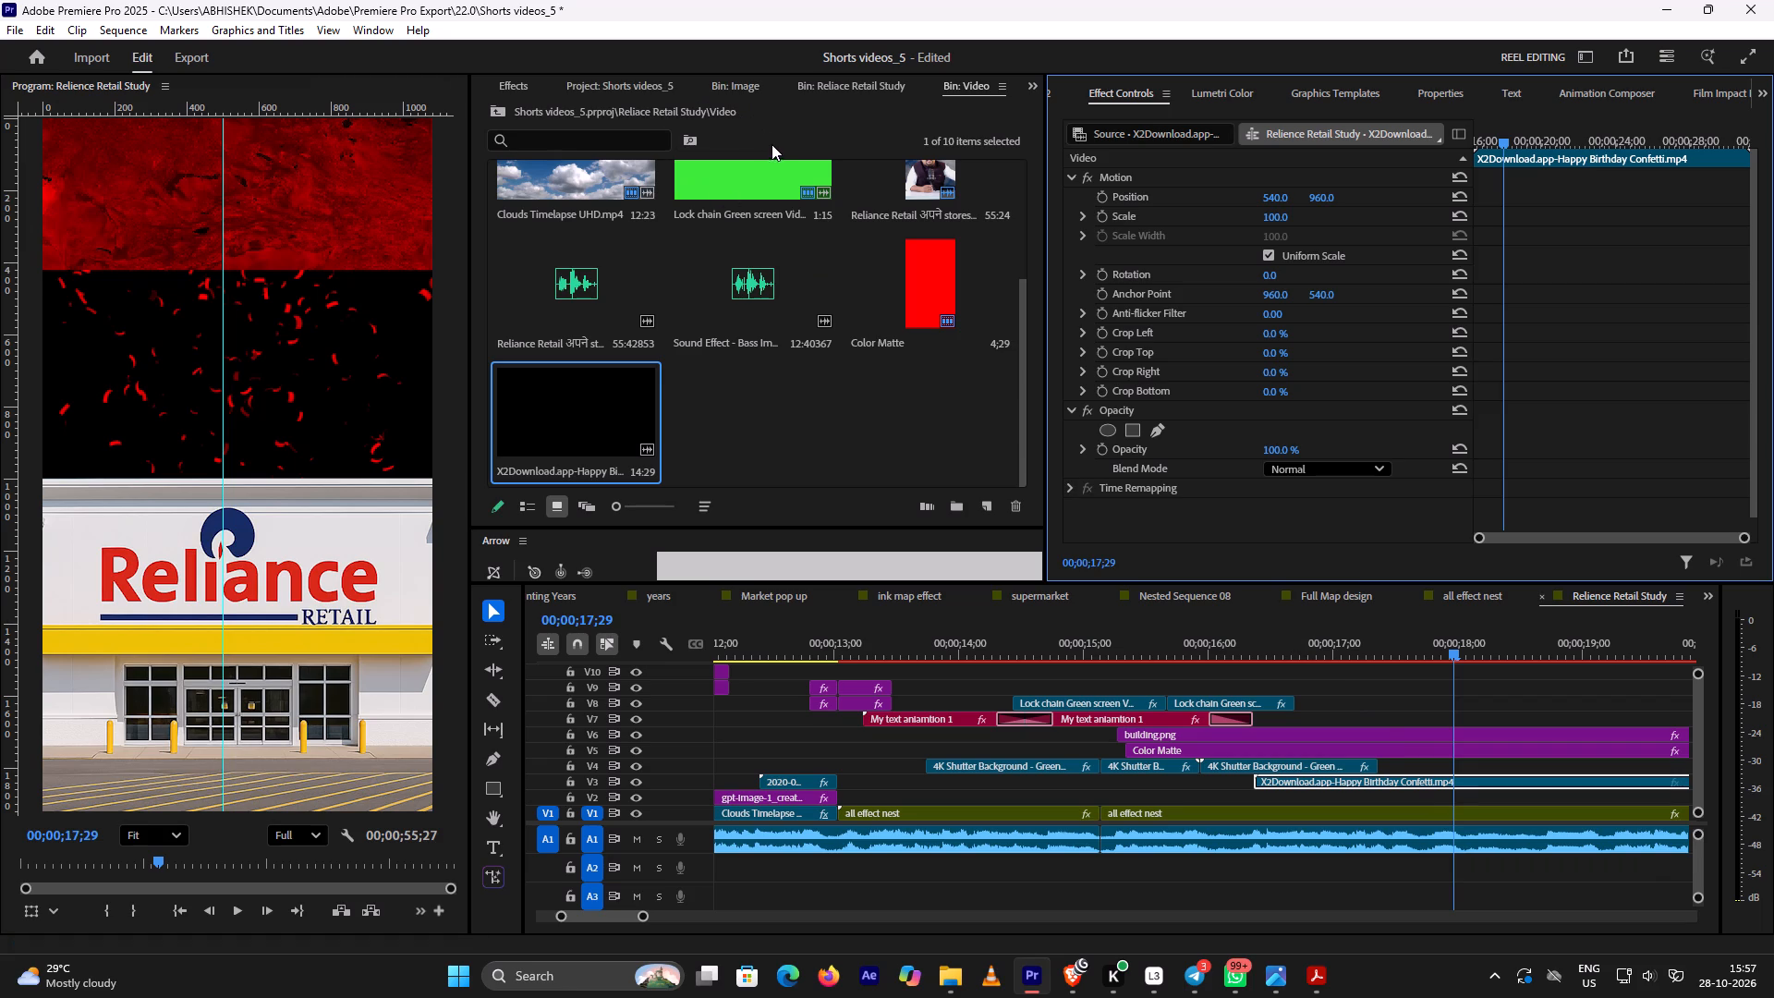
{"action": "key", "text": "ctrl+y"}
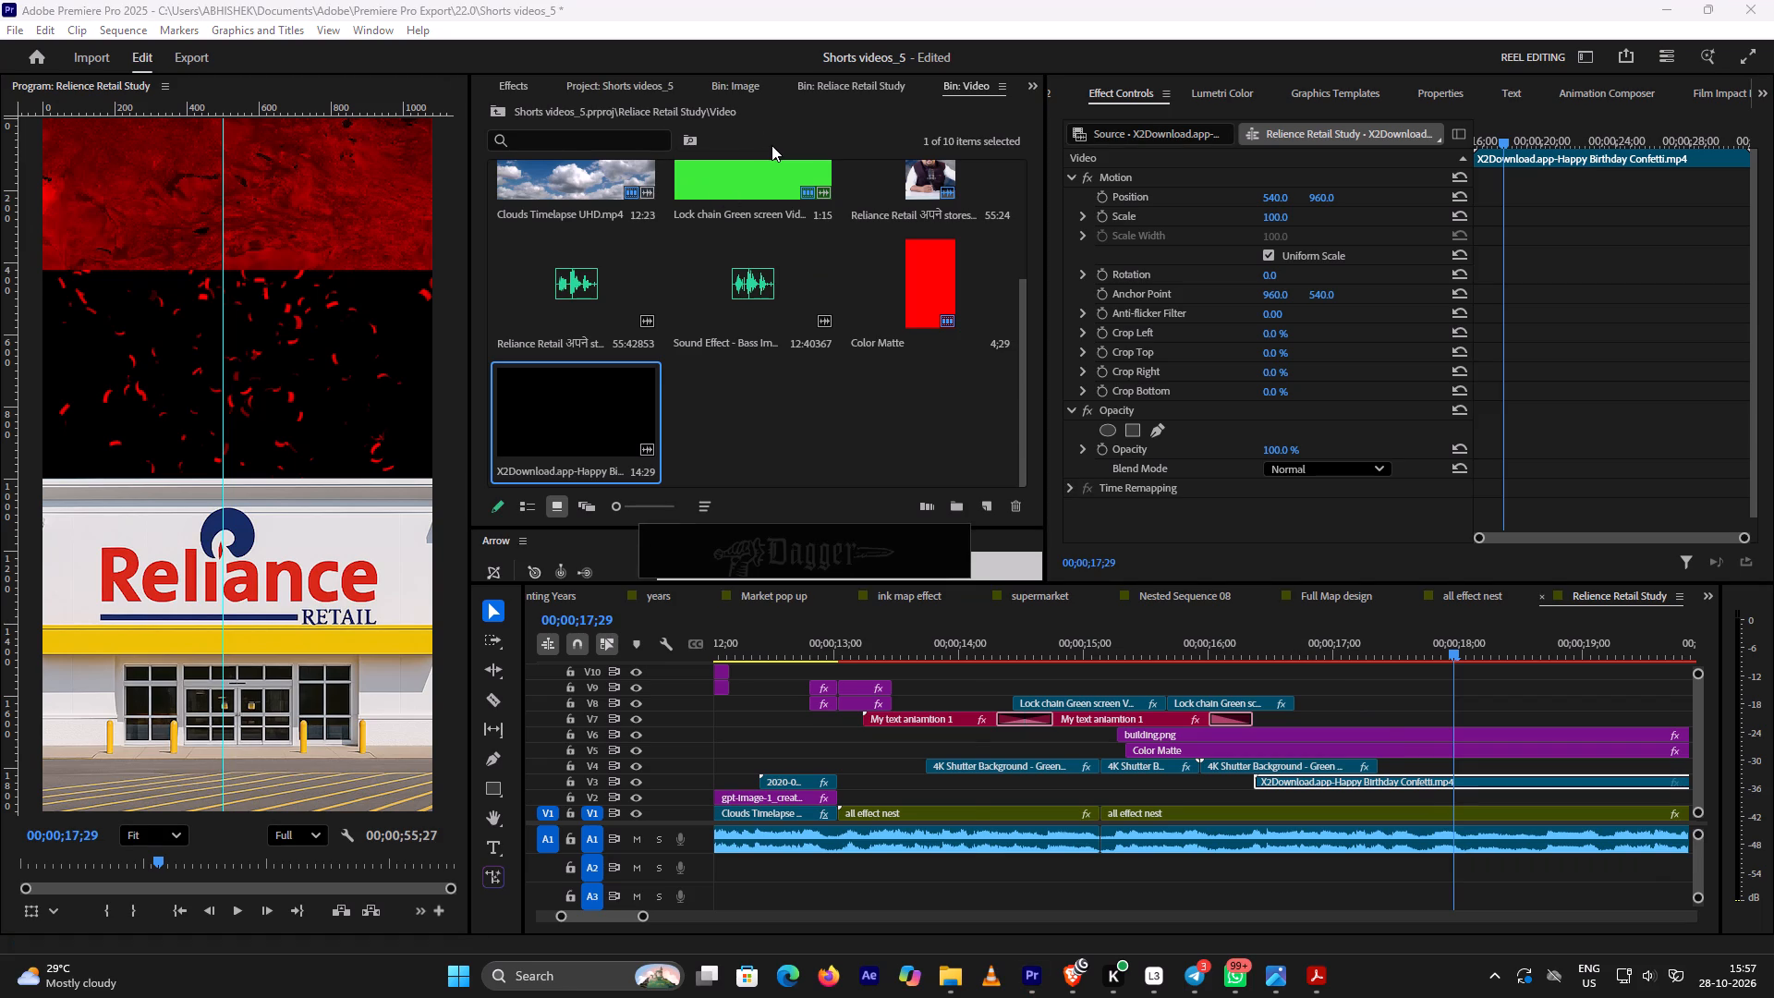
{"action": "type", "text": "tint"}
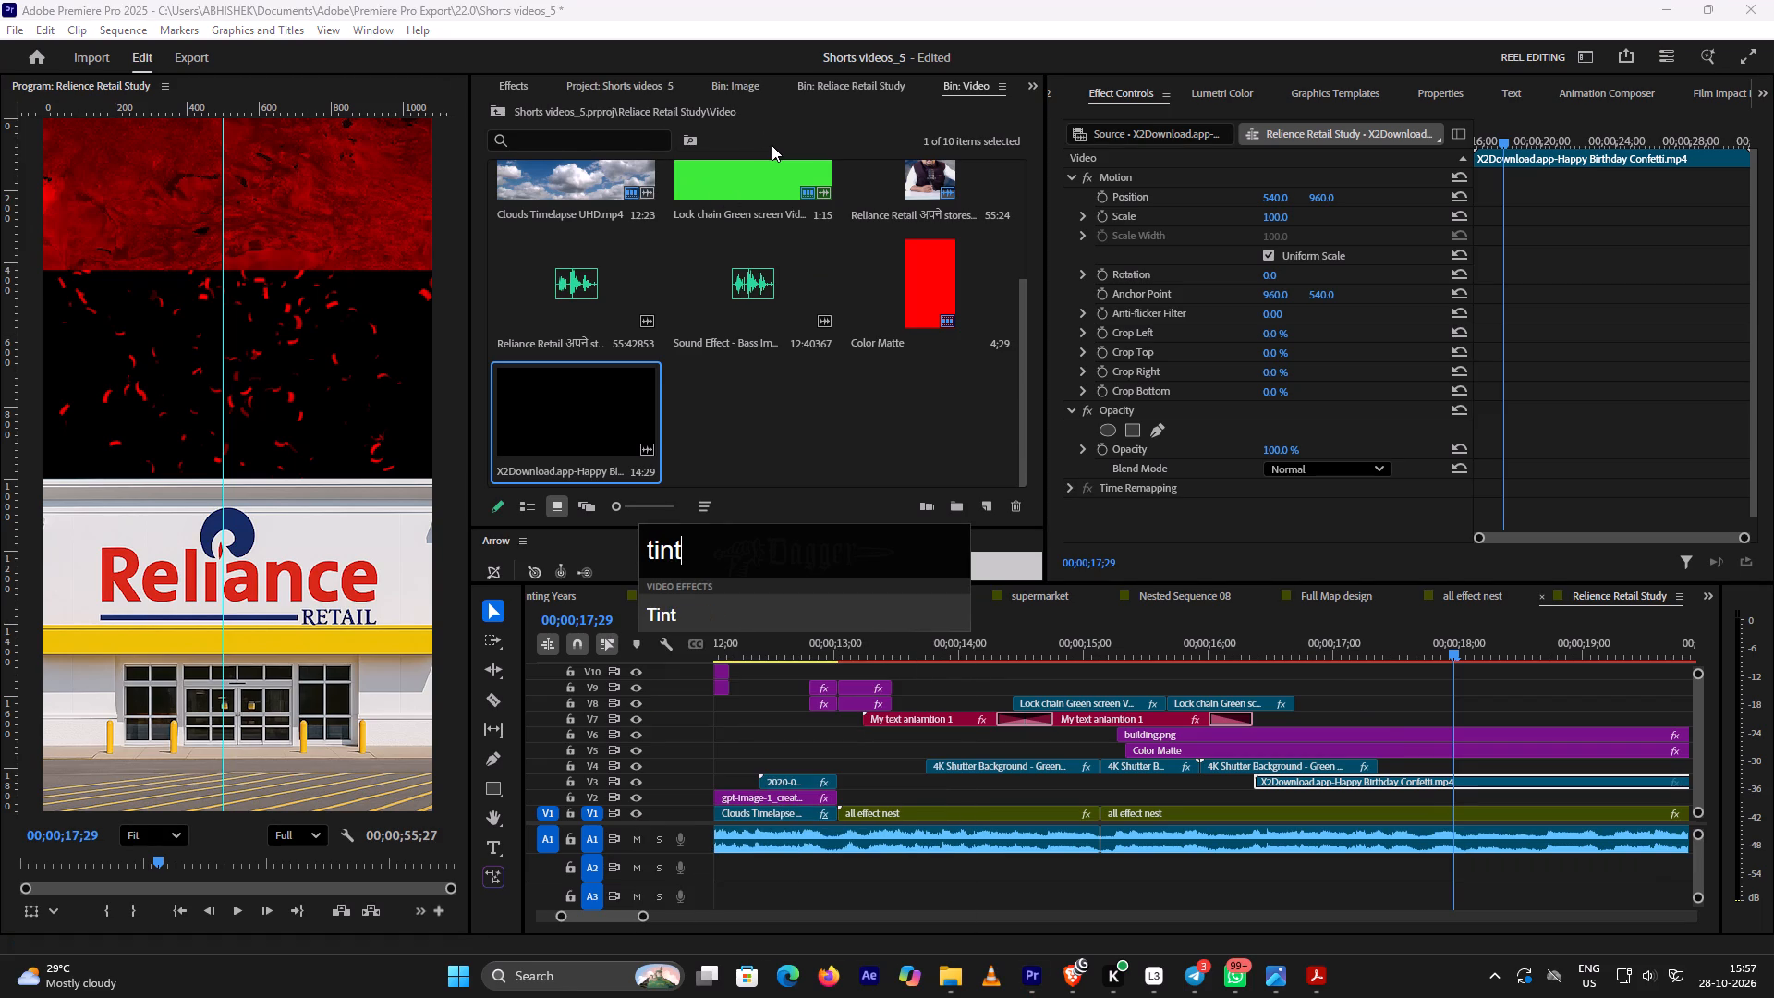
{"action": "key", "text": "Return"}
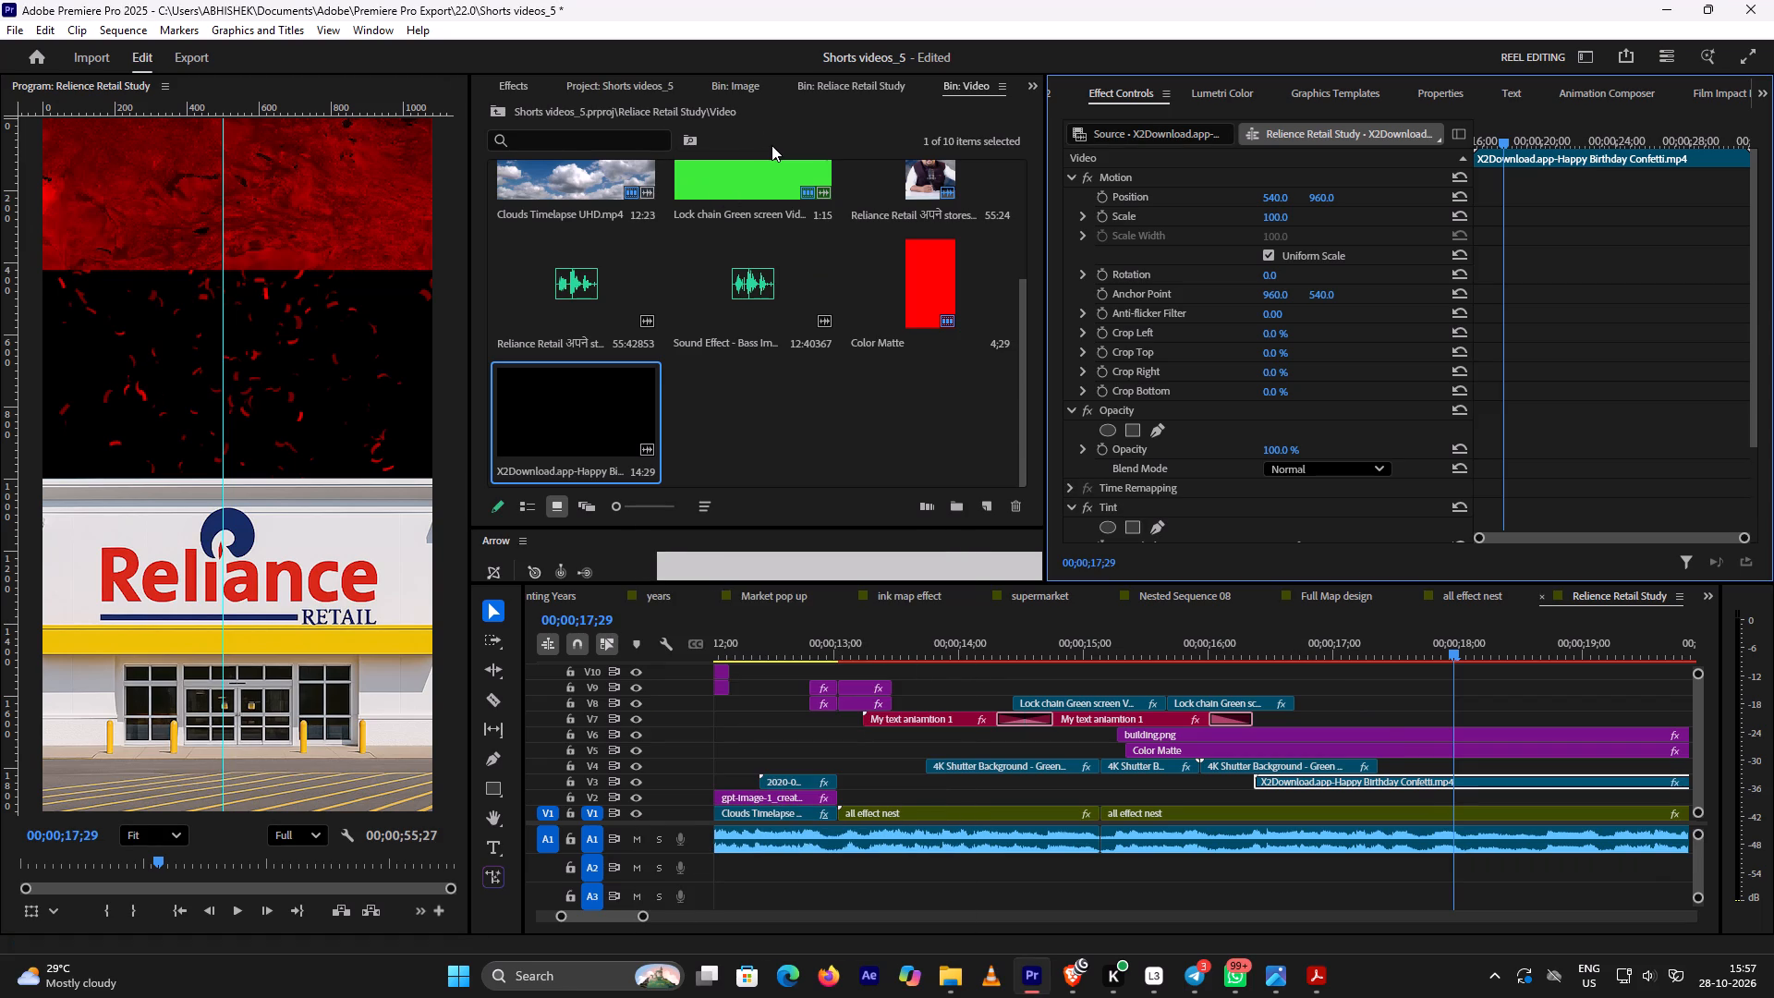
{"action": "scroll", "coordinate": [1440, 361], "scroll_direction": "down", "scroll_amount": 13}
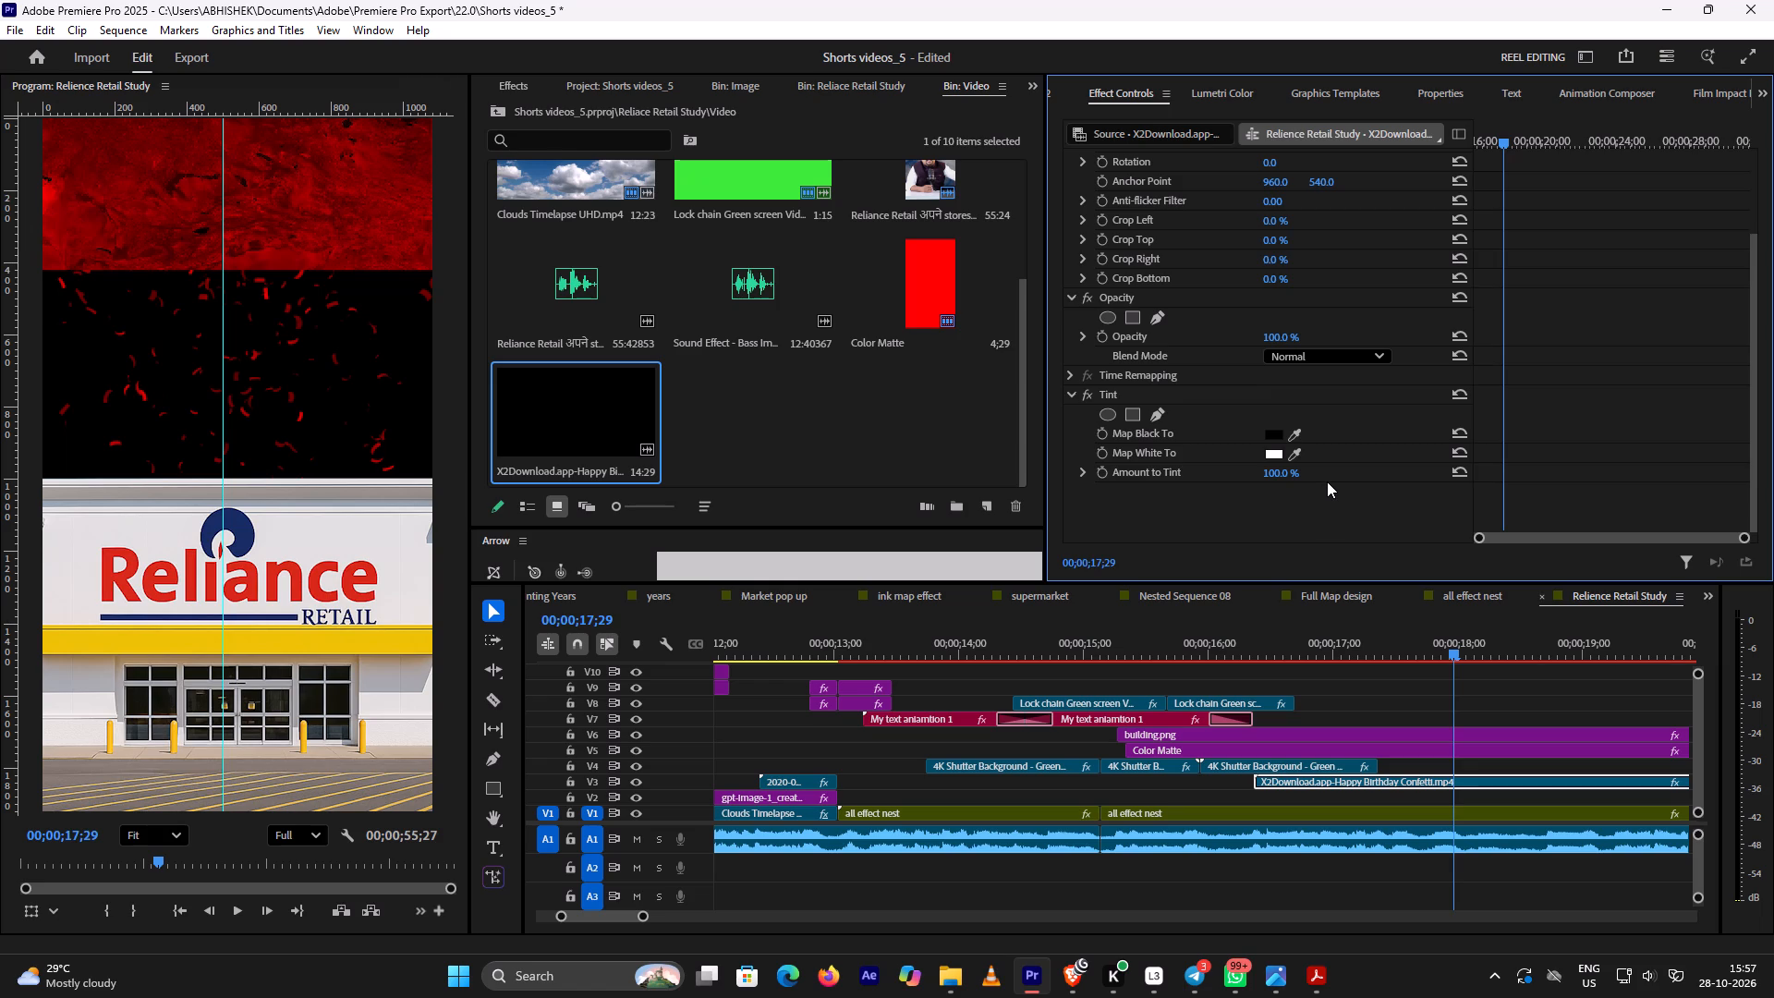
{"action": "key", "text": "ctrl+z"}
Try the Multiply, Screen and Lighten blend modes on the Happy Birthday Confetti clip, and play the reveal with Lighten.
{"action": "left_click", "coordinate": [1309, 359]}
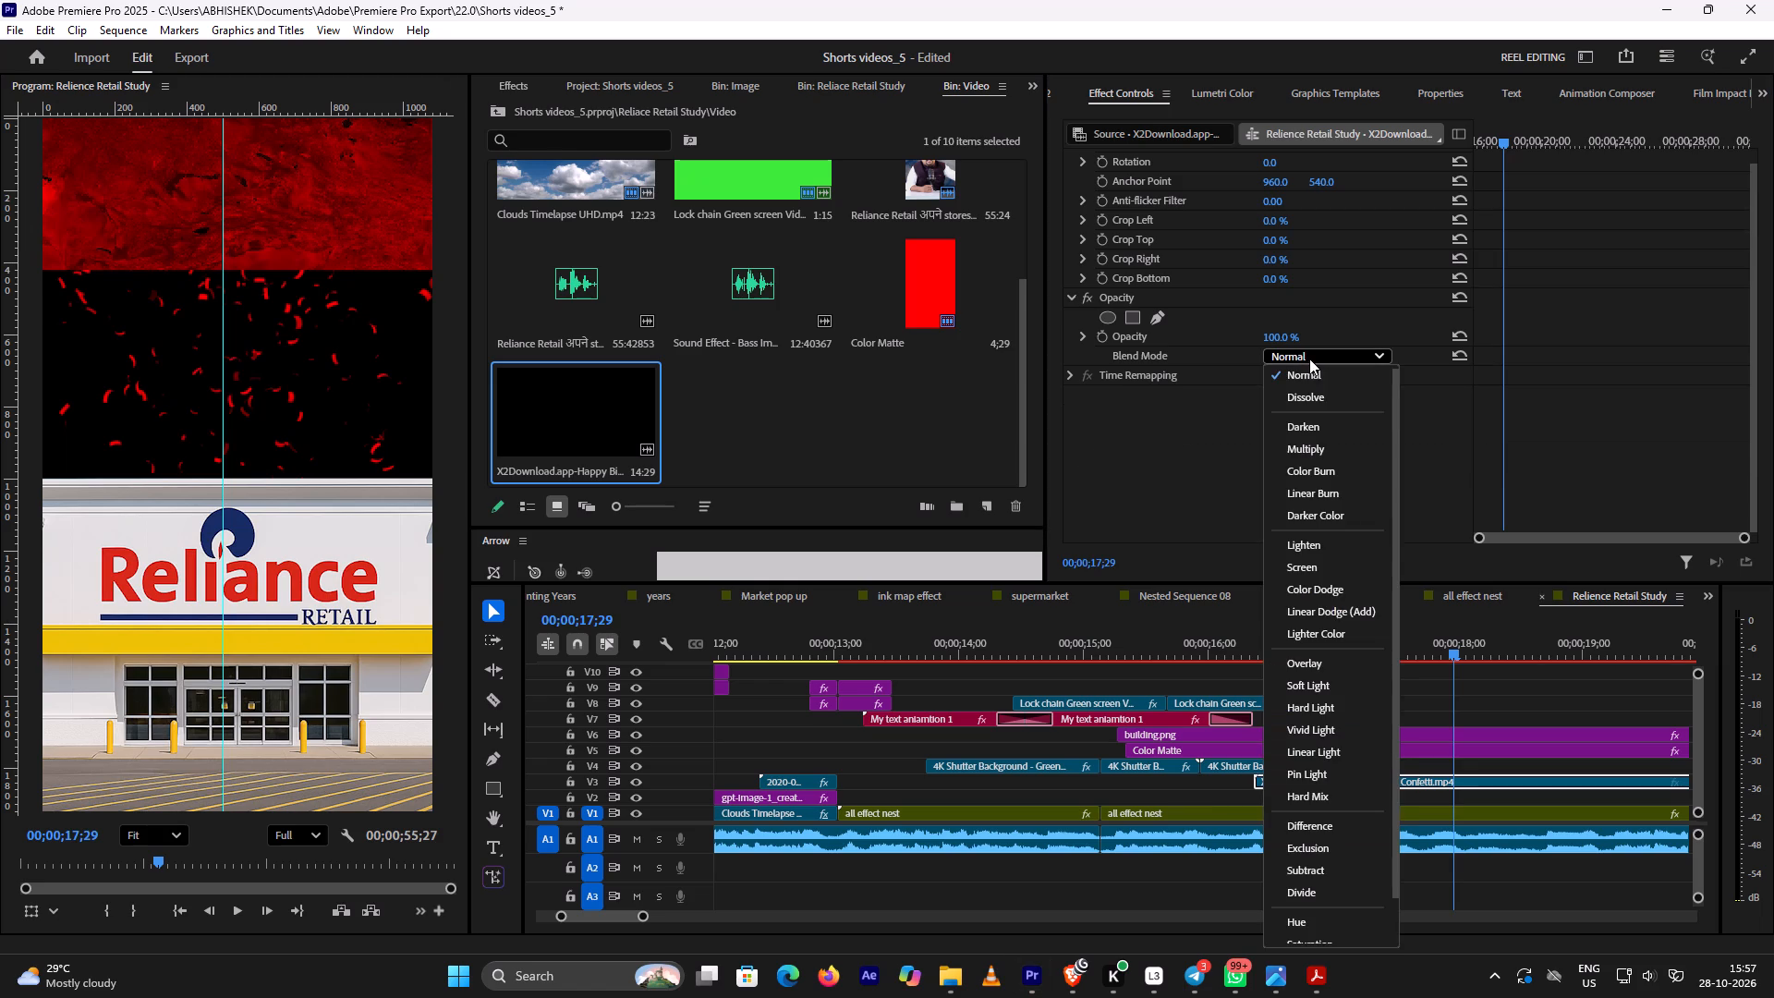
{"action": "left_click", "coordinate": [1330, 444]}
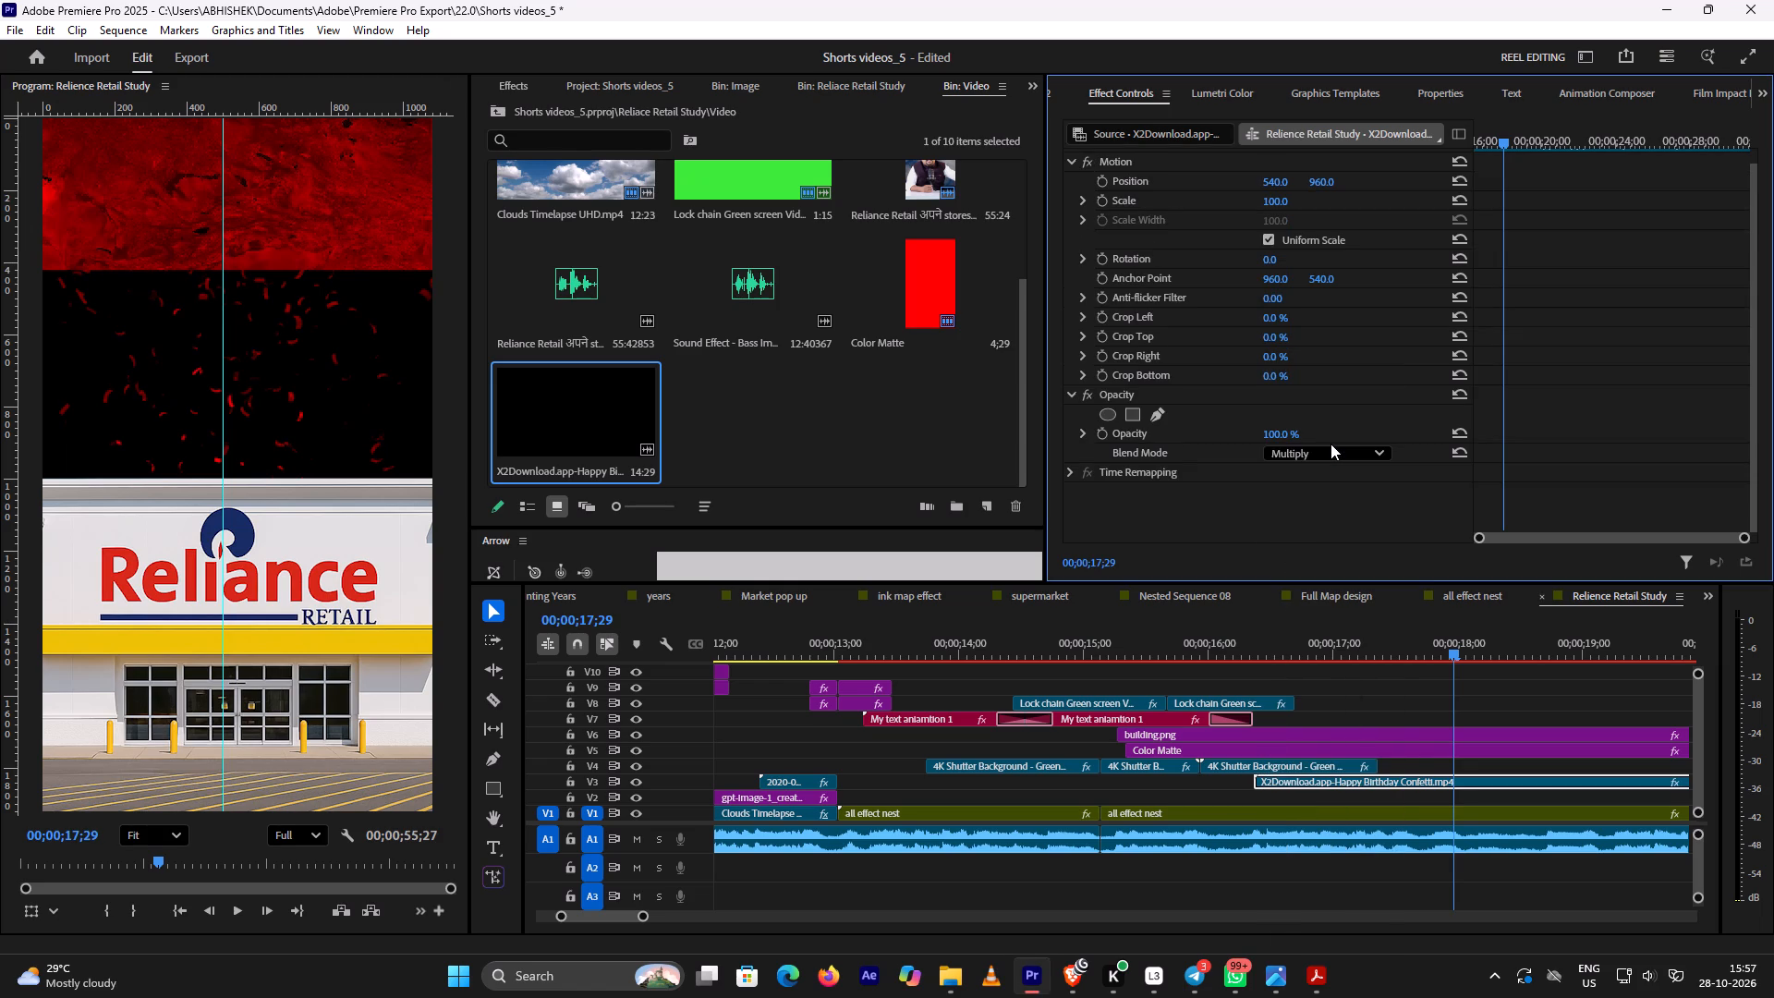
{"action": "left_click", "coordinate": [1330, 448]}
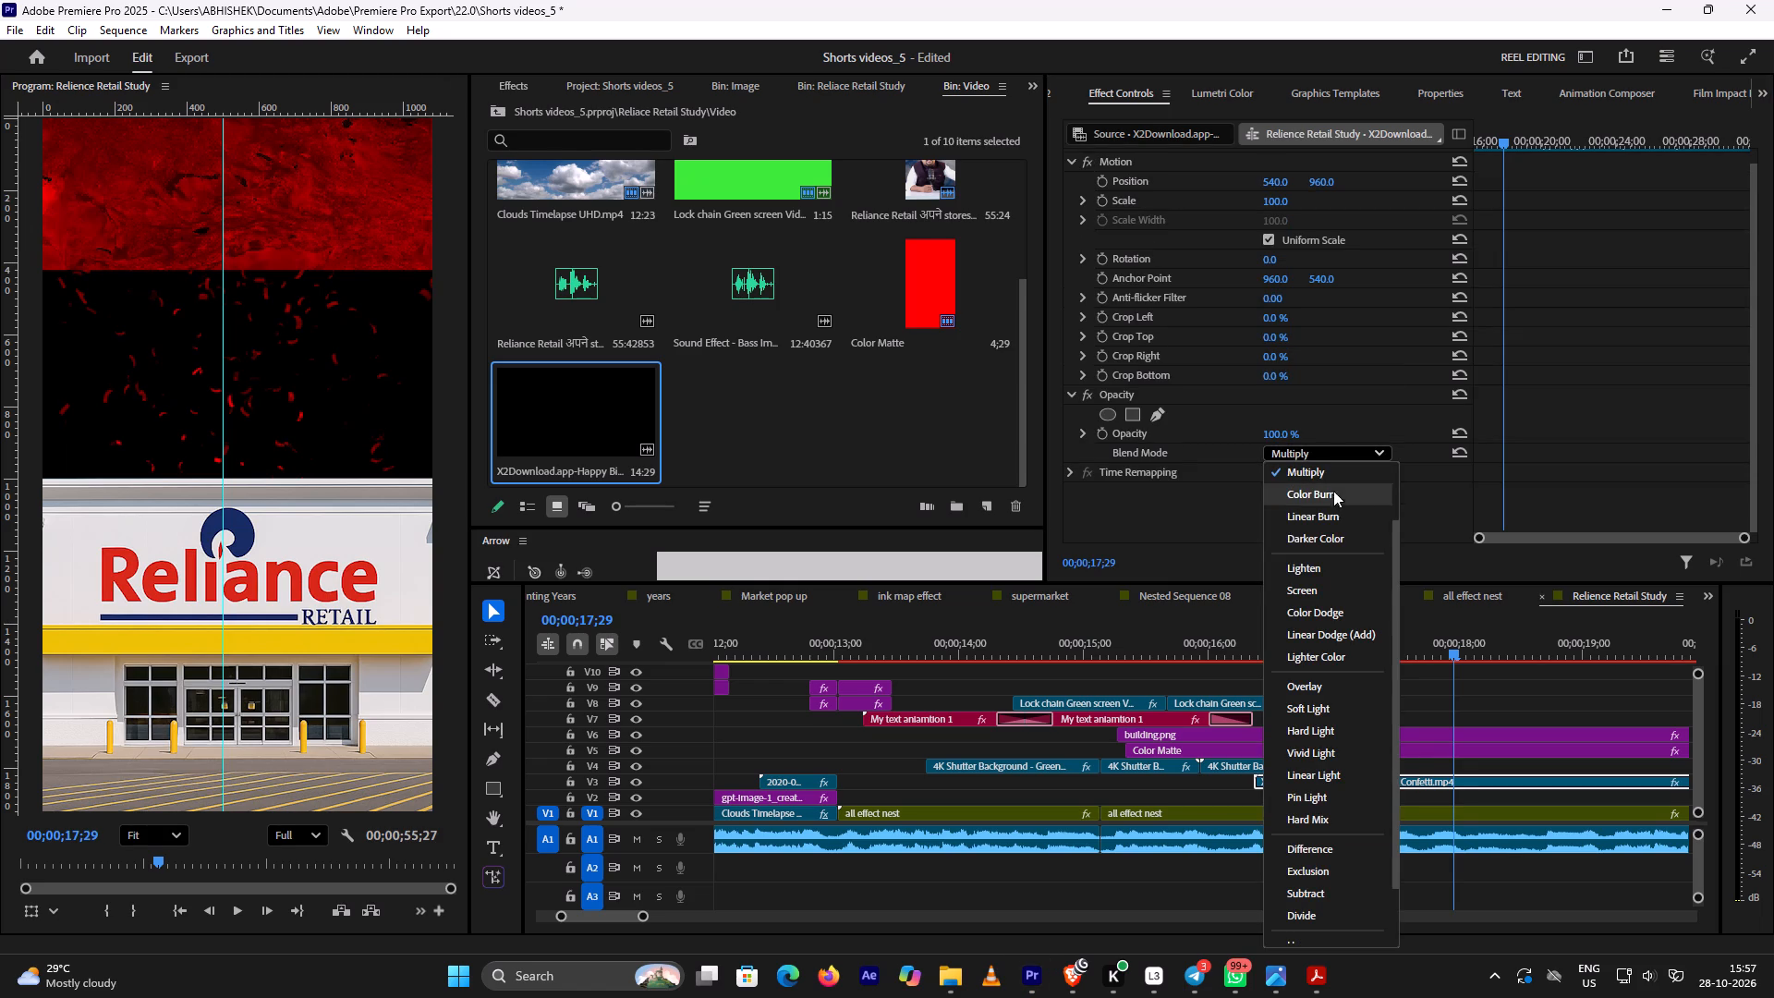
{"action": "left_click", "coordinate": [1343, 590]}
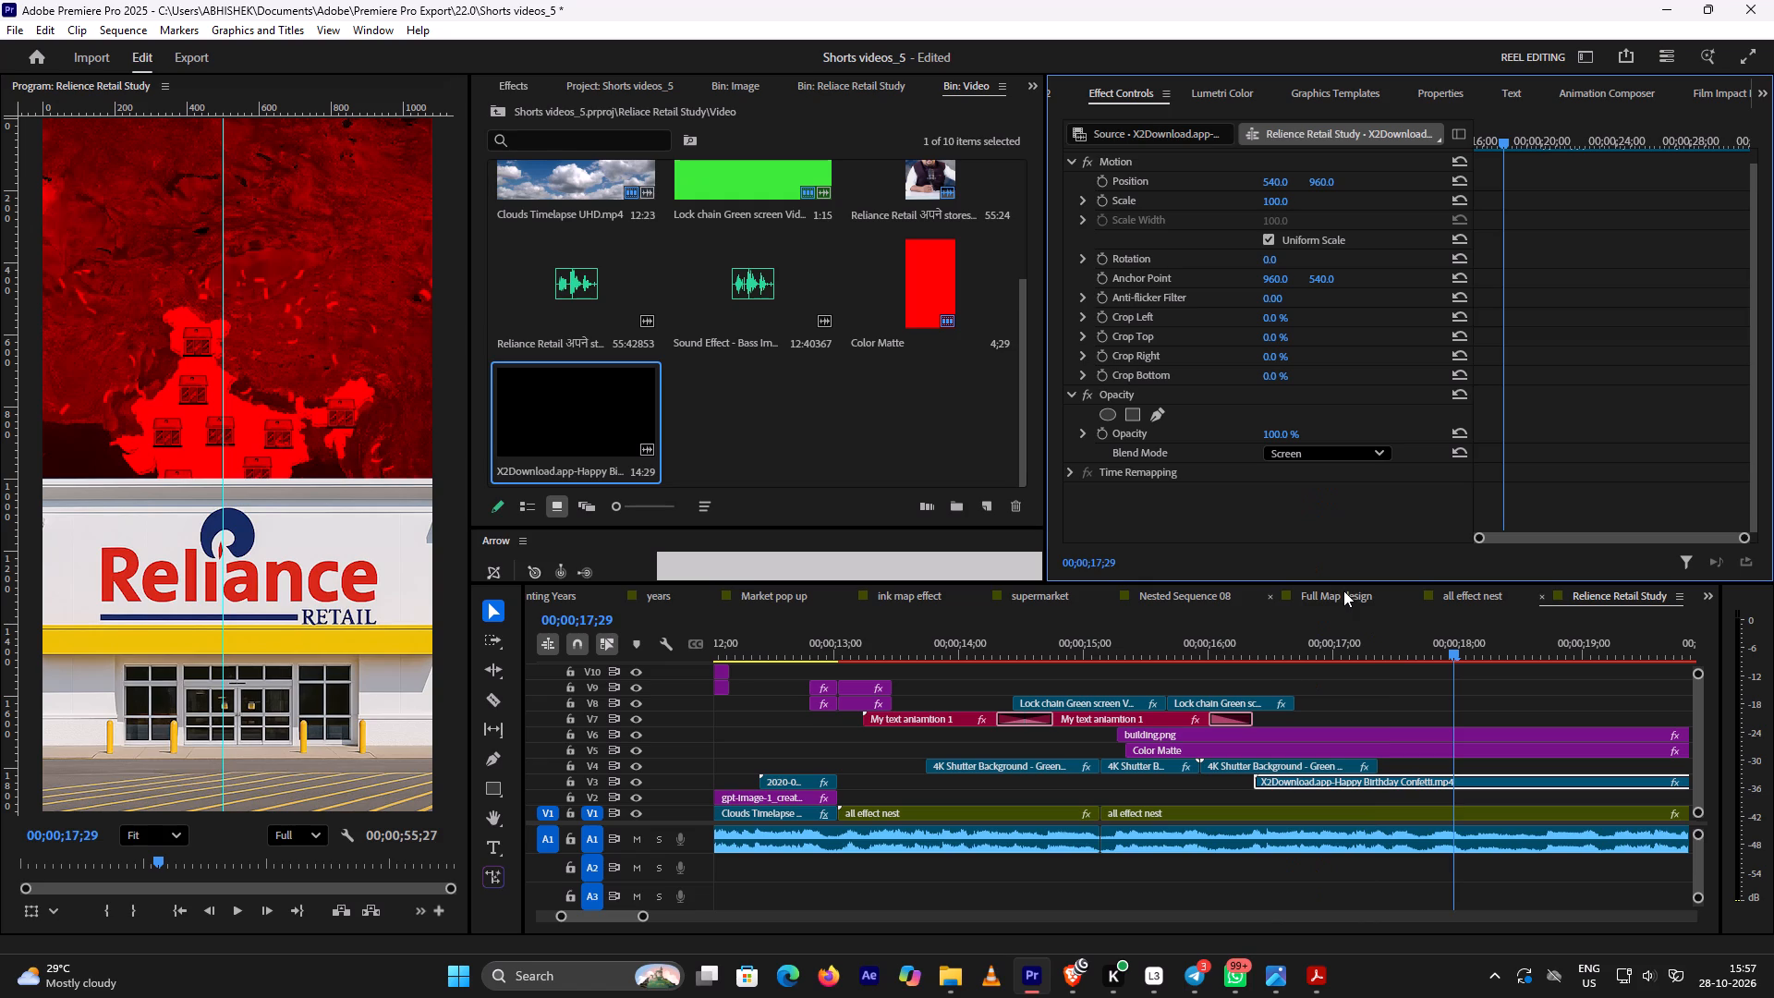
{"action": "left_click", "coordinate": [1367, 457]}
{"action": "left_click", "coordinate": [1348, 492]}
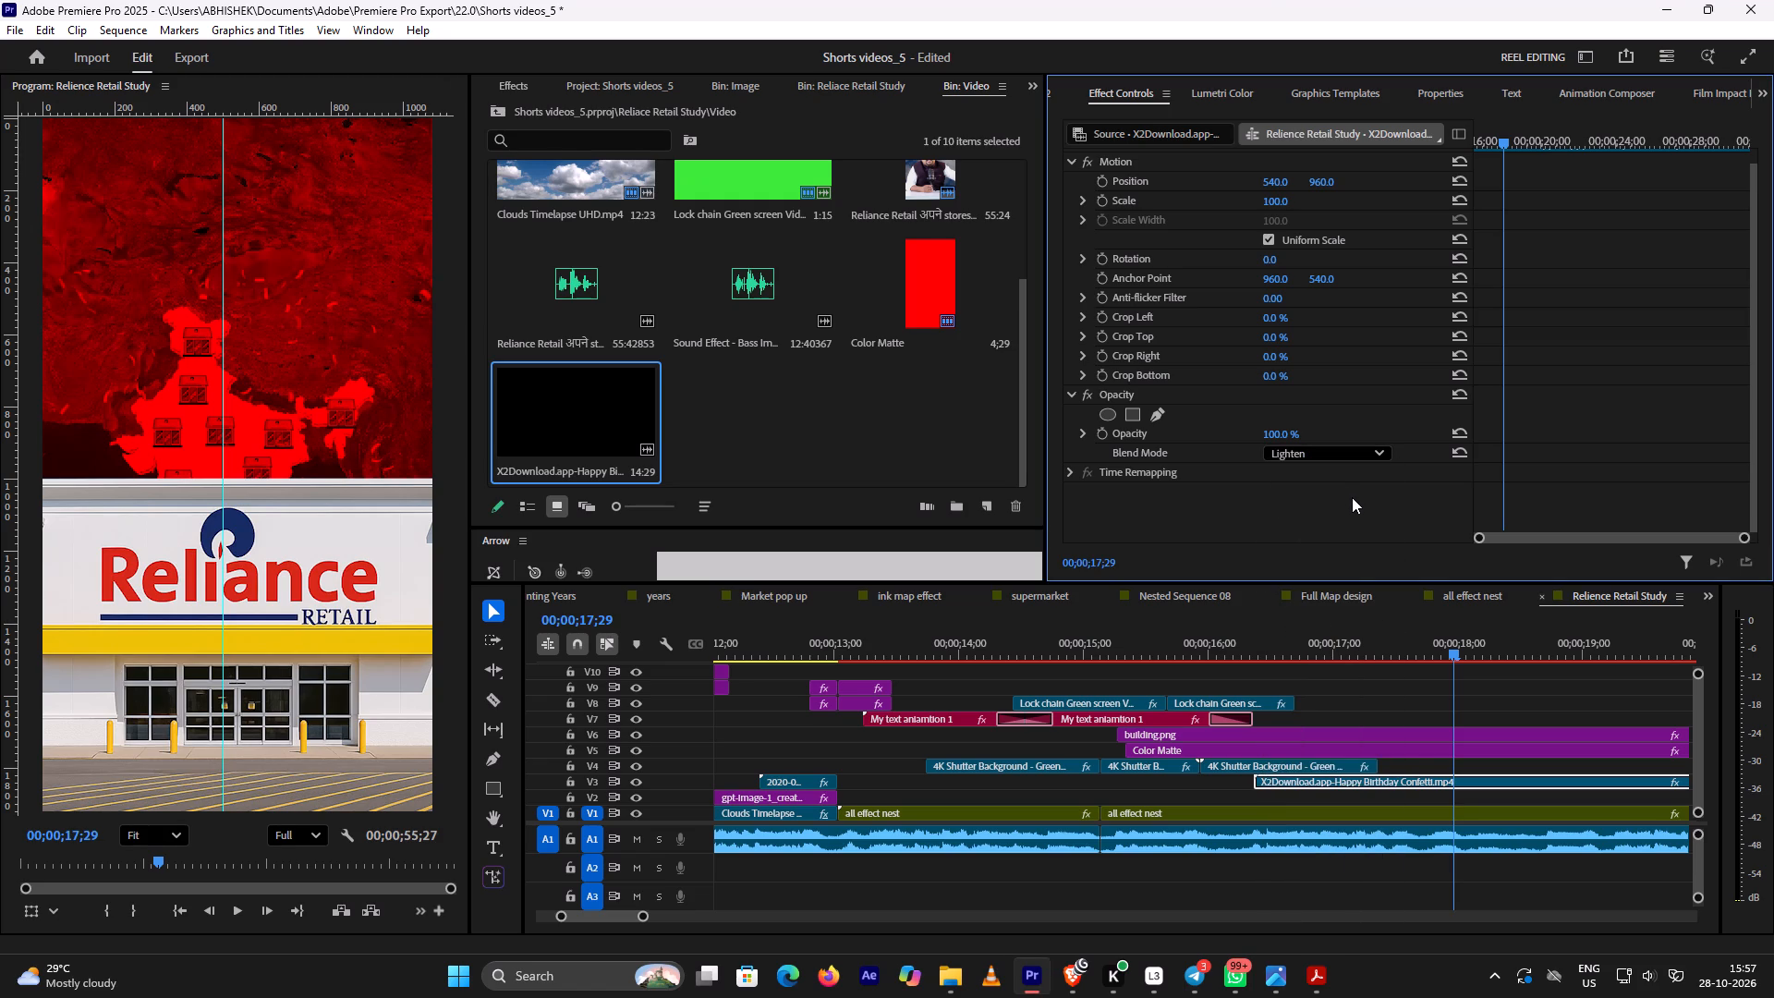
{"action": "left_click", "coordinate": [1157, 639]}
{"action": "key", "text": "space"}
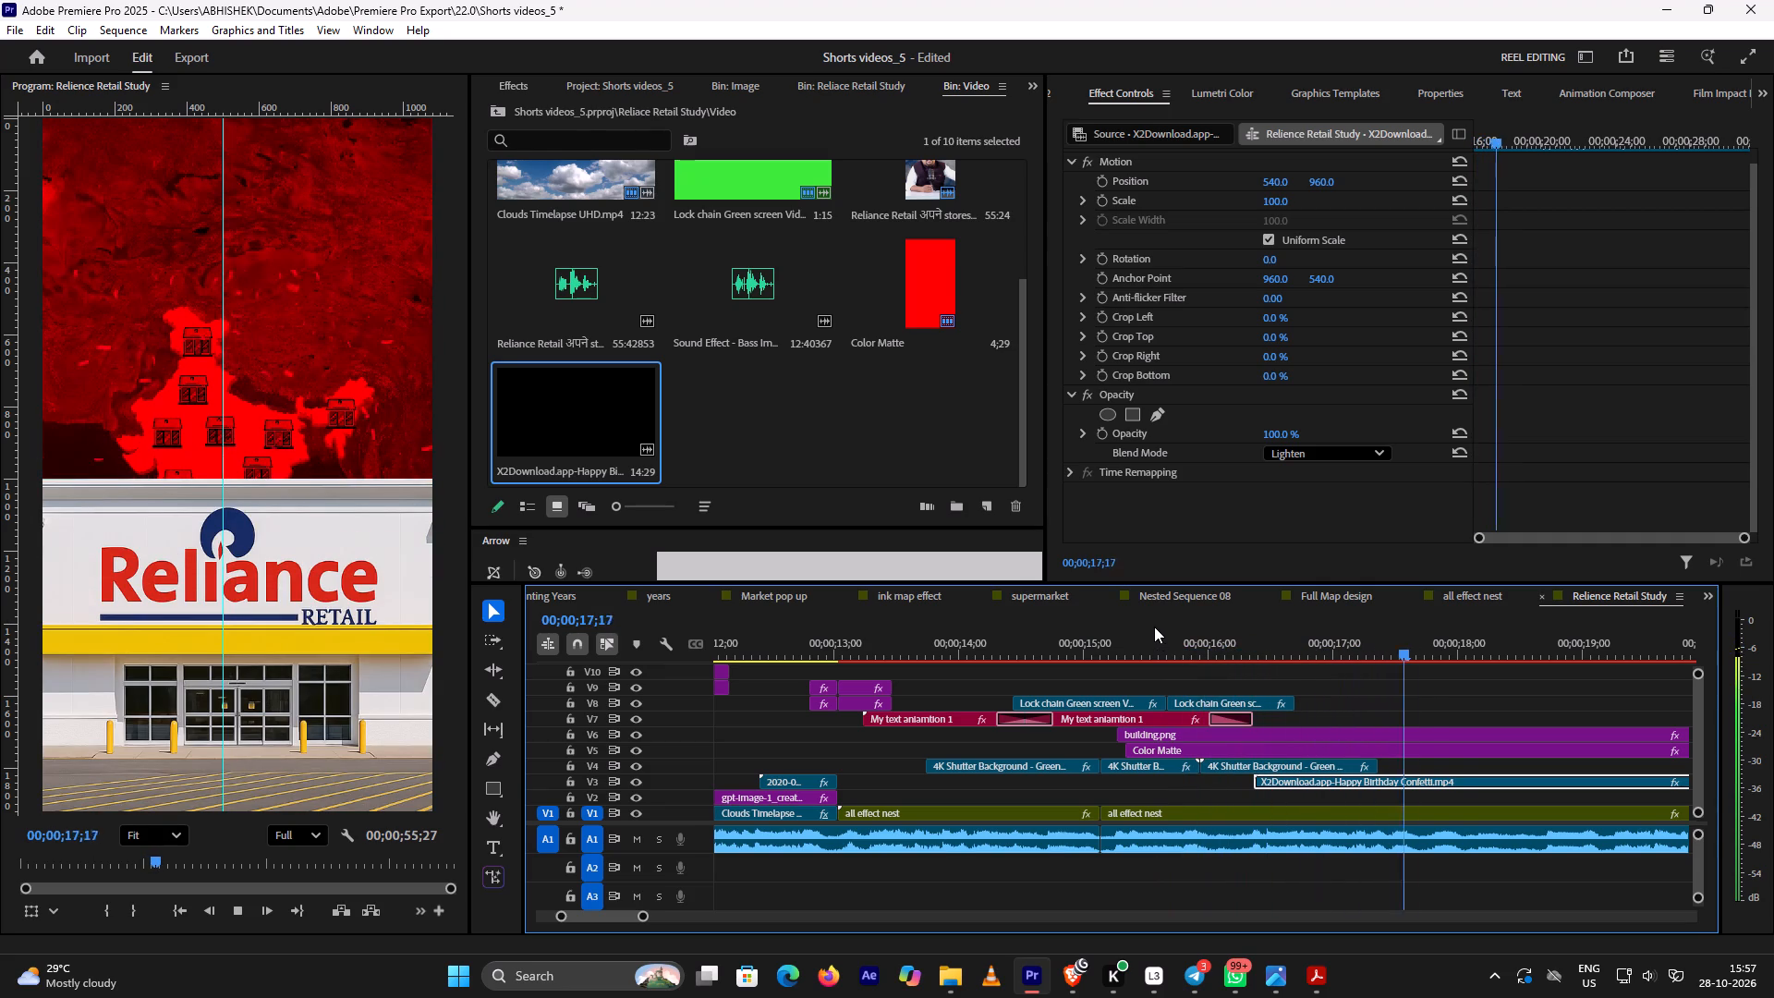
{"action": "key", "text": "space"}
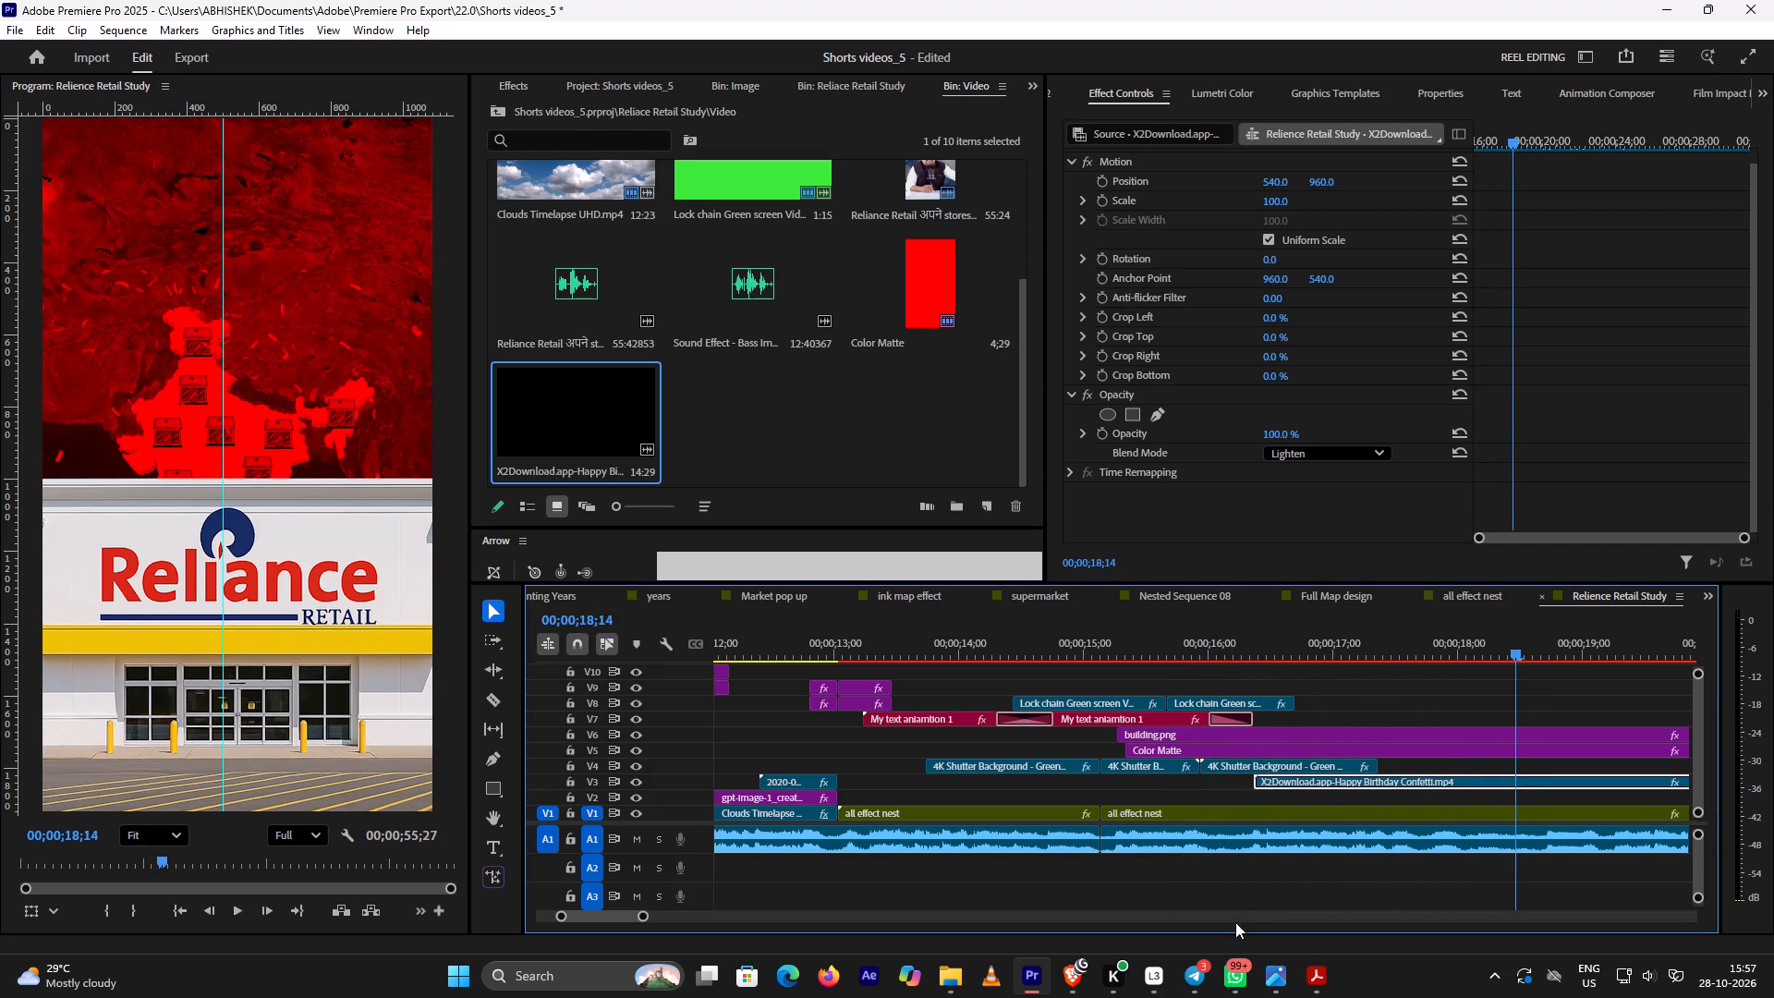
Switch to the YouTube tutorial in Brave and rewind from about 1:32:50 to examine the confetti clip's blend mode and motion settings.
{"action": "left_click", "coordinate": [1077, 983]}
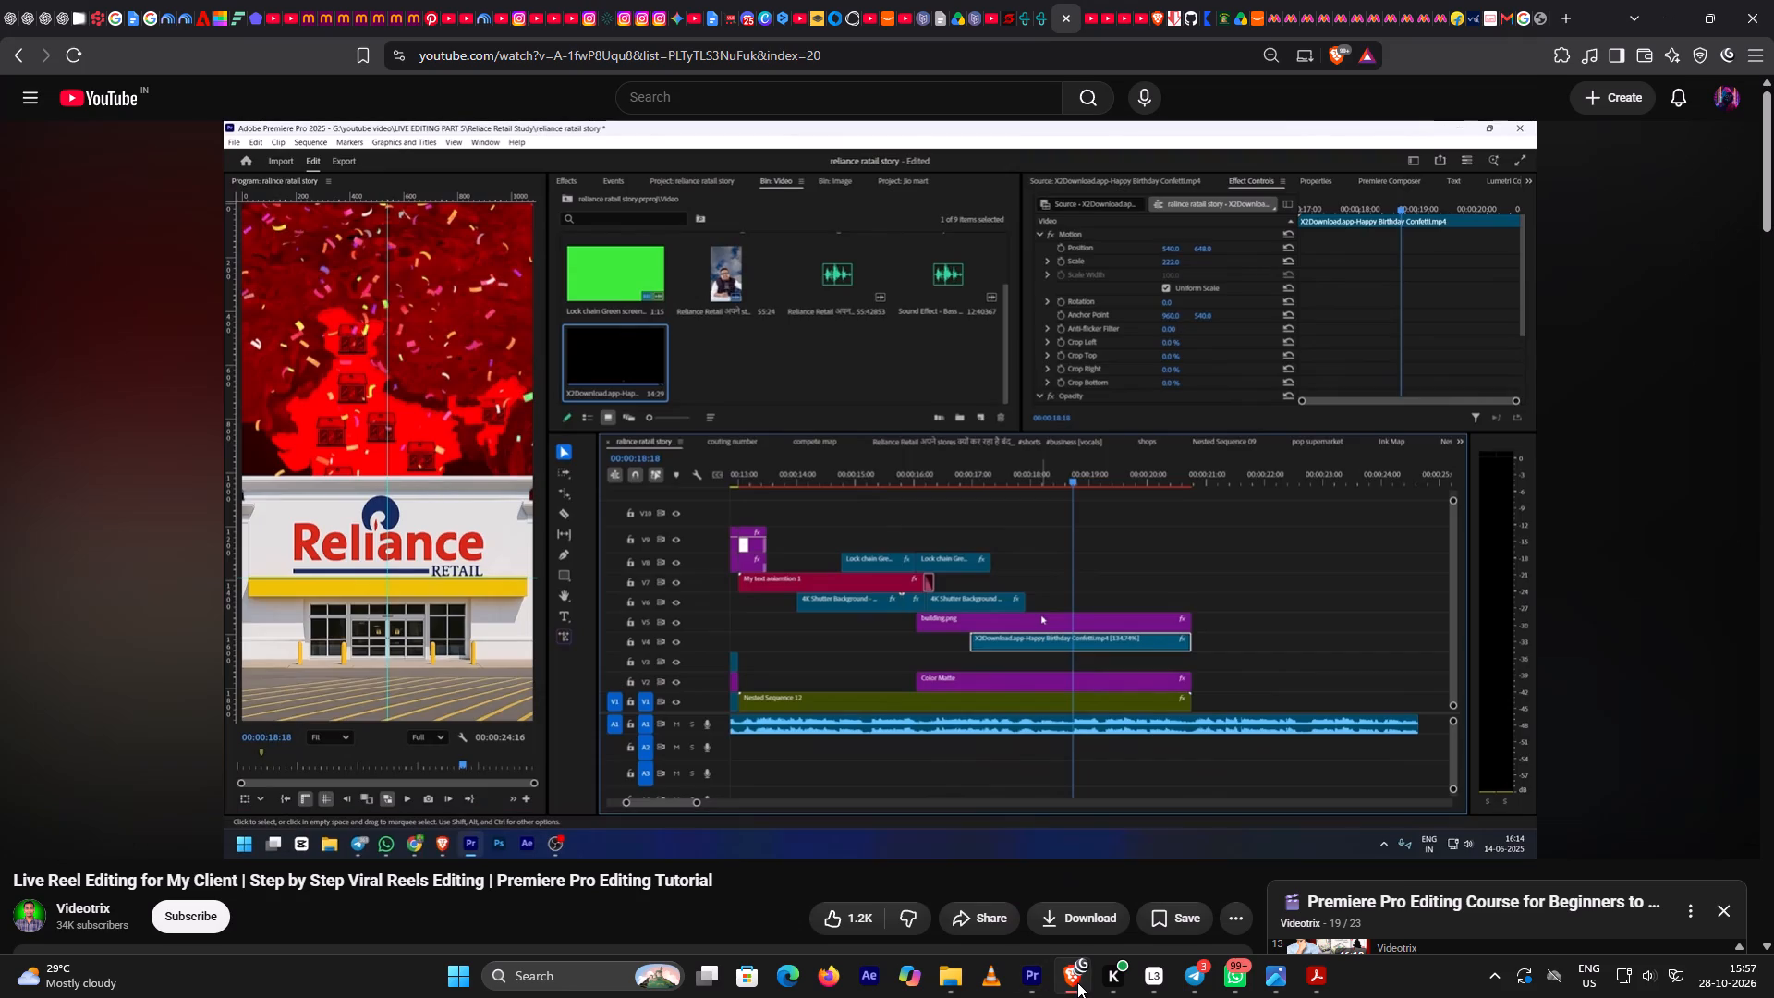
{"action": "key", "text": "space"}
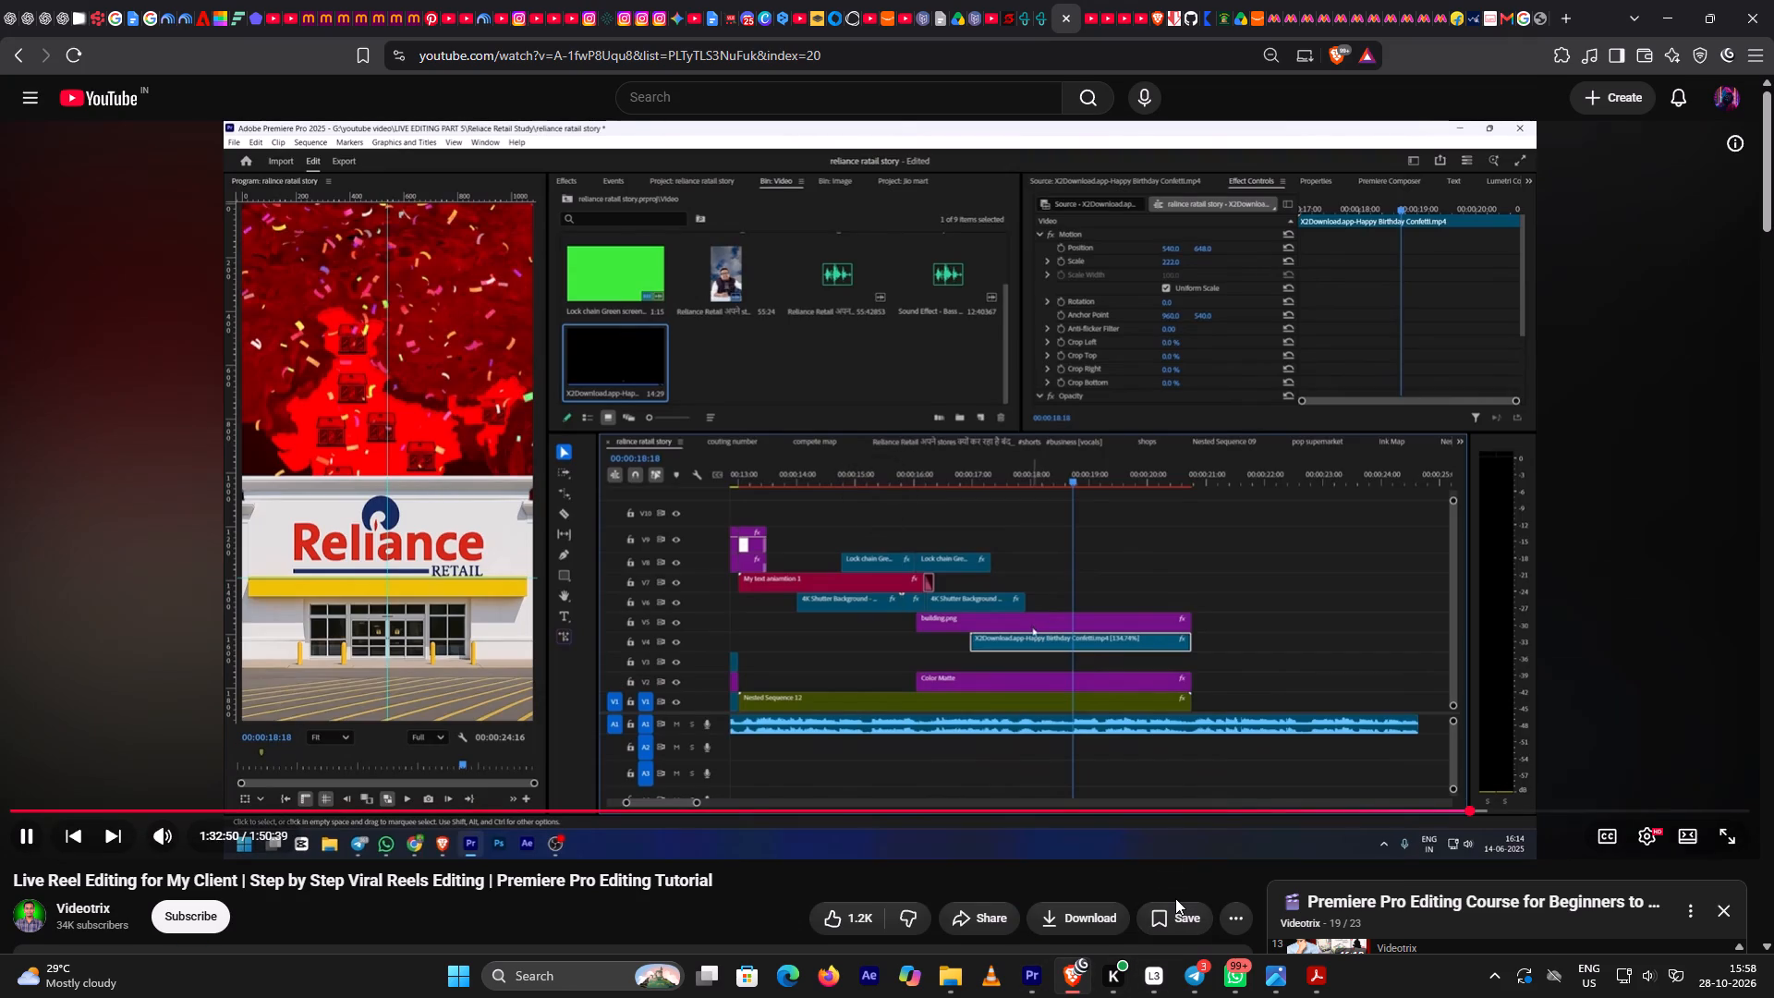
{"action": "key", "text": "Left"}
{"action": "key", "text": "Left"}
{"action": "key", "text": "Left"}
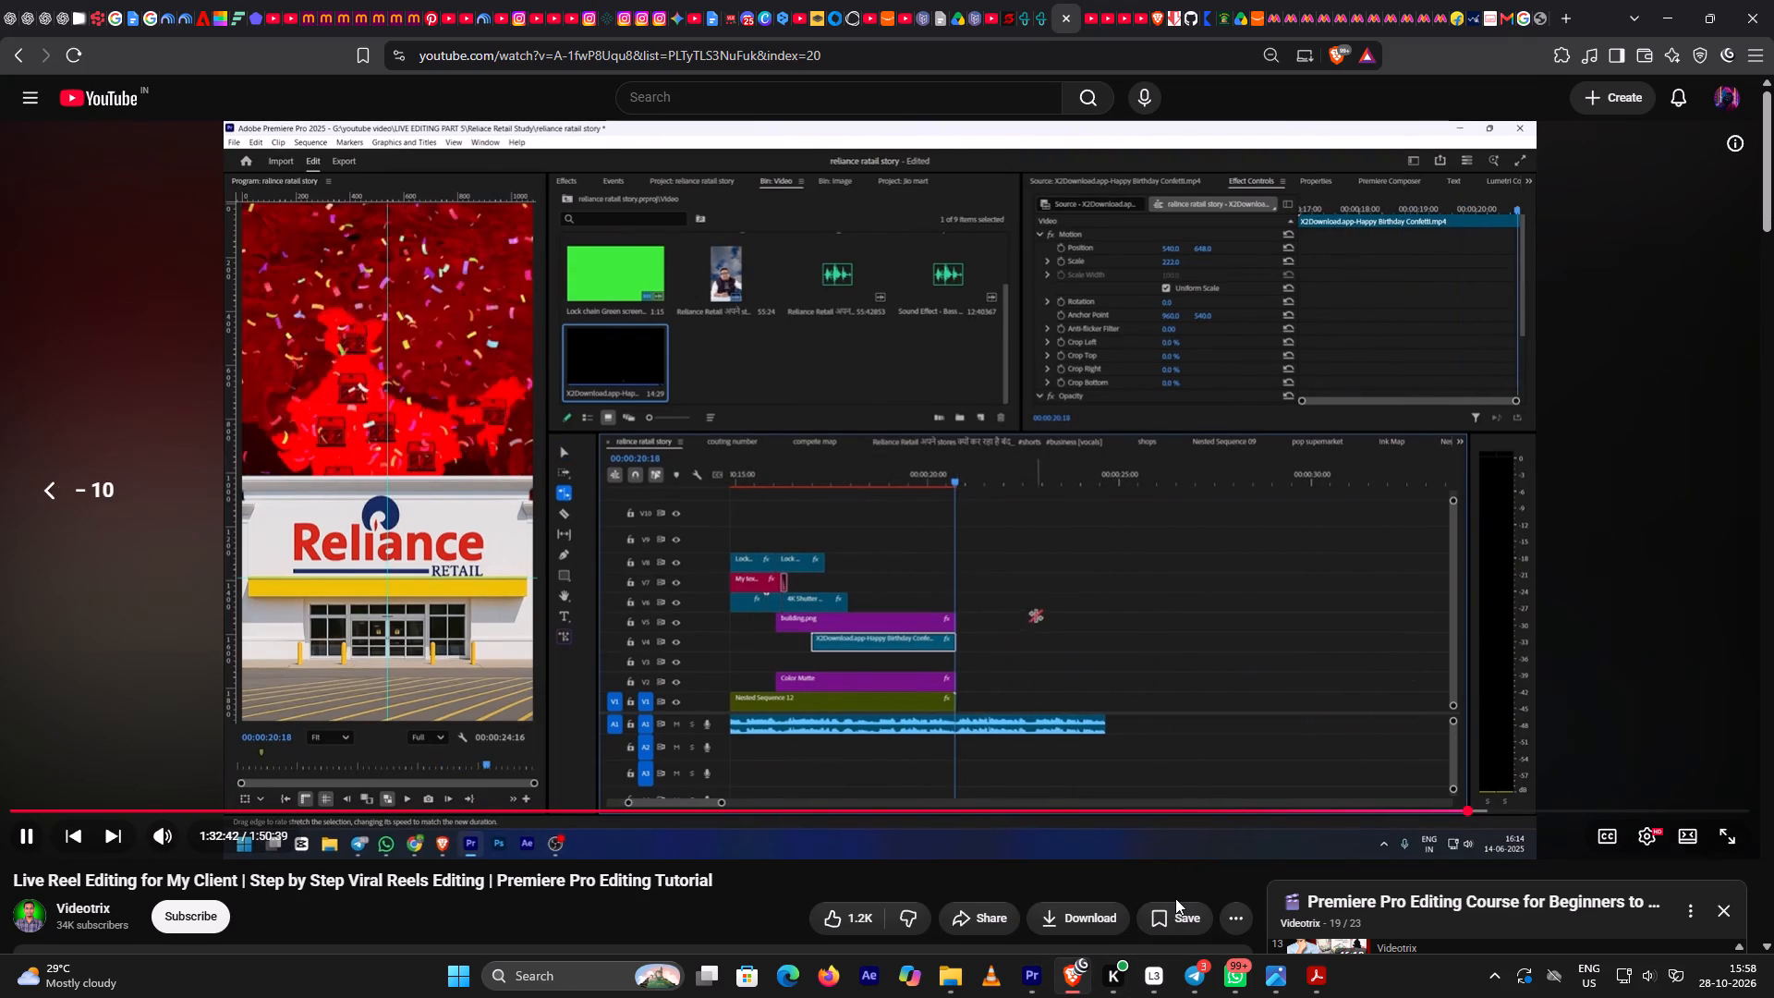
{"action": "key", "text": "Left"}
{"action": "key", "text": "Left"}
{"action": "key", "text": "Left"}
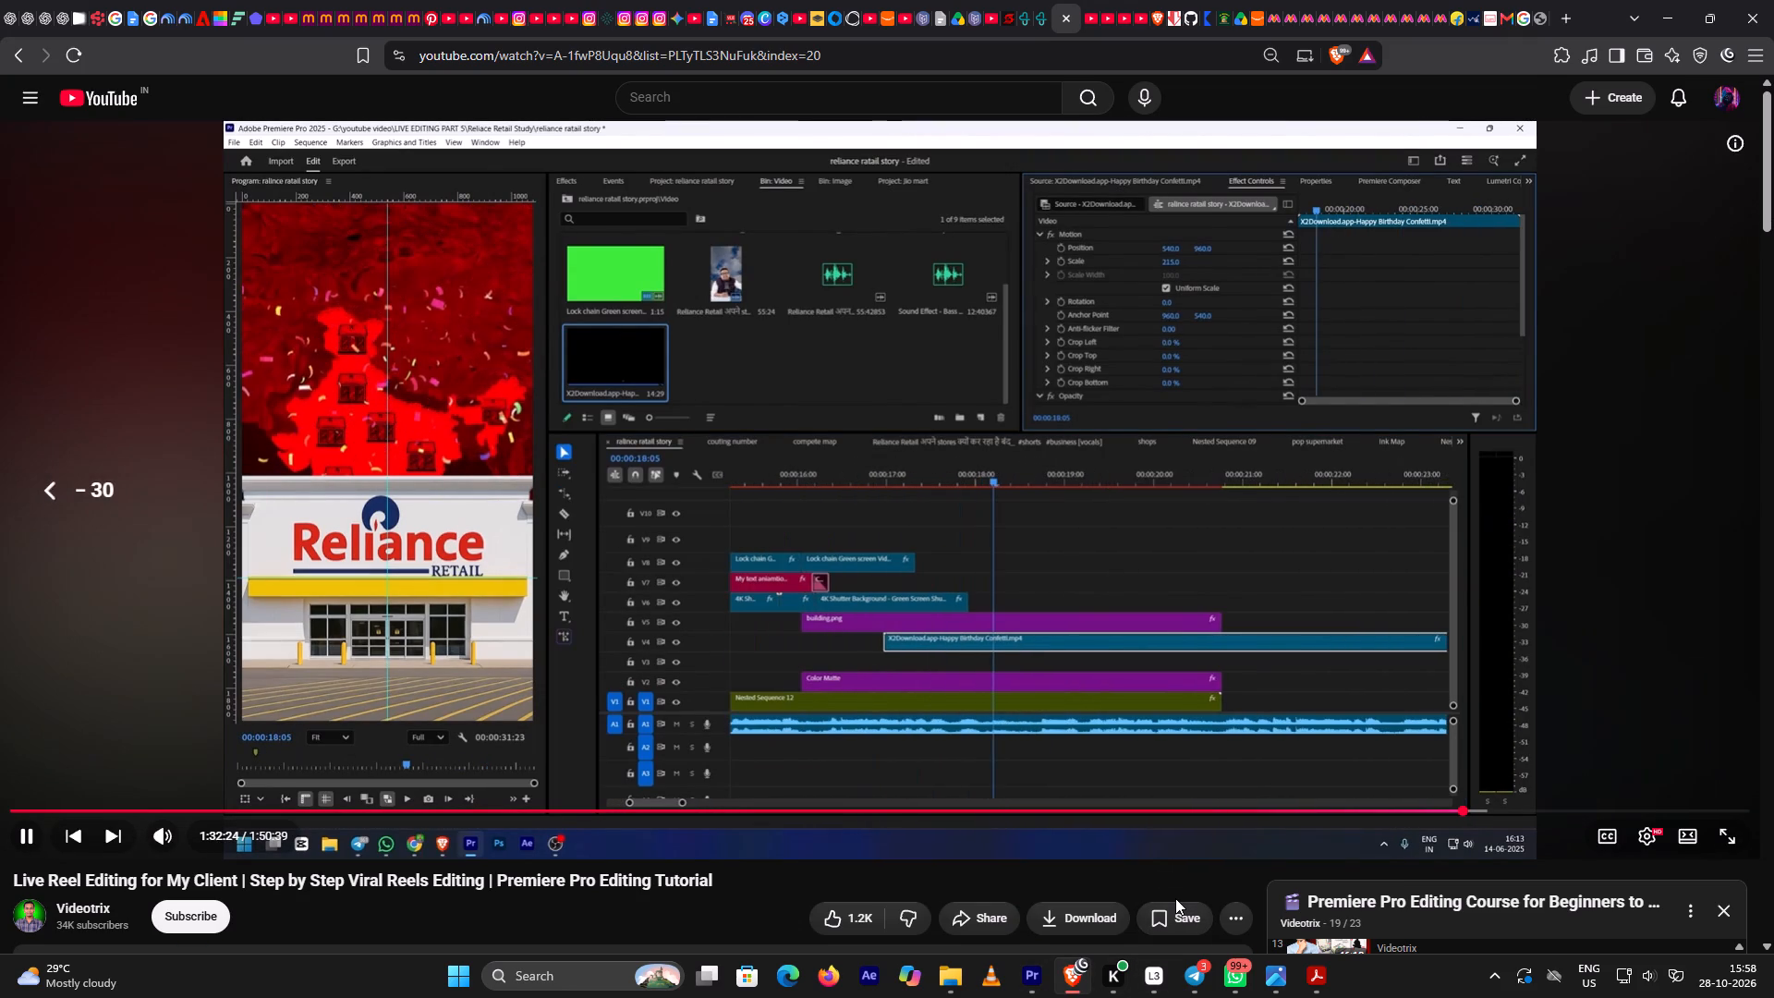
{"action": "key", "text": "Left"}
{"action": "key", "text": "Left"}
{"action": "key", "text": "Left"}
{"action": "key", "text": "Left"}
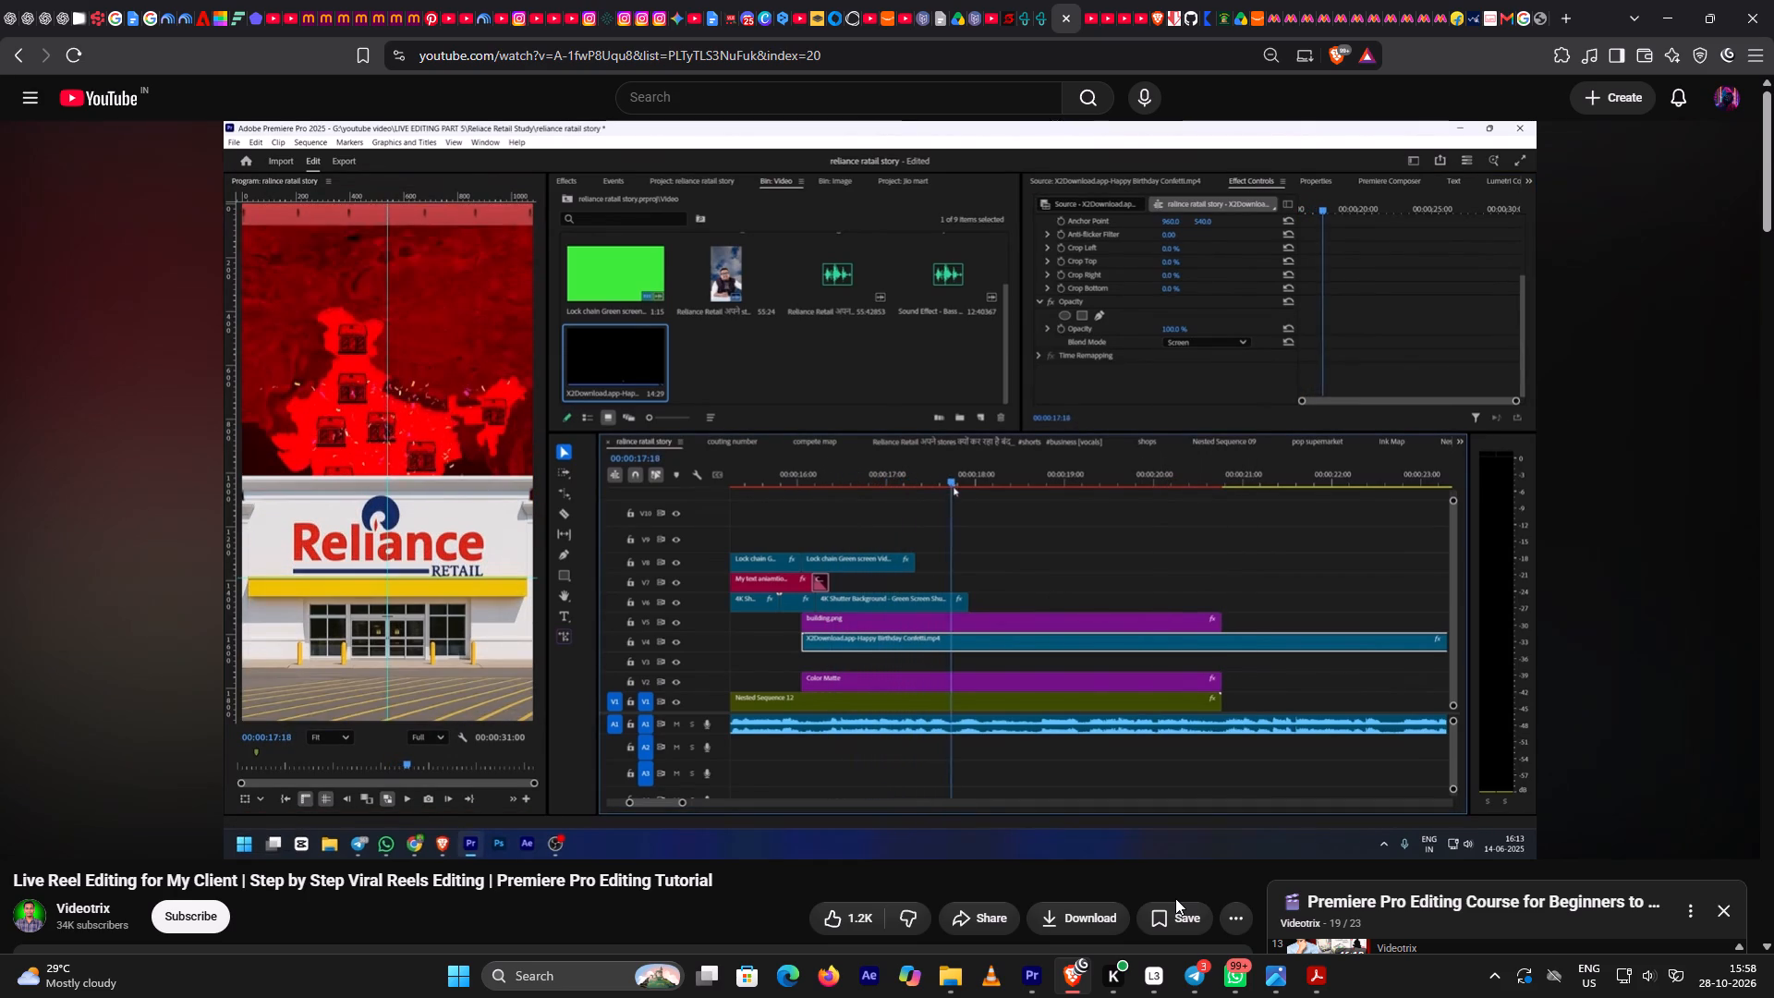
{"action": "key", "text": "space"}
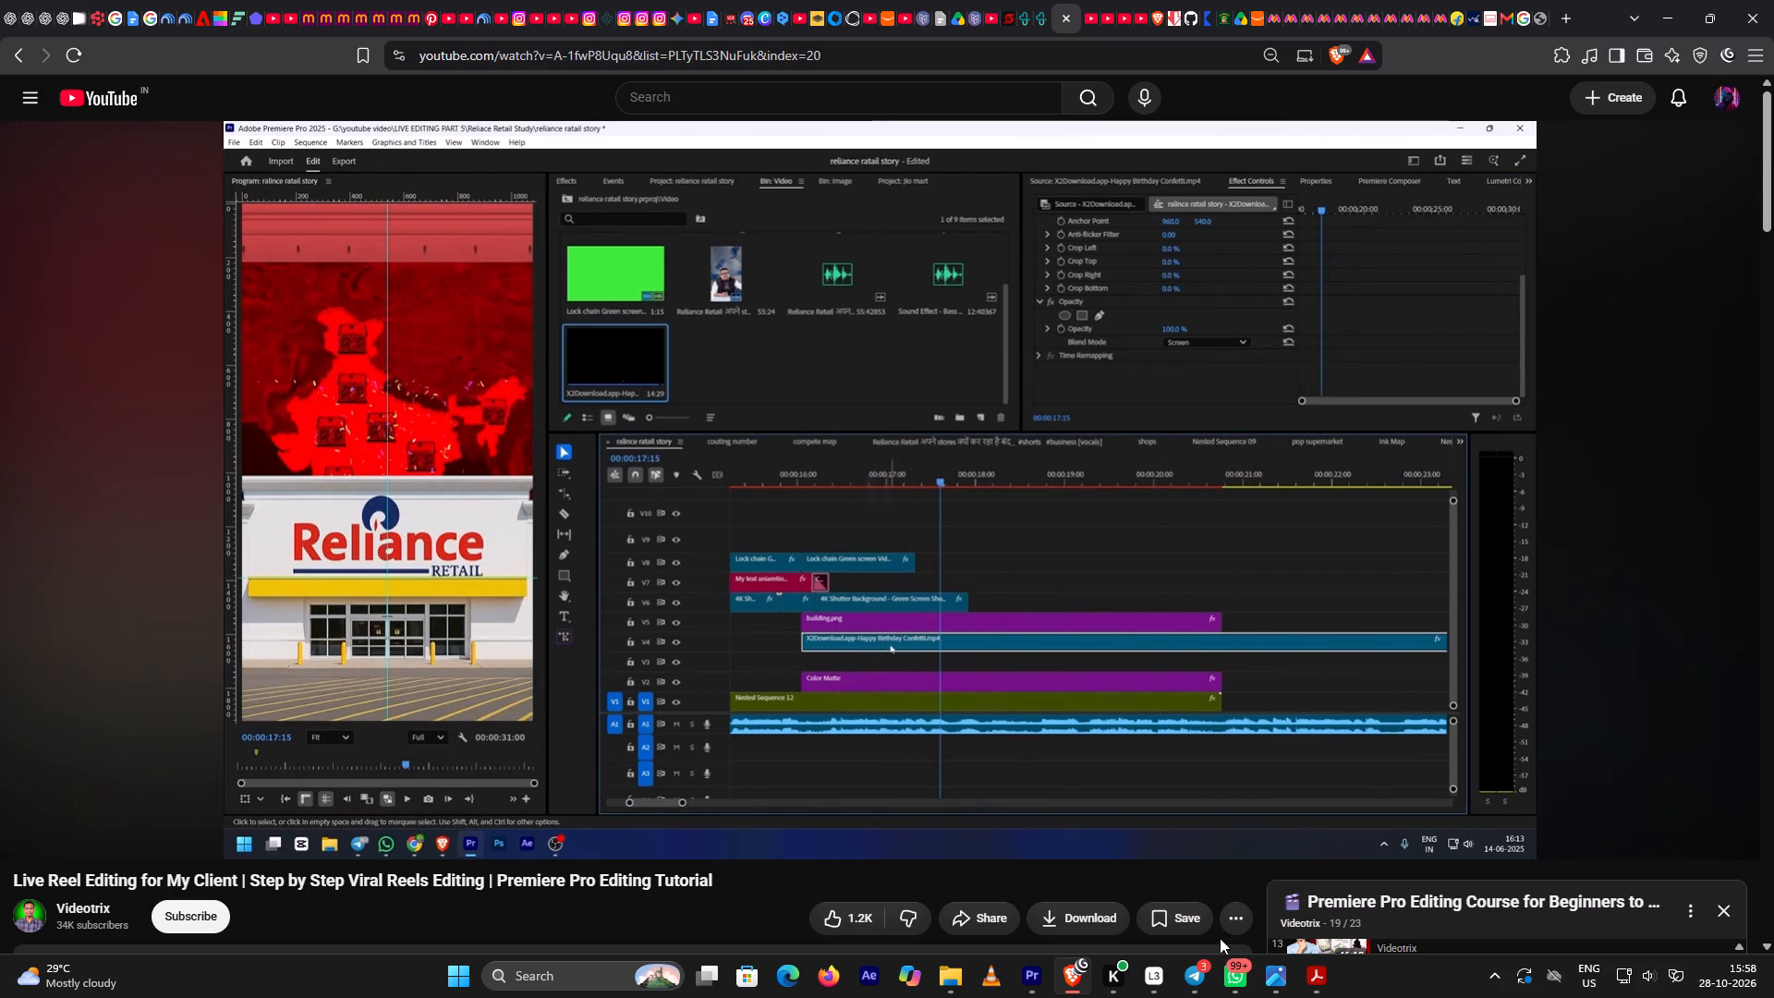
Return to Premiere Pro and set the Happy Birthday Confetti clip's blend mode on V3 to Screen, previewing at about 00;00;17;05.
{"action": "left_click", "coordinate": [1041, 978]}
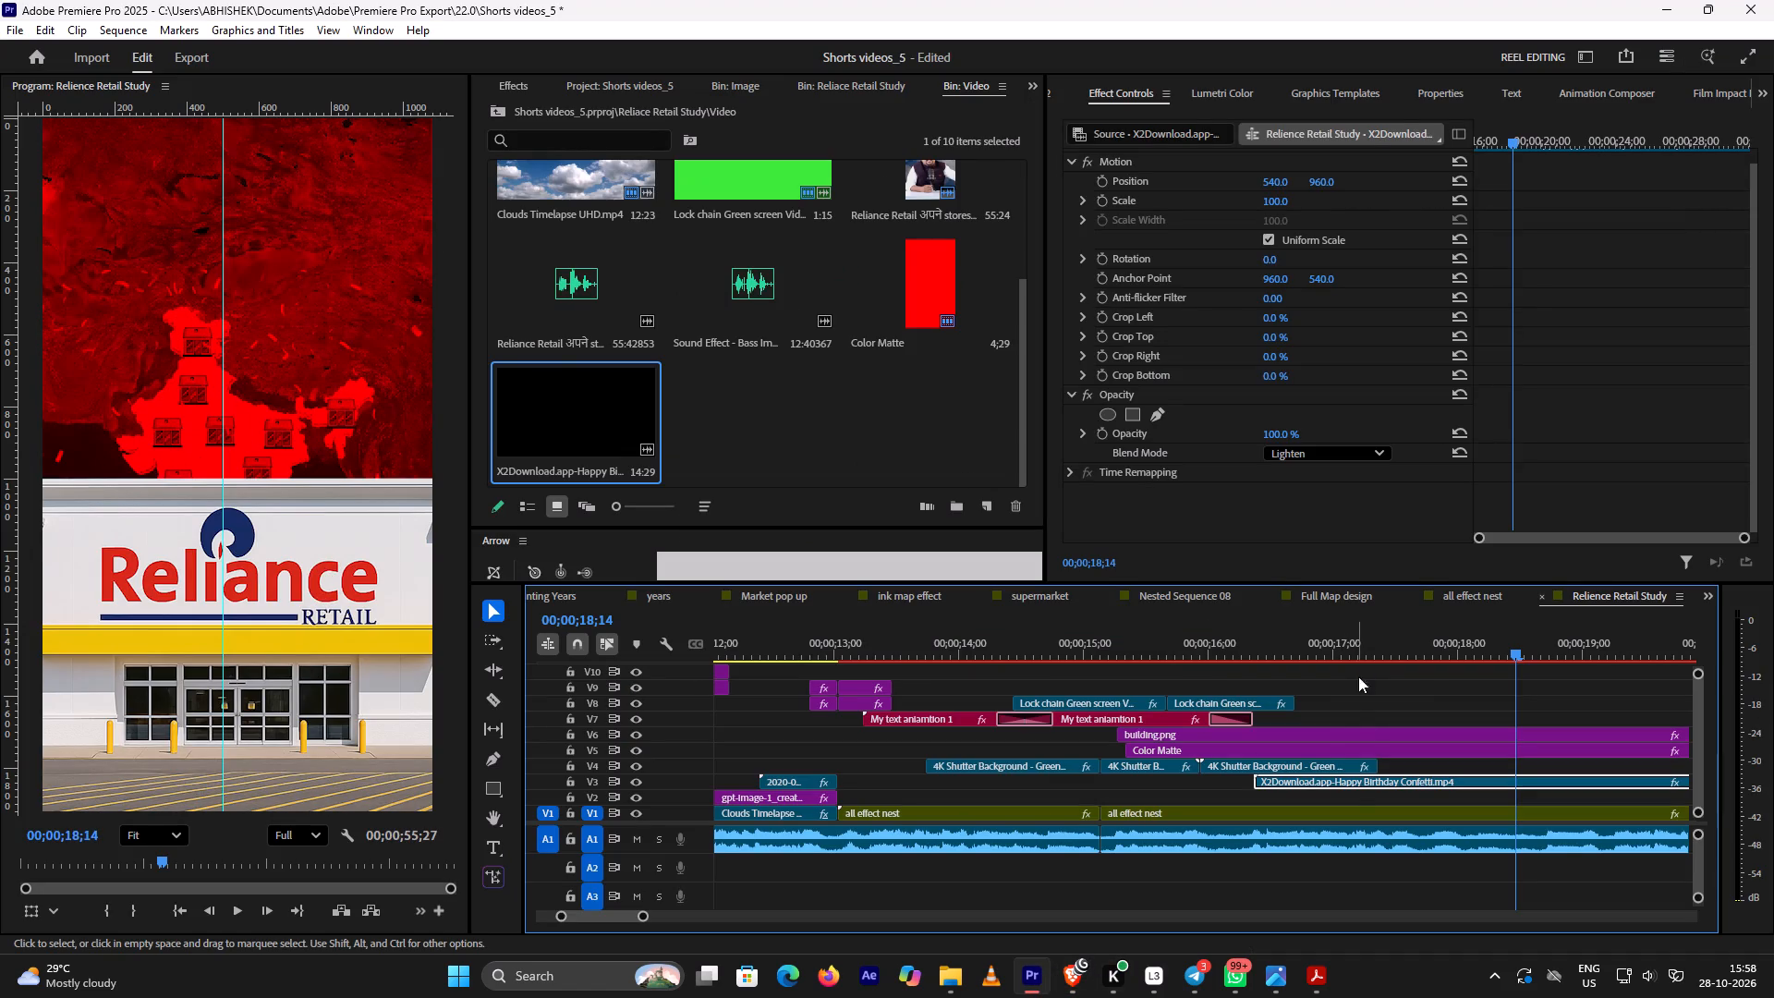
{"action": "left_click", "coordinate": [1352, 783]}
{"action": "left_click", "coordinate": [1308, 640]}
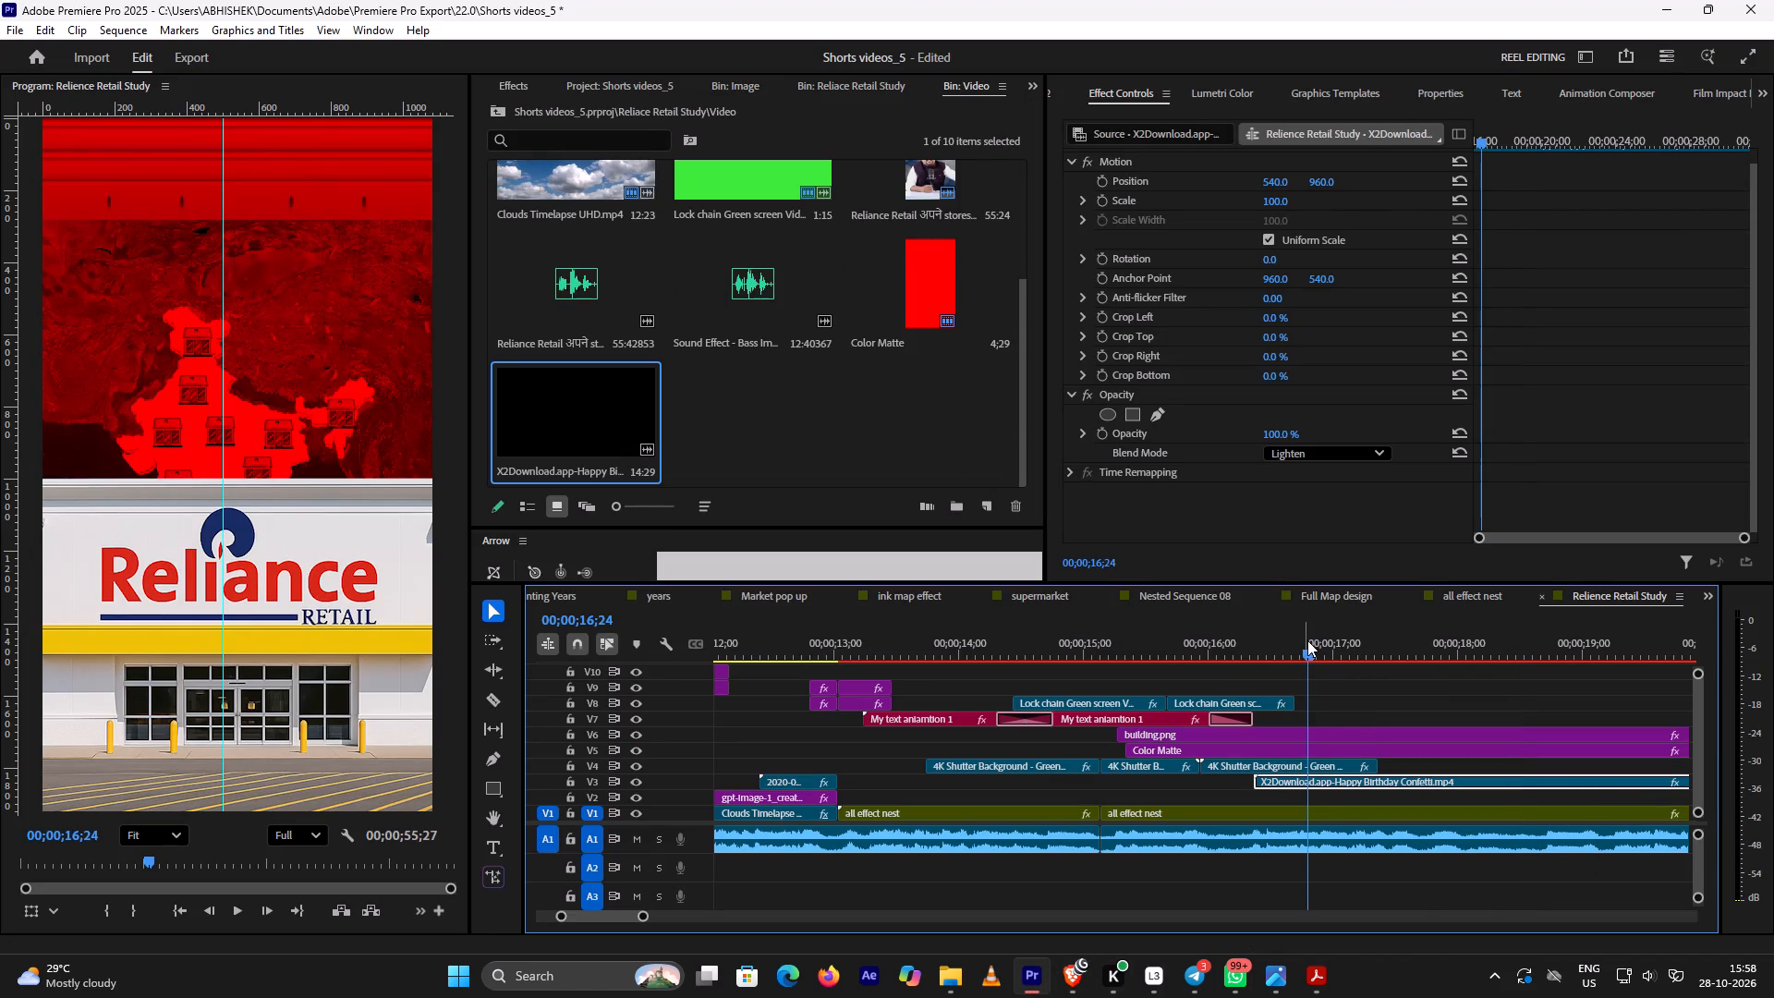
{"action": "left_click_drag", "start_coordinate": [1306, 643], "coordinate": [1357, 648]}
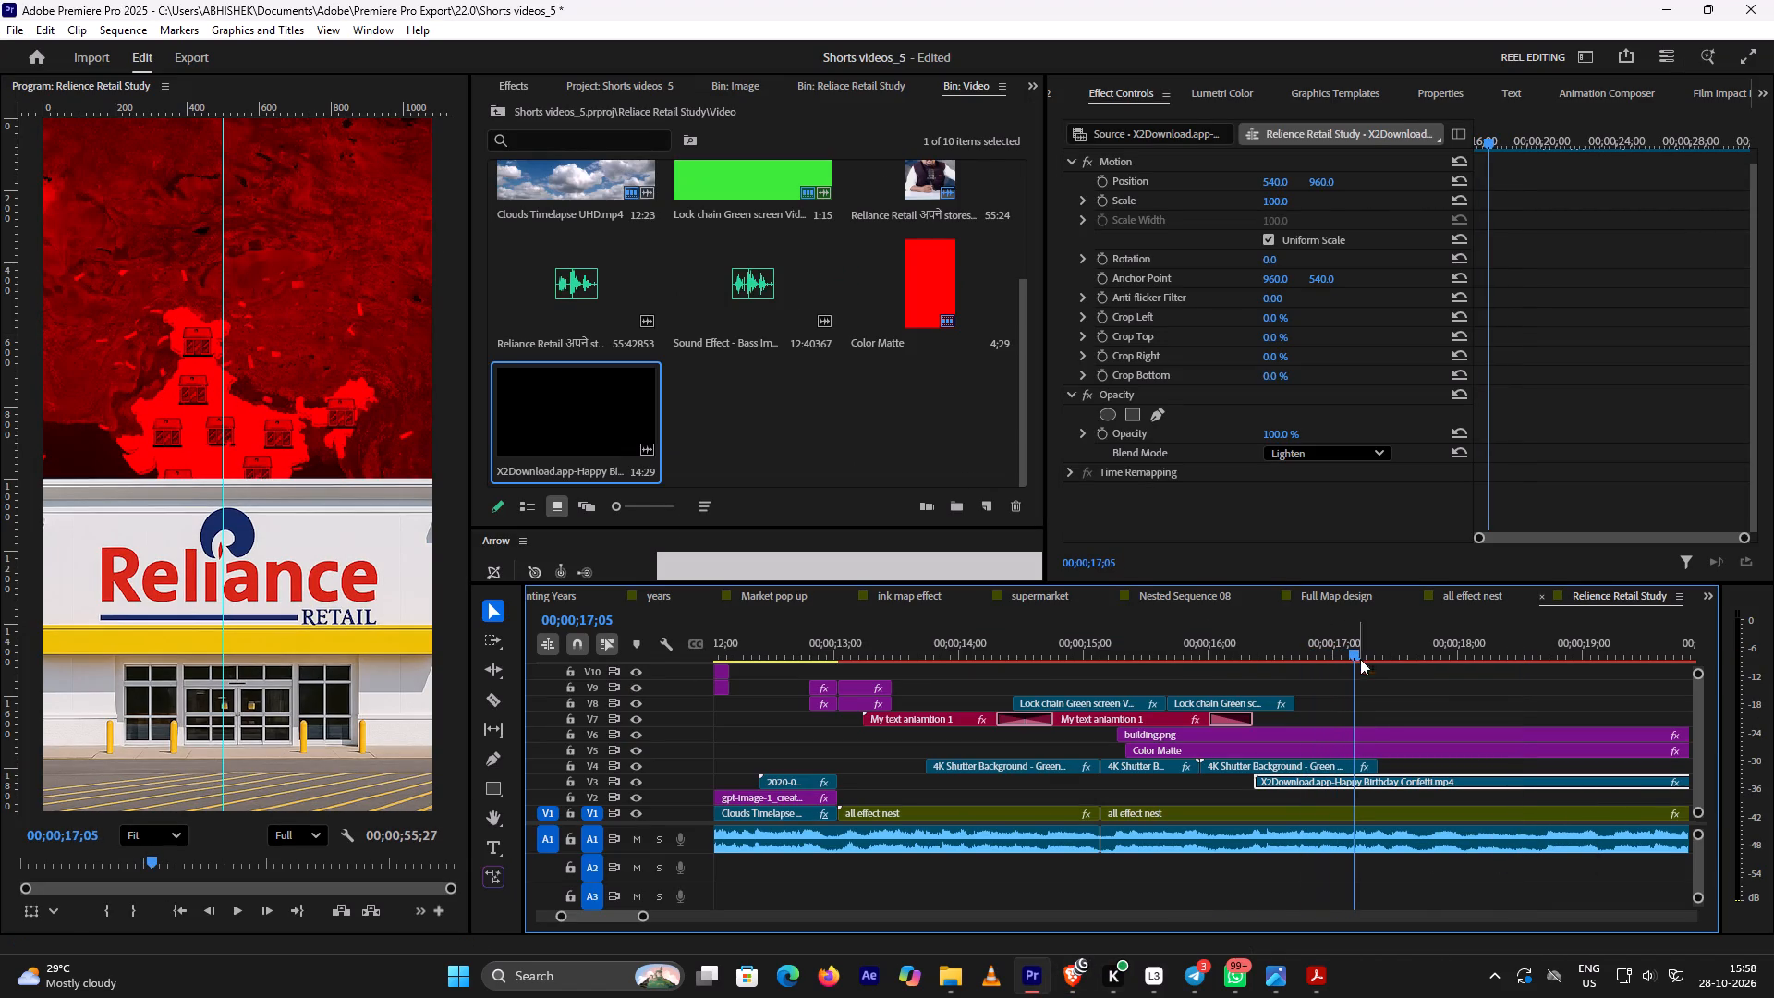
{"action": "left_click", "coordinate": [1326, 456]}
{"action": "left_click", "coordinate": [1334, 508]}
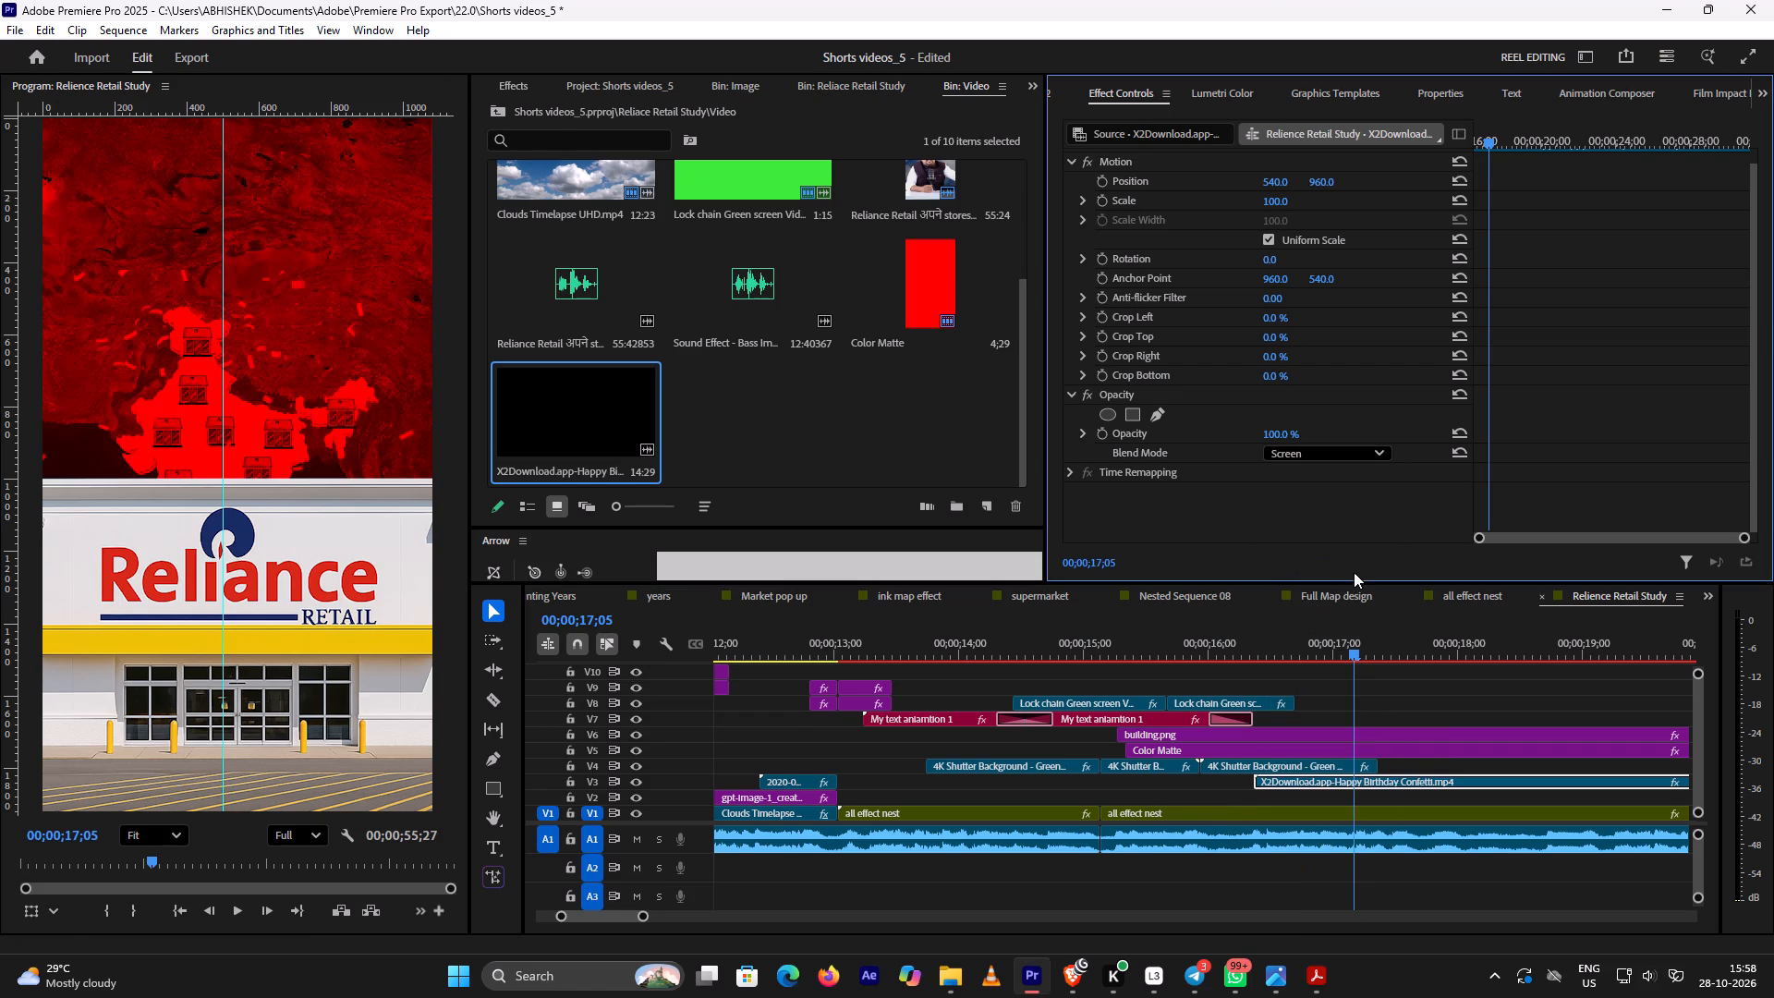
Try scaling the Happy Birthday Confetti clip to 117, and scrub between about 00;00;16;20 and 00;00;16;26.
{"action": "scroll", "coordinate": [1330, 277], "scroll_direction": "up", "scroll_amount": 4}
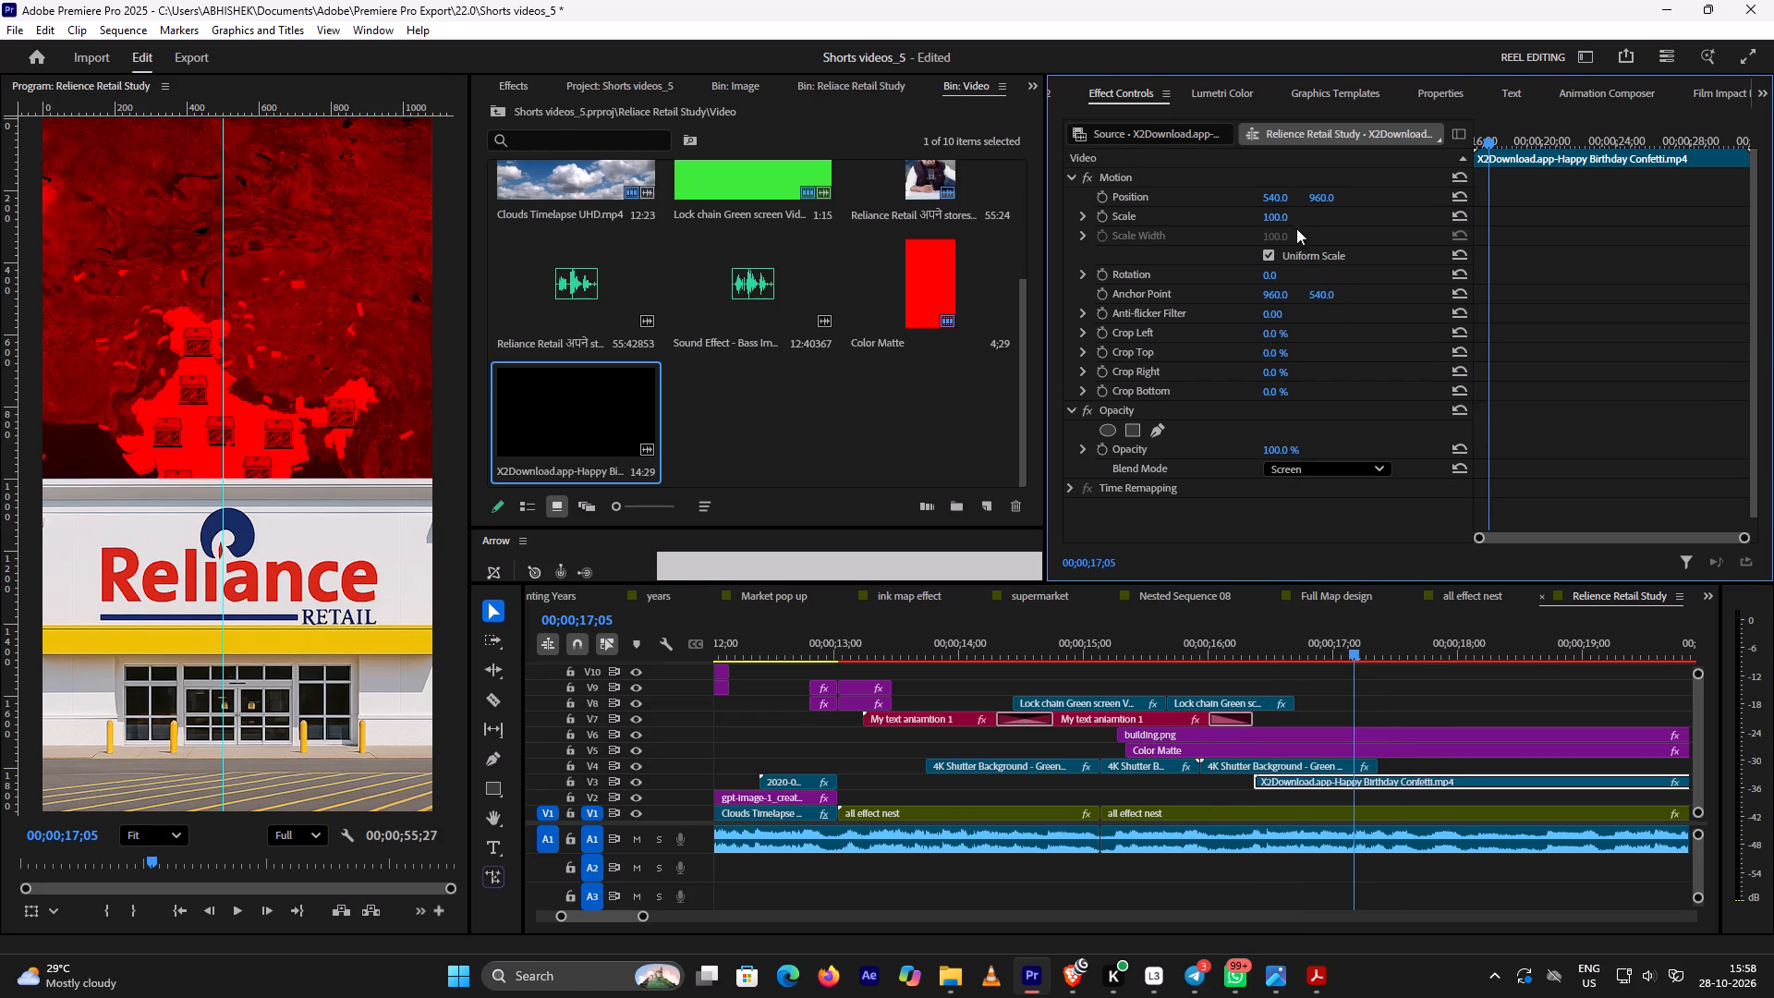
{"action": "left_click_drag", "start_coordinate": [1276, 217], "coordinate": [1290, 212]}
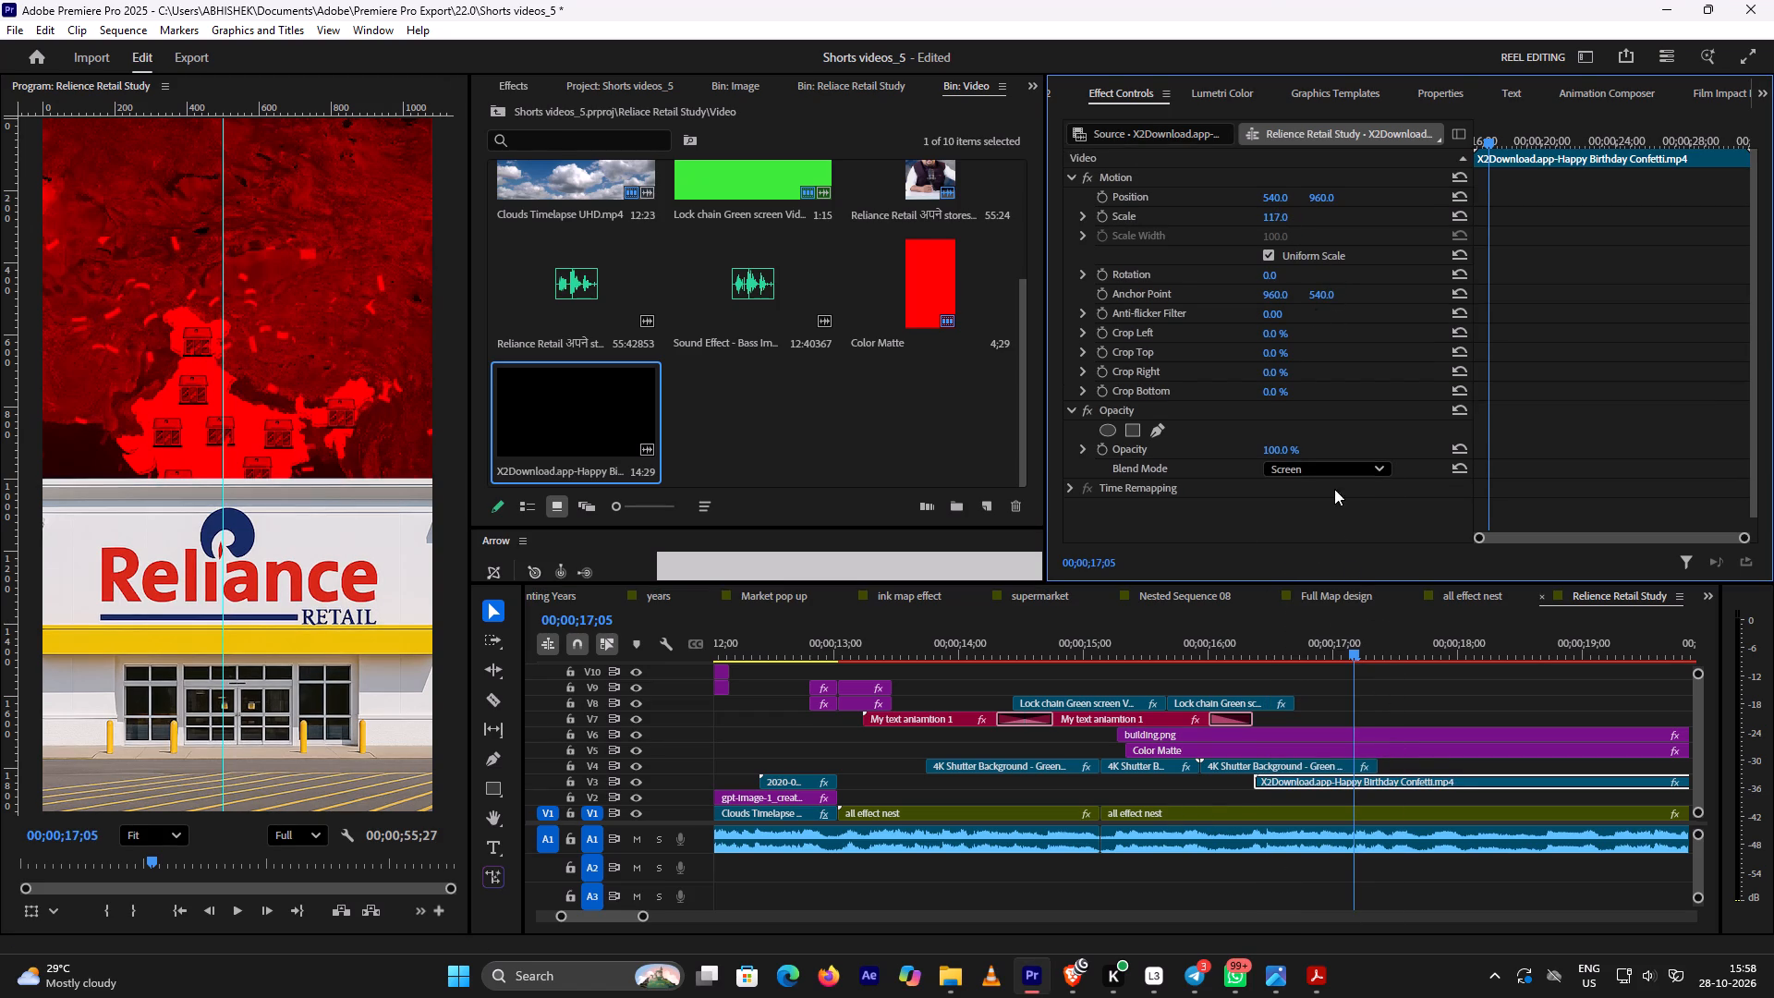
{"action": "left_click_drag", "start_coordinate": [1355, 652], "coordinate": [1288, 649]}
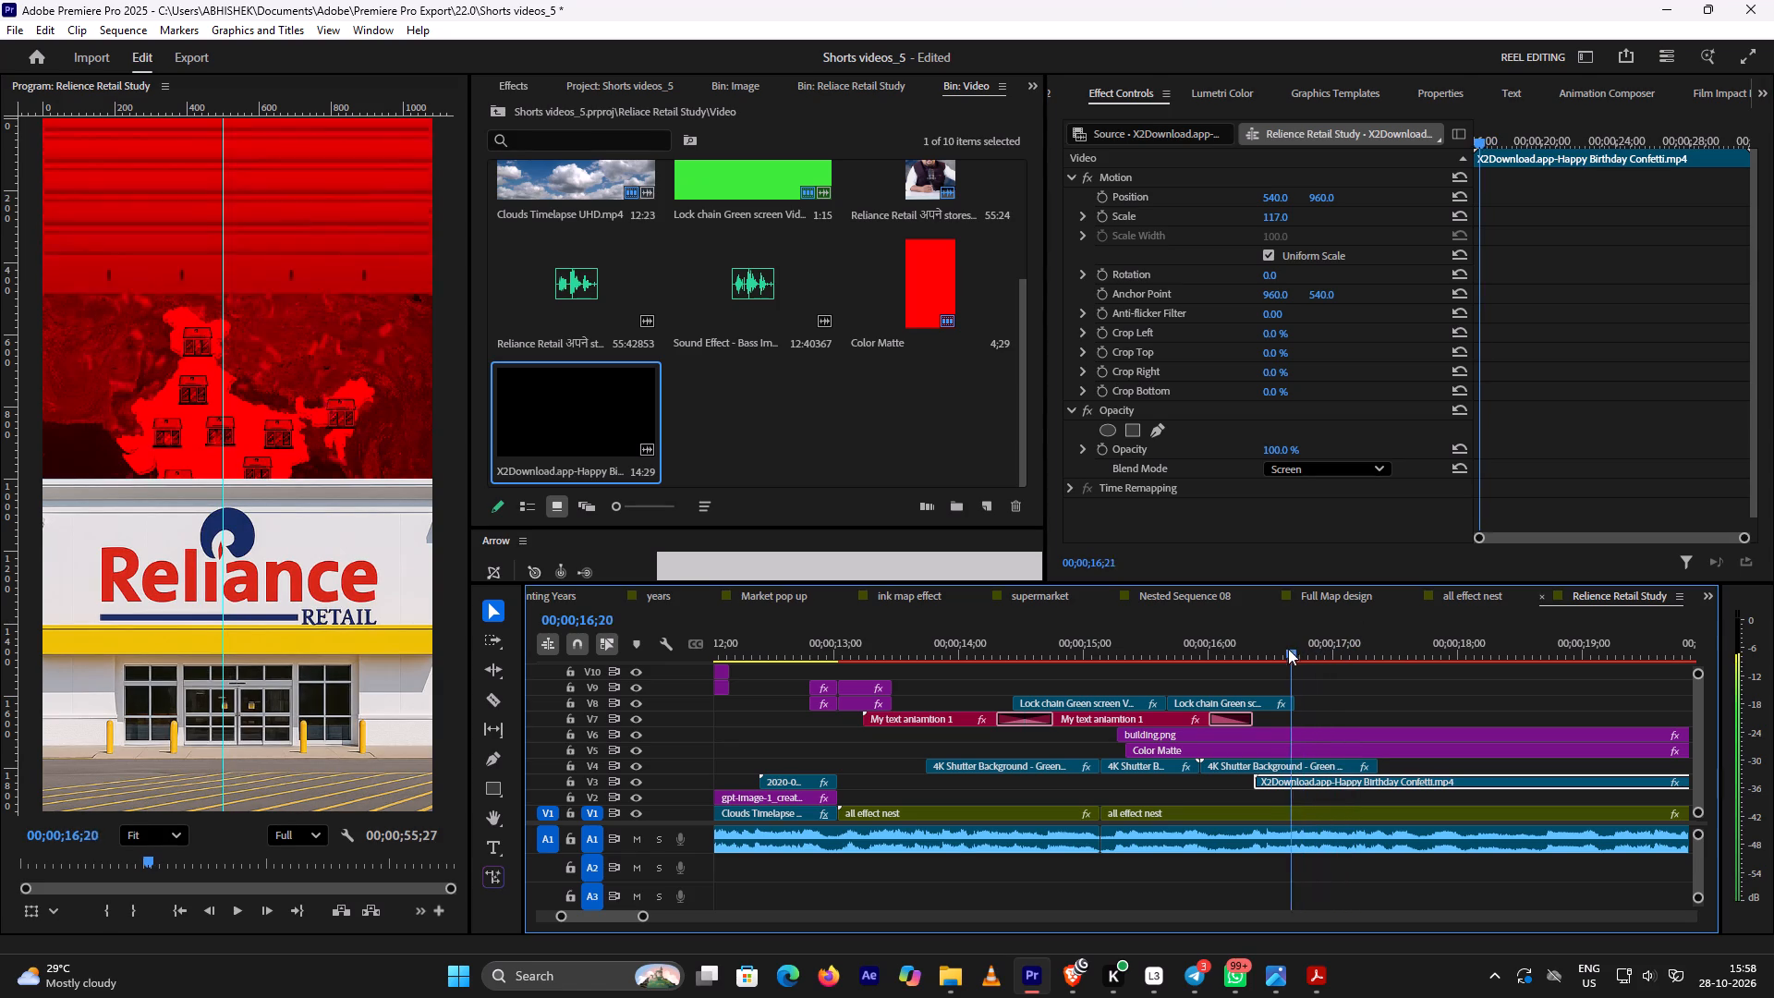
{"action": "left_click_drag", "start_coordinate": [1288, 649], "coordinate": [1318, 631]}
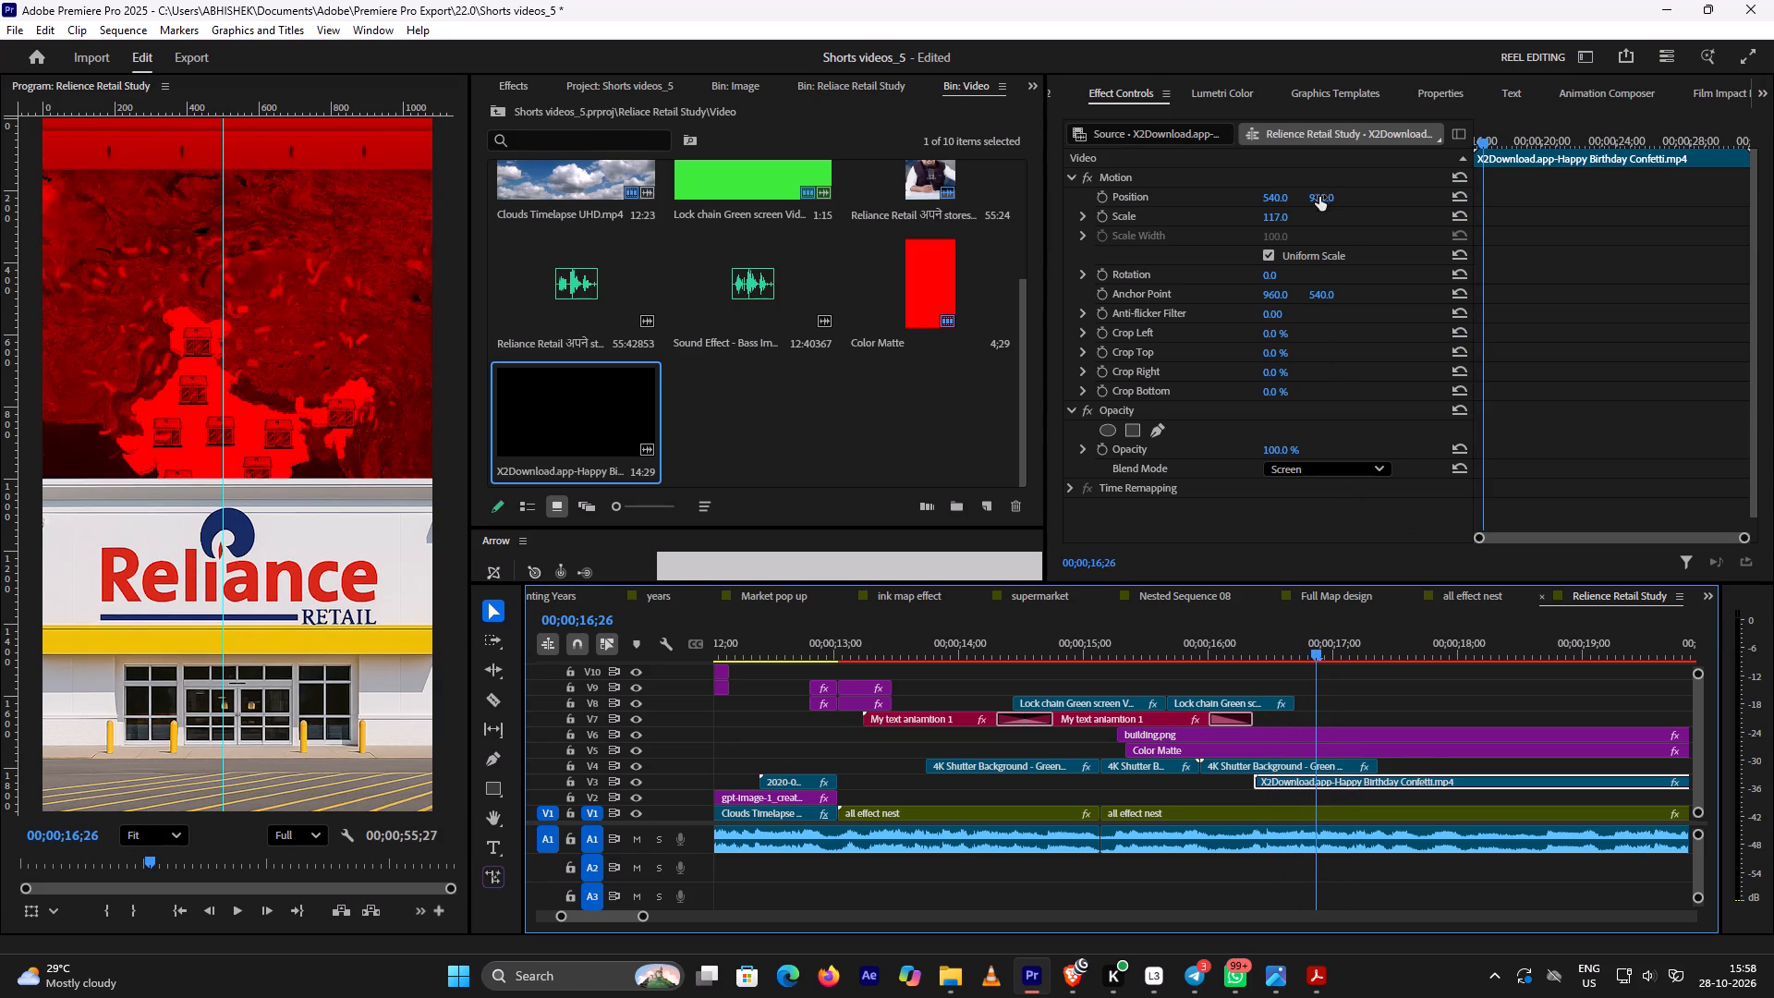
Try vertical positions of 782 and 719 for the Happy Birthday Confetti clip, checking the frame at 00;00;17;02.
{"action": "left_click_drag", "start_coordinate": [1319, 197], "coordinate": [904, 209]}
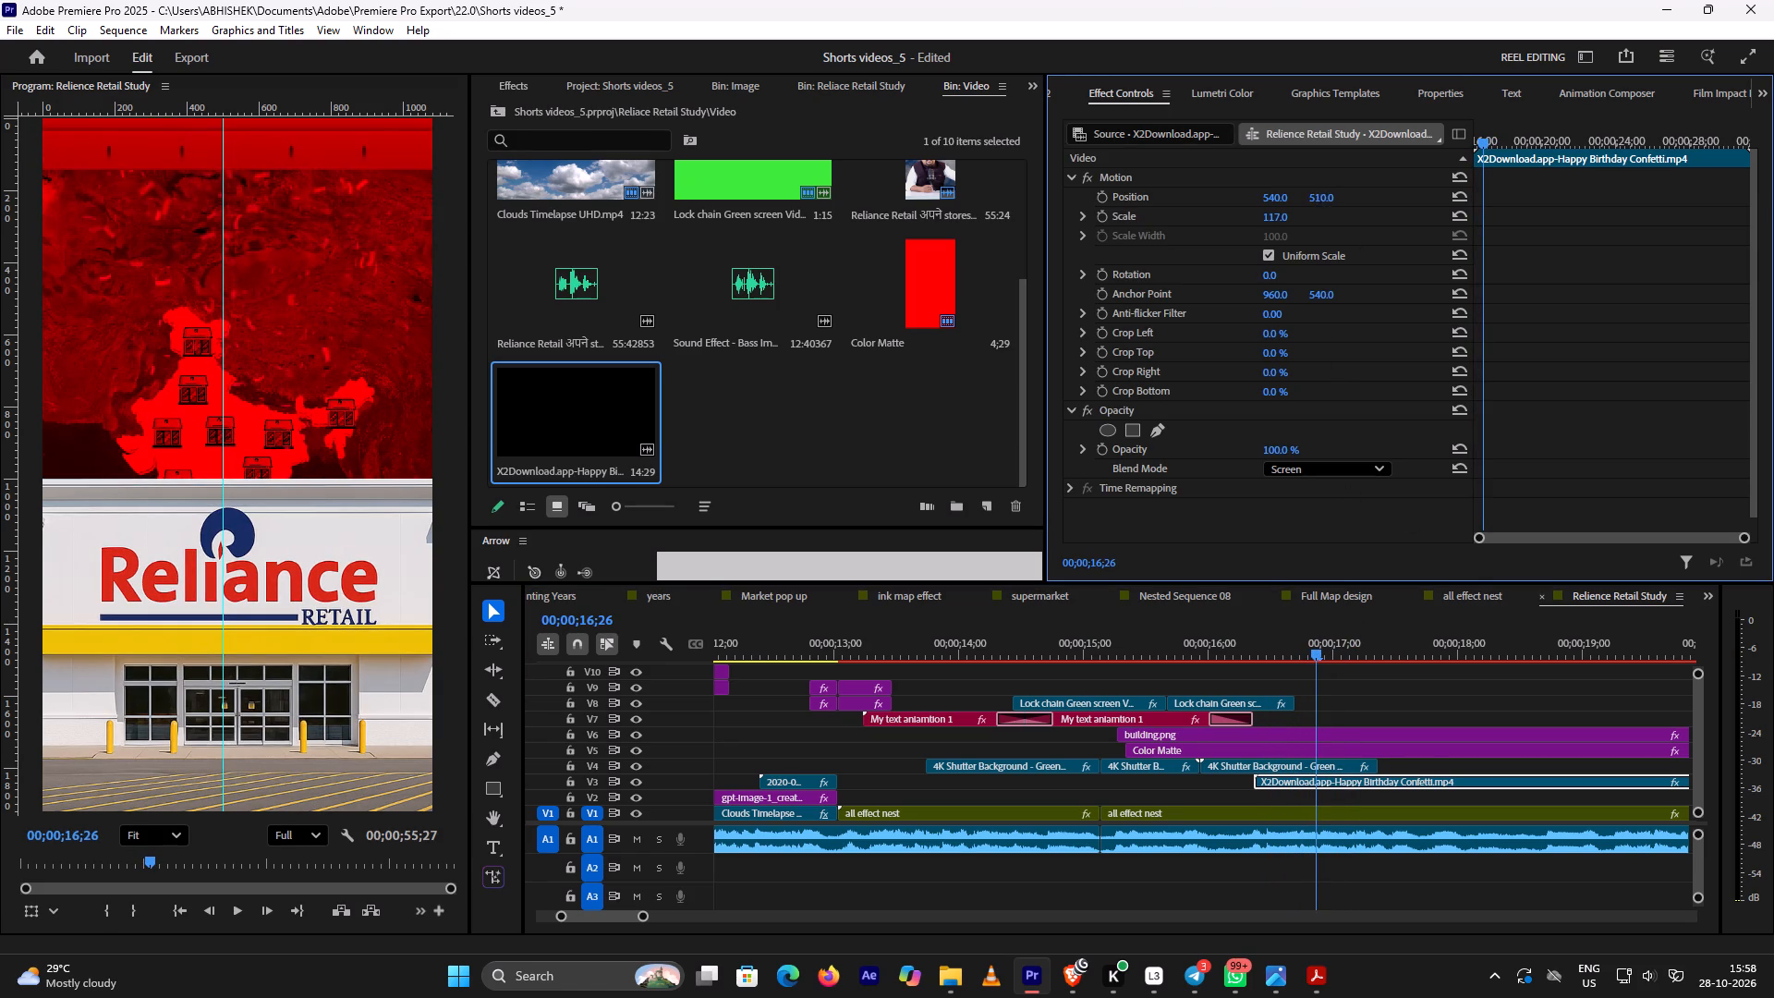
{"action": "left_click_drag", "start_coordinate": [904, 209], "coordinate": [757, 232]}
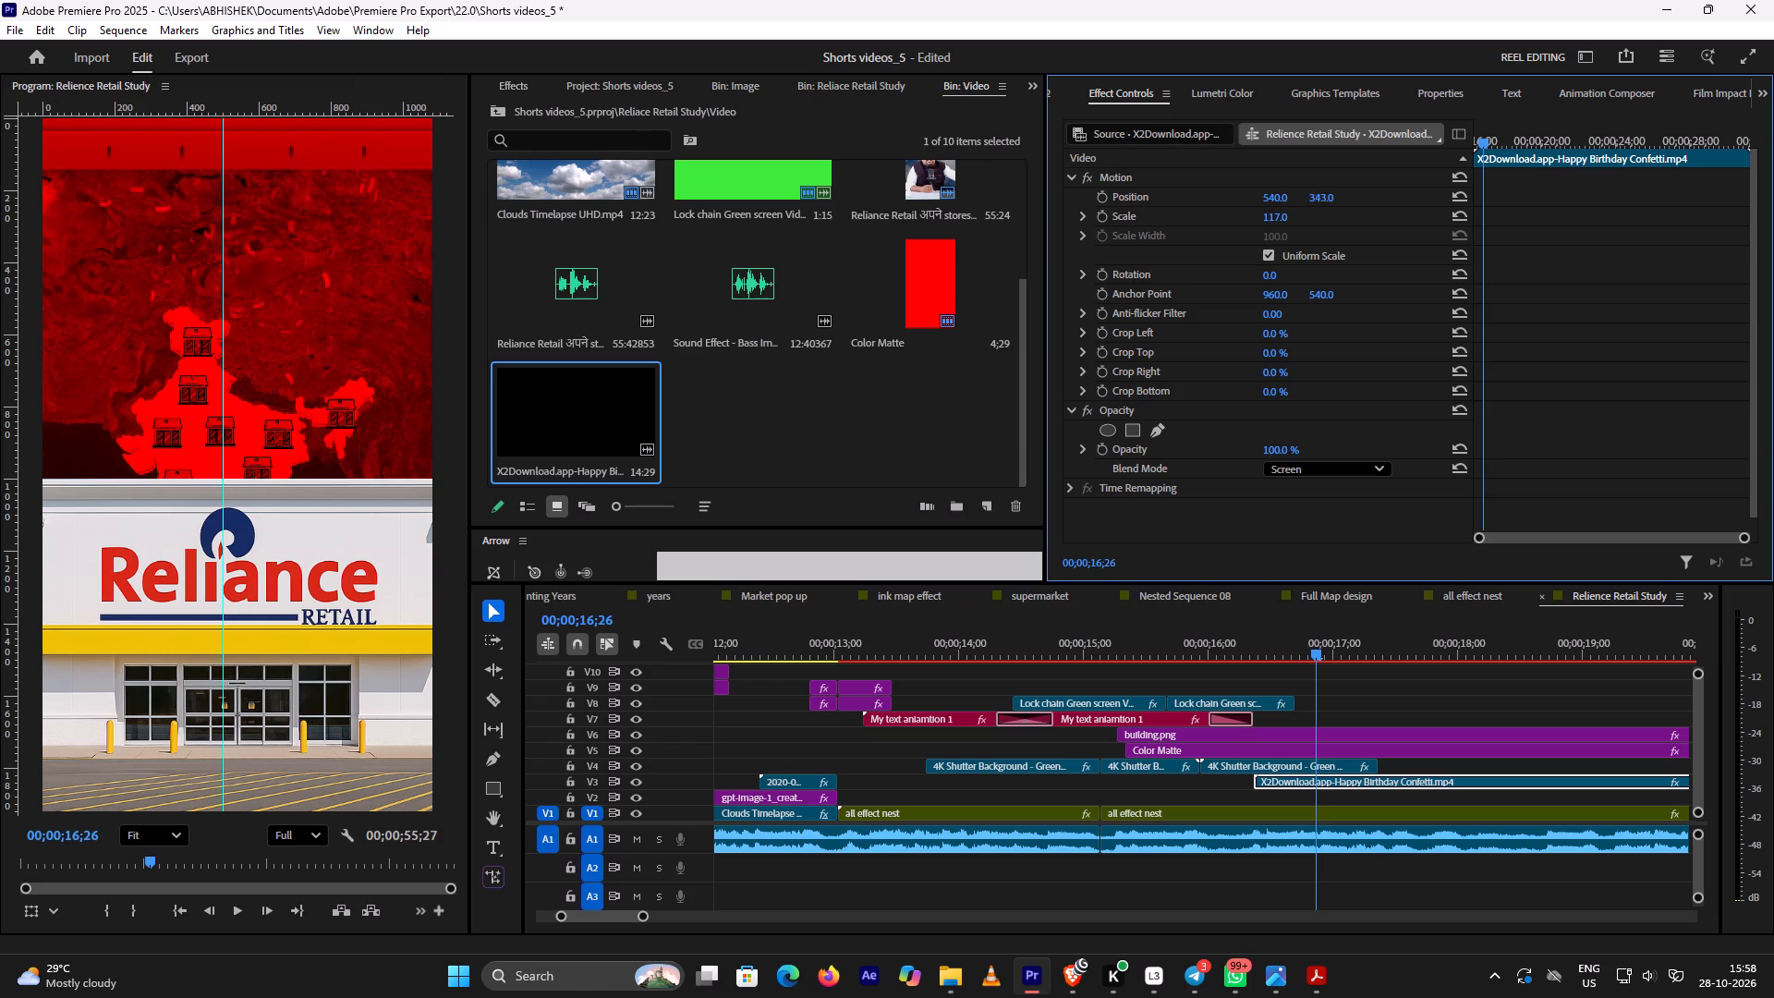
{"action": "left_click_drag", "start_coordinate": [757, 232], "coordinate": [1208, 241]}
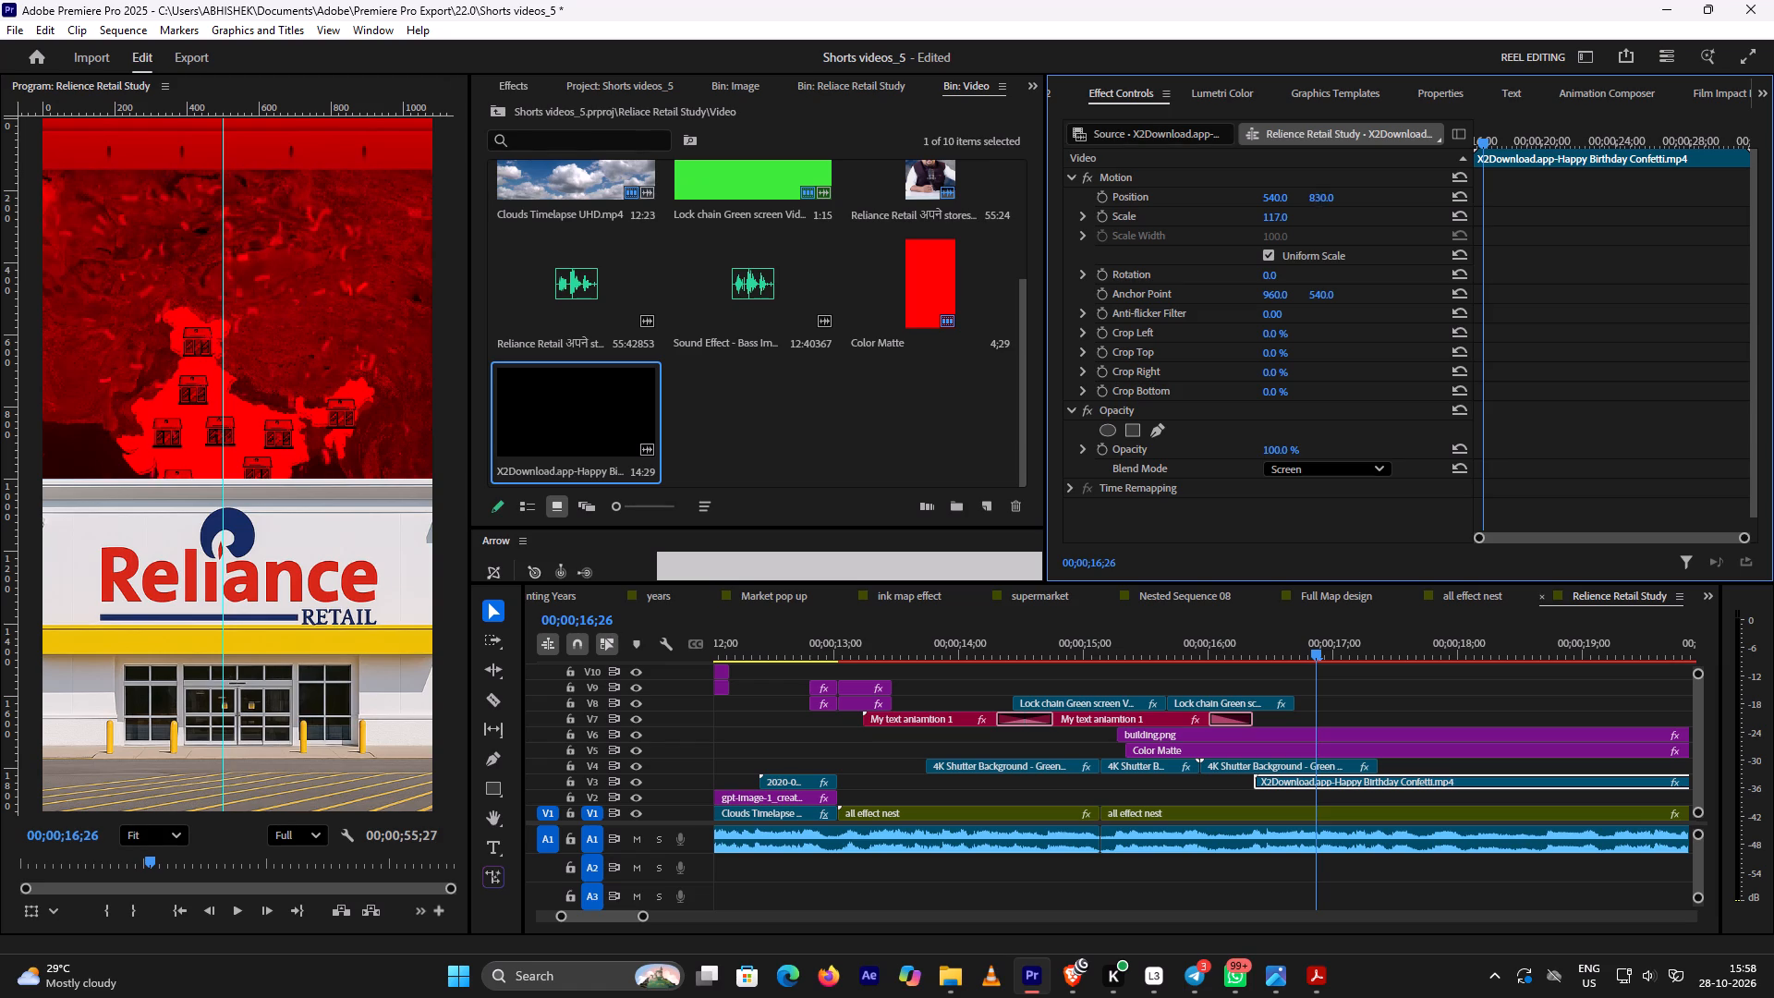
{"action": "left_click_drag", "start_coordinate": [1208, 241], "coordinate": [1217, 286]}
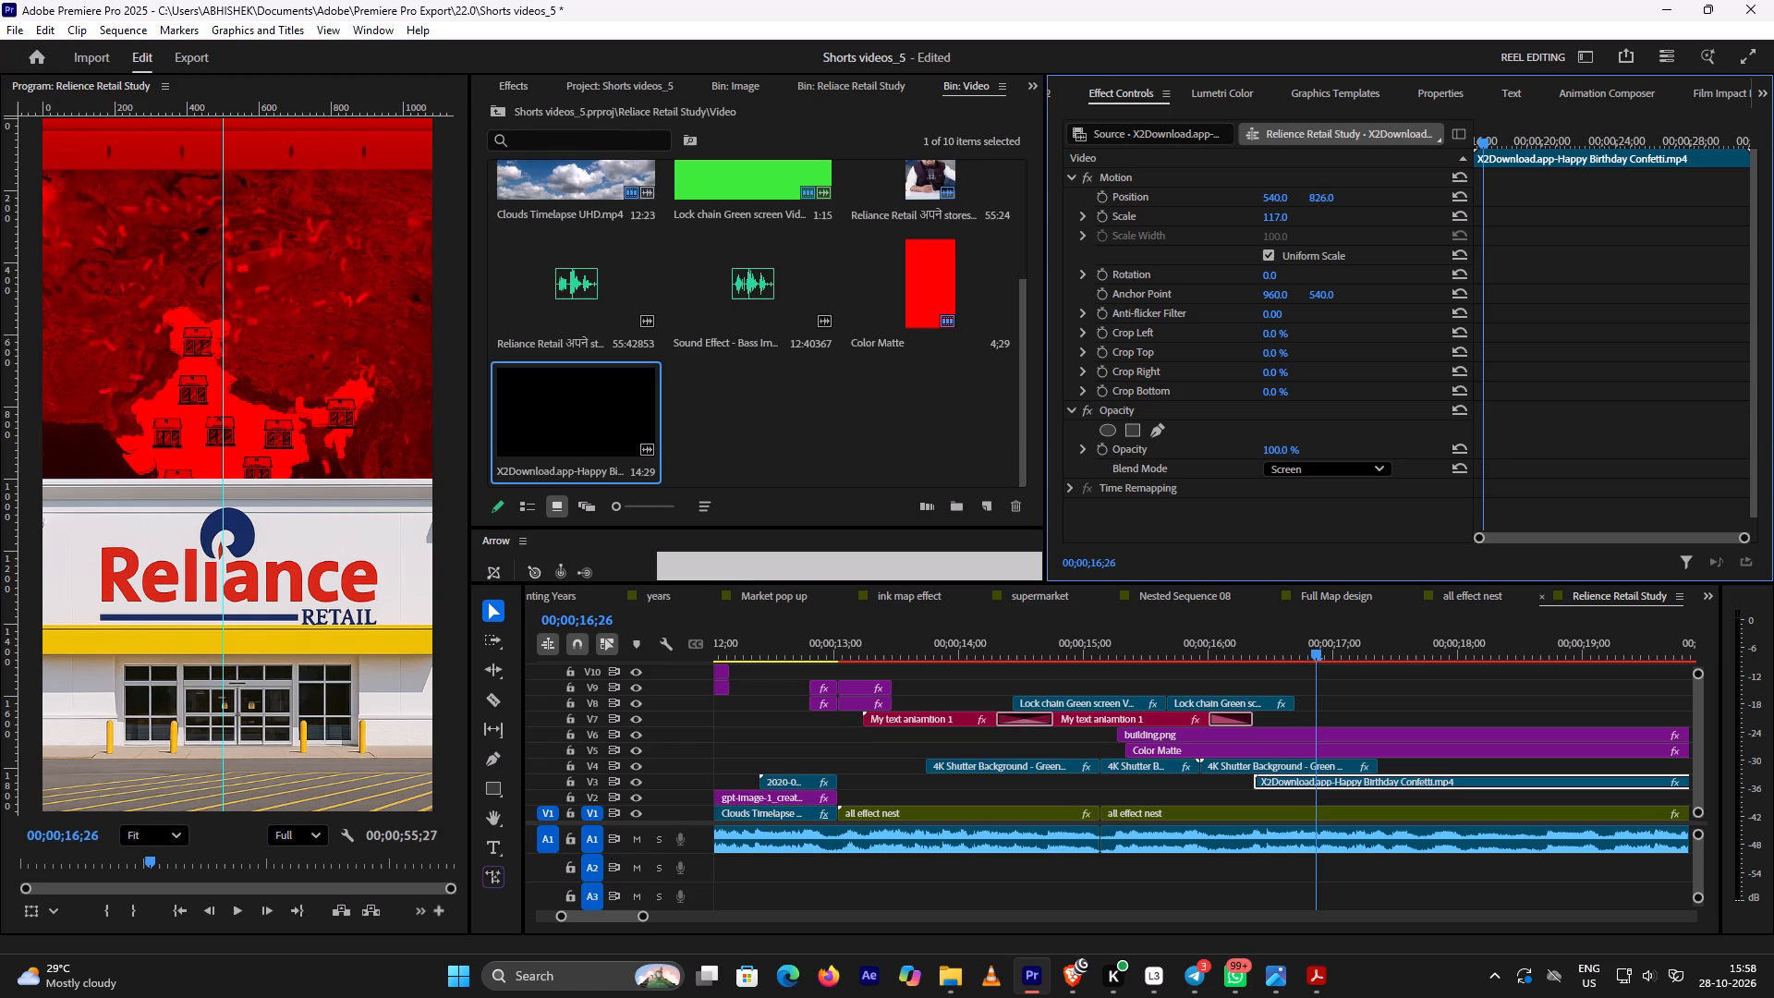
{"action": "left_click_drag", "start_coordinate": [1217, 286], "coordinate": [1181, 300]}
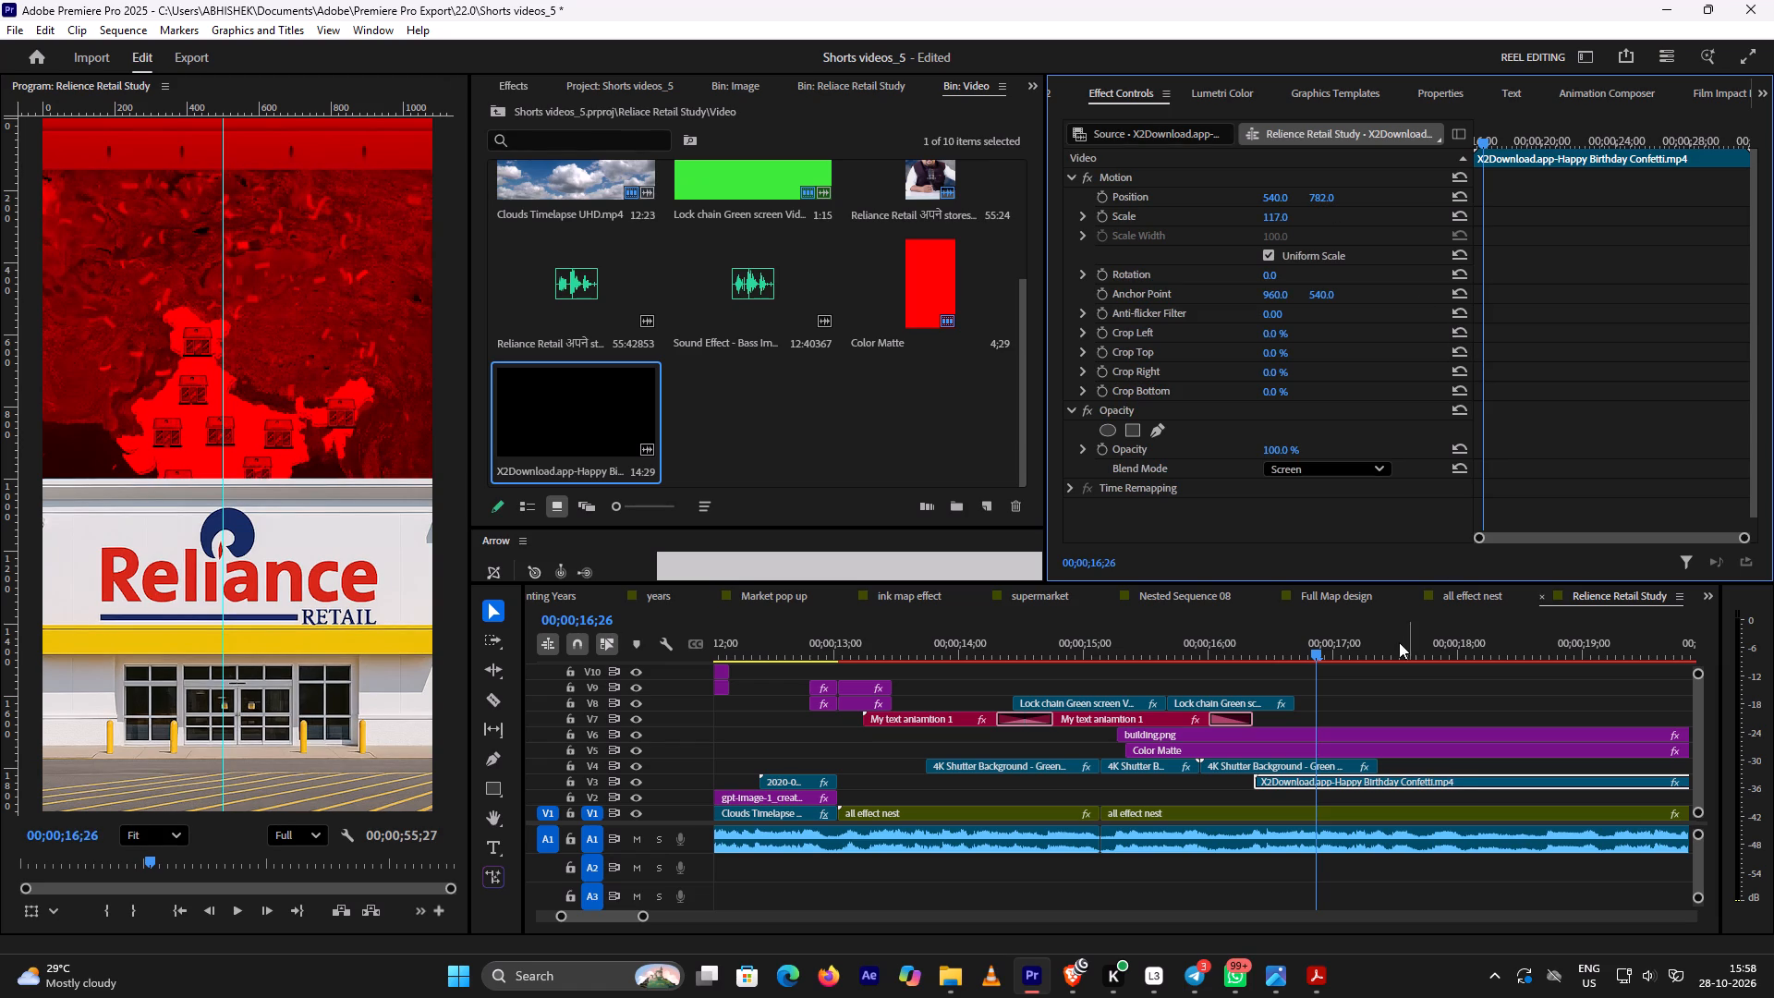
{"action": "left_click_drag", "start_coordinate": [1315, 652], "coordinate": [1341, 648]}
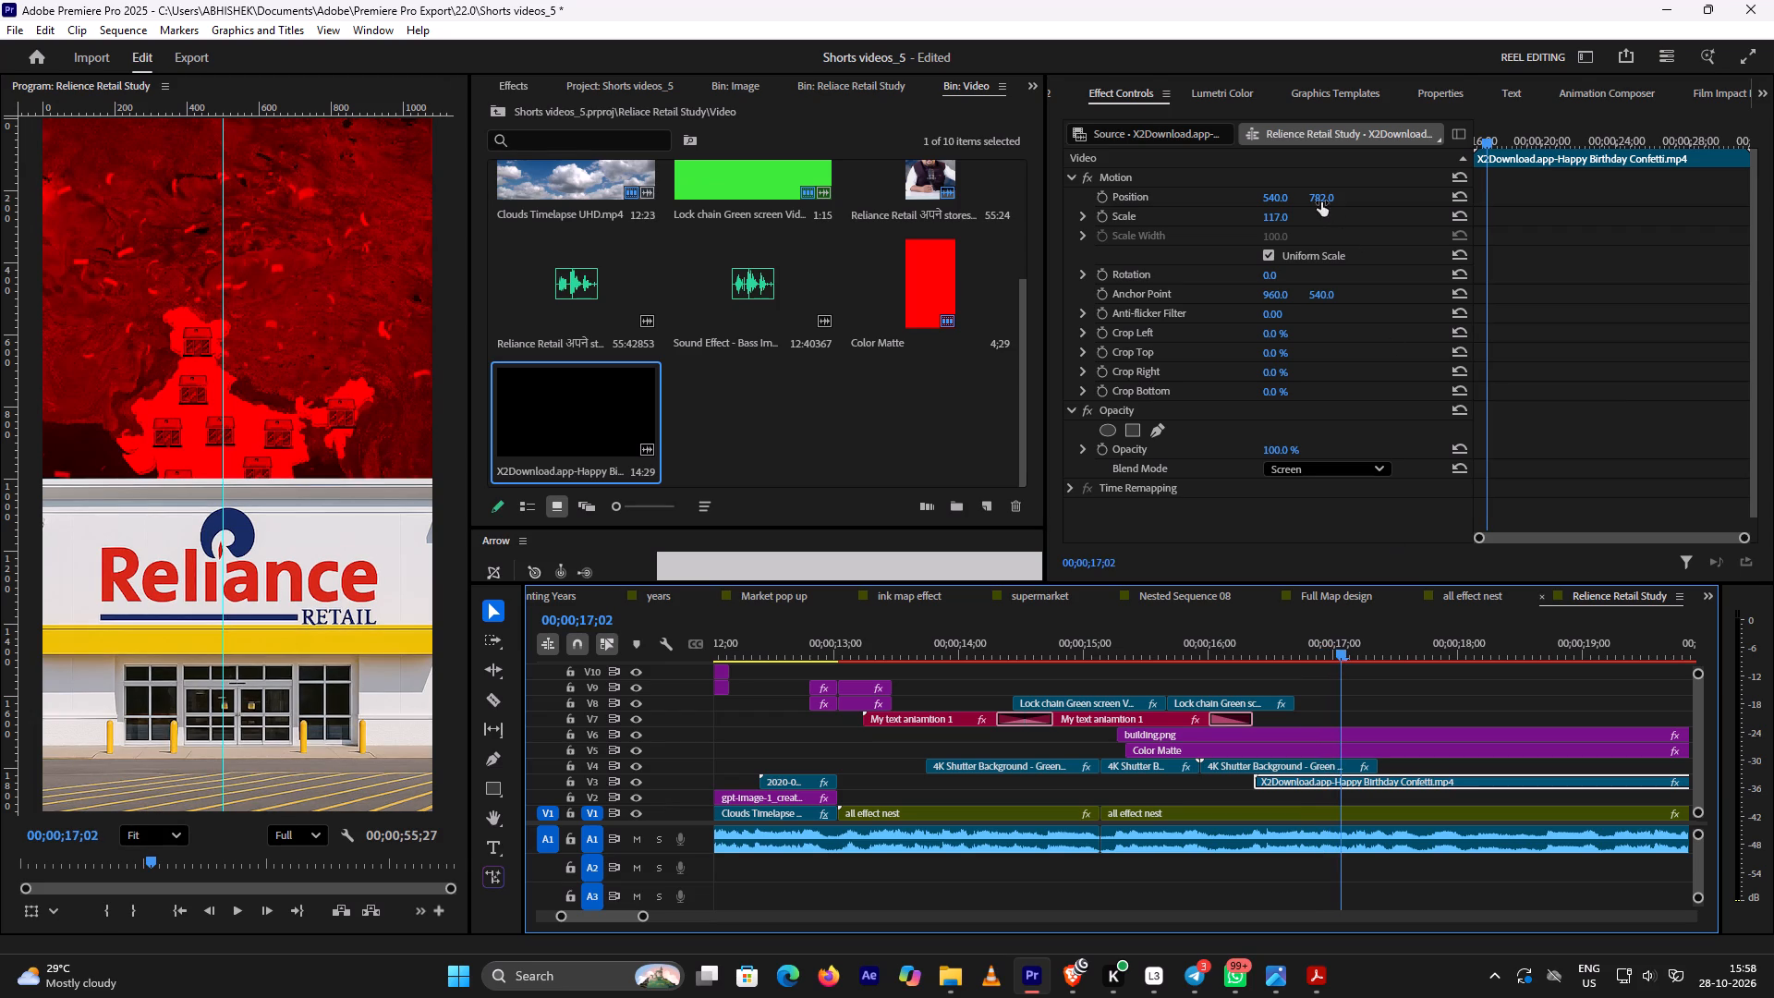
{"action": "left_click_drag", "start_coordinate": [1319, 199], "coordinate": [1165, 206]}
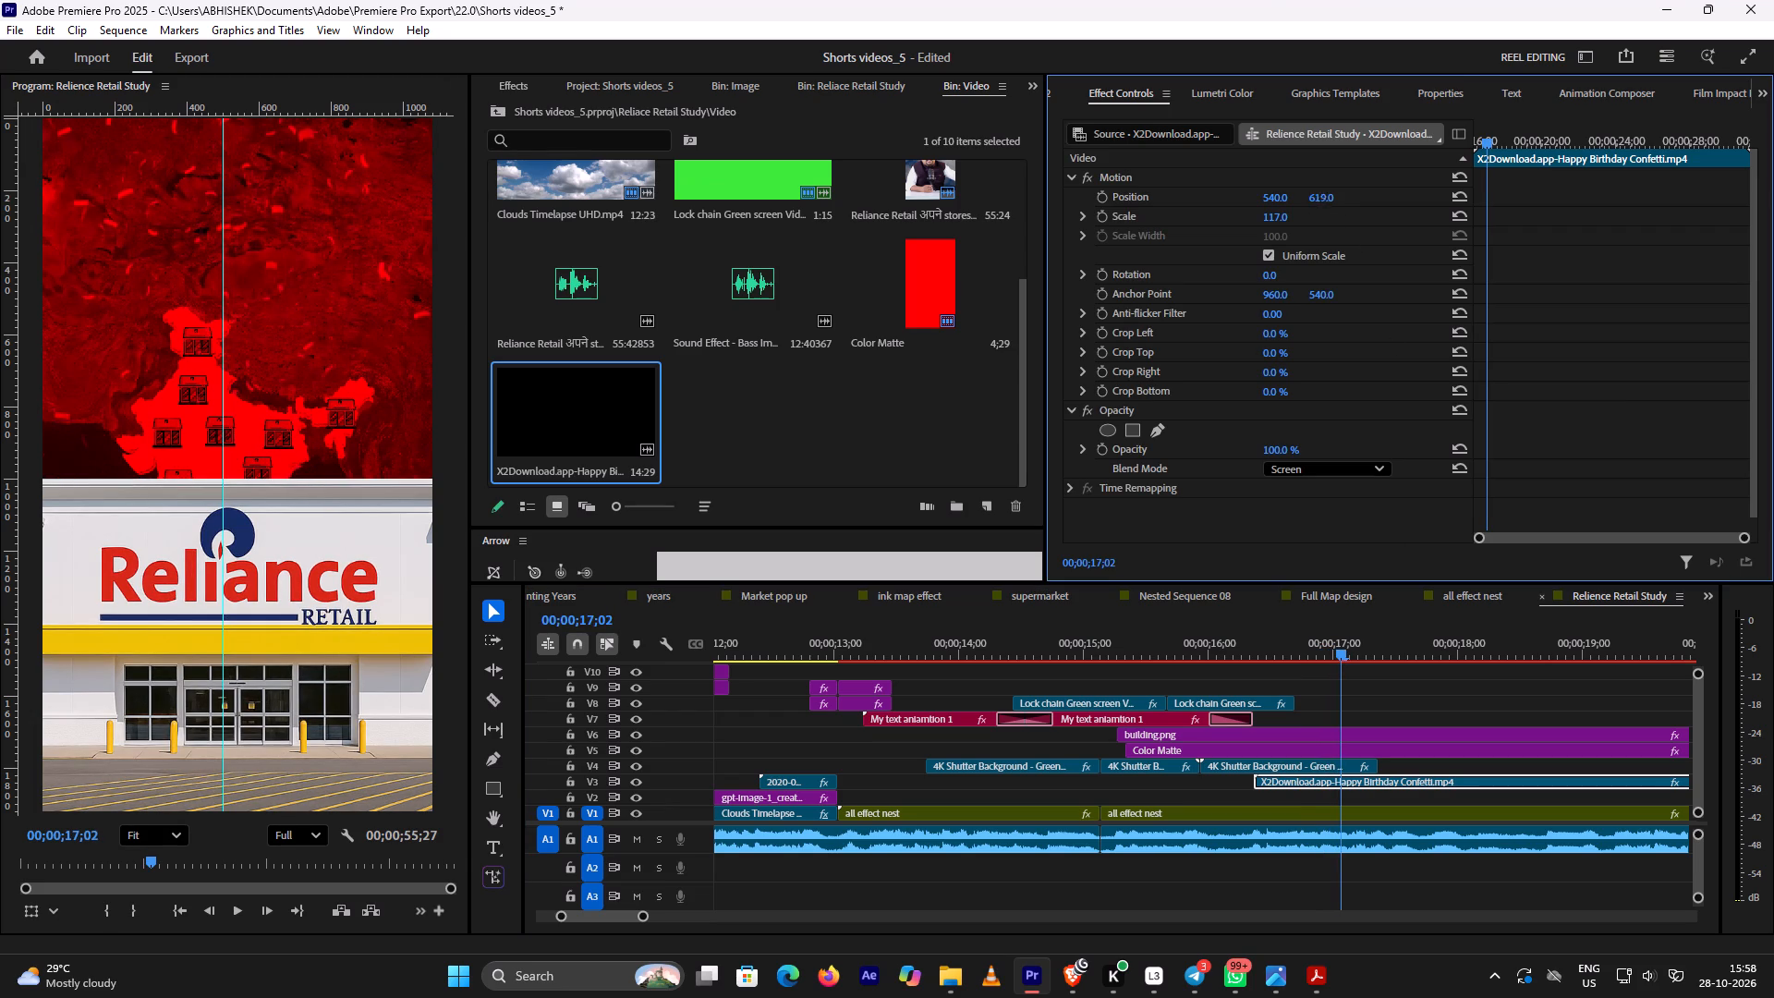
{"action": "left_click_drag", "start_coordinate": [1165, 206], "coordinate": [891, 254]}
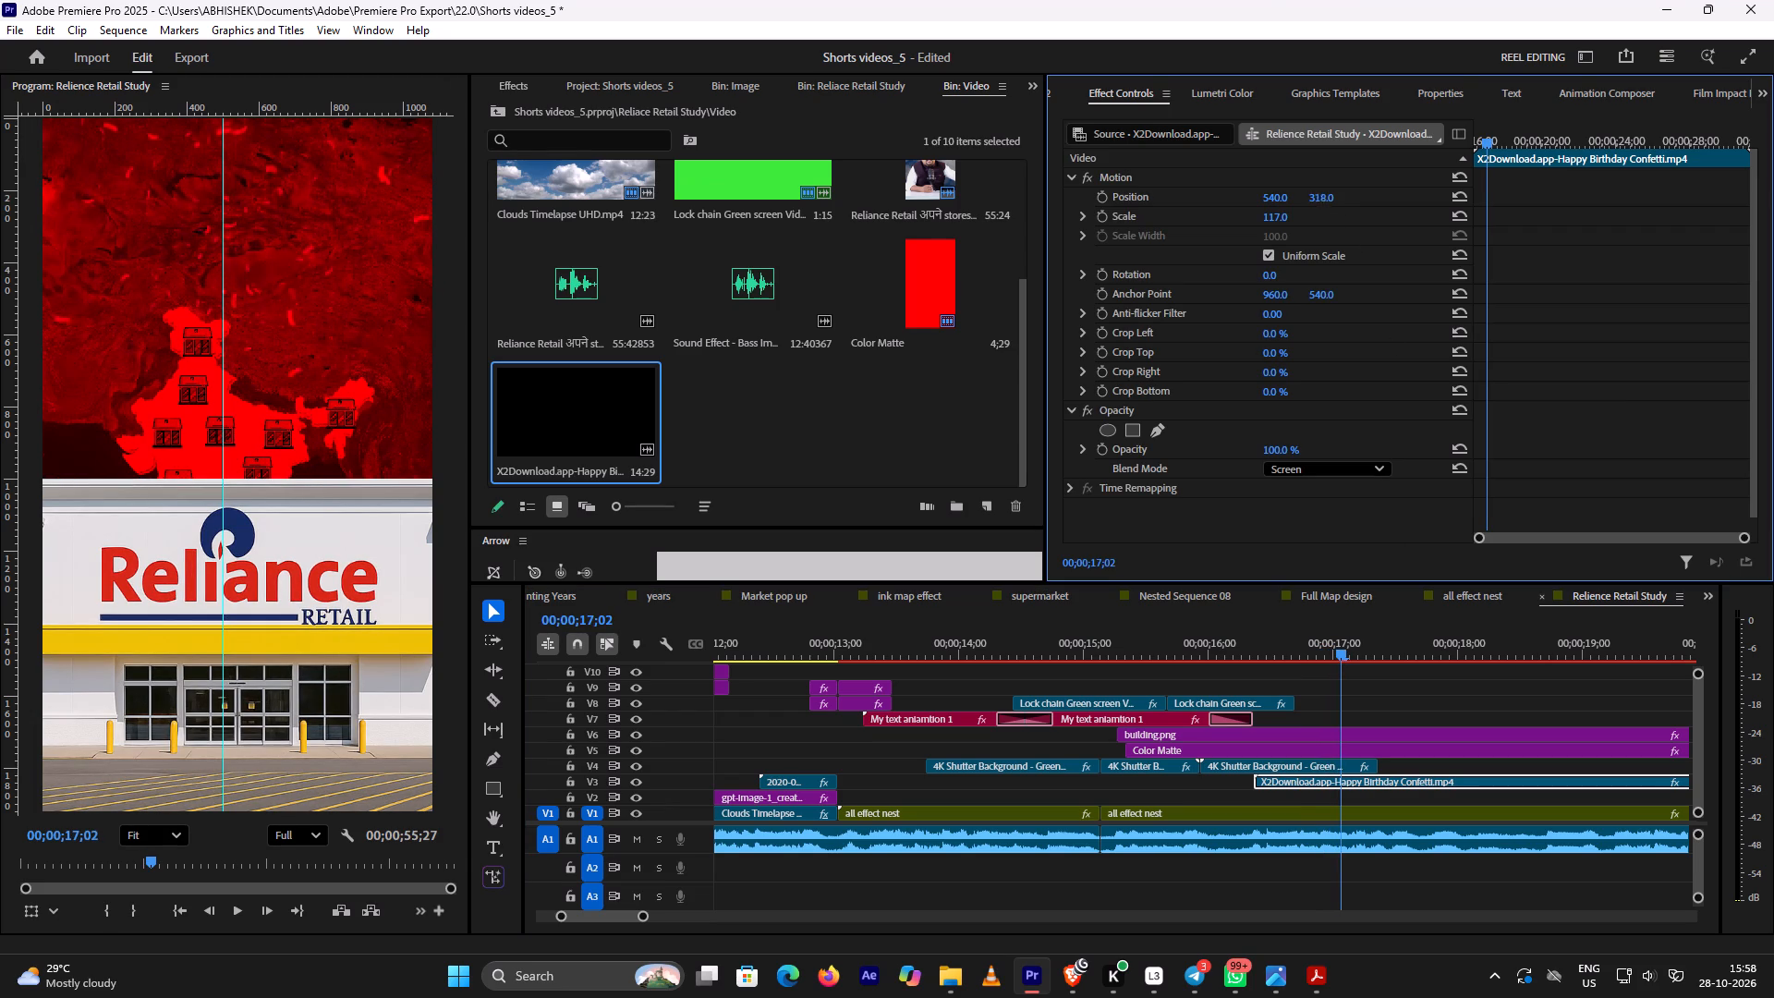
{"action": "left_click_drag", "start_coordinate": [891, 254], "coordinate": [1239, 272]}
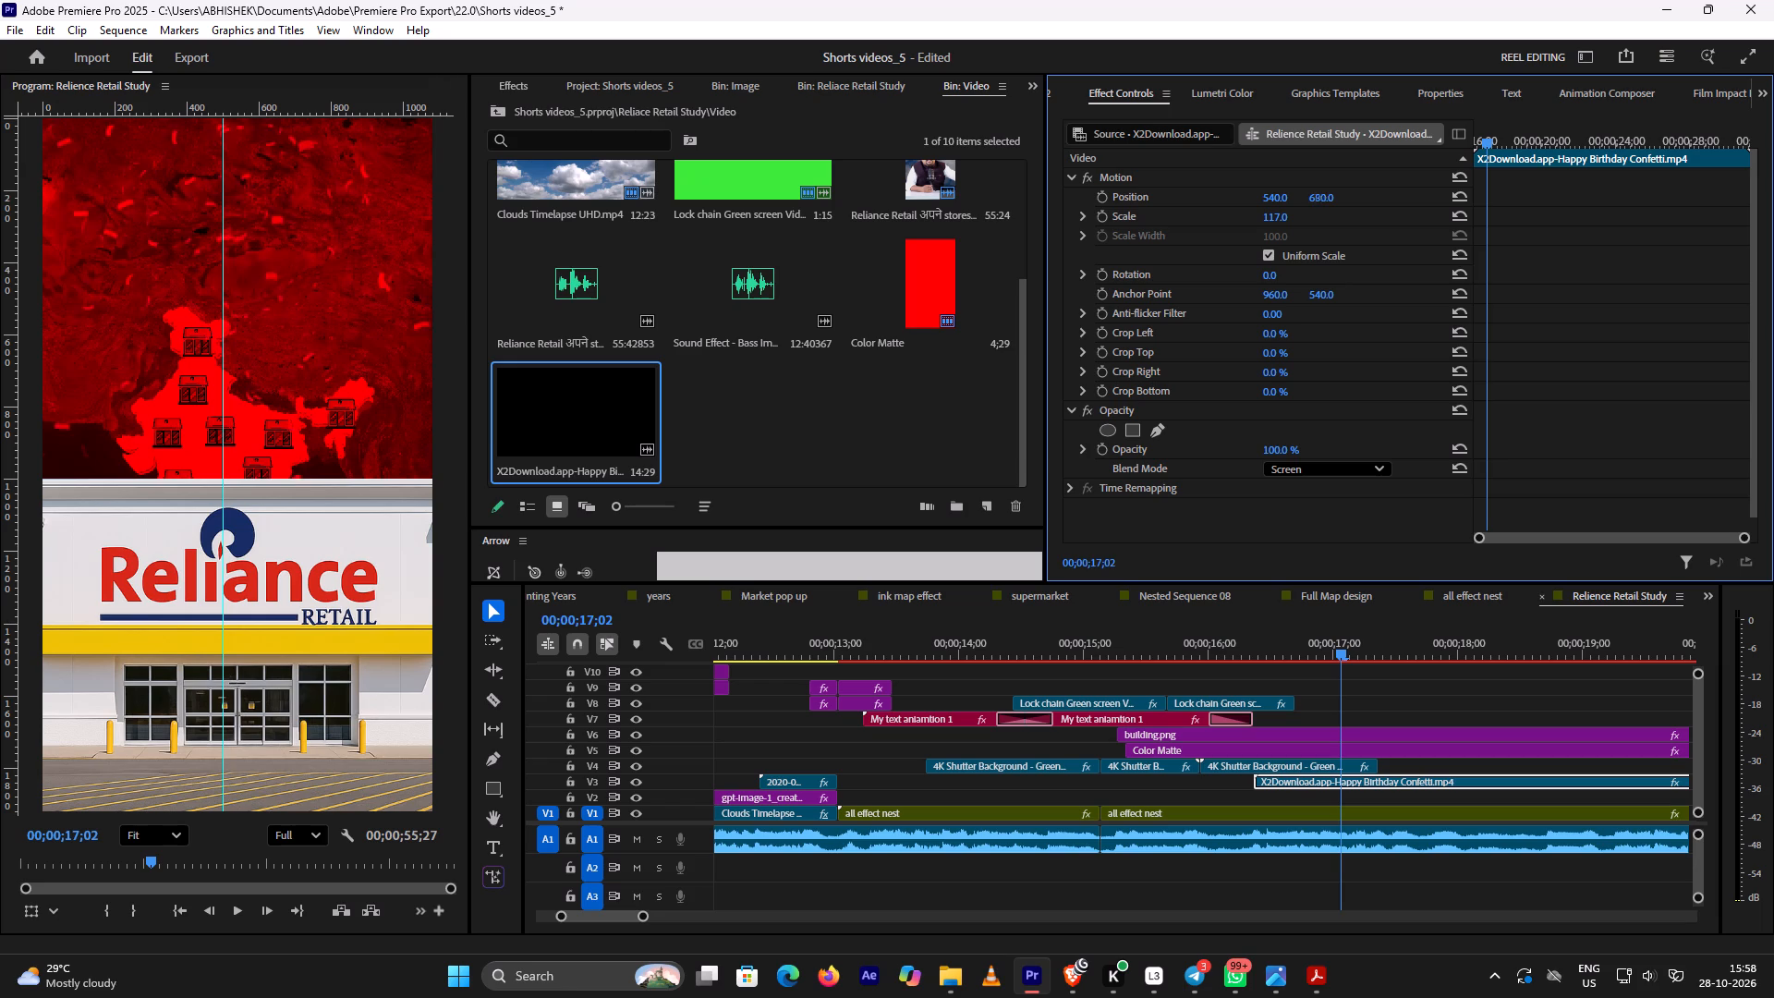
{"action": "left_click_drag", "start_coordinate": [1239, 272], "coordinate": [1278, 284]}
Set the Happy Birthday Confetti clip's scale to 127 and its vertical position to 680.
{"action": "left_click_drag", "start_coordinate": [1280, 216], "coordinate": [1287, 215]}
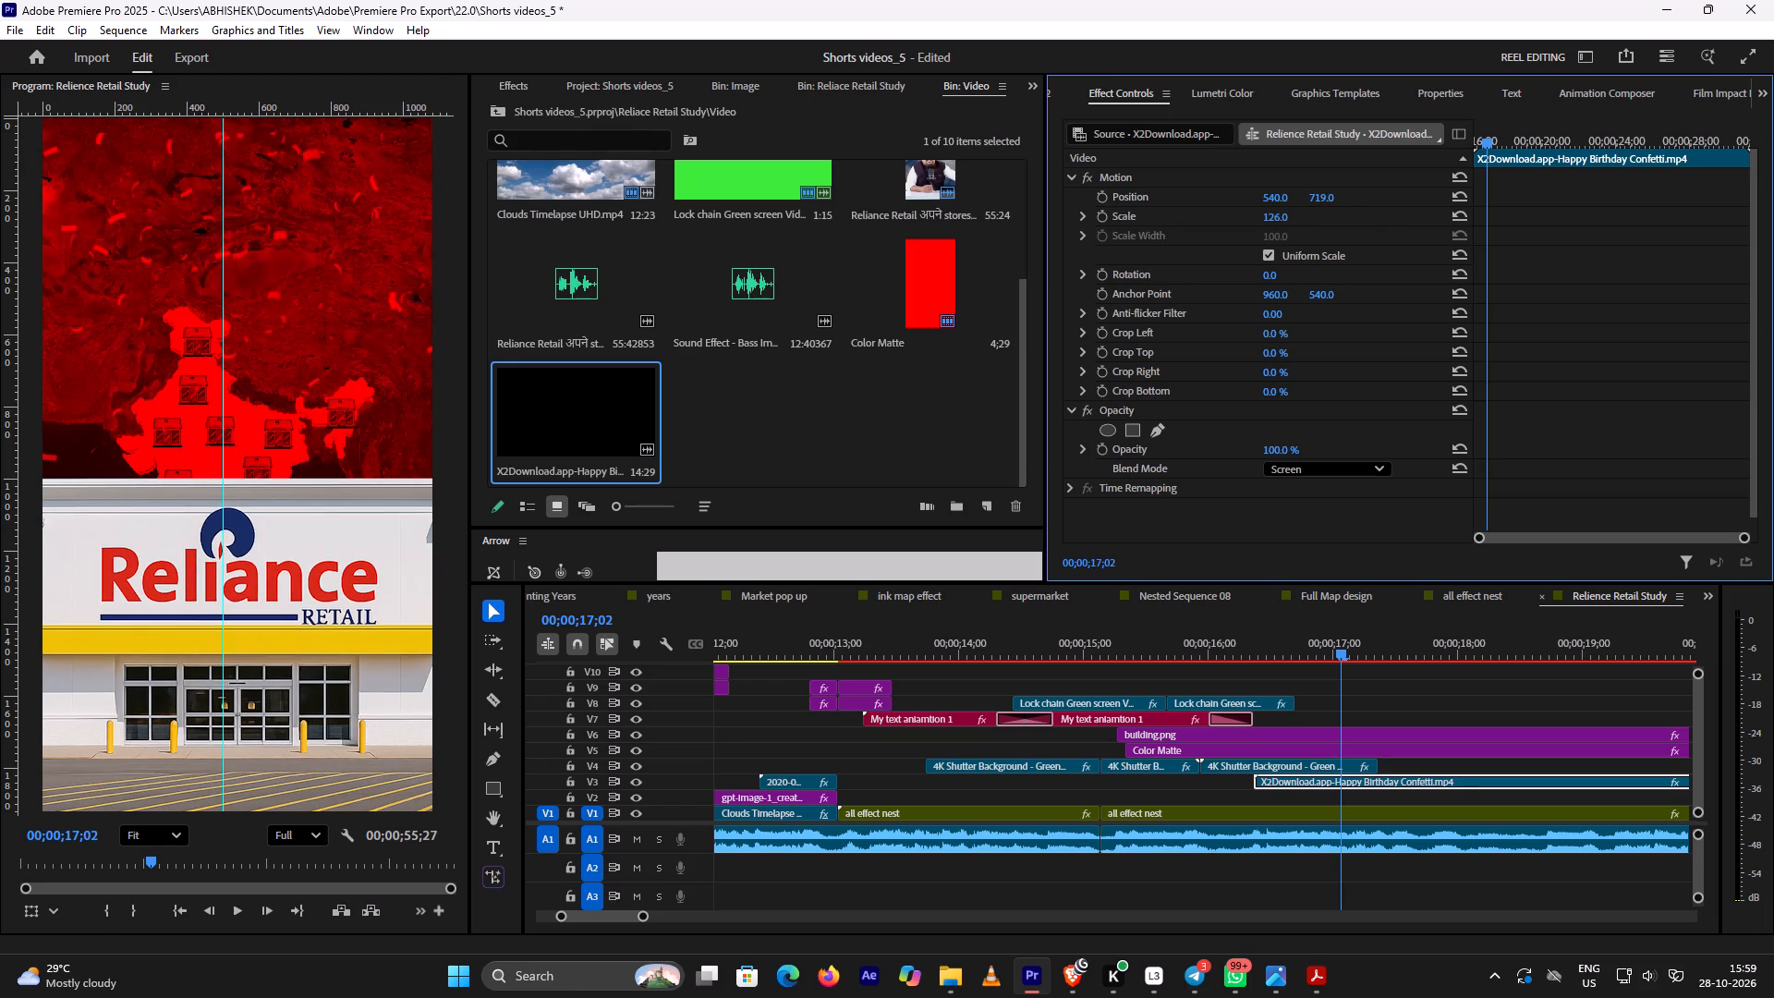
{"action": "left_click_drag", "start_coordinate": [1287, 215], "coordinate": [1288, 214]}
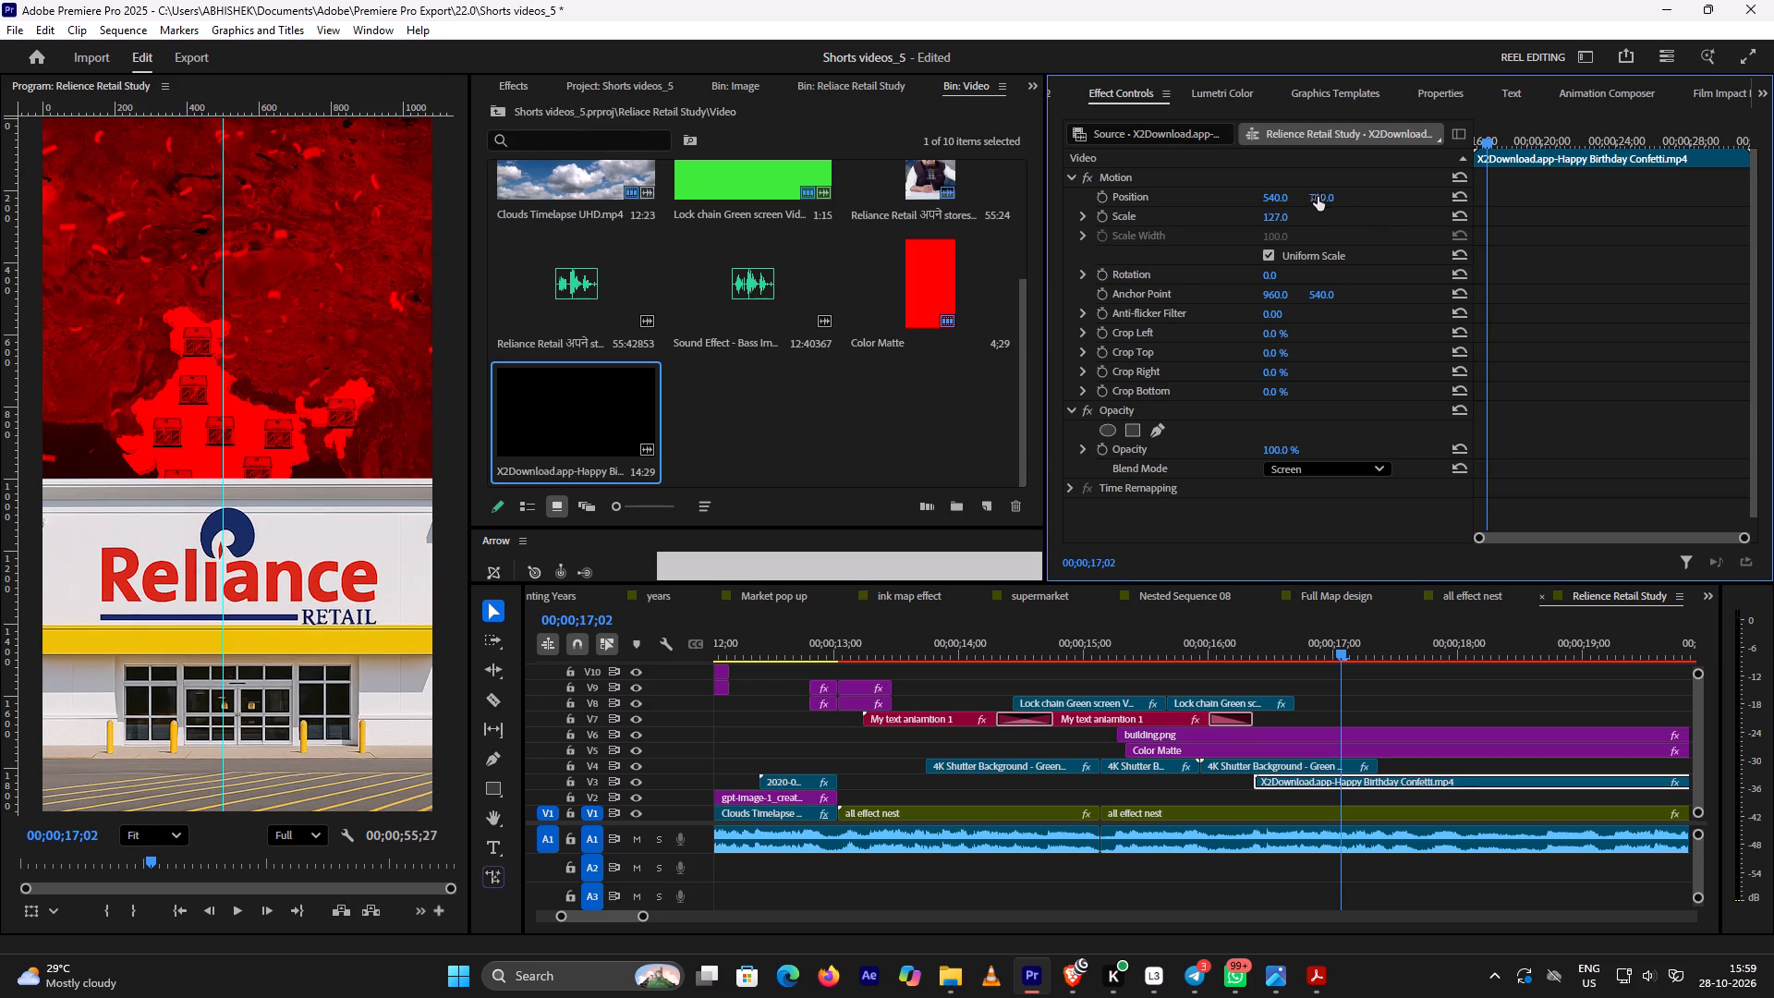
{"action": "left_click_drag", "start_coordinate": [1318, 195], "coordinate": [1294, 213]}
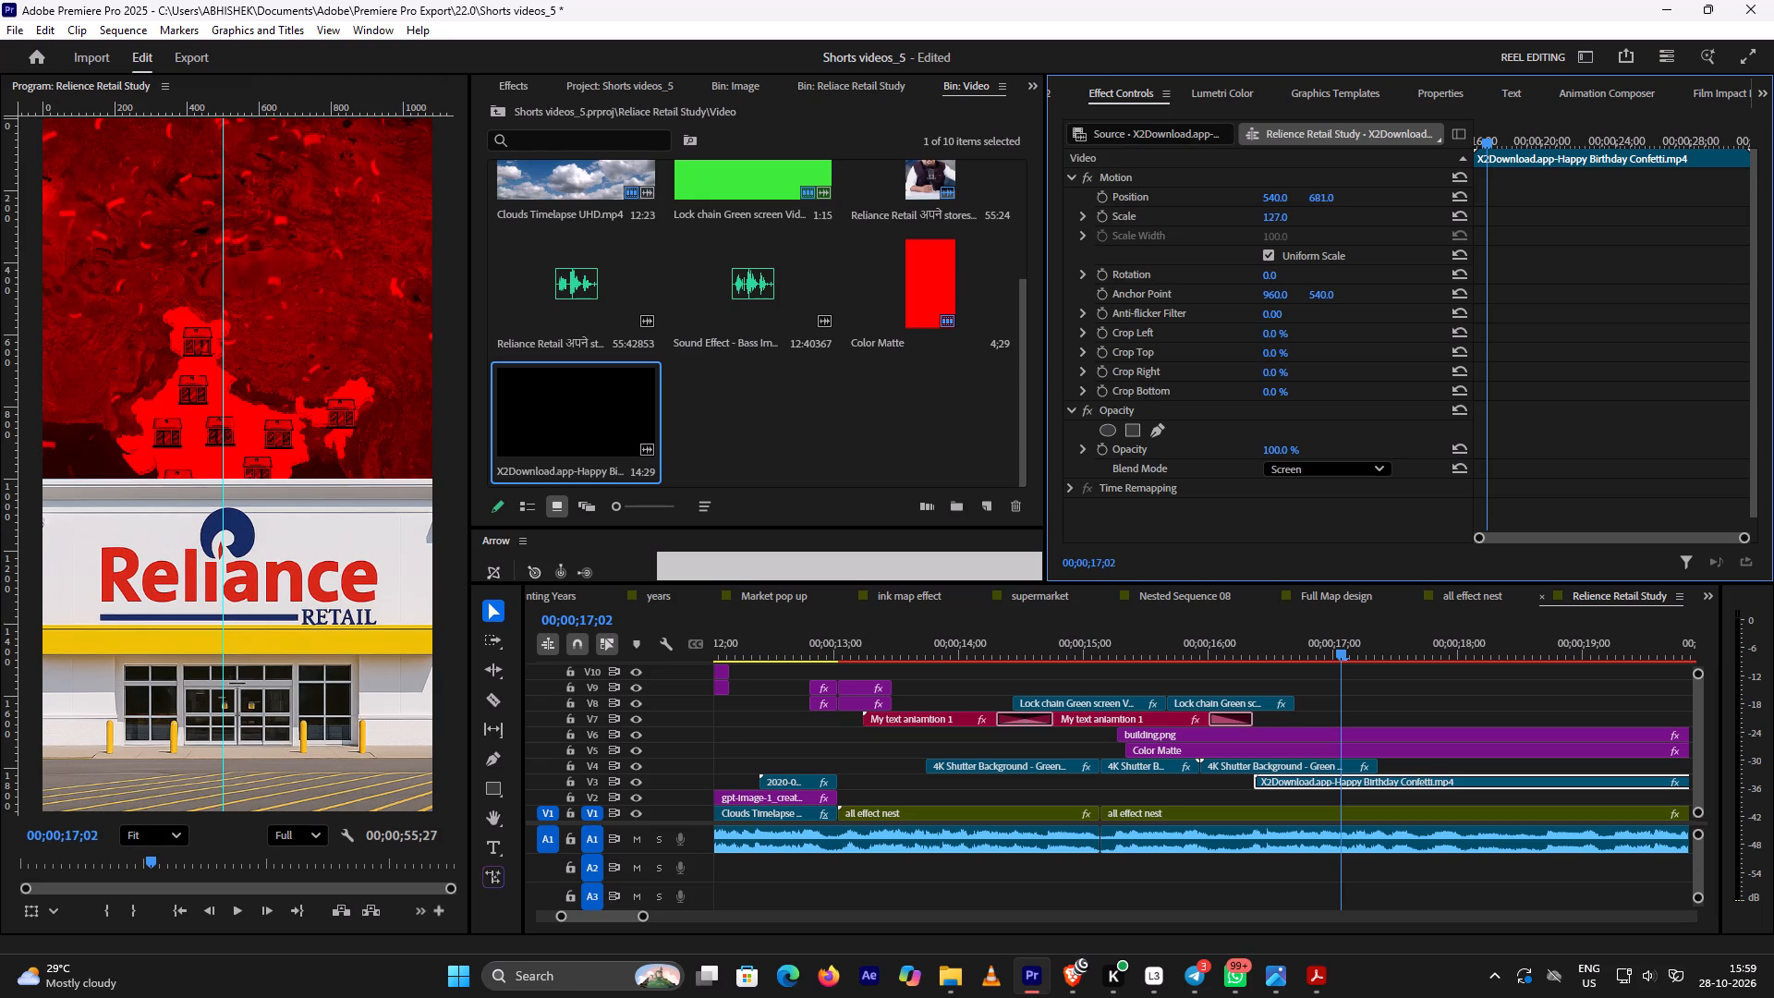
{"action": "left_click_drag", "start_coordinate": [1294, 213], "coordinate": [1294, 213]}
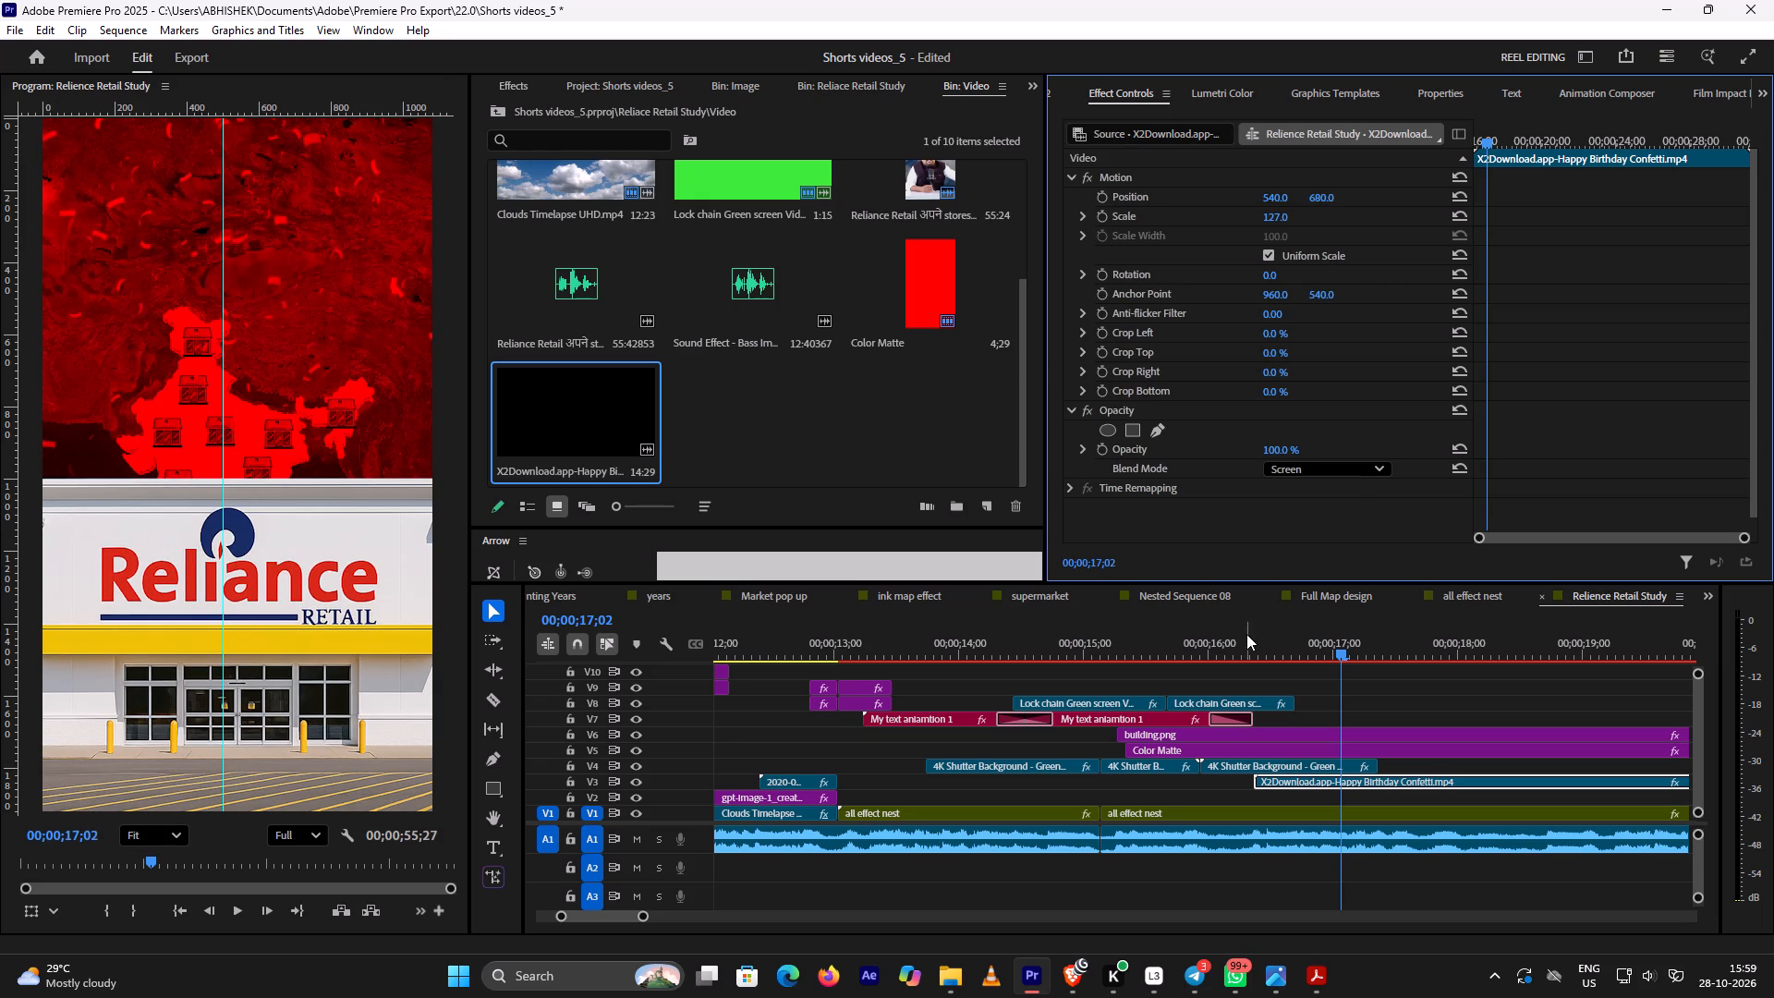
Play the sequence from just before the Happy Birthday Confetti clip to about 00;00;20;21 to review the confetti behind the building.
{"action": "left_click", "coordinate": [1157, 639]}
{"action": "key", "text": "space"}
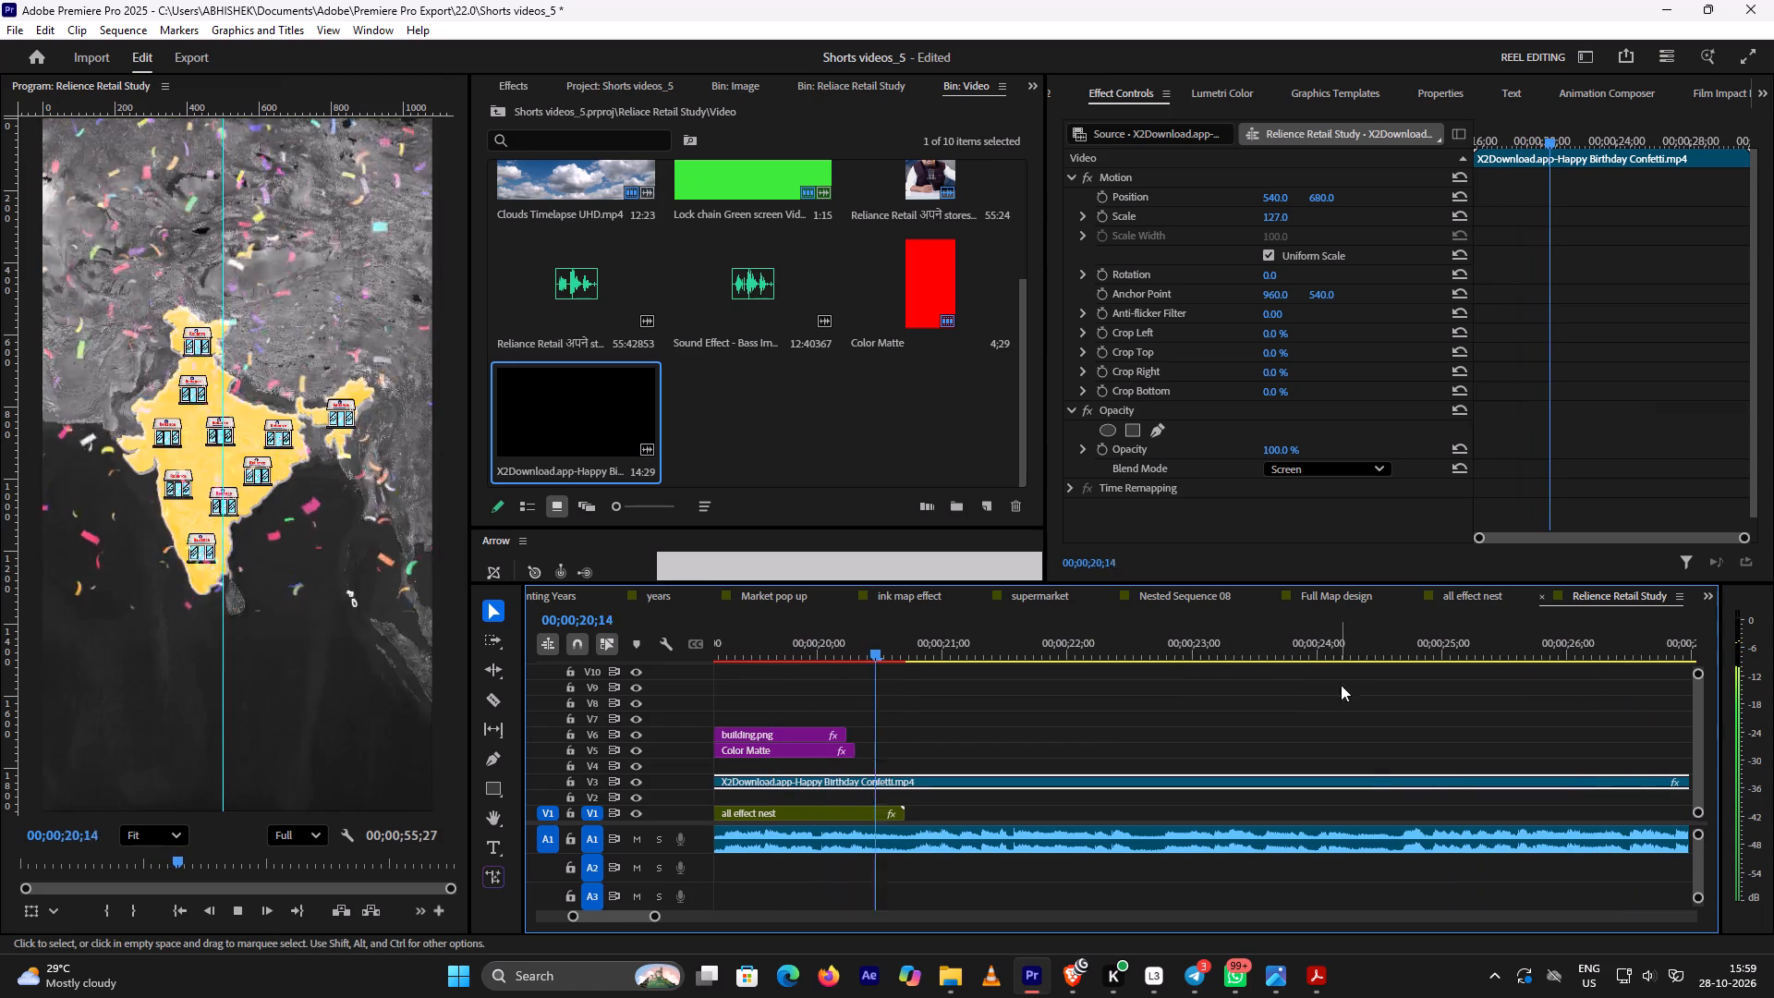
{"action": "key", "text": "space"}
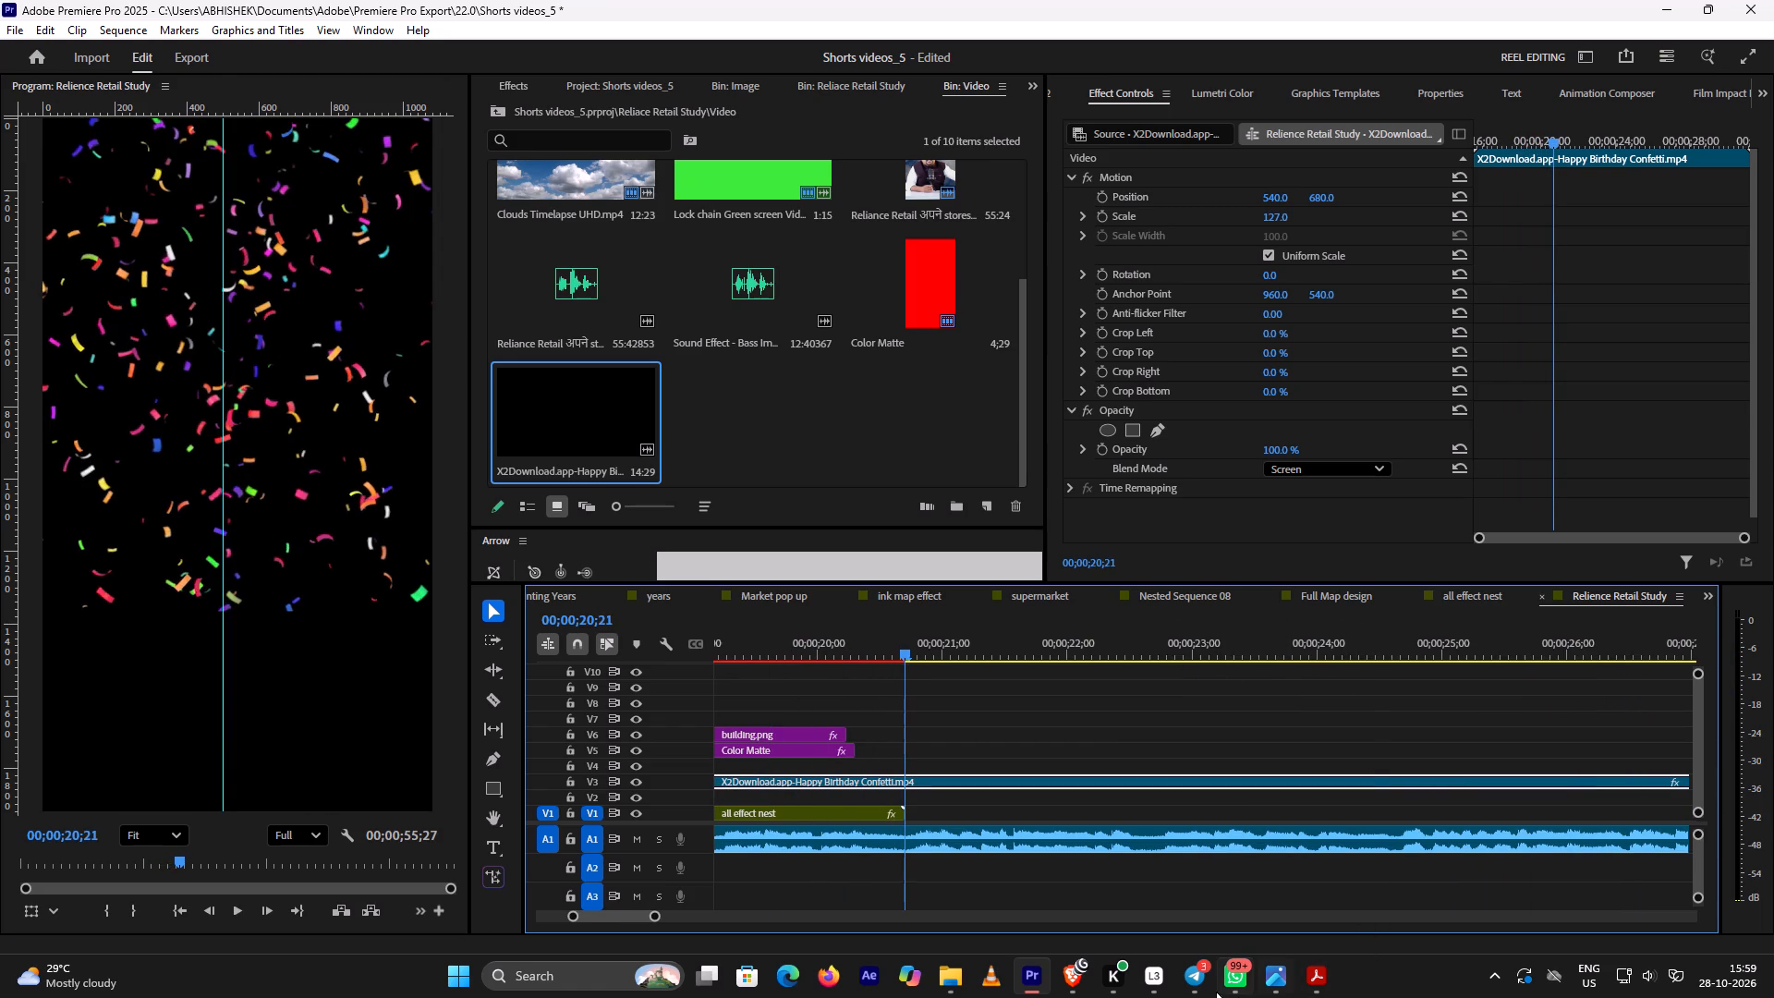
Switch to the YouTube tutorial in Brave and watch how the confetti clip's end is handled, replaying around 1:32:34.
{"action": "left_click", "coordinate": [1075, 971]}
{"action": "key", "text": "space"}
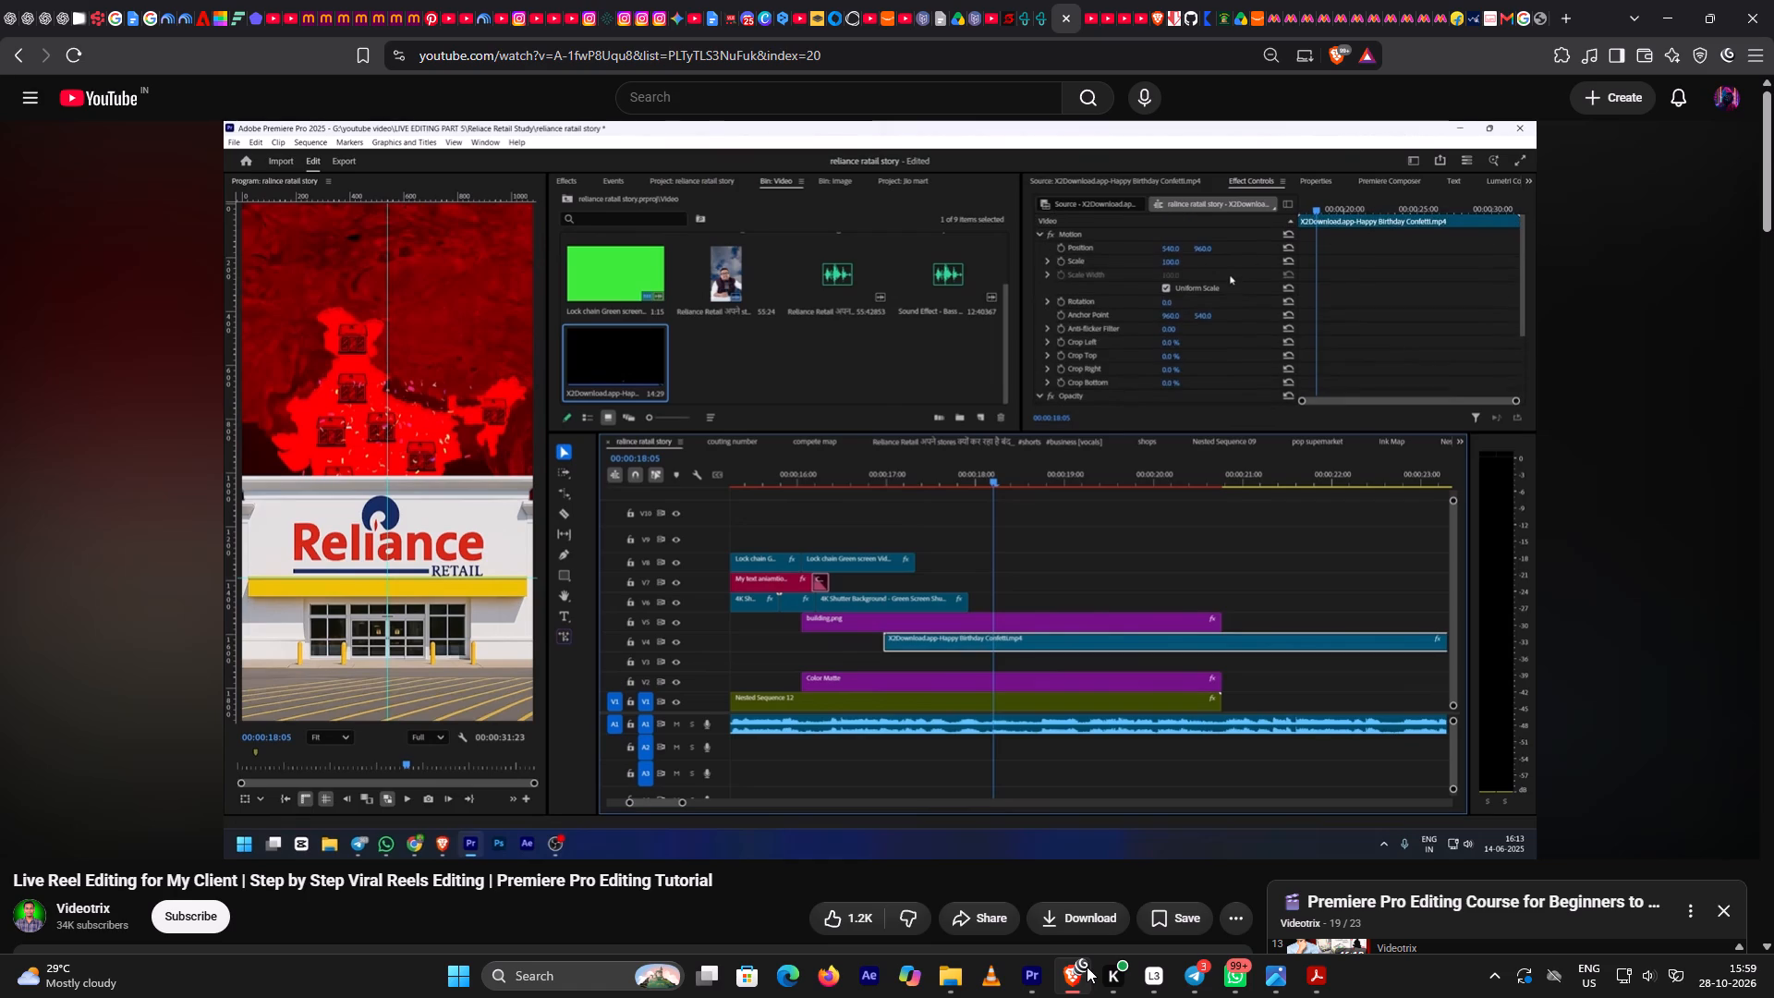
{"action": "key", "text": "Right"}
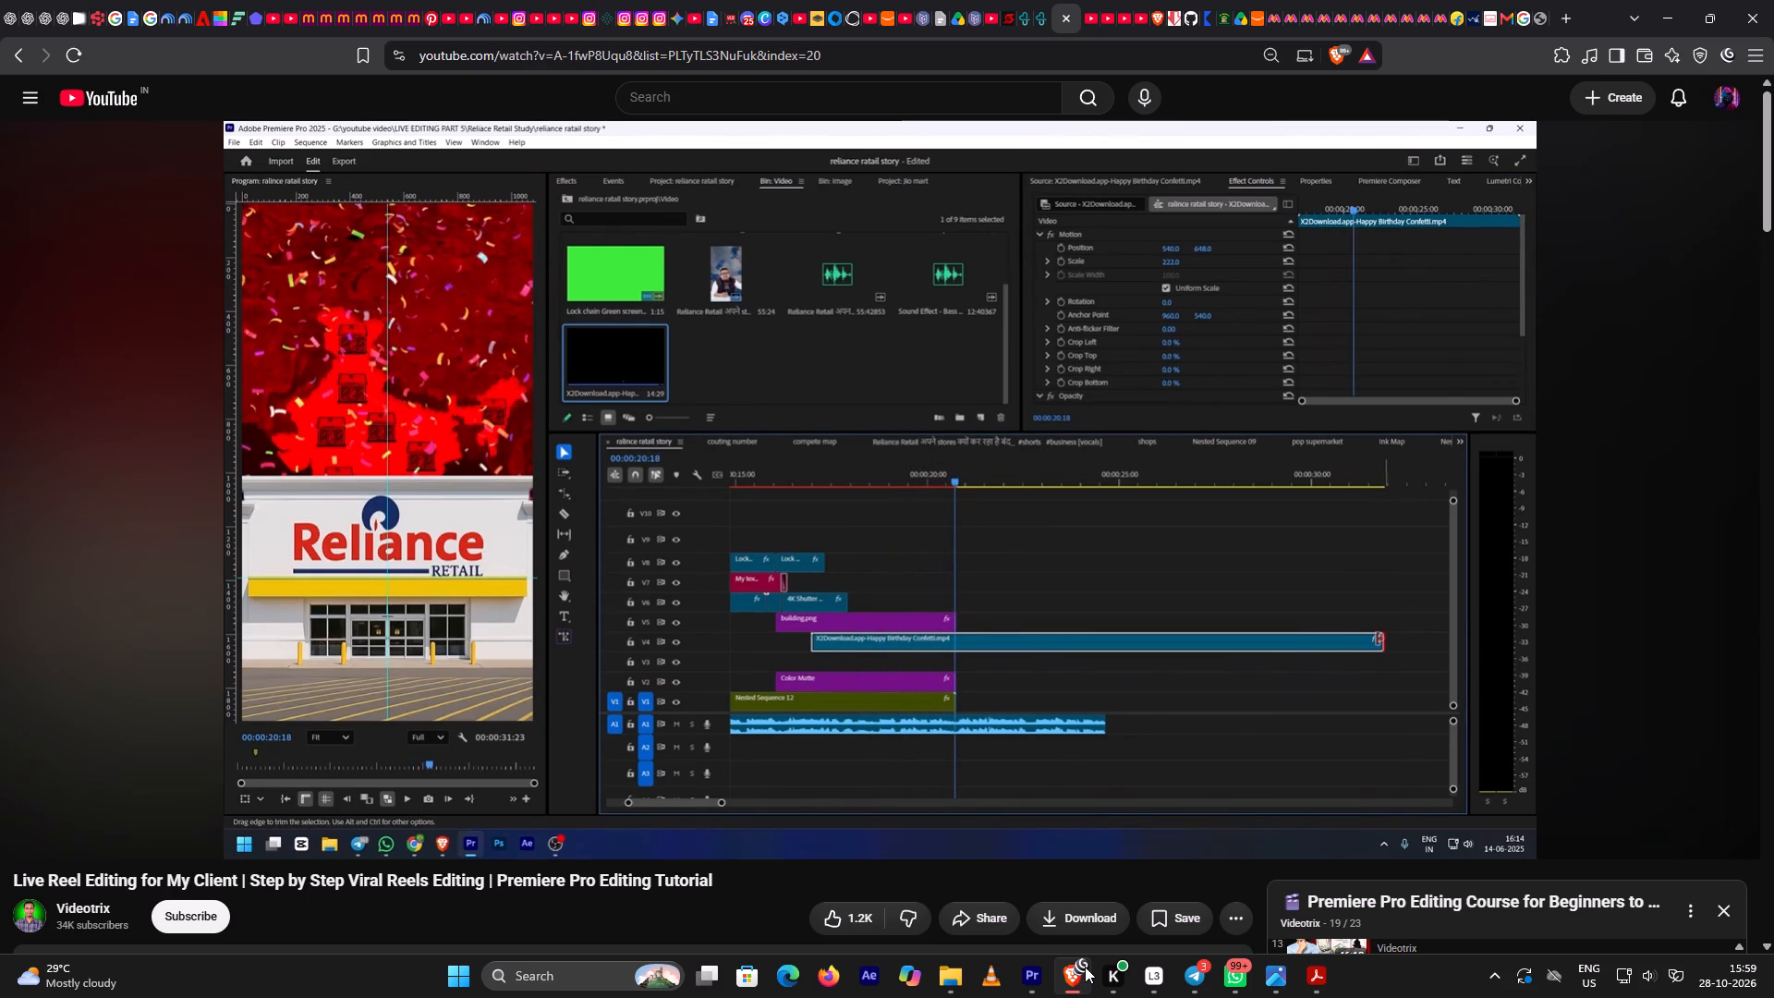
{"action": "key", "text": "space"}
{"action": "key", "text": "Left"}
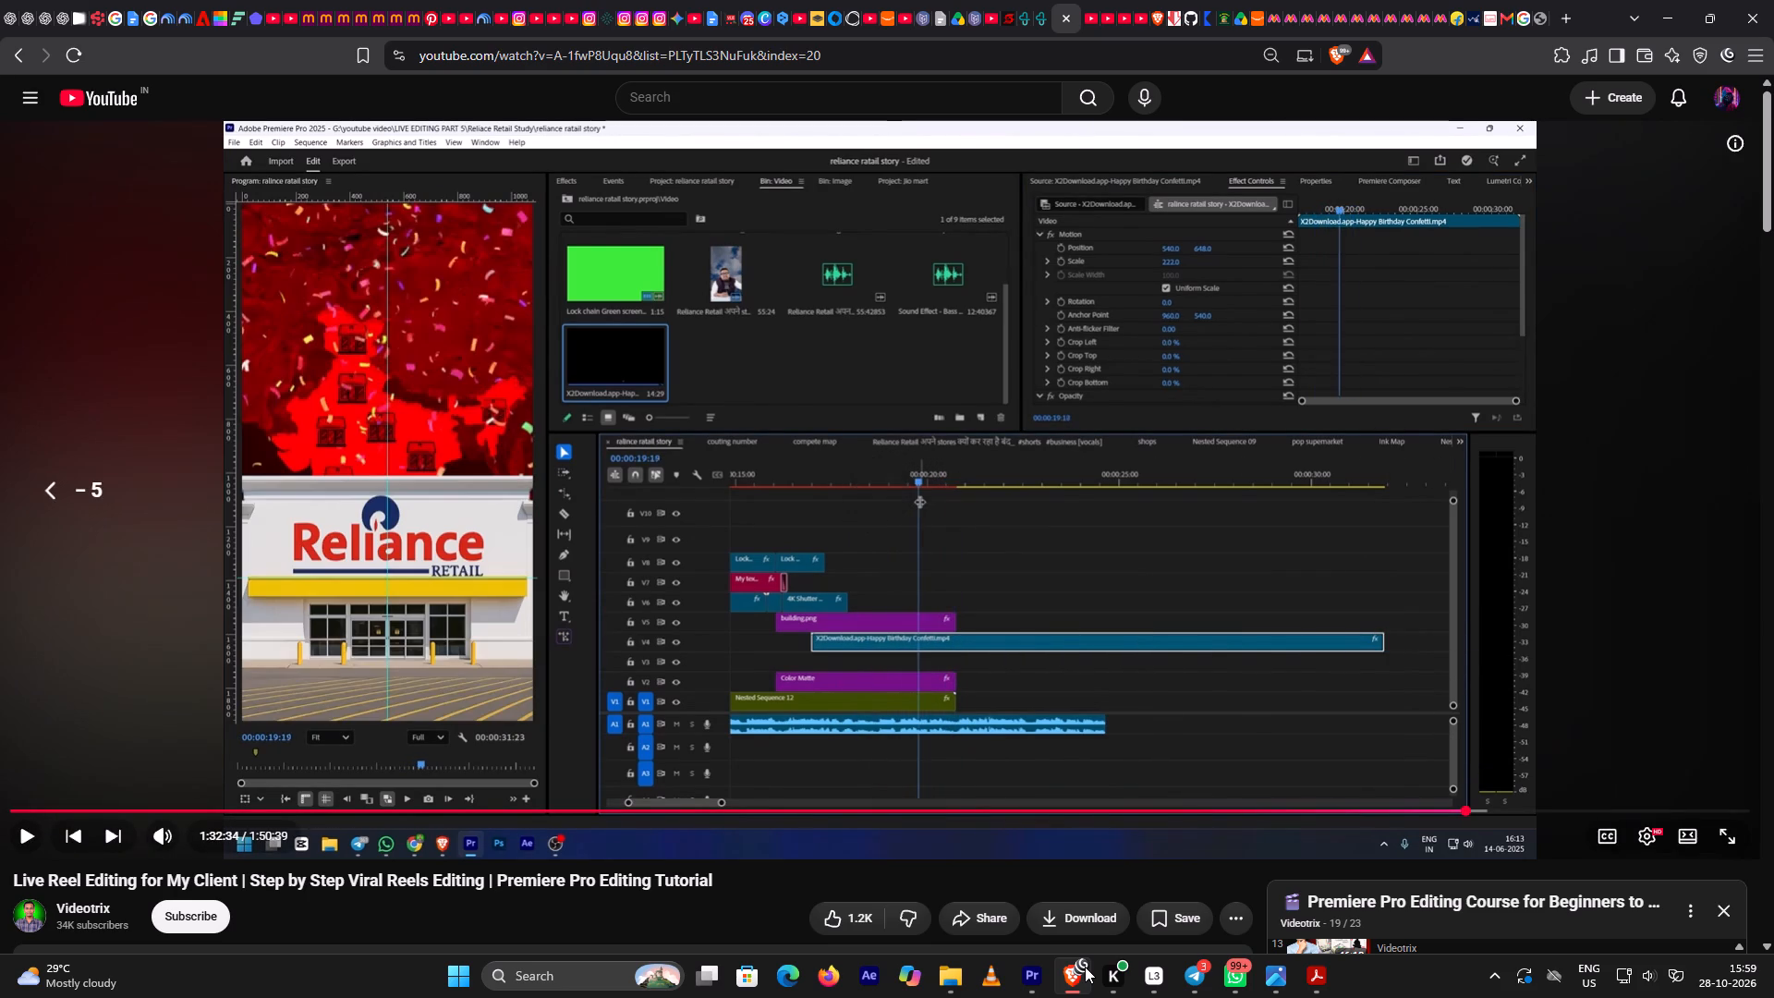
{"action": "key", "text": "space"}
{"action": "key", "text": "space"}
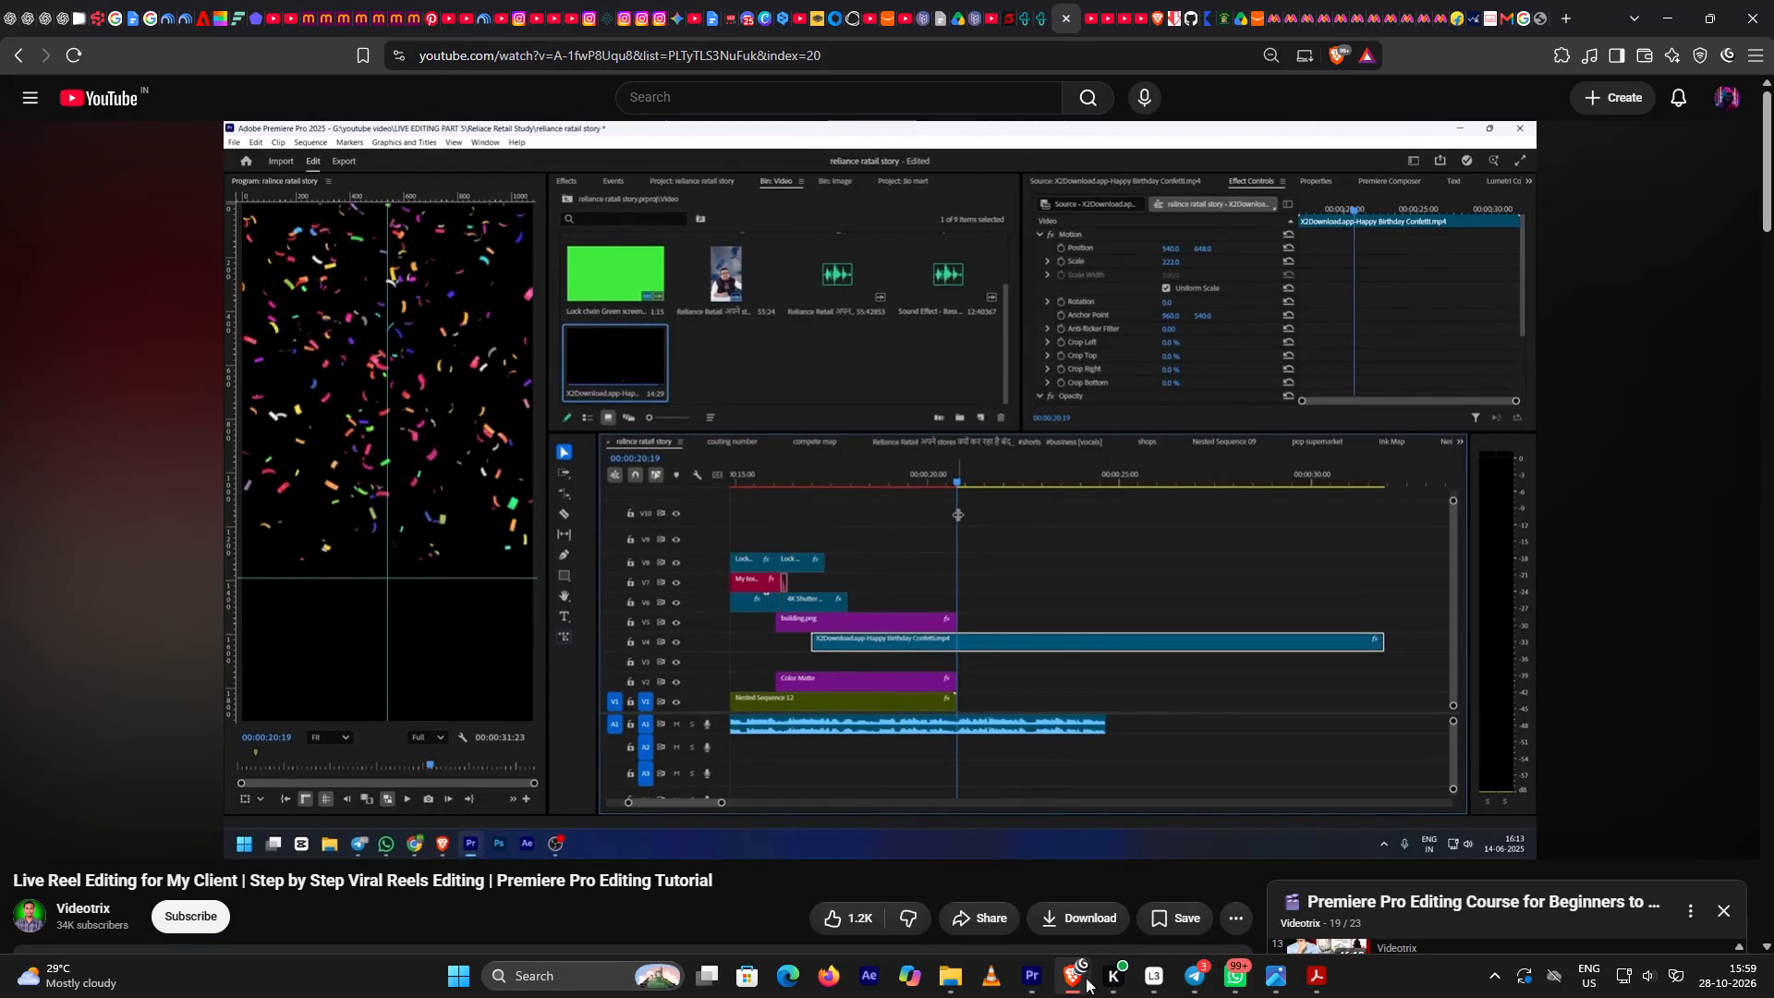
Return to Premiere Pro and play the end of the building and Color Matte section, stopping at about 00;00;20;22.
{"action": "left_click", "coordinate": [1086, 978]}
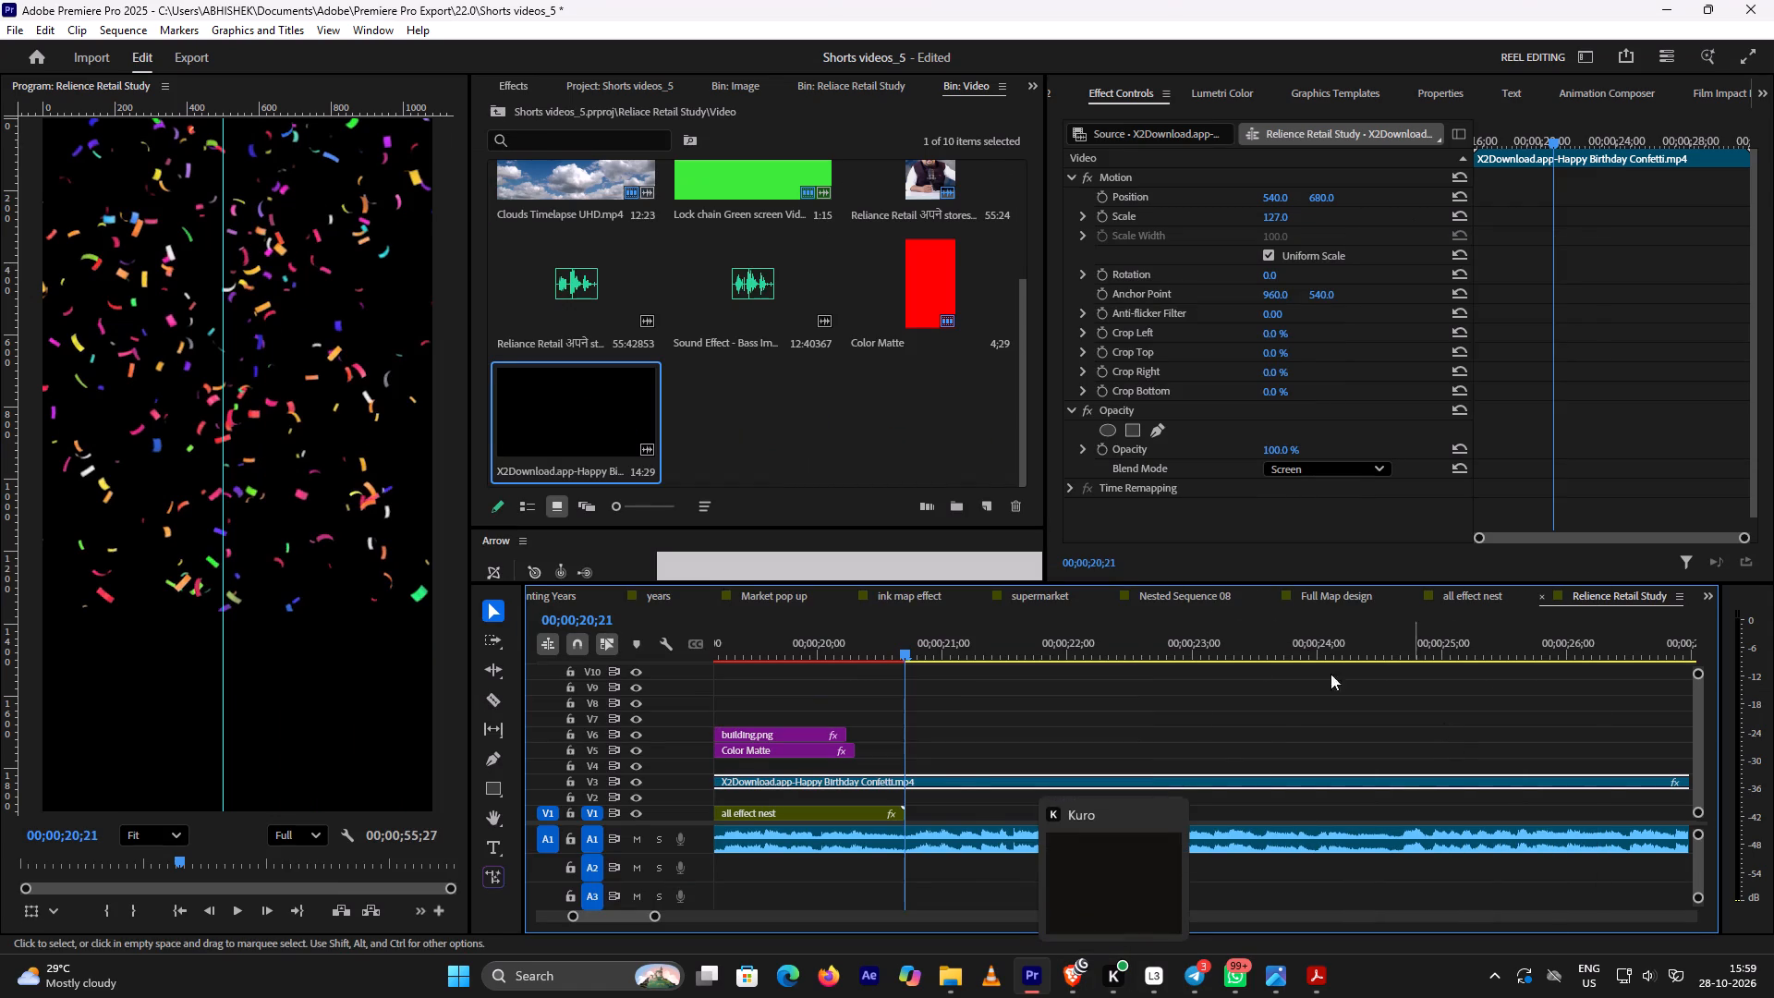
{"action": "scroll", "coordinate": [1270, 720], "scroll_direction": "down", "scroll_amount": 8, "text": "alt"}
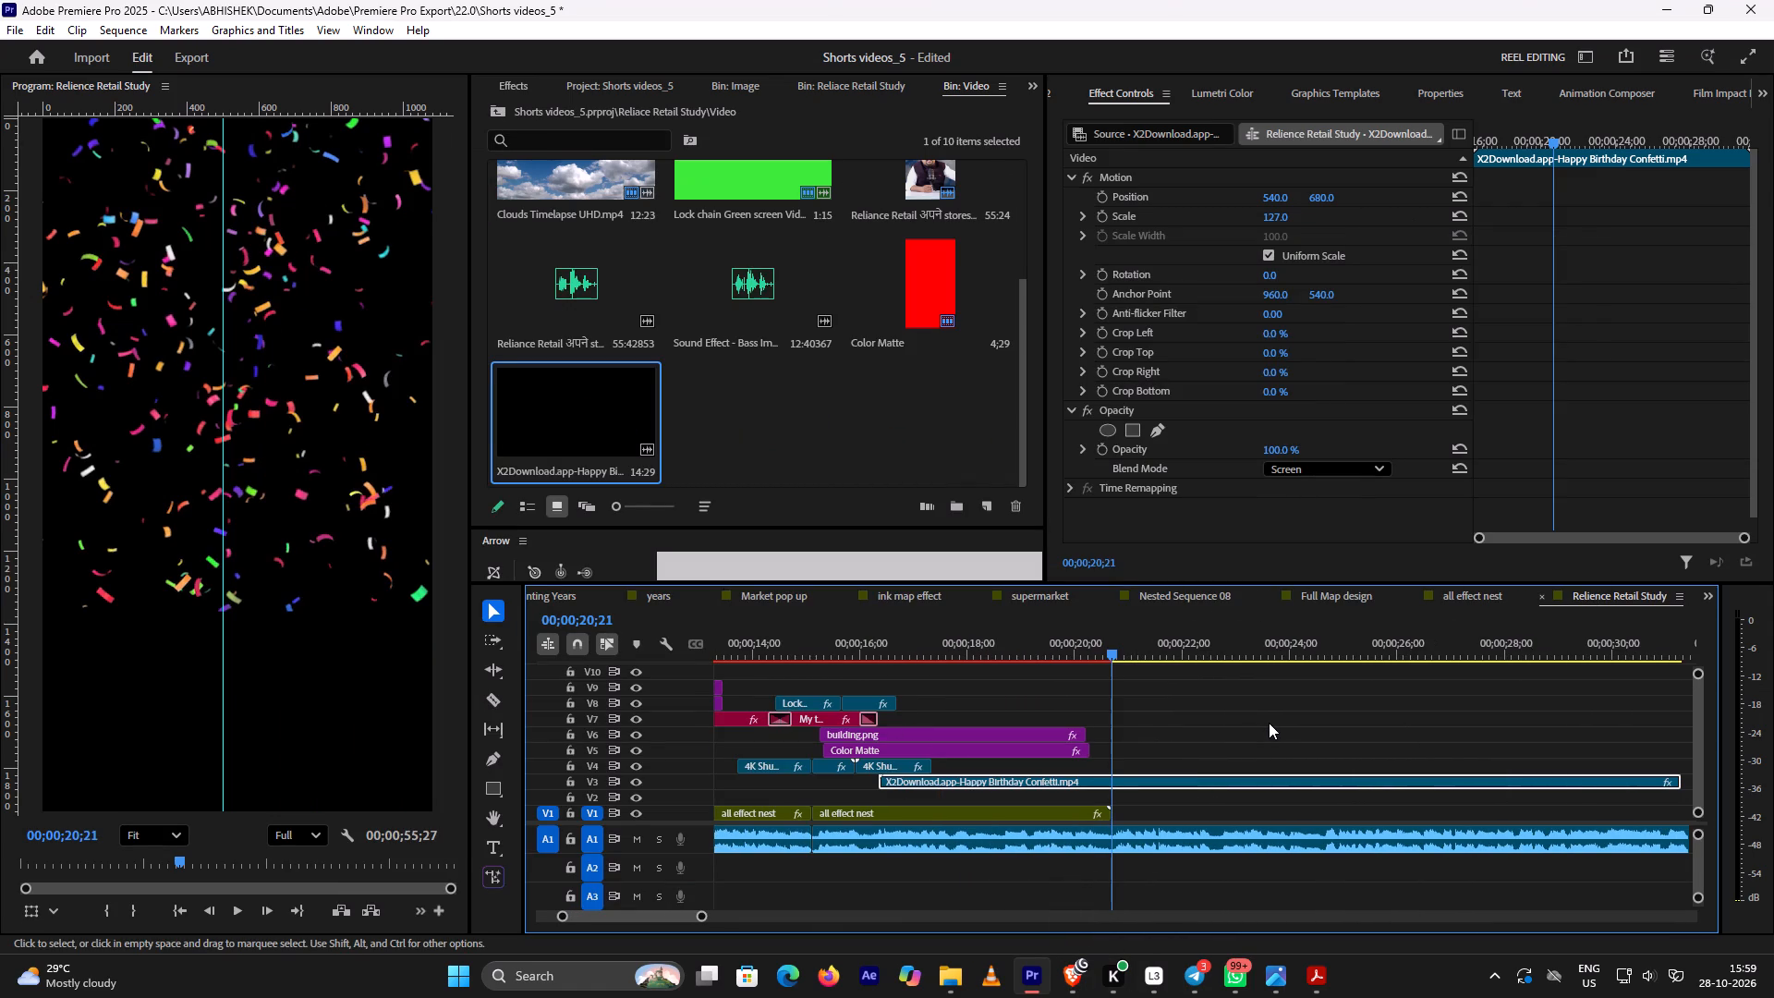
{"action": "scroll", "coordinate": [1269, 723], "scroll_direction": "down", "scroll_amount": 5, "text": "alt"}
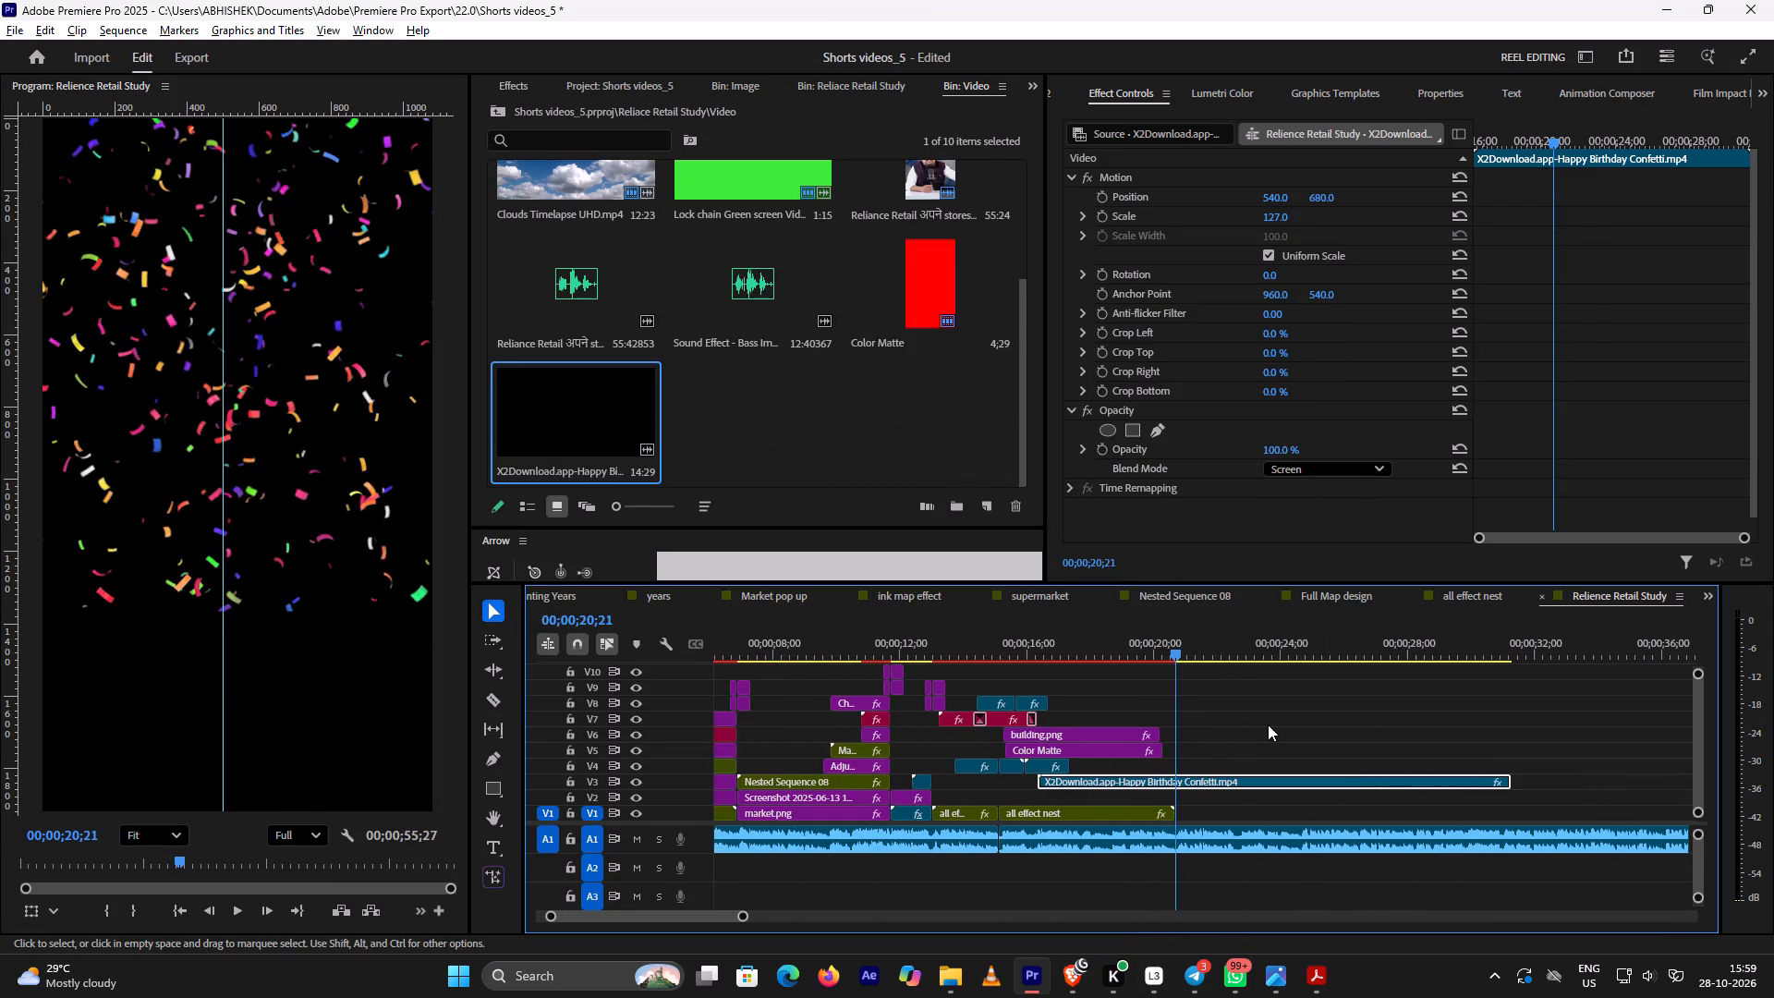
{"action": "scroll", "coordinate": [1268, 724], "scroll_direction": "down", "scroll_amount": 5}
{"action": "scroll", "coordinate": [1268, 724], "scroll_direction": "up", "scroll_amount": 3}
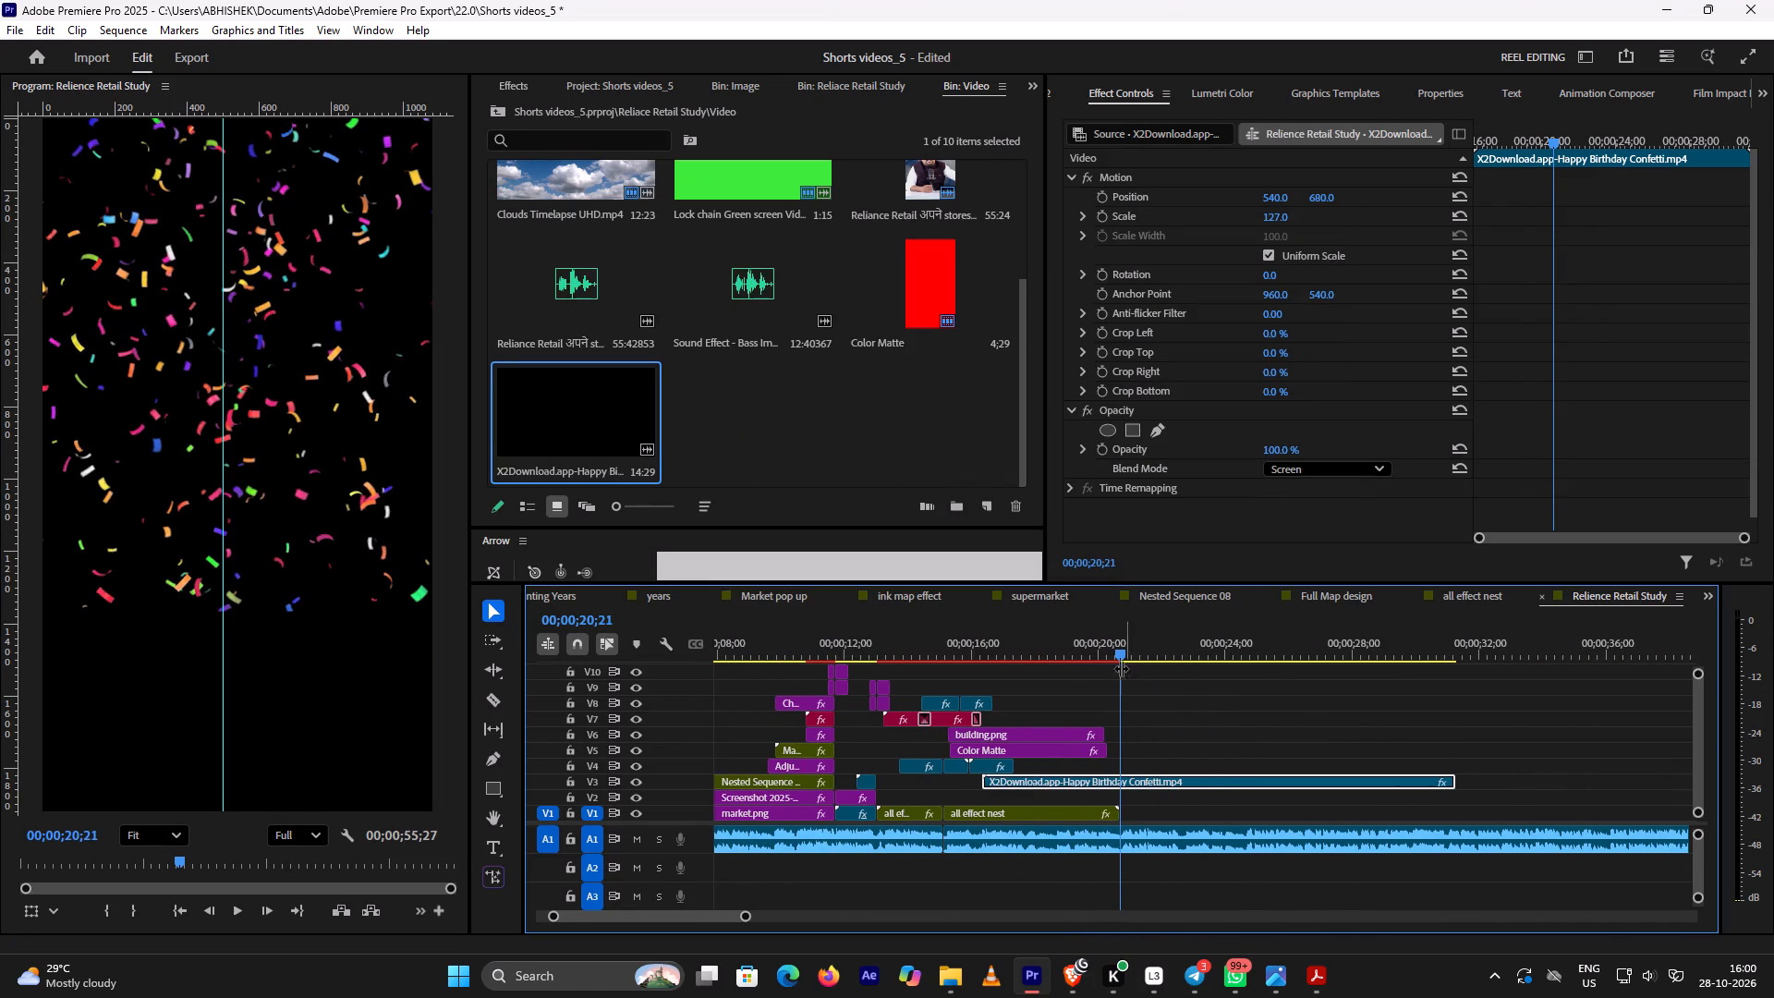
{"action": "left_click", "coordinate": [1067, 648]}
{"action": "key", "text": "space"}
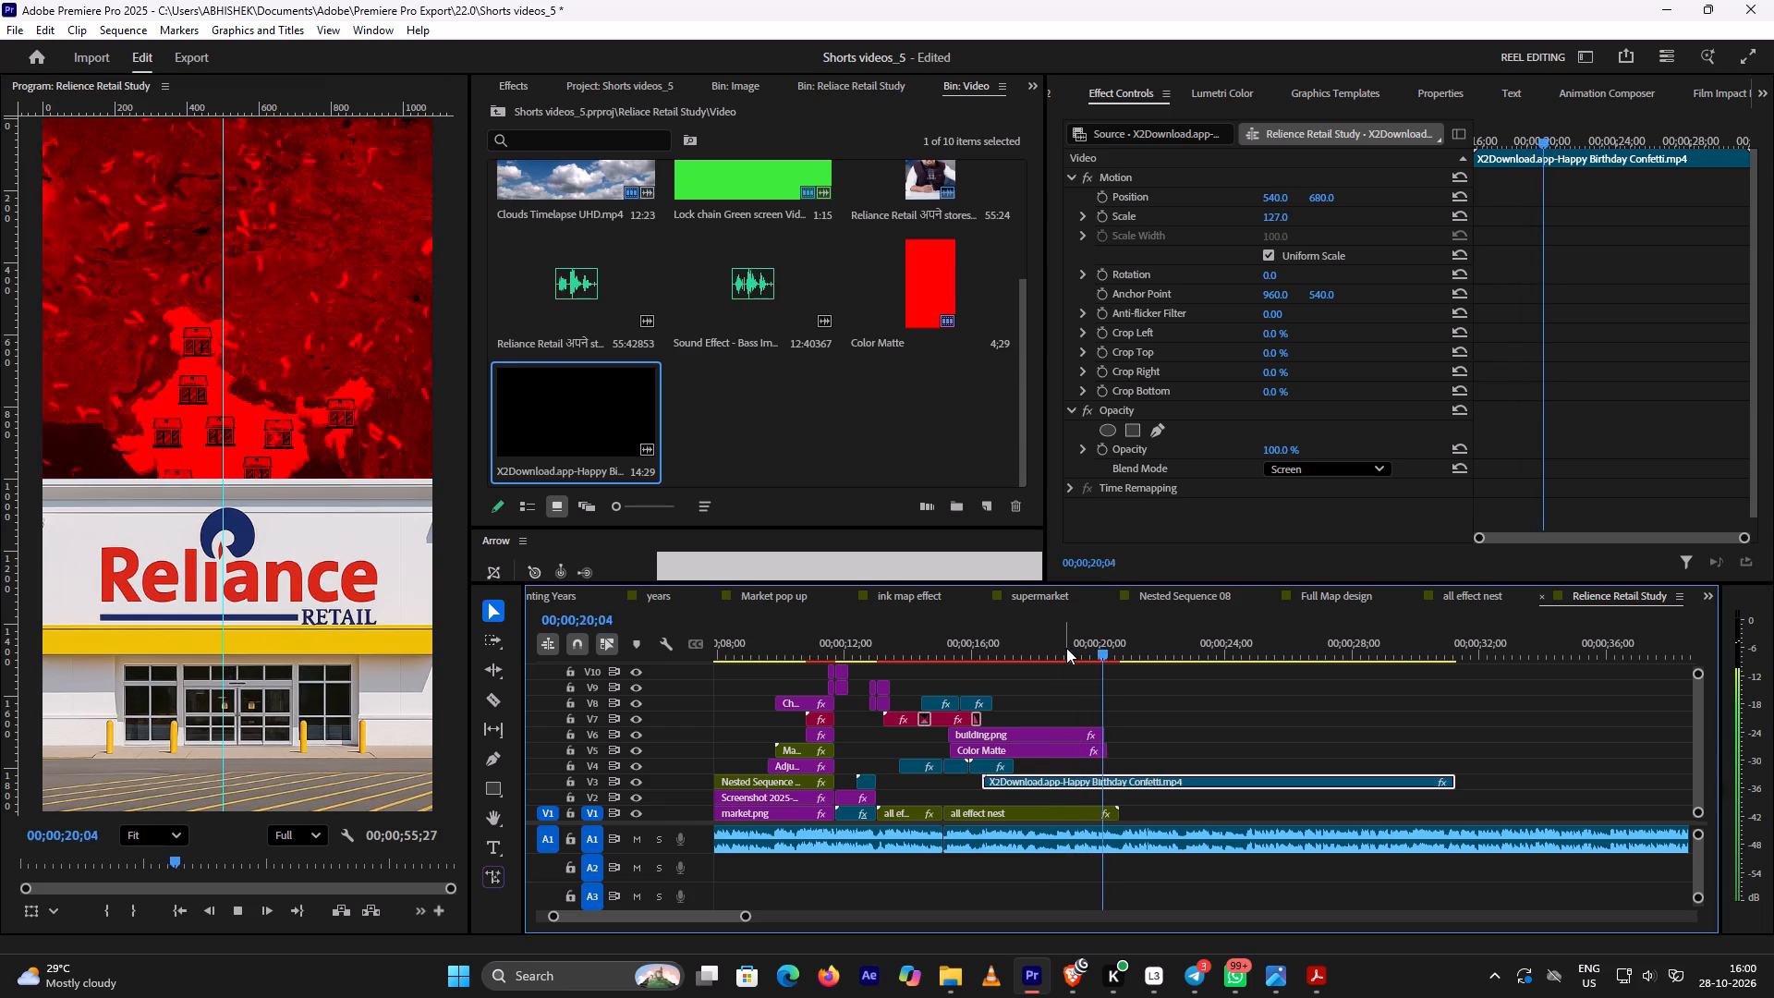
{"action": "key", "text": "space"}
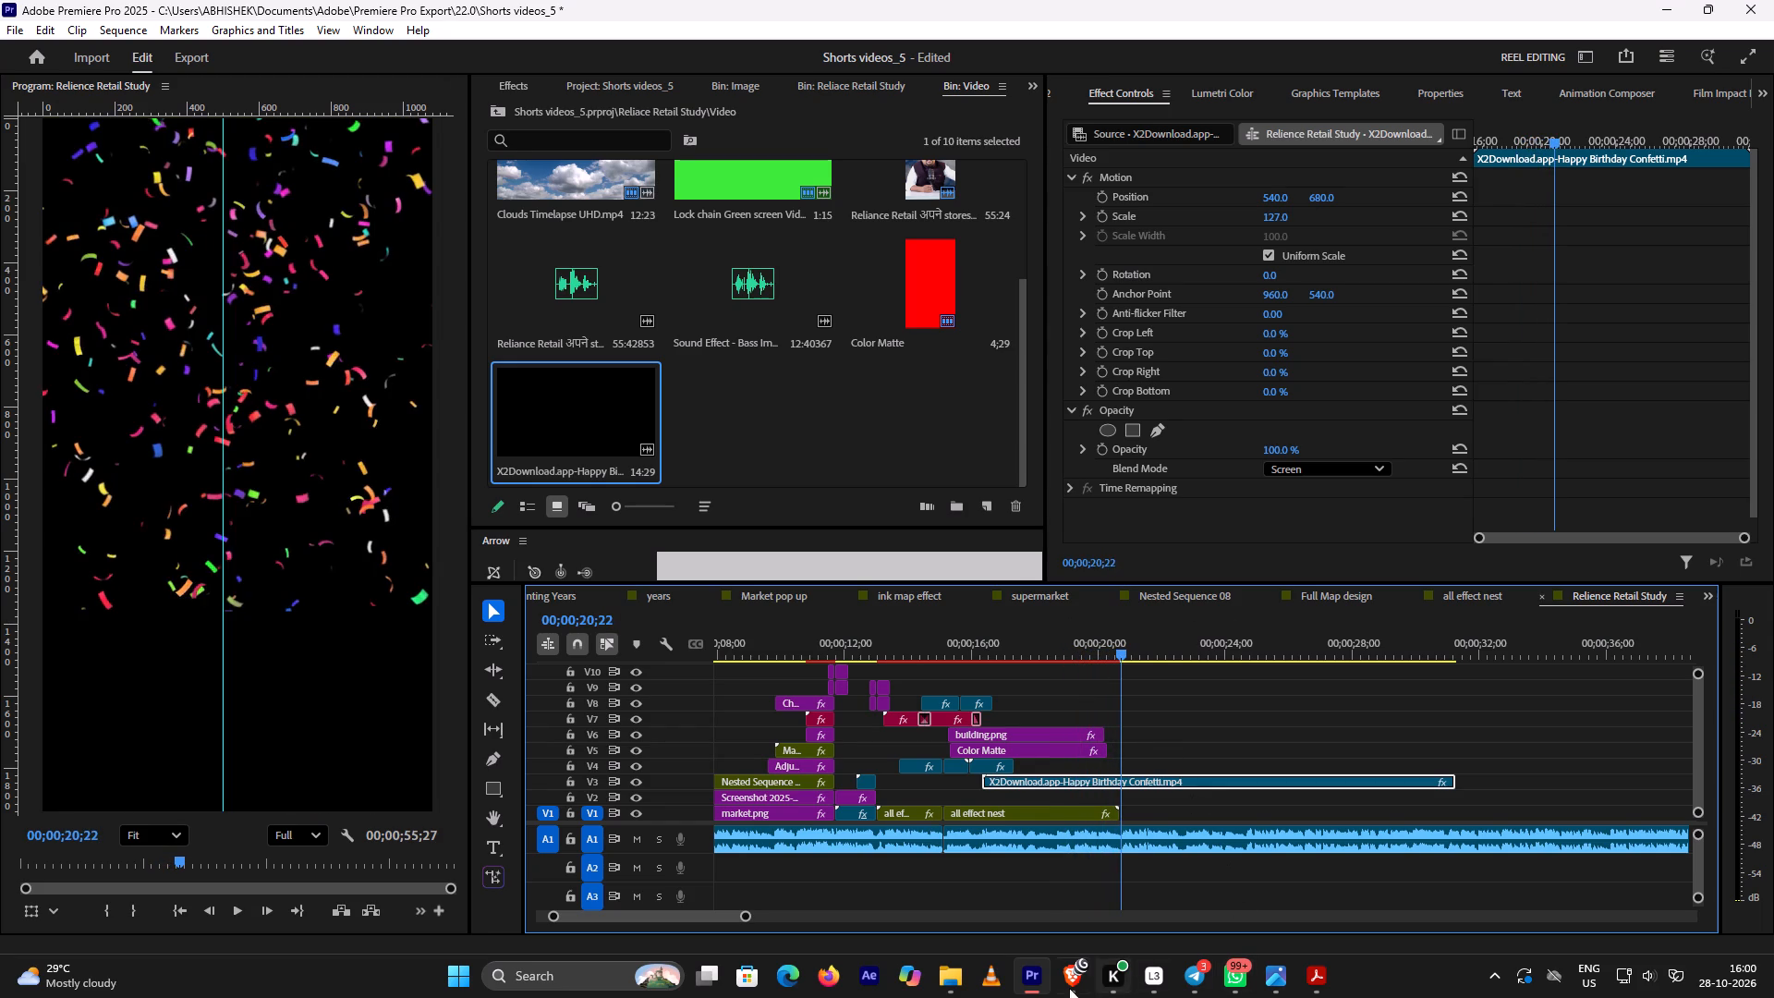
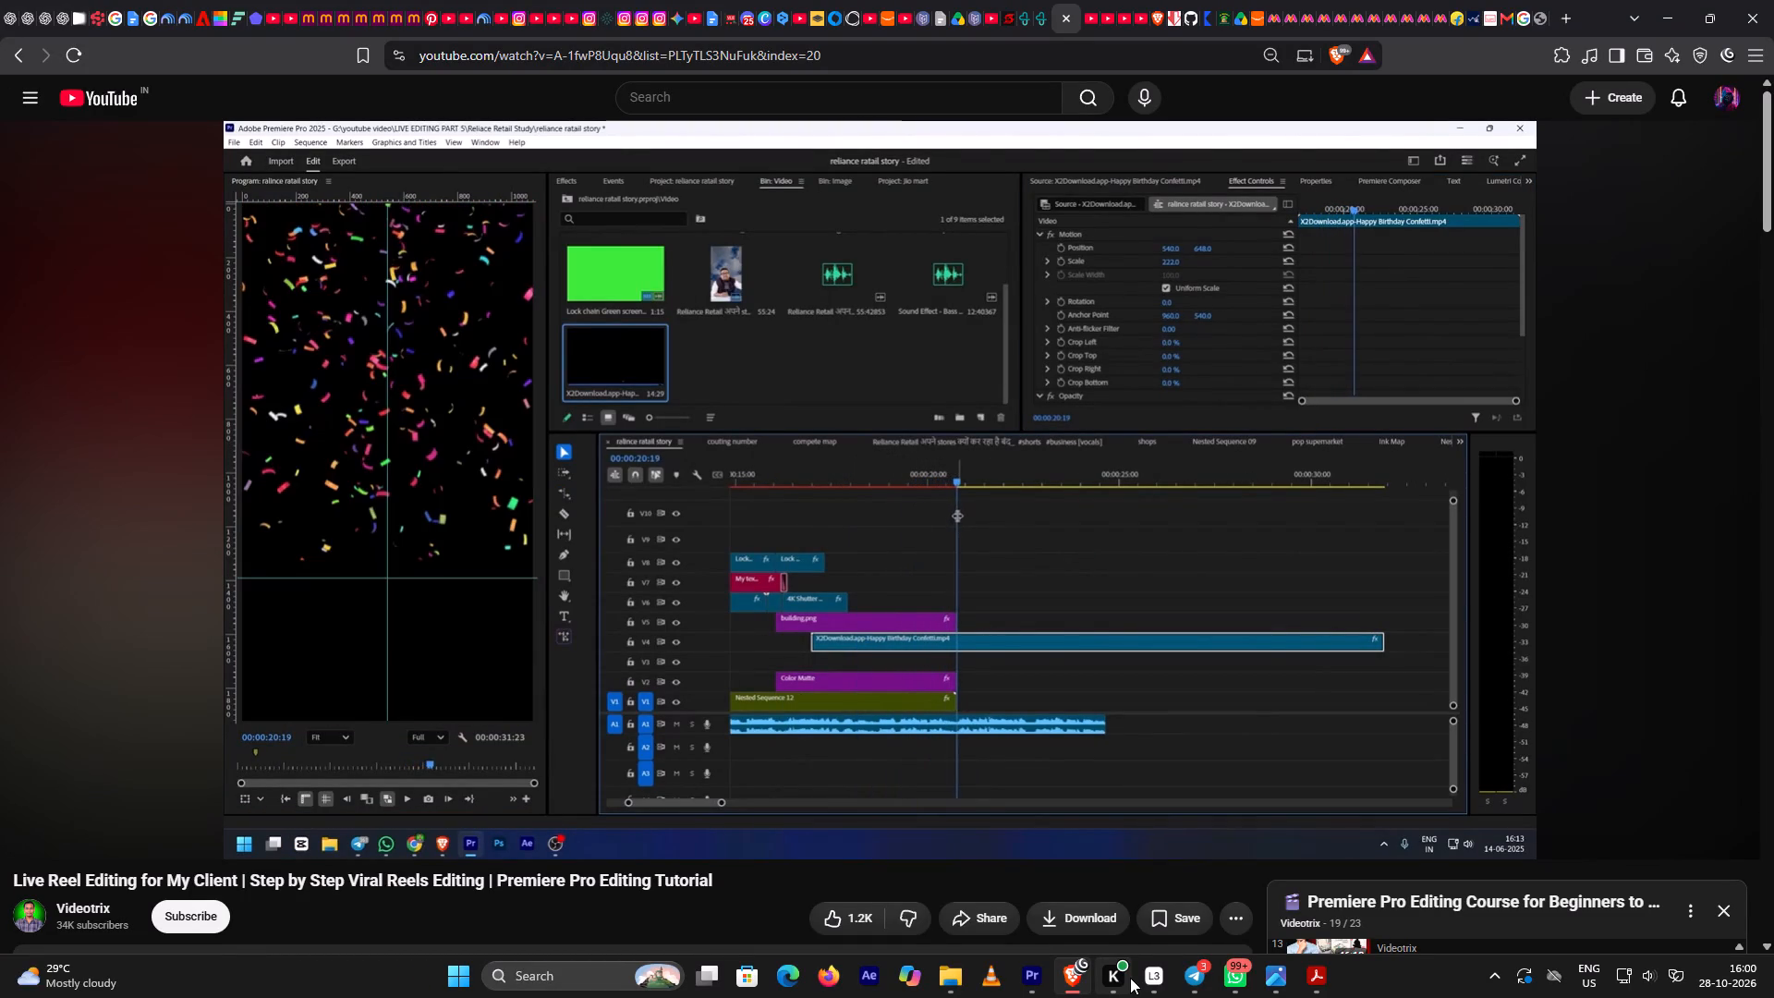
Replay the YouTube tutorial from about 1:32:28 to 1:32:41 to study how the confetti clip's end is adjusted on the timeline.
{"action": "key", "text": "Left"}
{"action": "key", "text": "Left"}
{"action": "key", "text": "space"}
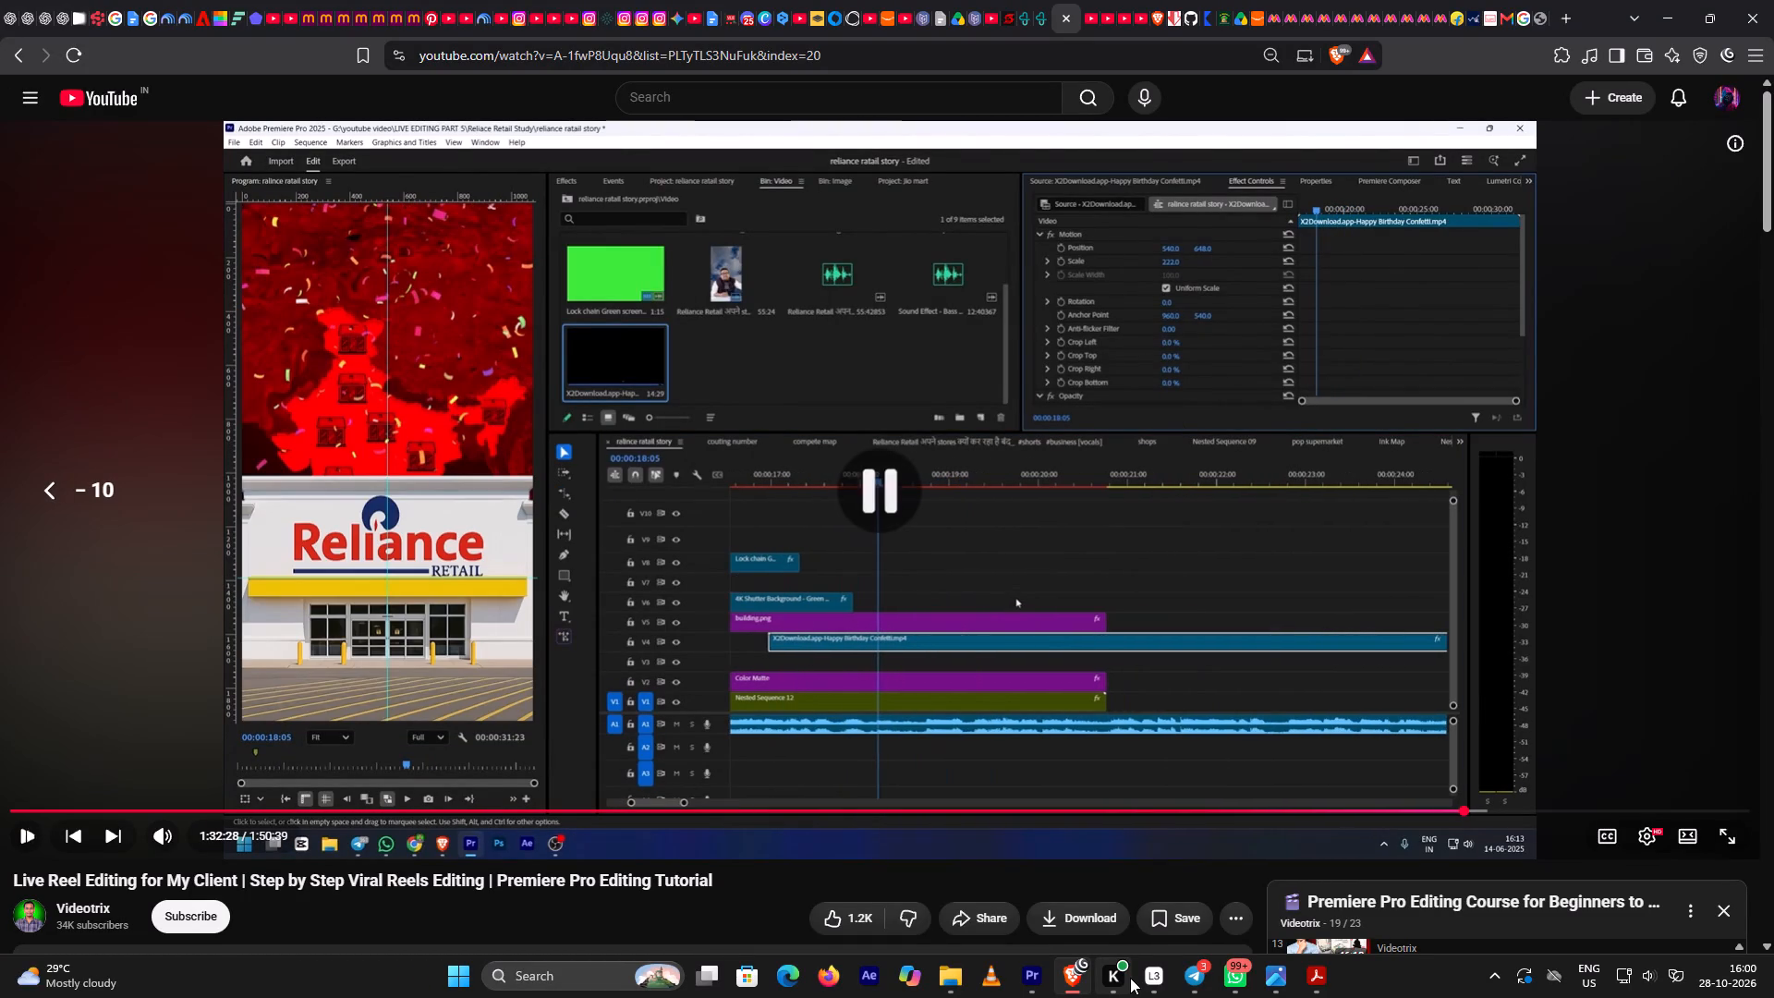
{"action": "key", "text": "space"}
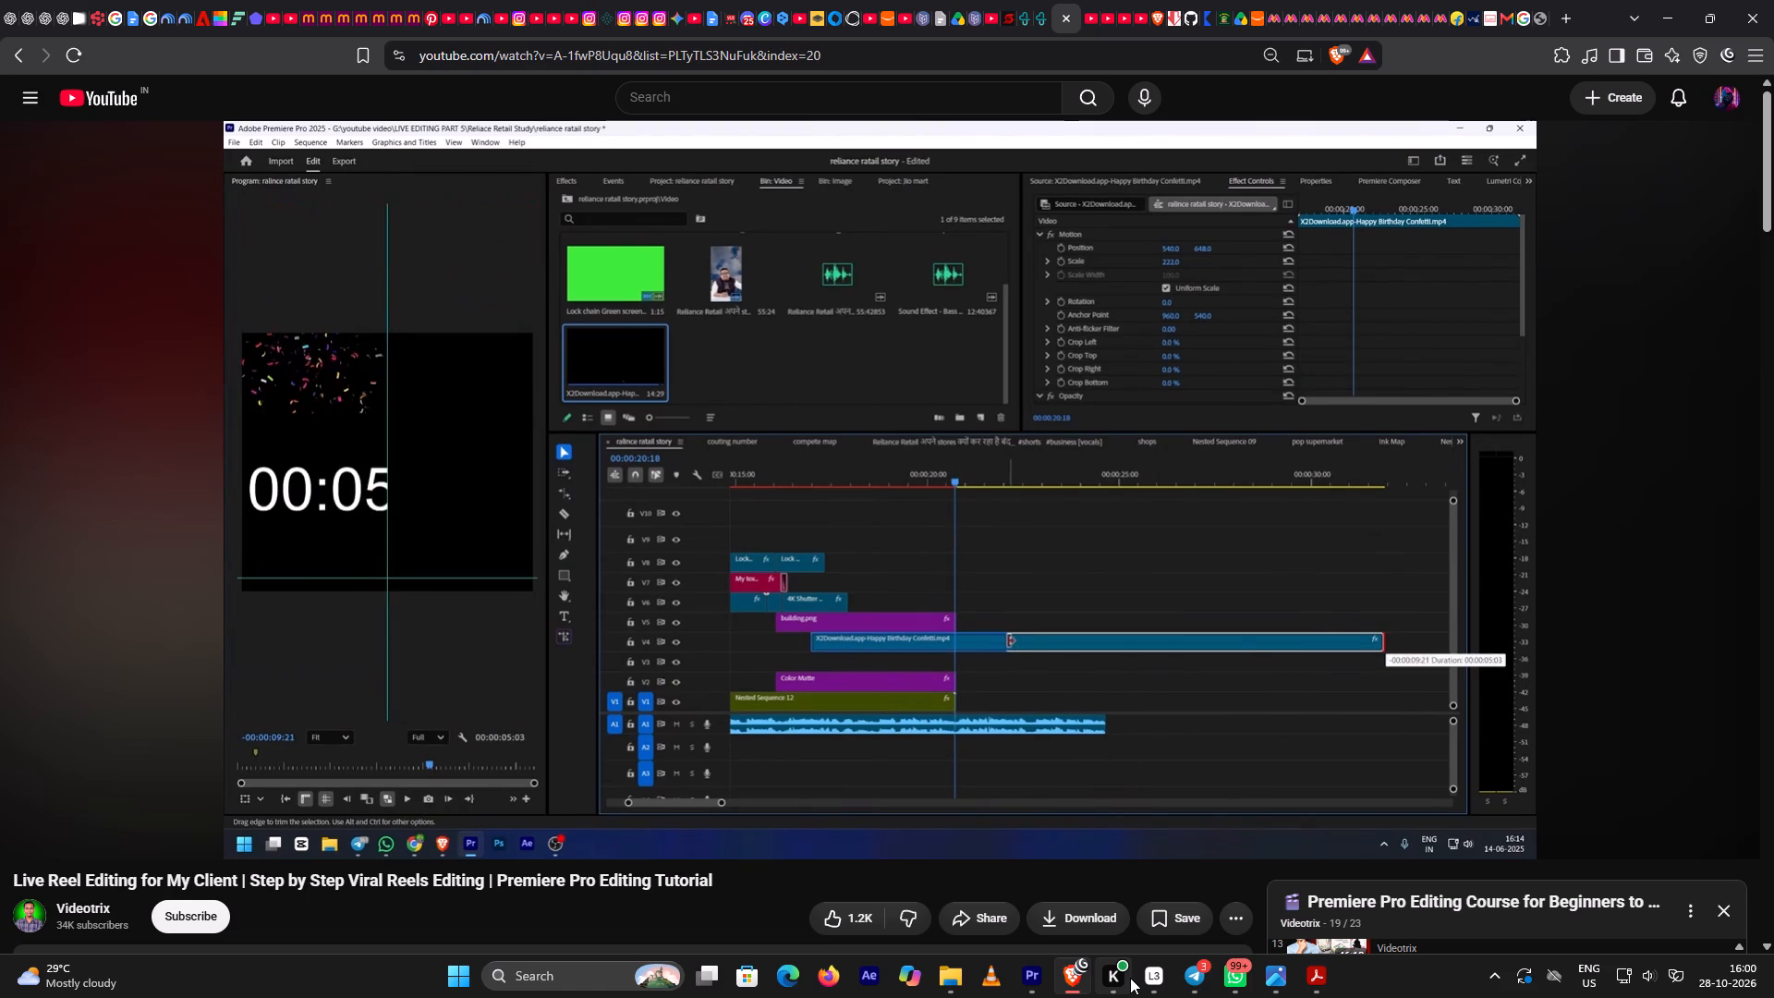
{"action": "key", "text": "space"}
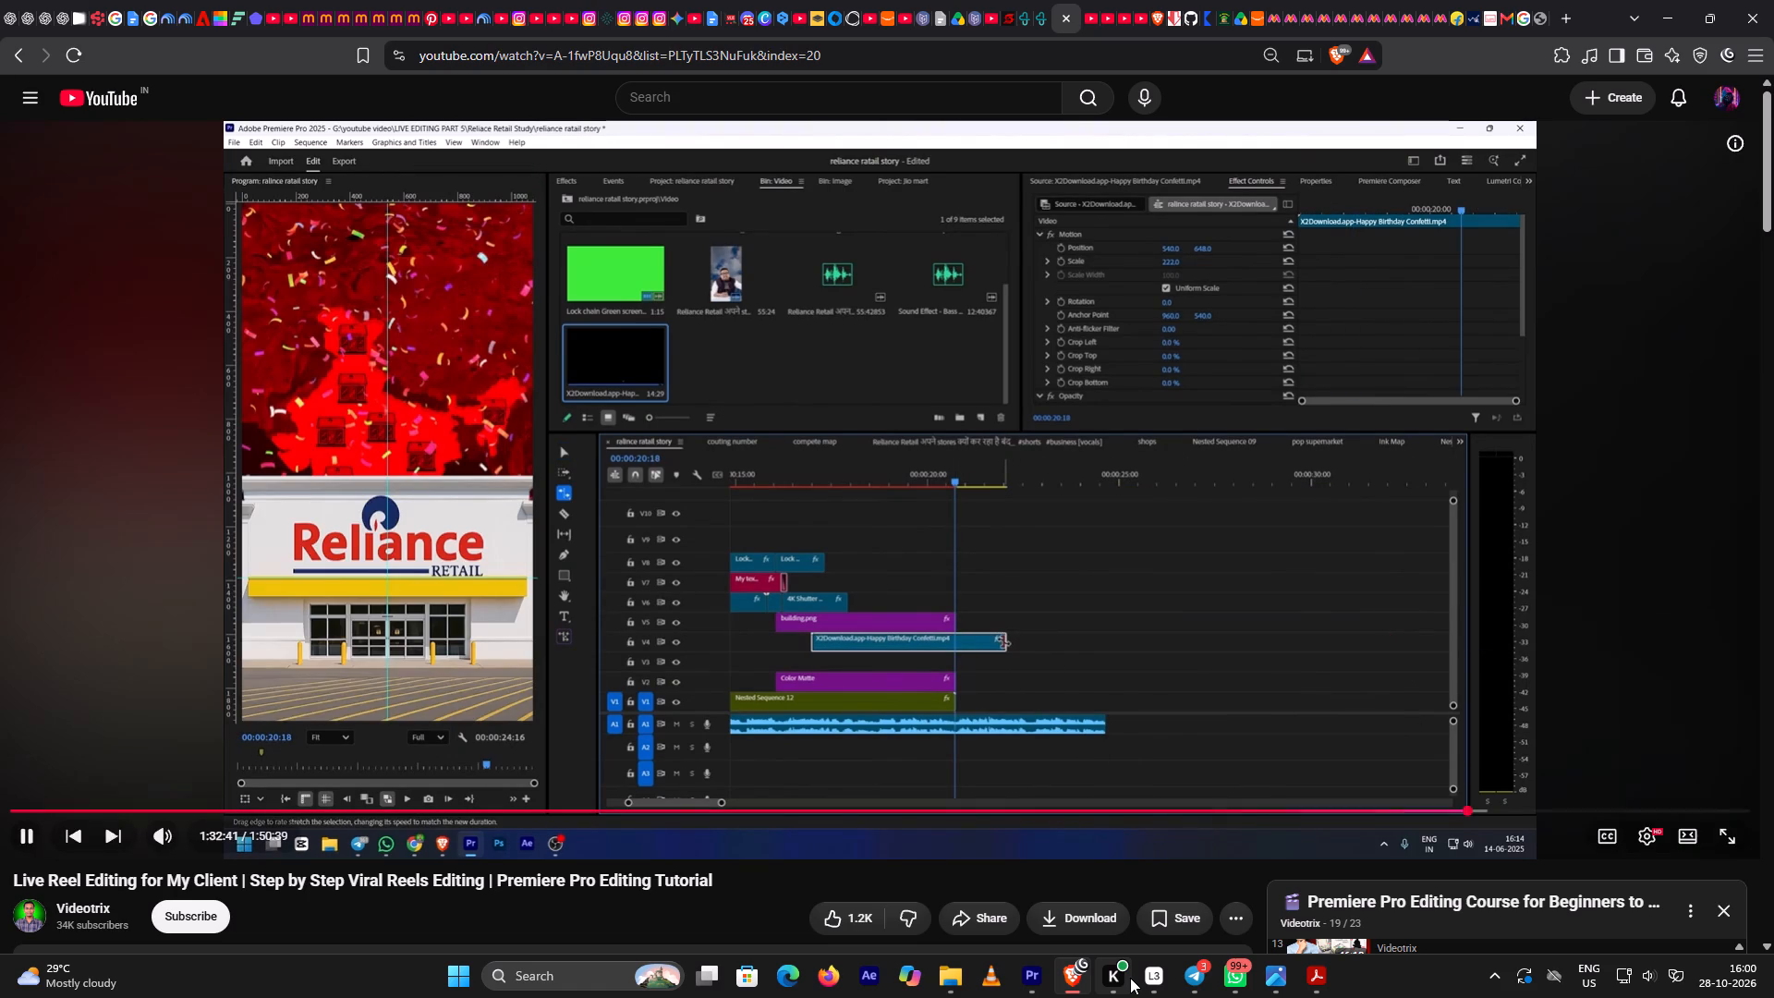
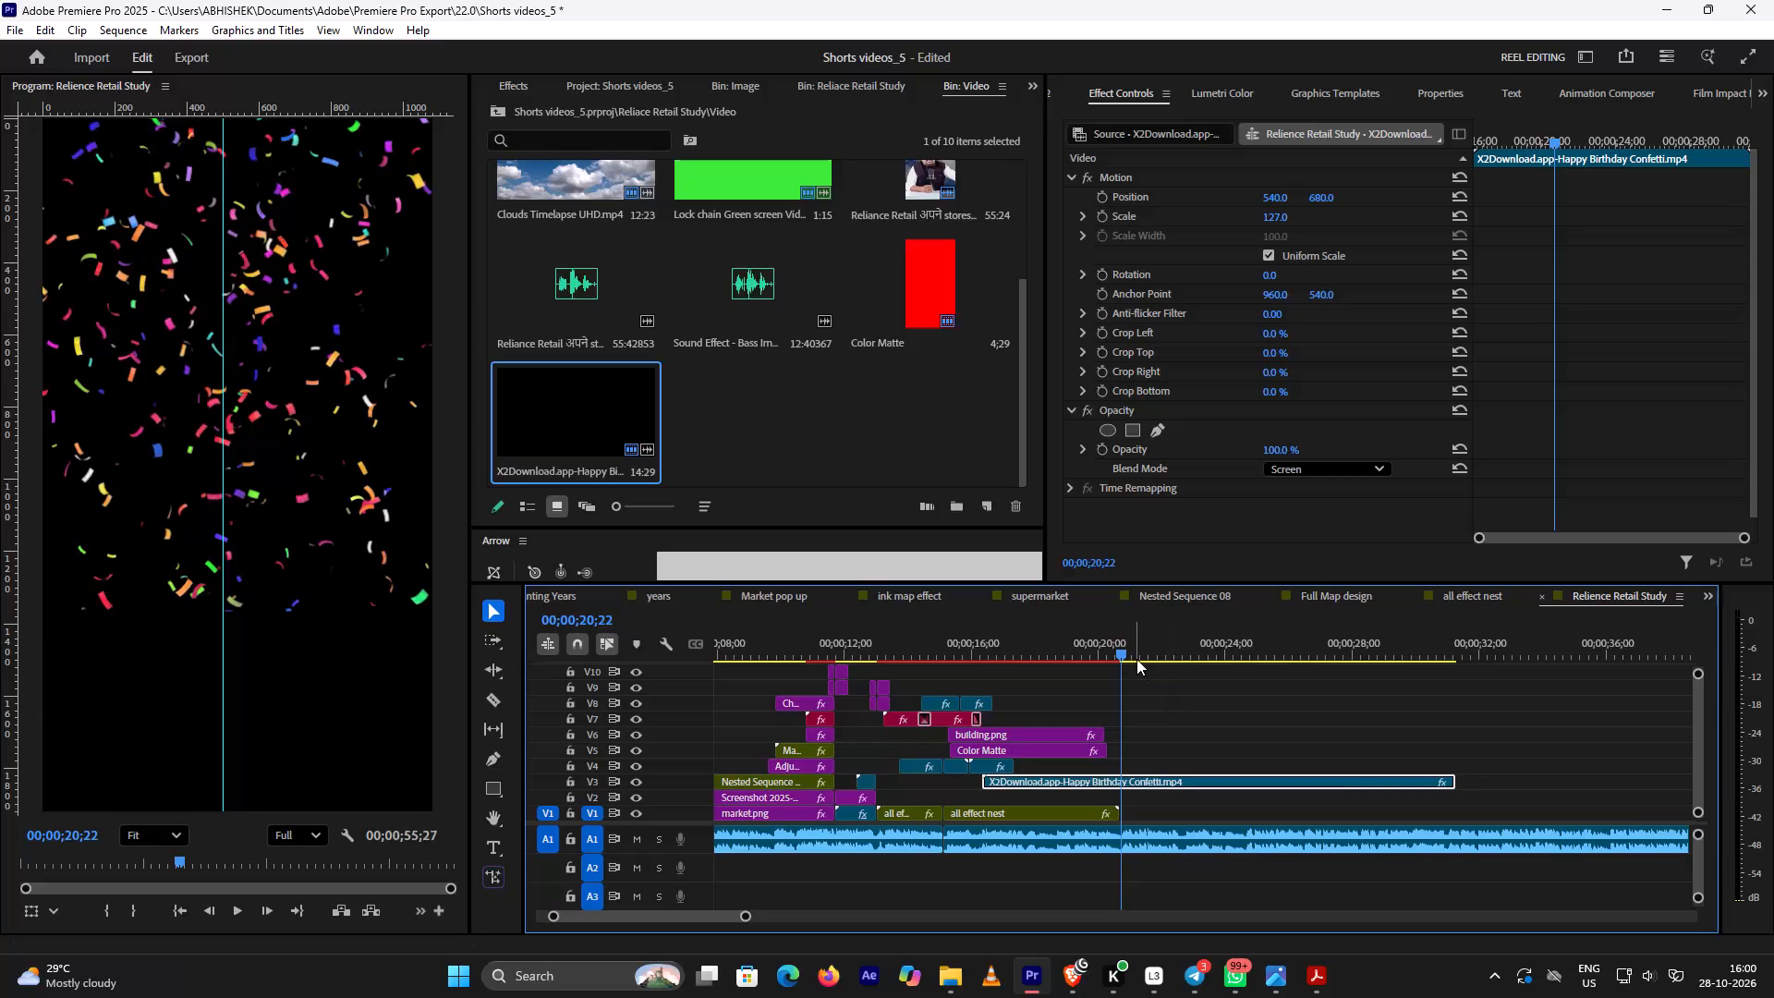
Extend the ends of the Color Matte and building.png clips to 00;00;20;21, matching the end of the all effect nest clip.
{"action": "scroll", "coordinate": [1172, 721], "scroll_direction": "up", "scroll_amount": 10, "text": "alt"}
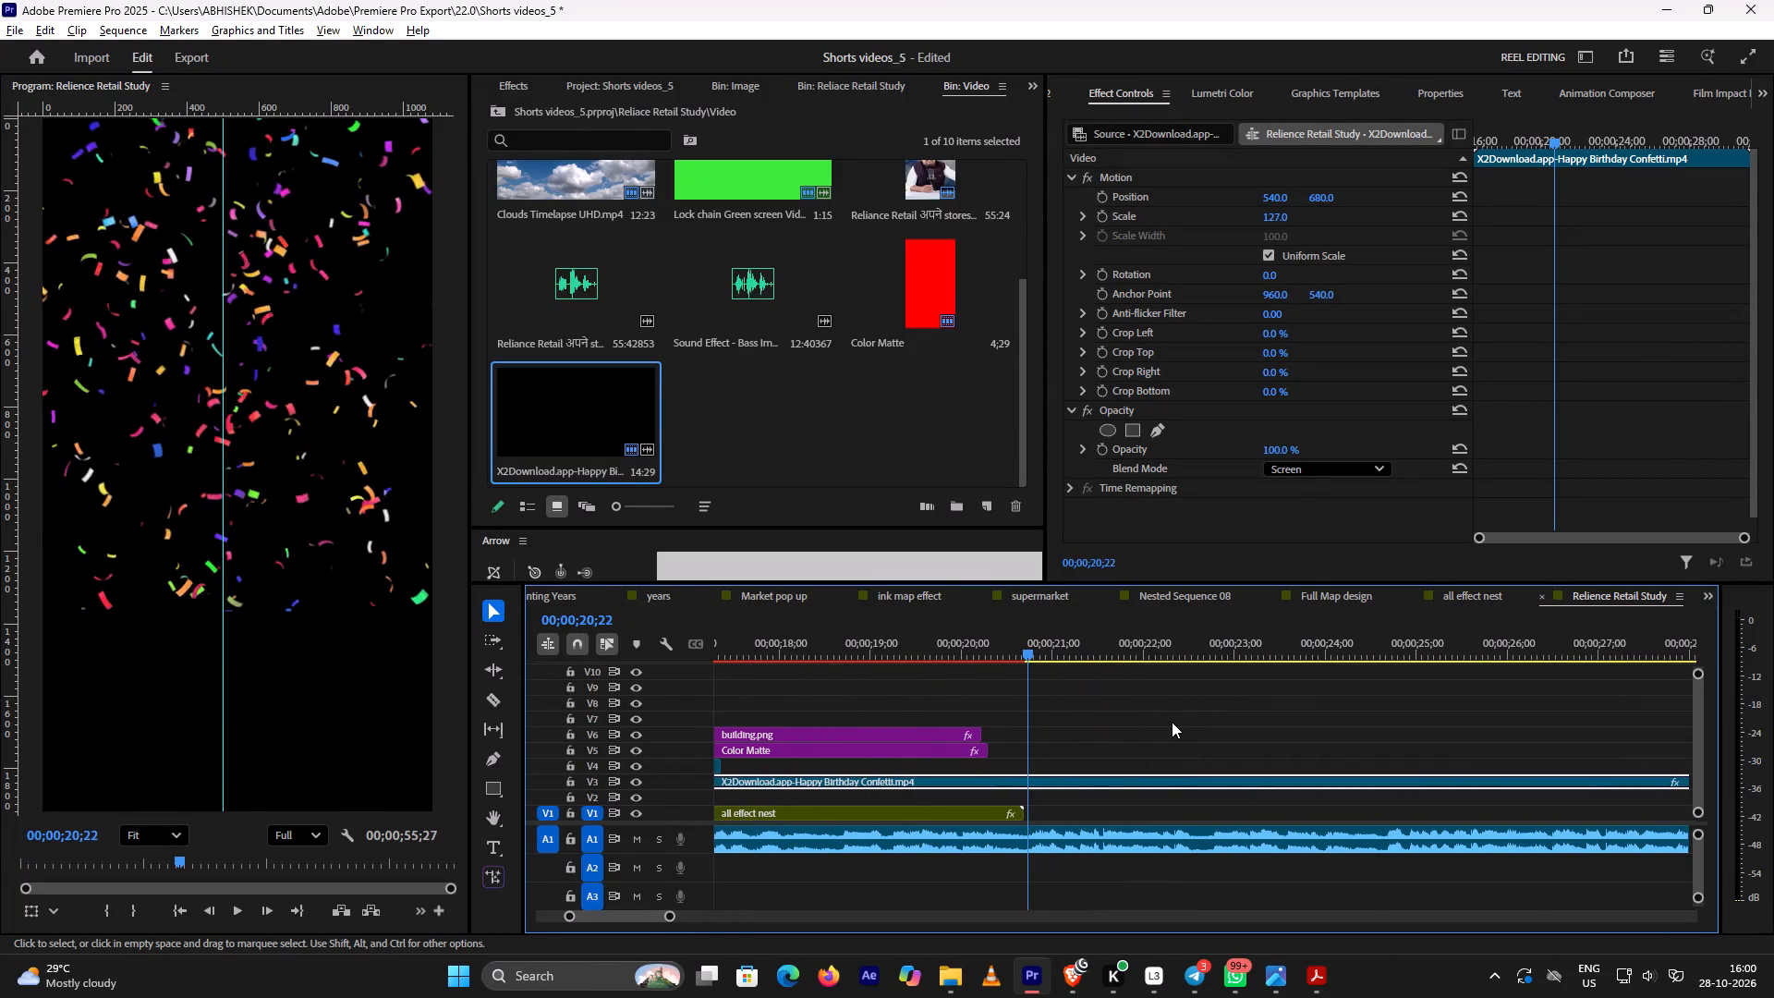
{"action": "key", "text": "Left"}
{"action": "left_click", "coordinate": [1051, 651]}
{"action": "key", "text": "Left"}
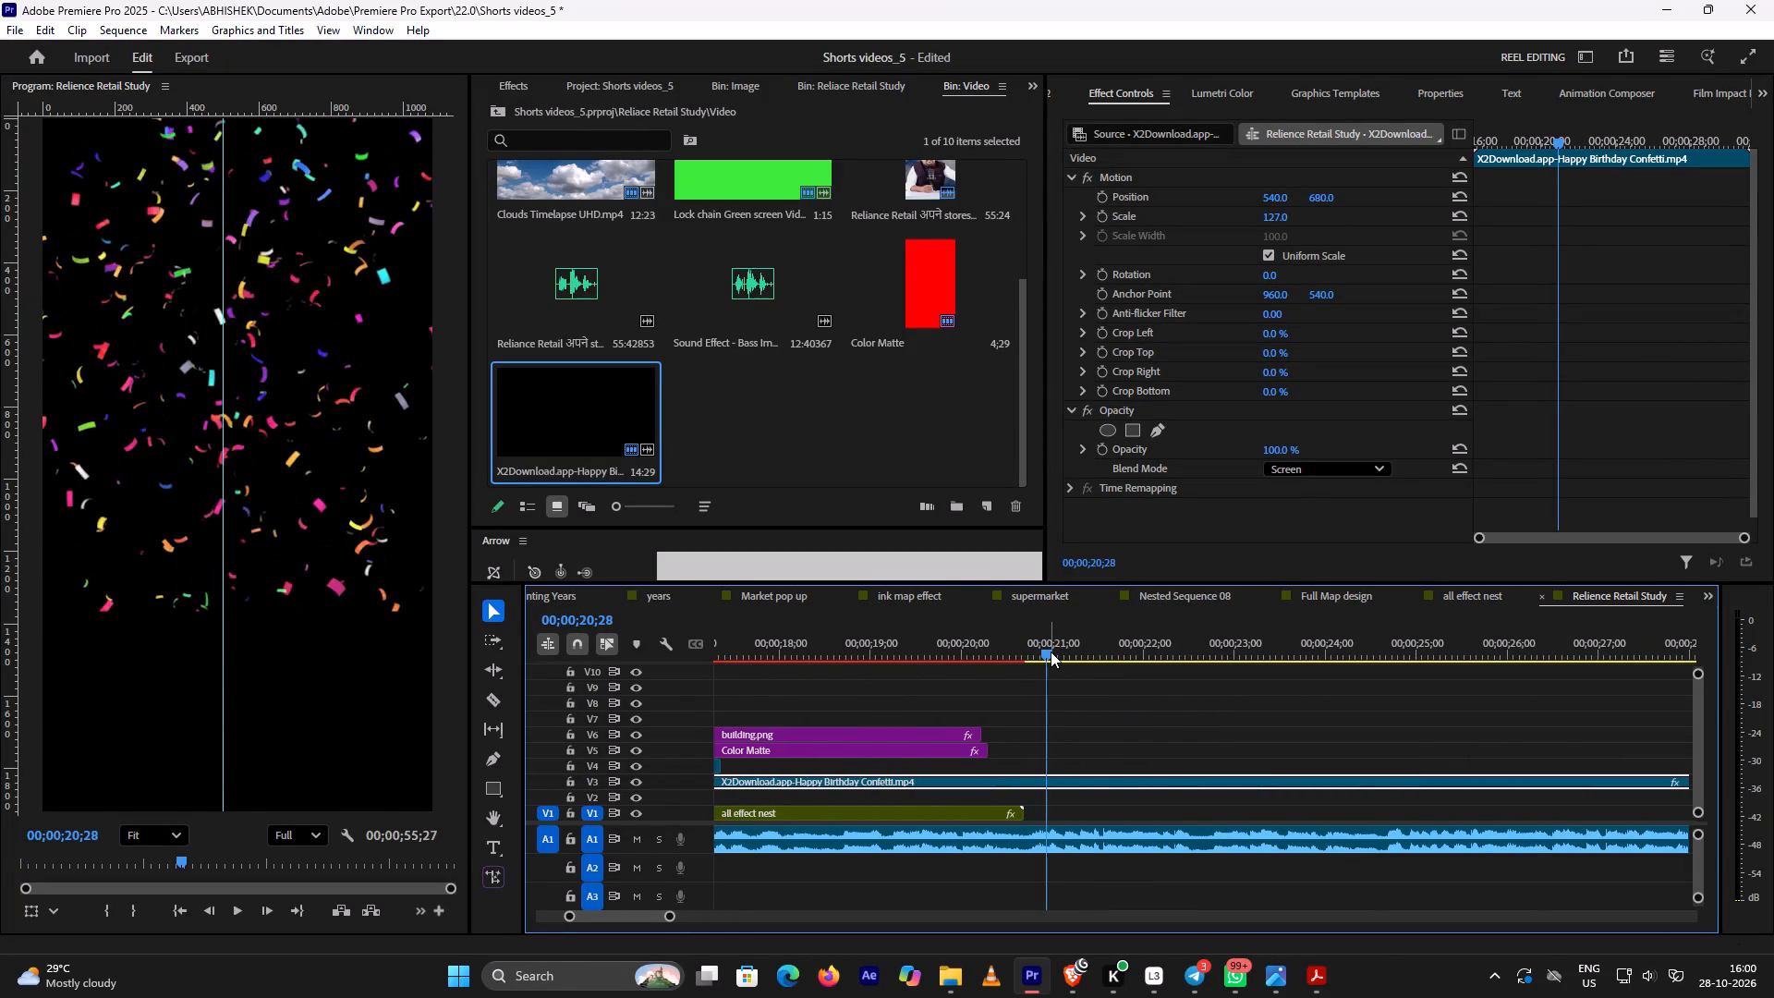
{"action": "key", "text": "Left"}
{"action": "key", "text": "Up"}
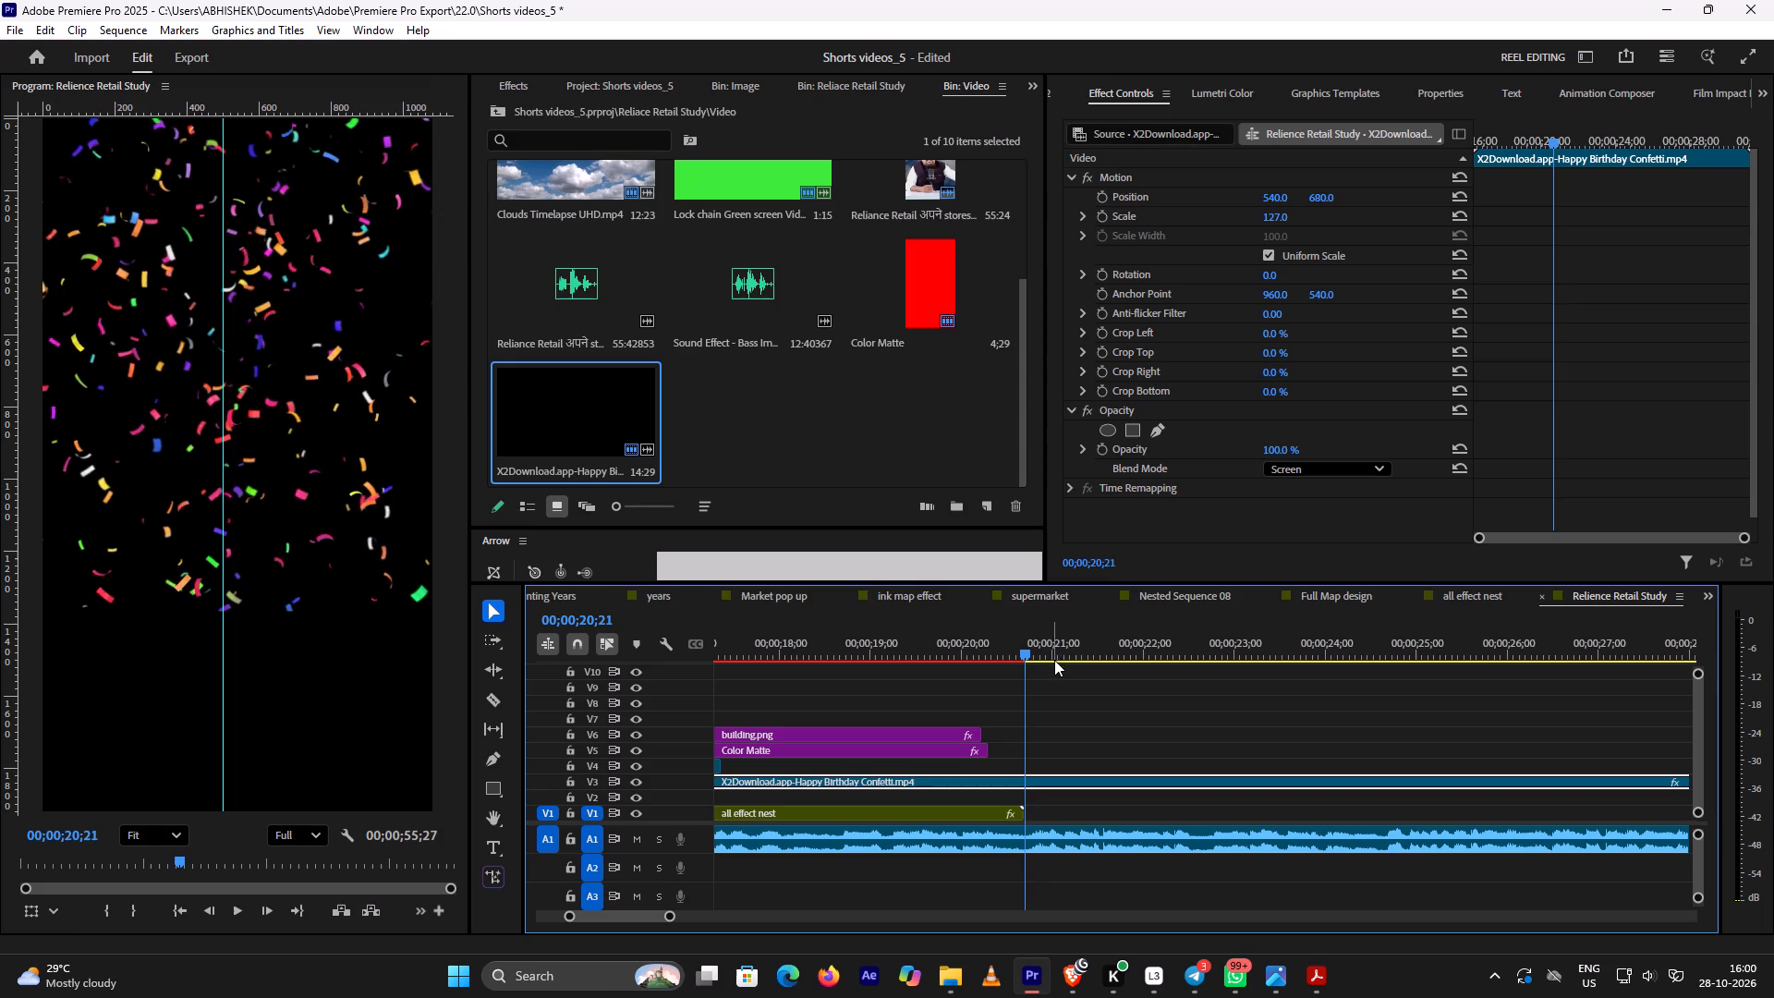
{"action": "left_click_drag", "start_coordinate": [989, 750], "coordinate": [1027, 750]}
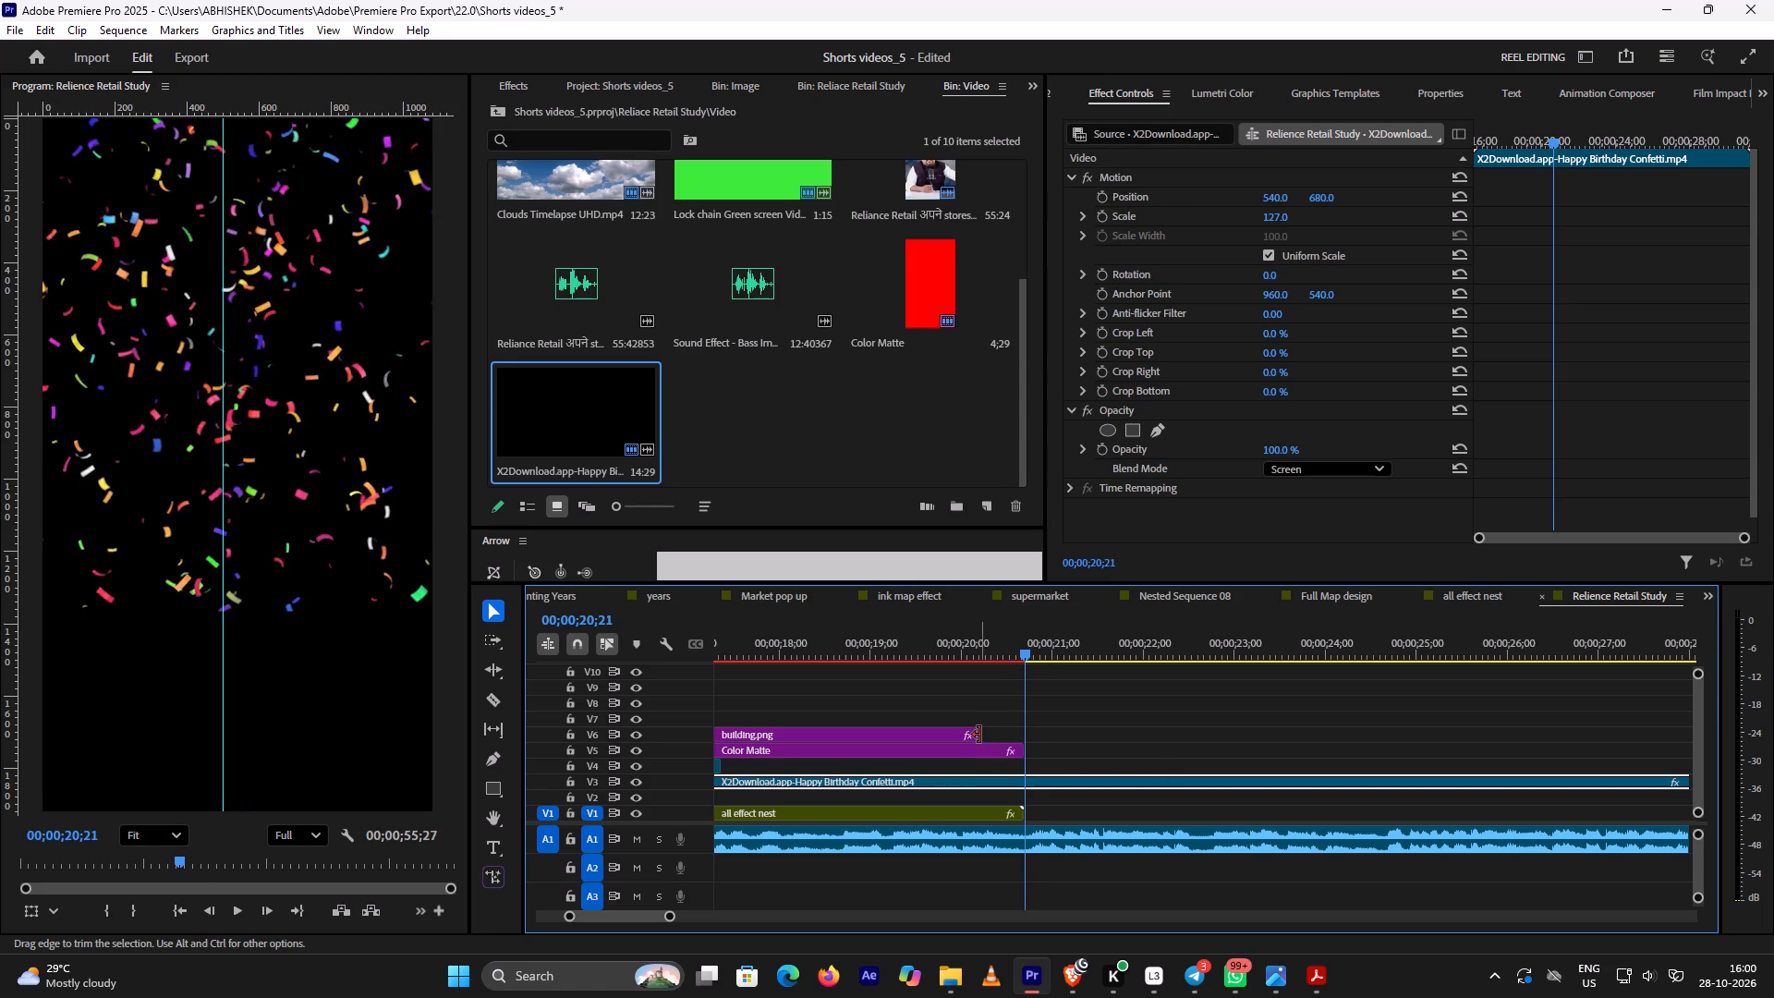
{"action": "left_click_drag", "start_coordinate": [979, 735], "coordinate": [1032, 734]}
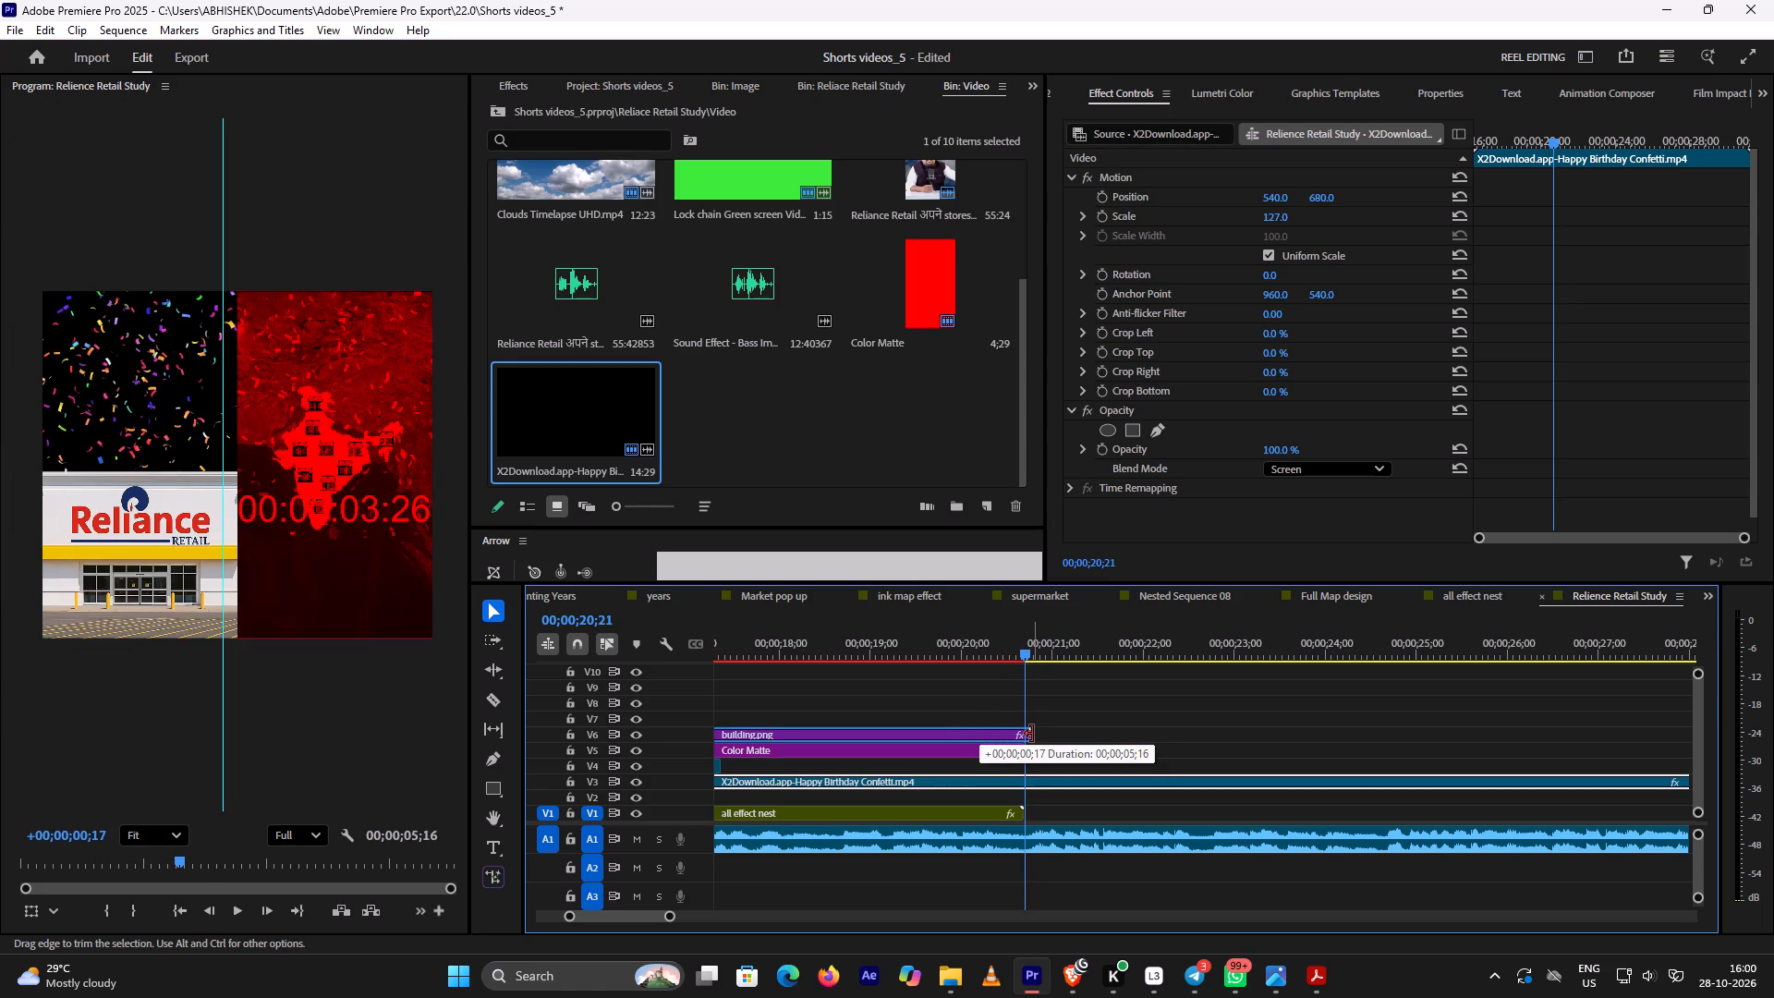
{"action": "left_click_drag", "start_coordinate": [1032, 734], "coordinate": [1023, 737]}
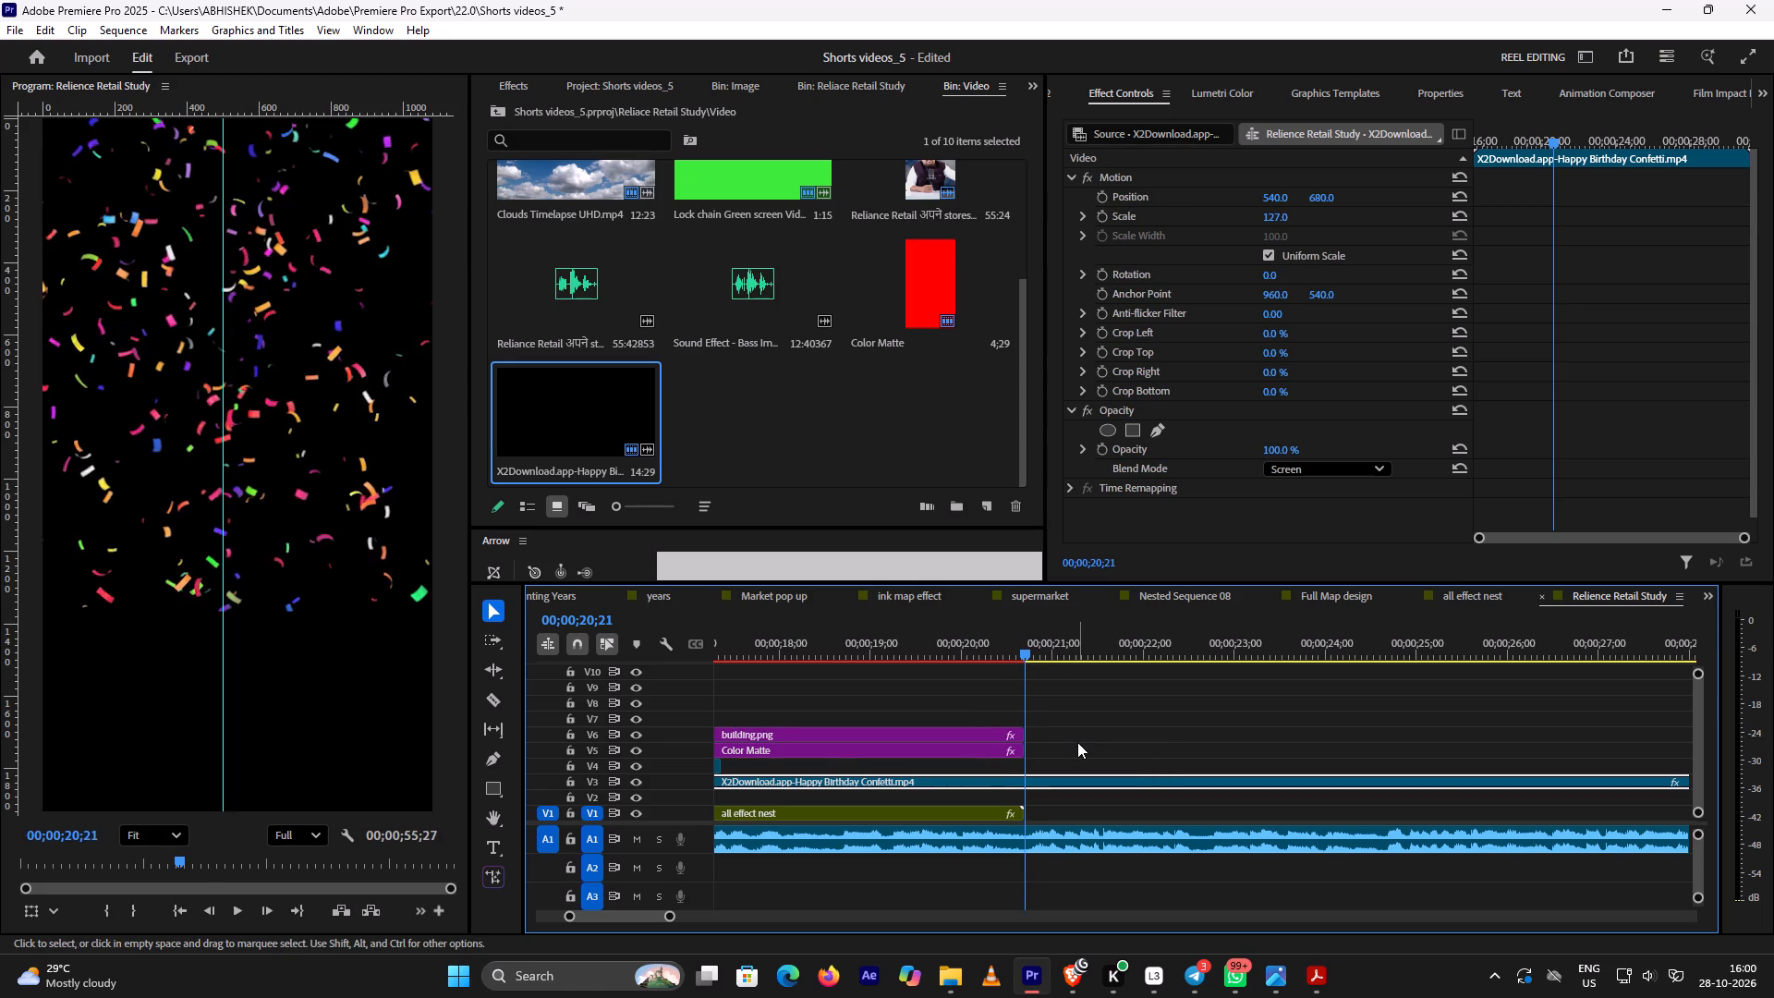
Trim the end of the confetti clip on V3 back to 00;00;20;21, flush with the building and matte clips.
{"action": "scroll", "coordinate": [1077, 742], "scroll_direction": "down", "scroll_amount": 8, "text": "alt"}
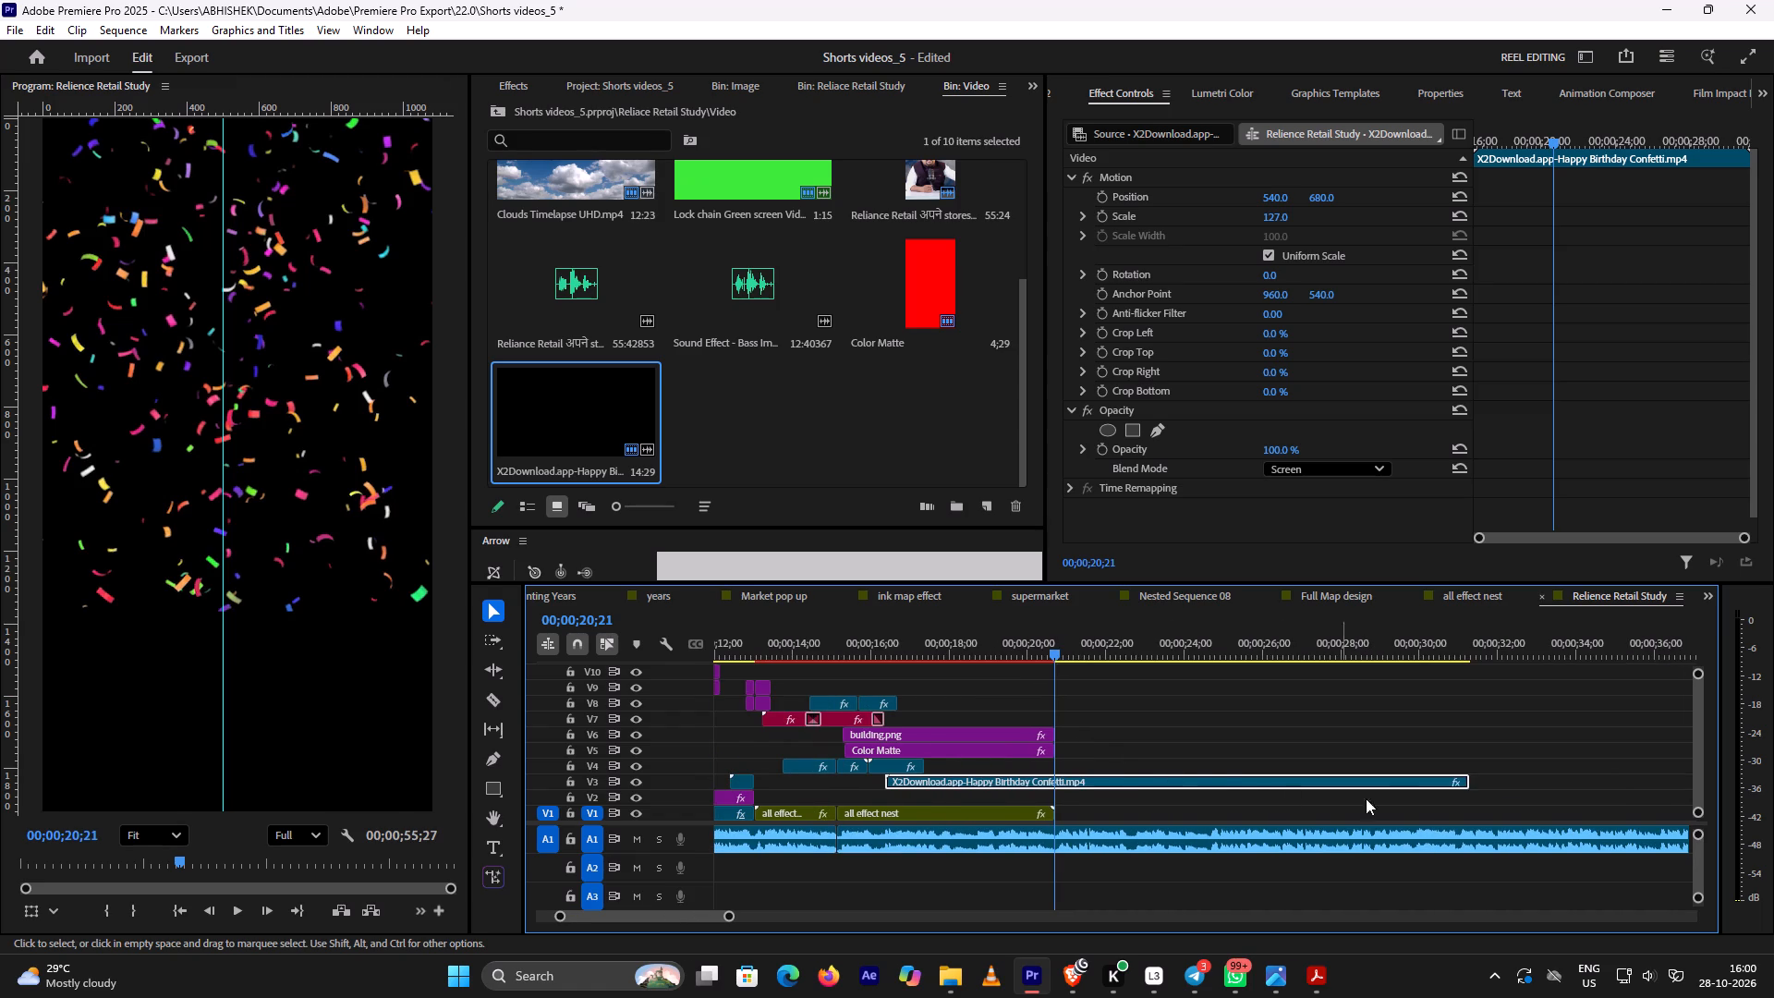
{"action": "left_click_drag", "start_coordinate": [1466, 785], "coordinate": [1233, 784]}
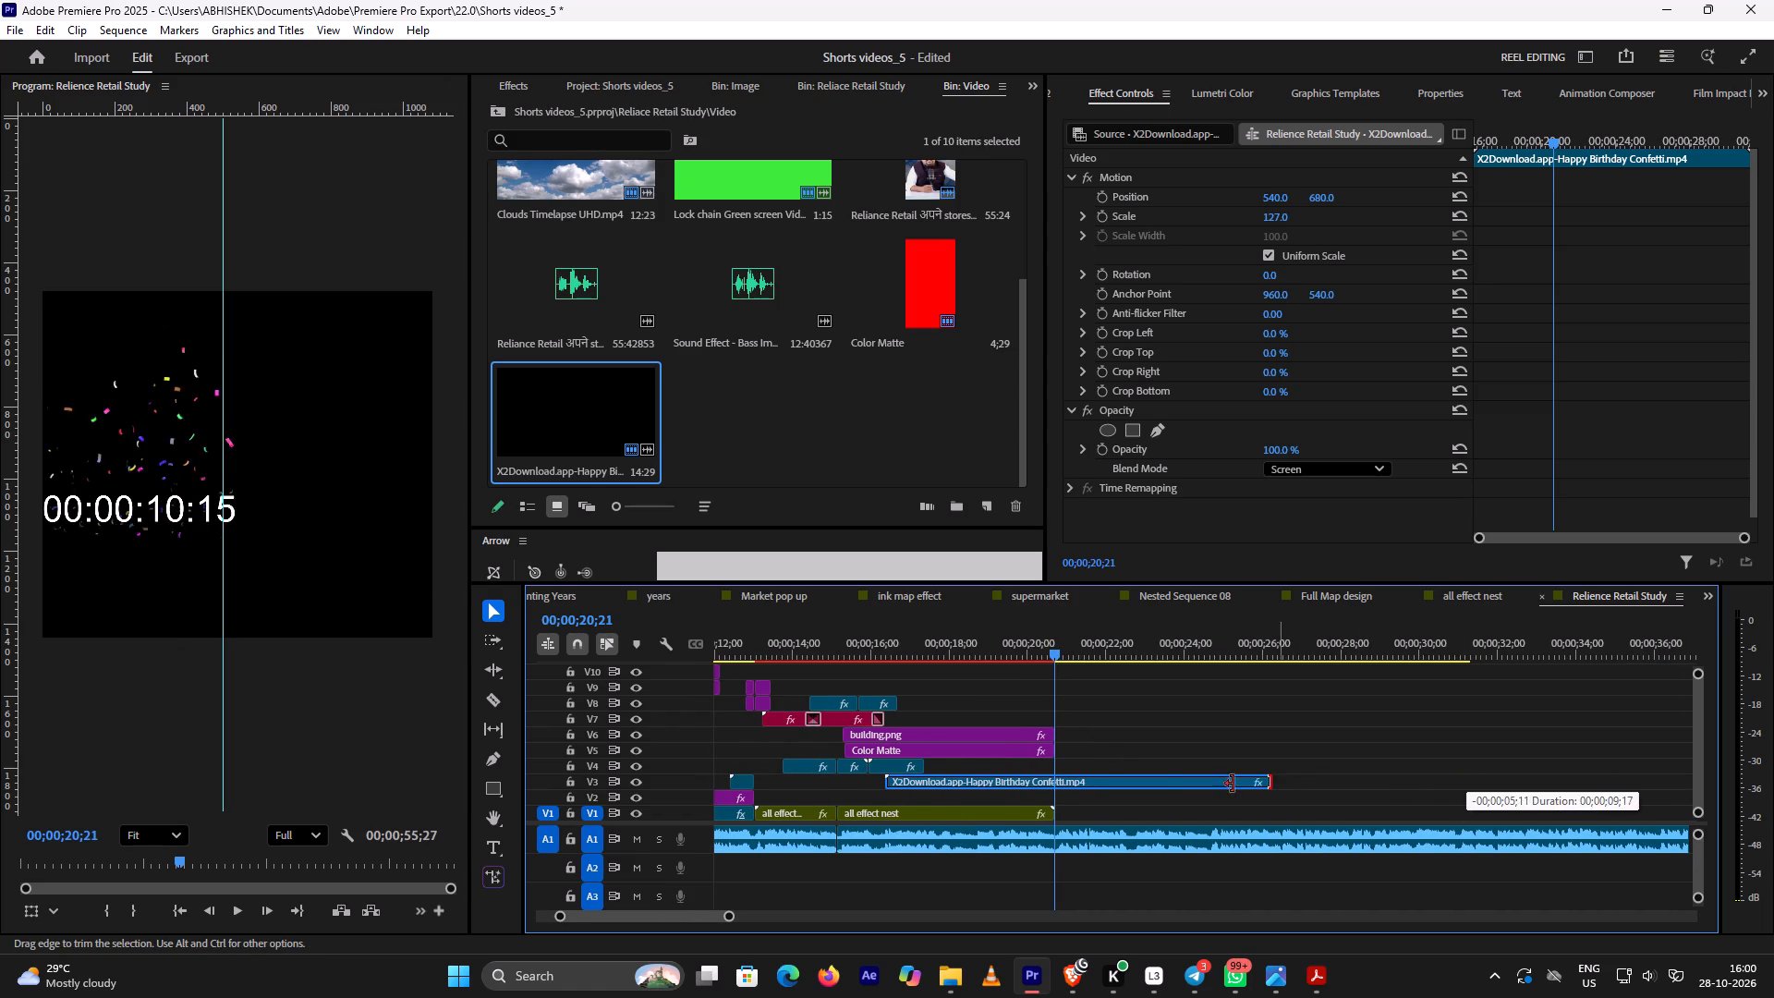
{"action": "left_click_drag", "start_coordinate": [1233, 784], "coordinate": [1056, 791]}
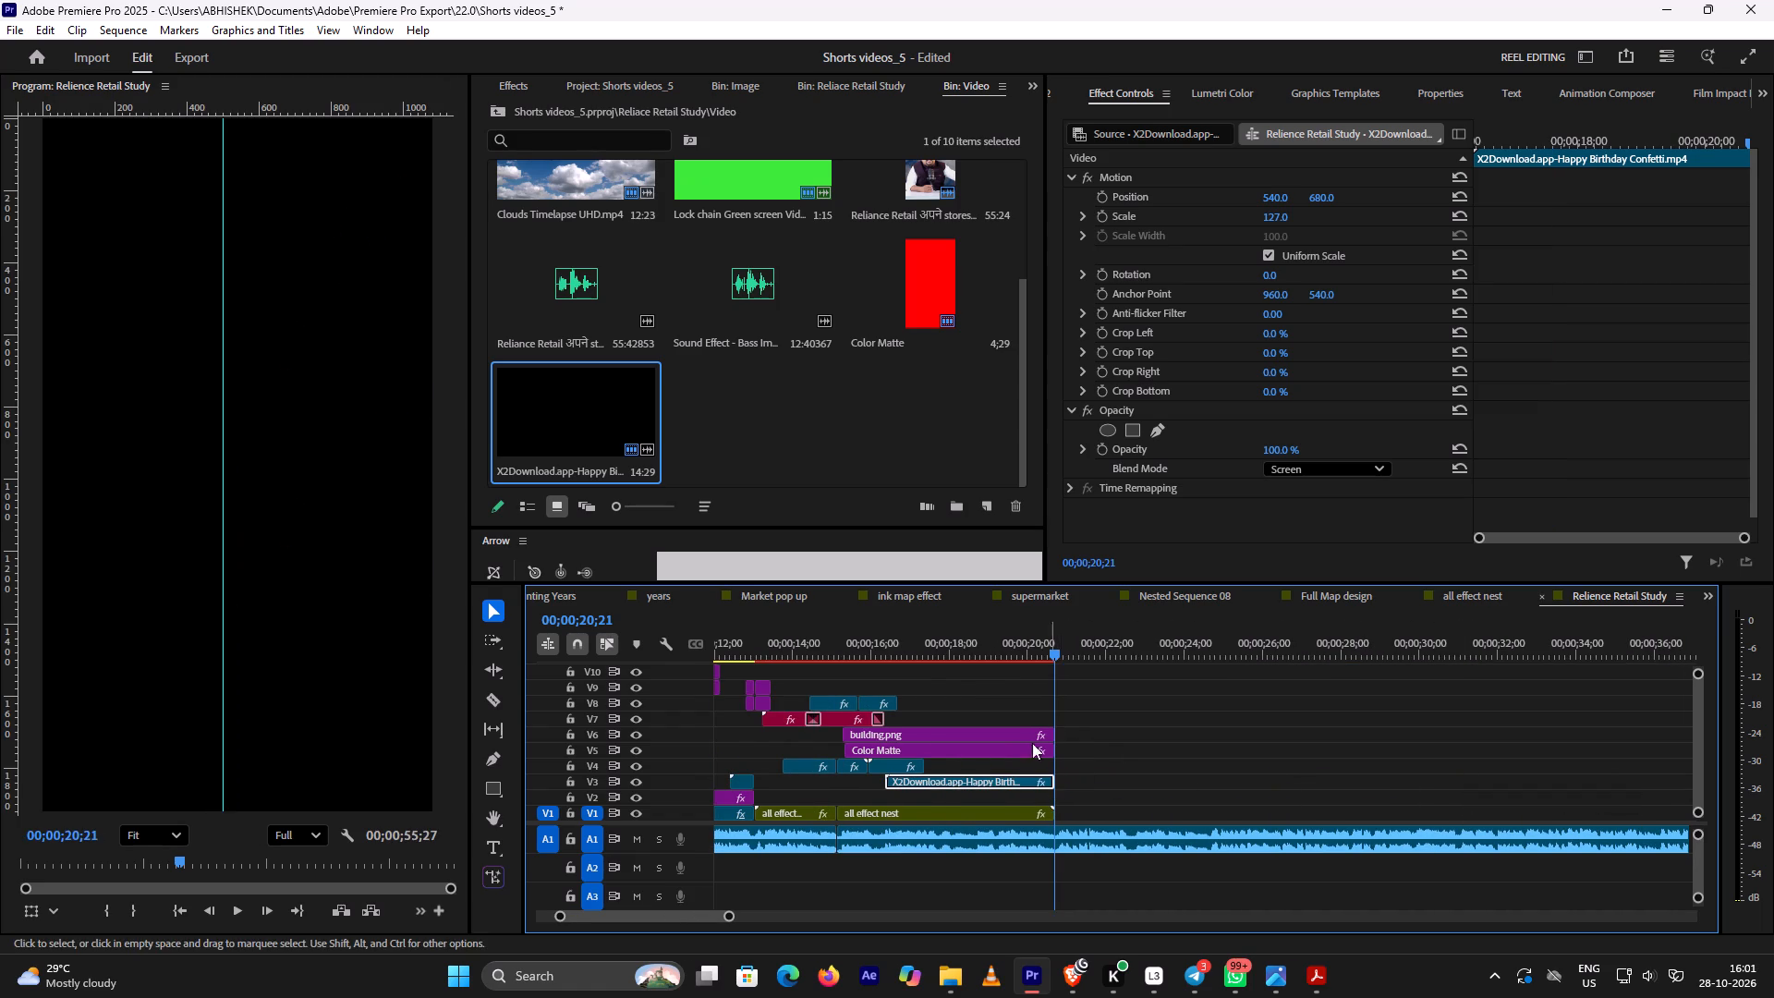
Play back the confetti and building section up to its end to check the trimmed clips.
{"action": "left_click", "coordinate": [895, 637]}
{"action": "key", "text": "space"}
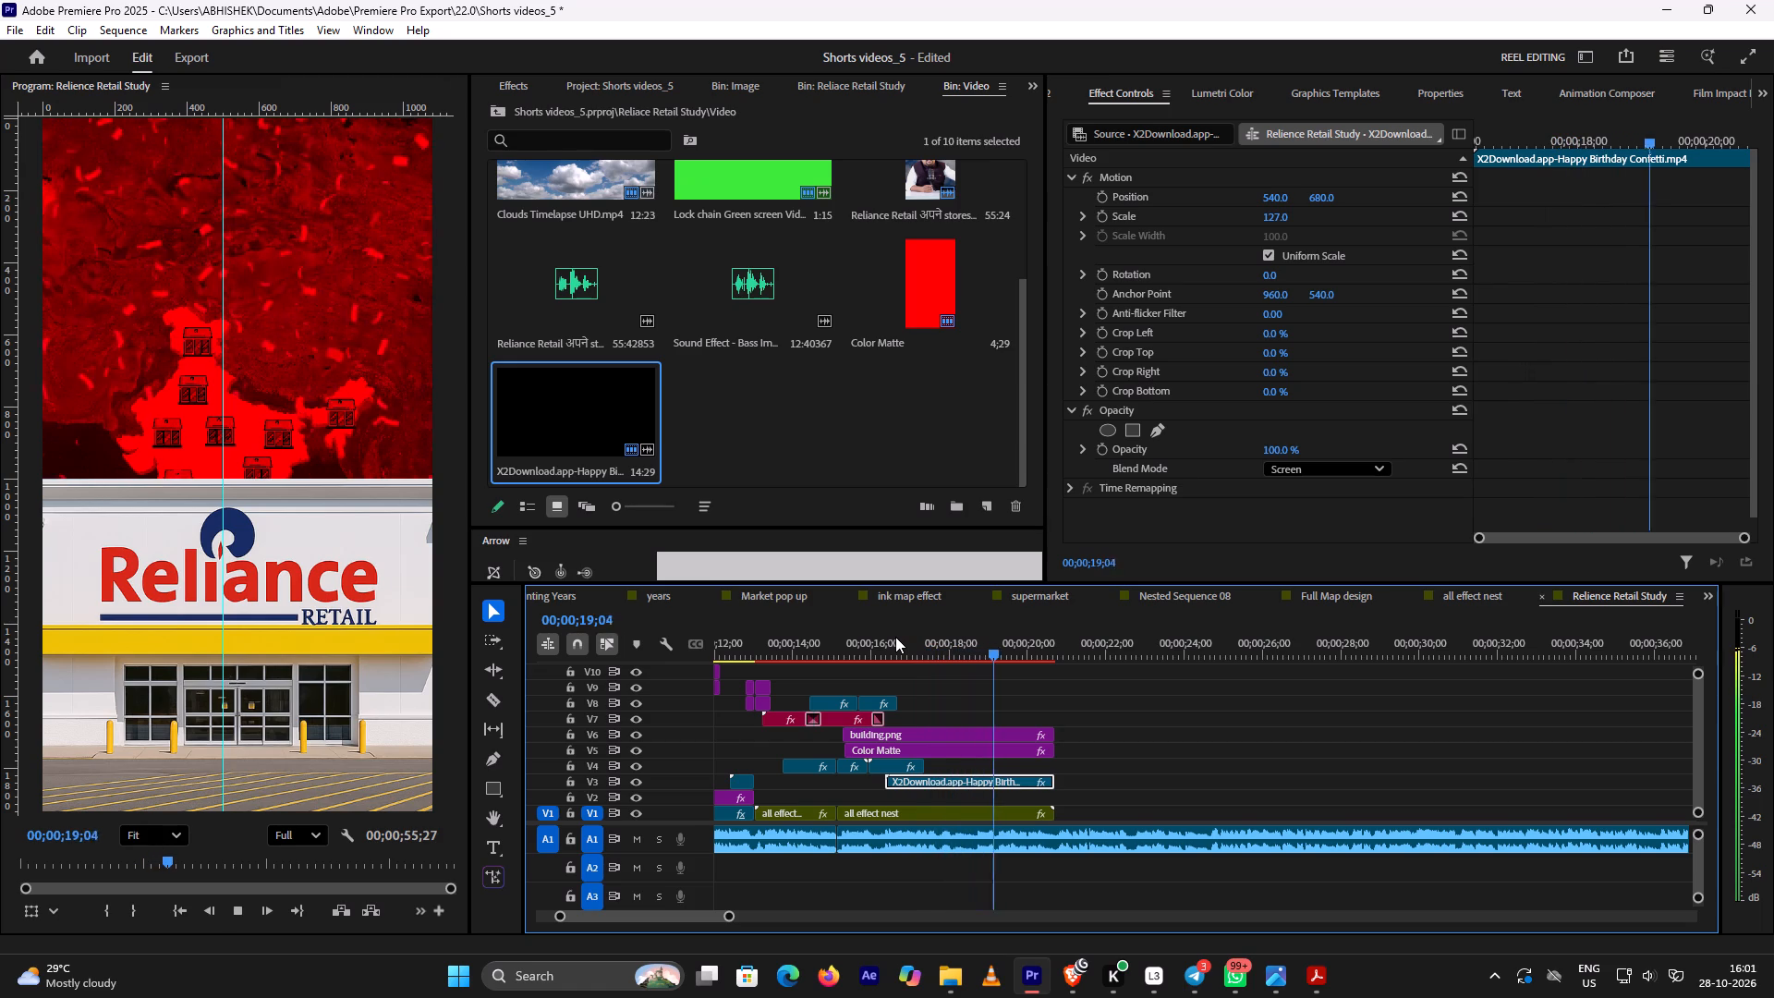
{"action": "key", "text": "space"}
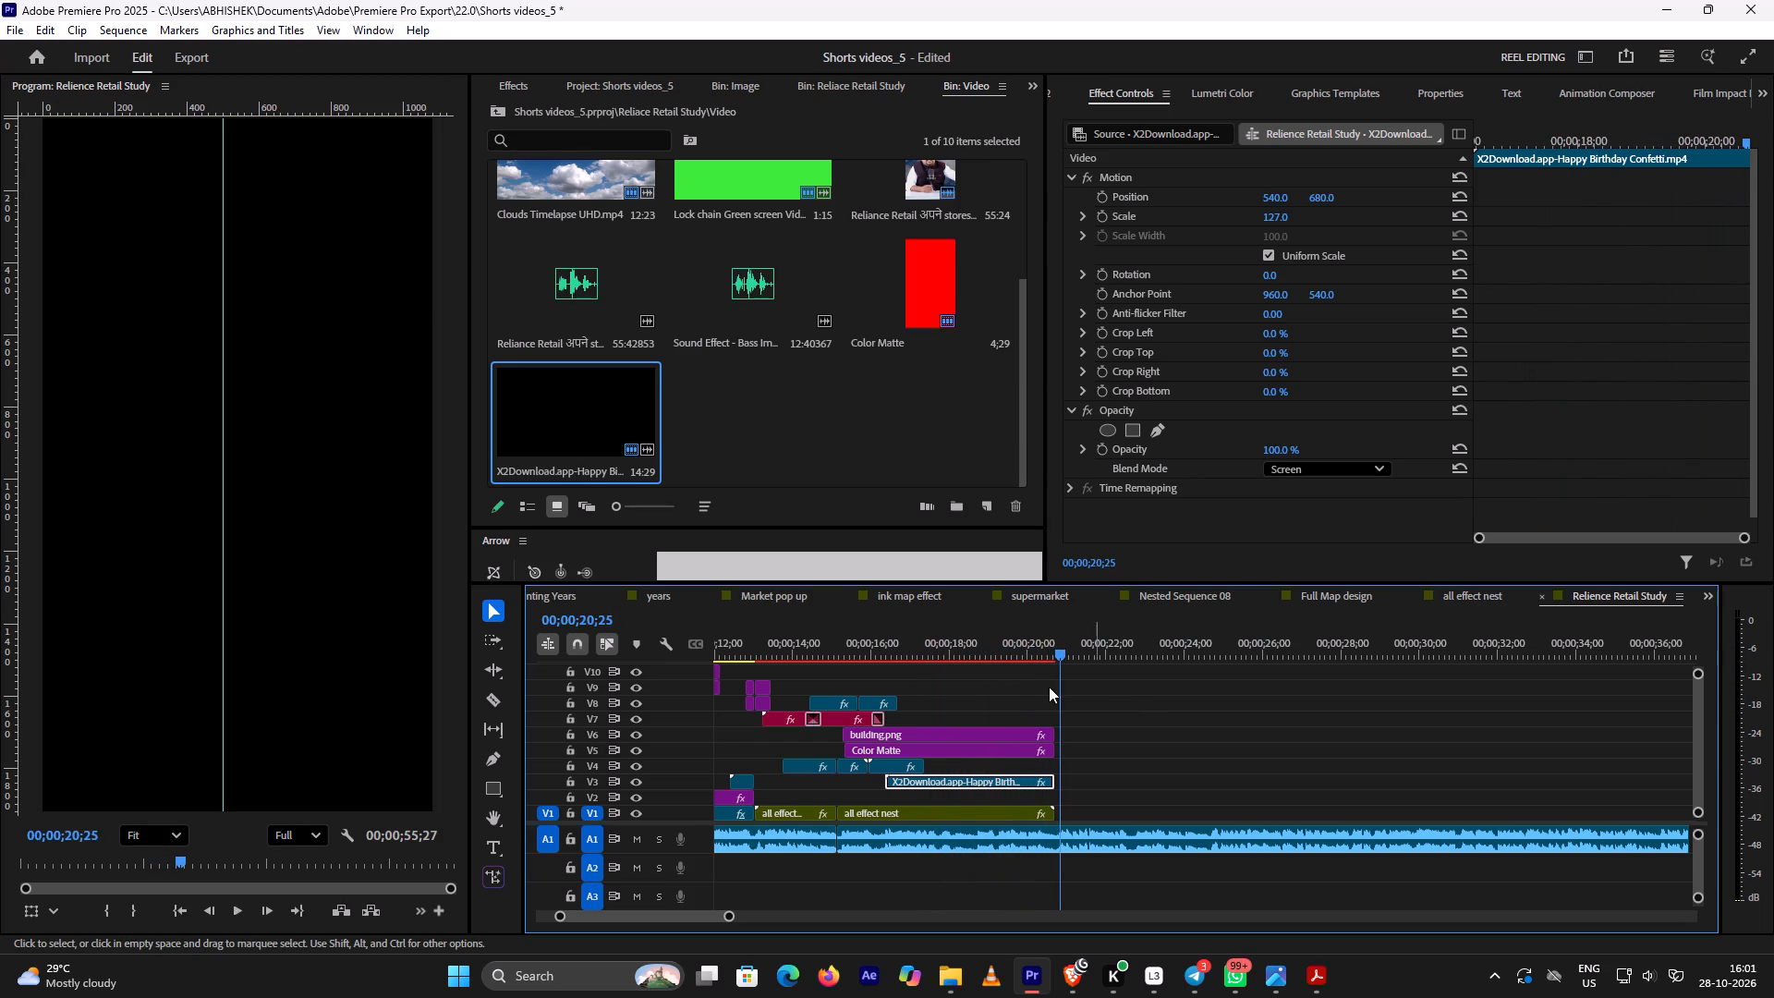
{"action": "left_click", "coordinate": [974, 641]}
{"action": "key", "text": "space"}
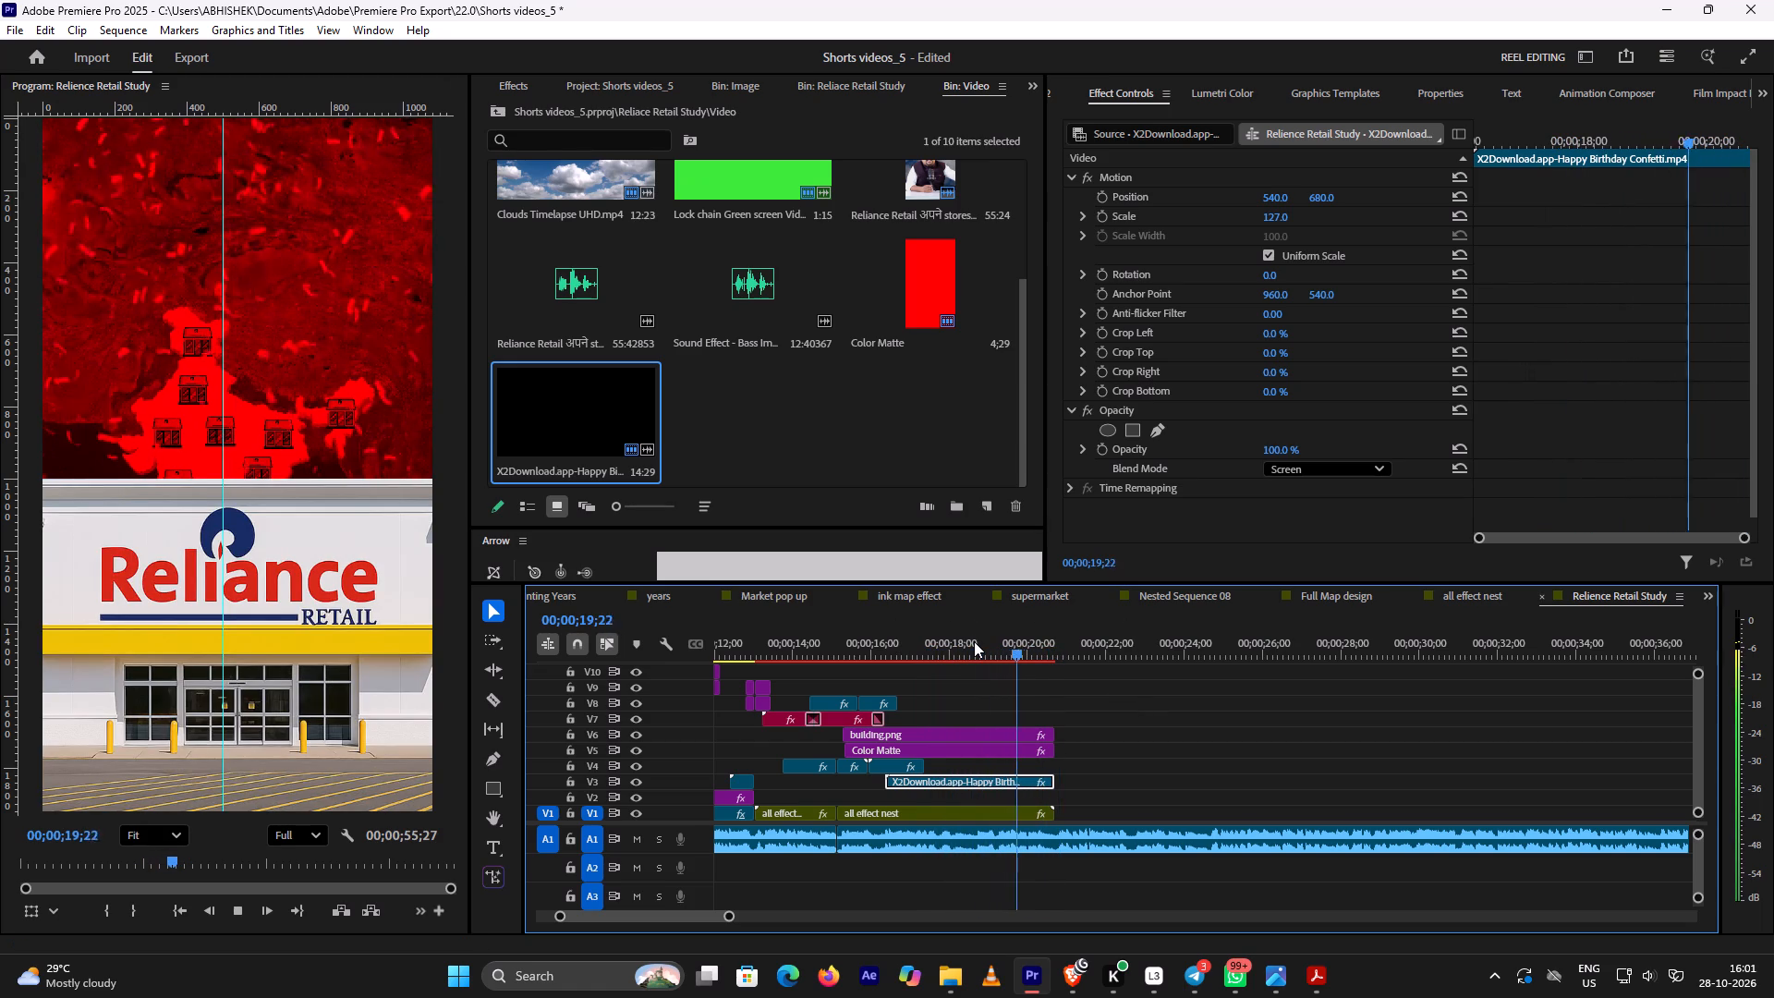
{"action": "key", "text": "space"}
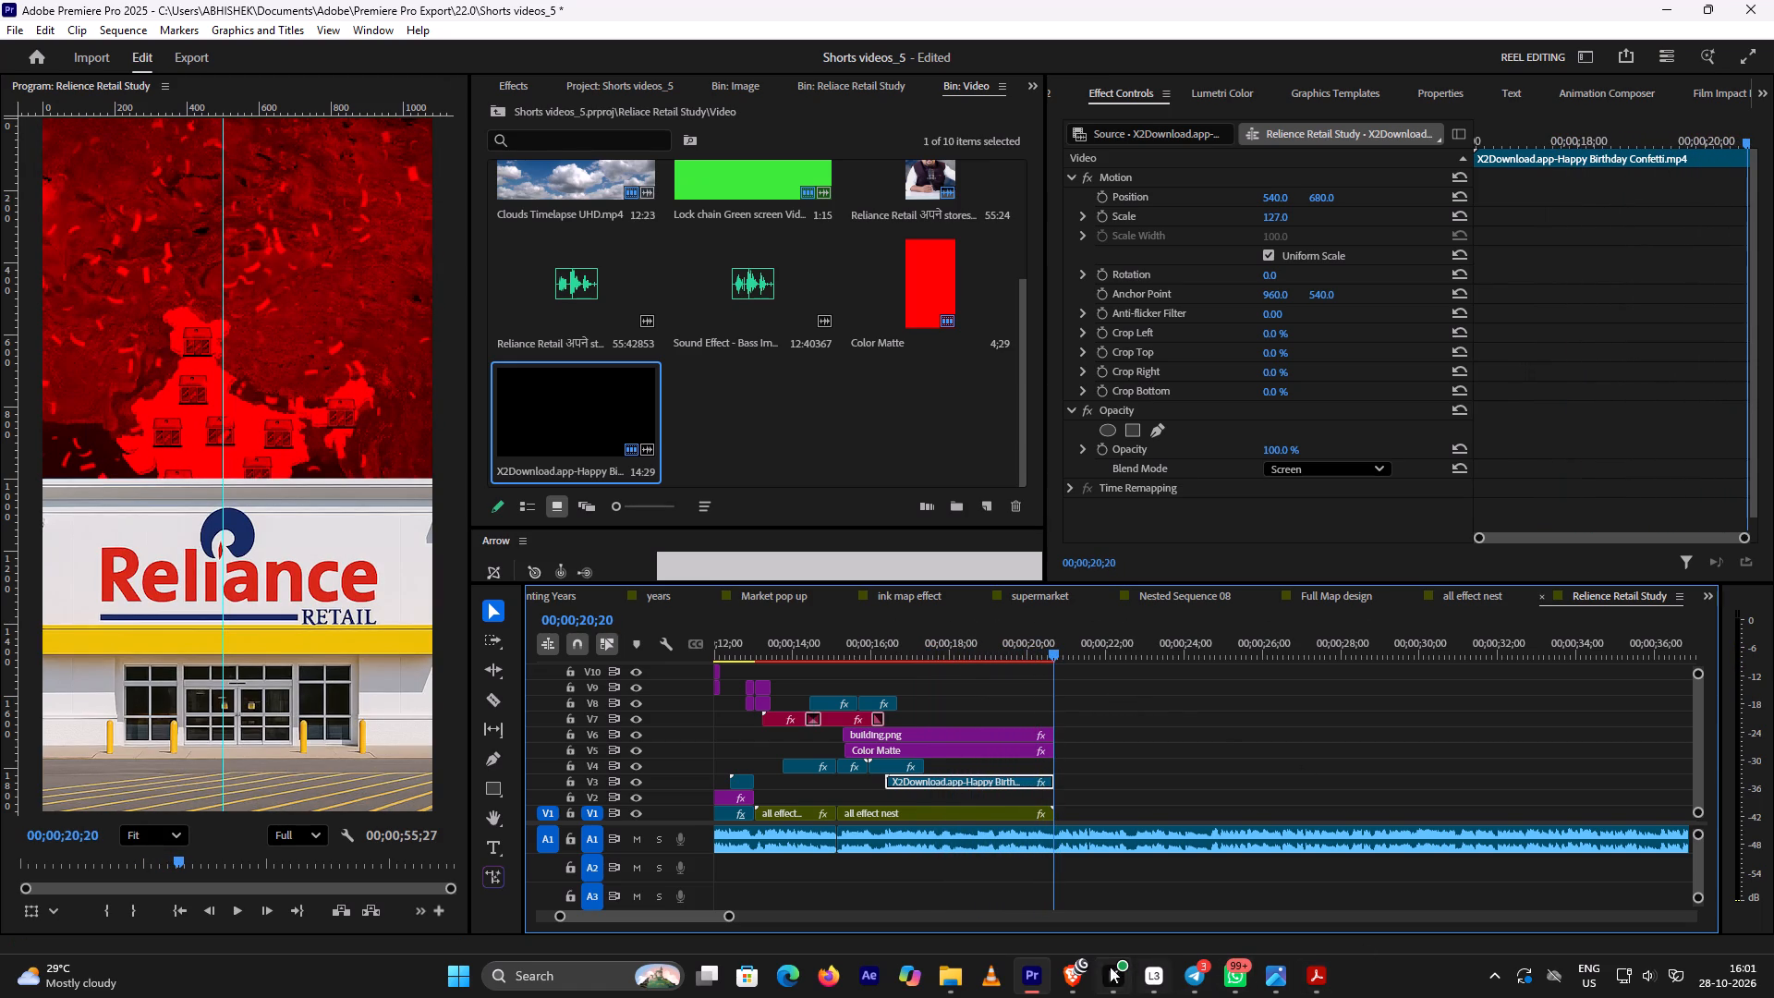
Switch to the YouTube tutorial in Brave and replay it up to about 1:32:51 to study the finished confetti section.
{"action": "left_click", "coordinate": [1078, 974]}
{"action": "key", "text": "space"}
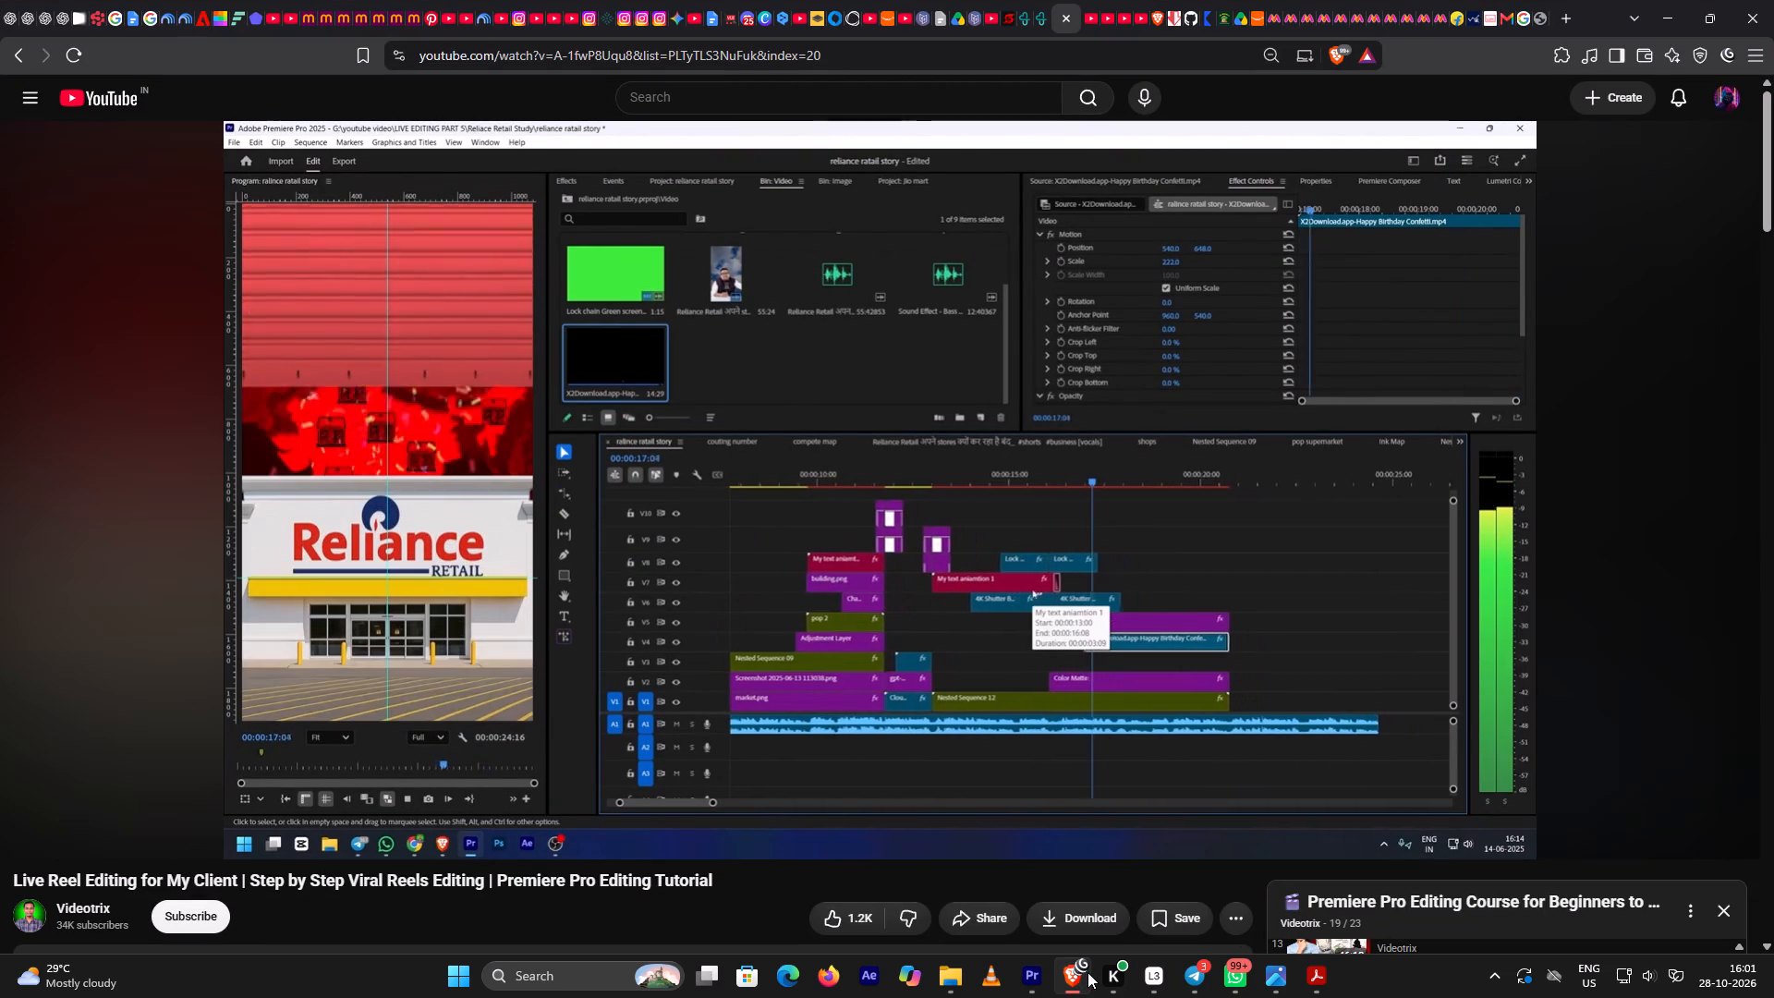
{"action": "key", "text": "space"}
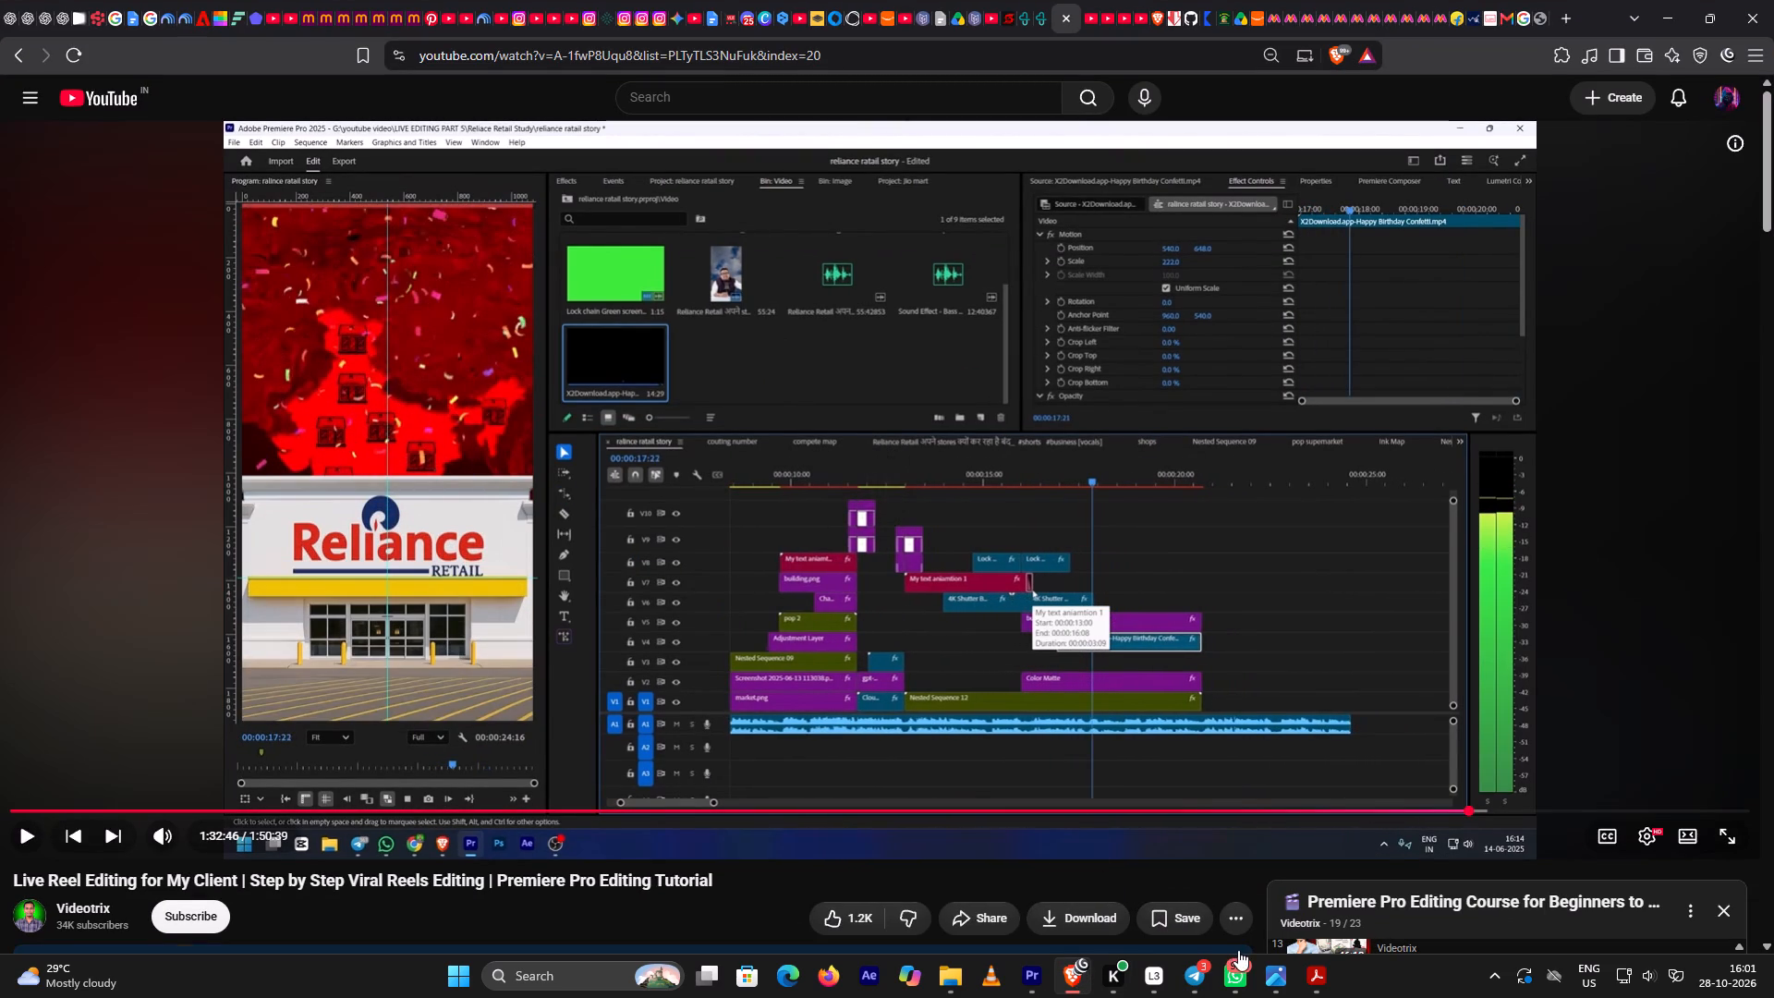
{"action": "key", "text": "Left"}
{"action": "key", "text": "space"}
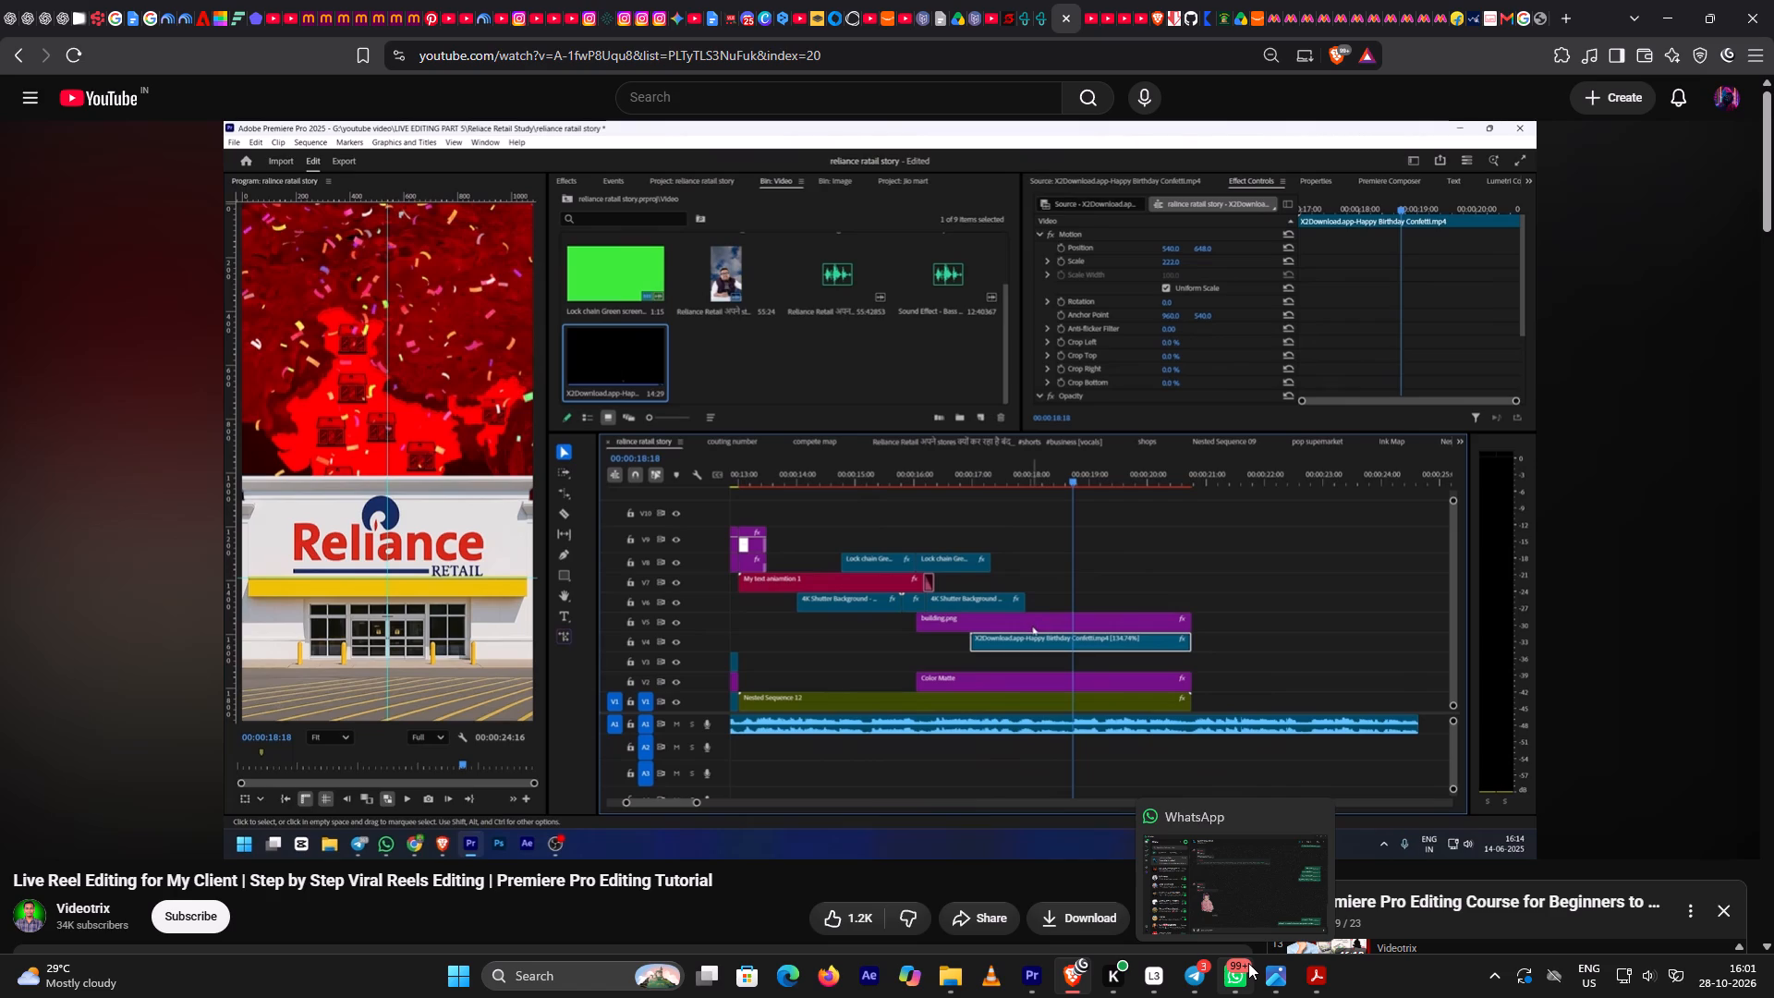
{"action": "key", "text": "Left"}
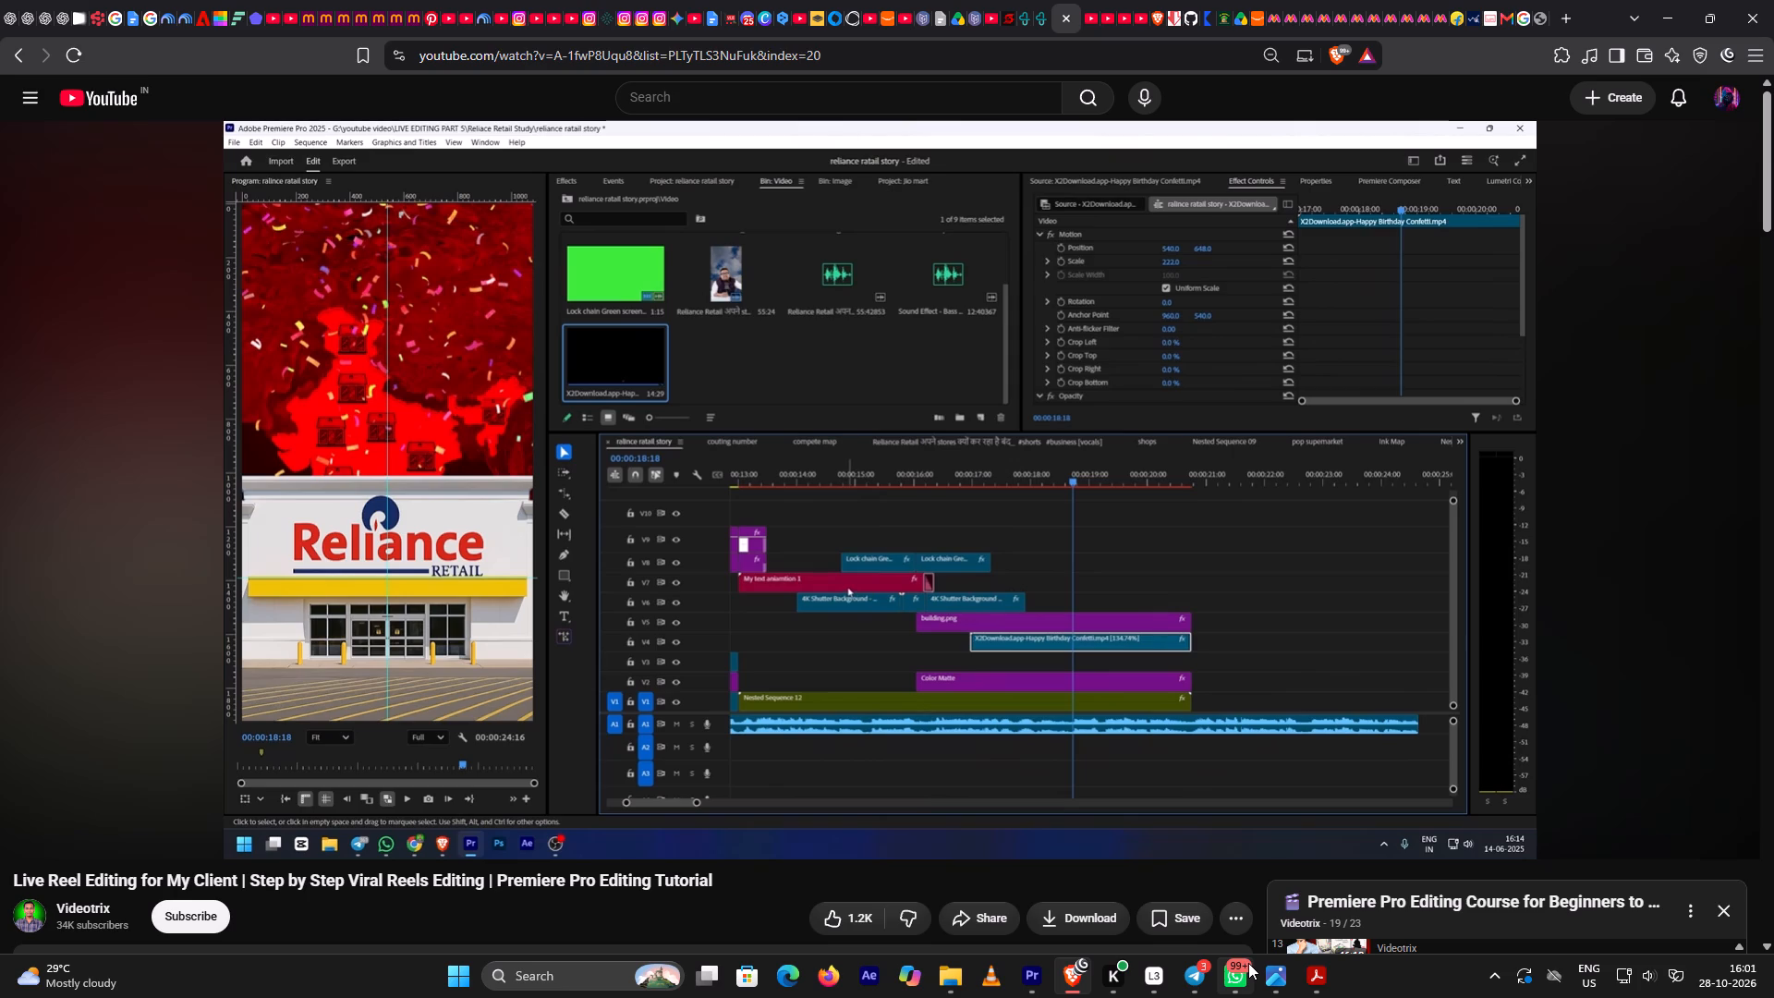
{"action": "key", "text": "Left"}
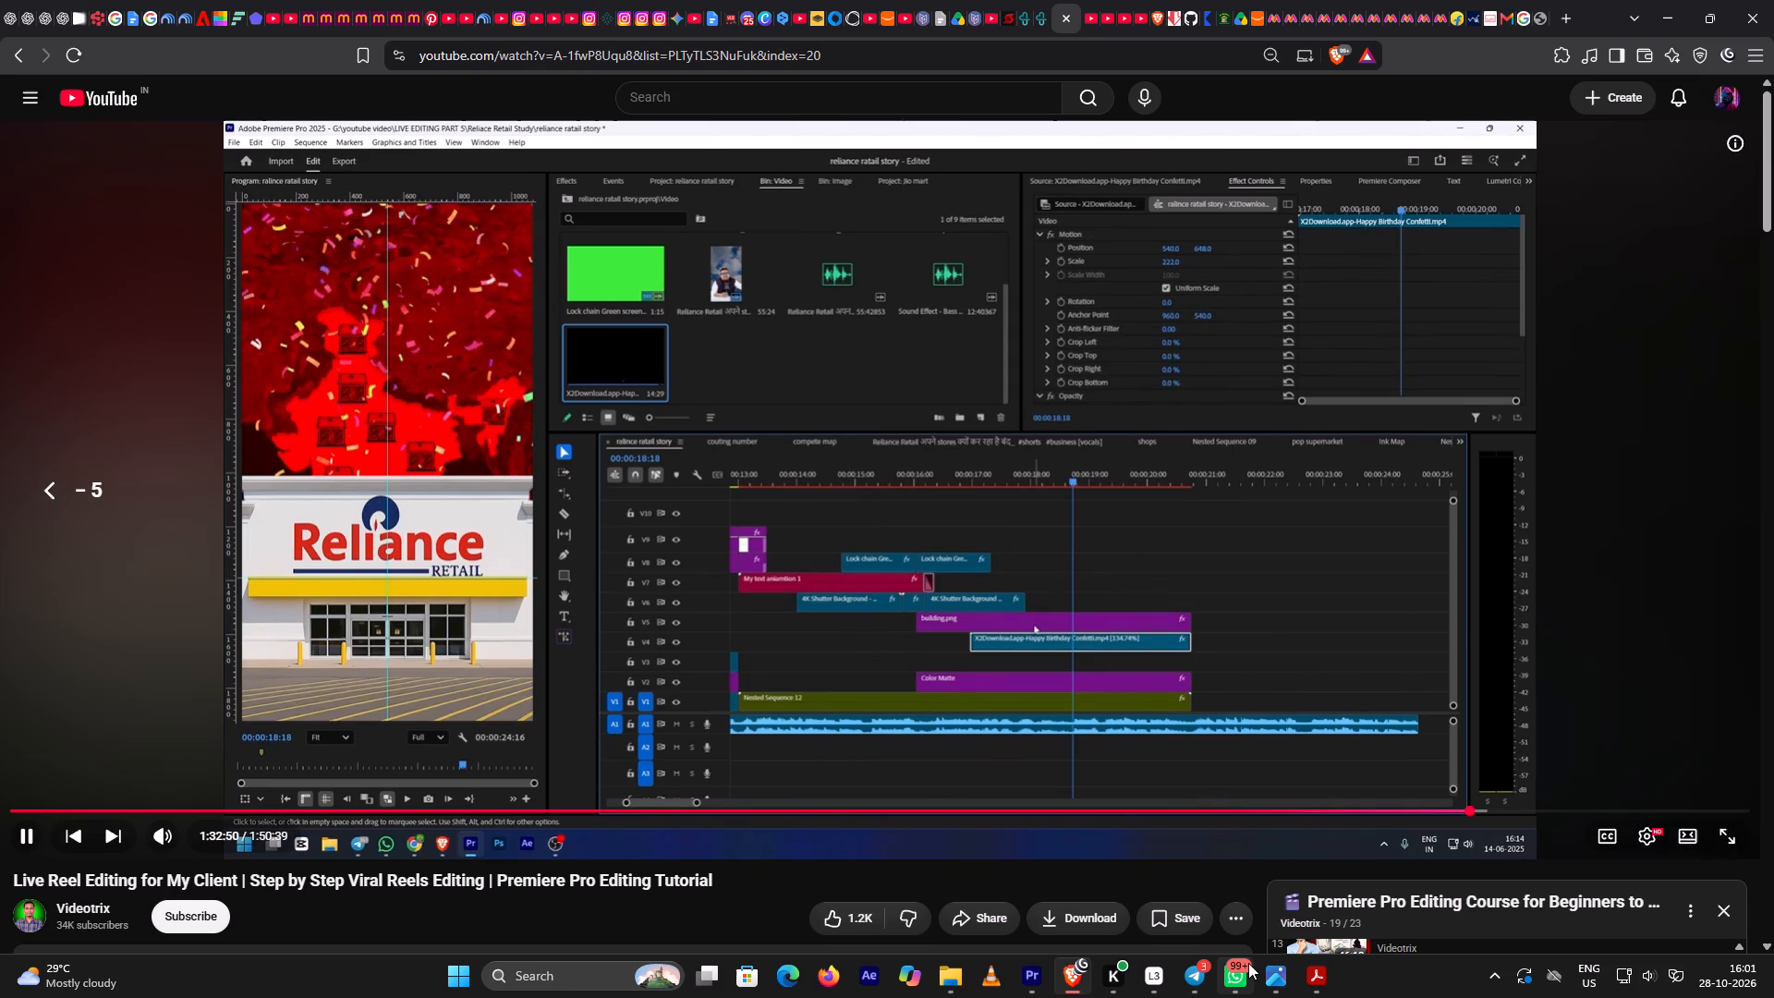
{"action": "key", "text": "Left"}
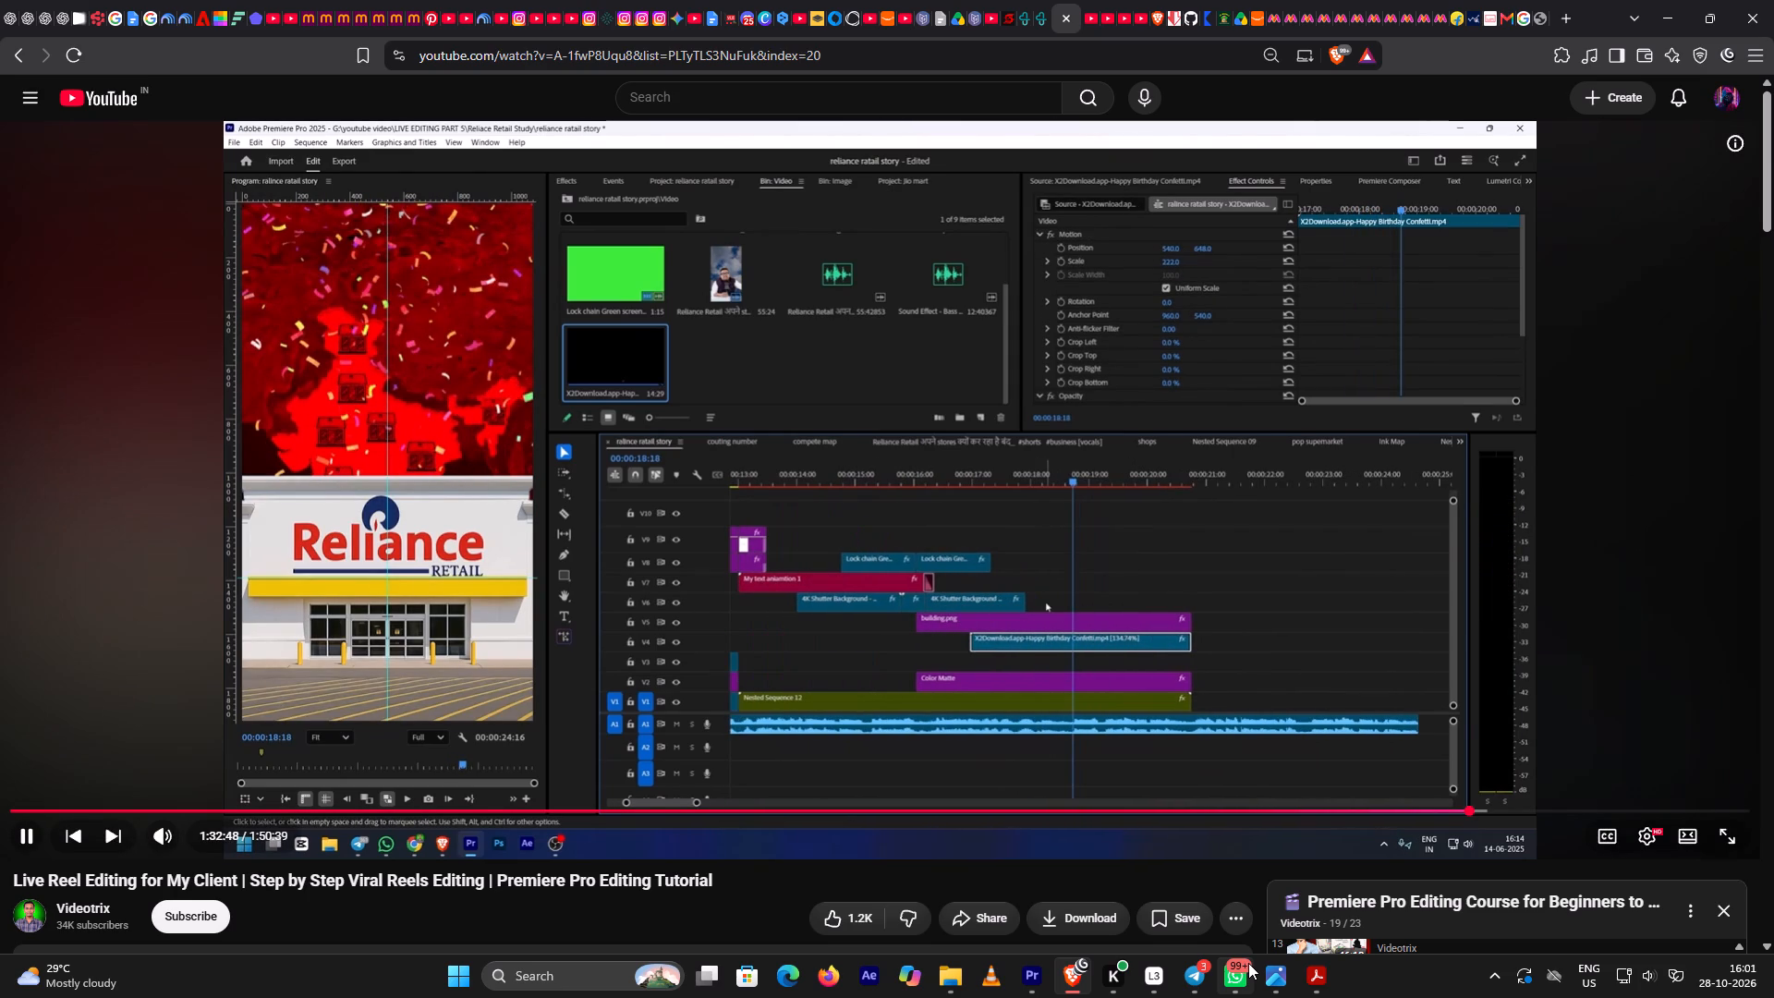
{"action": "key", "text": "space"}
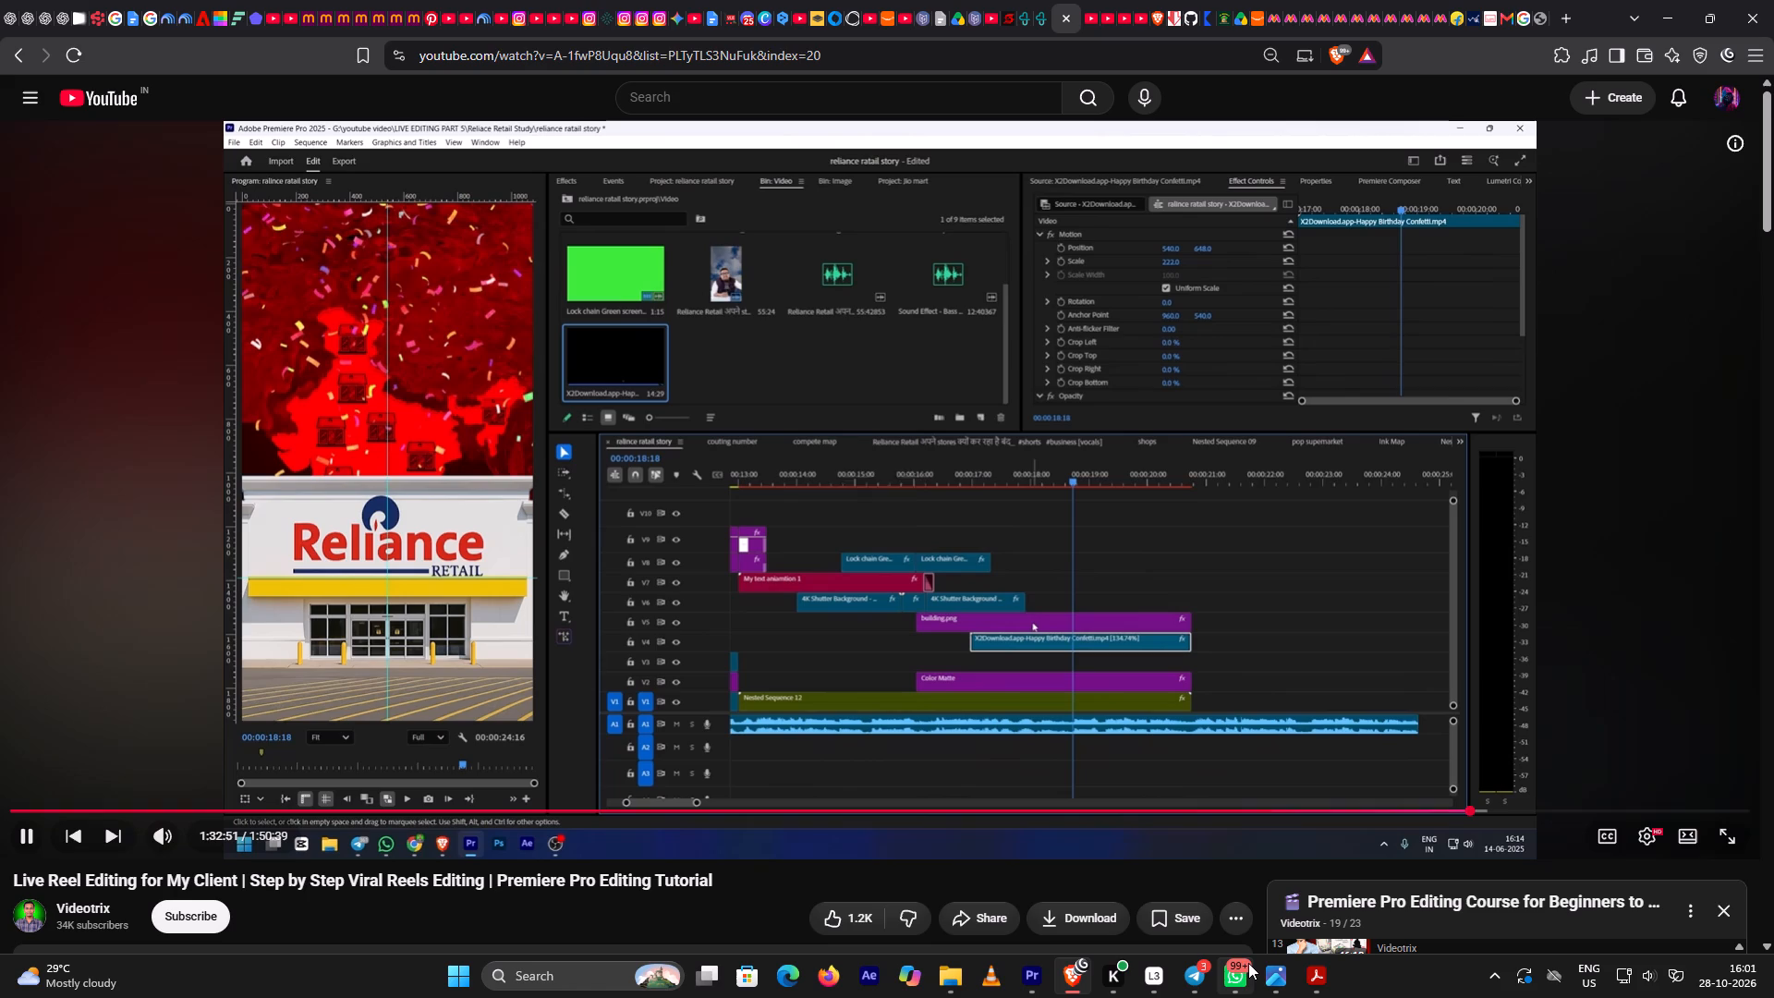
Return to Premiere Pro and play the confetti section up to about 00;00;18;13 to compare it with the tutorial.
{"action": "left_click", "coordinate": [1040, 976]}
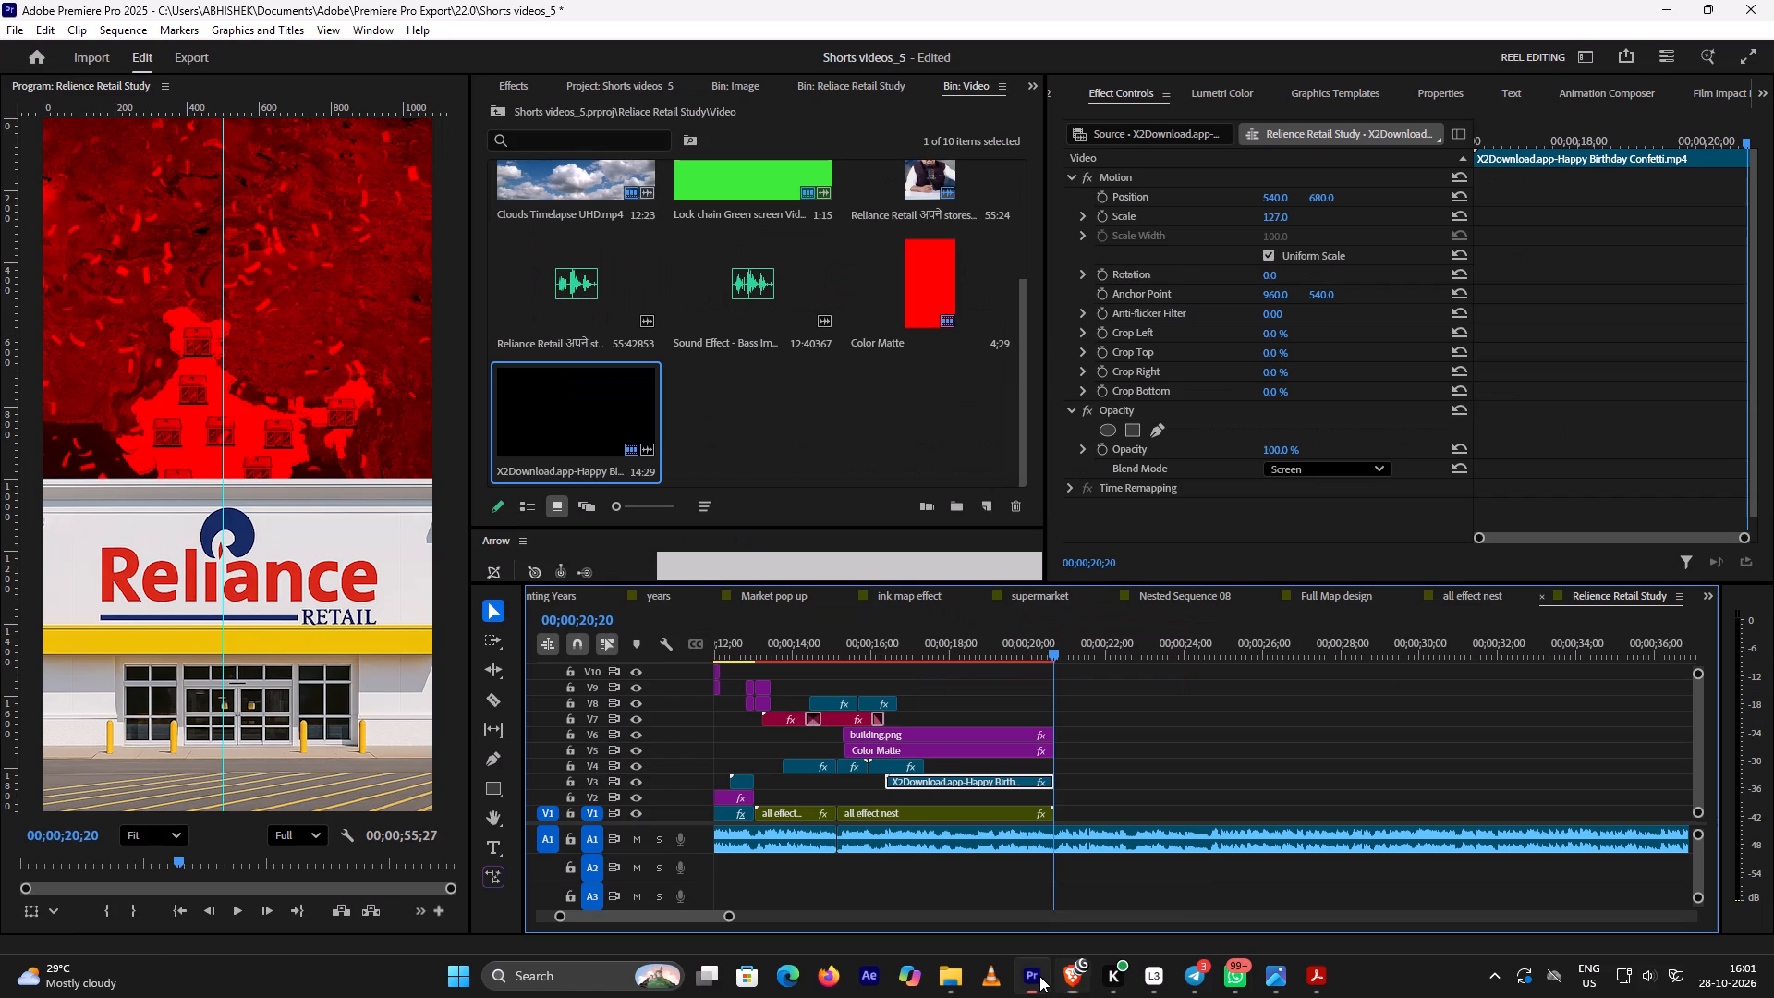
{"action": "left_click", "coordinate": [910, 635]}
{"action": "key", "text": "space"}
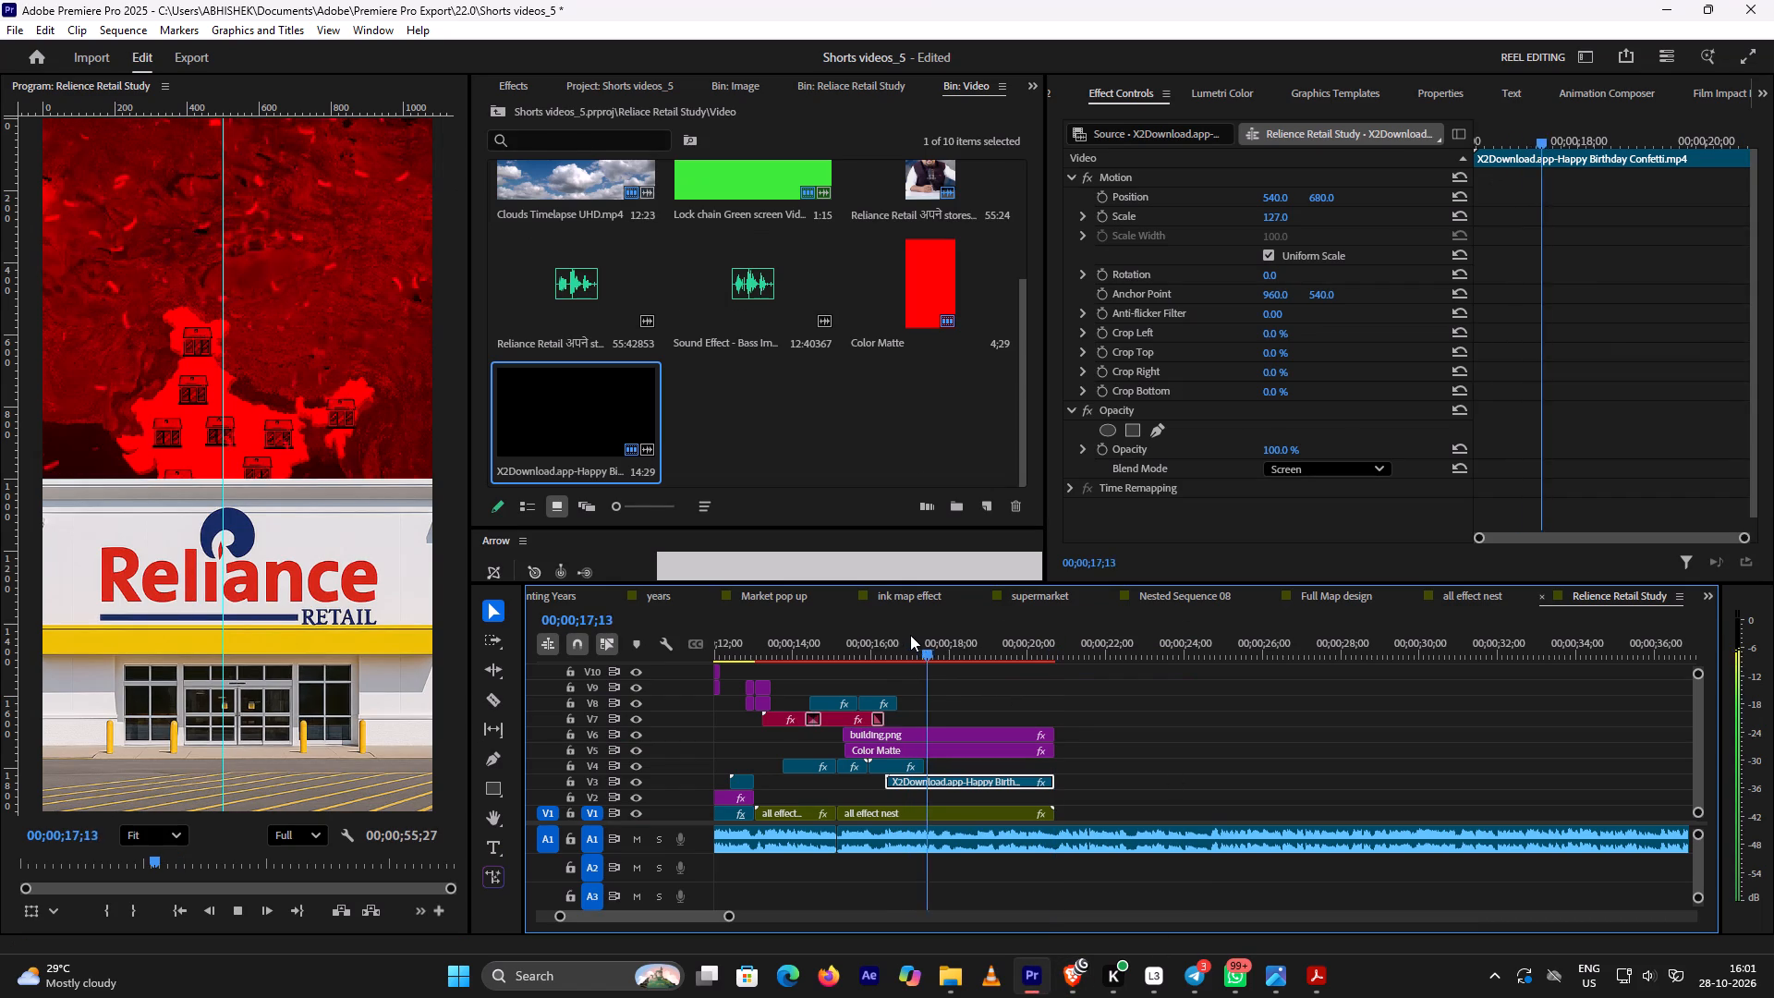
{"action": "key", "text": "space"}
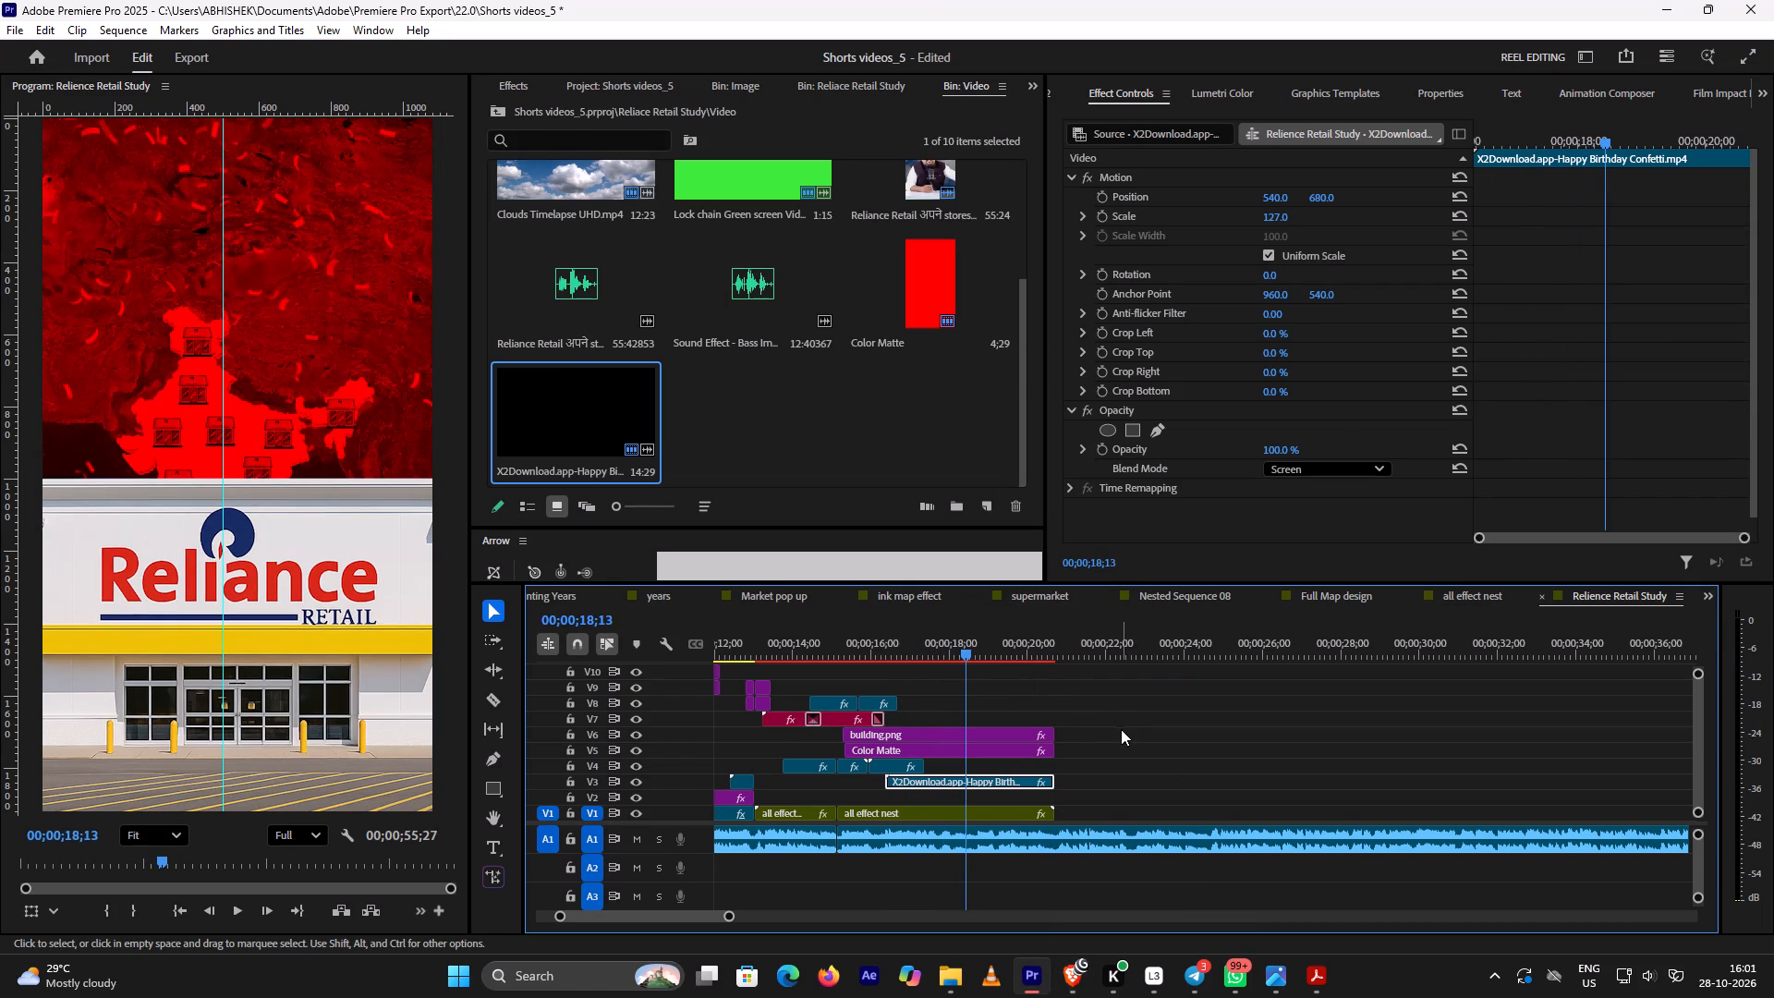
Switch to the tutorial in Brave and watch up to about 1:33:03 to see how the 2155 text is placed over the building.
{"action": "left_click", "coordinate": [1075, 977]}
{"action": "key", "text": "space"}
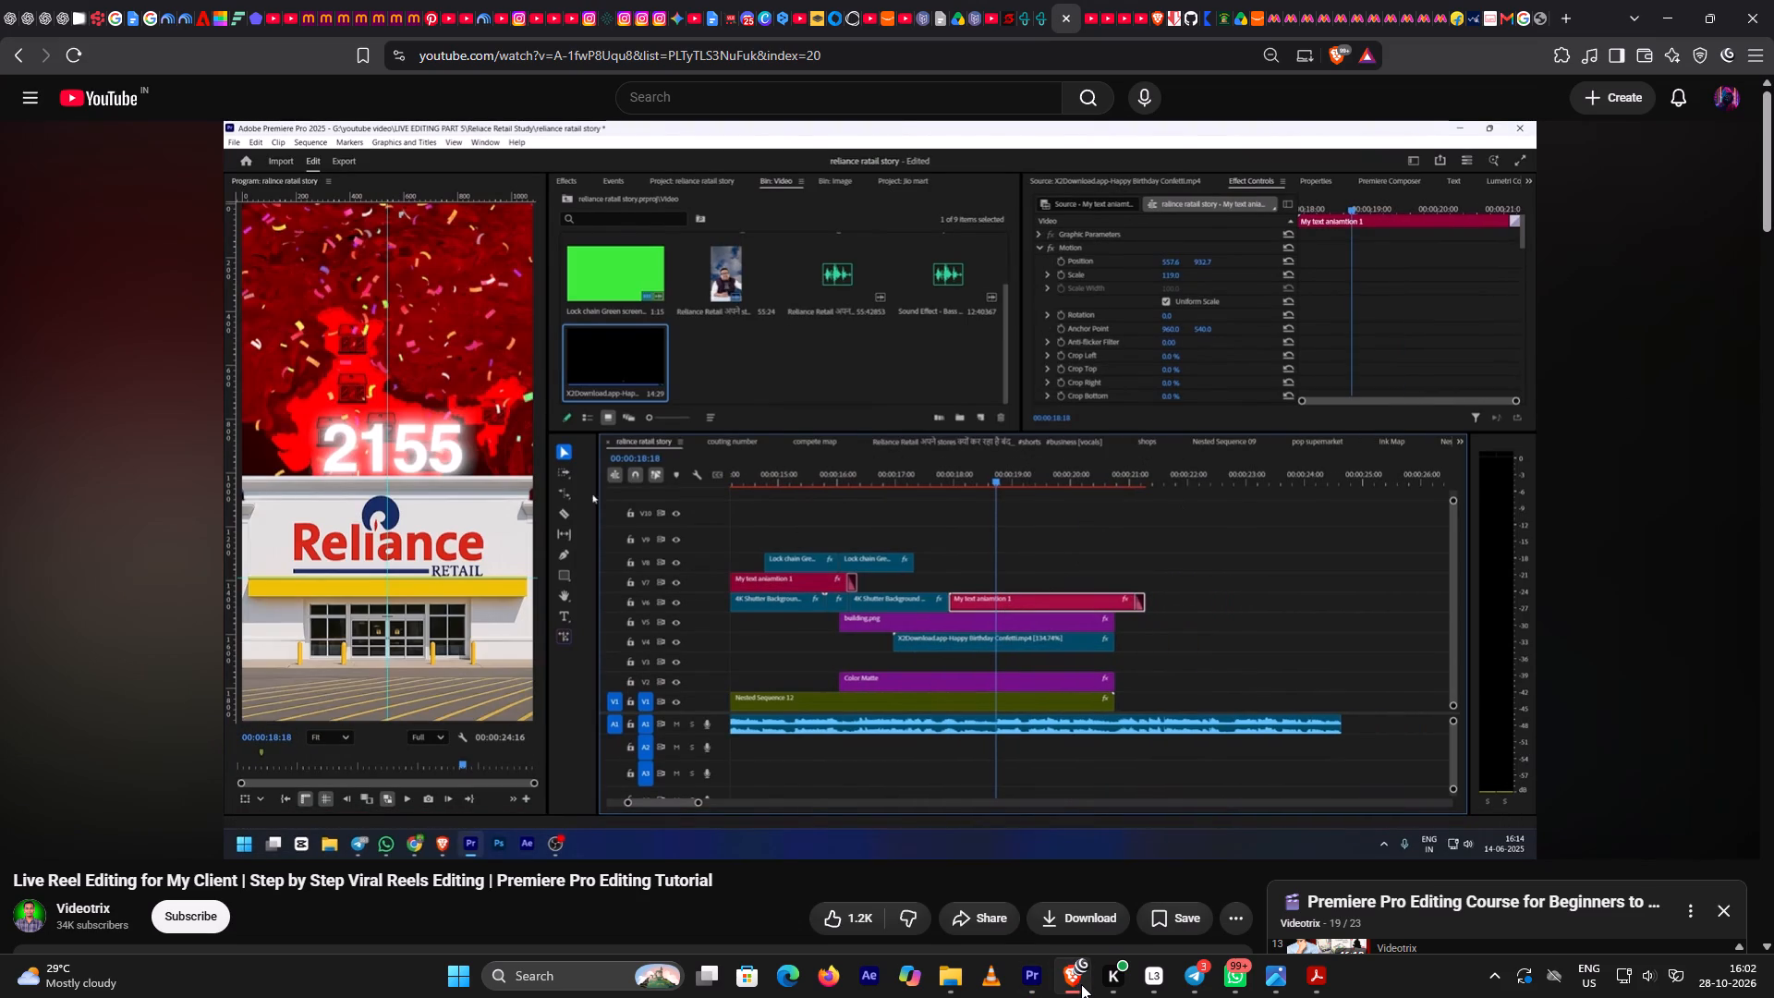
{"action": "key", "text": "space"}
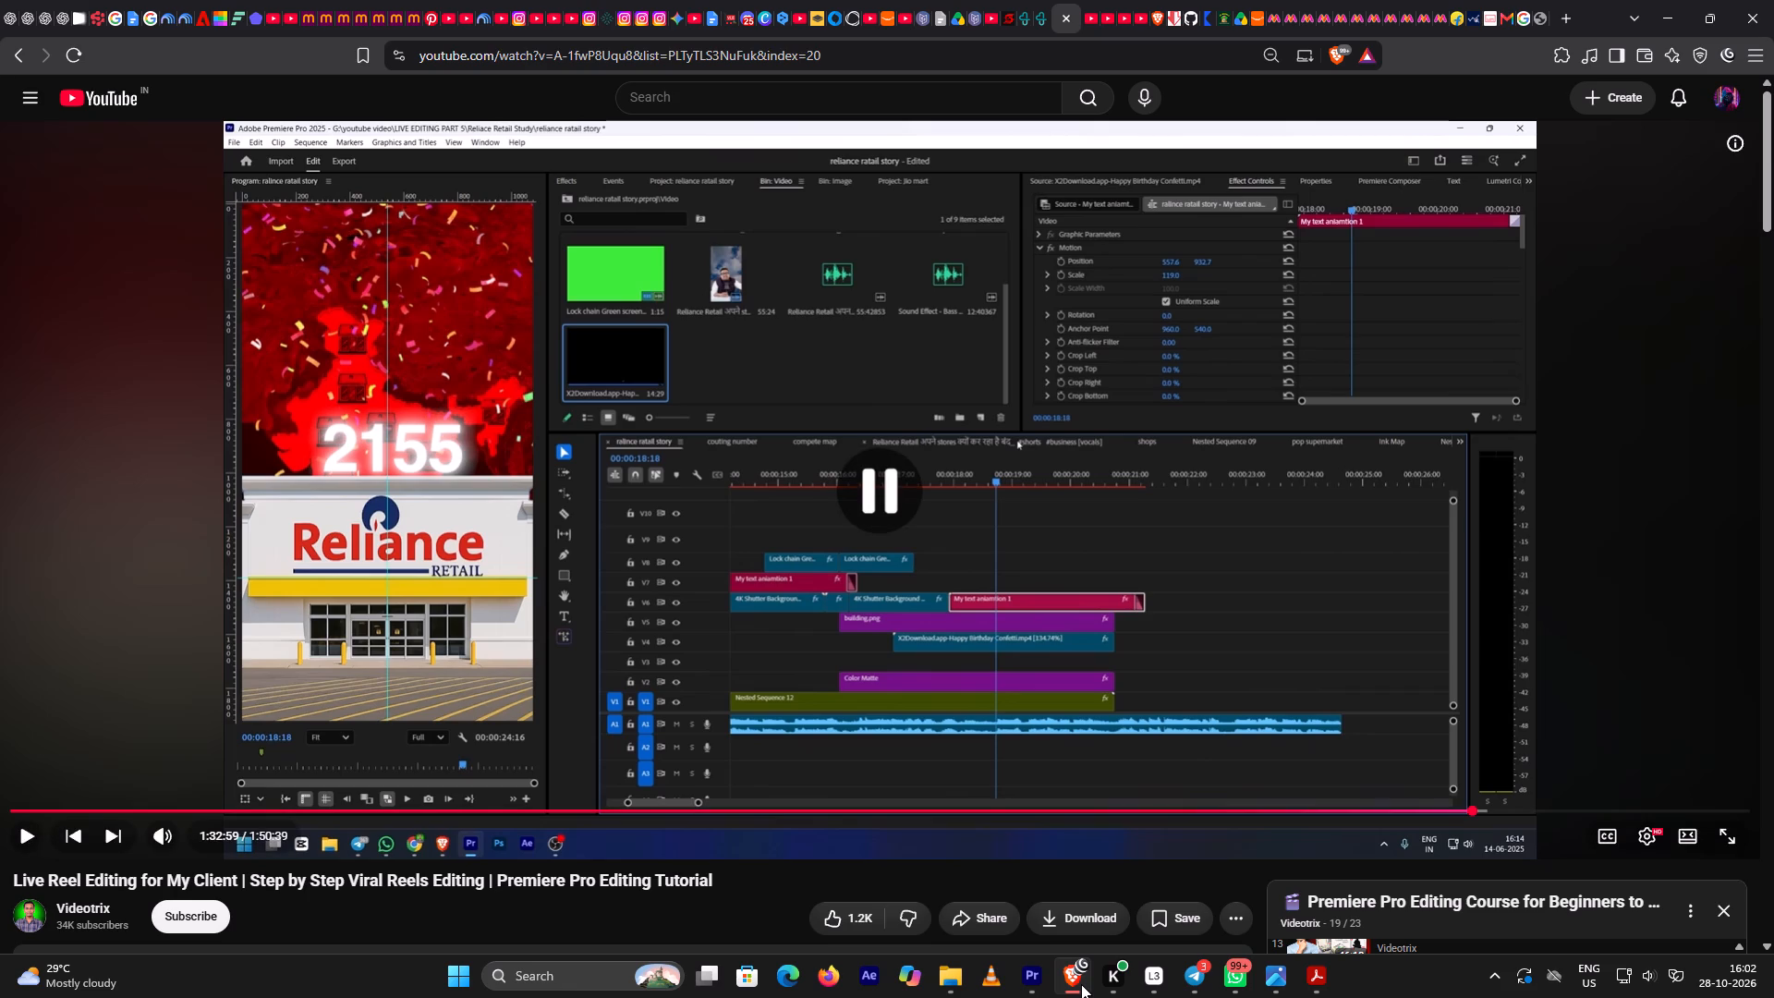
{"action": "key", "text": "Left"}
{"action": "key", "text": "space"}
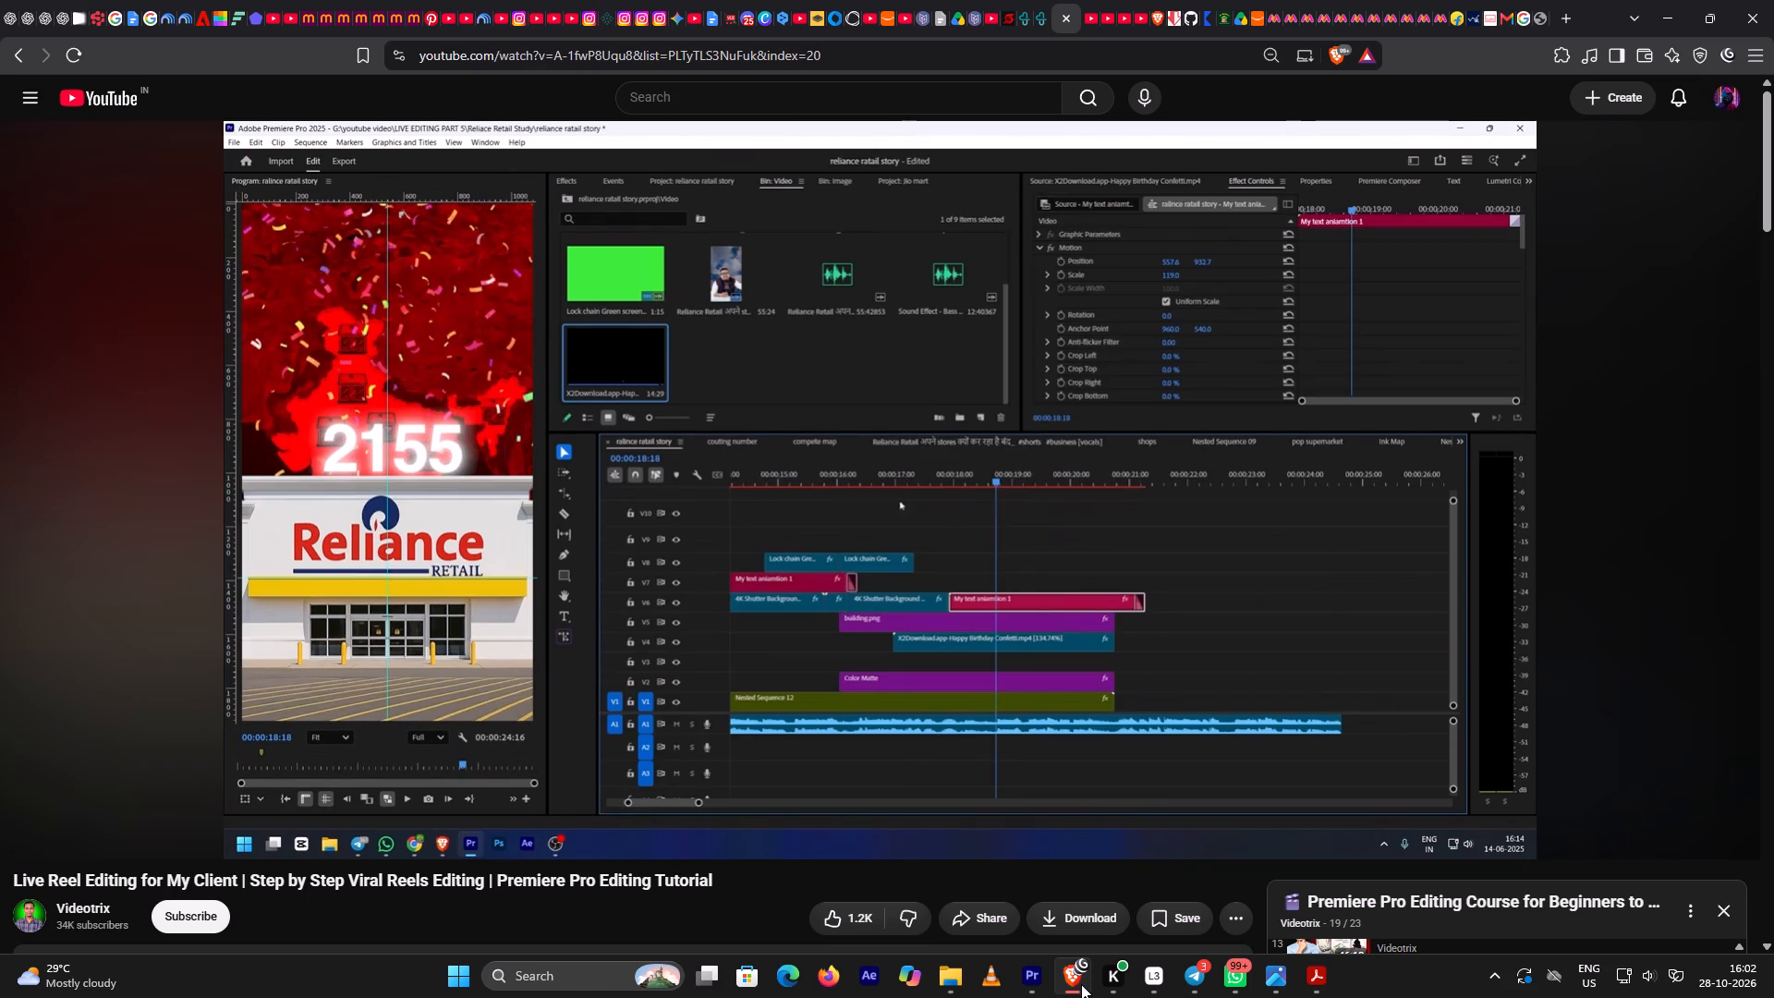
{"action": "key", "text": "space"}
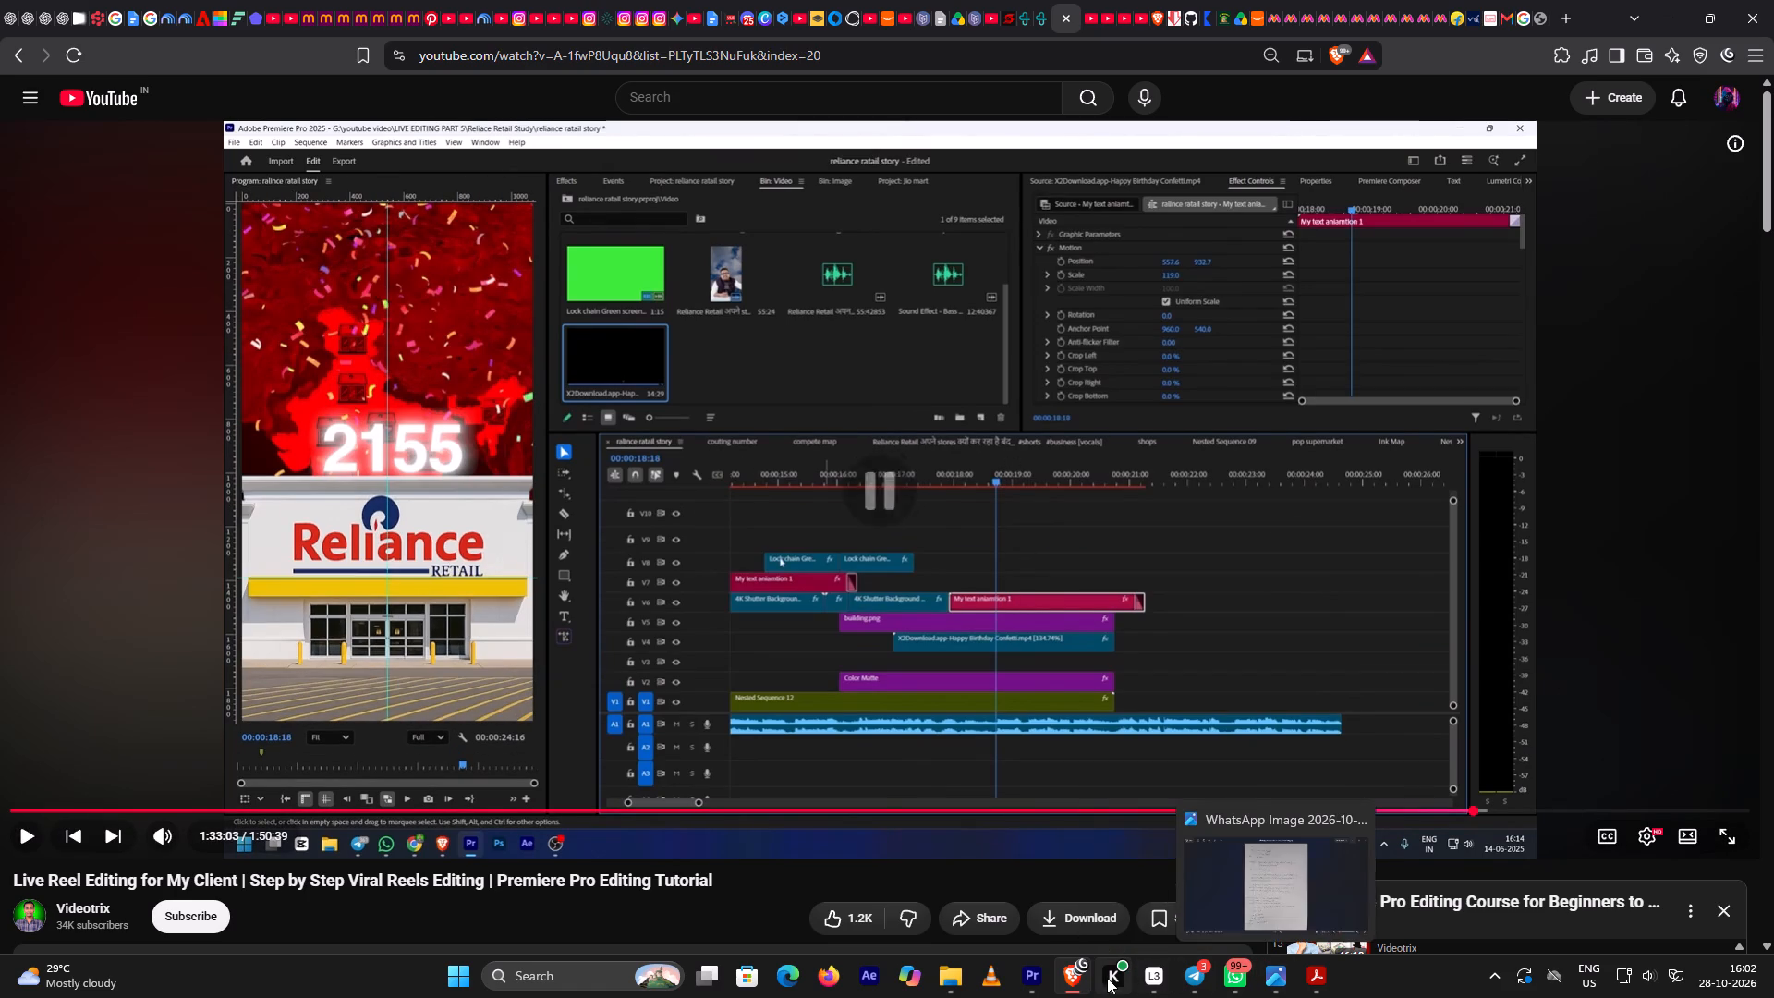
Return to Premiere Pro and scrub the shutter section to about 00;00;14;18 to locate the existing 2155 text clip.
{"action": "left_click", "coordinate": [1035, 978]}
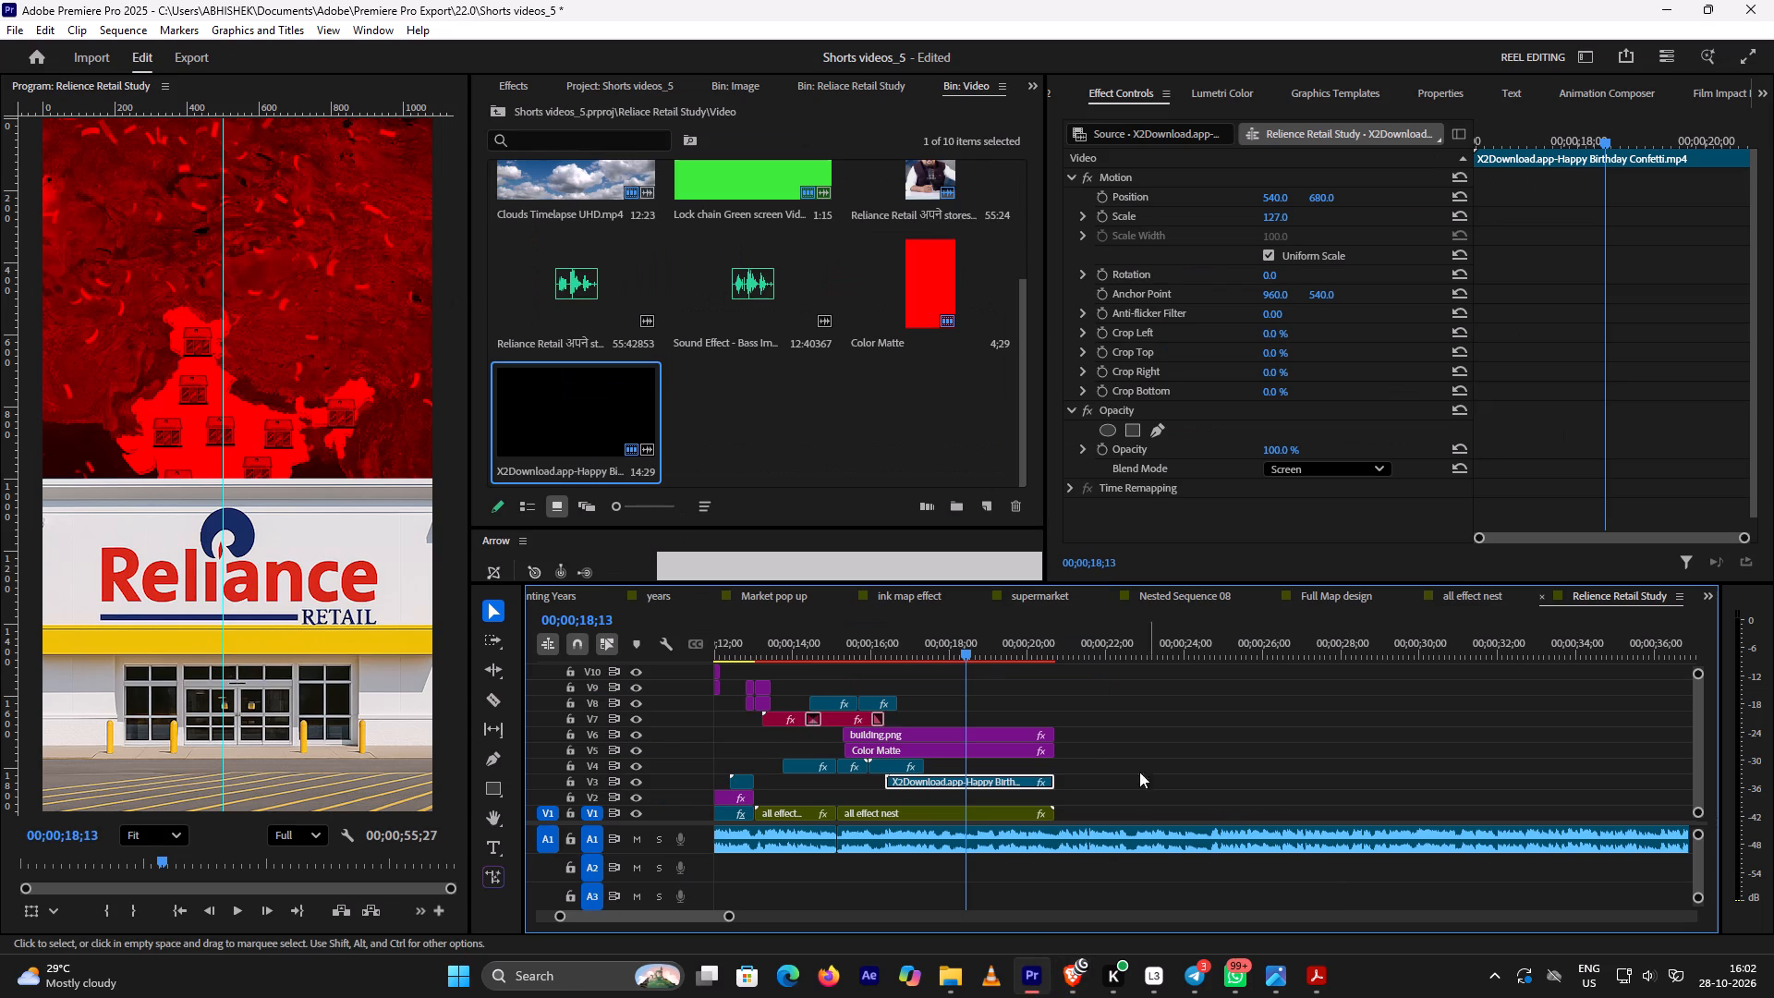
{"action": "scroll", "coordinate": [963, 712], "scroll_direction": "up", "scroll_amount": 6}
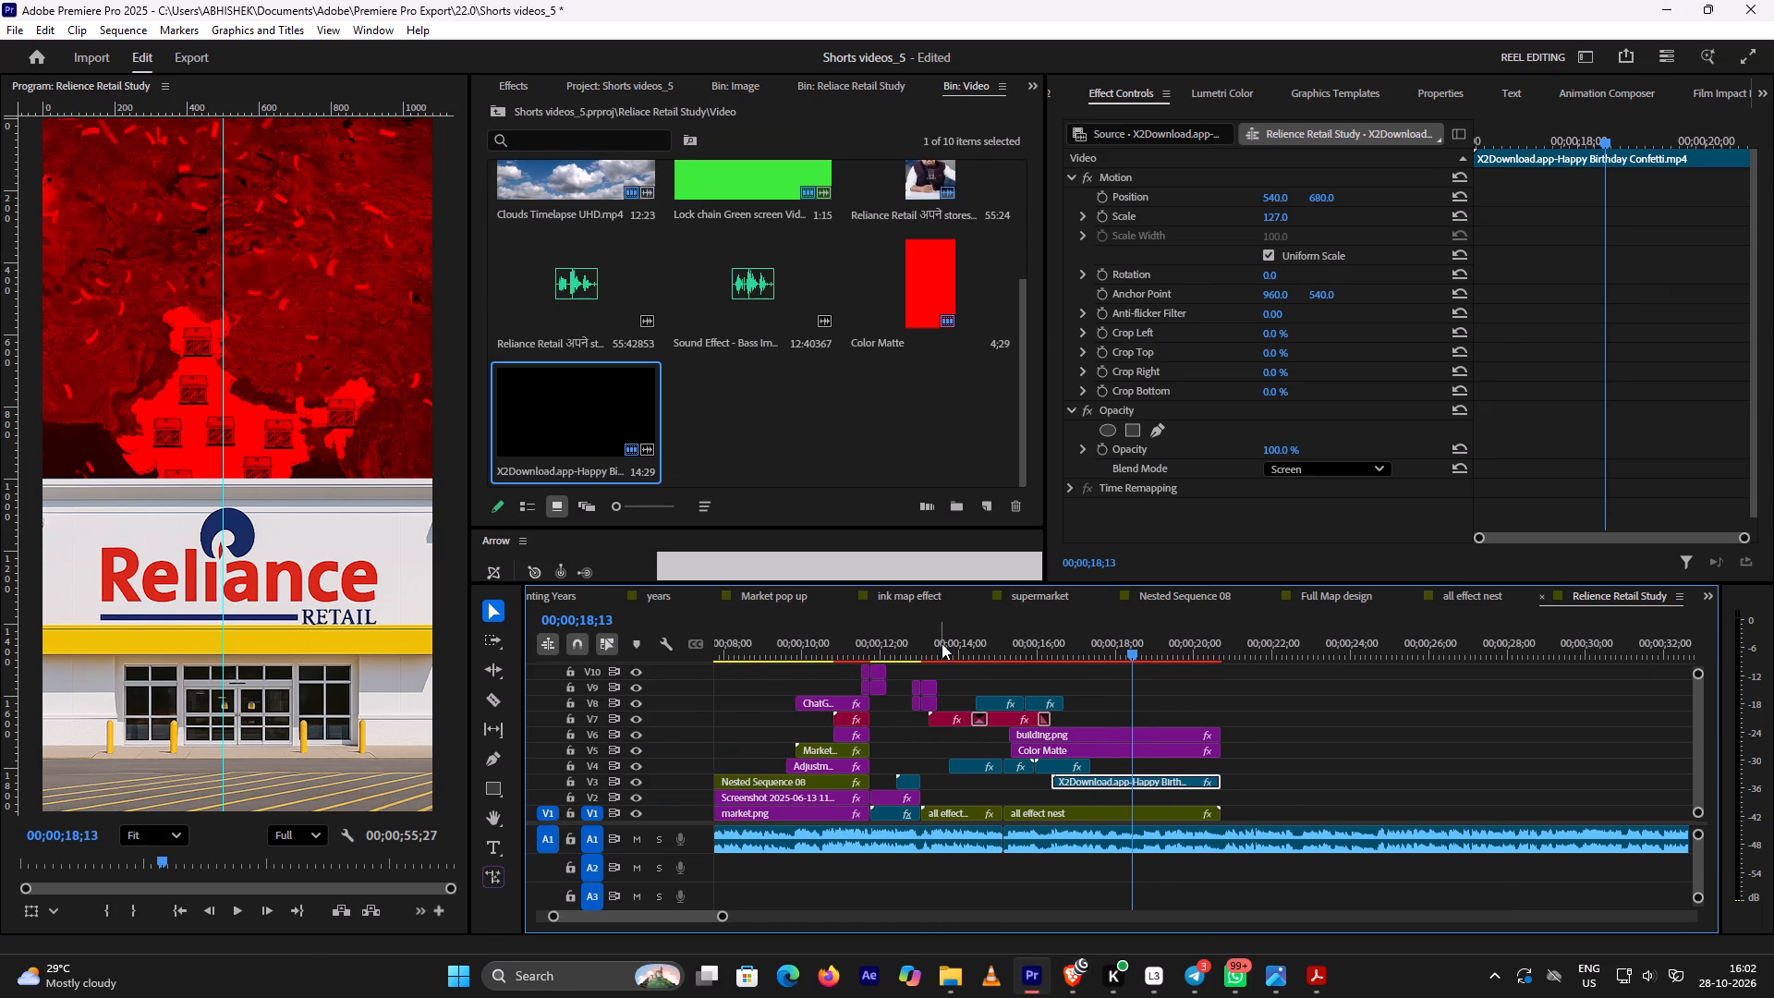
{"action": "left_click", "coordinate": [942, 643]}
{"action": "left_click_drag", "start_coordinate": [941, 648], "coordinate": [977, 652]}
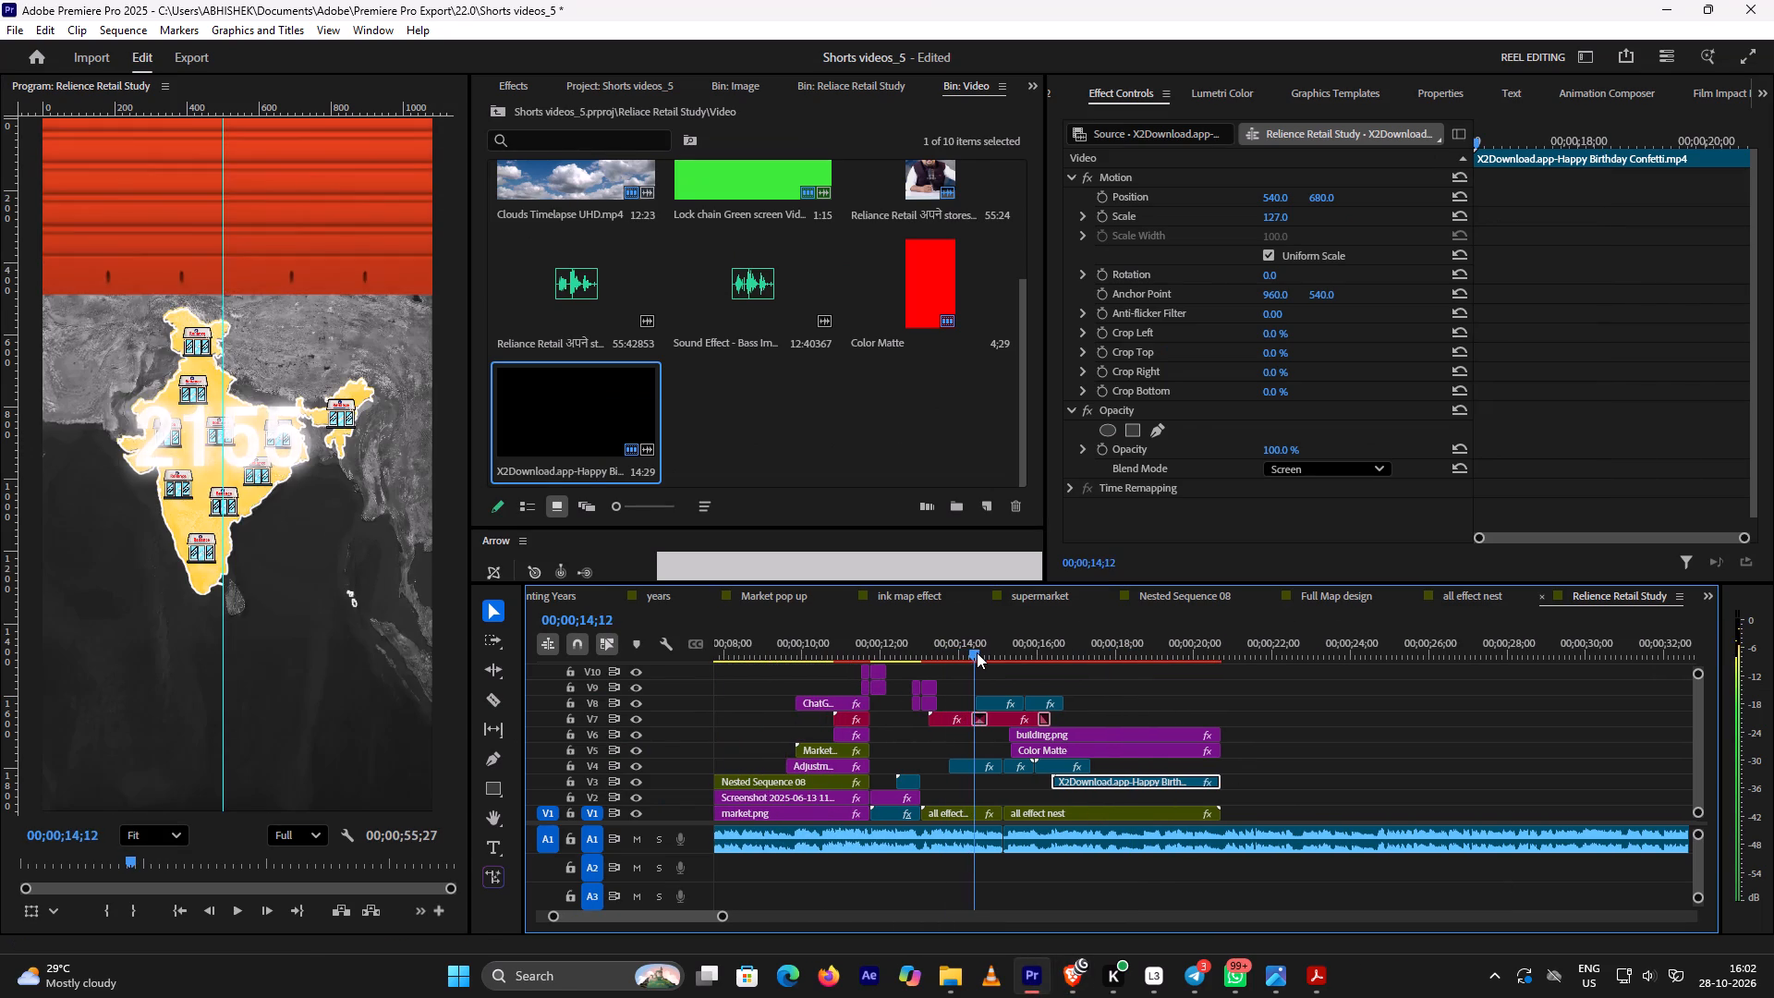
{"action": "left_click_drag", "start_coordinate": [977, 652], "coordinate": [984, 653]}
{"action": "scroll", "coordinate": [1064, 700], "scroll_direction": "up", "scroll_amount": 5, "text": "alt"}
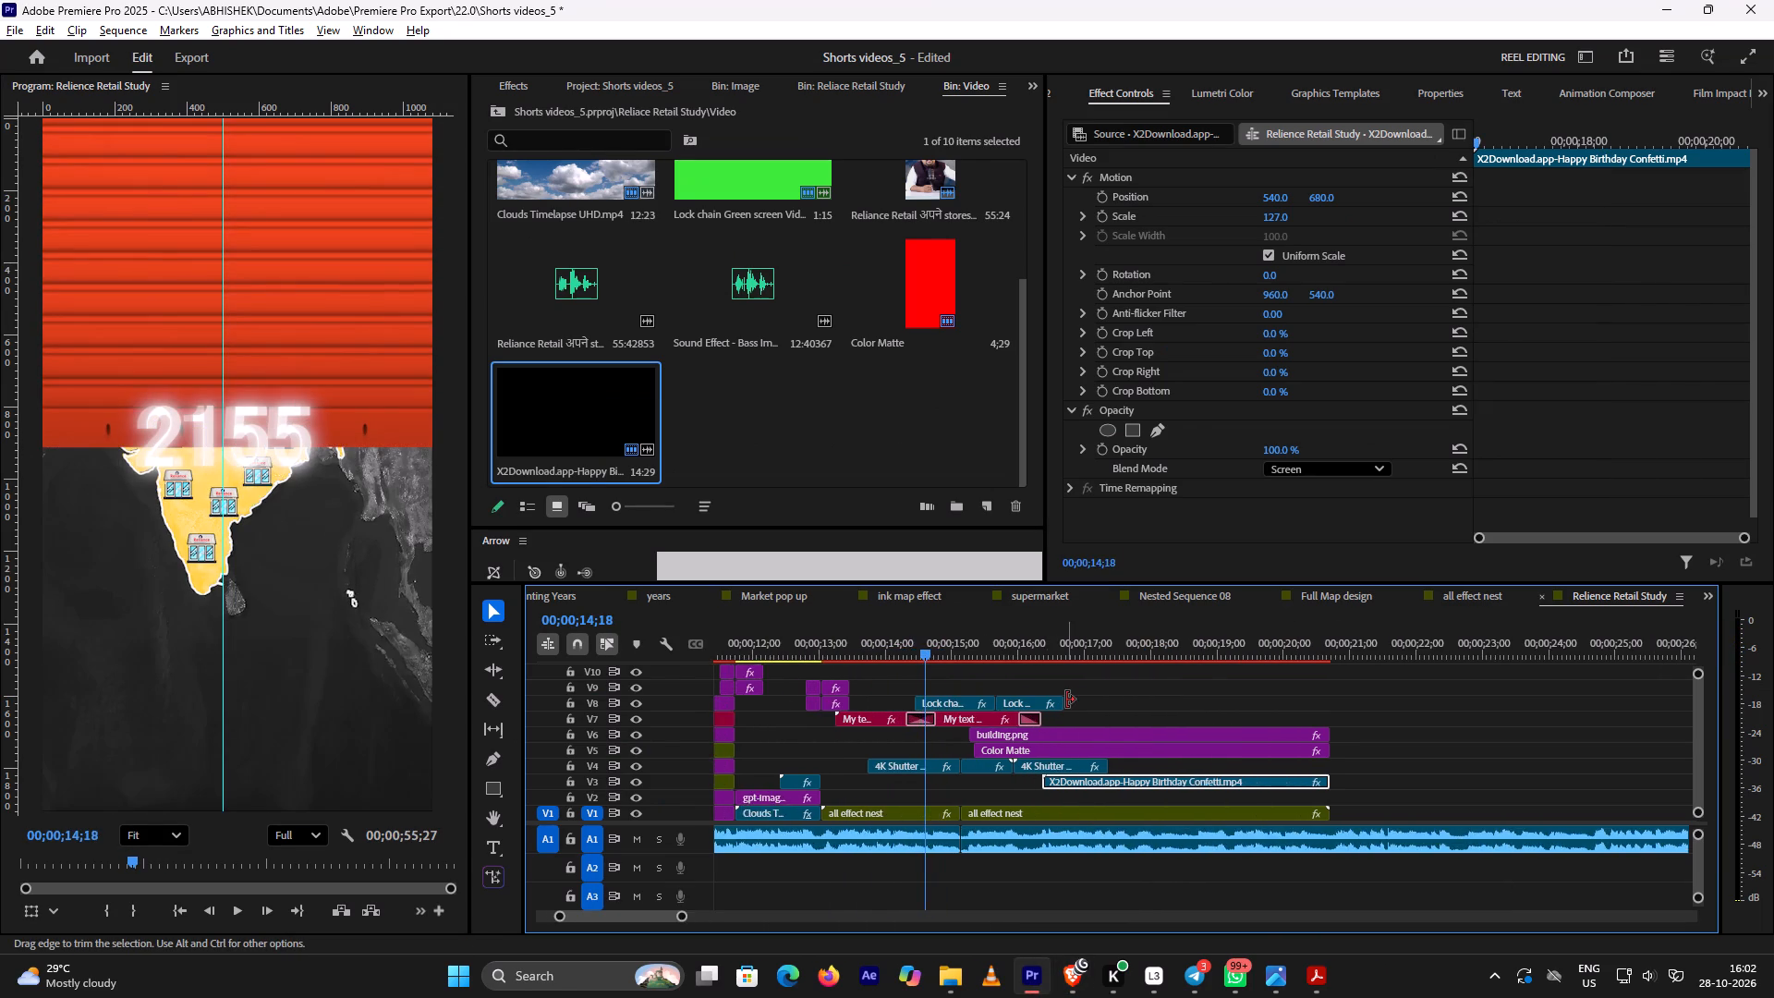
{"action": "scroll", "coordinate": [1067, 700], "scroll_direction": "up", "scroll_amount": 4, "text": "alt"}
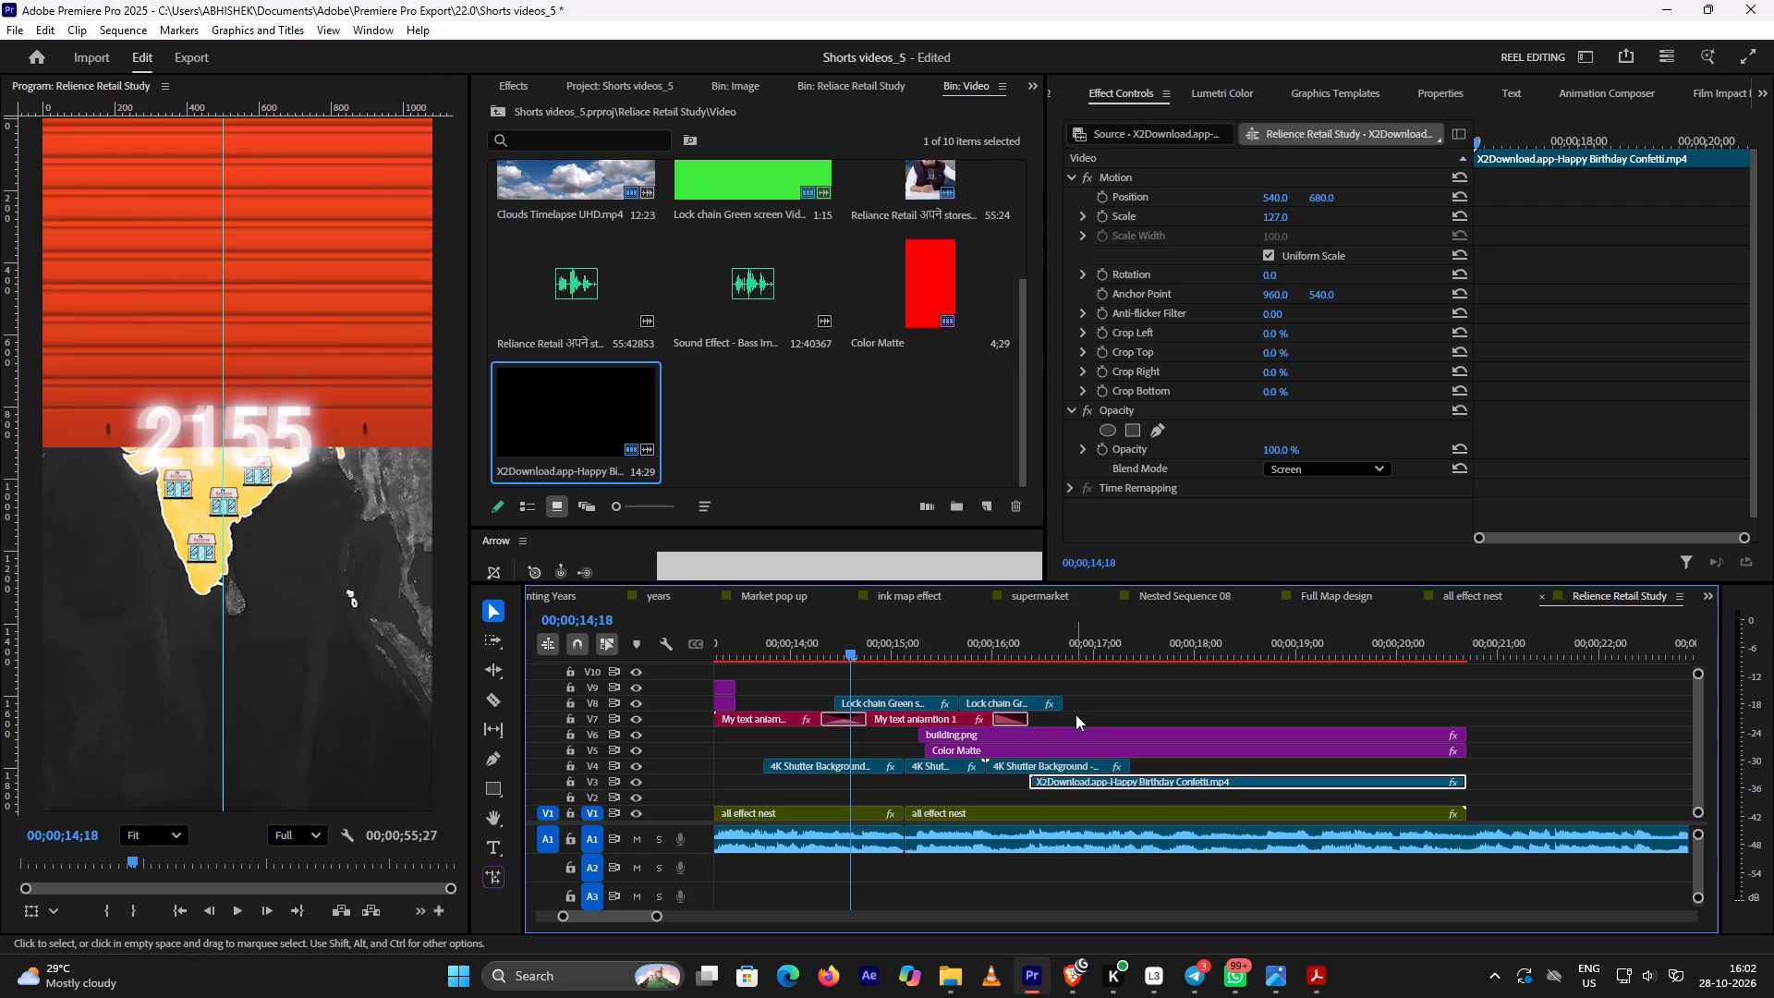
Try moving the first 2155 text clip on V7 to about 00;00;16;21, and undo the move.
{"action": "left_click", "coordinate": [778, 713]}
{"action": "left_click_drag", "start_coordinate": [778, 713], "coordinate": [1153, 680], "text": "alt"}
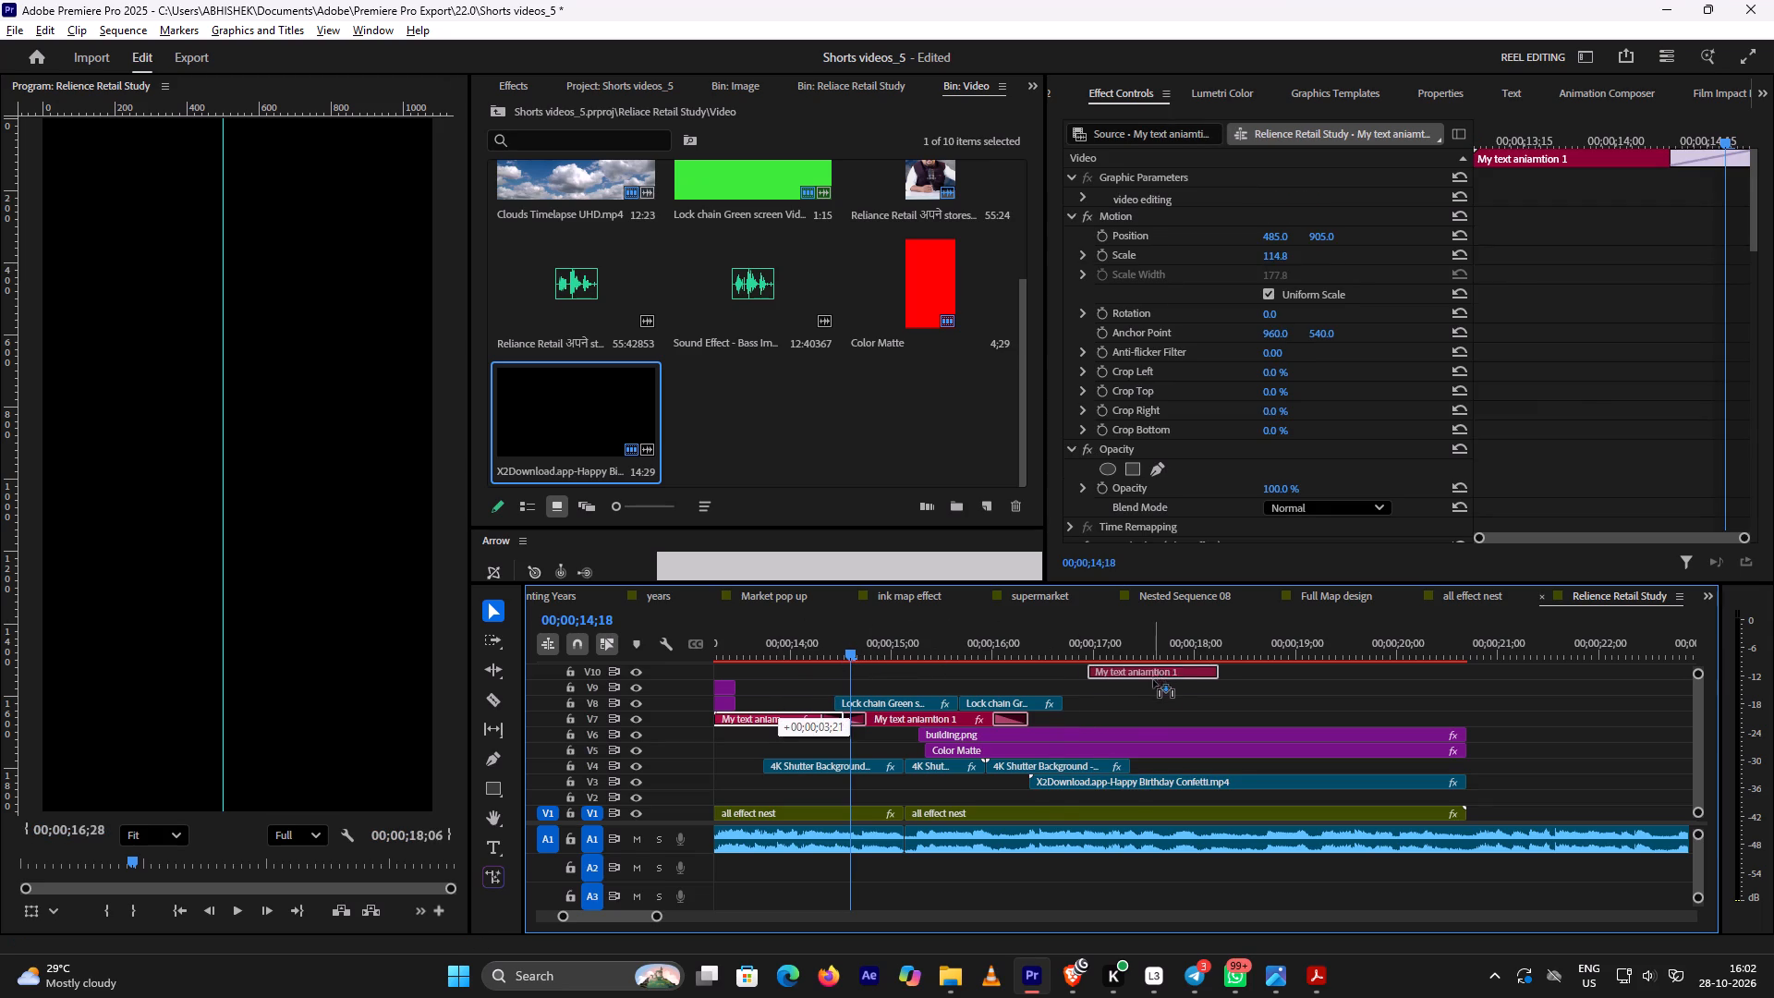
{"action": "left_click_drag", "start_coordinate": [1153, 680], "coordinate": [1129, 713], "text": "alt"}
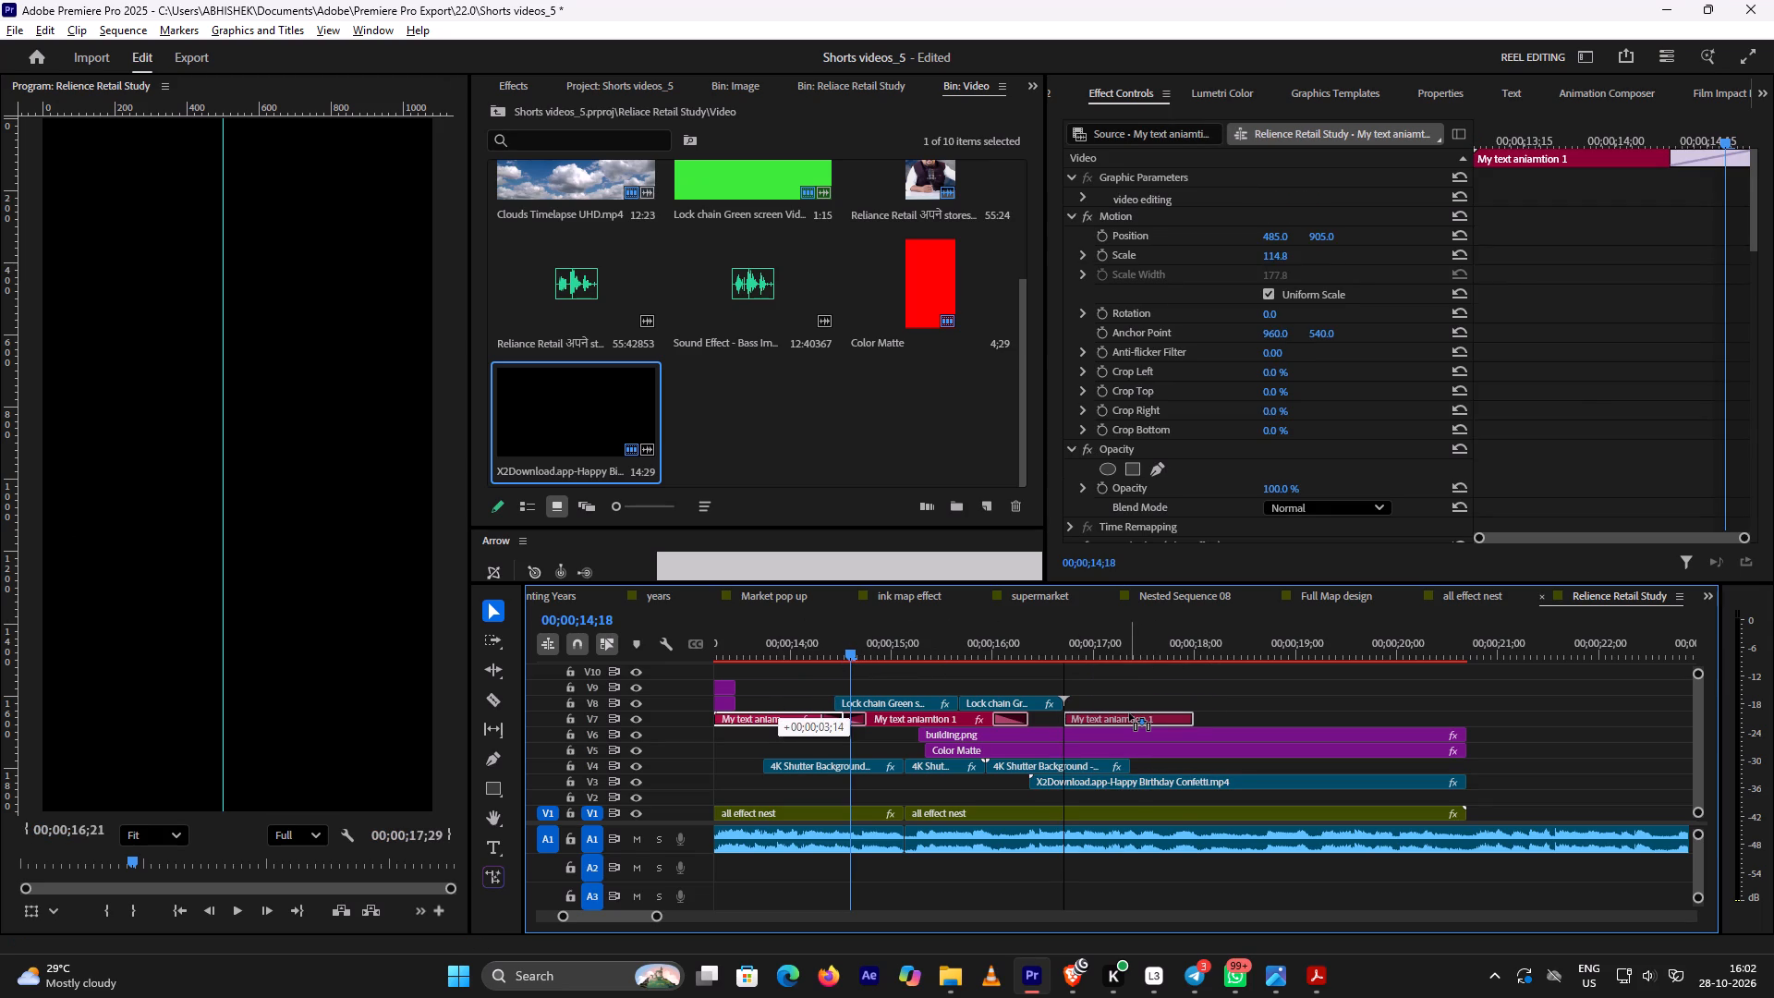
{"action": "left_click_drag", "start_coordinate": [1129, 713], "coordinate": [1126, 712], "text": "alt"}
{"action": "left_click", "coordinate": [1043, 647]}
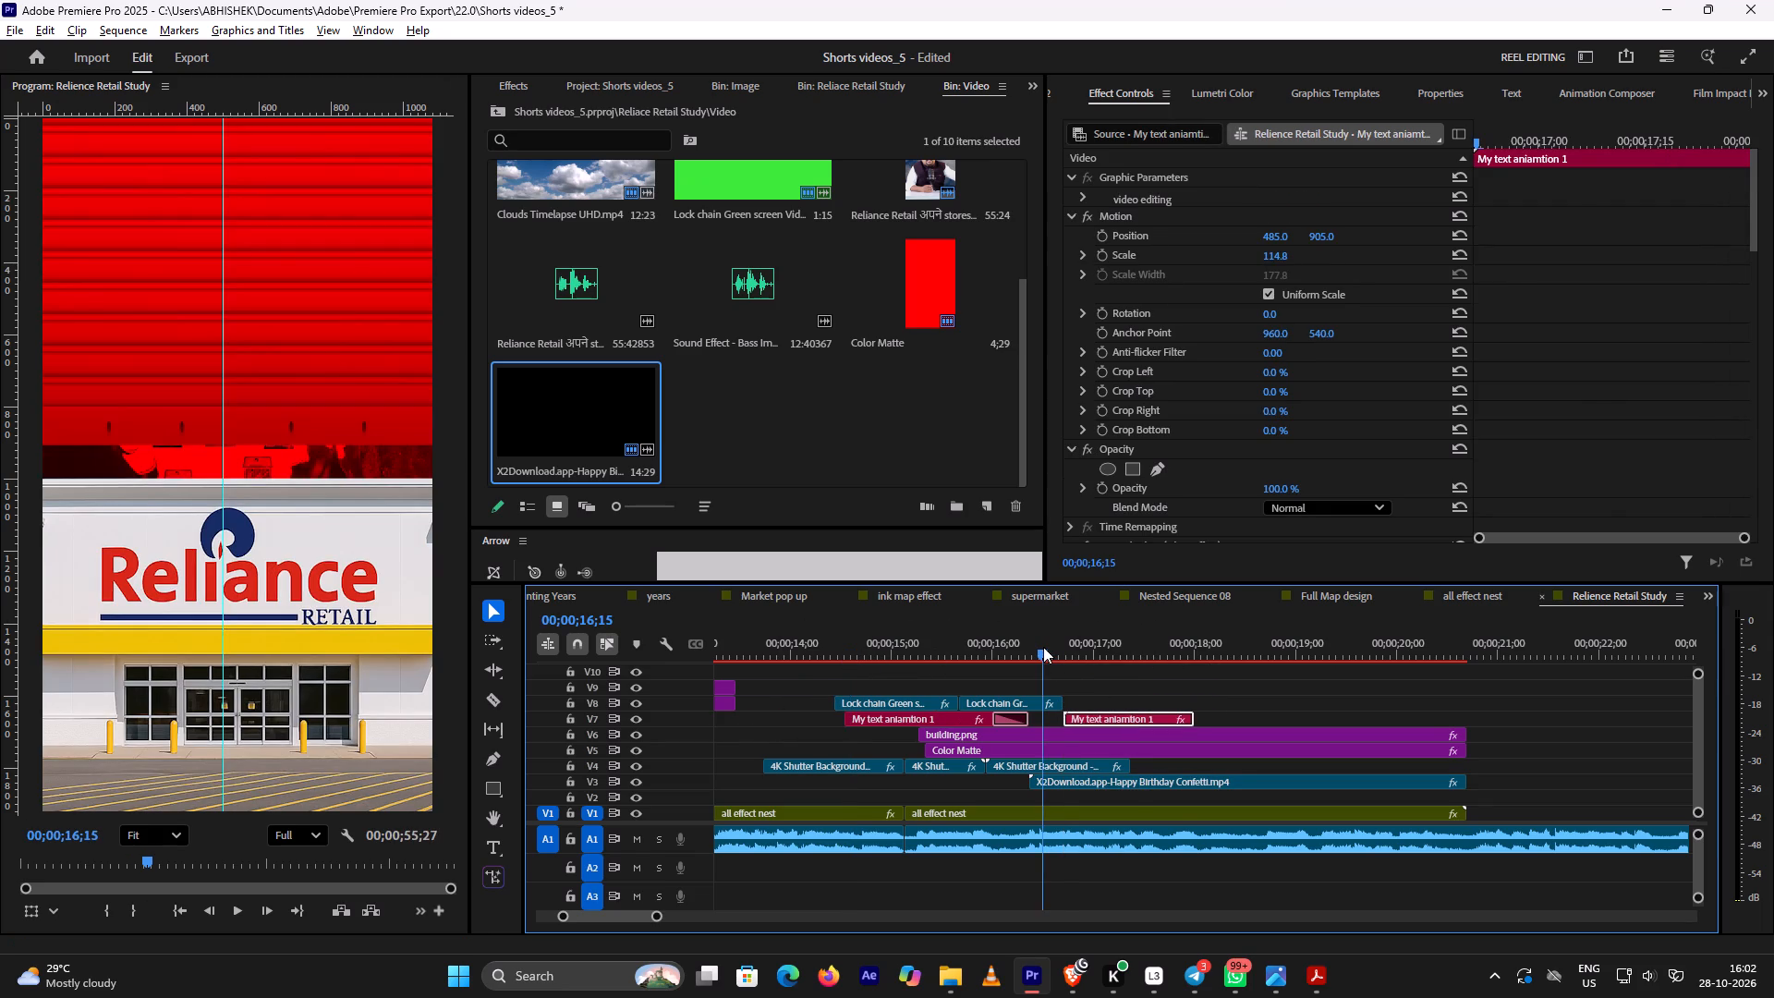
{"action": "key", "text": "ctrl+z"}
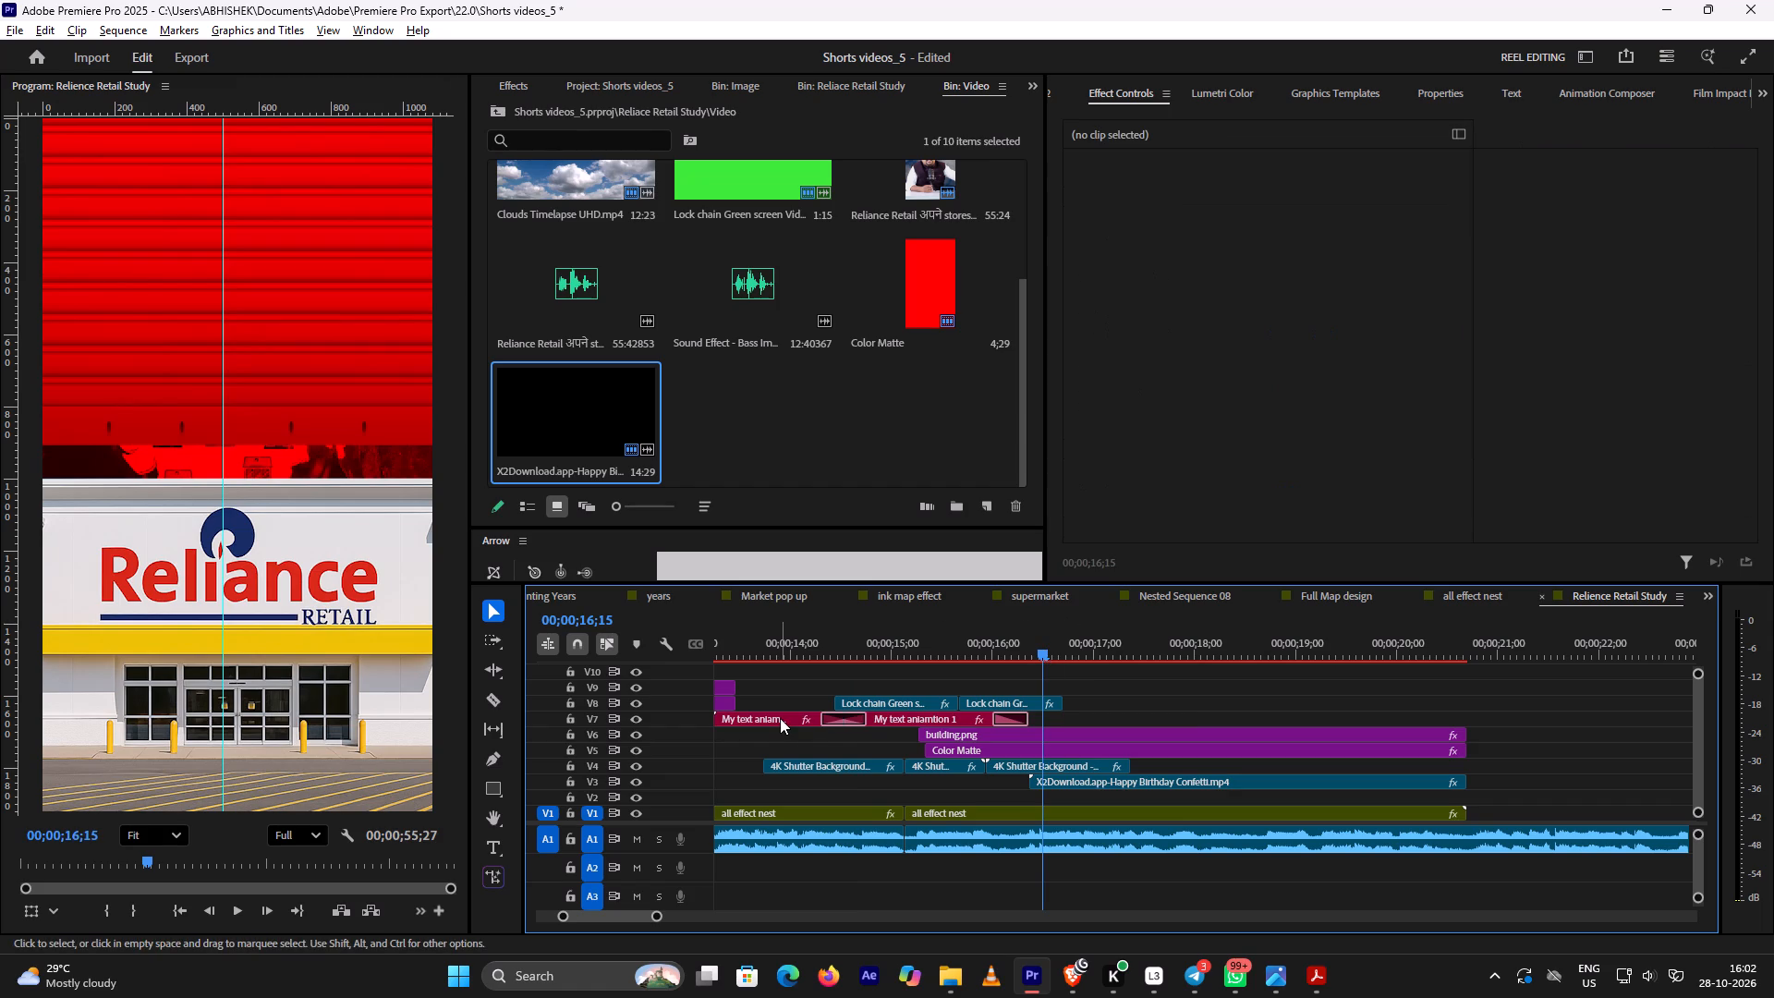
Duplicate the first 2155 text clip on V7 to start at about 00;00;16;21, and play it back.
{"action": "left_click_drag", "start_coordinate": [780, 718], "coordinate": [1125, 713], "text": "alt"}
{"action": "left_click", "coordinate": [1057, 647]}
{"action": "key", "text": "space"}
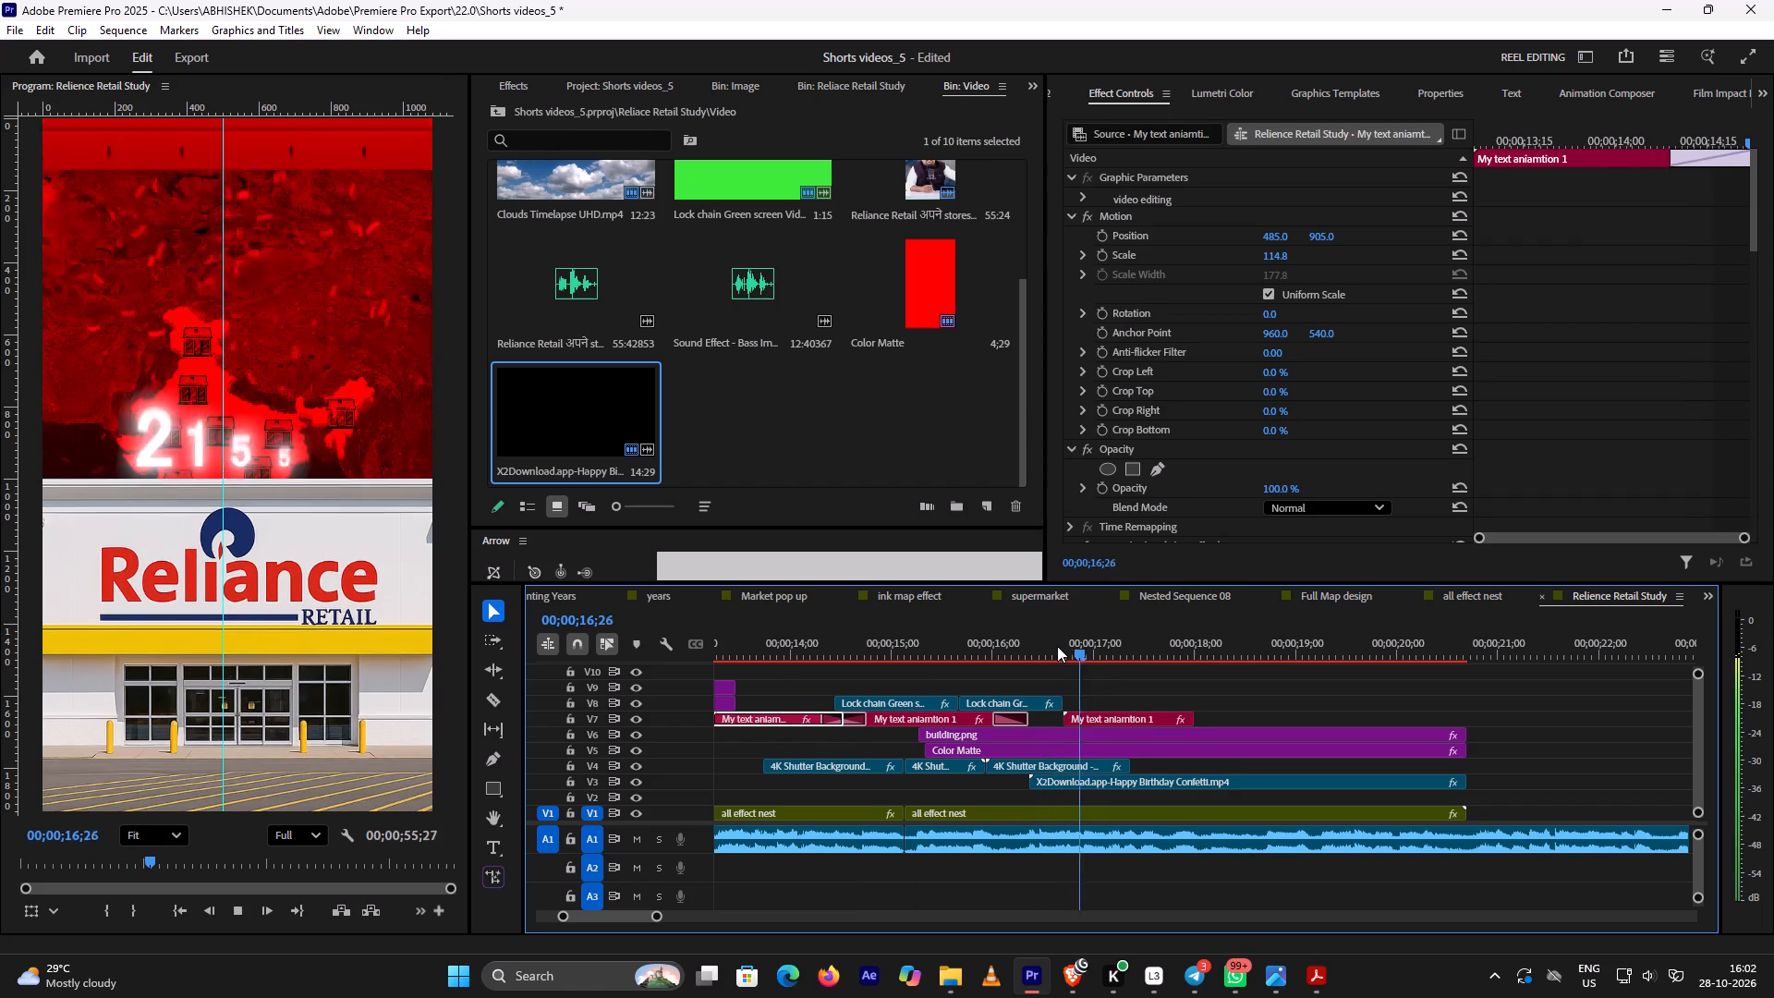
{"action": "key", "text": "space"}
{"action": "left_click", "coordinate": [997, 637]}
{"action": "key", "text": "space"}
{"action": "key", "text": "space"}
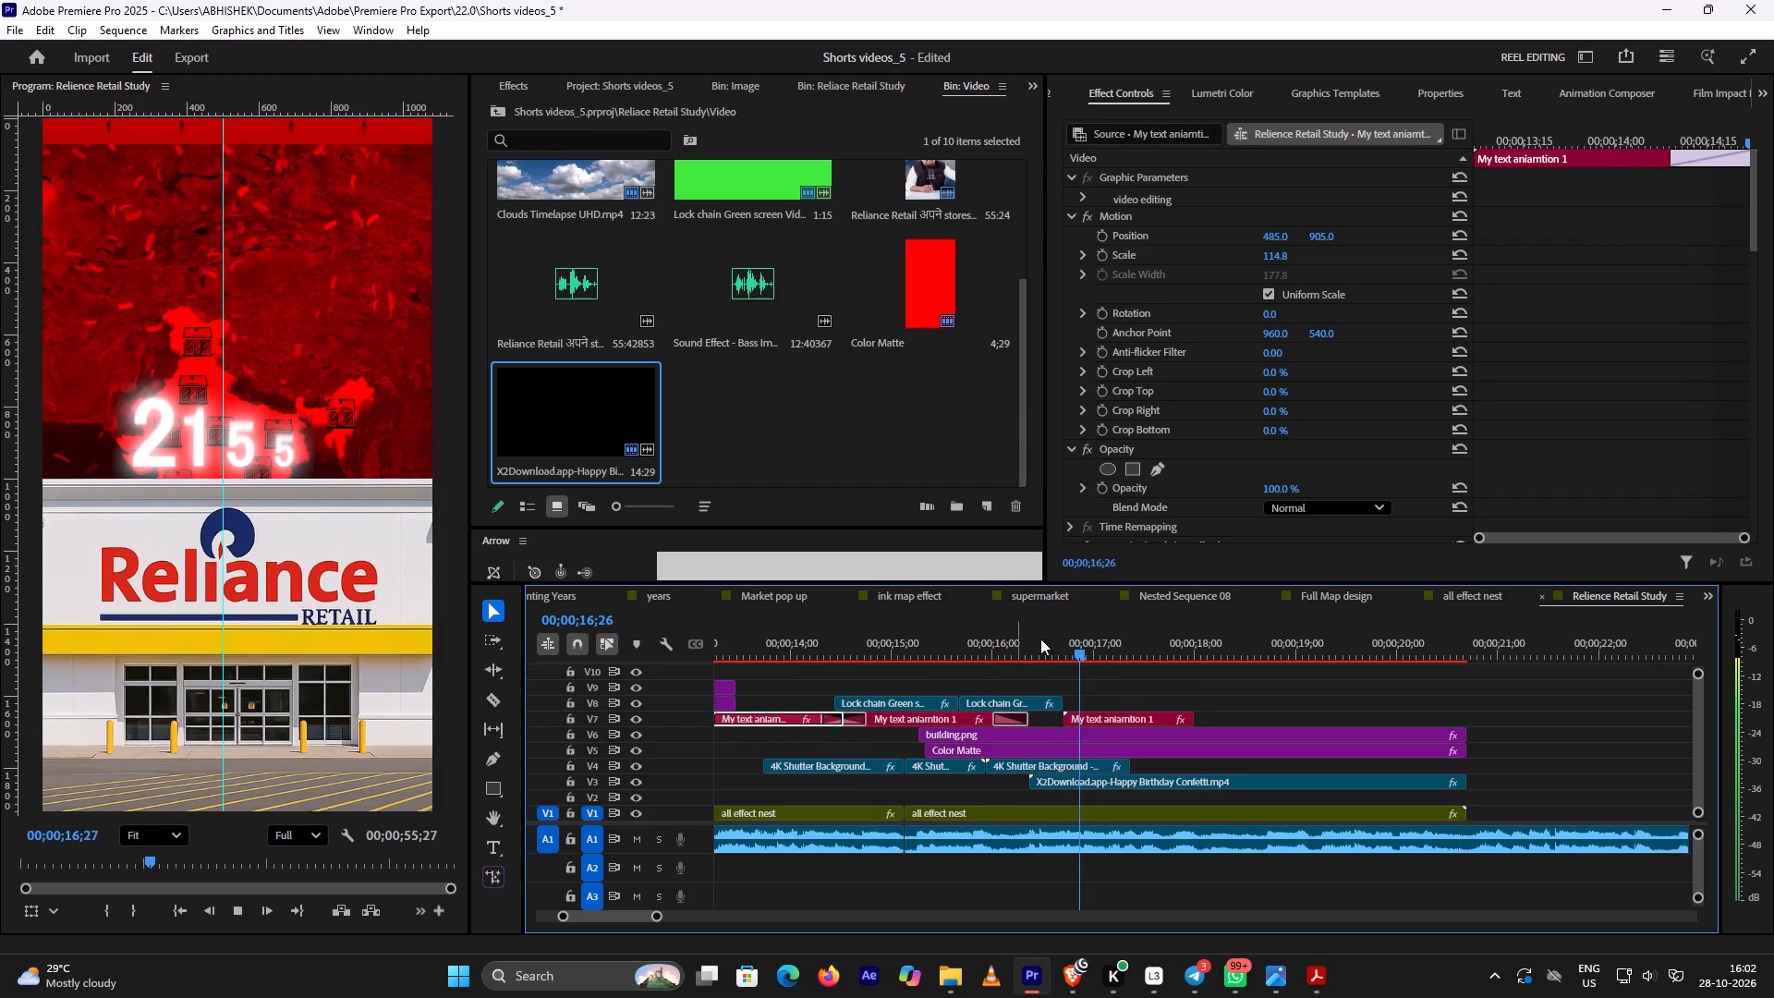
Move the duplicated 2155 clip earlier on V7 to start with the confetti clip at about 00;00;16;11, and play back its entrance.
{"action": "left_click_drag", "start_coordinate": [1120, 712], "coordinate": [1093, 711]}
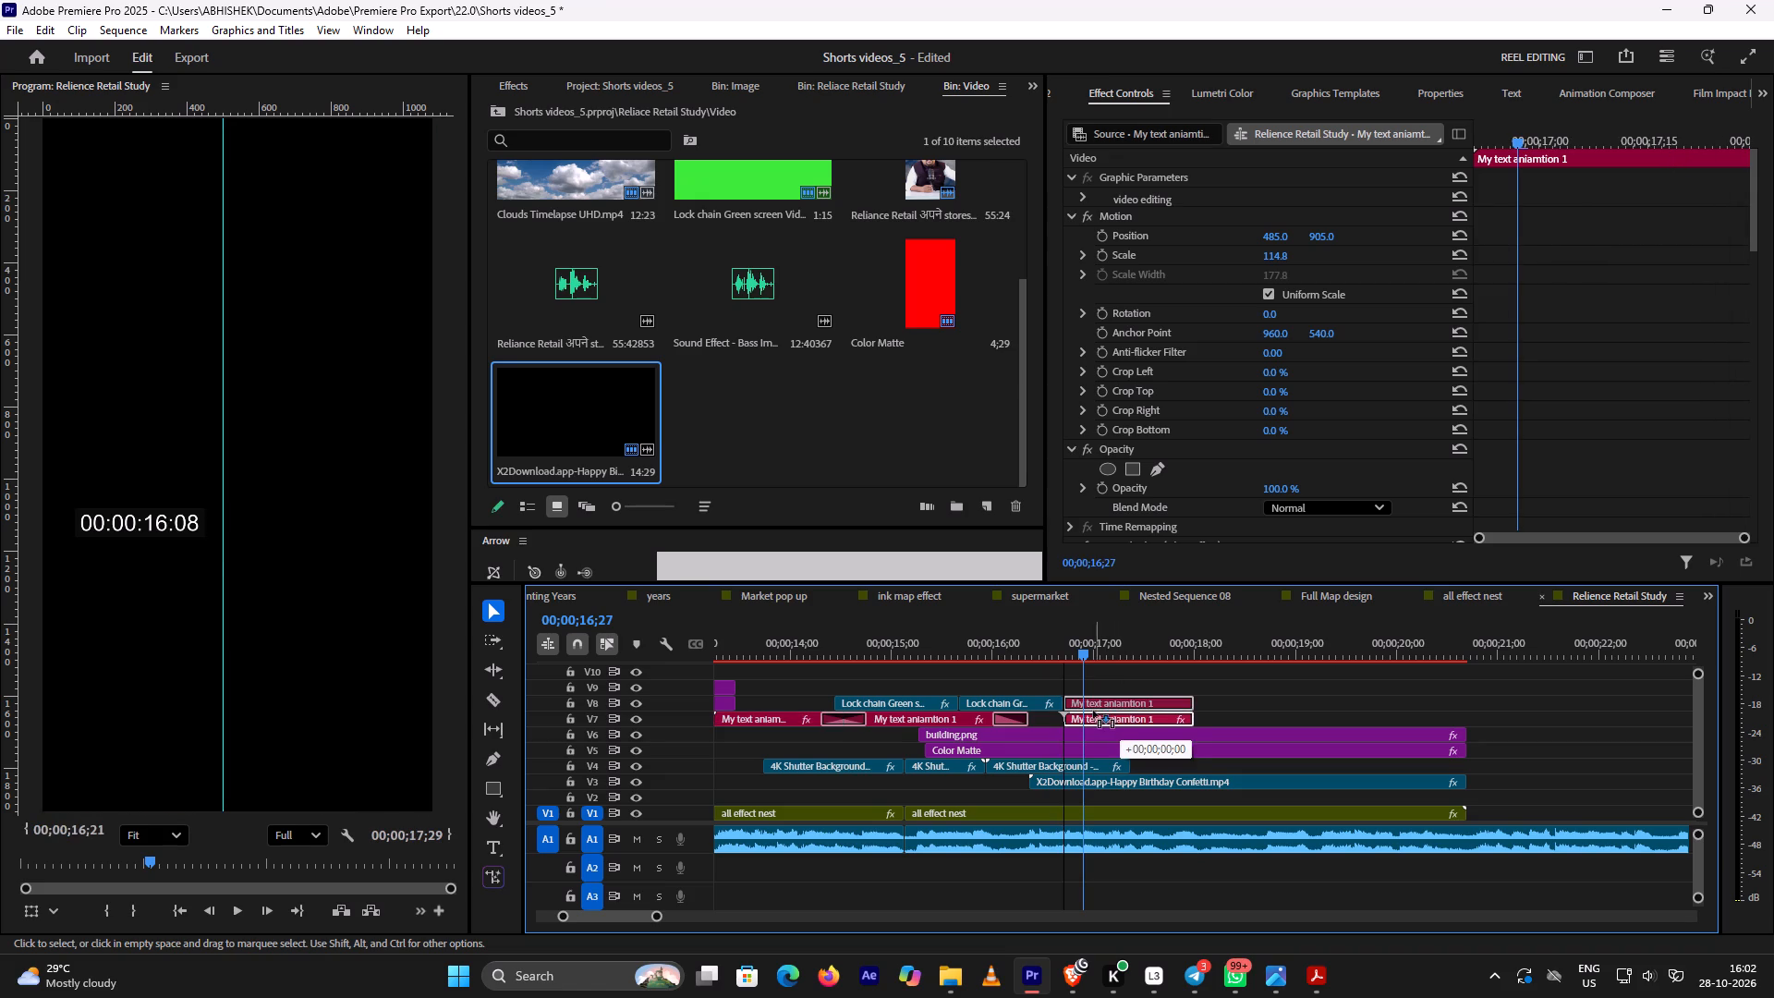
{"action": "left_click_drag", "start_coordinate": [1093, 711], "coordinate": [1087, 713]}
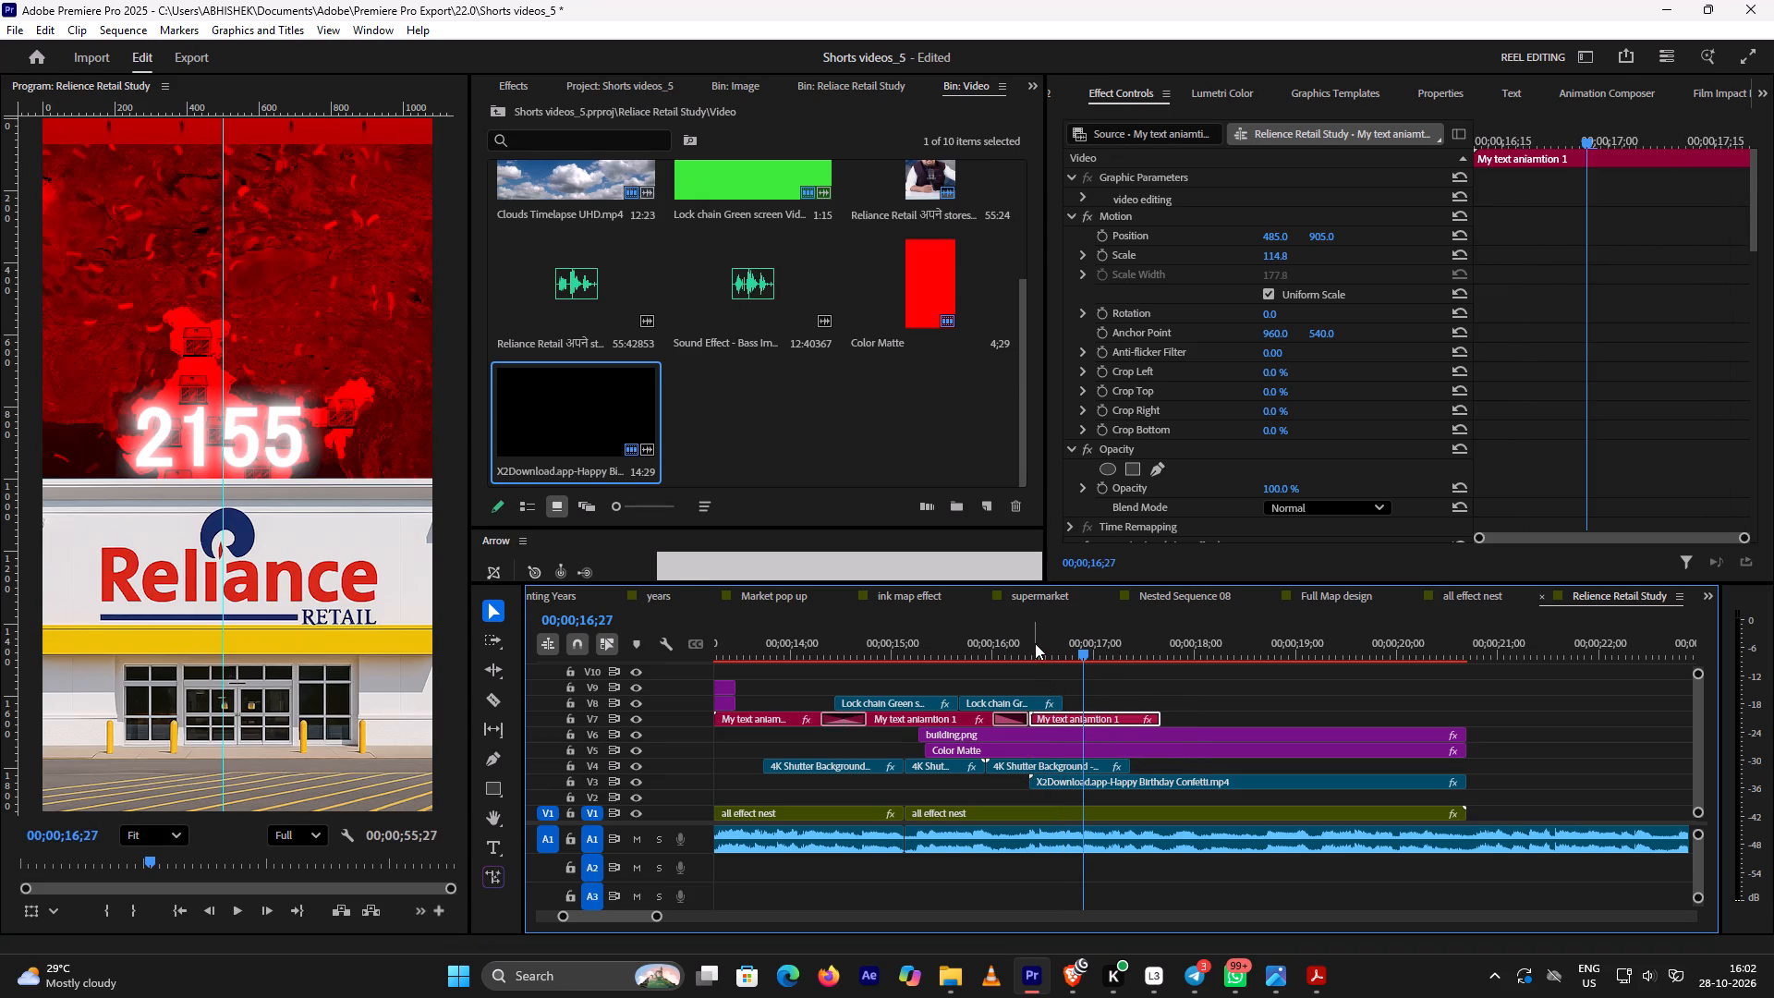
{"action": "left_click", "coordinate": [1027, 640]}
{"action": "key", "text": "space"}
{"action": "key", "text": "space"}
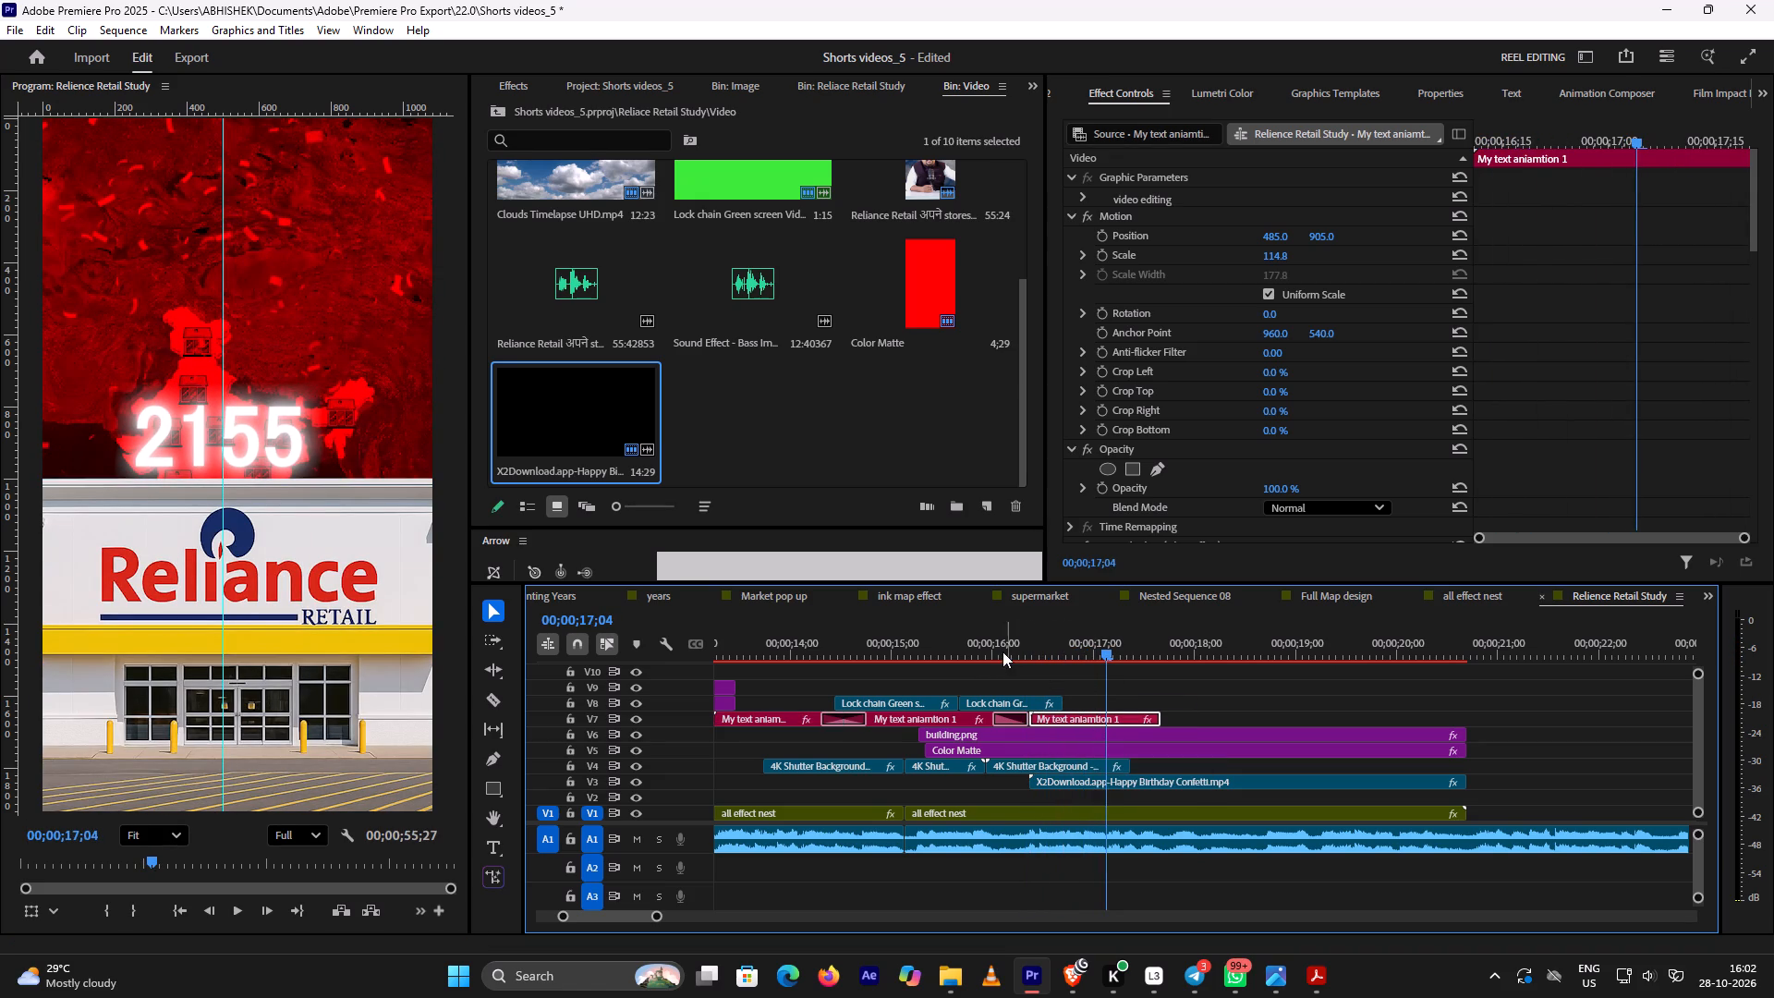
{"action": "left_click", "coordinate": [981, 640]}
{"action": "key", "text": "space"}
{"action": "key", "text": "space"}
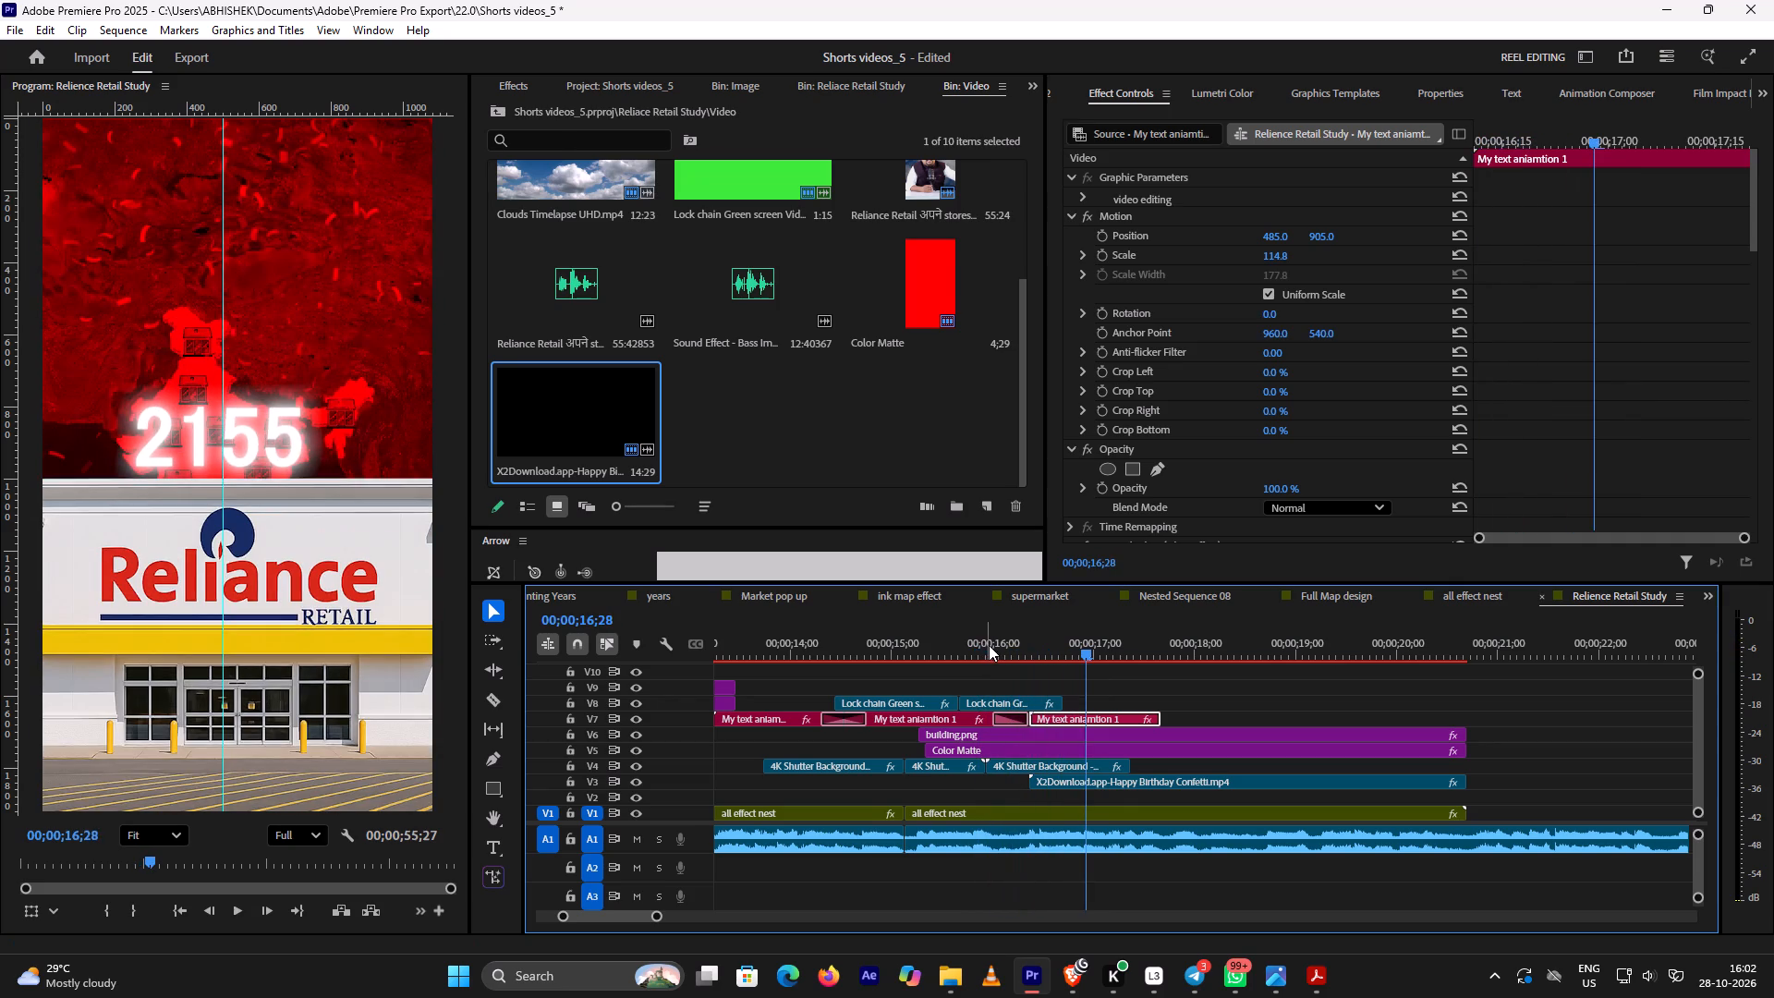
{"action": "left_click", "coordinate": [989, 645]}
{"action": "key", "text": "space"}
{"action": "key", "text": "space"}
{"action": "key", "text": "space"}
{"action": "key", "text": "space"}
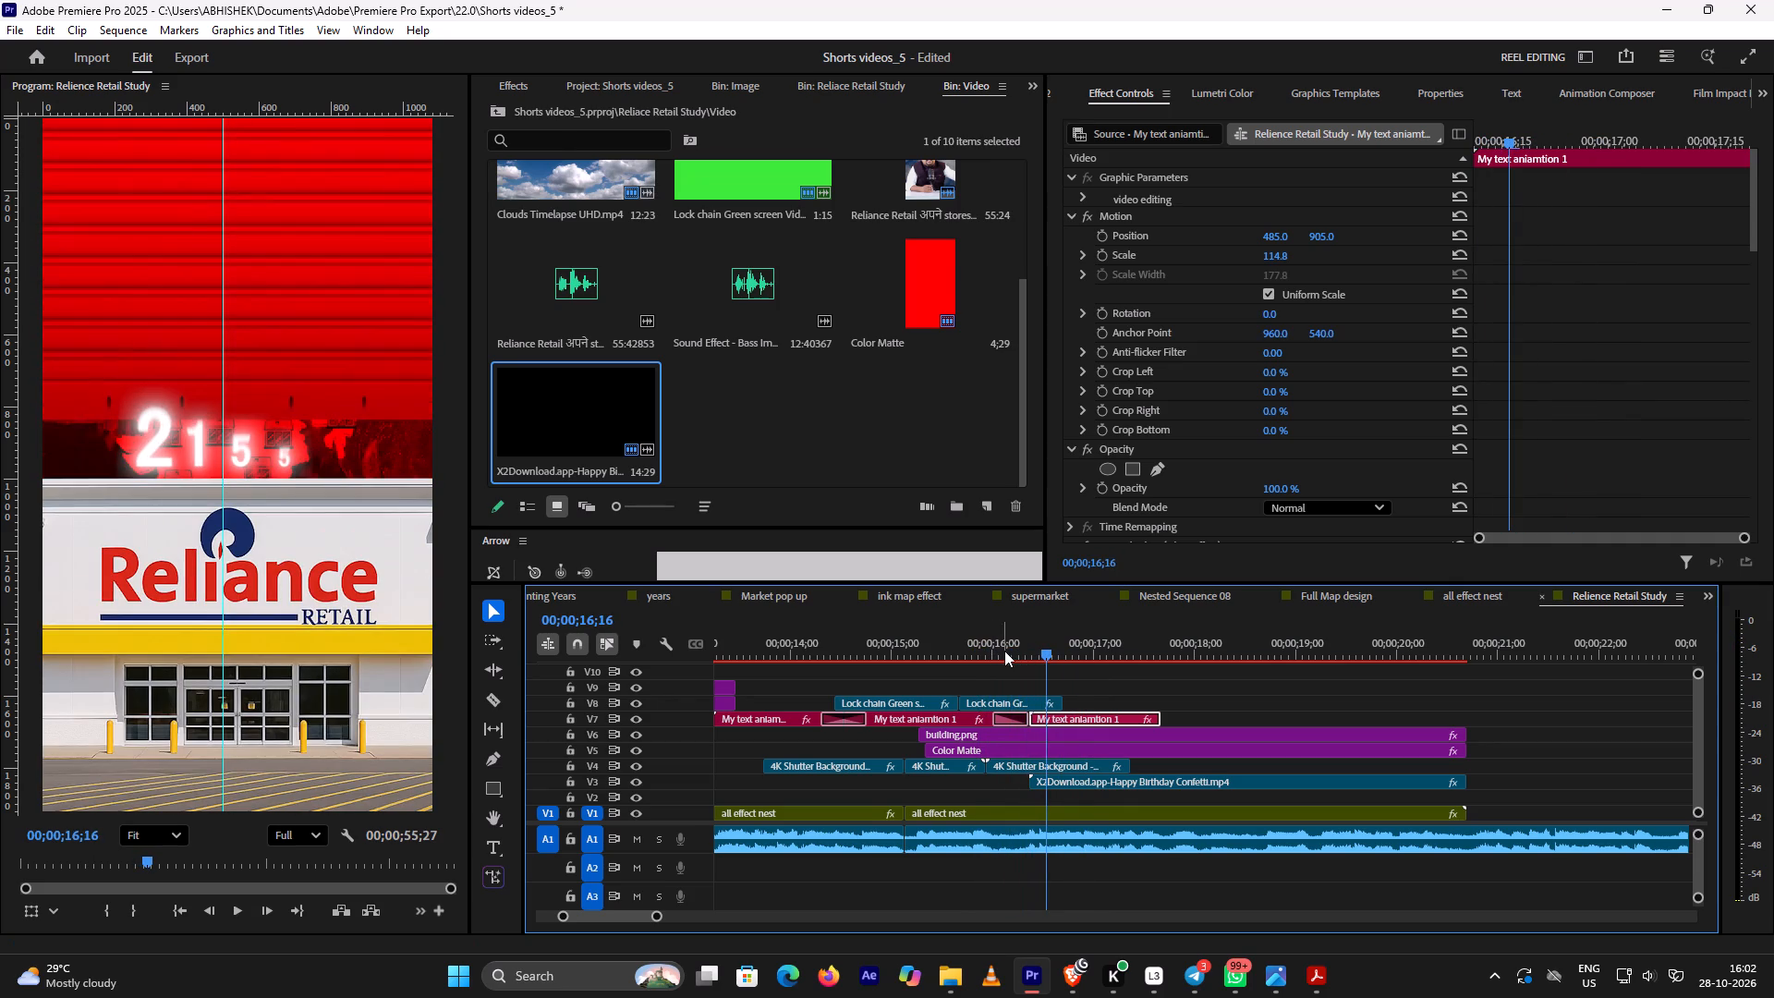
Nudge the duplicated 2155 clip one frame later to start at about 00;00;16;12, and check it against the opening shutter.
{"action": "left_click", "coordinate": [1063, 717]}
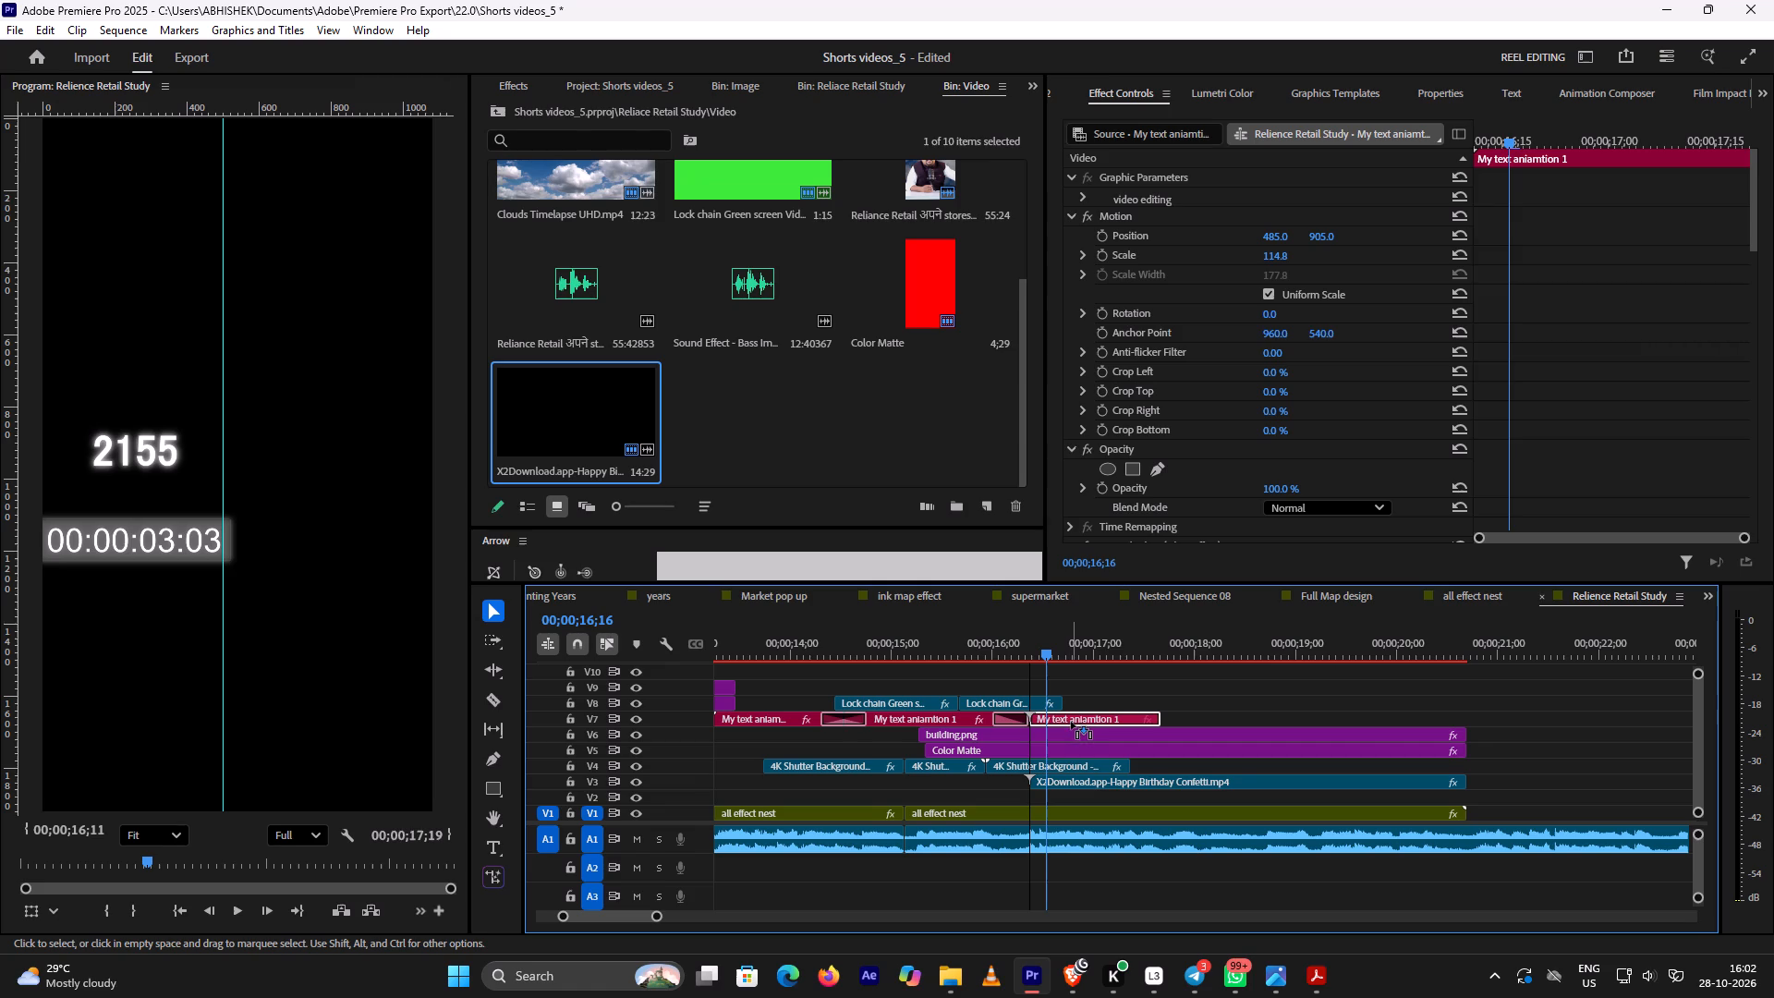
{"action": "scroll", "coordinate": [1069, 709], "scroll_direction": "up", "scroll_amount": 13, "text": "alt"}
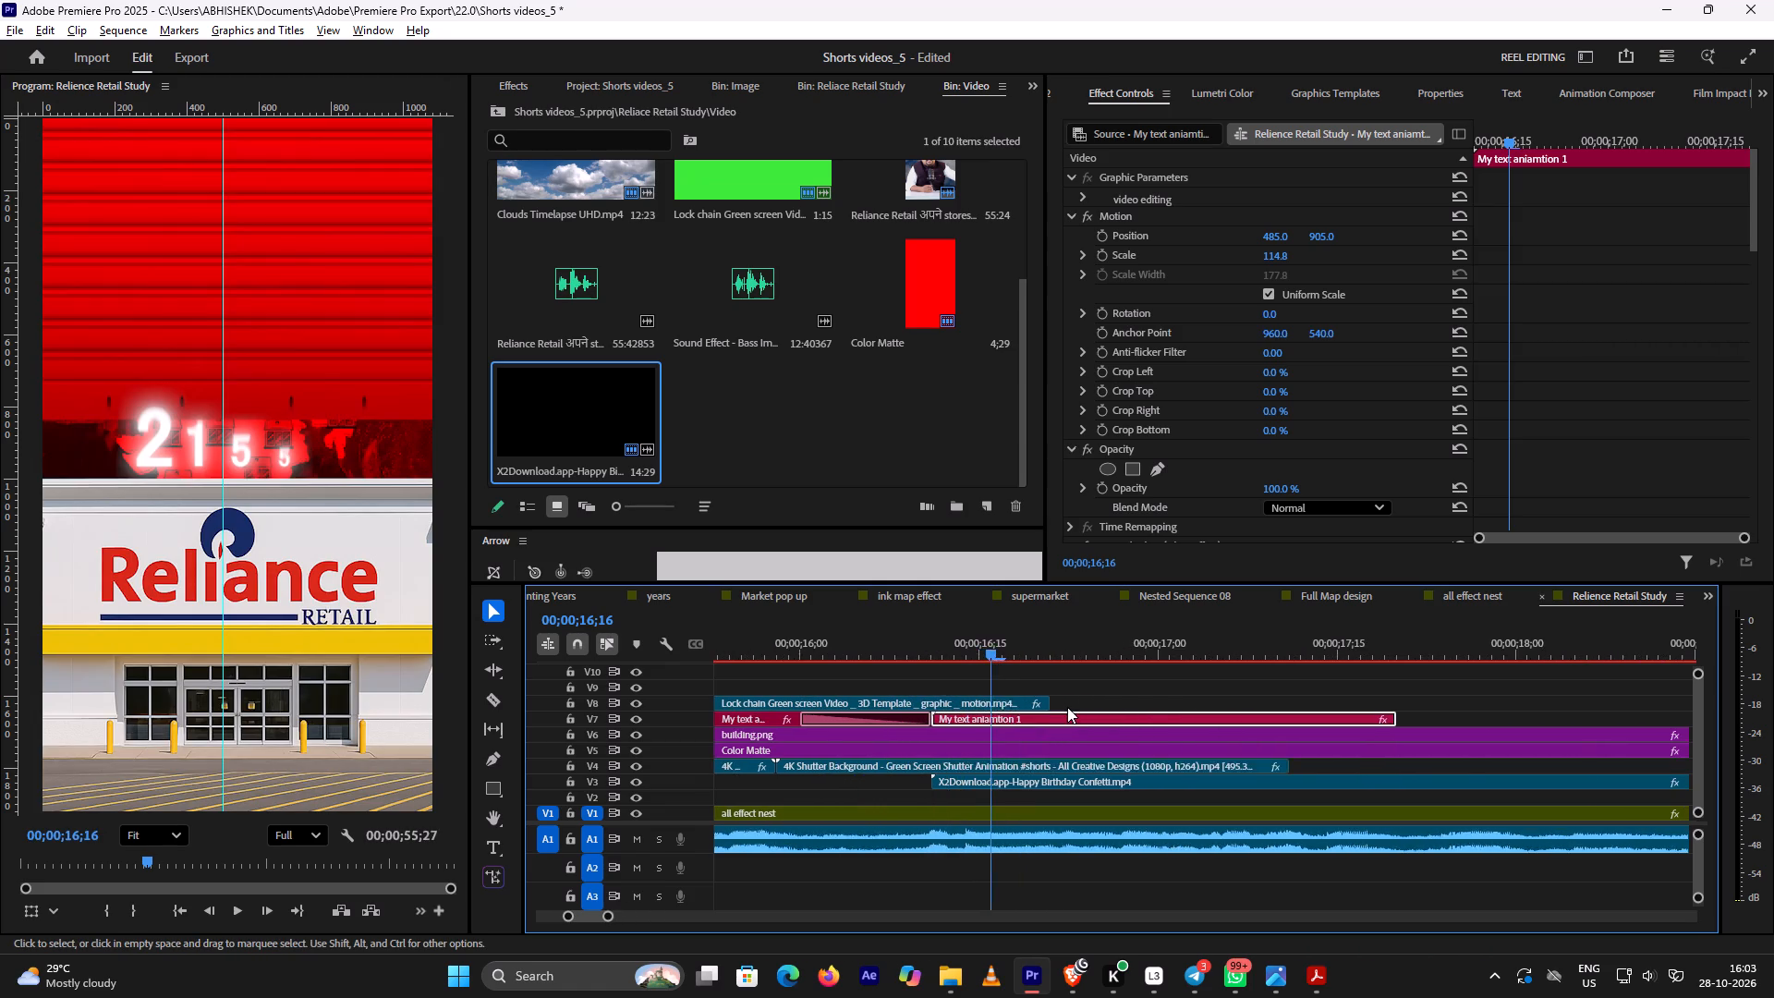
{"action": "scroll", "coordinate": [1067, 707], "scroll_direction": "up", "scroll_amount": 5, "text": "alt"}
{"action": "left_click_drag", "start_coordinate": [903, 715], "coordinate": [913, 718]}
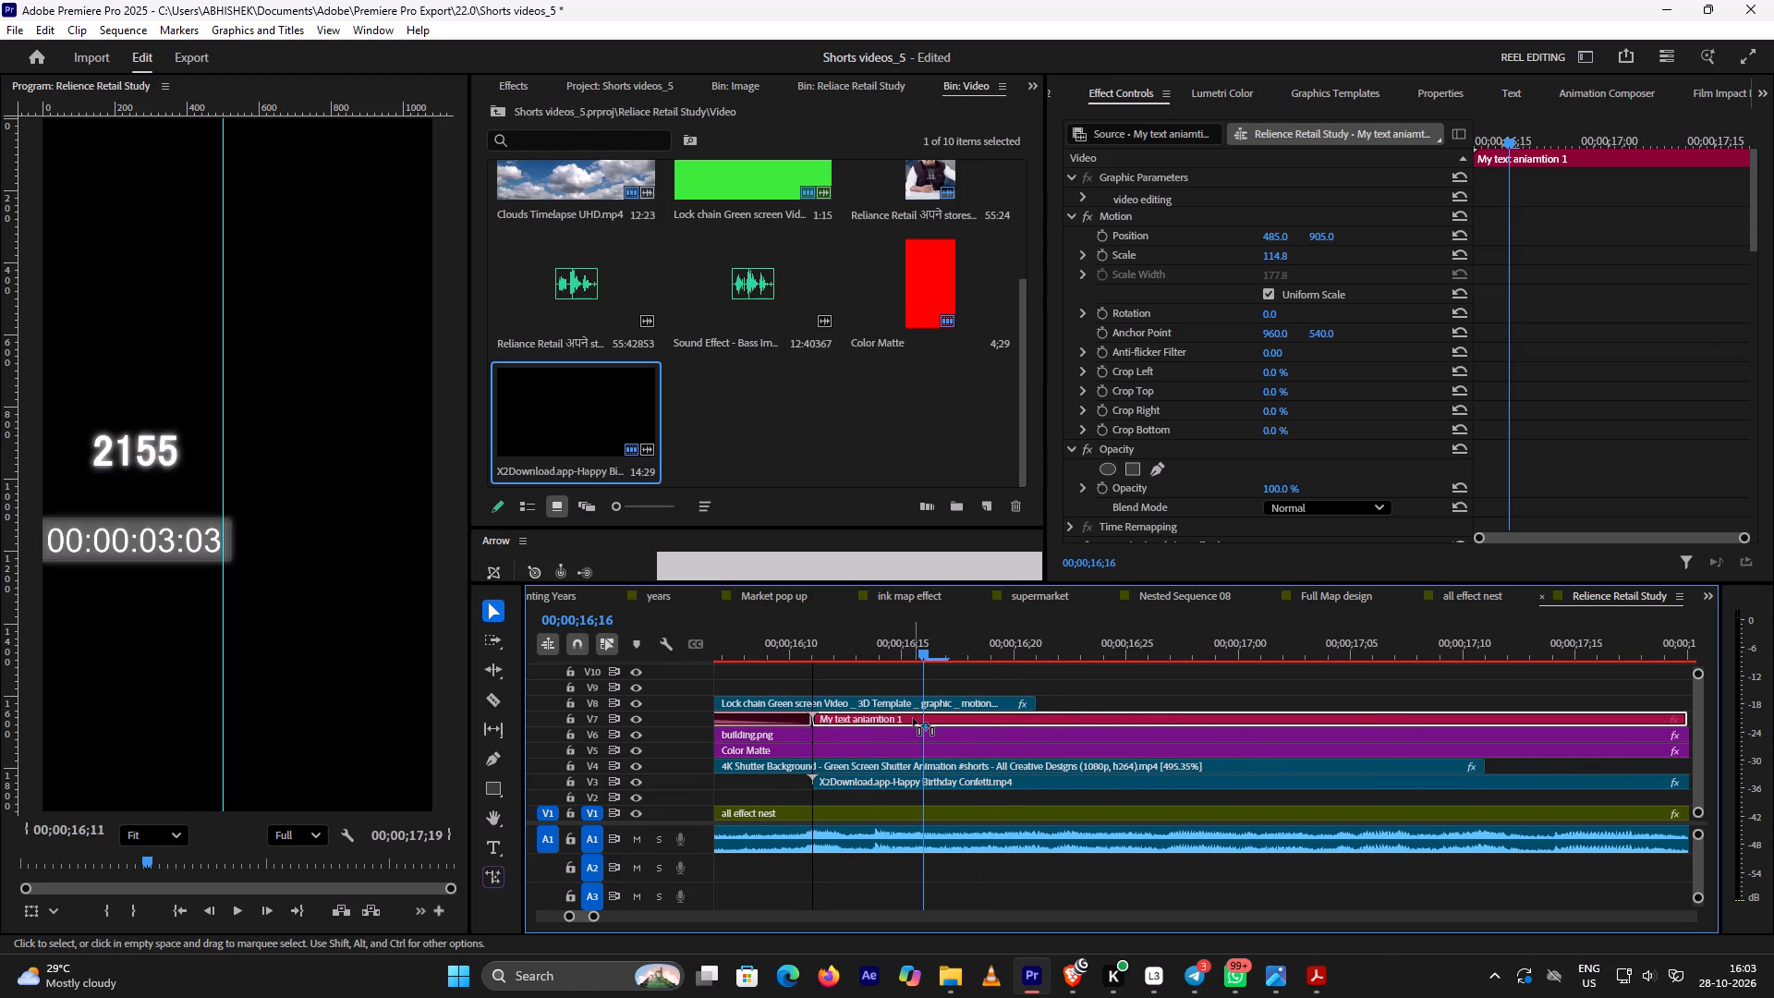
{"action": "left_click_drag", "start_coordinate": [913, 718], "coordinate": [918, 720]}
{"action": "left_click", "coordinate": [855, 643]}
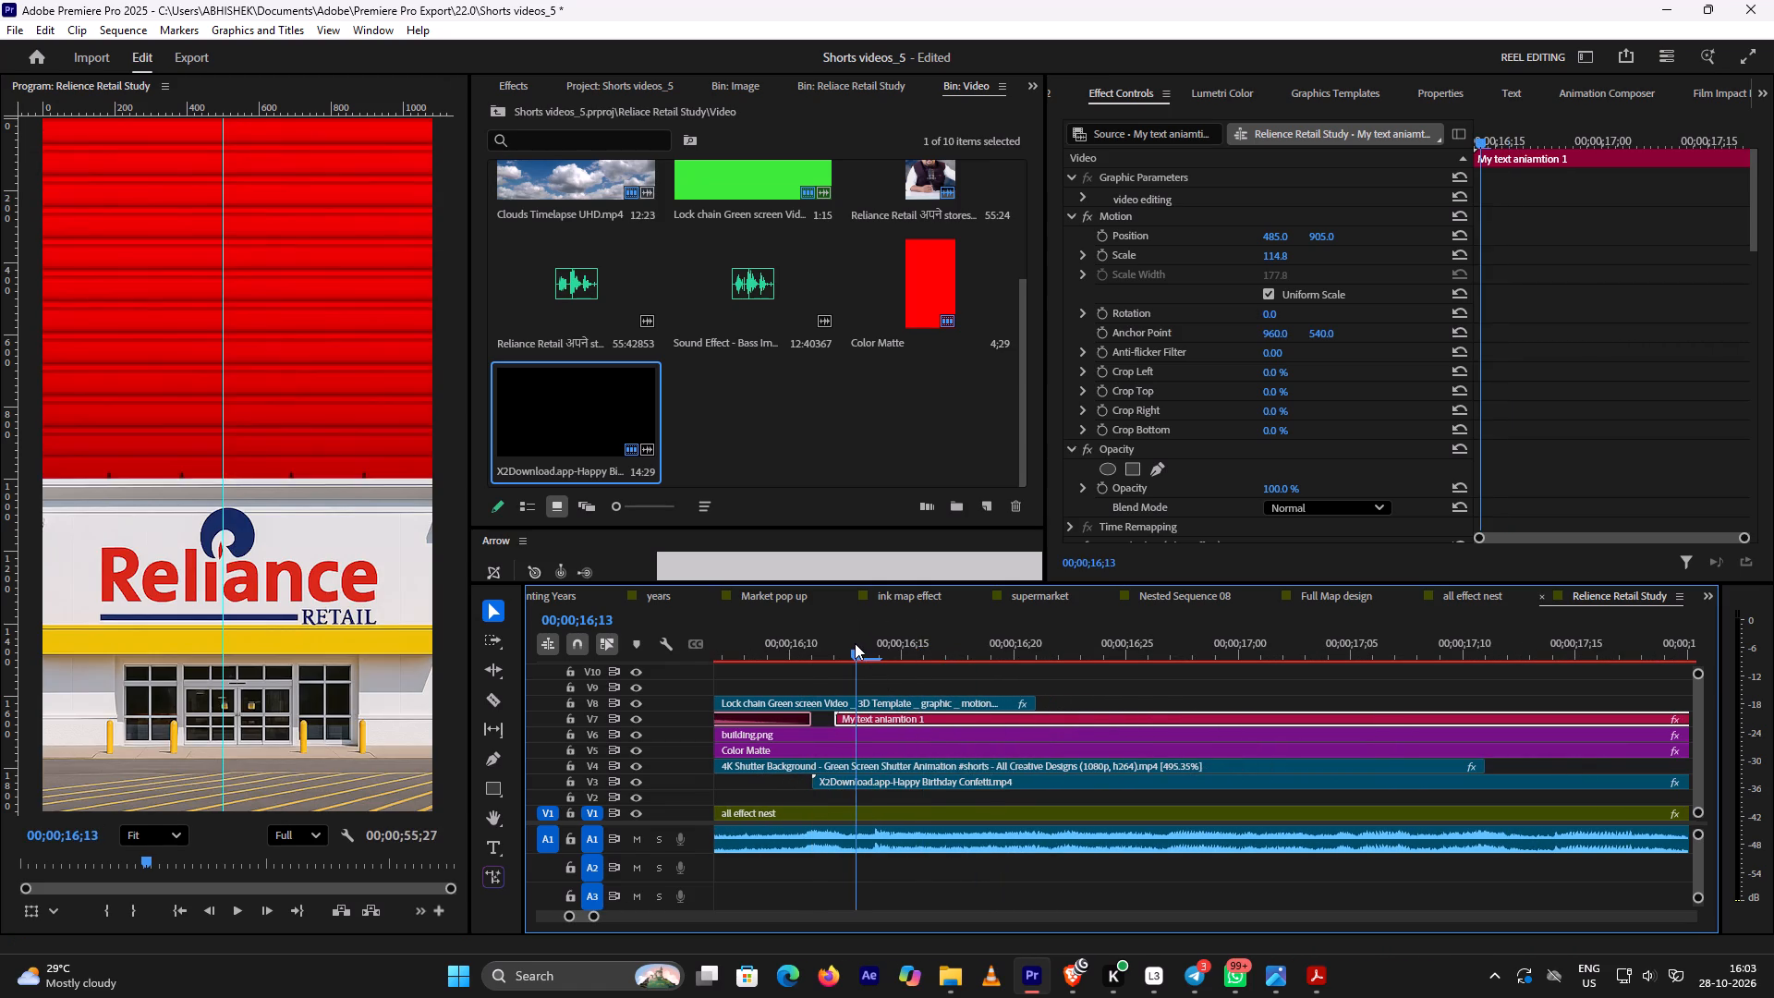
{"action": "key", "text": "space"}
{"action": "key", "text": "space"}
{"action": "left_click", "coordinate": [864, 643]}
{"action": "left_click_drag", "start_coordinate": [859, 652], "coordinate": [889, 656]}
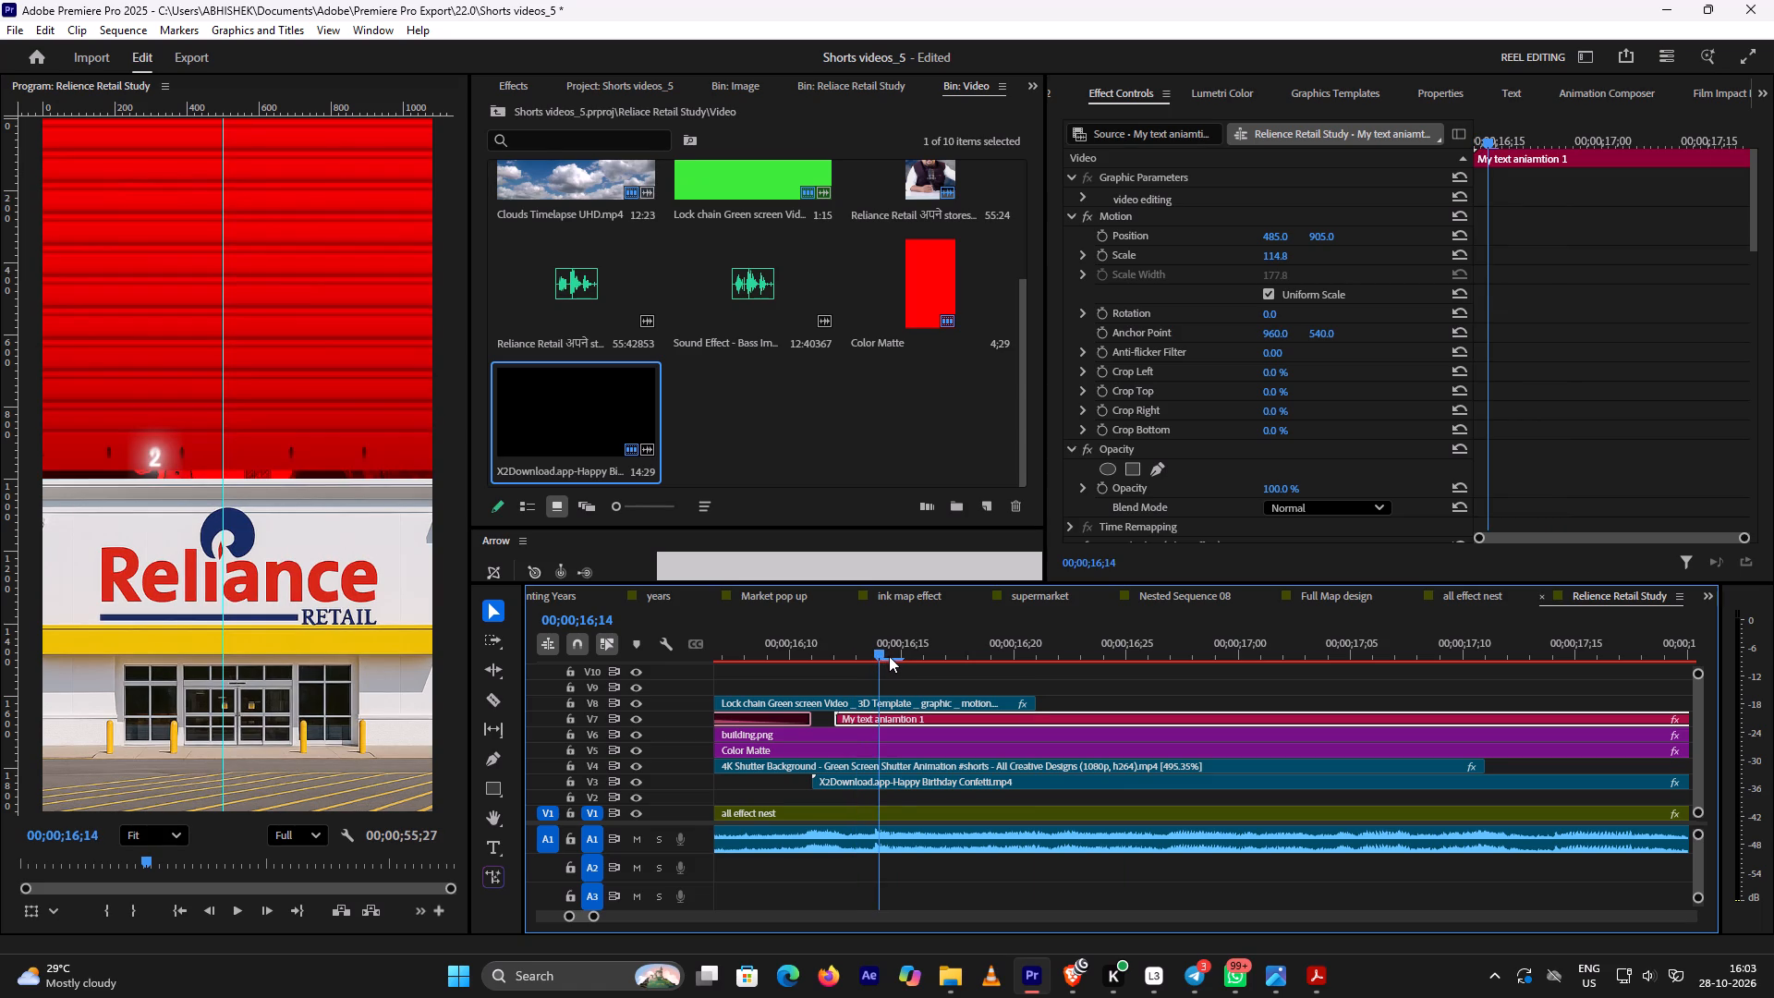
{"action": "left_click_drag", "start_coordinate": [889, 656], "coordinate": [898, 658]}
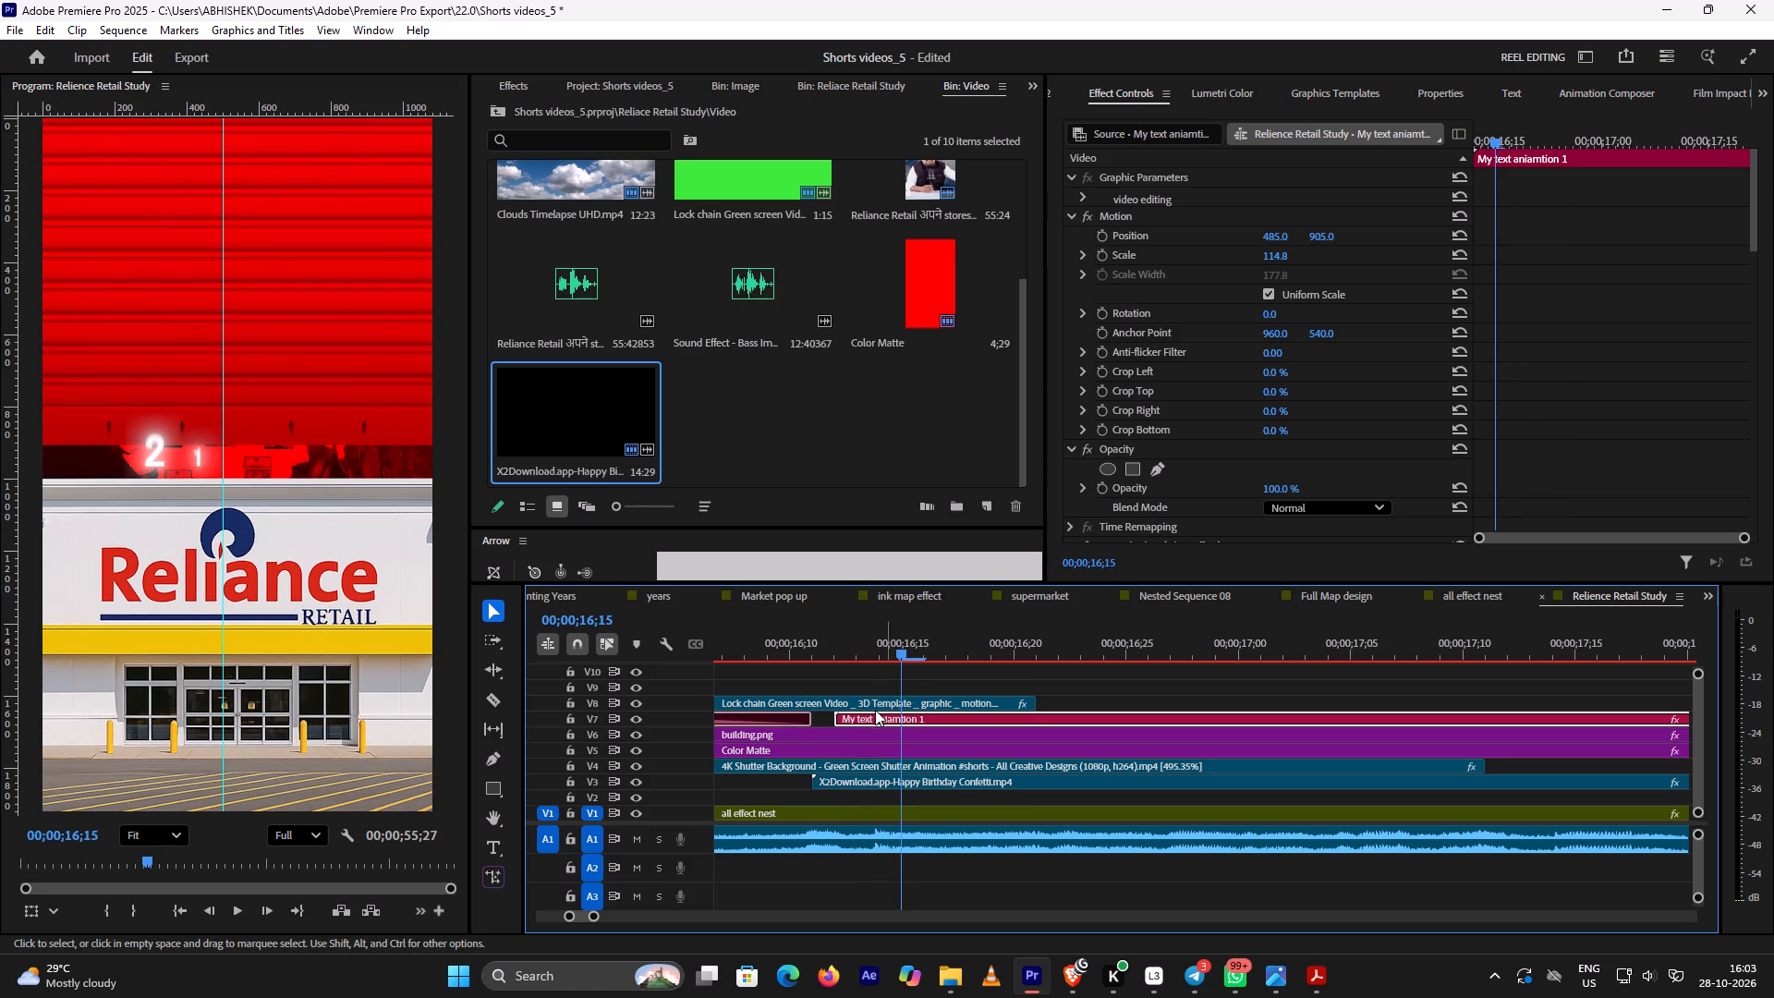
Nudge the duplicated 2155 clip another frame later to start at about 00;00;16;13, and preview its entrance.
{"action": "left_click_drag", "start_coordinate": [855, 718], "coordinate": [868, 716]}
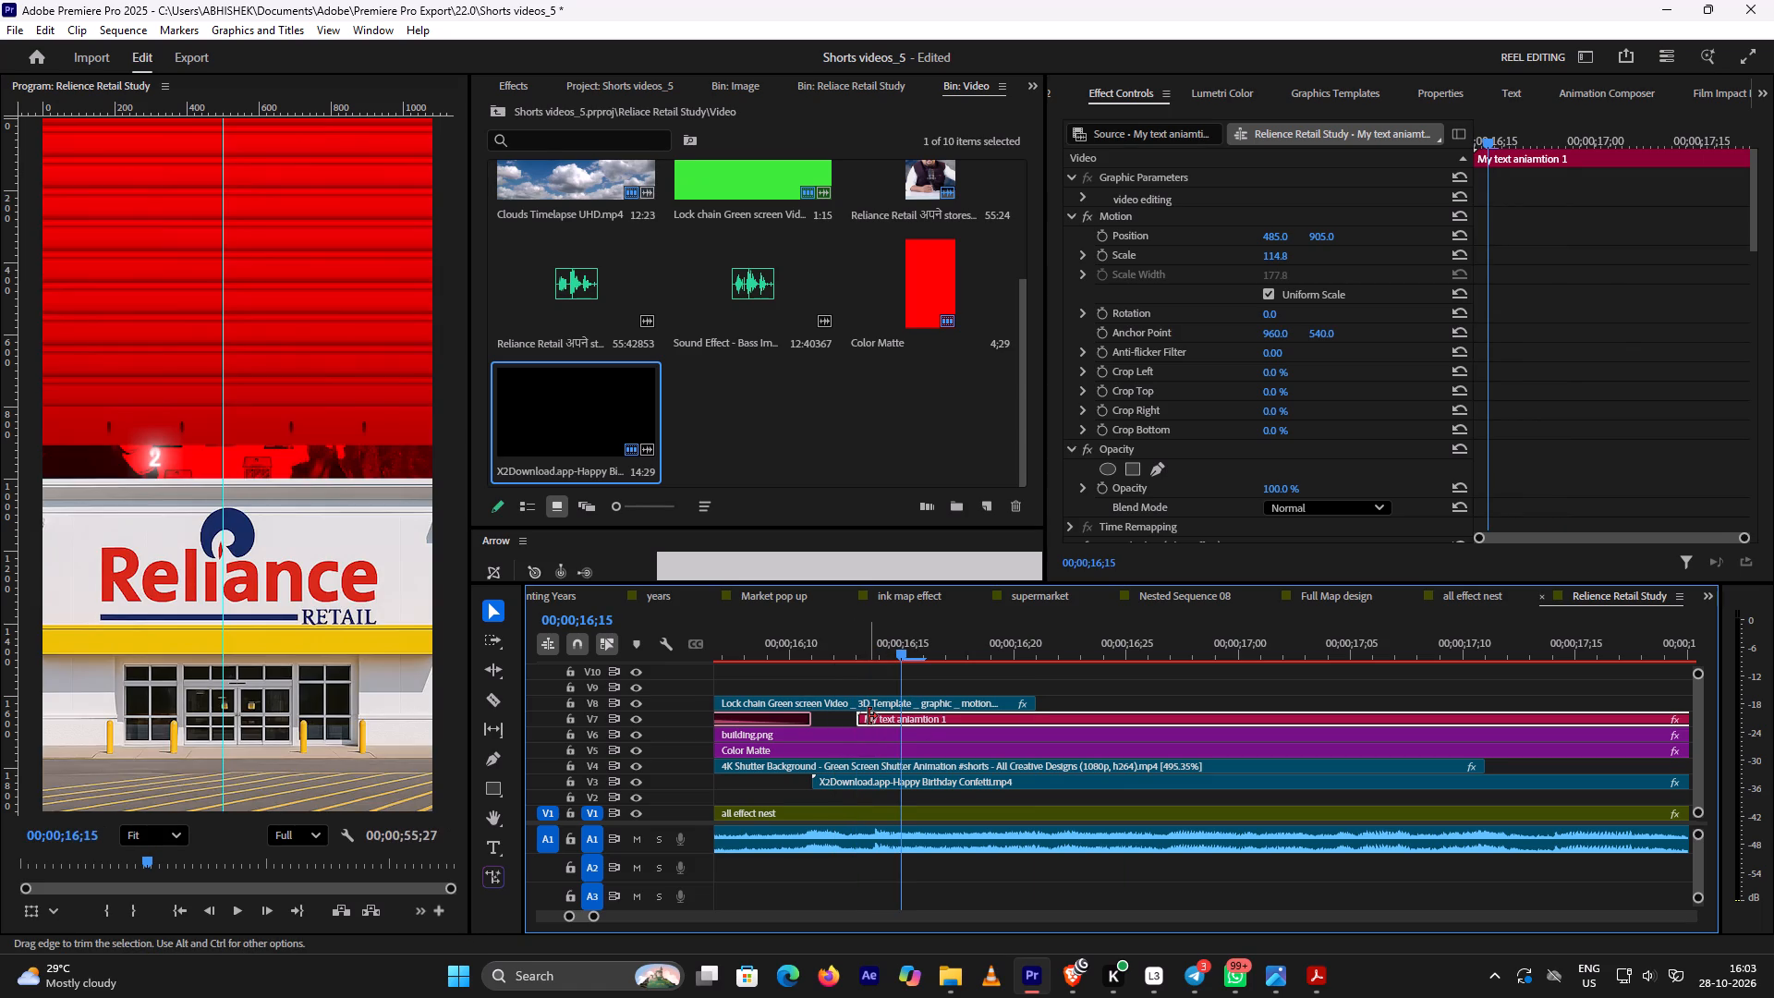
{"action": "left_click_drag", "start_coordinate": [902, 654], "coordinate": [869, 651]}
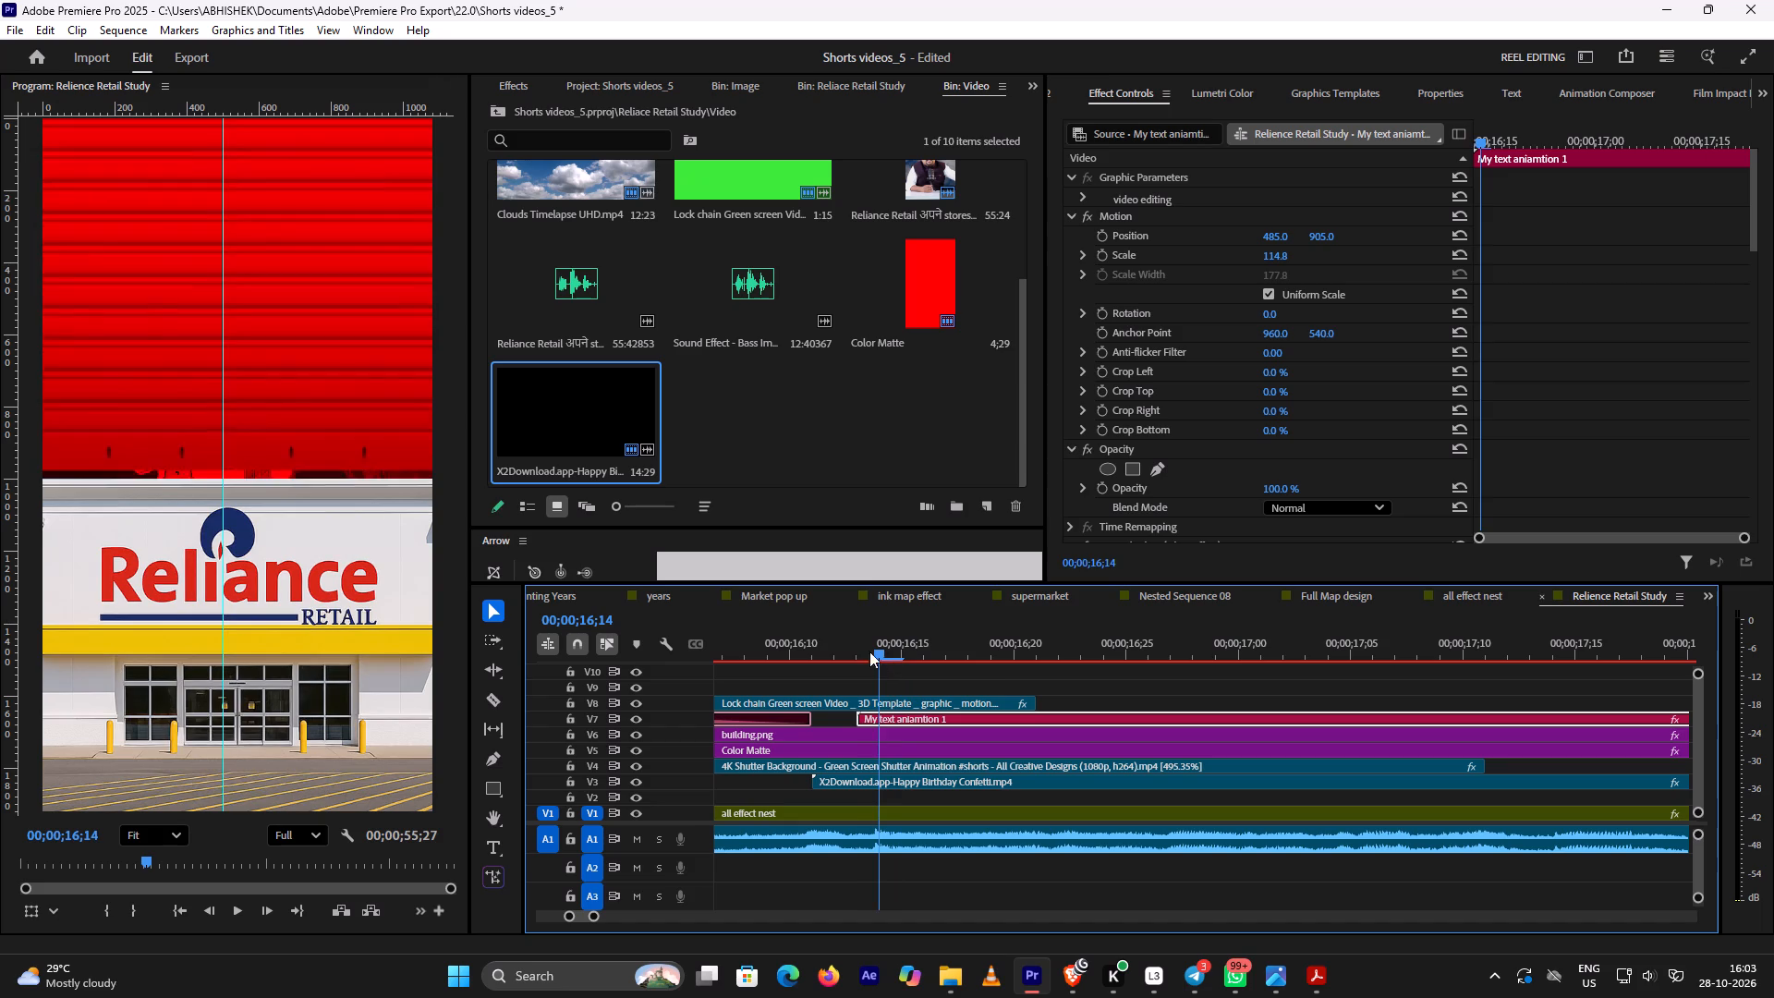
{"action": "left_click_drag", "start_coordinate": [869, 651], "coordinate": [982, 669]}
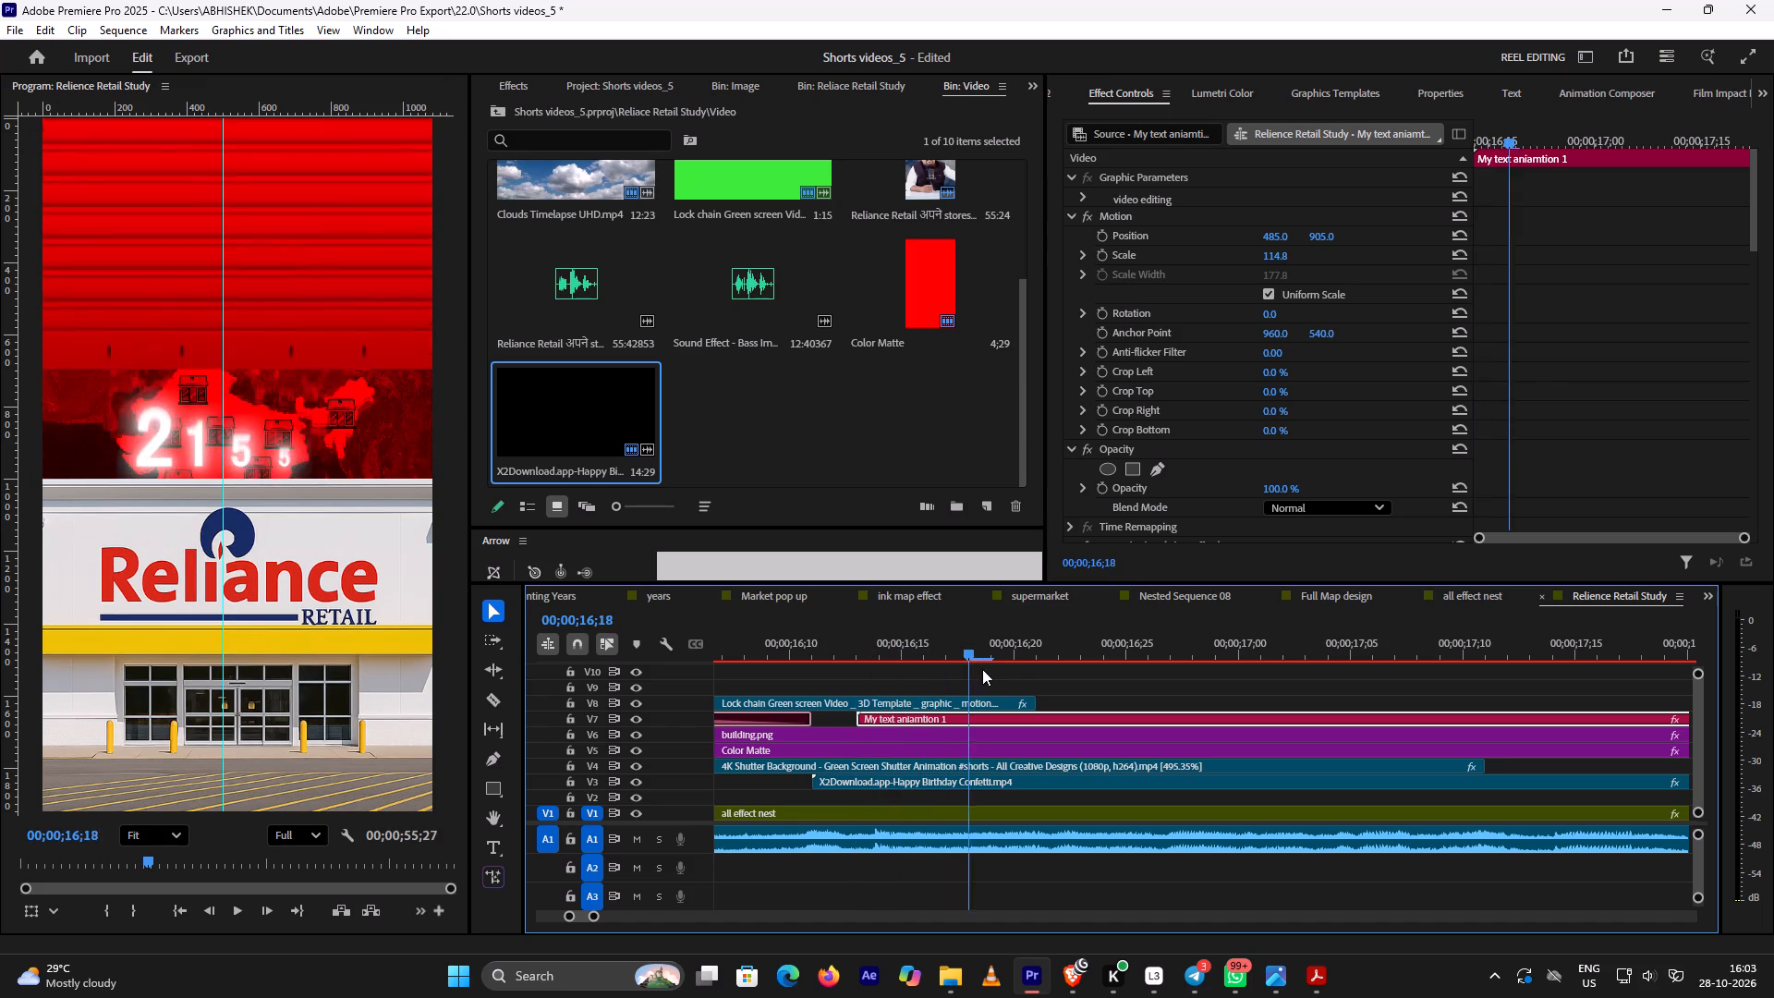
{"action": "left_click_drag", "start_coordinate": [982, 669], "coordinate": [1113, 672]}
{"action": "left_click", "coordinate": [1125, 714]}
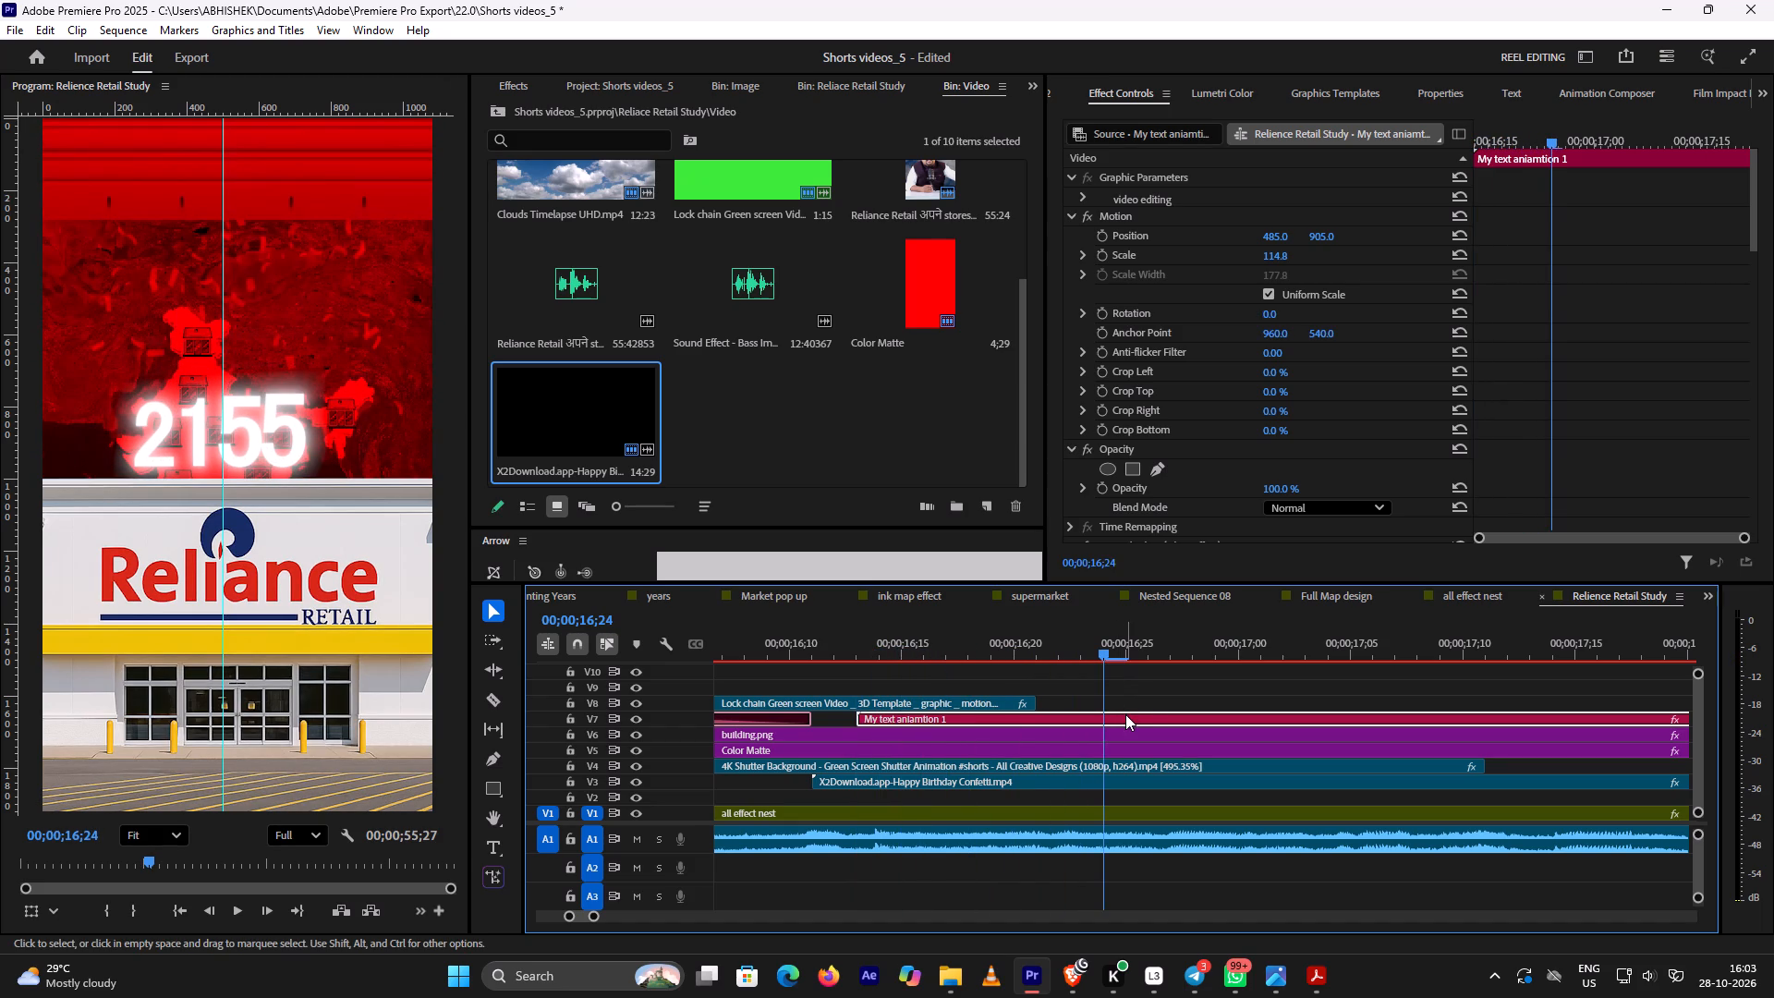
{"action": "key", "text": "space"}
{"action": "key", "text": "space"}
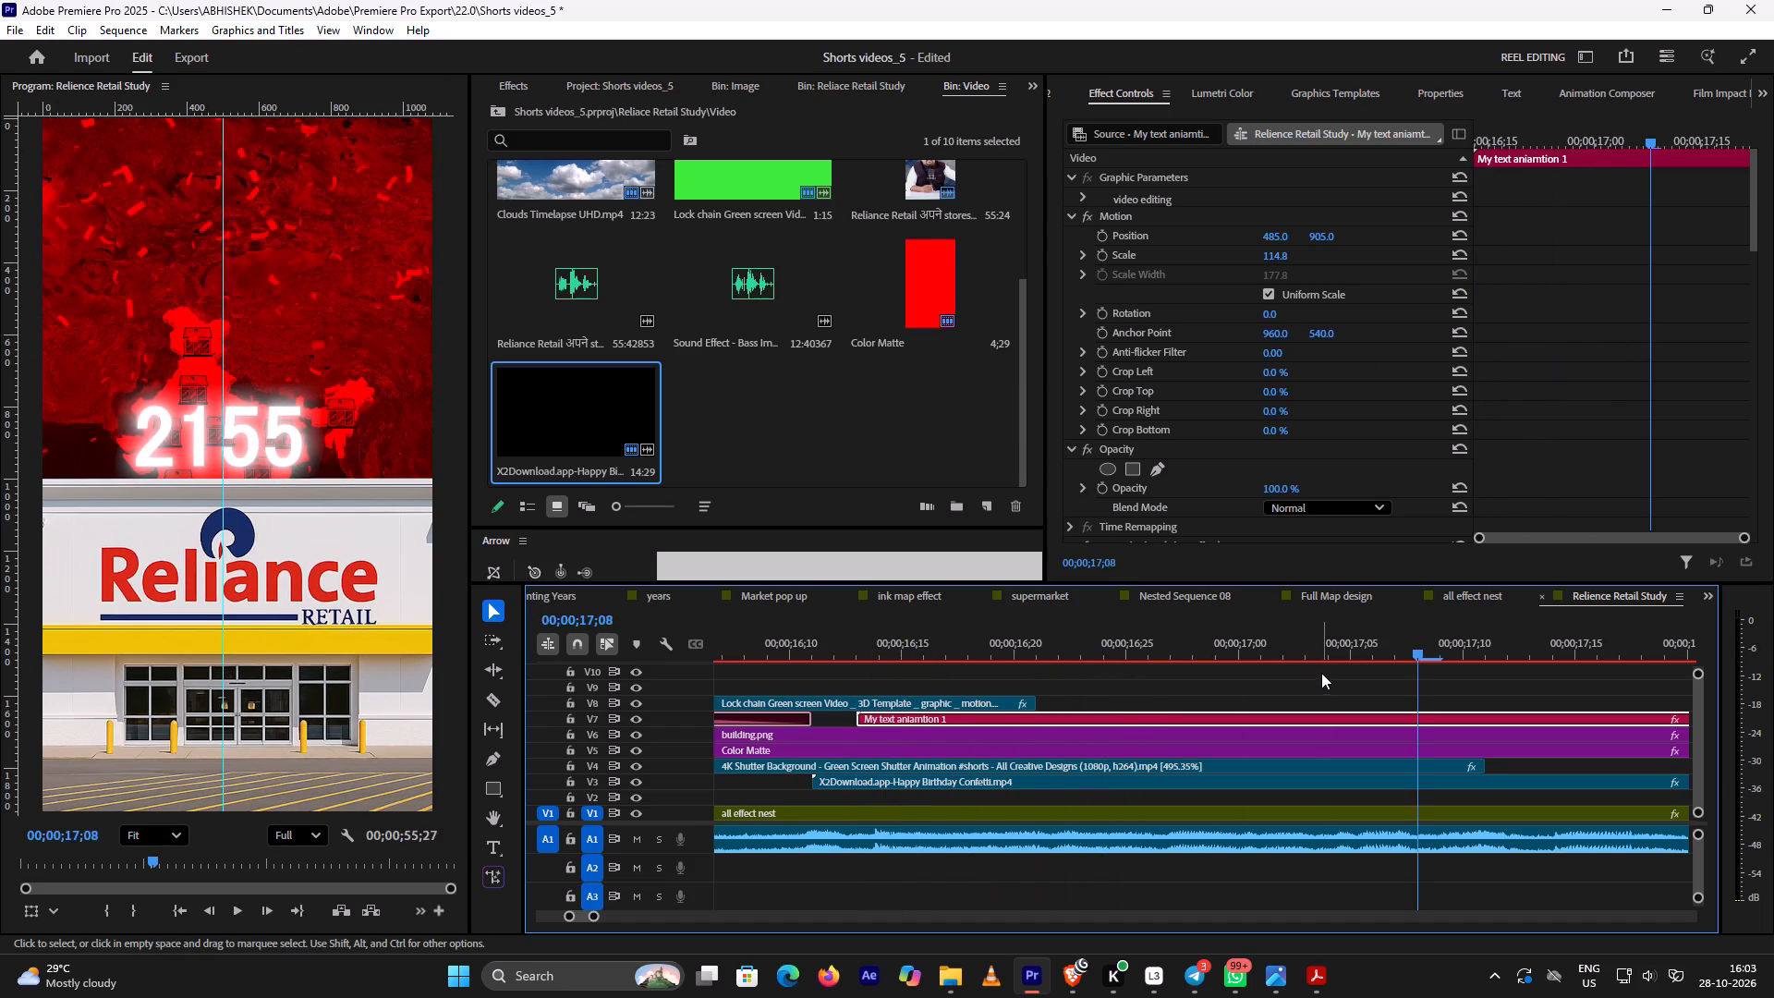
Lower the duplicated 2155 text over the building by setting its vertical position to 926.
{"action": "left_click_drag", "start_coordinate": [1325, 238], "coordinate": [1335, 238]}
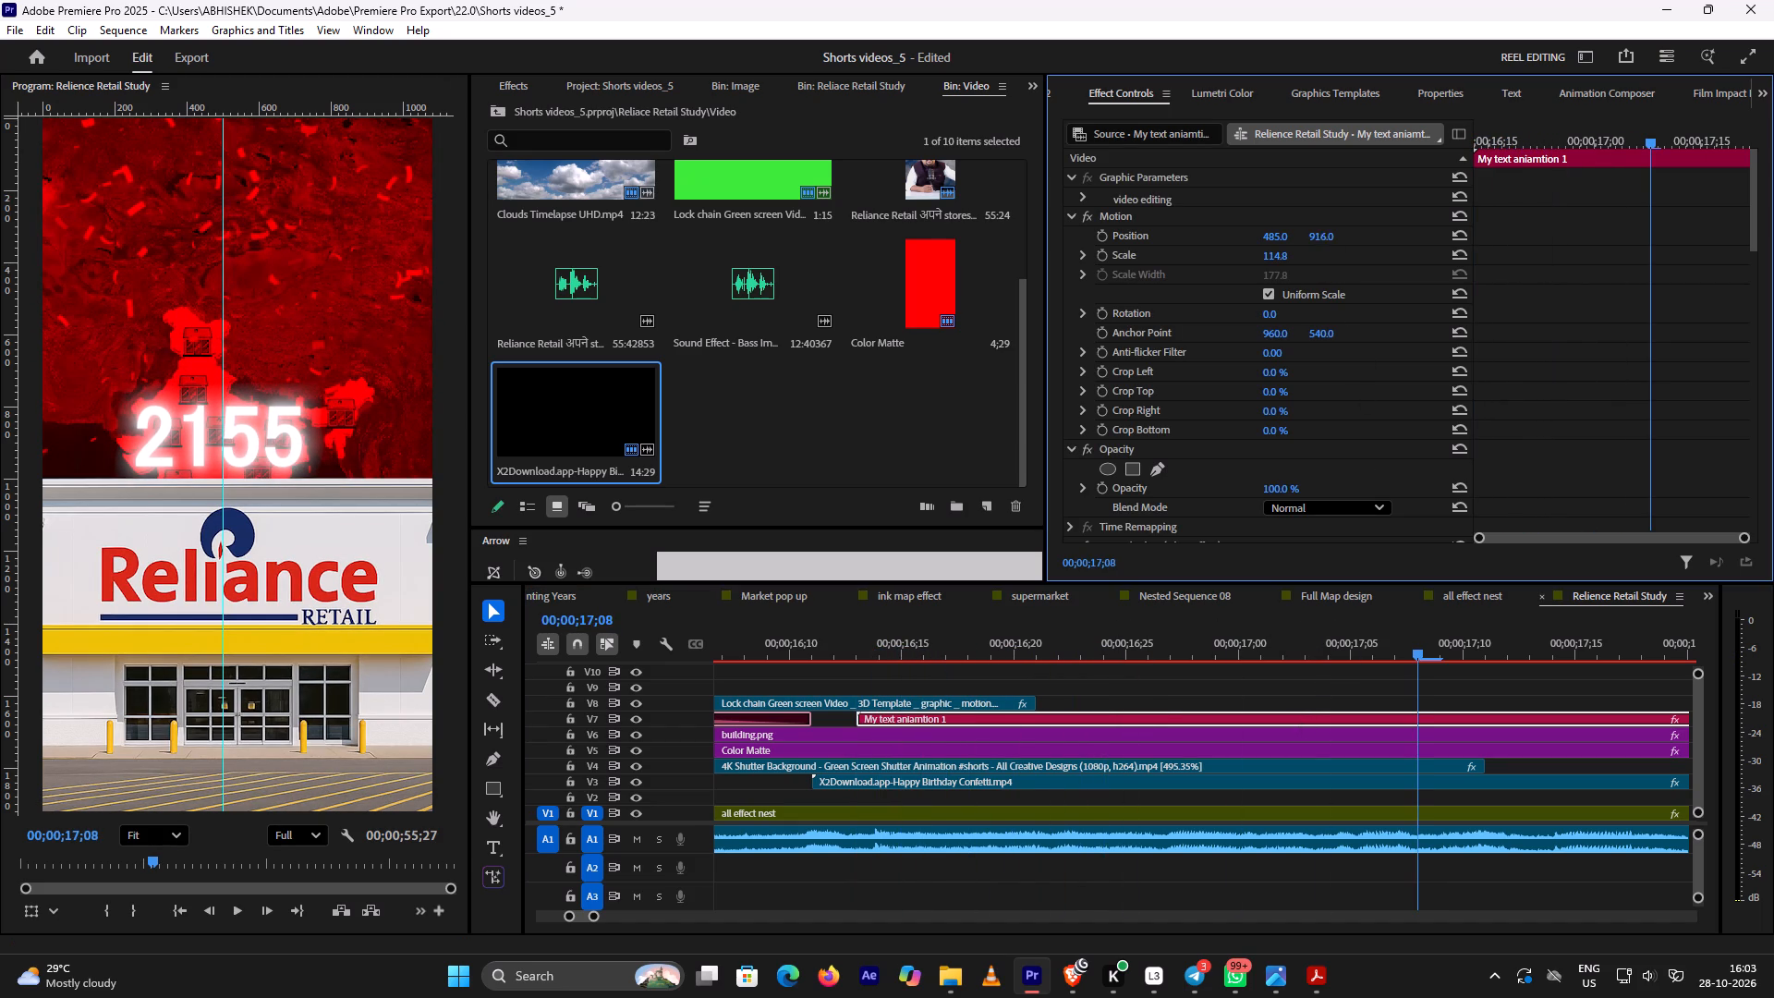
{"action": "left_click_drag", "start_coordinate": [1335, 238], "coordinate": [1347, 240]}
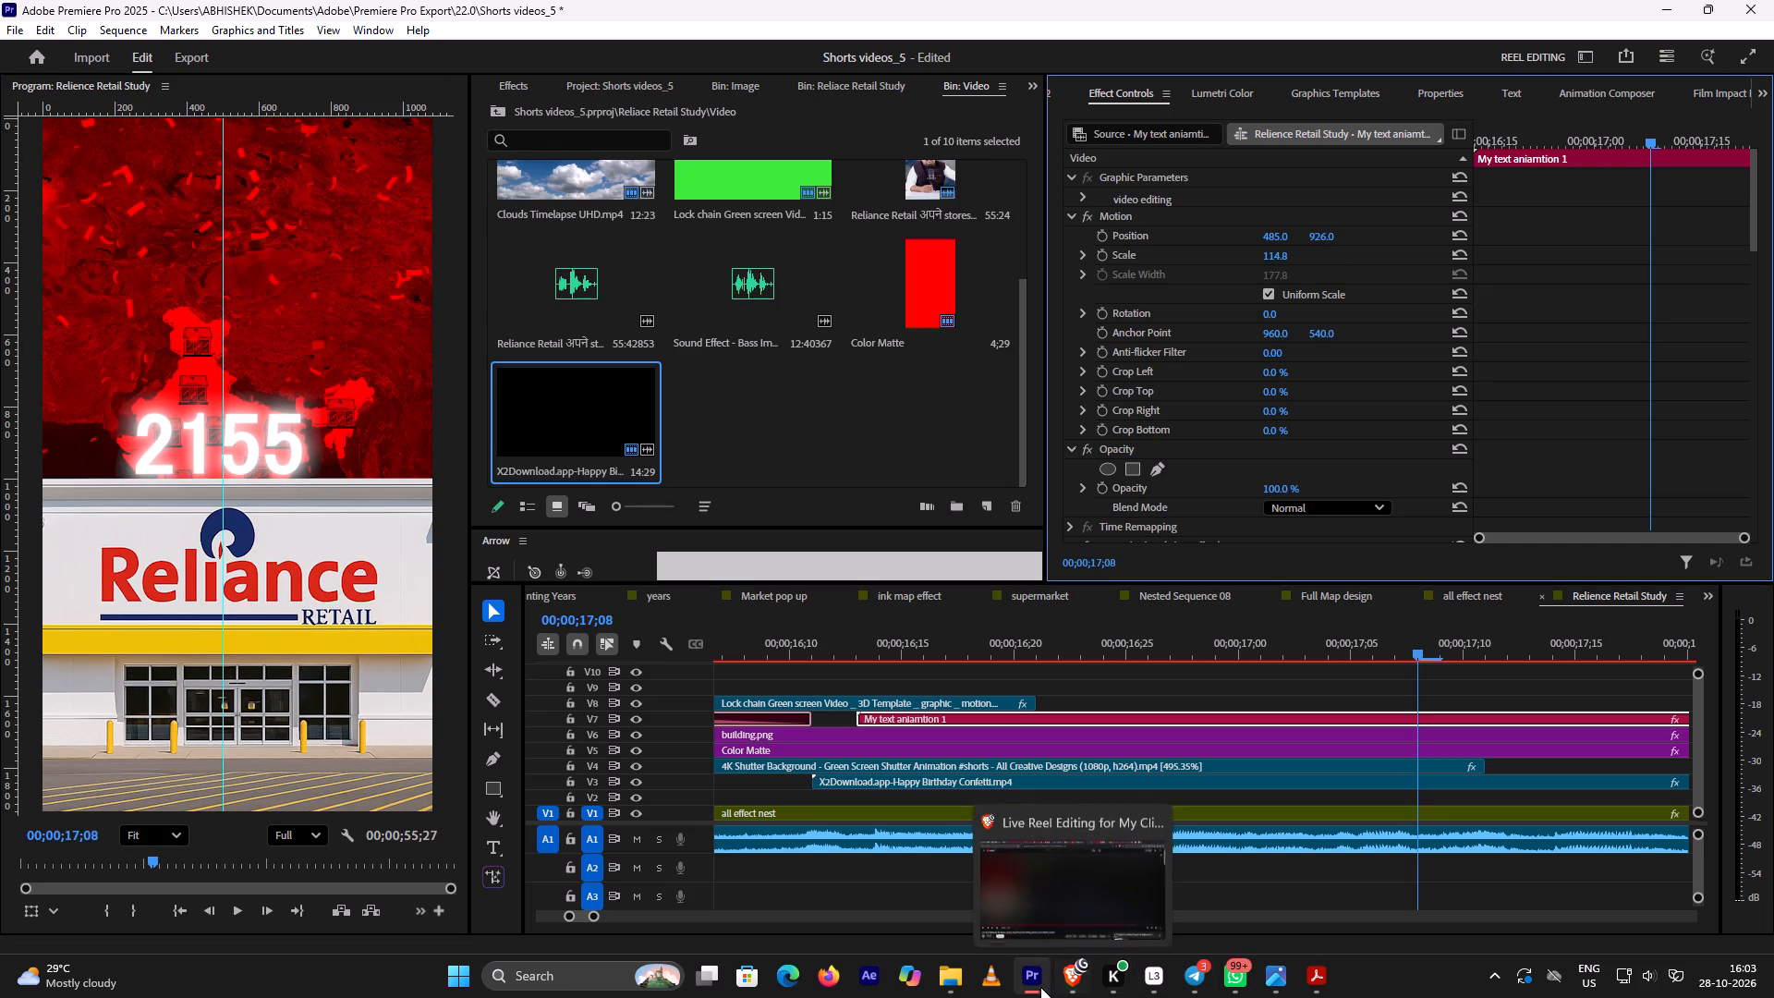
Switch to the tutorial in Brave and watch up to about 1:33:14 to see how the duplicated text is edited.
{"action": "left_click", "coordinate": [1035, 984]}
{"action": "key", "text": "space"}
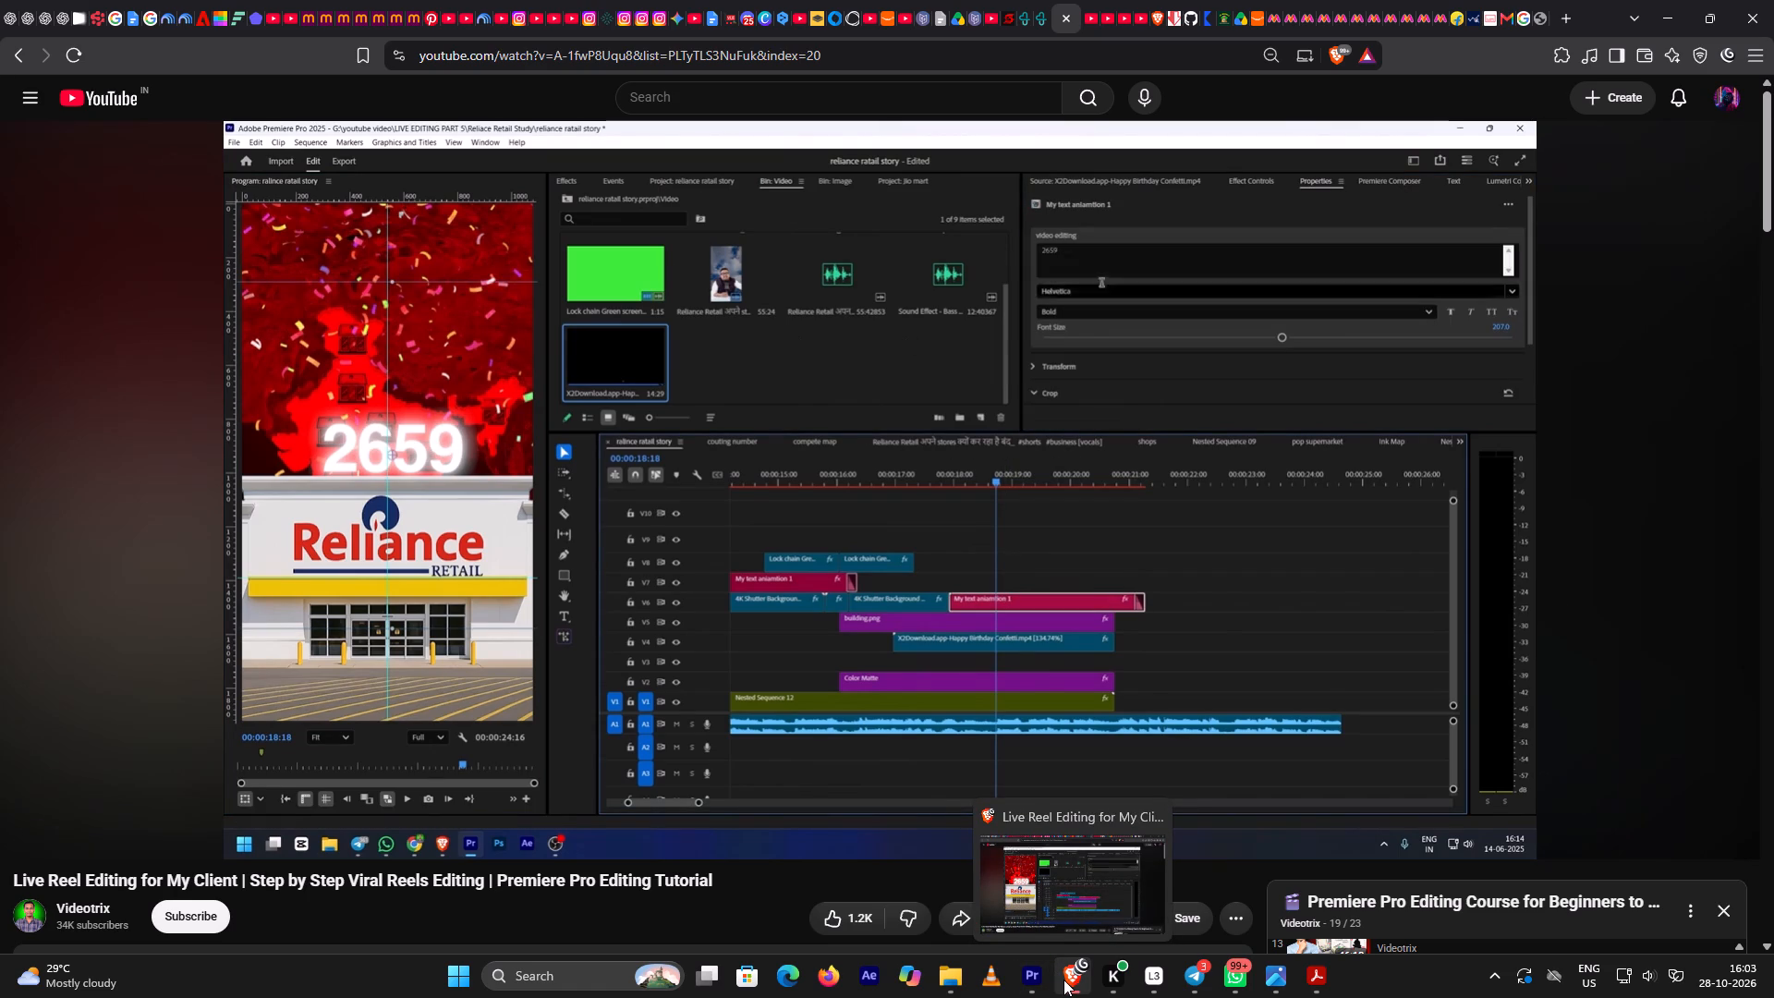
{"action": "key", "text": "space"}
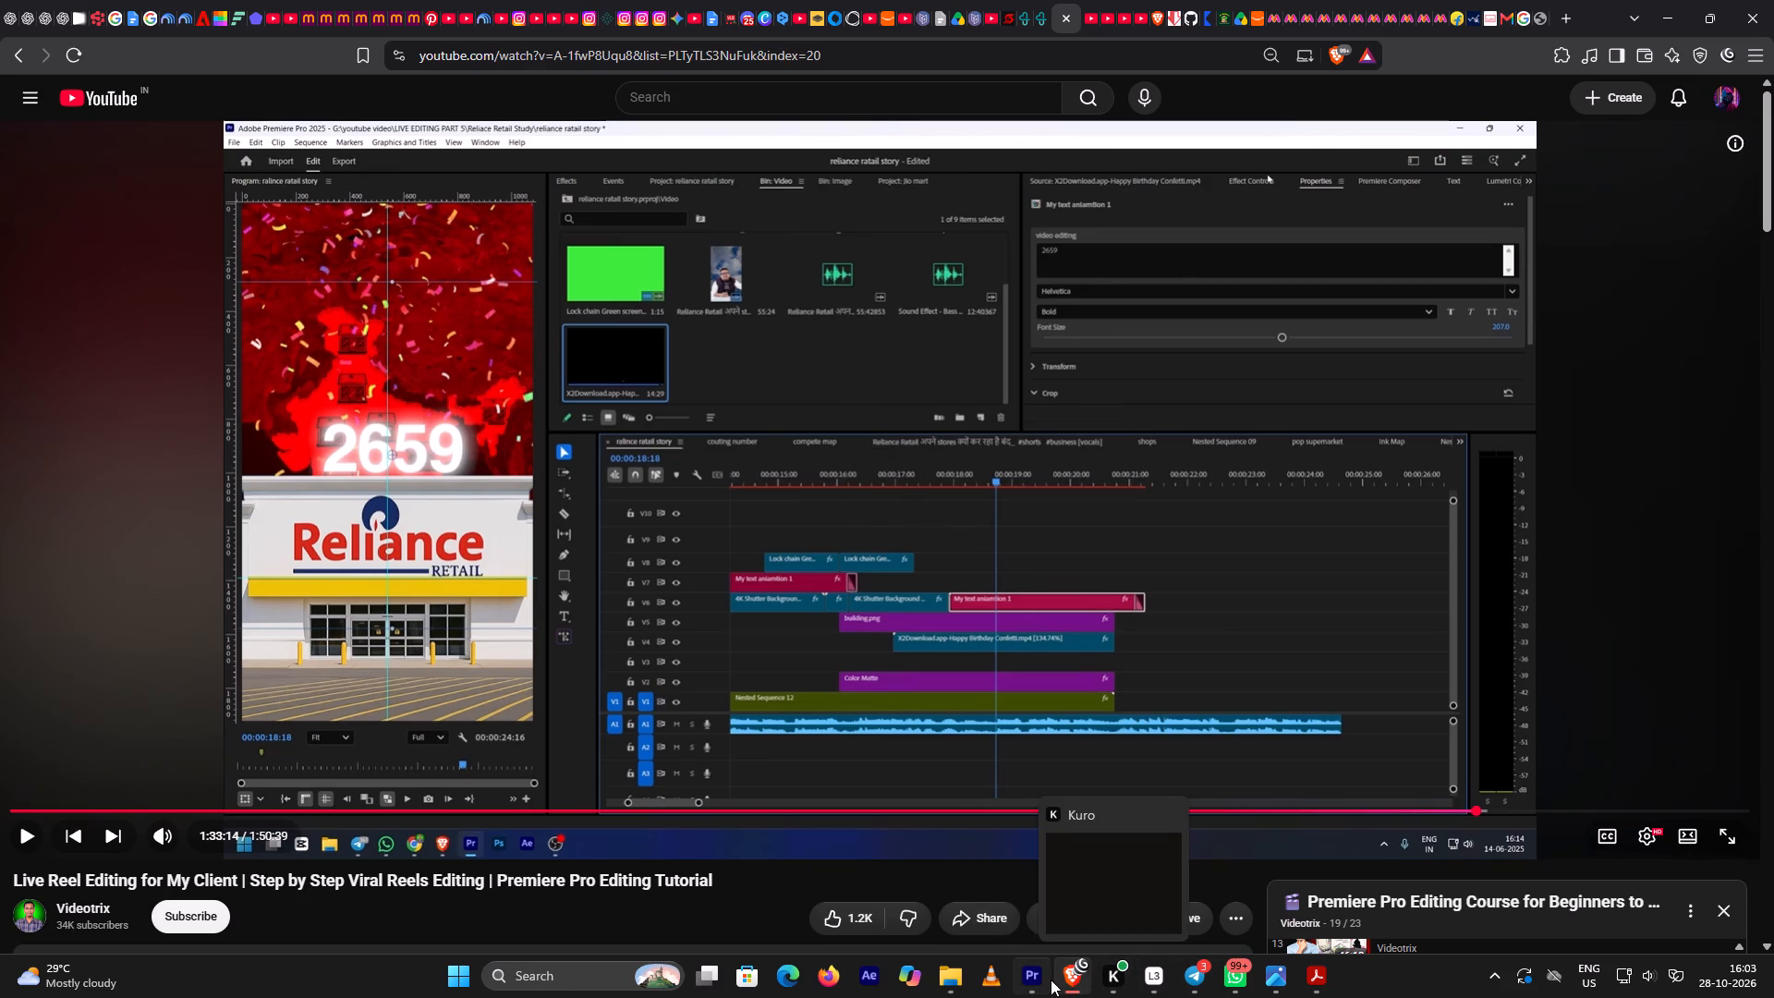
Return to Premiere Pro and change the duplicated text over the confetti building to 2659.
{"action": "left_click", "coordinate": [1049, 978]}
{"action": "double_click", "coordinate": [1178, 717]}
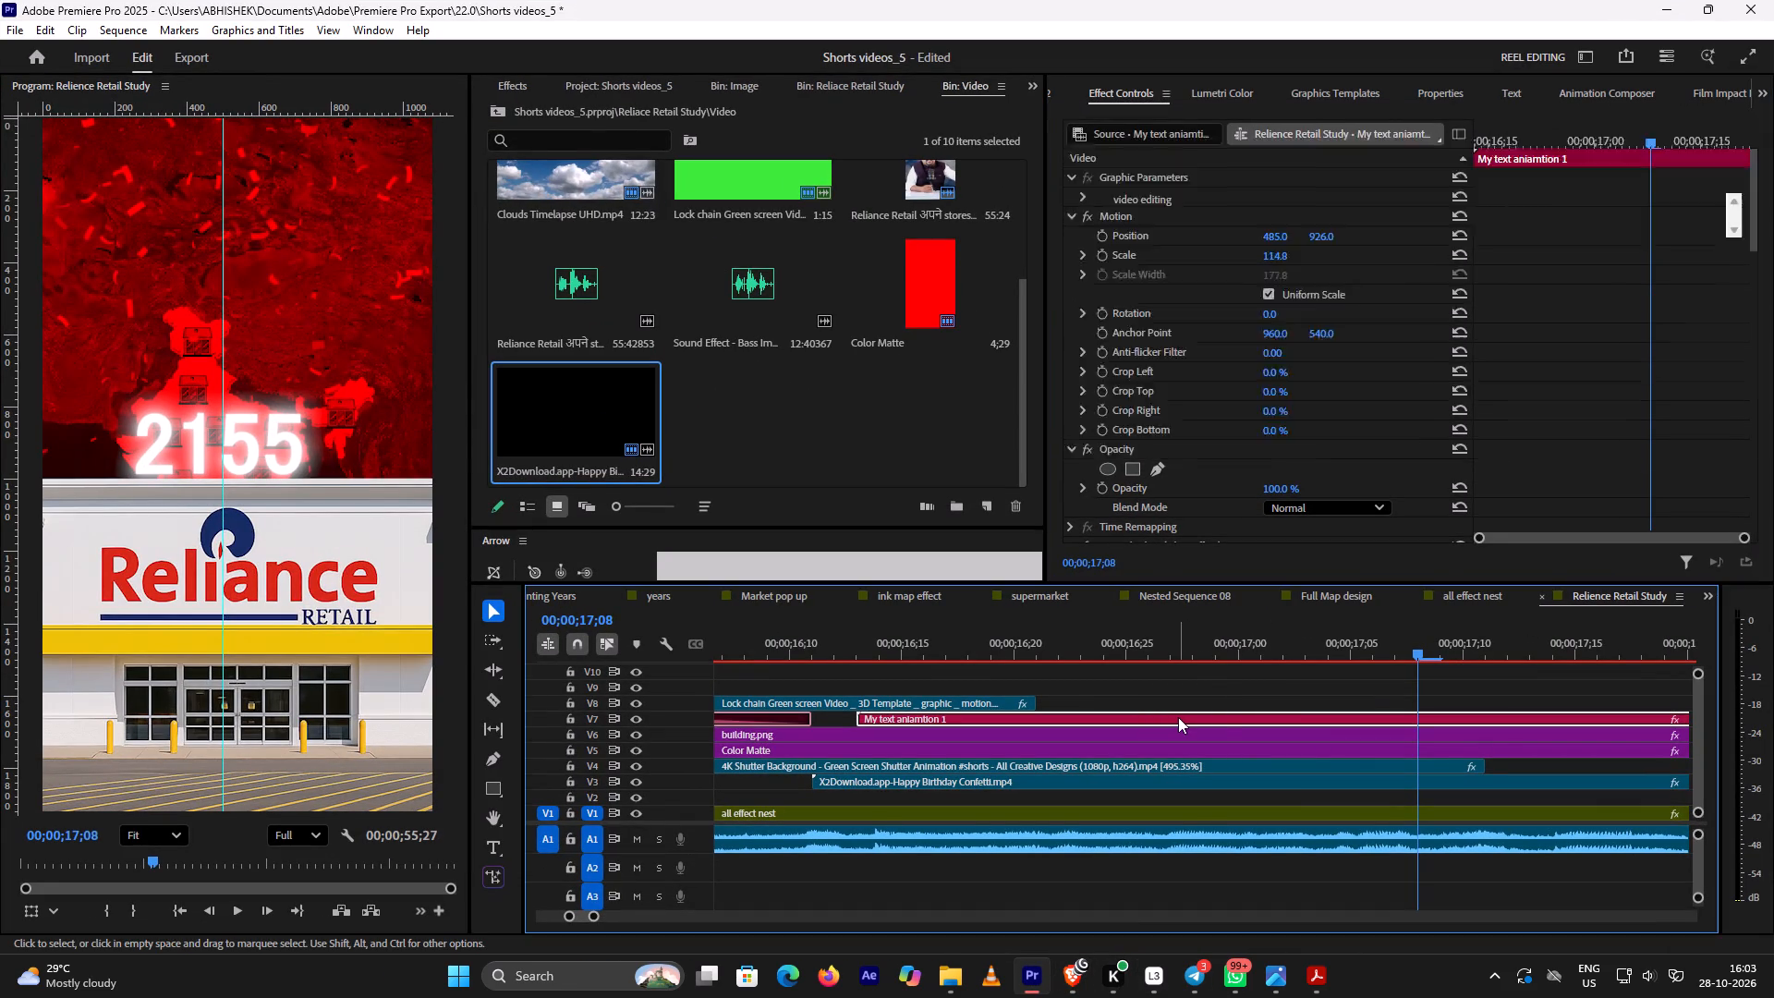
Change the text of the duplicated 2155 title above the Reliance building to 2659.
{"action": "left_click", "coordinate": [1275, 715]}
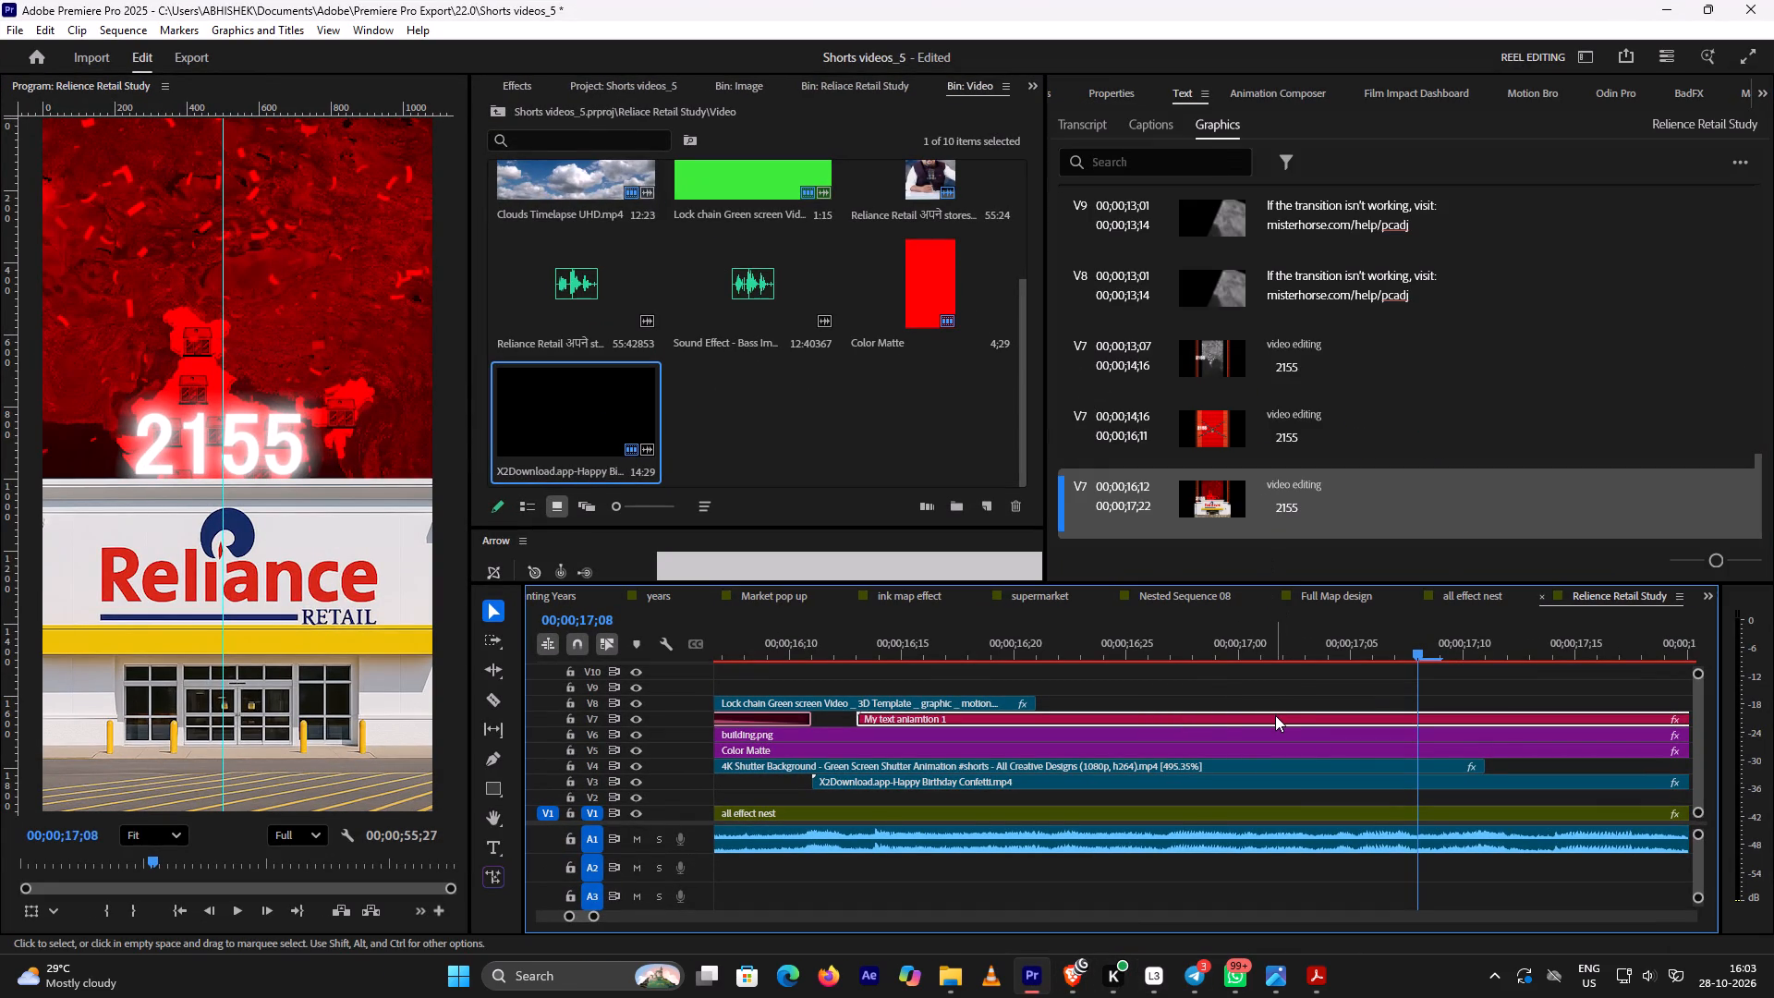
{"action": "left_click", "coordinate": [1275, 715]}
{"action": "double_click", "coordinate": [1274, 715]}
{"action": "double_click", "coordinate": [1160, 221]}
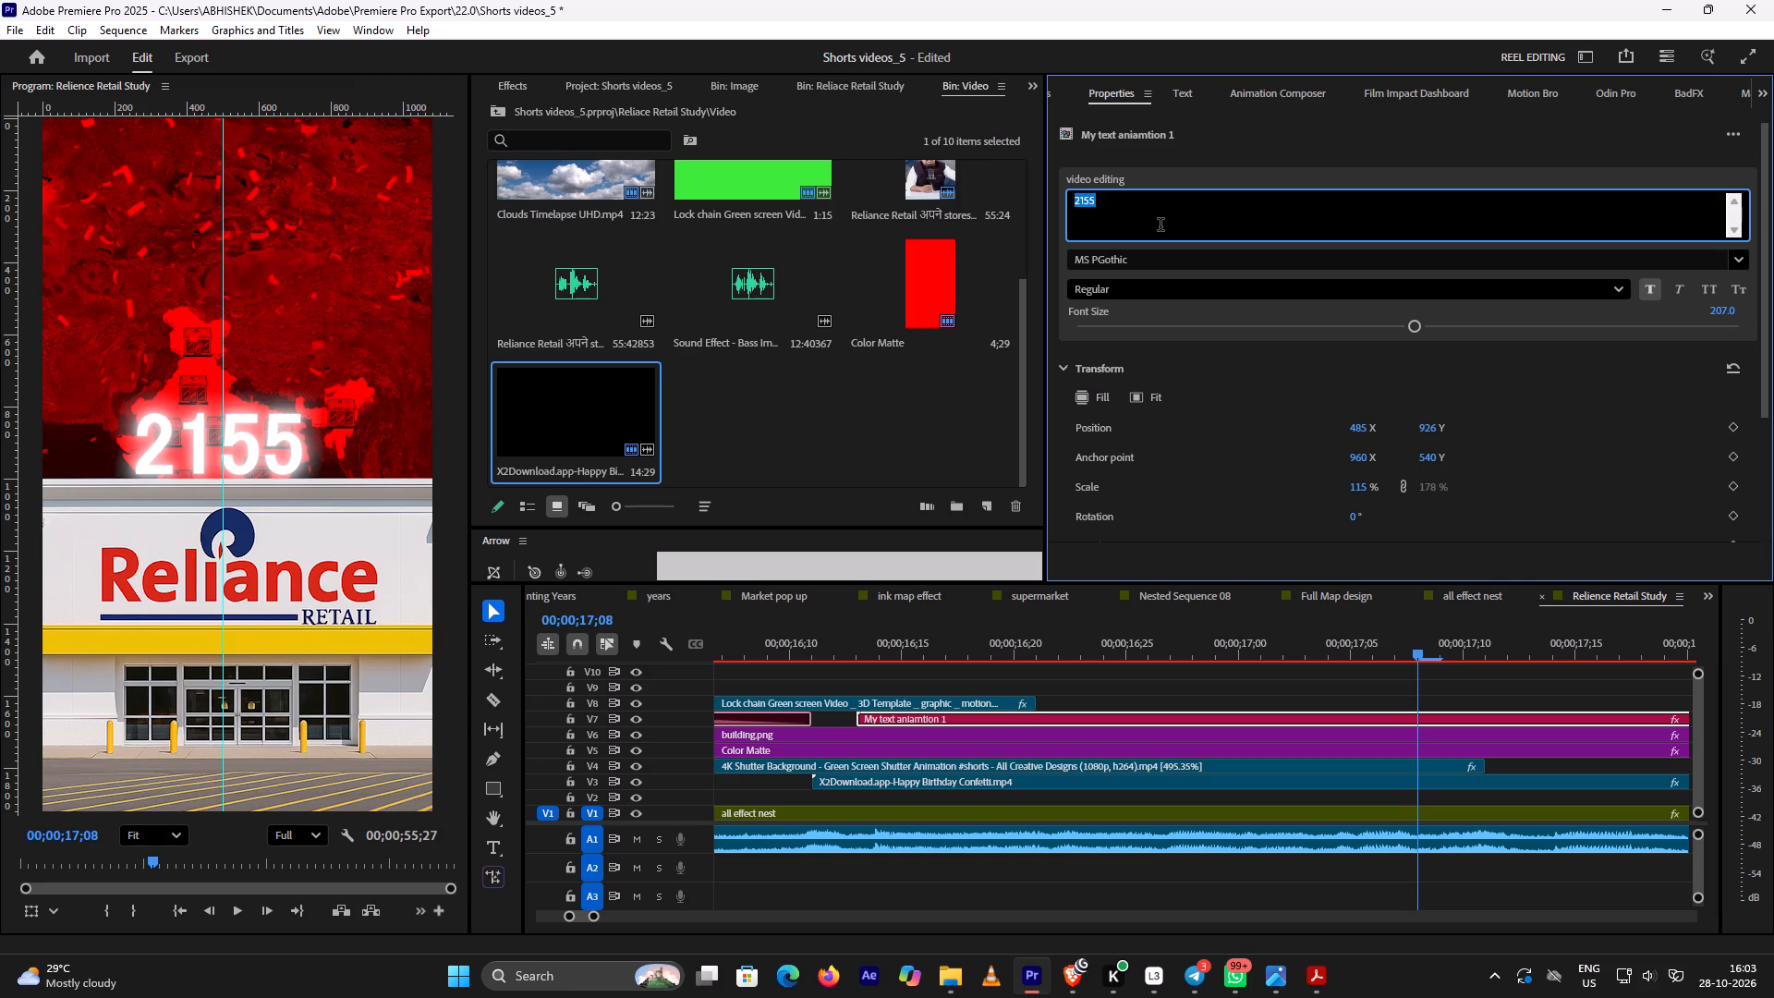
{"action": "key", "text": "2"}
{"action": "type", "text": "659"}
{"action": "left_click", "coordinate": [1211, 715]}
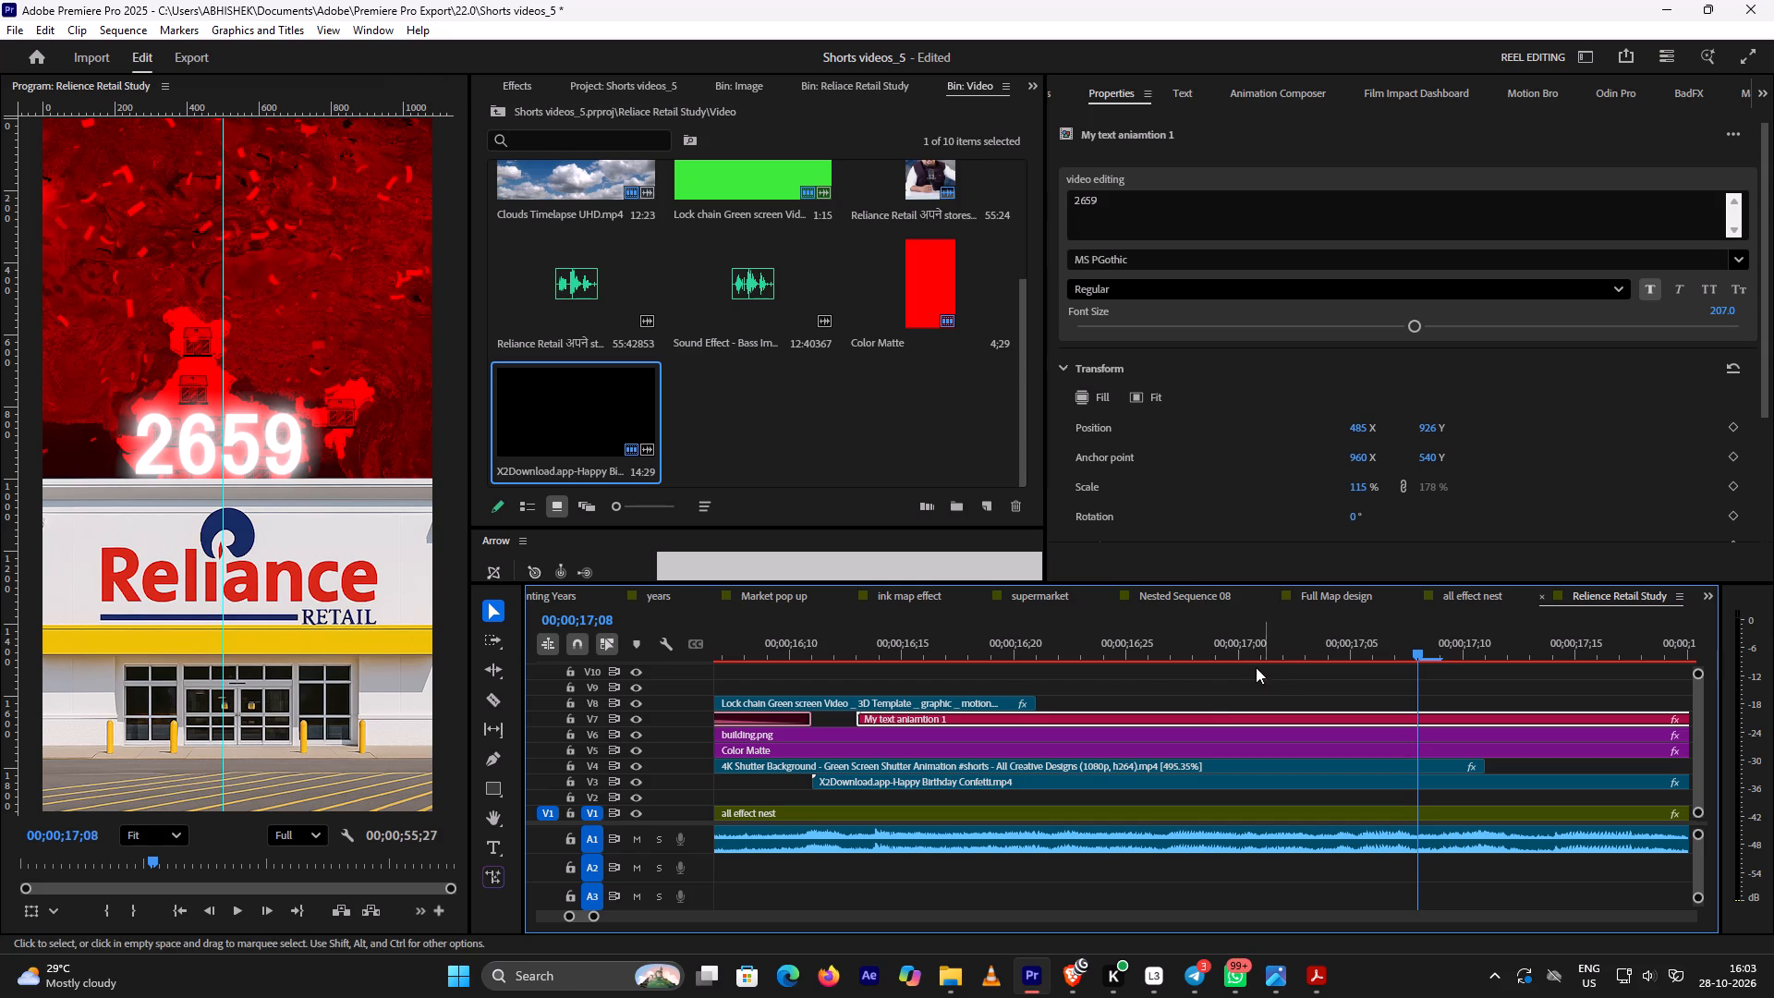
Switch to the tutorial in Brave, watch up to about 1:33:28 to see how the 2659 text's glow is recoloured, and close the browser window.
{"action": "left_click", "coordinate": [1068, 979]}
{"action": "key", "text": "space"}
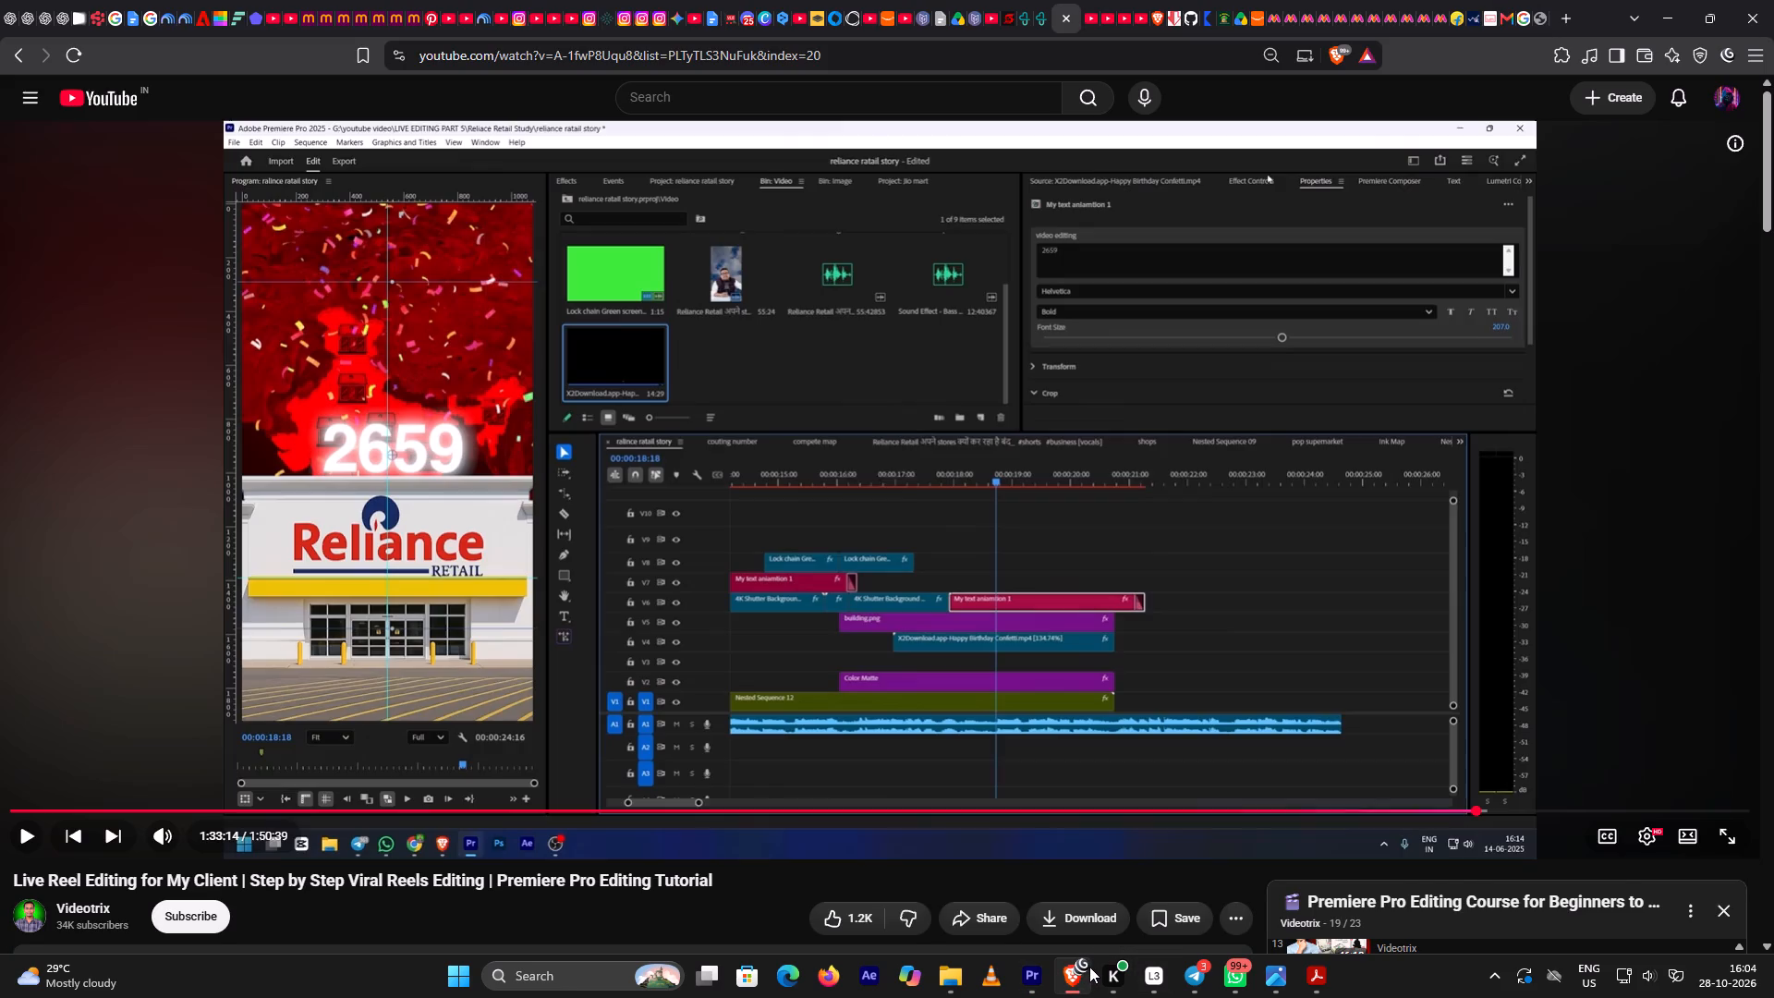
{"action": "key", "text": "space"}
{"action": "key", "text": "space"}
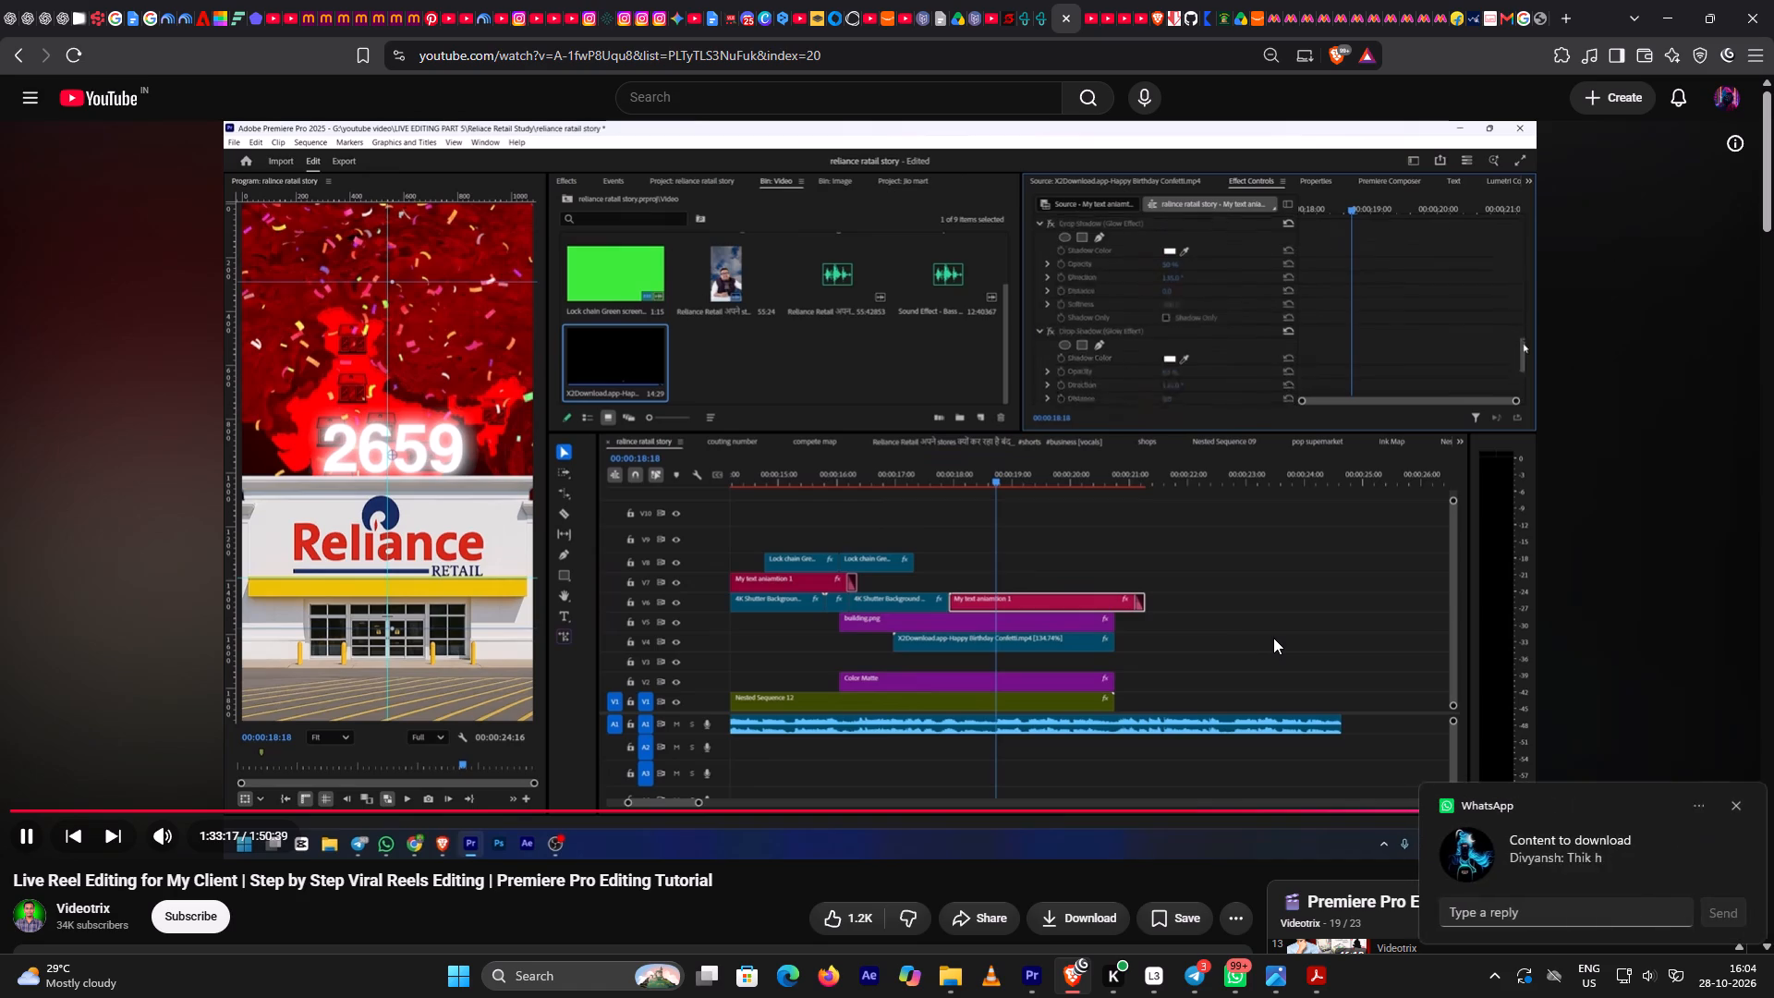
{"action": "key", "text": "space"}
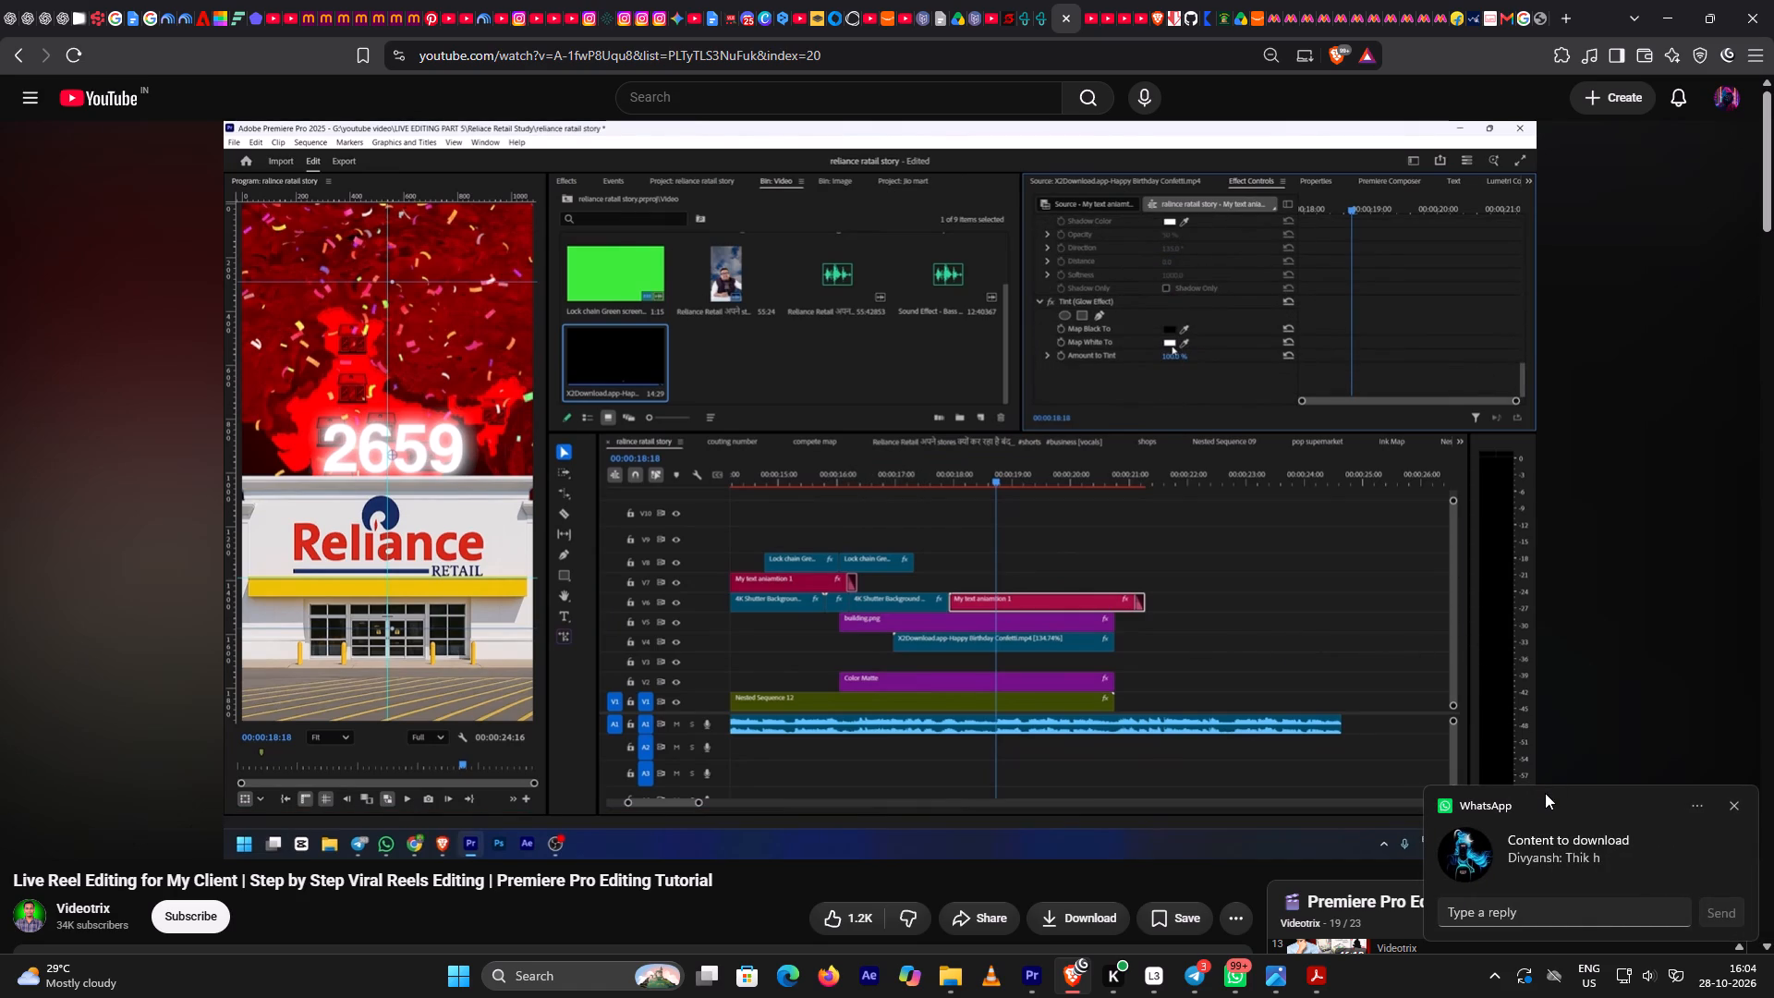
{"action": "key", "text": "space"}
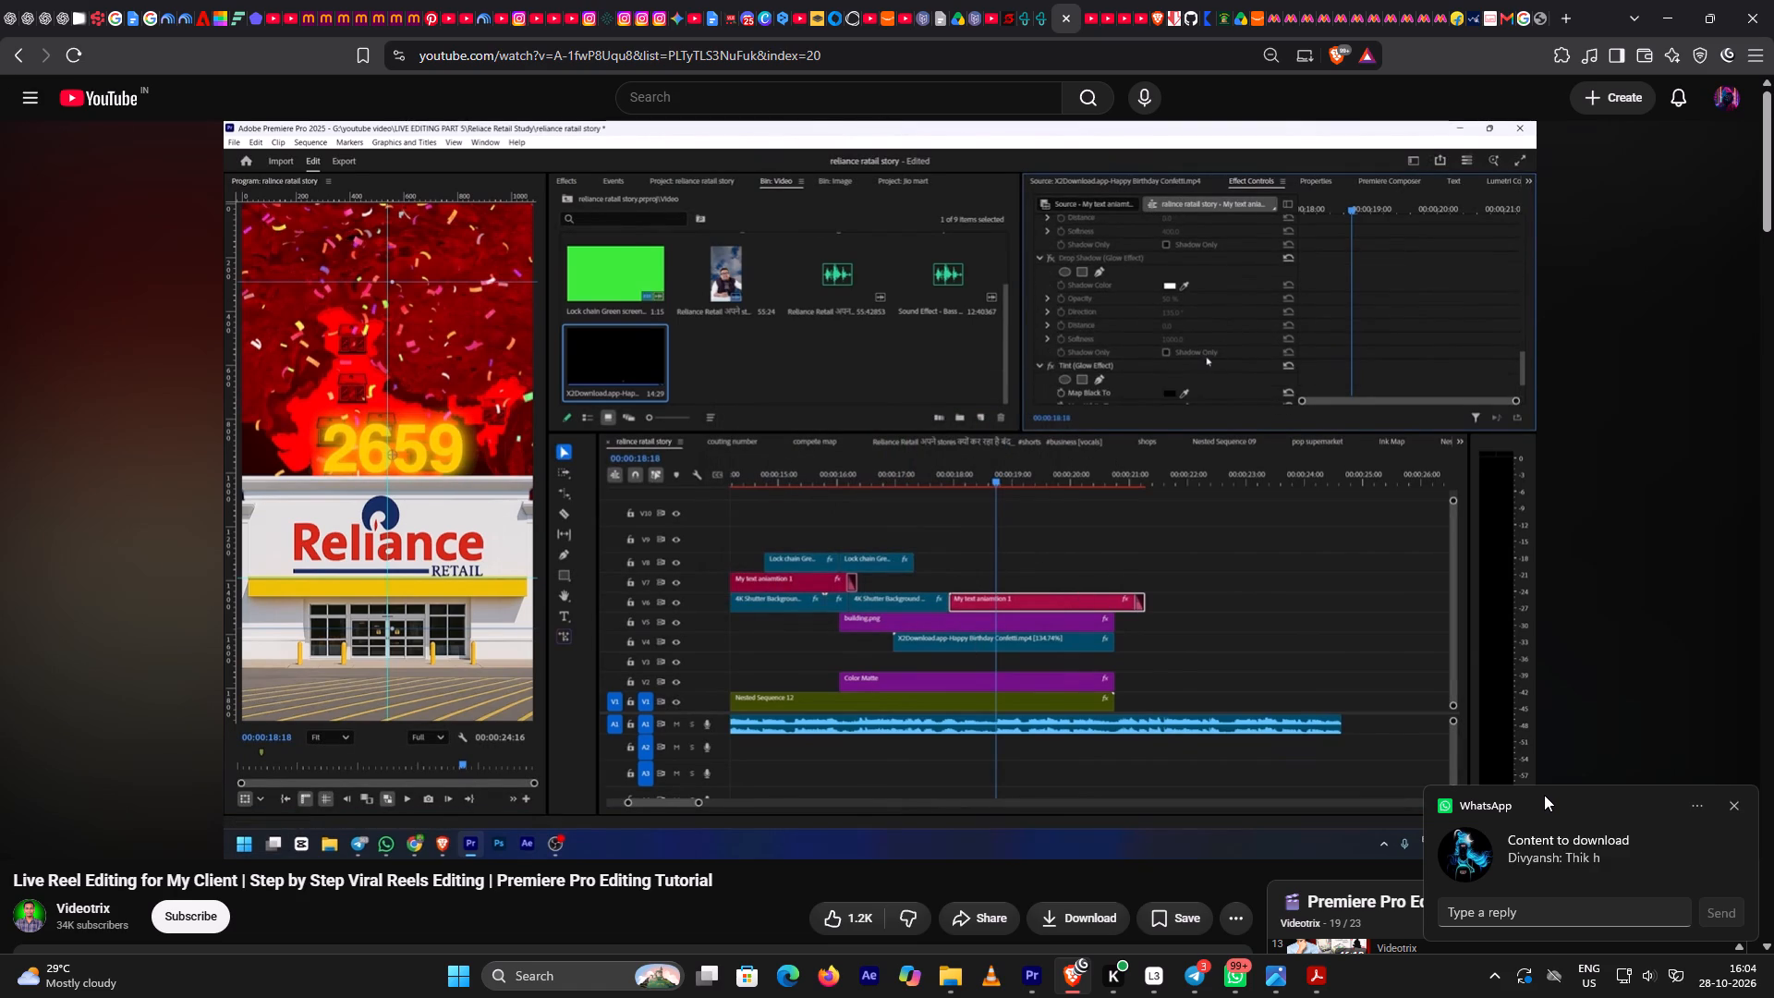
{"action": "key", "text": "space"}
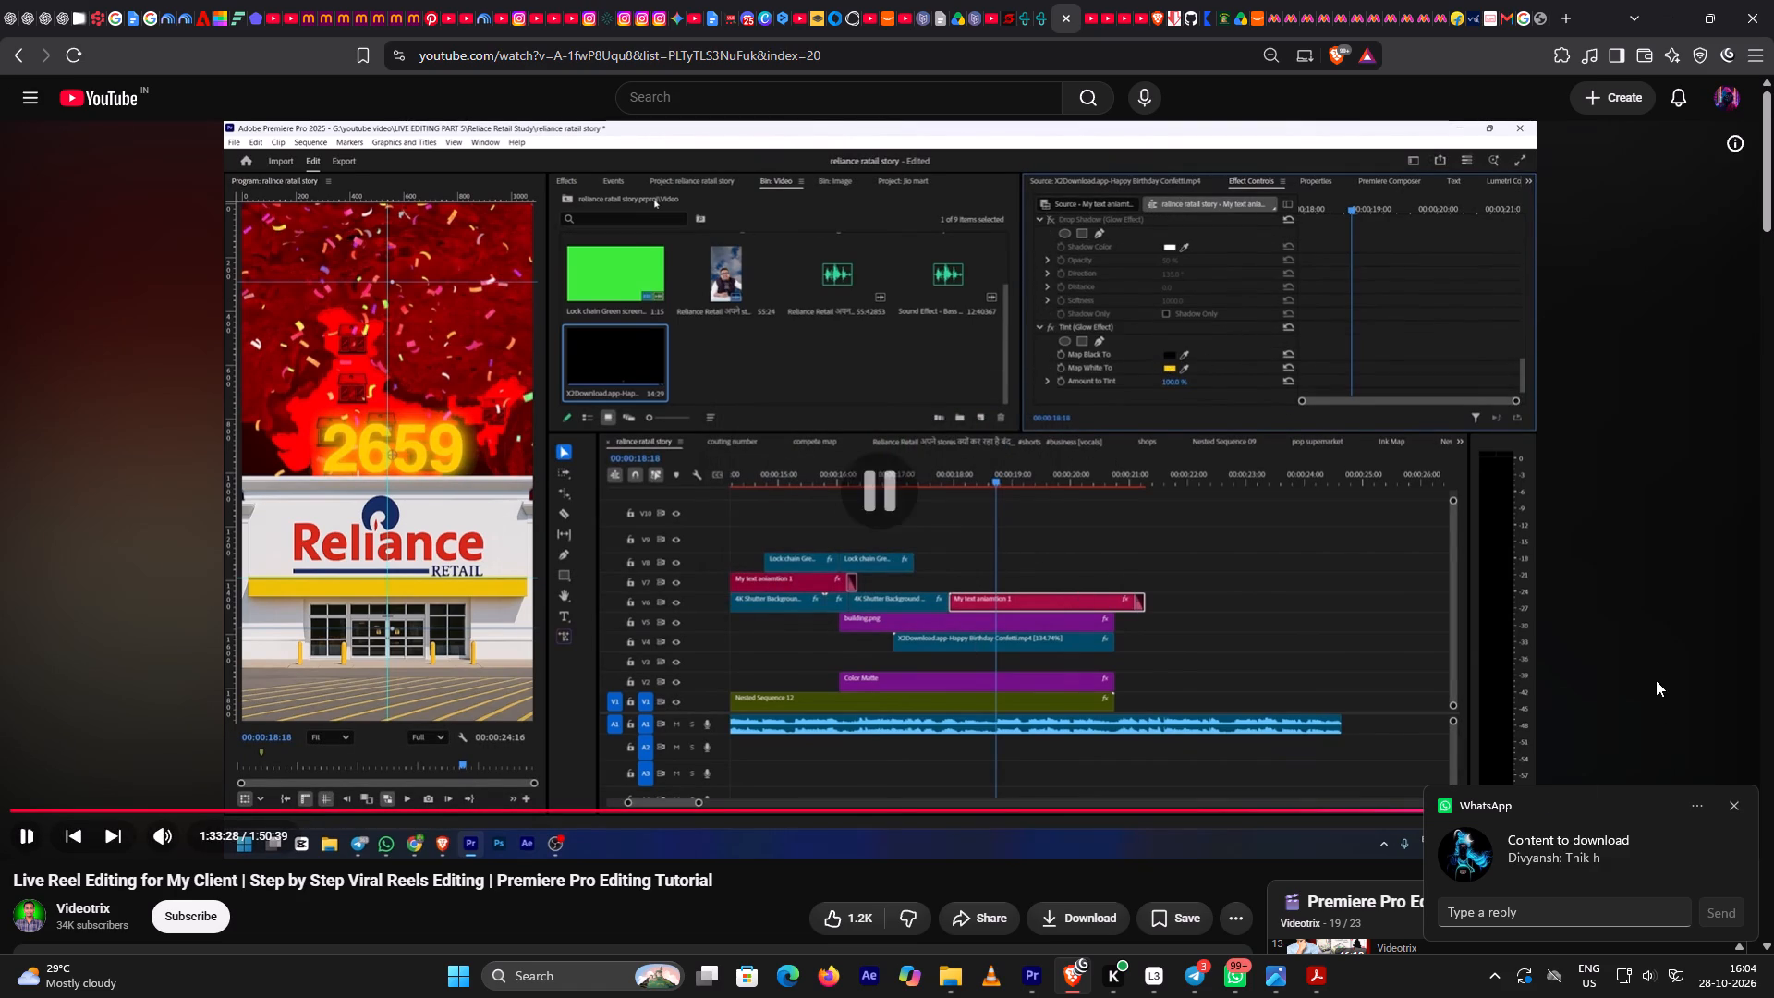
{"action": "left_click", "coordinate": [1769, 8]}
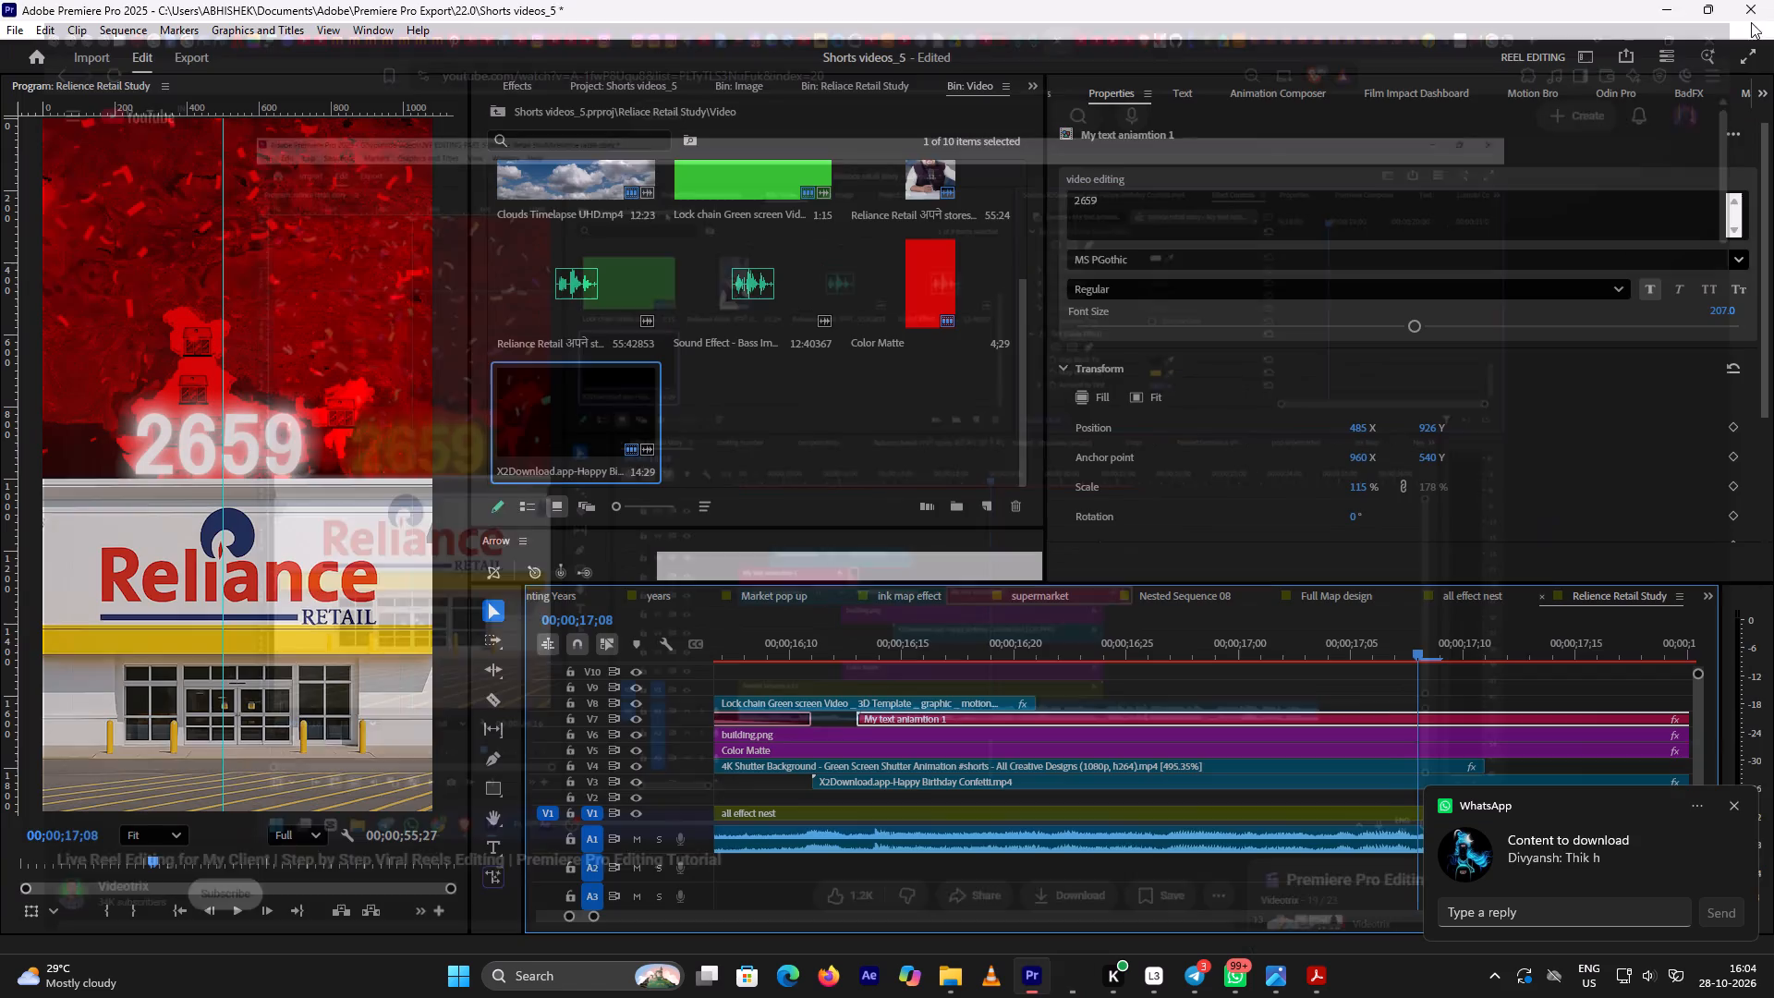
Close Premiere Pro, saving the changes to Shorts videos_5.prproj.
{"action": "left_click", "coordinate": [1761, 0]}
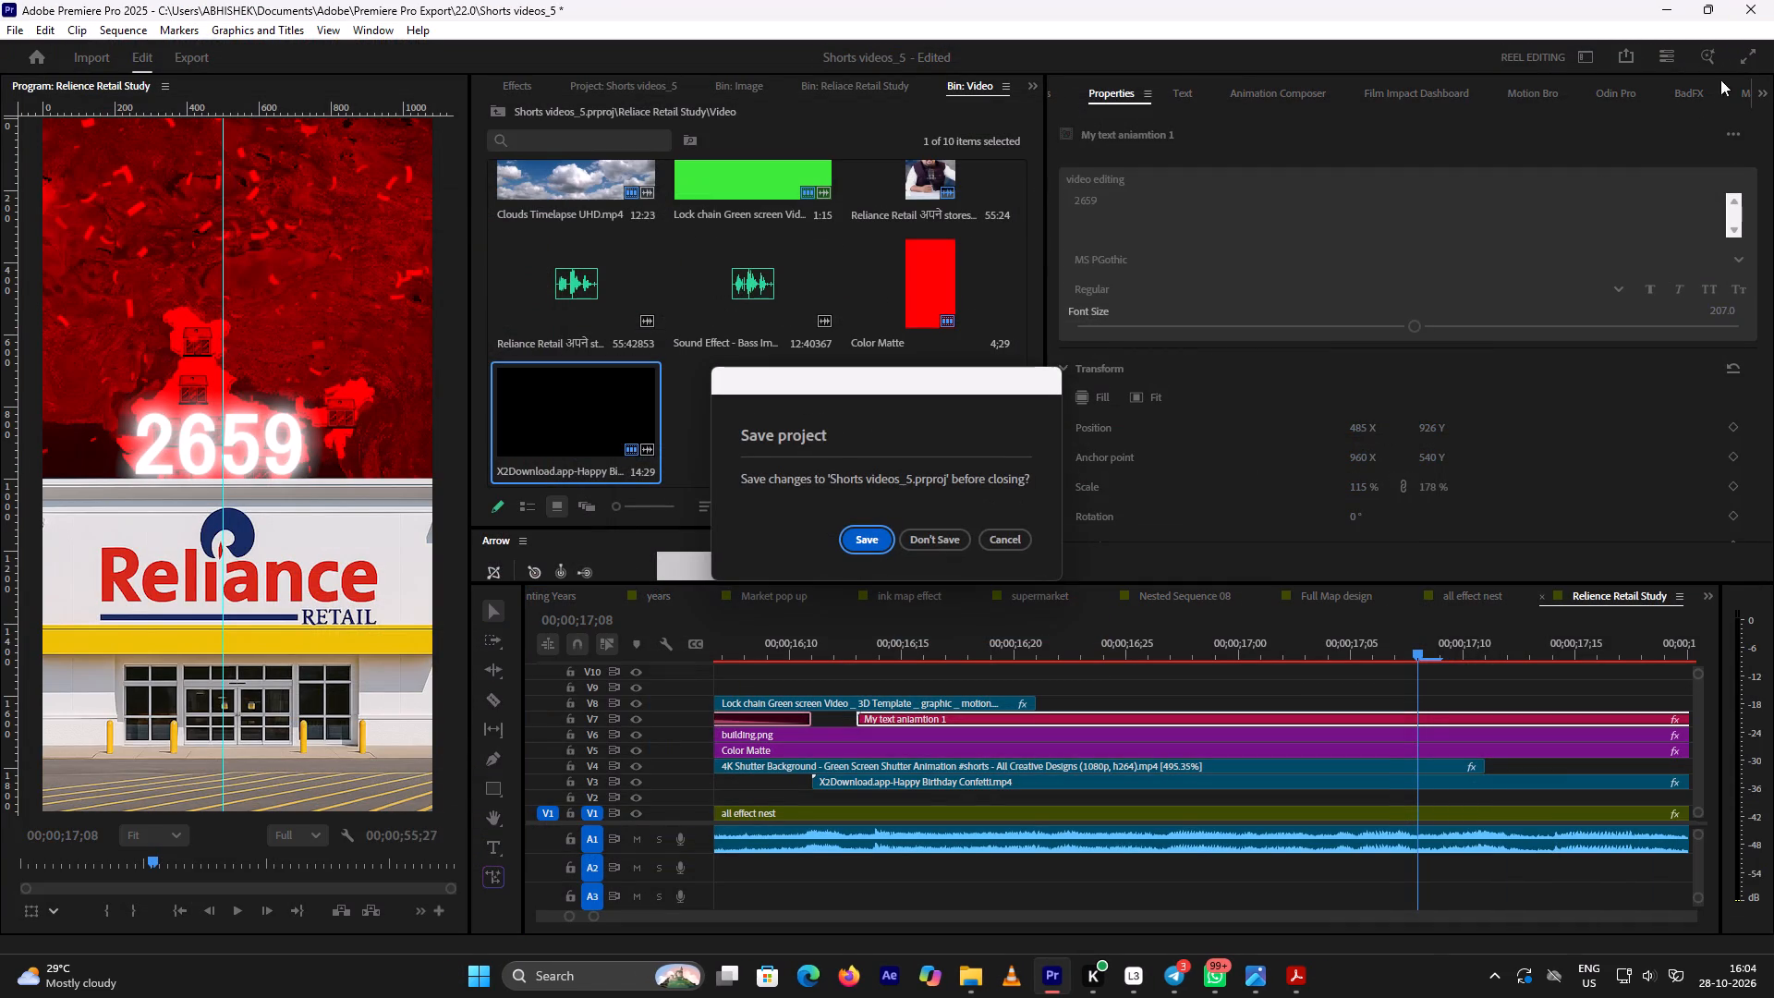
{"action": "key", "text": "Return"}
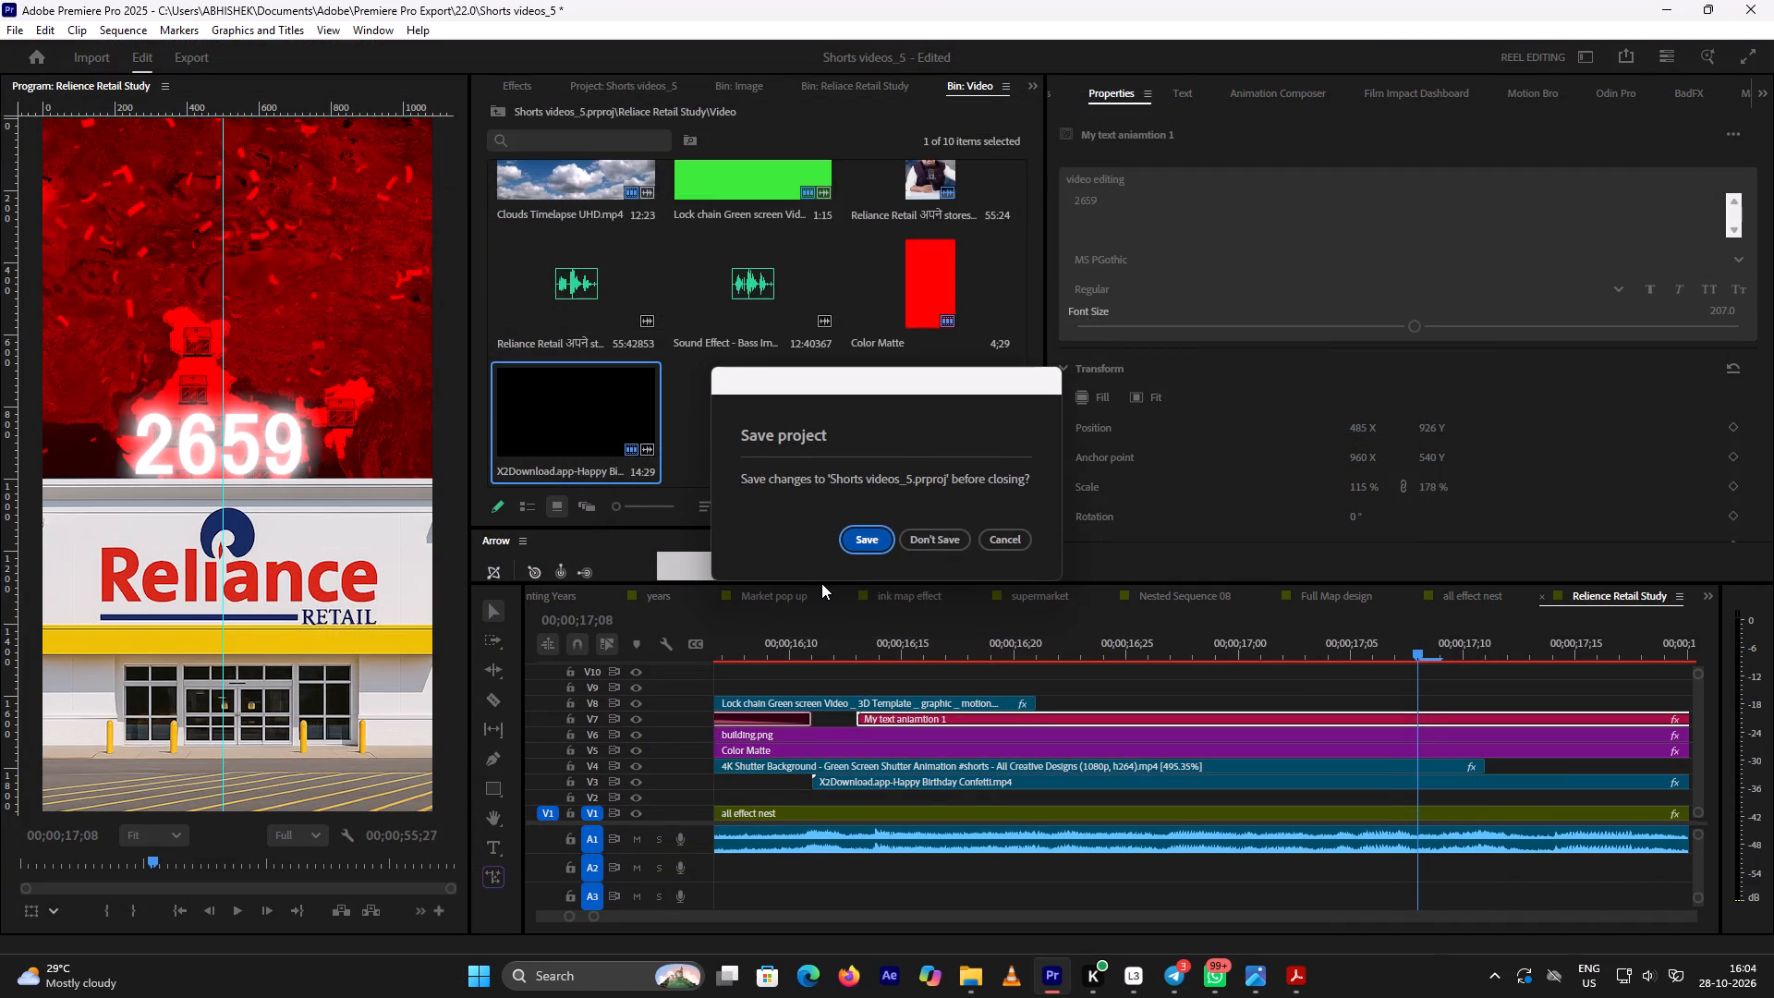